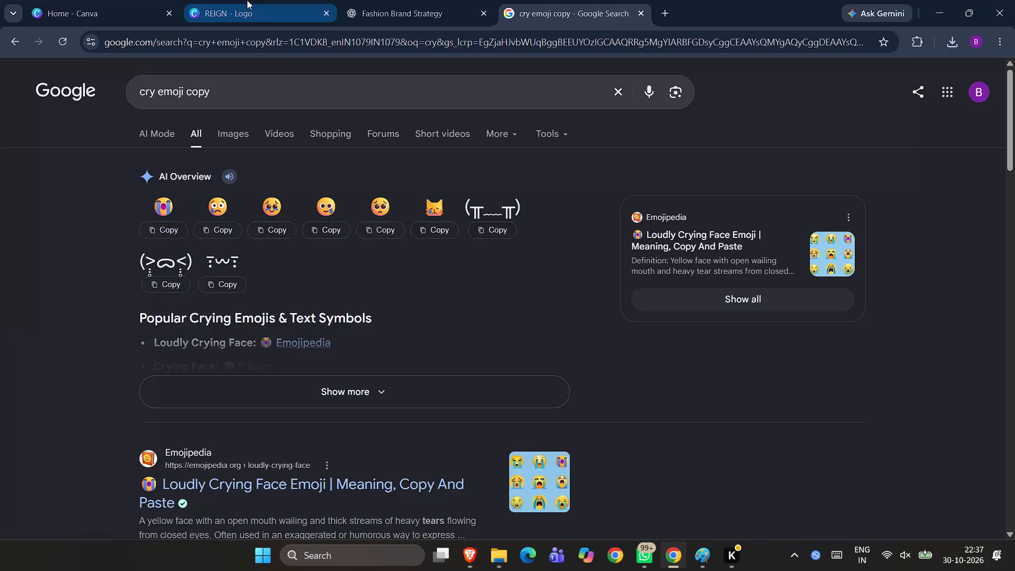
Switch to the REIGN logo design and create a new blank Presentation (16:9) design from it.
left_click(246, 0)
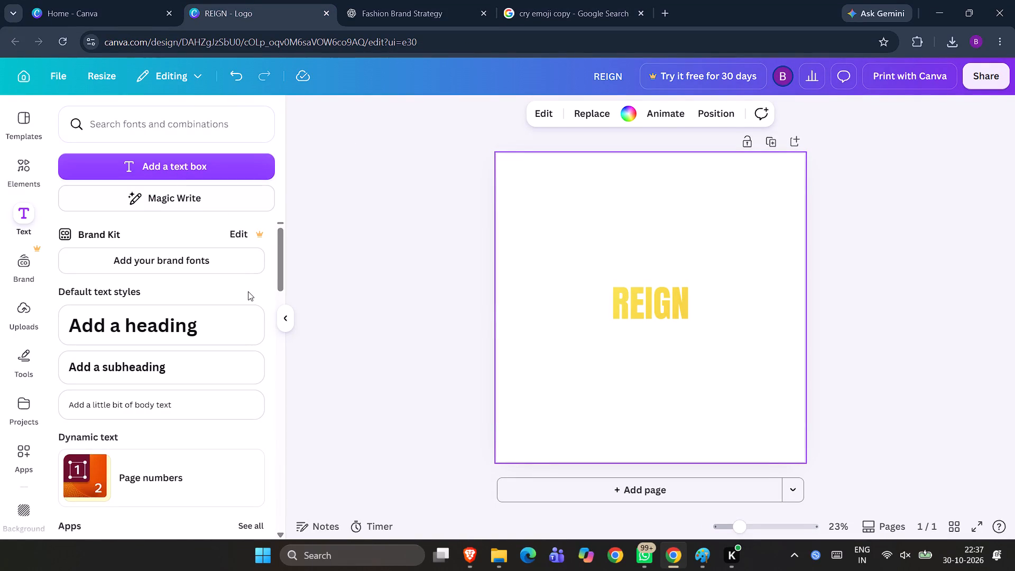
scroll(658, 221, "up", 1)
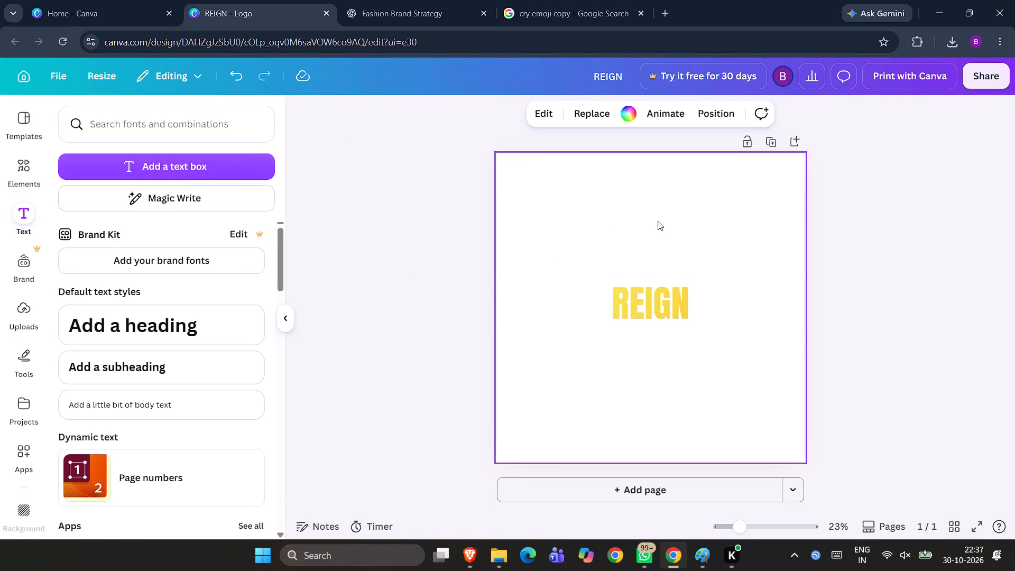
left_click(61, 74)
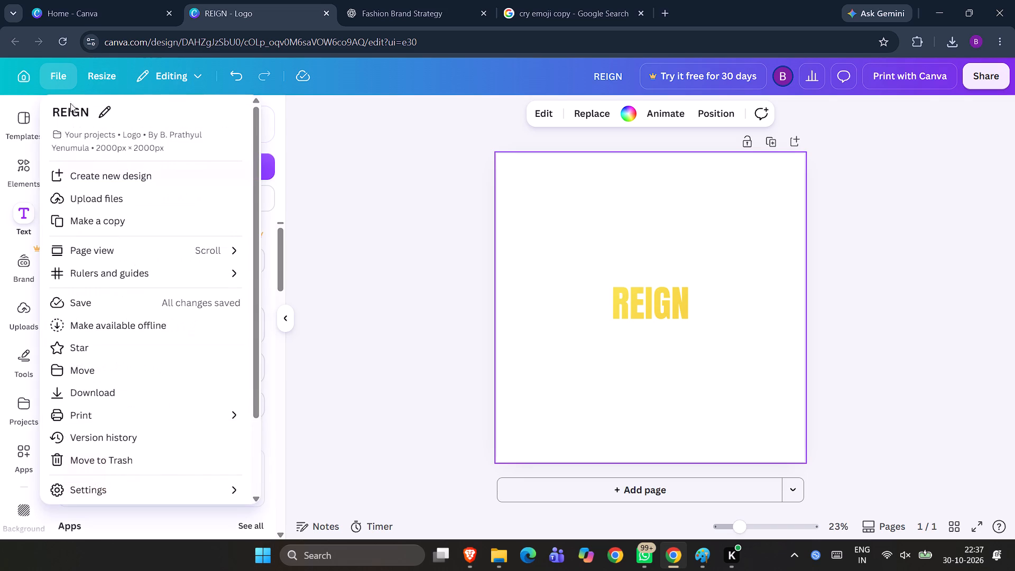
left_click(89, 181)
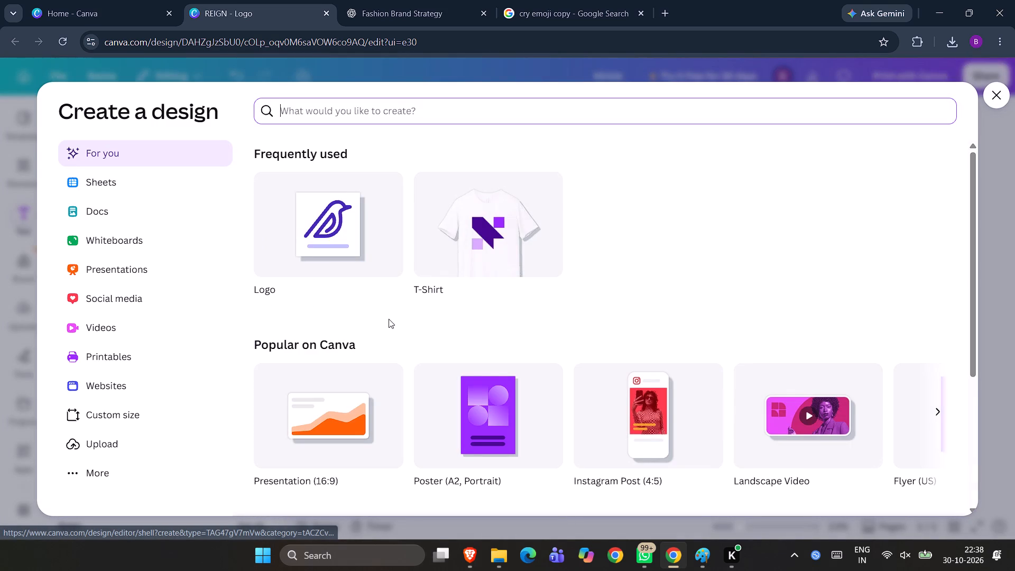
scroll(389, 319, "down", 2)
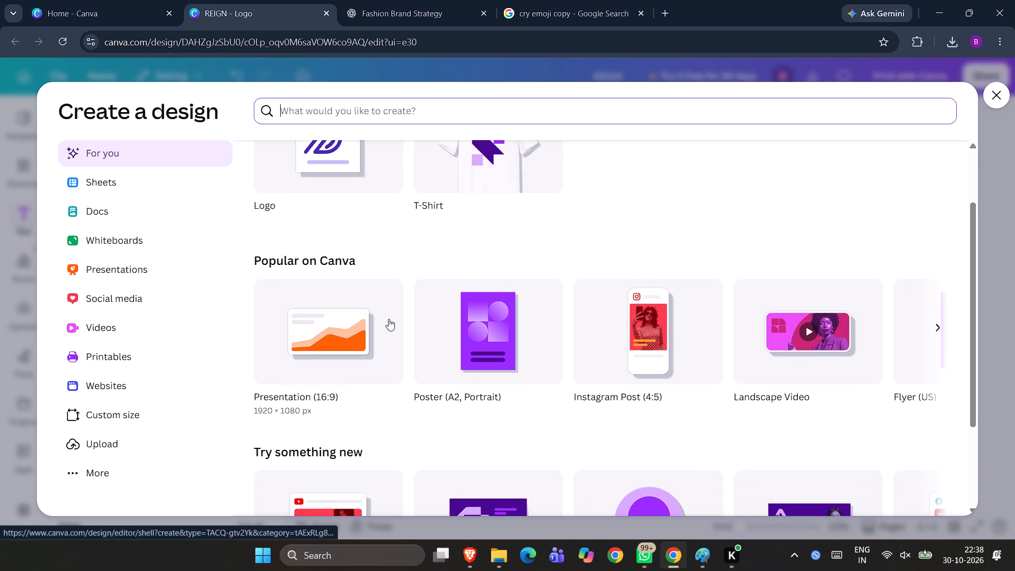
left_click(354, 344)
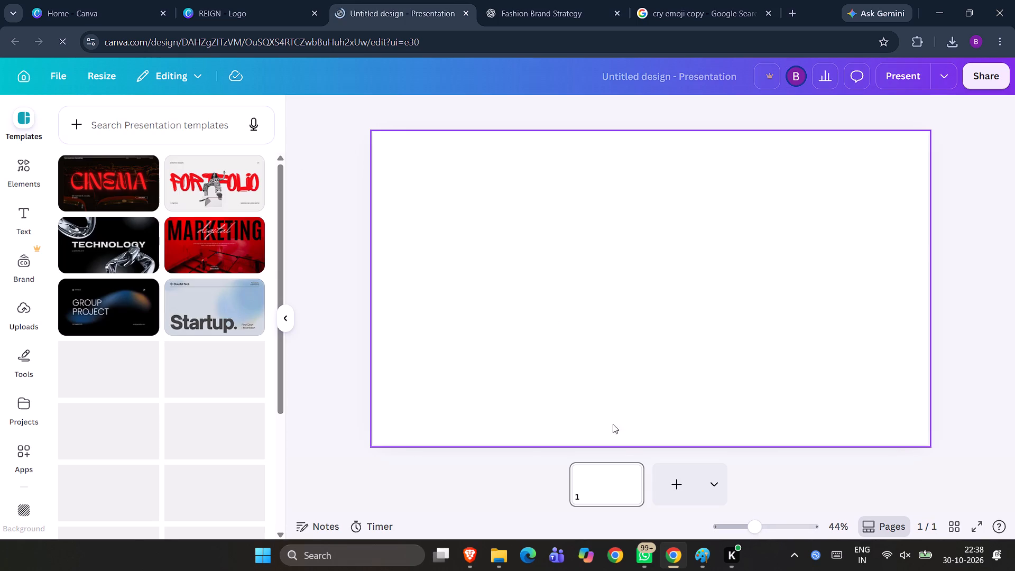
left_click(465, 306)
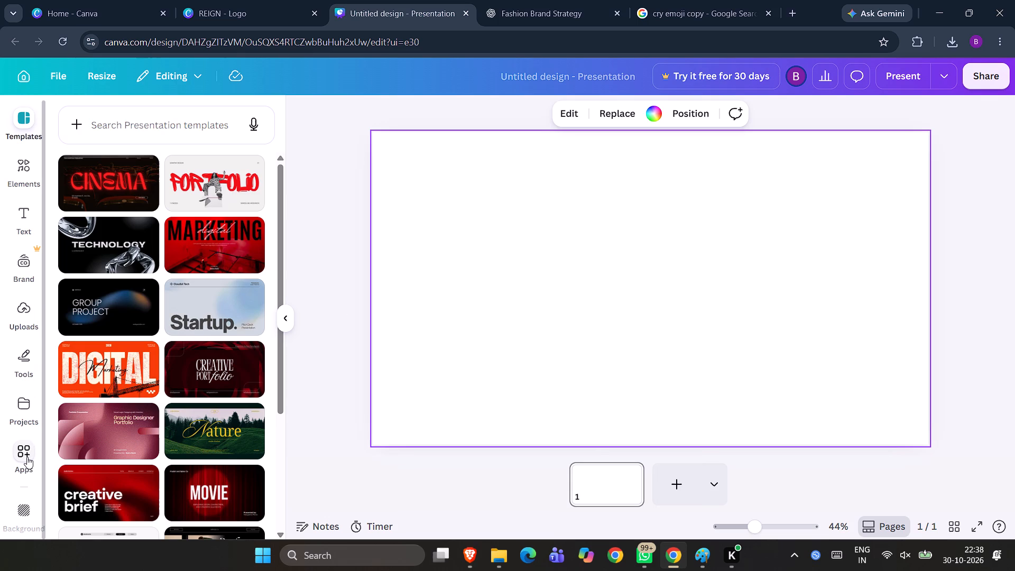
Upload the REIGN brand board image from the Downloads folder and place it on the blank presentation page.
scroll(27, 457, "down", 3)
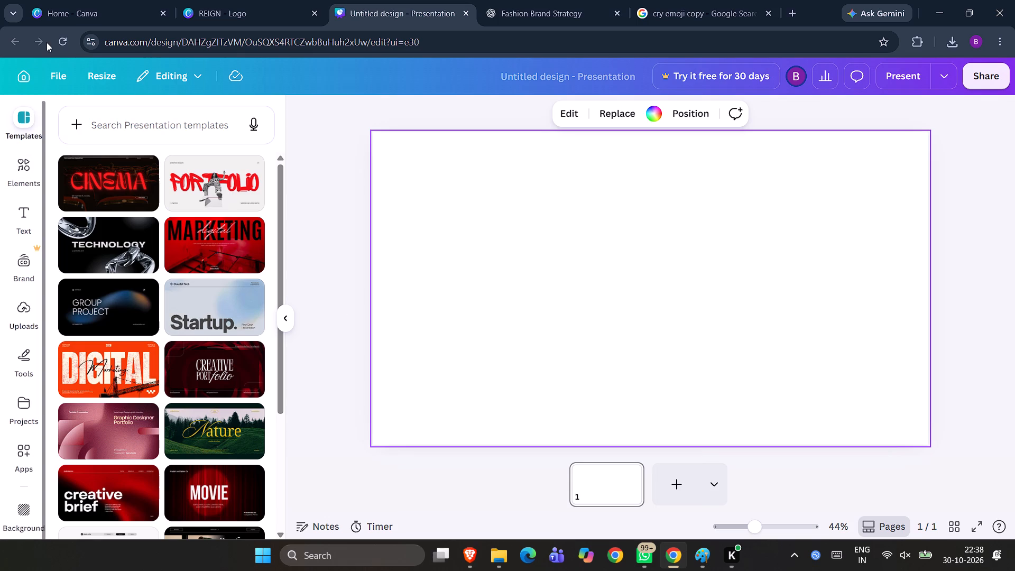
left_click(62, 82)
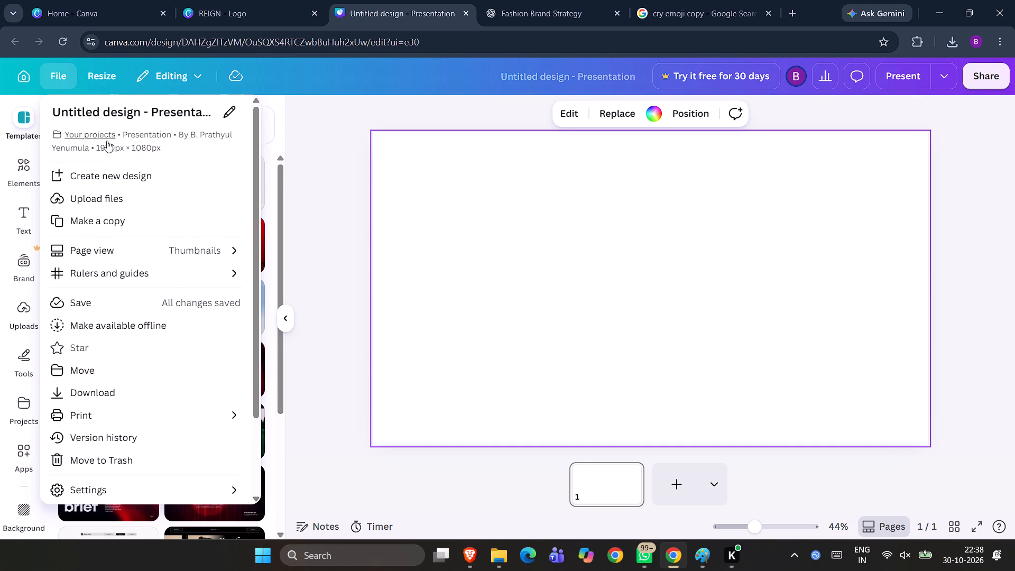
left_click(114, 192)
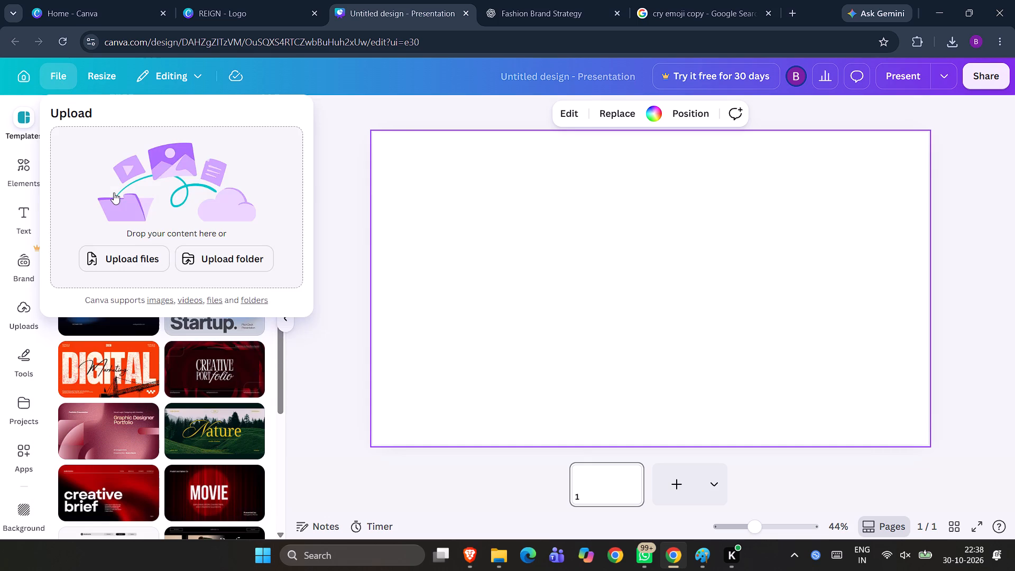
left_click(126, 255)
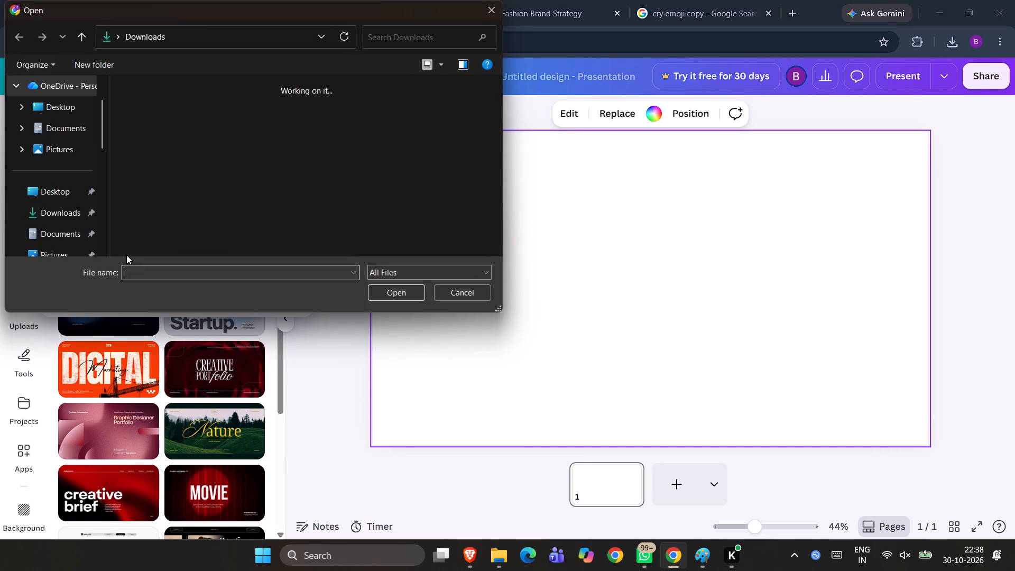
double_click(146, 137)
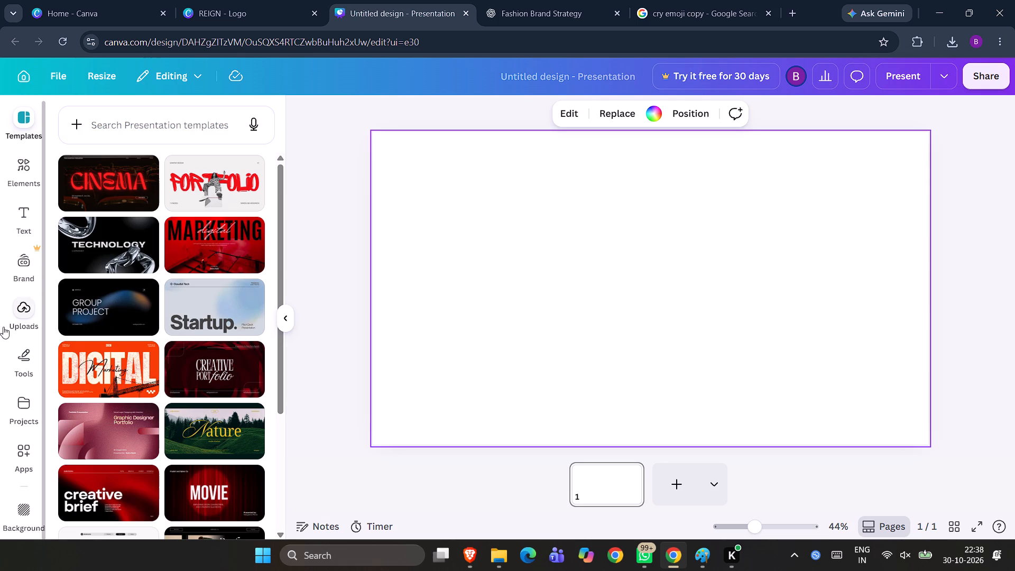
left_click(18, 319)
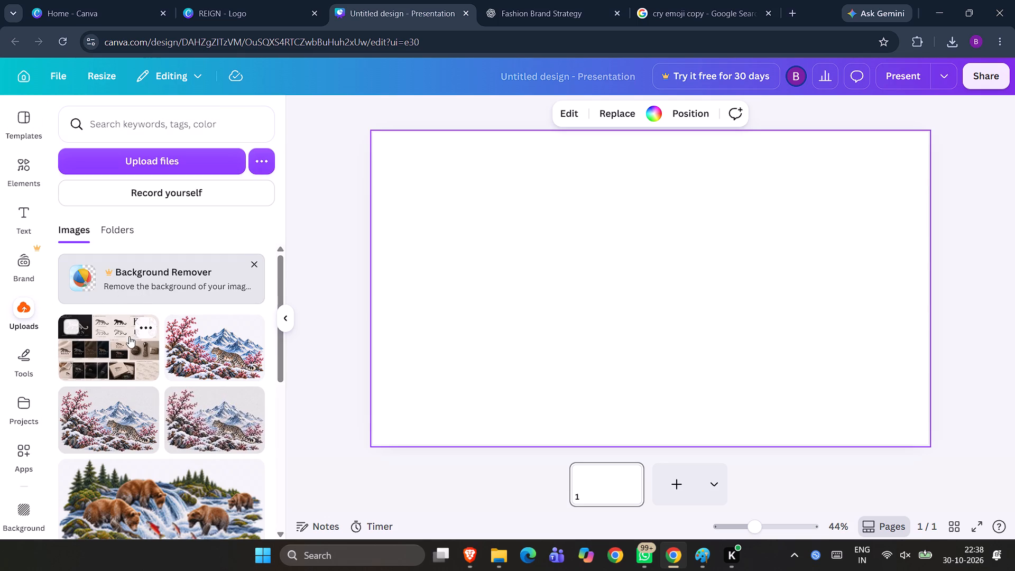
left_click(110, 335)
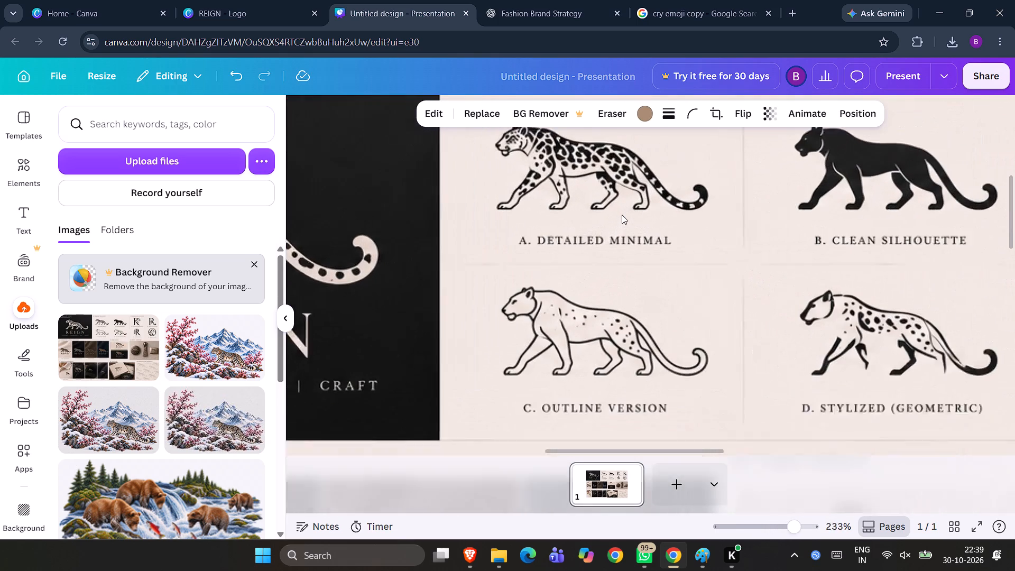
Examine the brand board's primary logo, emblem variations and monogram concepts up close.
scroll(622, 215, "right", 1)
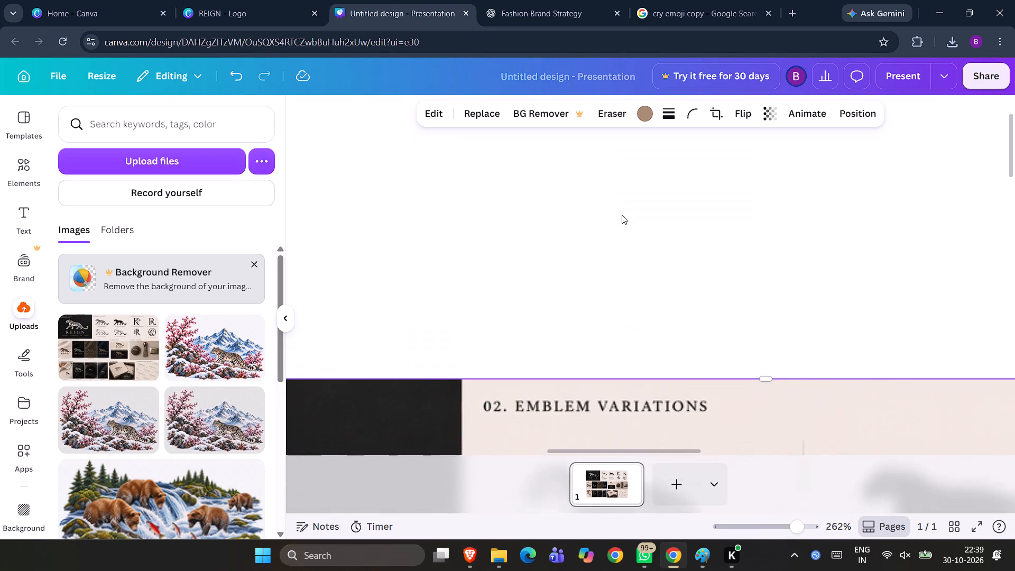
scroll(622, 215, "right", 1)
scroll(622, 215, "down", 1)
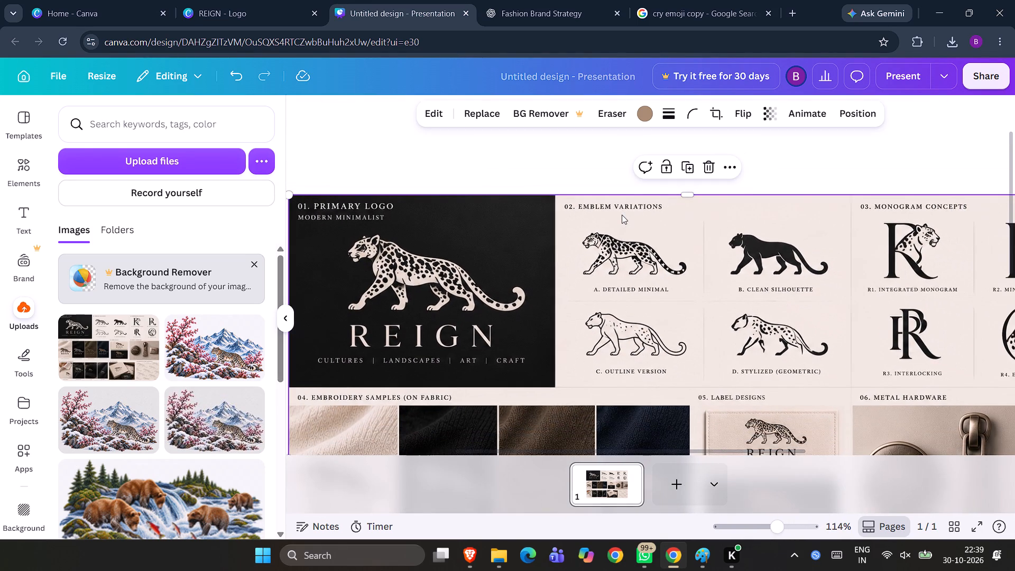
scroll(622, 215, "down", 1)
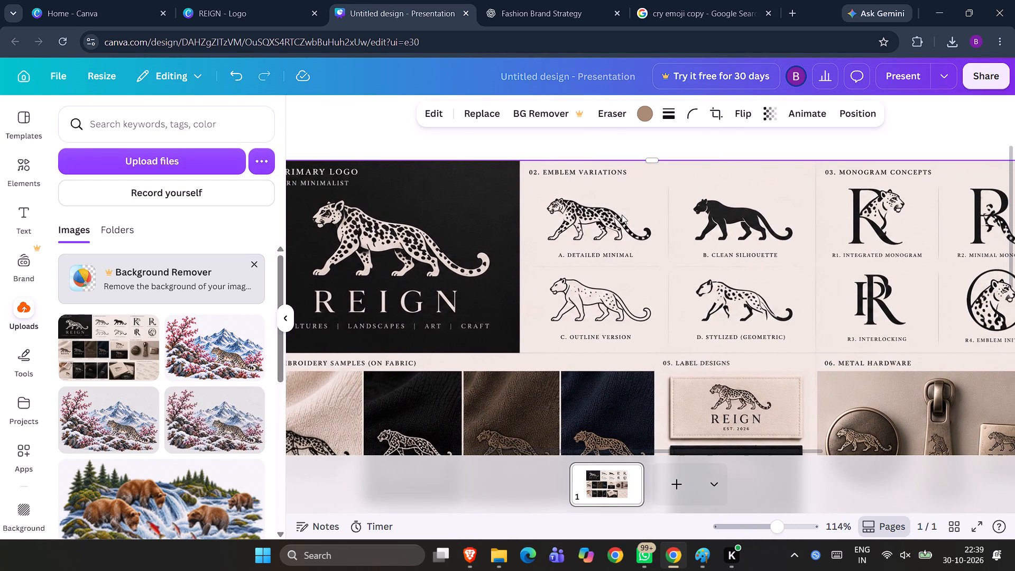
scroll(622, 215, "down", 4)
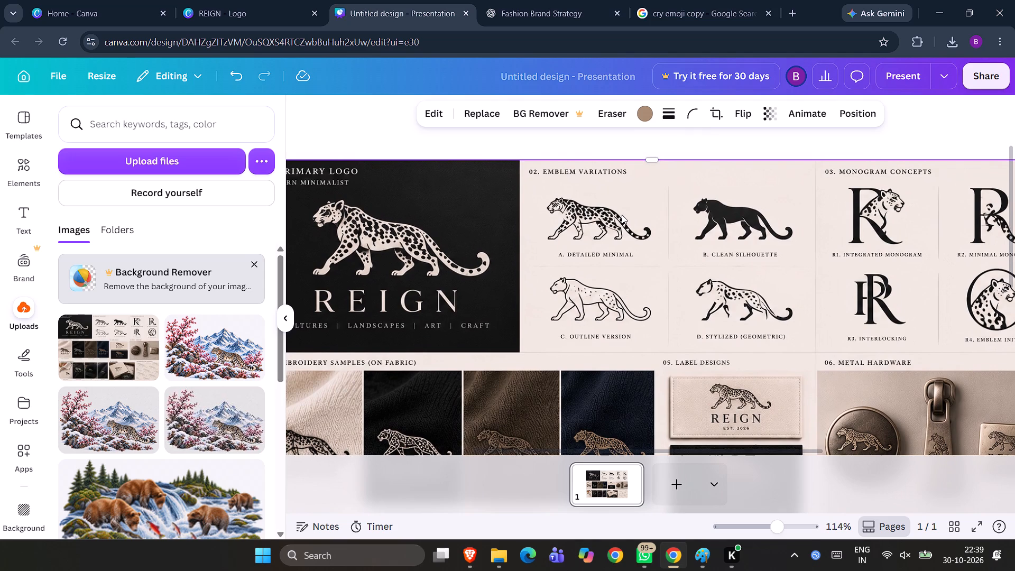
scroll(622, 215, "down", 1)
scroll(623, 213, "up", 1)
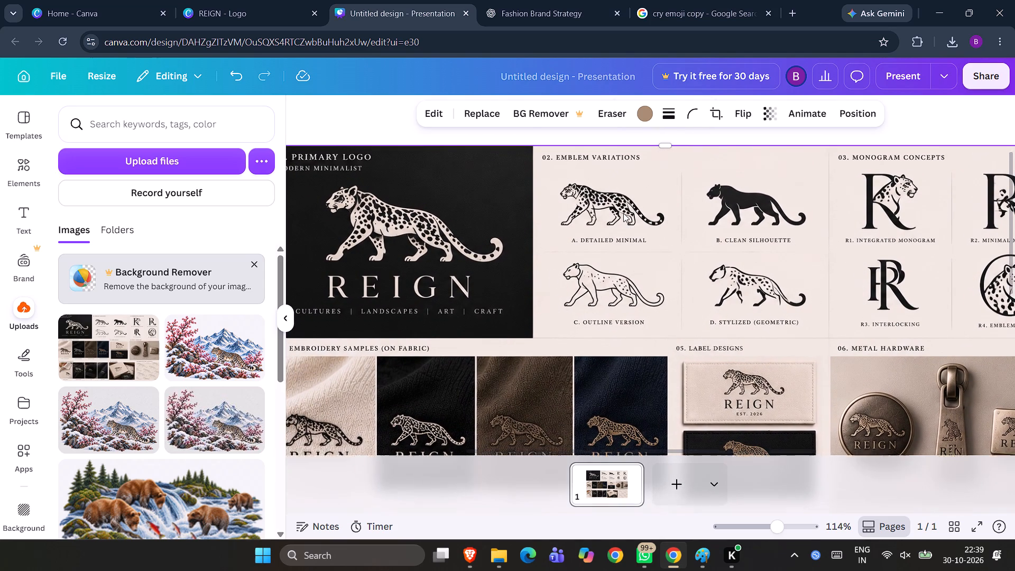
Crop the brand board image on all four sides to the "A. Detailed Minimal" leopard emblem, about 200 px wide.
scroll(623, 213, "up", 1)
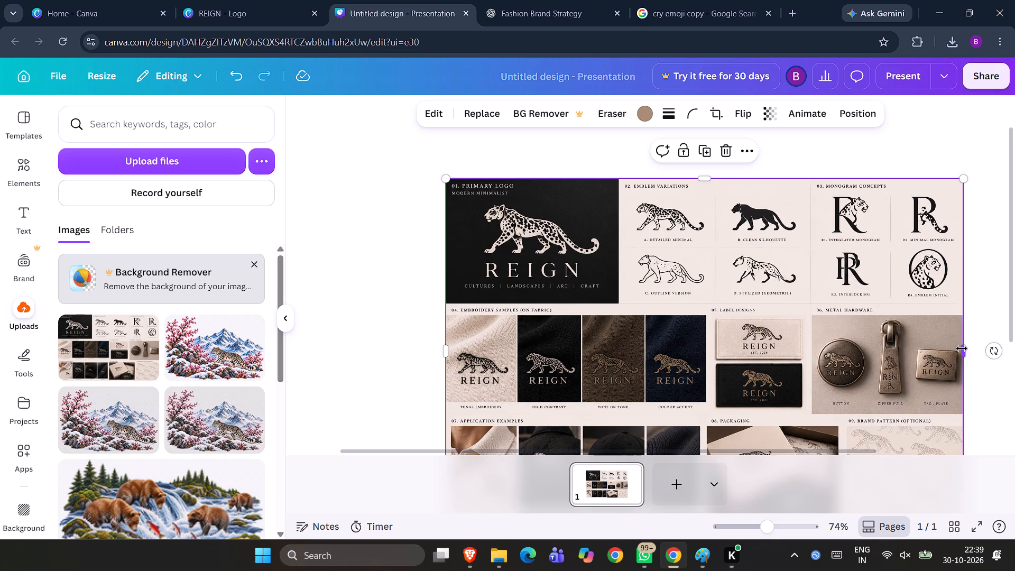
left_click_drag(962, 349, 720, 353)
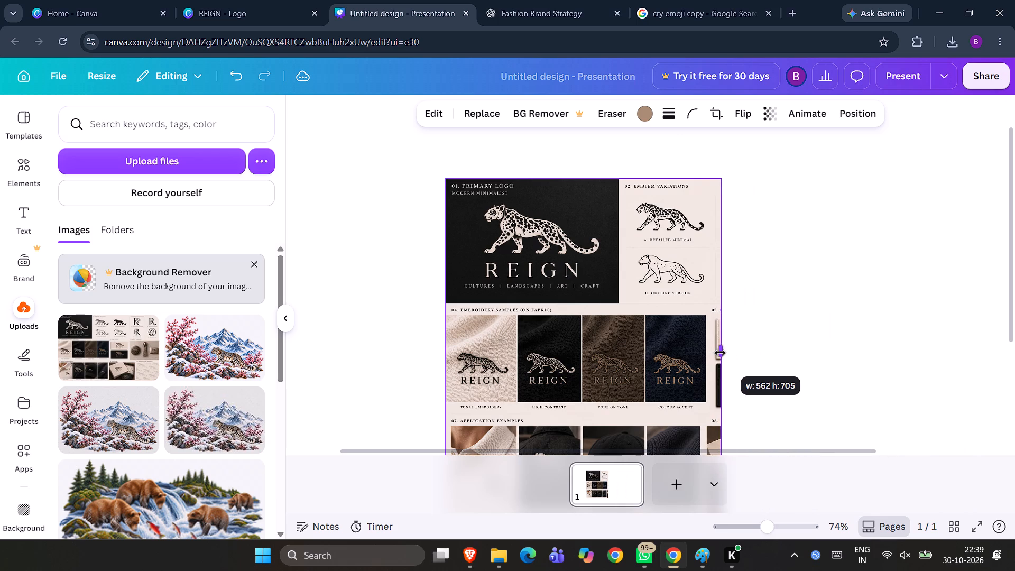
left_click_drag(720, 353, 714, 356)
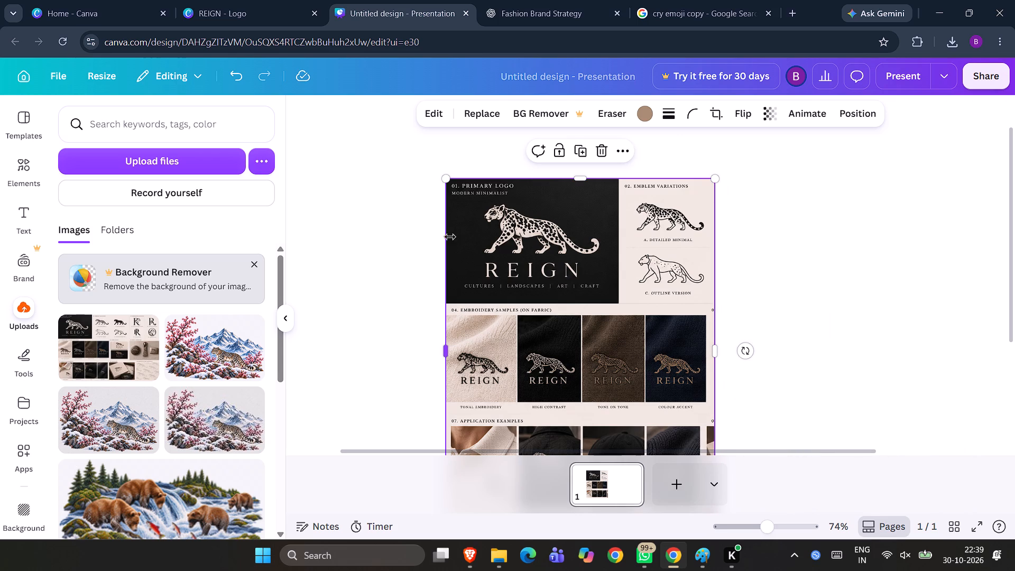
left_click_drag(448, 348, 623, 345)
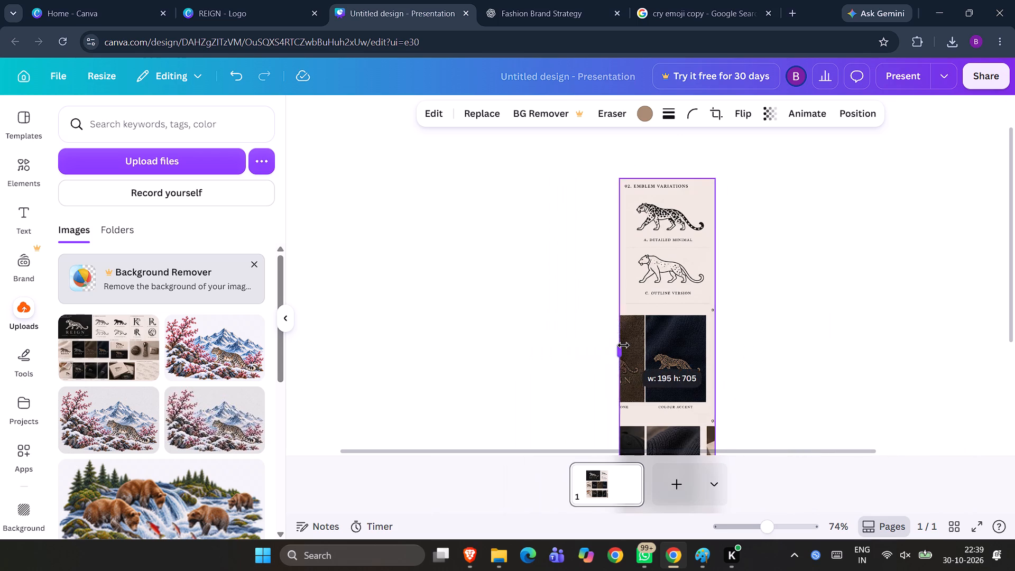
left_click_drag(623, 345, 619, 346)
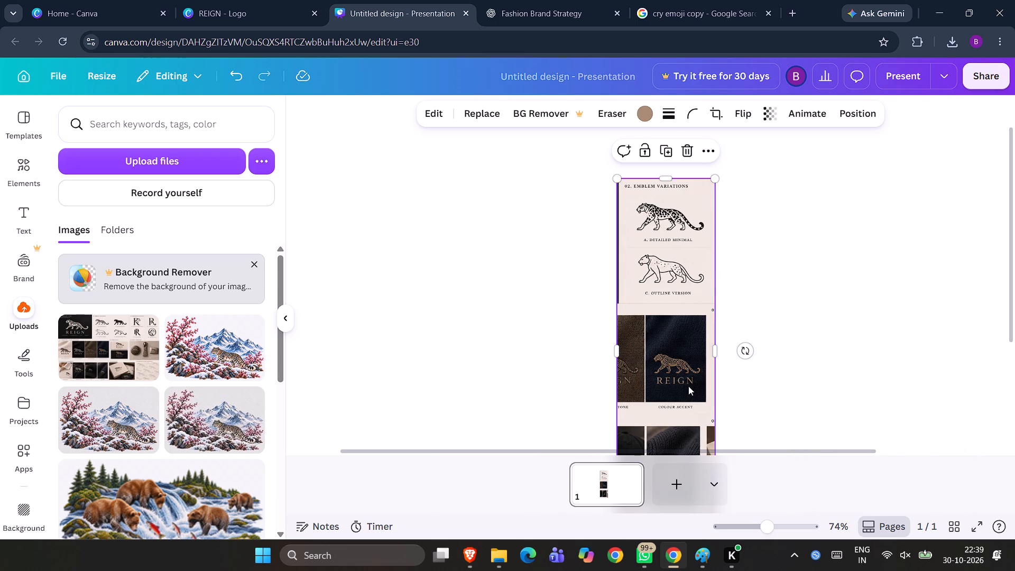
scroll(688, 386, "down", 2)
left_click_drag(672, 422, 680, 138)
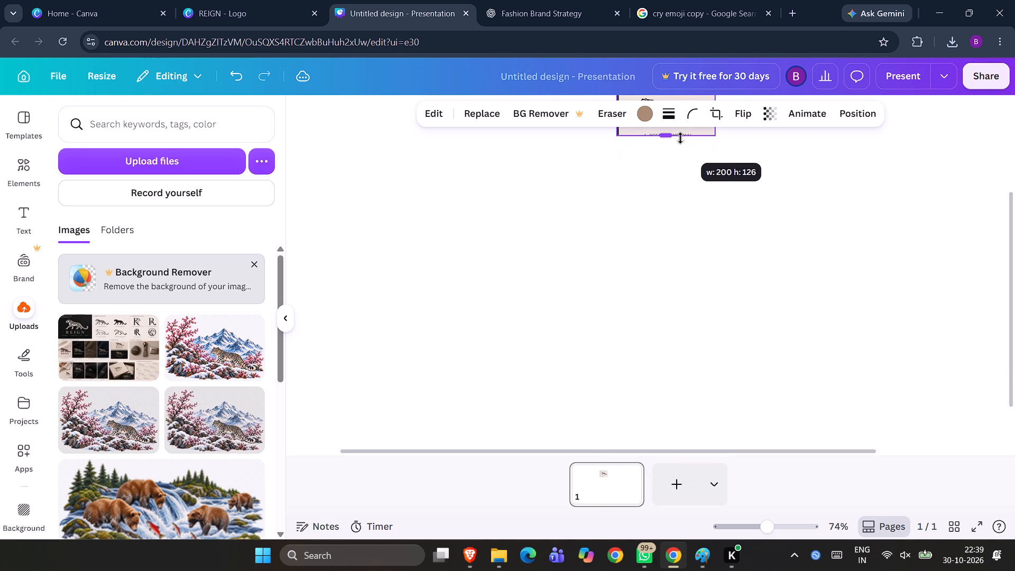
scroll(680, 138, "up", 2)
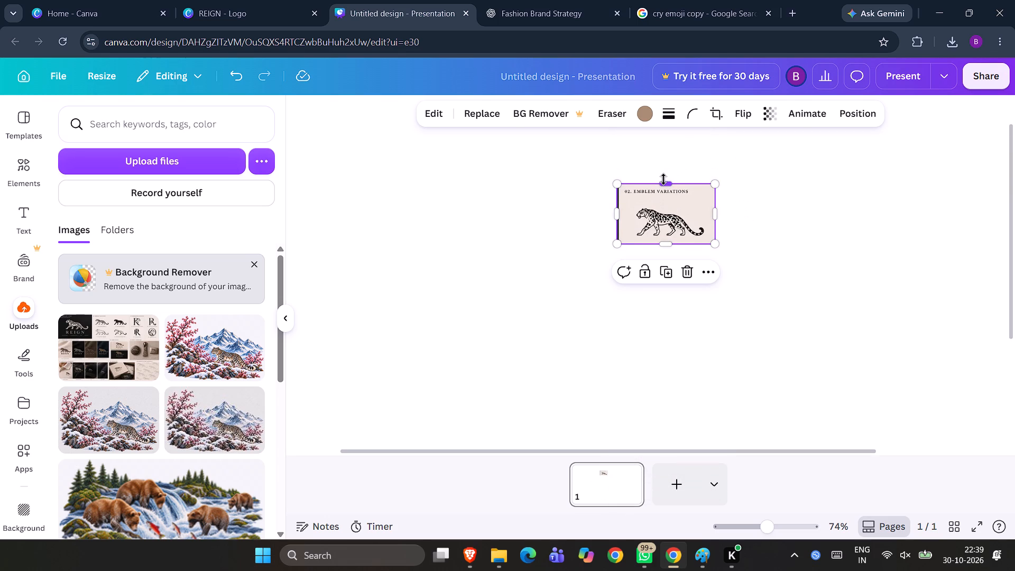
left_click_drag(663, 179, 666, 194)
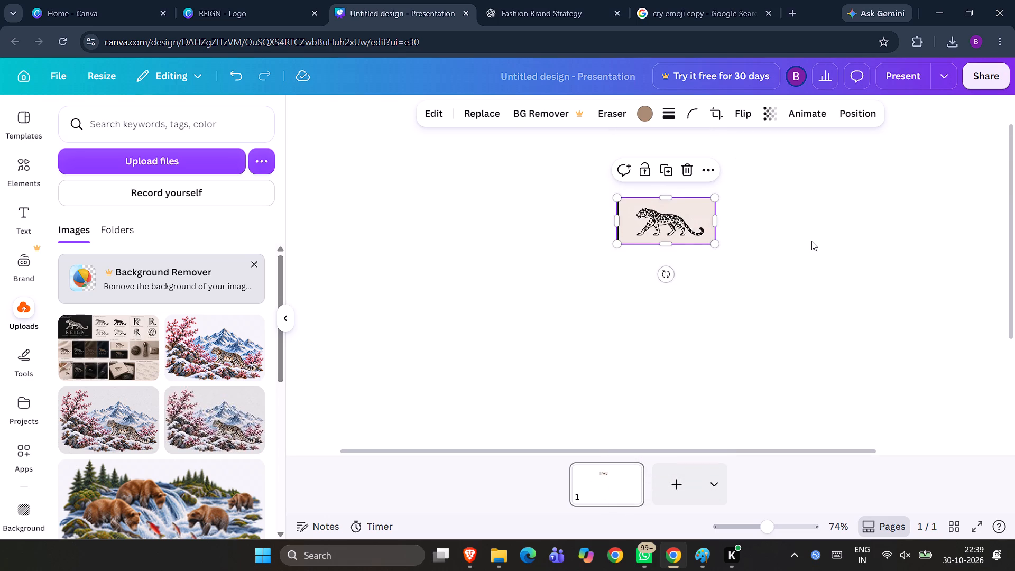
Shift the cropped leopard image slightly down and right, and trim the dark strip off its left edge.
left_click(811, 241)
left_click(676, 226)
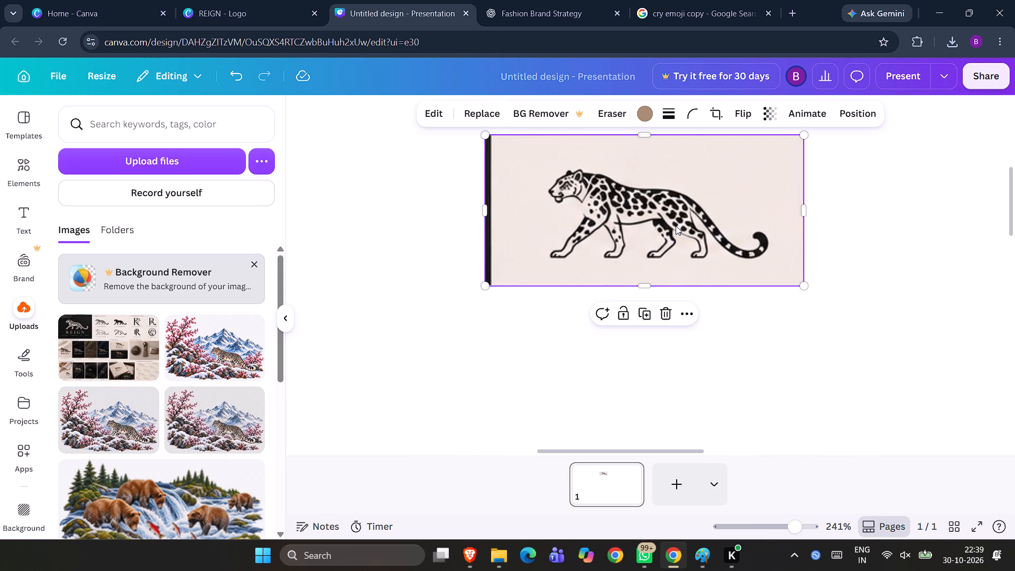
left_click_drag(676, 226, 708, 258)
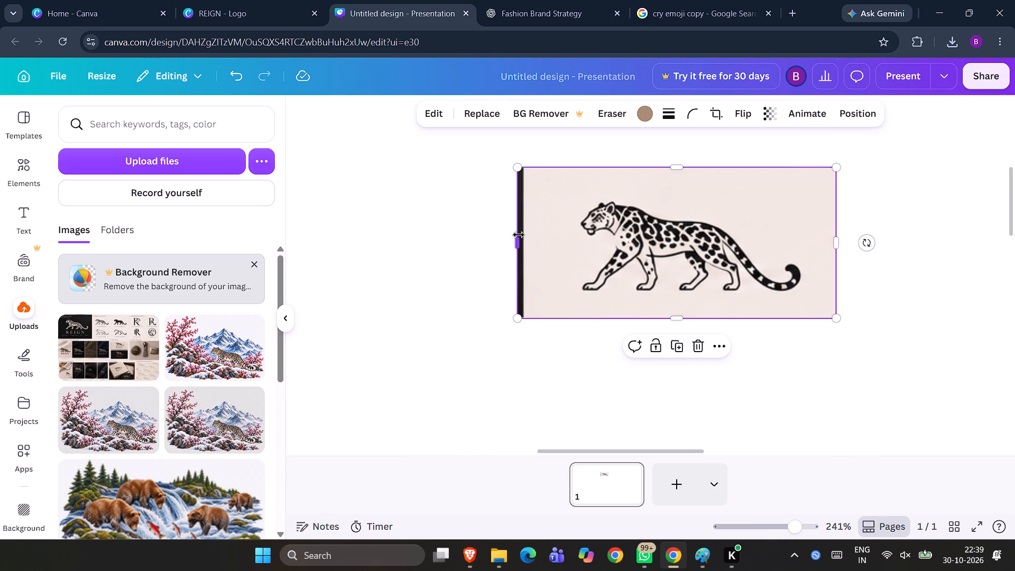
left_click_drag(519, 238, 532, 240)
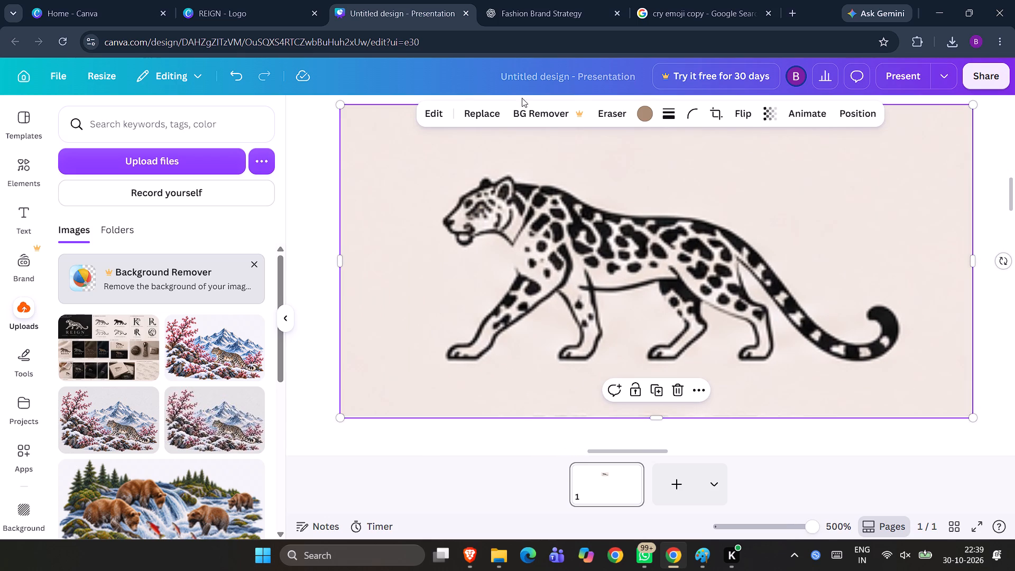
Set the leopard image's color to the near-black swatch from its photo colors.
left_click(653, 121)
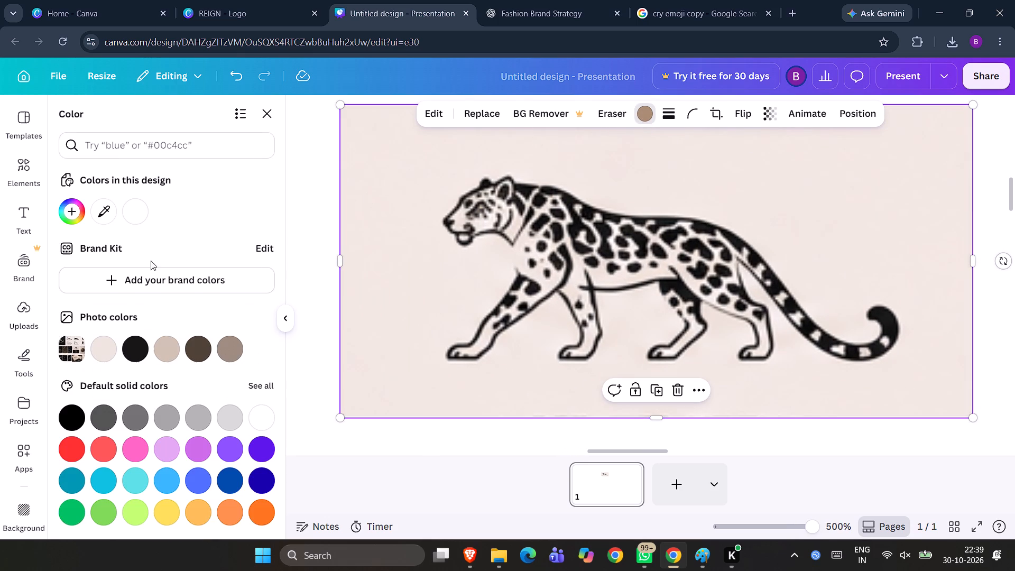
left_click(142, 346)
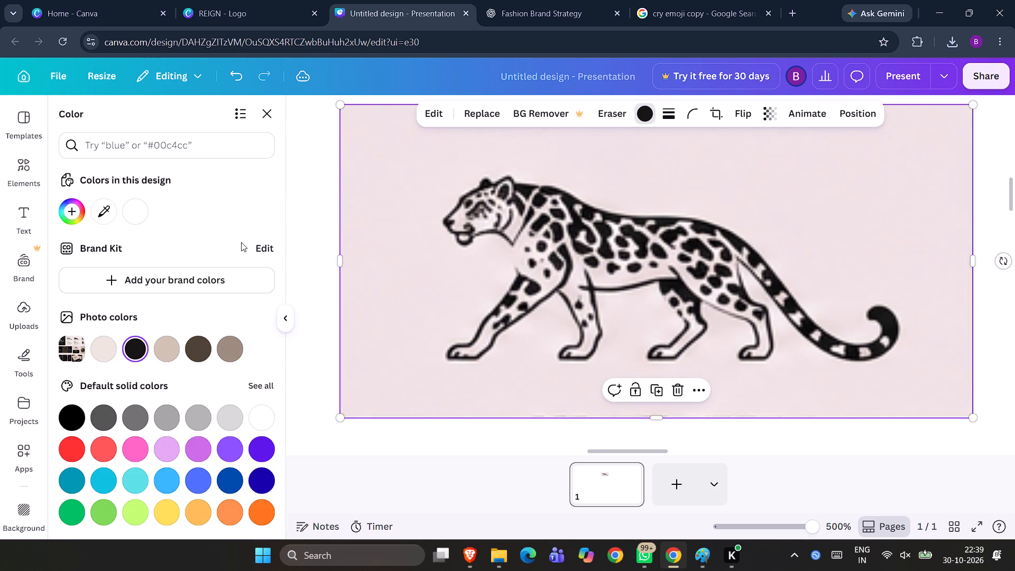
Choose the blue pen from the drawing tools and set its stroke weight to 1.
left_click(24, 355)
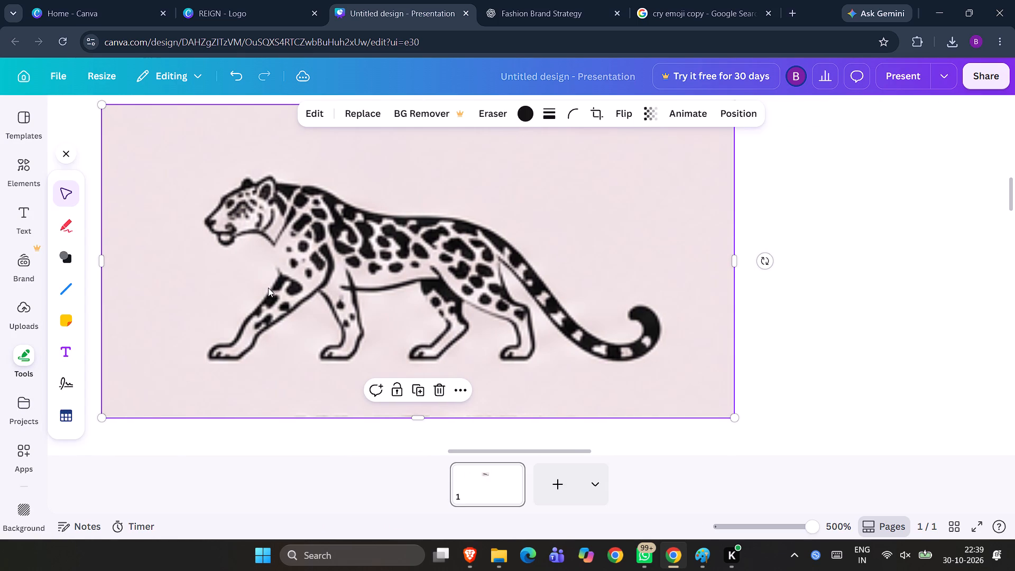
scroll(268, 288, "right", 1)
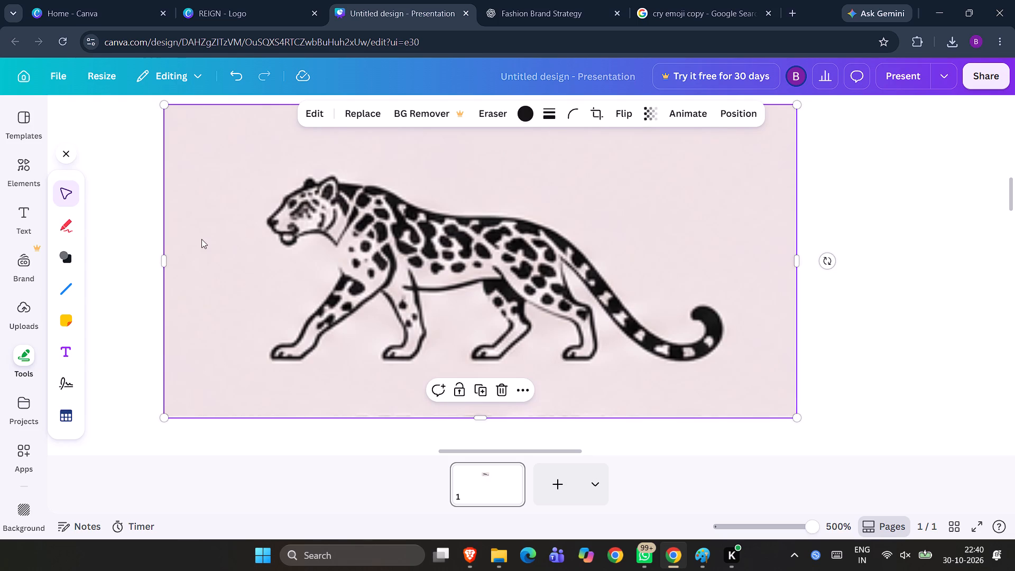
left_click(61, 228)
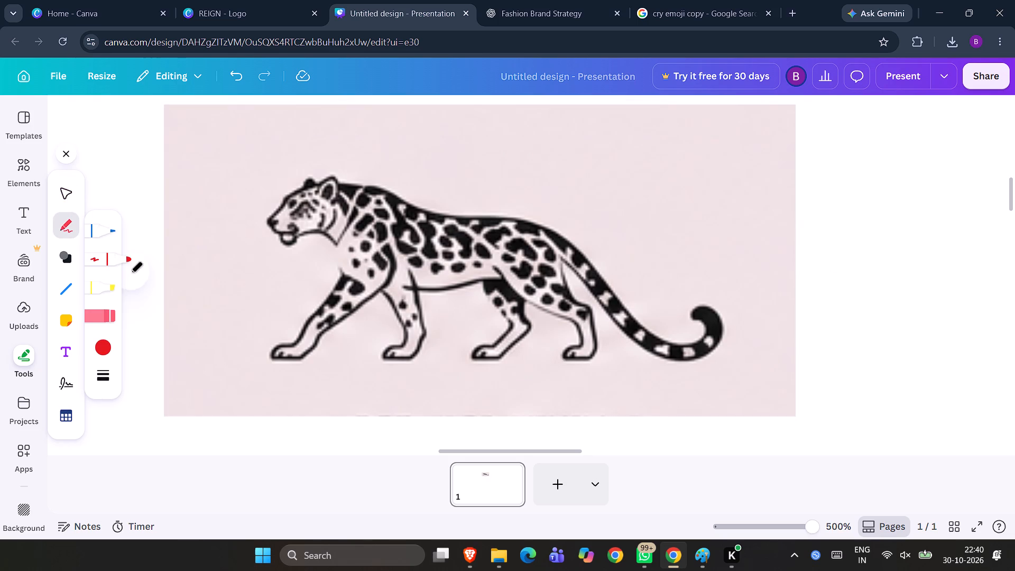
left_click(108, 234)
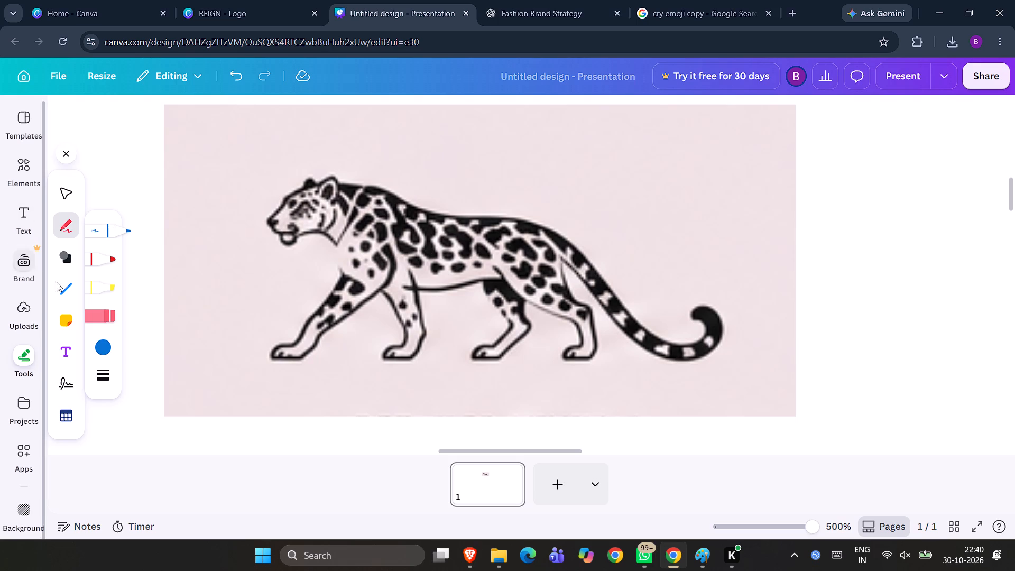
left_click(102, 374)
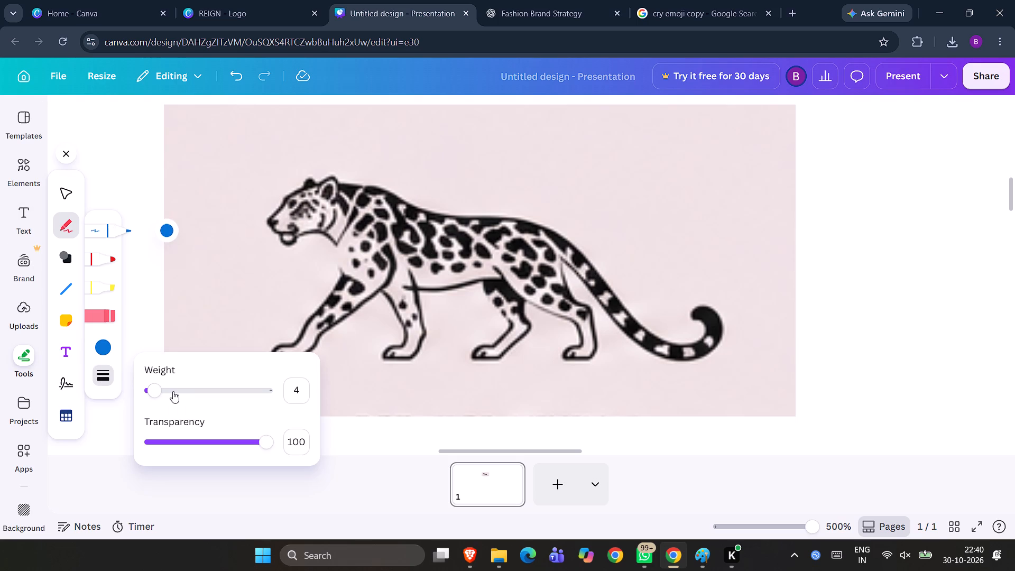
left_click_drag(156, 389, 114, 390)
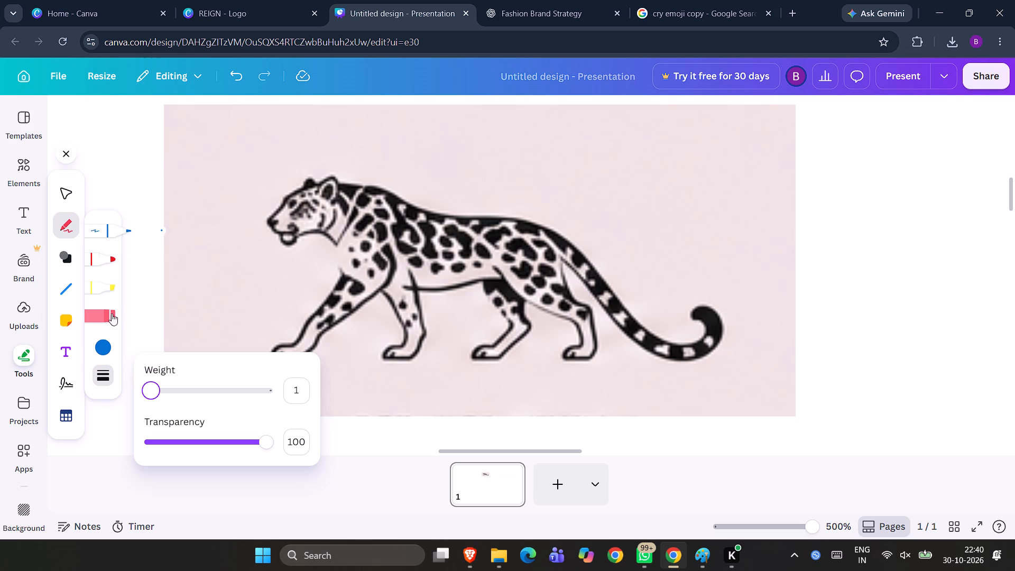
left_click(100, 233)
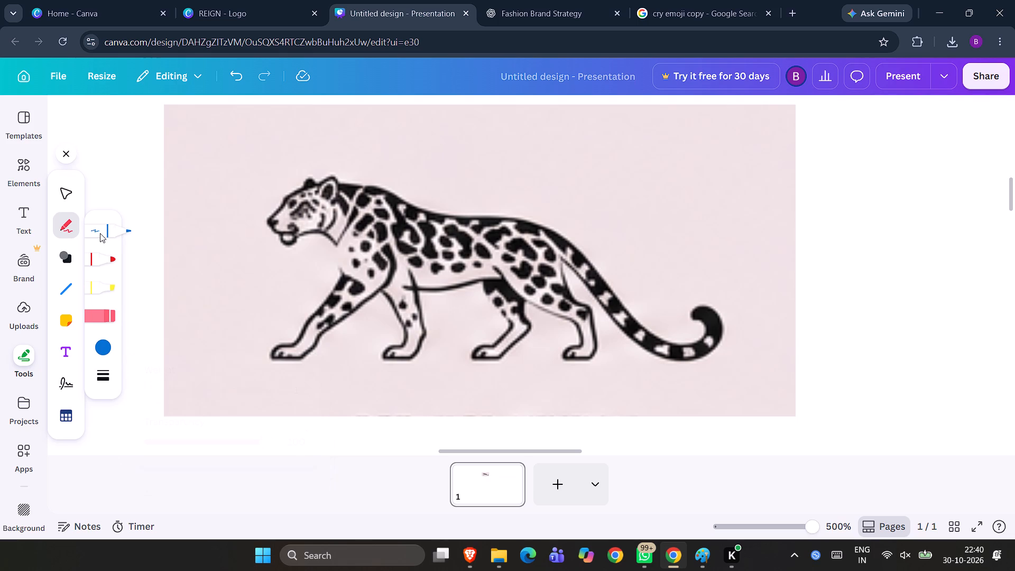
left_click(100, 233)
left_click(107, 228)
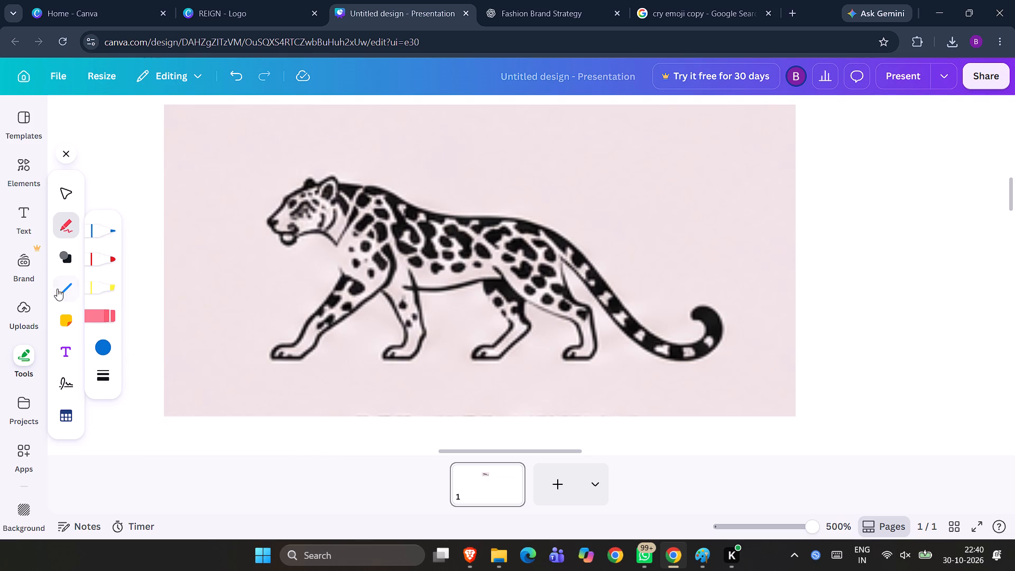
Set the pen color to the design's near-black swatch and draw a short stroke down the leopard's shoulder.
left_click(58, 293)
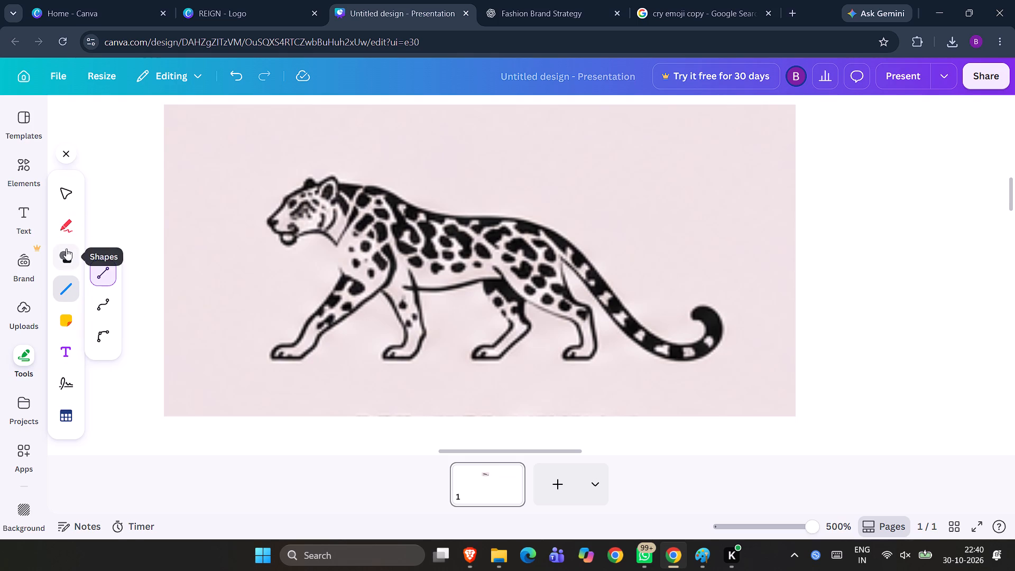
left_click(69, 229)
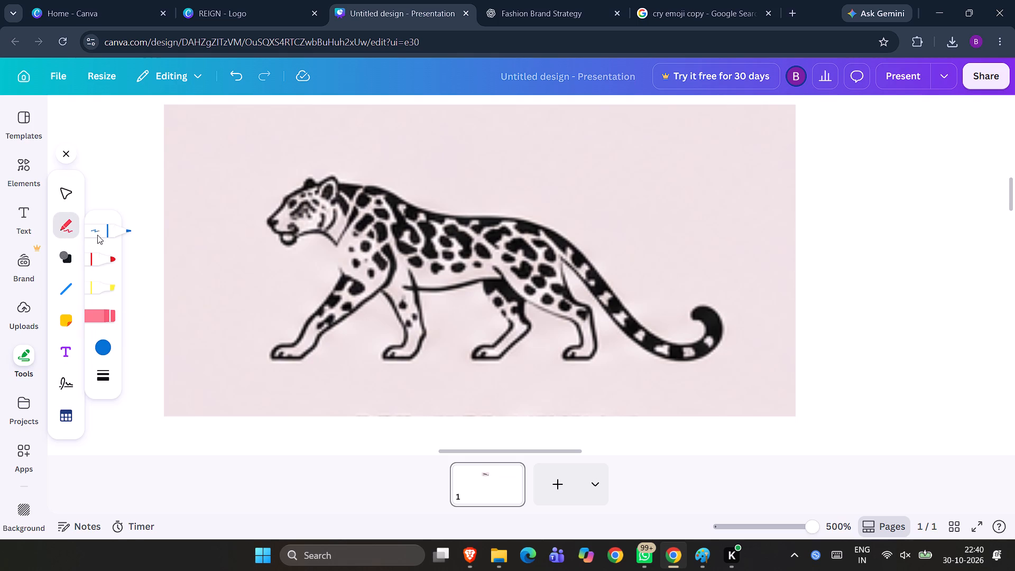
left_click(102, 235)
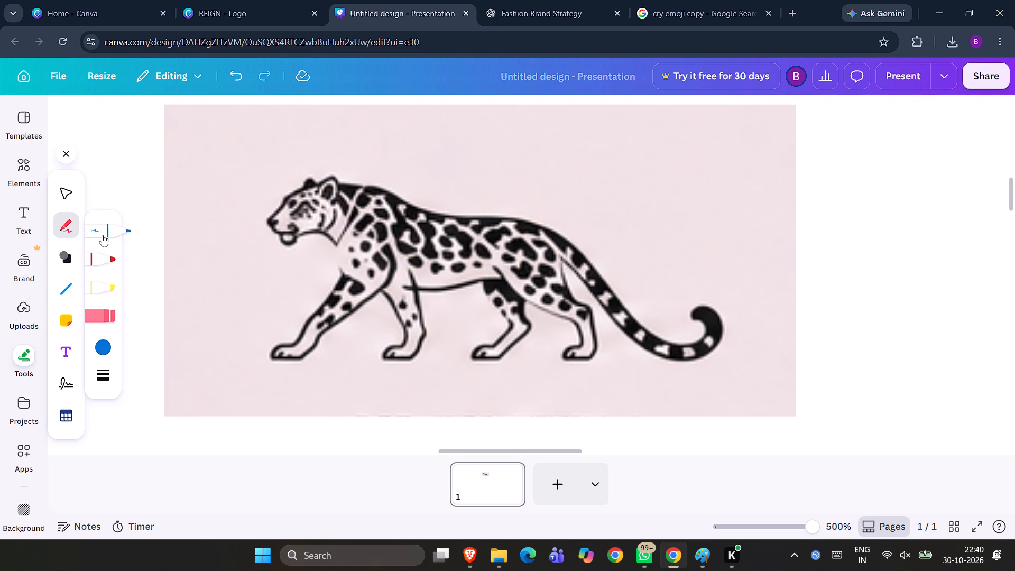
left_click(102, 235)
left_click(105, 339)
left_click(246, 420)
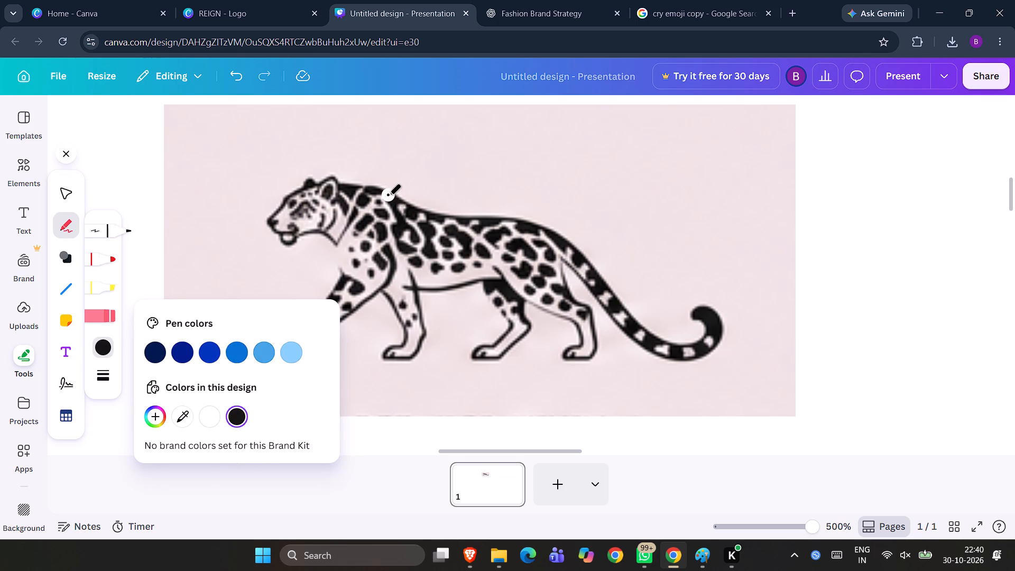
left_click_drag(390, 197, 394, 208)
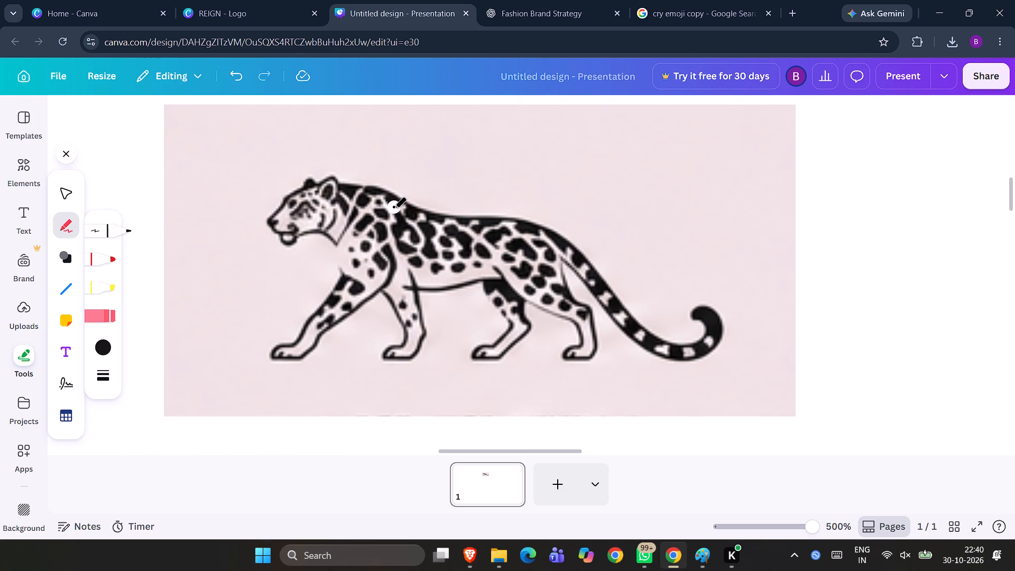
left_click_drag(394, 208, 402, 224)
left_click_drag(402, 224, 399, 233)
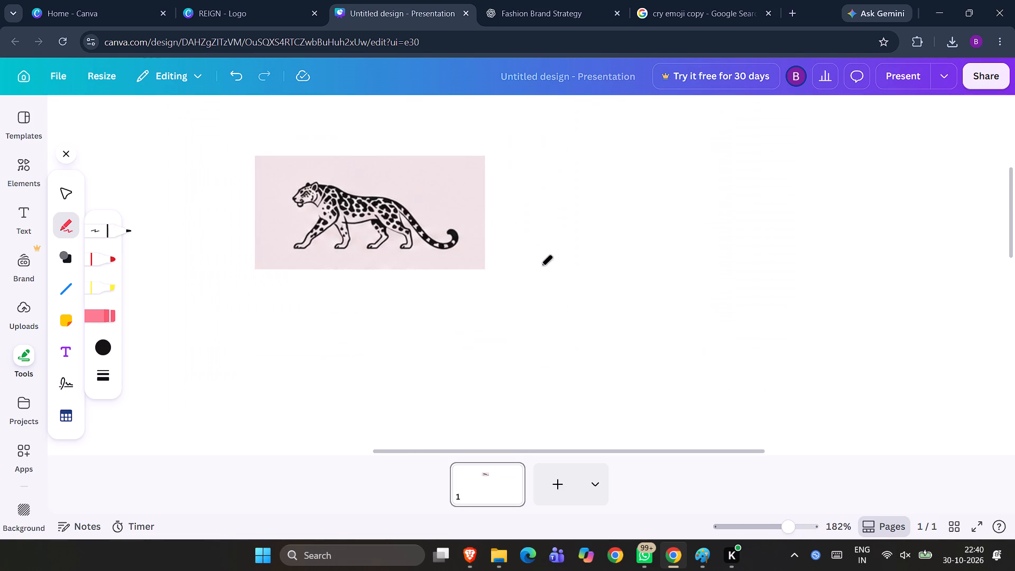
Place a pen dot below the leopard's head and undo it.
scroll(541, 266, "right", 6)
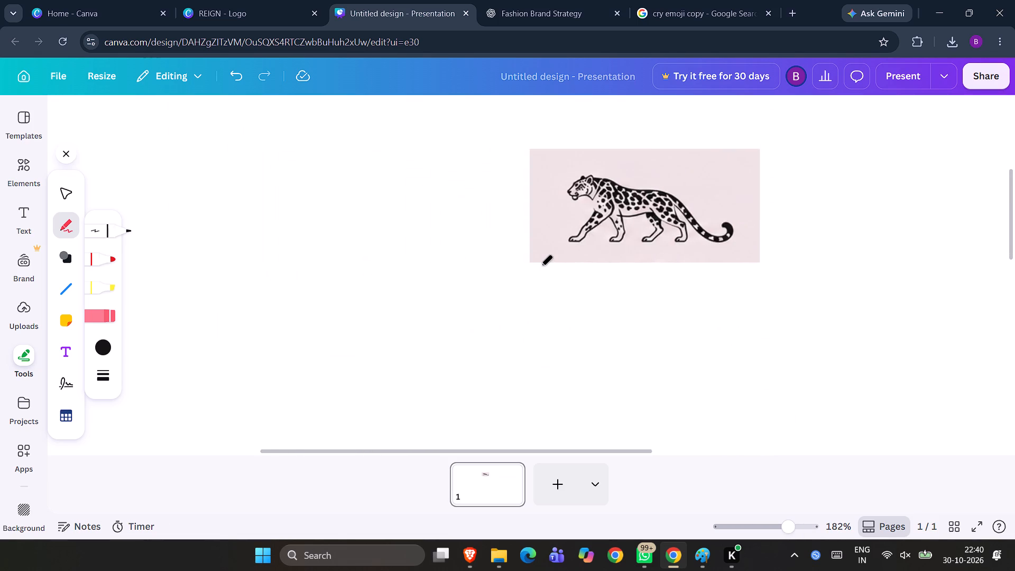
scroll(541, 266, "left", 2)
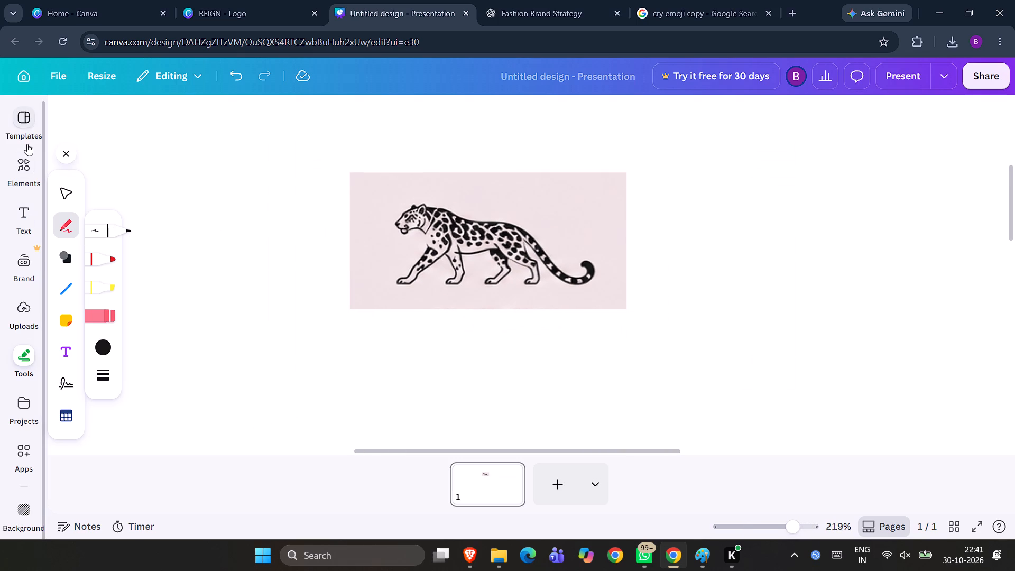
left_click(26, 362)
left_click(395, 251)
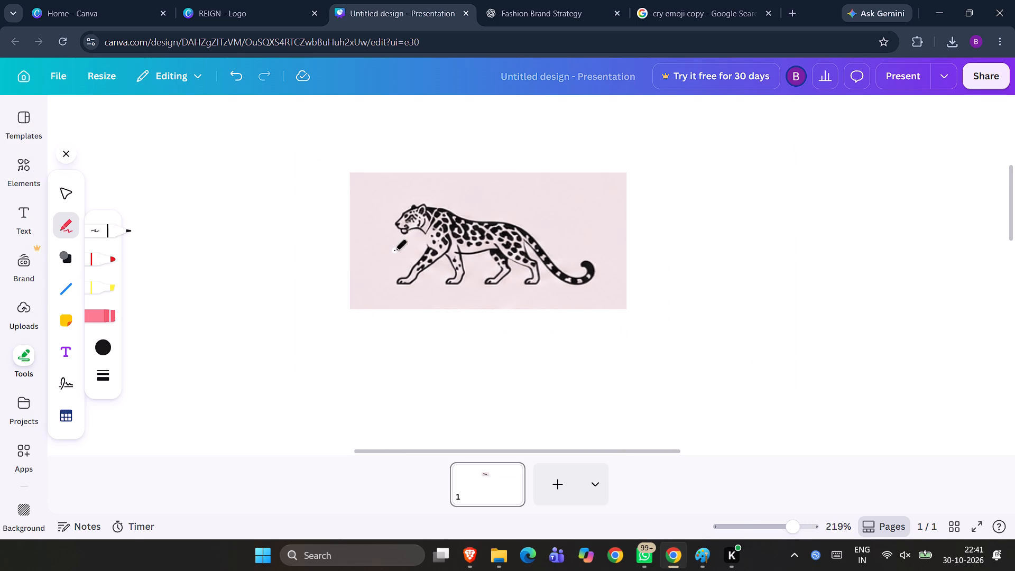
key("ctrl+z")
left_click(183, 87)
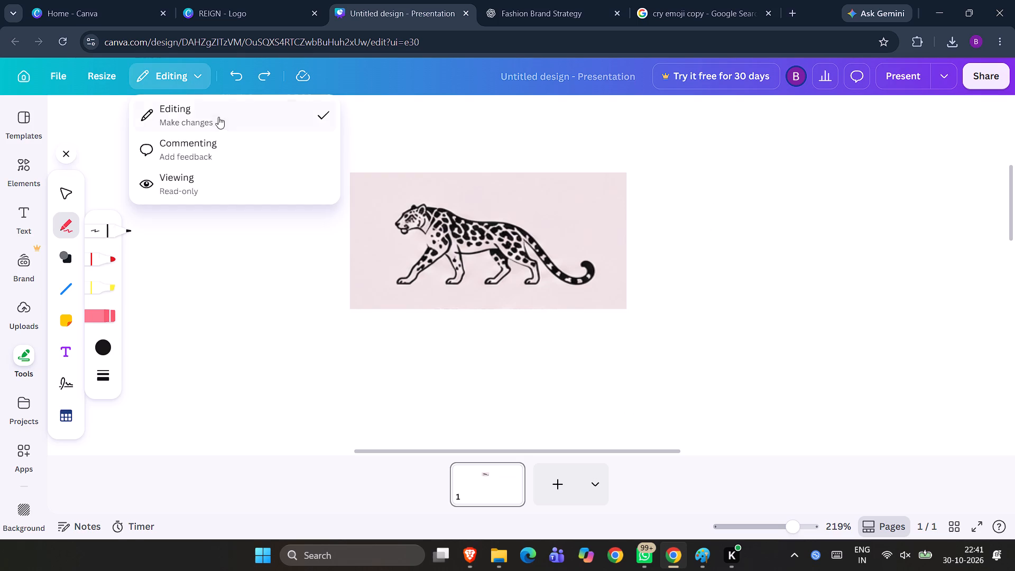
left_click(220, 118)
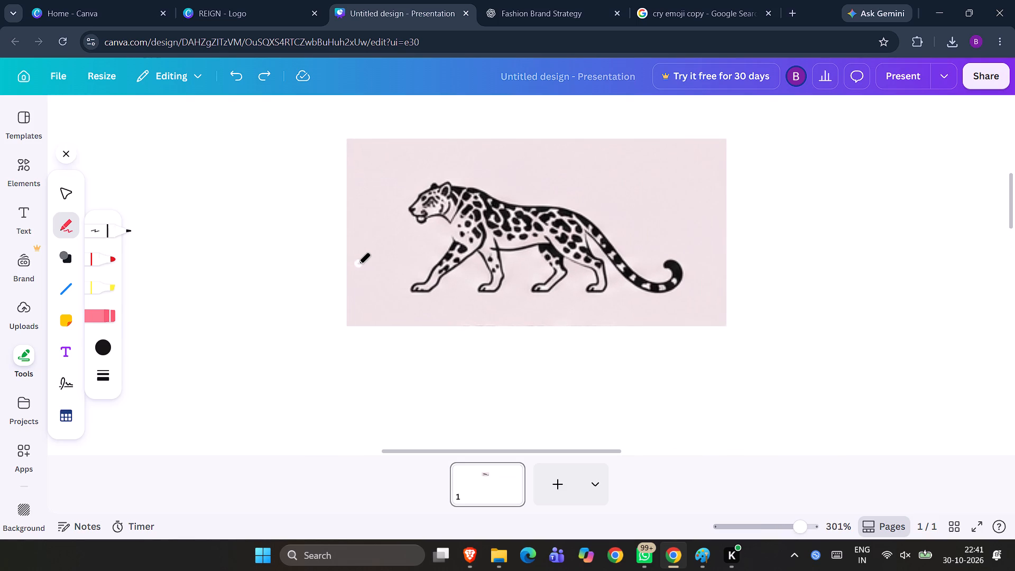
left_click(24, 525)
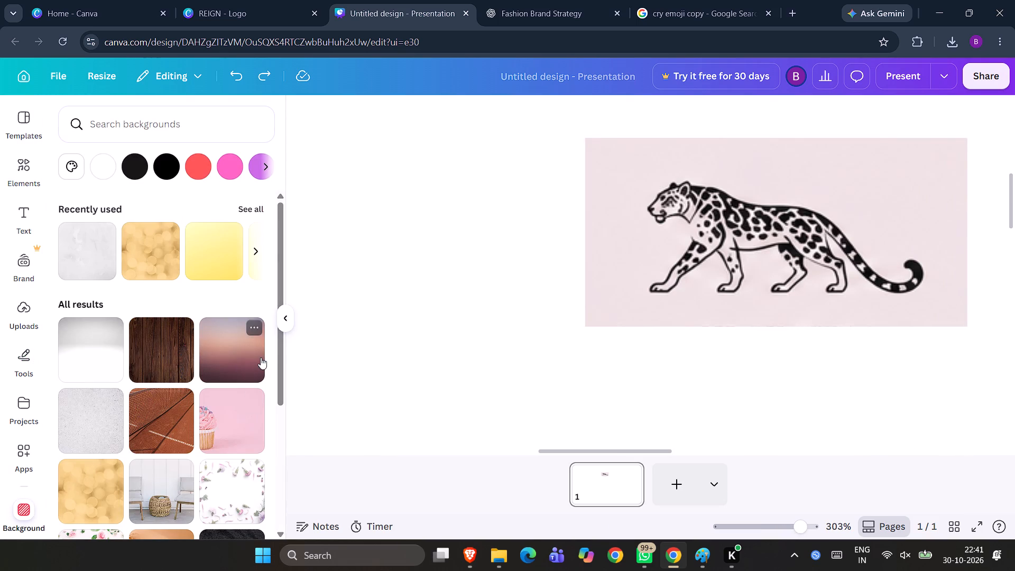
Use the Pixel Eraser on the leopard image to erase a diagonal band of the source board from primary logo to brand pattern.
left_click(626, 275)
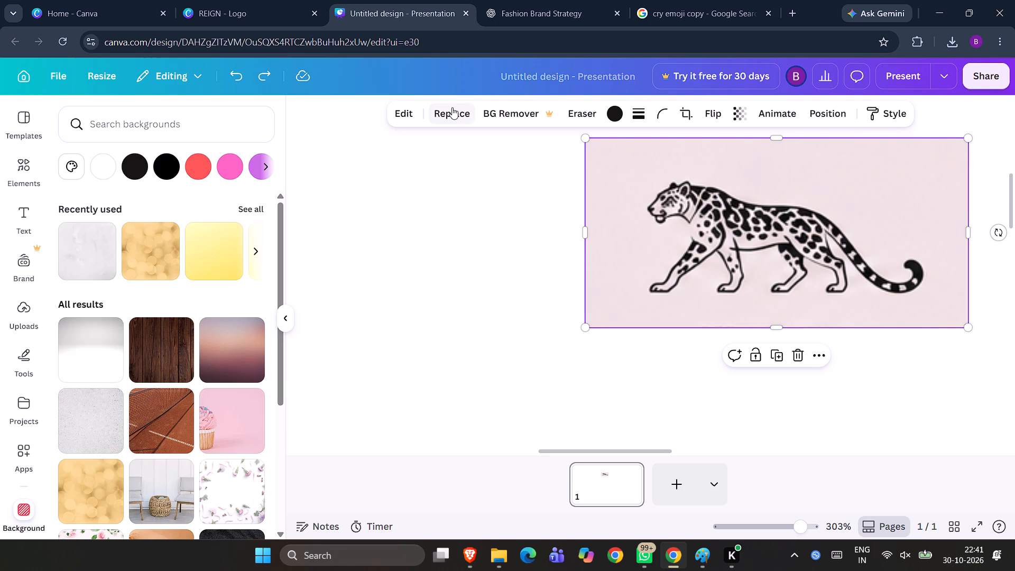
left_click(407, 119)
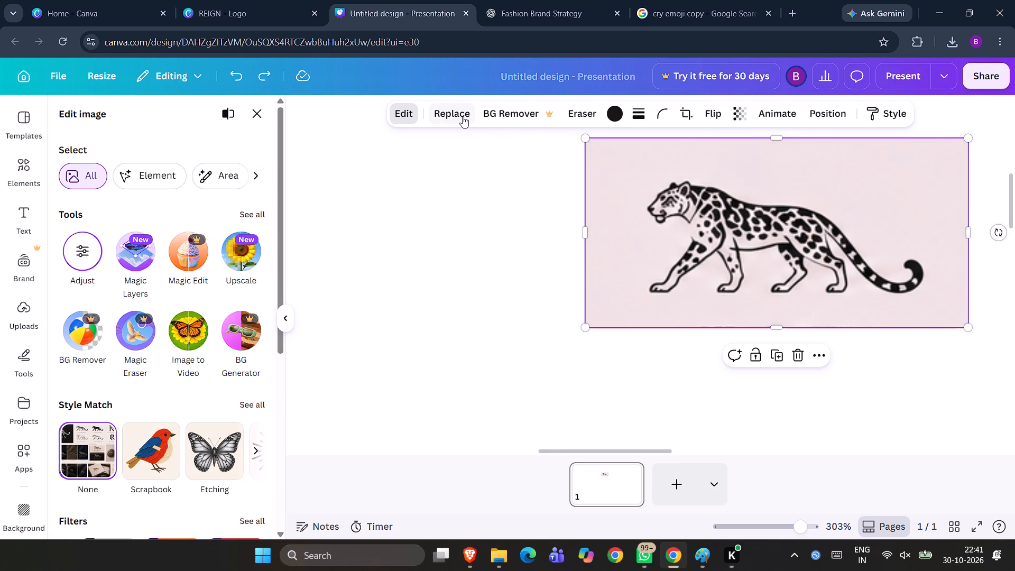
left_click(591, 114)
left_click(593, 169)
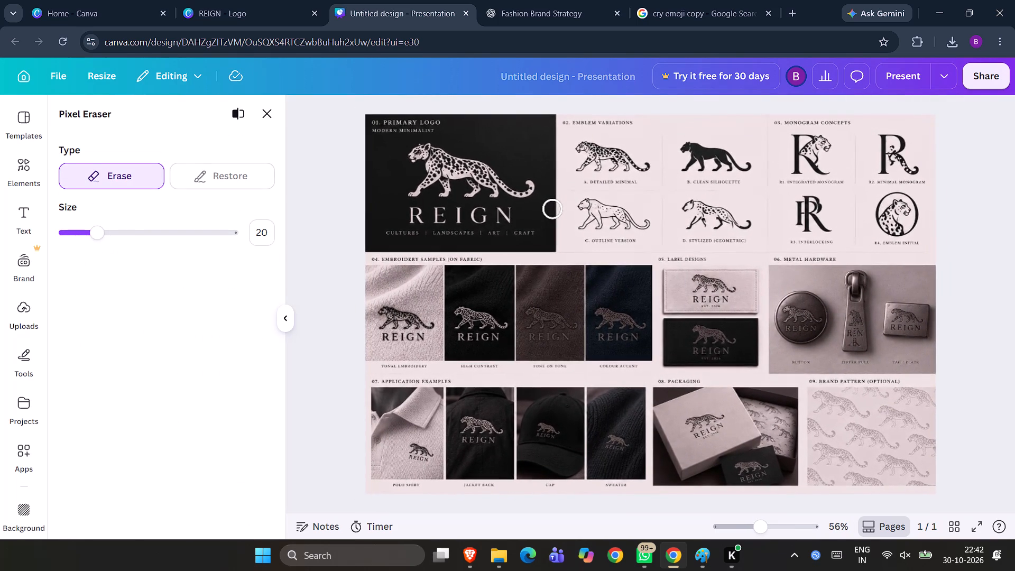
left_click_drag(371, 113, 472, 204)
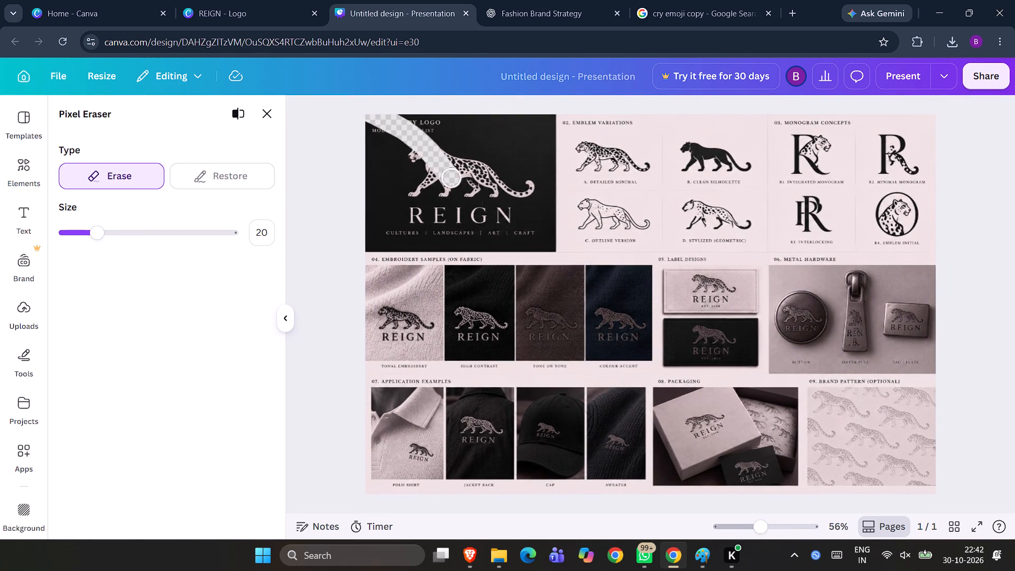
left_click_drag(472, 204, 701, 378)
scroll(584, 316, "right", 1)
scroll(691, 357, "up", 1)
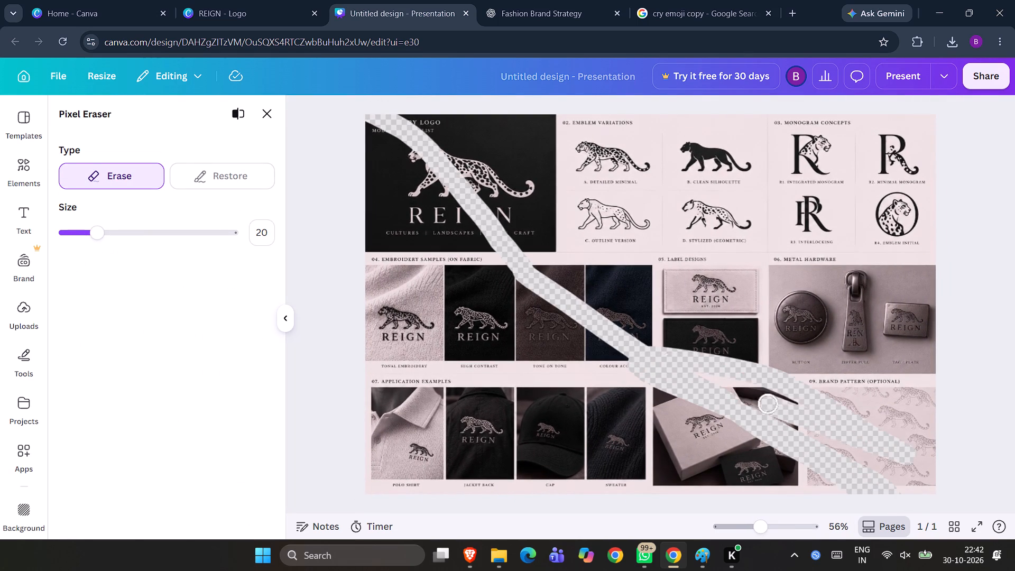
left_click_drag(701, 378, 842, 404)
scroll(701, 378, "up", 1)
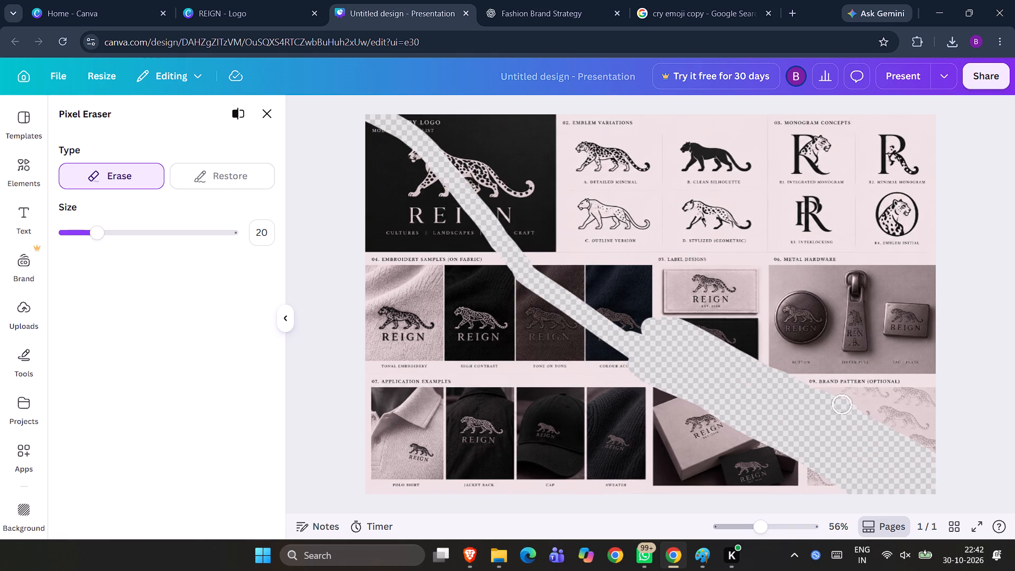
Erase most of the monogram concepts, metal hardware and brand pattern areas of the board with the size 20 eraser.
left_click_drag(842, 404, 946, 173)
scroll(842, 404, "up", 1)
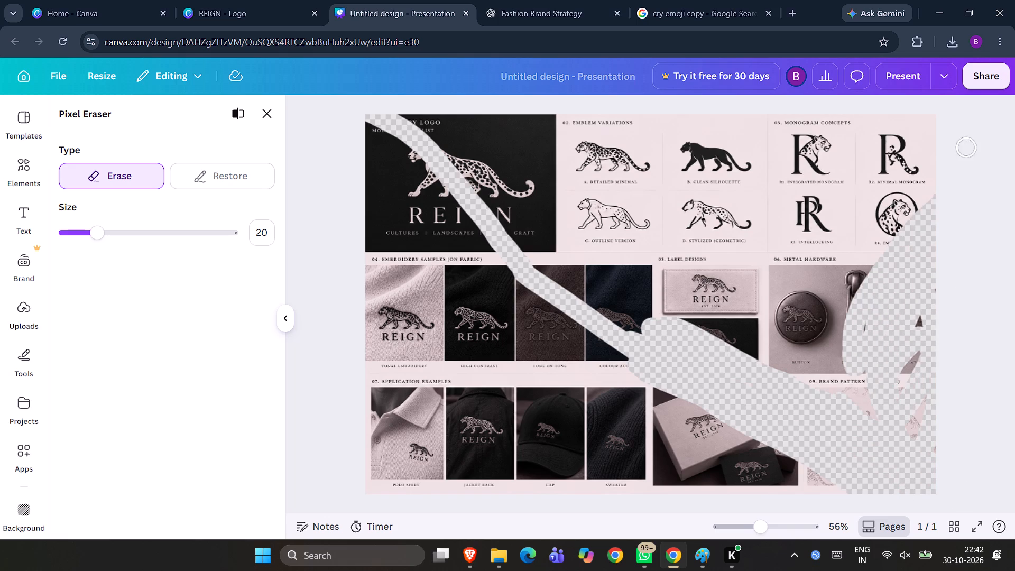
left_click_drag(946, 173, 918, 379)
scroll(946, 173, "up", 1)
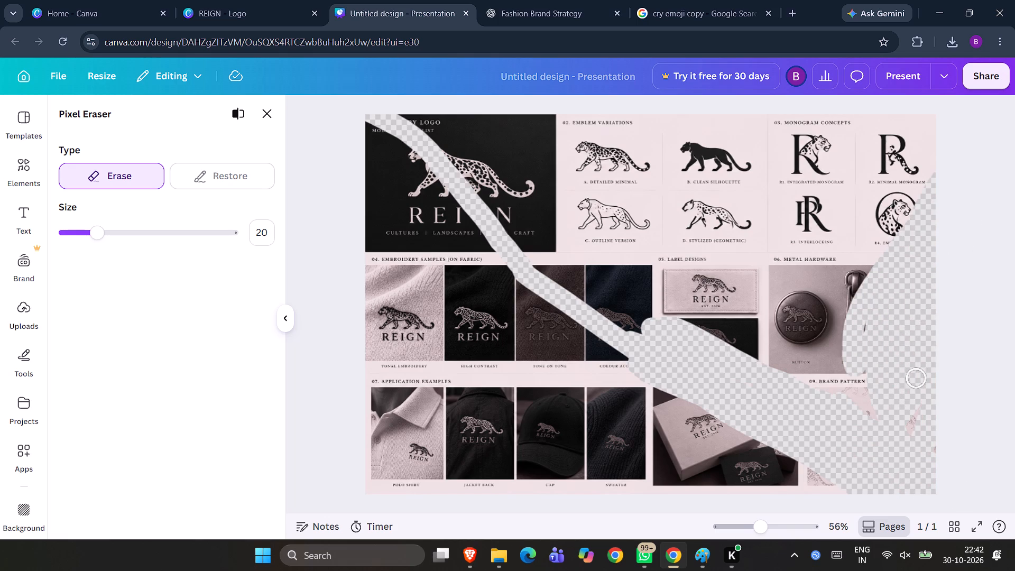
left_click_drag(918, 379, 879, 347)
scroll(918, 379, "up", 1)
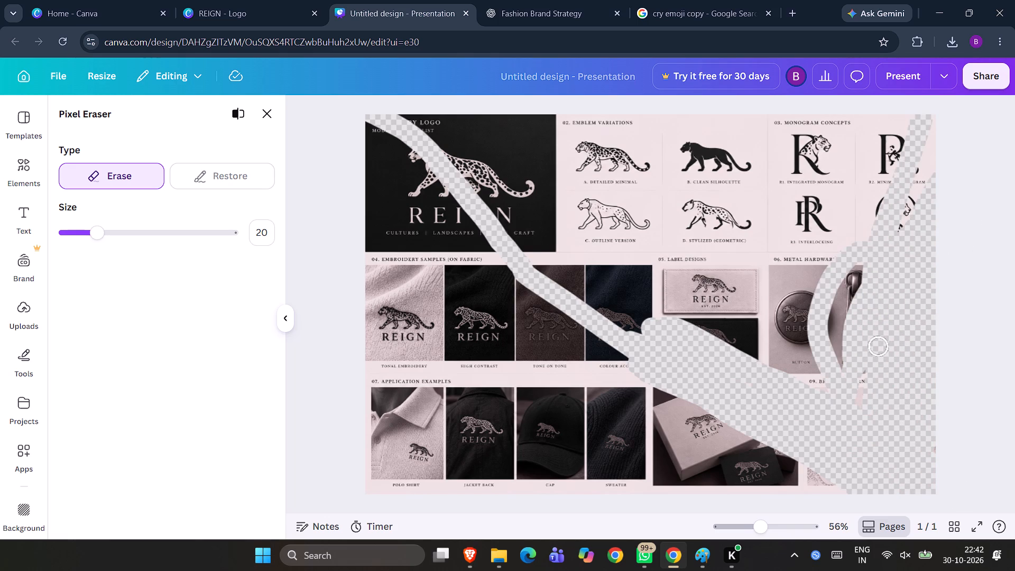
left_click_drag(879, 347, 863, 200)
scroll(879, 347, "up", 1)
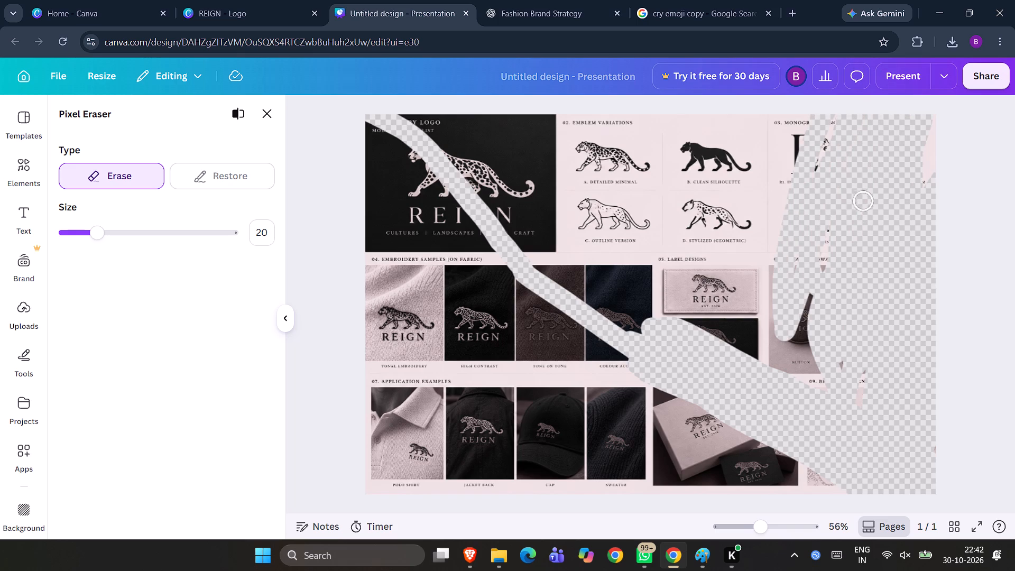
left_click_drag(863, 200, 871, 168)
scroll(863, 200, "up", 1)
Set the Pixel Eraser size to 100.
left_click_drag(99, 228, 300, 251)
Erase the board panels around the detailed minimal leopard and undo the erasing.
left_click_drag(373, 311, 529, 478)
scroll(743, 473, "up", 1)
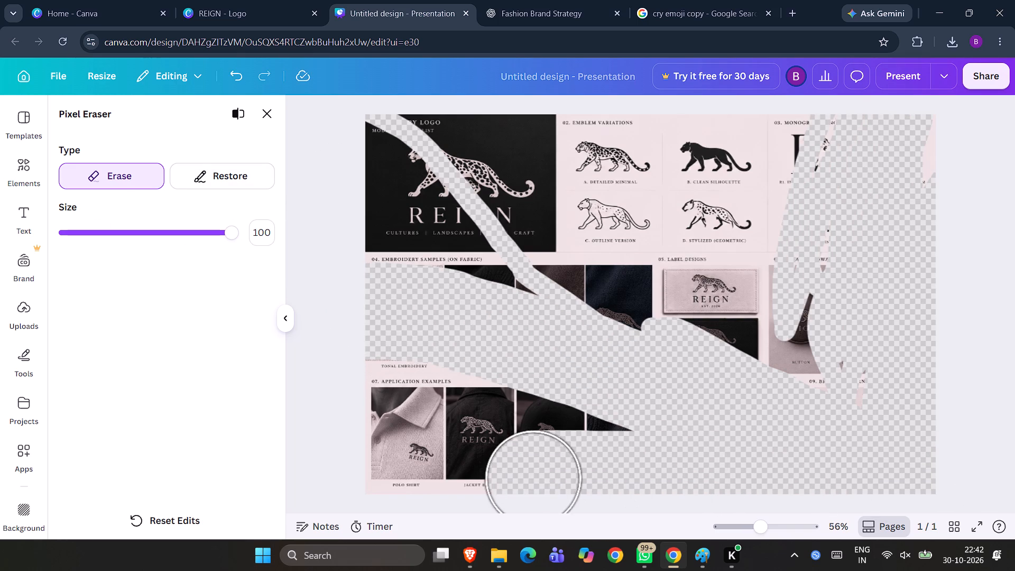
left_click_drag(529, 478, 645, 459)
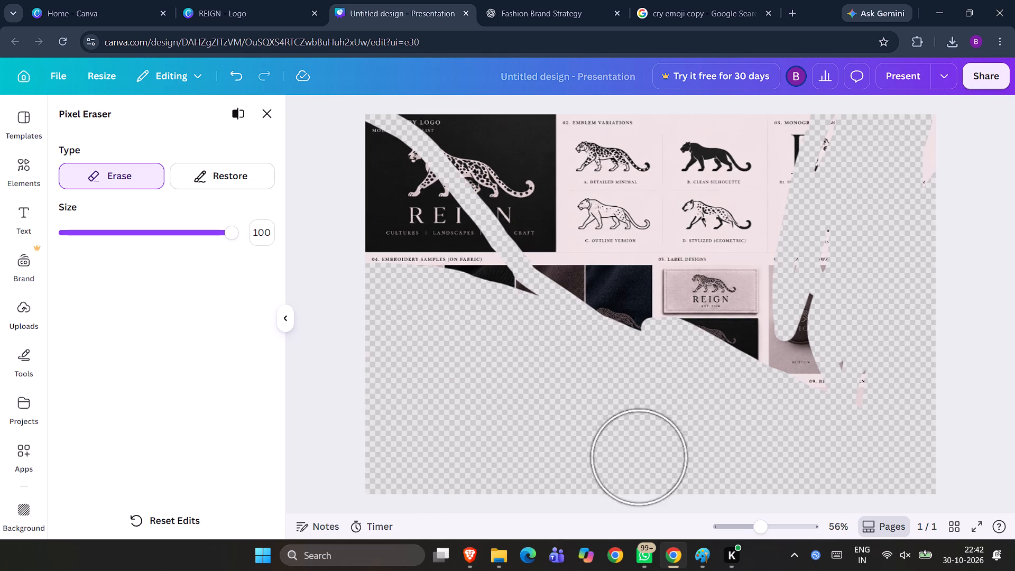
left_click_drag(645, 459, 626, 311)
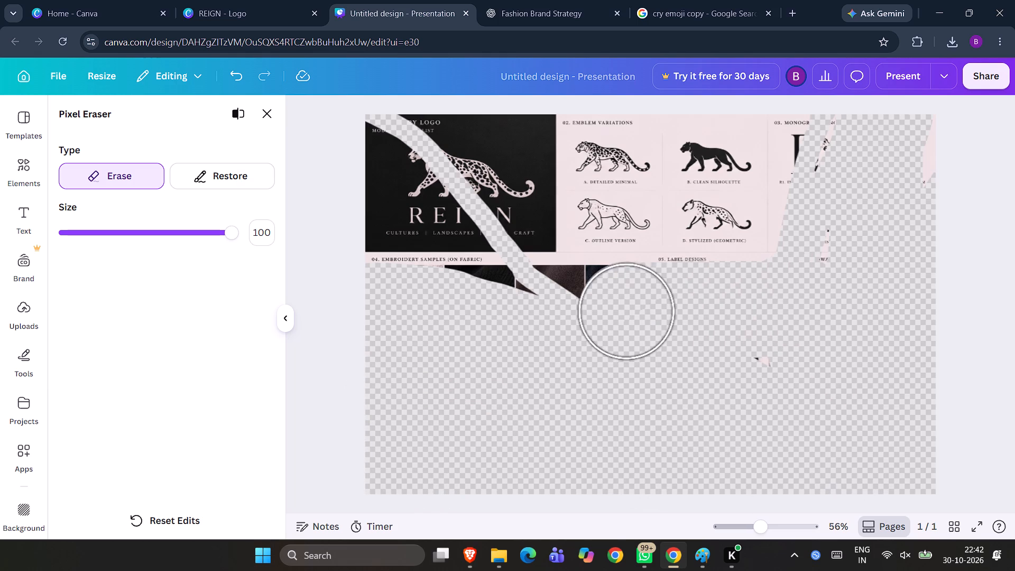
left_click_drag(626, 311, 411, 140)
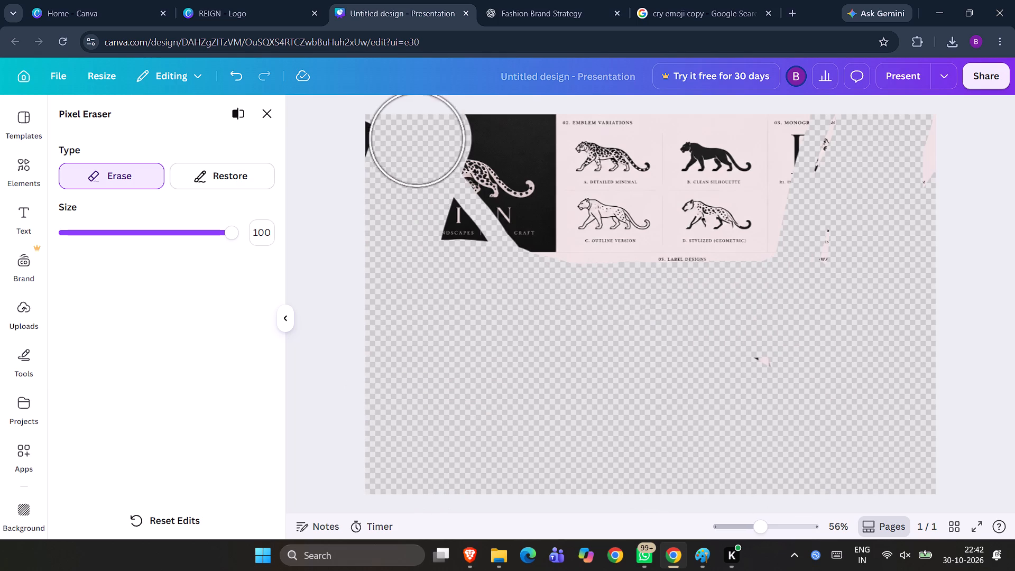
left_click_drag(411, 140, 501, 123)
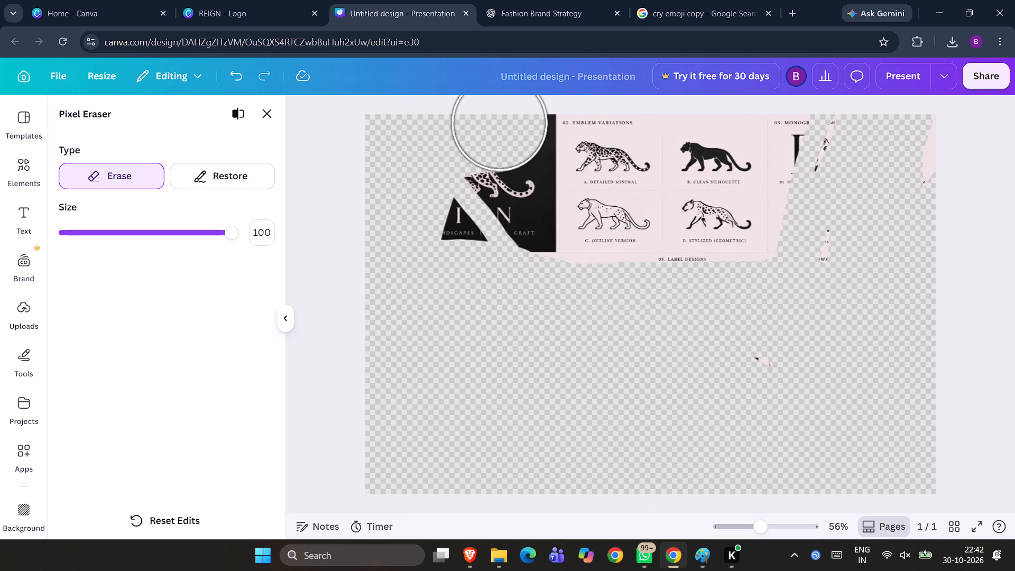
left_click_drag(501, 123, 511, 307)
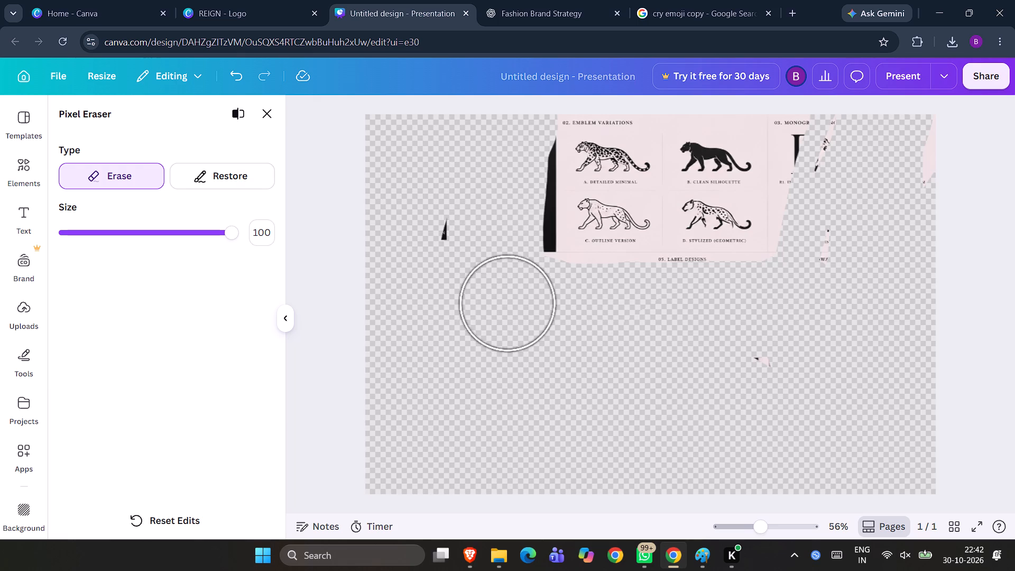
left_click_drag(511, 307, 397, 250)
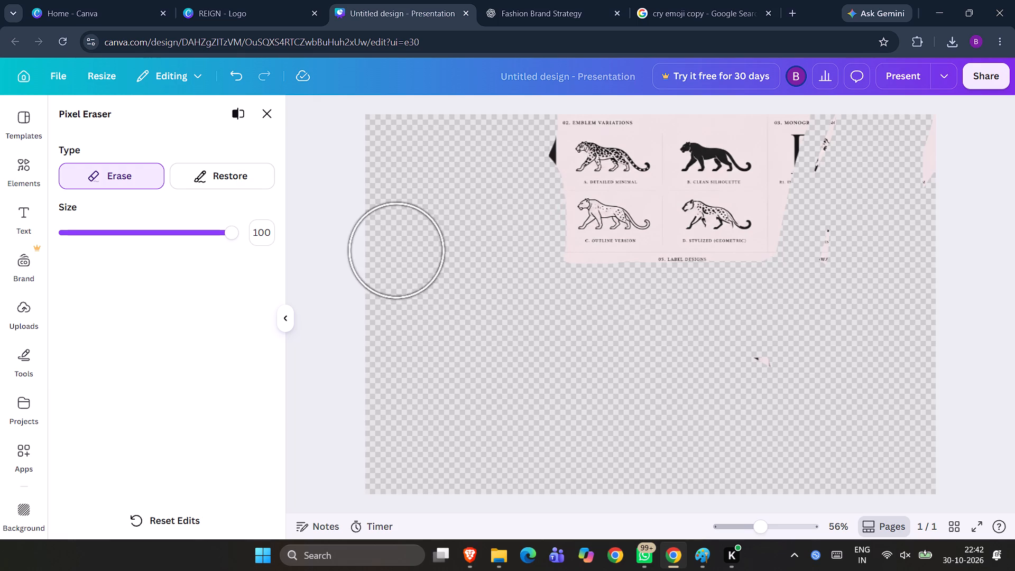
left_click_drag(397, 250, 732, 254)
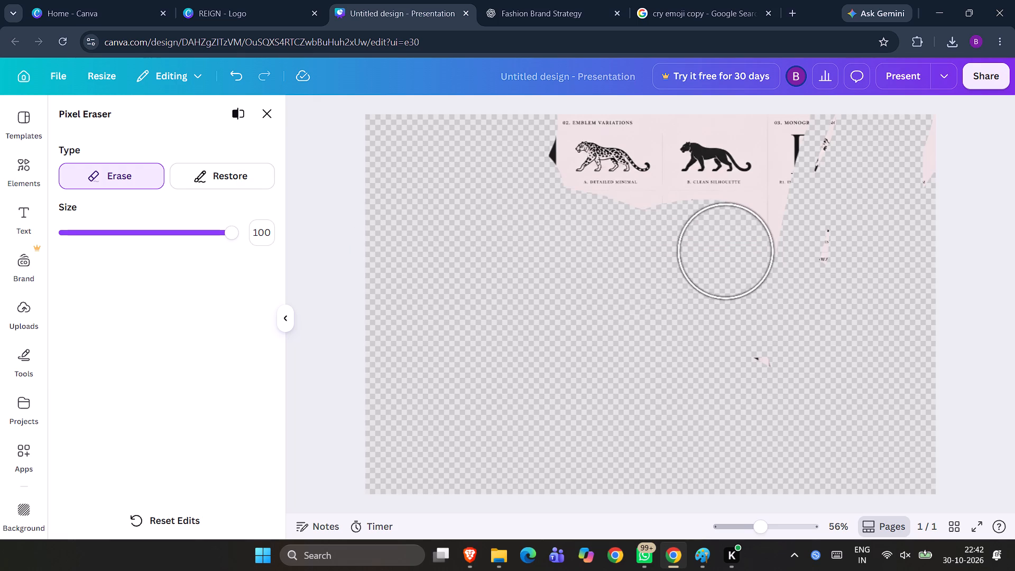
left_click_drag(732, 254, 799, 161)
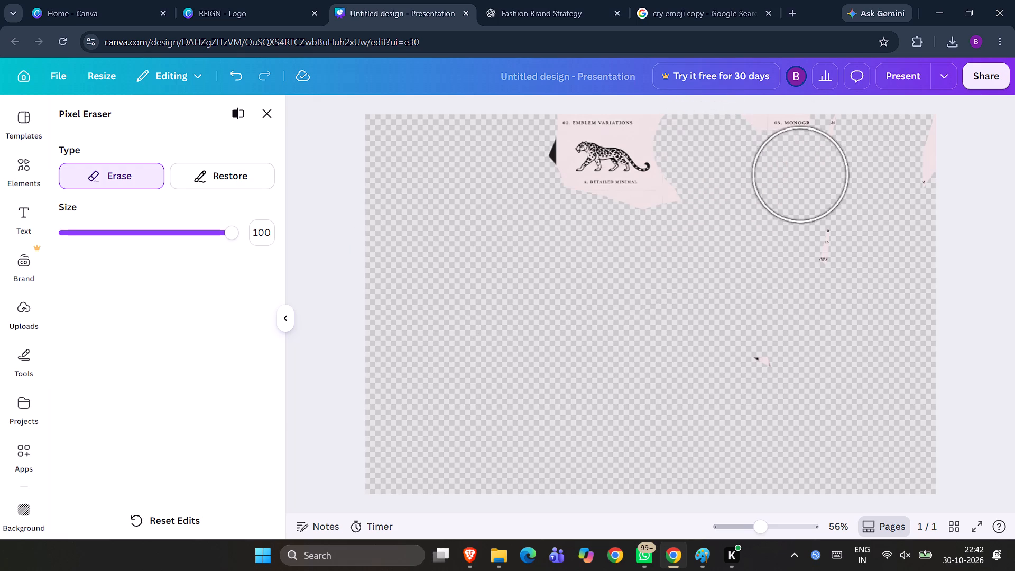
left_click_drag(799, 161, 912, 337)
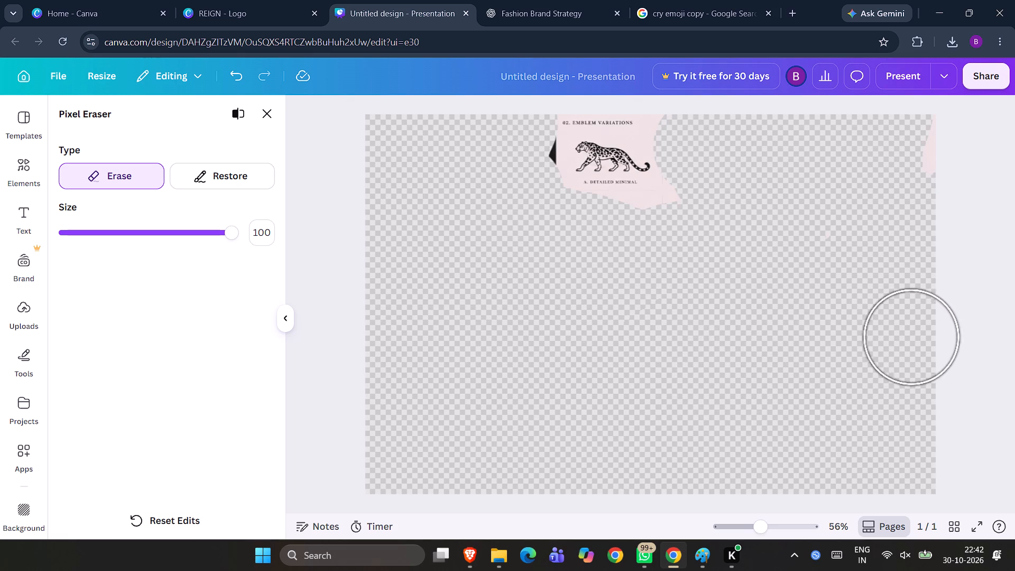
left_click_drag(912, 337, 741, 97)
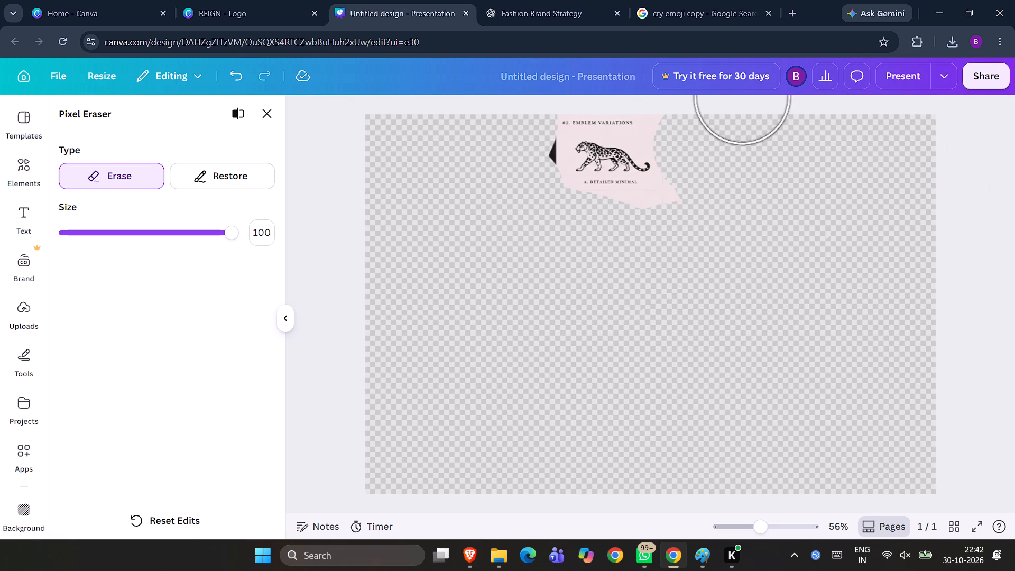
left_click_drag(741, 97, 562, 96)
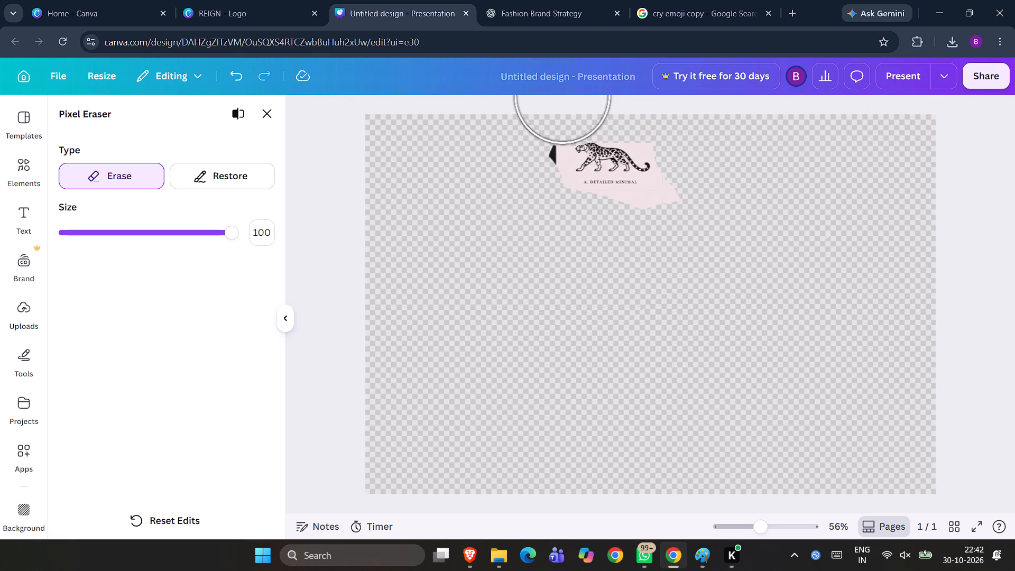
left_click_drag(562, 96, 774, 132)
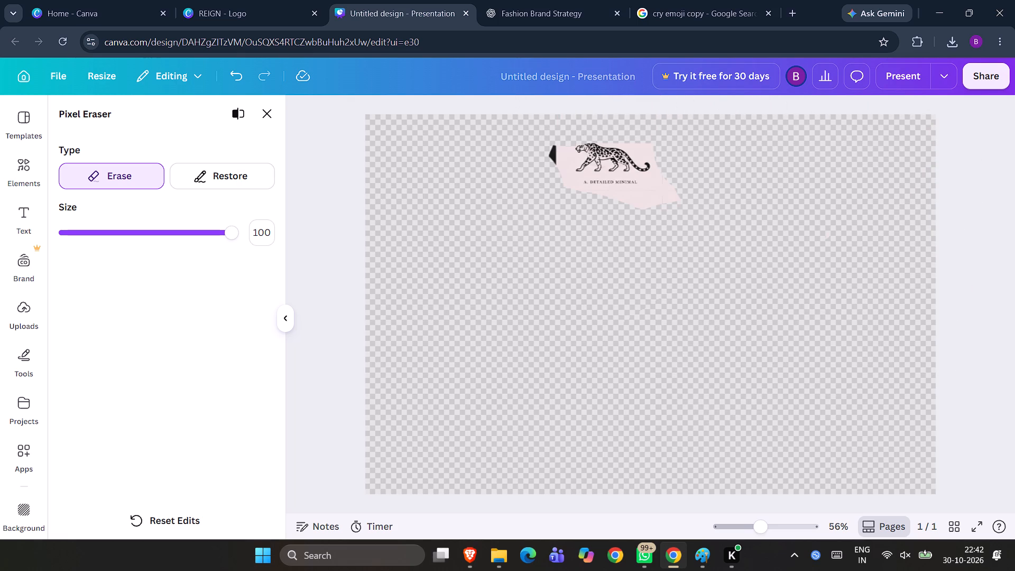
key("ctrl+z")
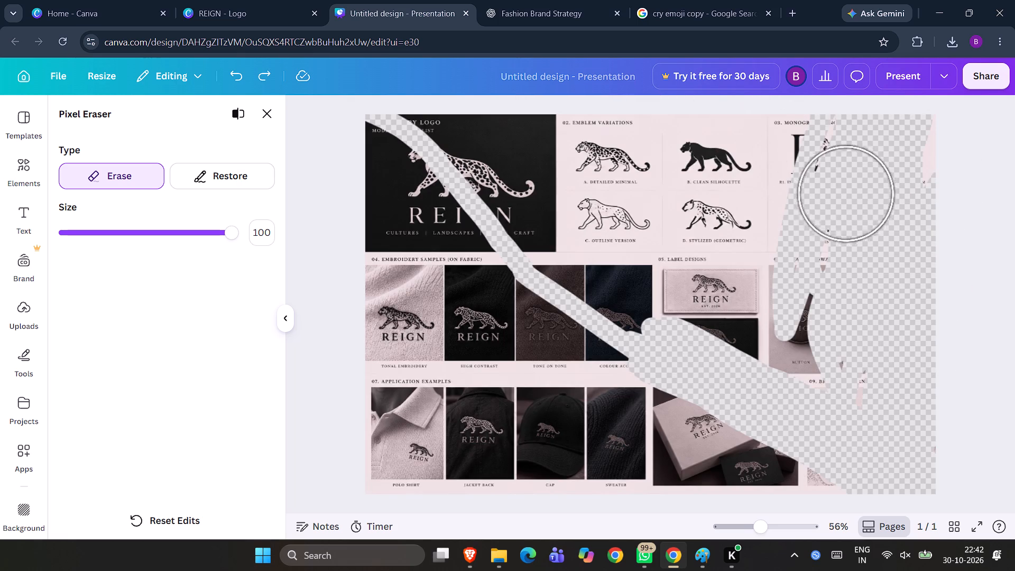
Erase the board's outer edge beside the primary logo and all the embroidery, label, hardware and application rows beneath the emblem variations.
left_click_drag(400, 113, 401, 374)
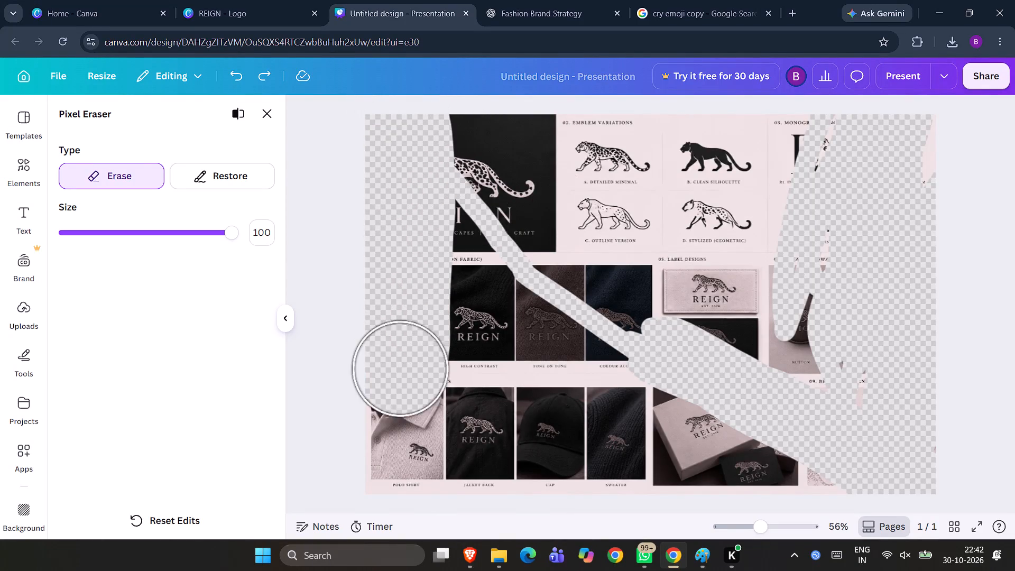
left_click_drag(401, 374, 767, 464)
scroll(428, 440, "up", 1)
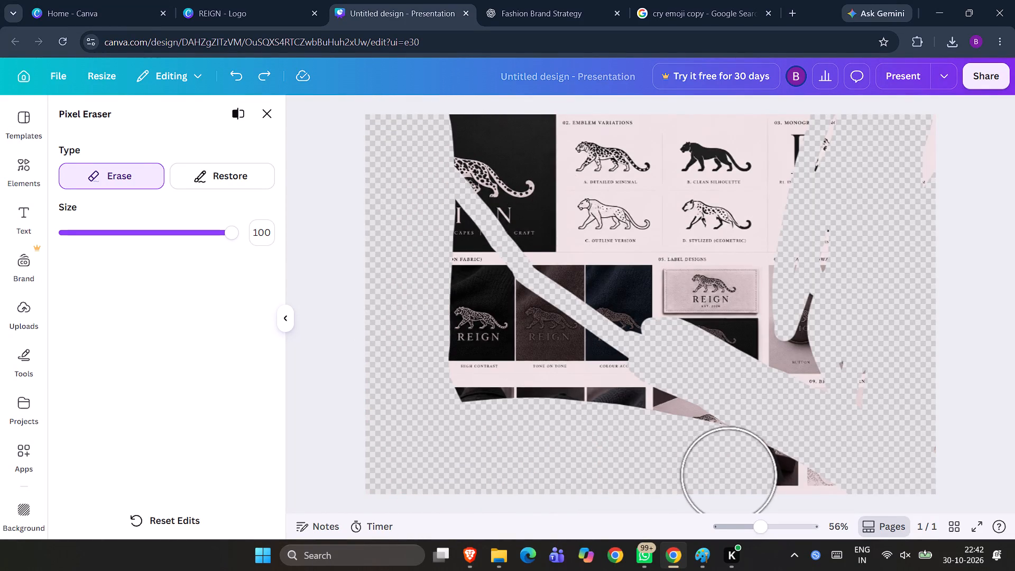
left_click_drag(767, 464, 1012, 522)
left_click_drag(921, 414, 531, 386)
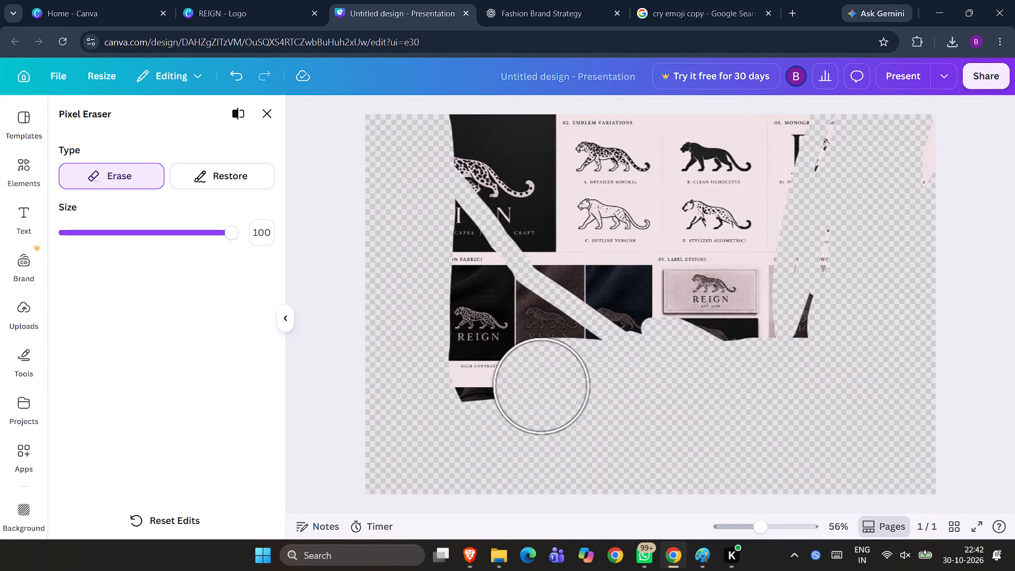
left_click_drag(531, 386, 990, 315)
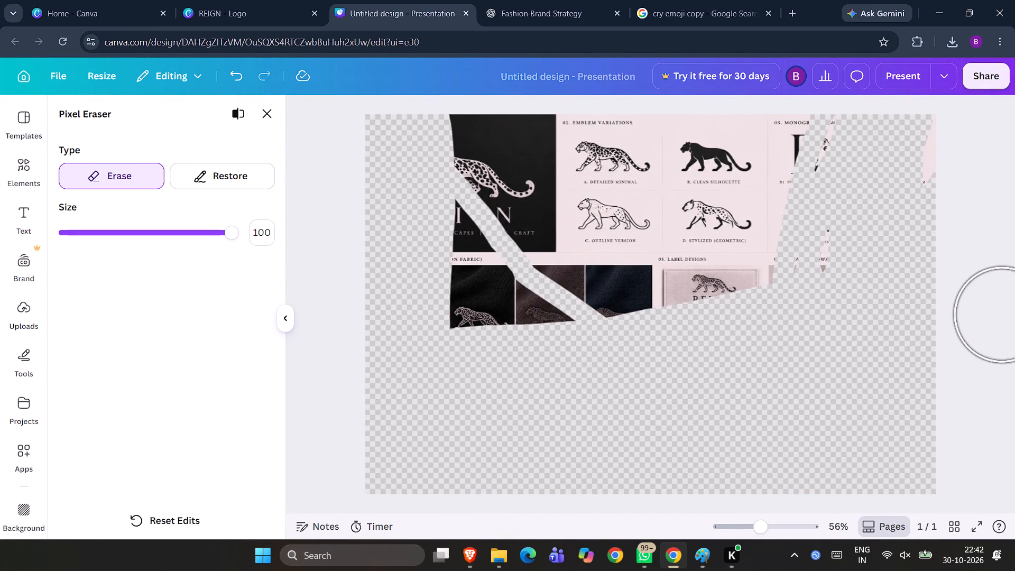
left_click_drag(990, 315, 218, 312)
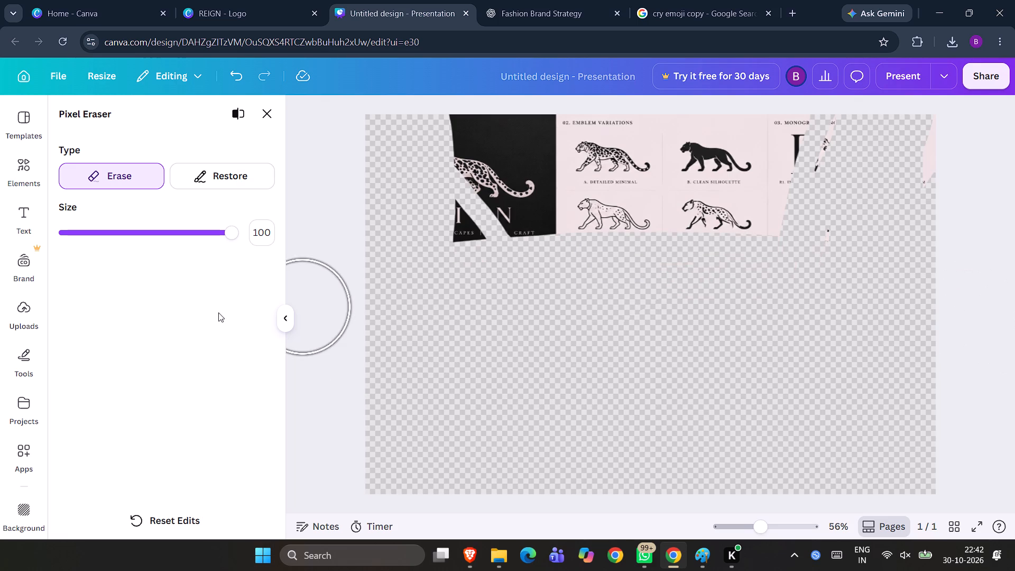
left_click_drag(218, 312, 1010, 289)
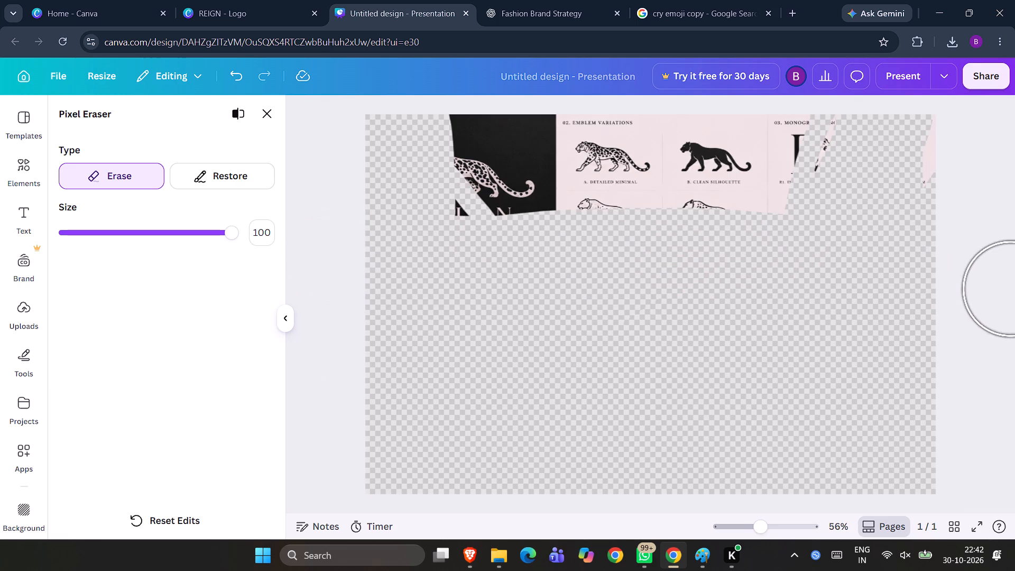
Erase the remaining monogram concepts along with the clean silhouette and stylized geometric leopards.
left_click_drag(1010, 289, 793, 178)
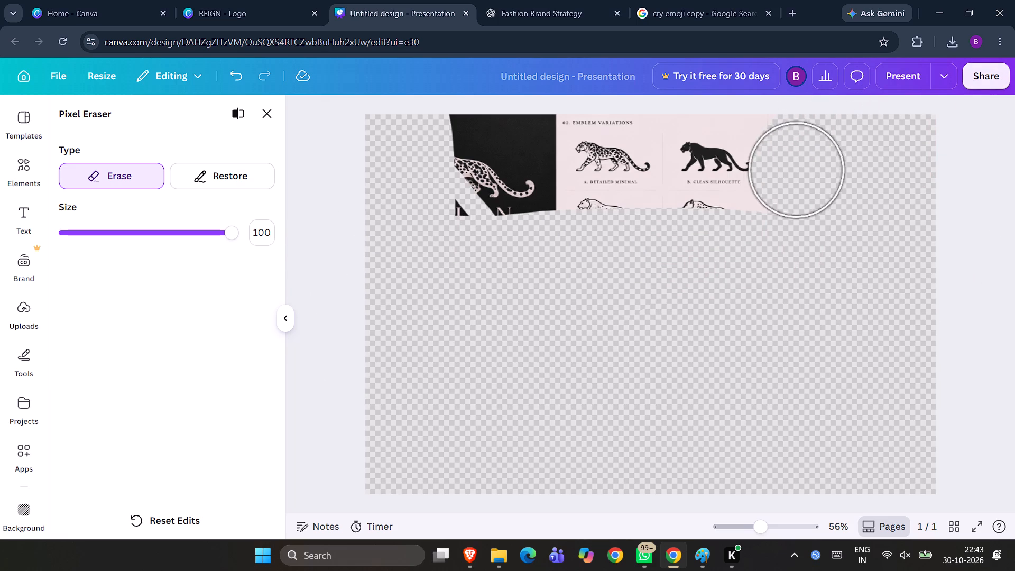
left_click_drag(793, 178, 738, 141)
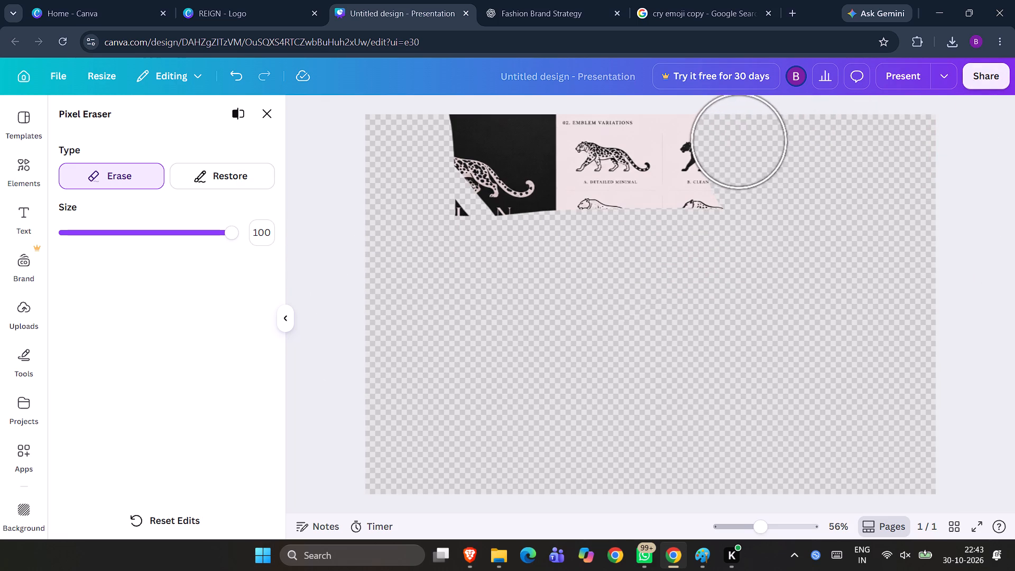
left_click_drag(738, 141, 710, 149)
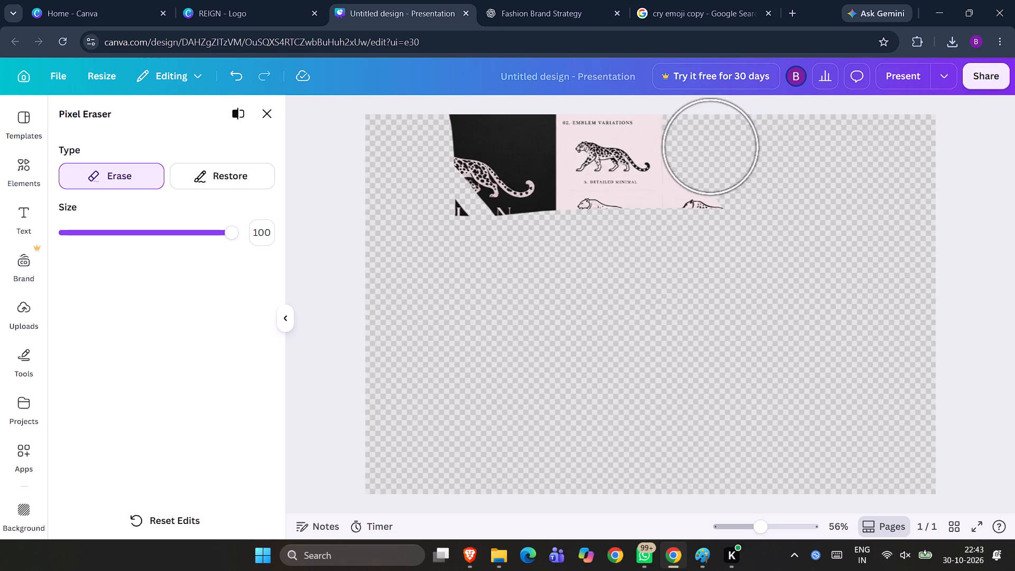
left_click_drag(710, 149, 650, 240)
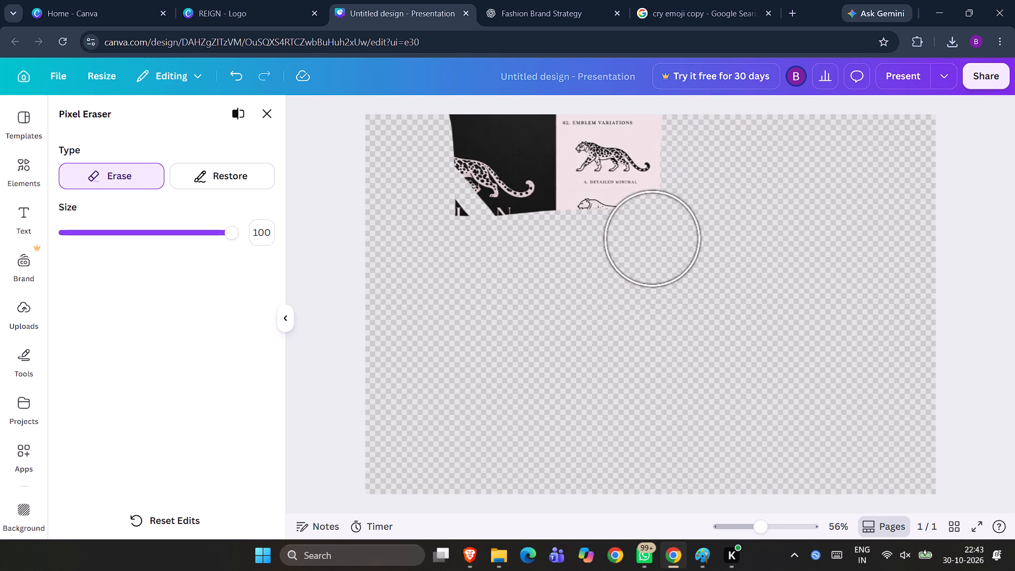
Erase the rest of the outline version leopard and the black primary logo panel beside the detailed minimal leopard.
left_click_drag(650, 240, 496, 220)
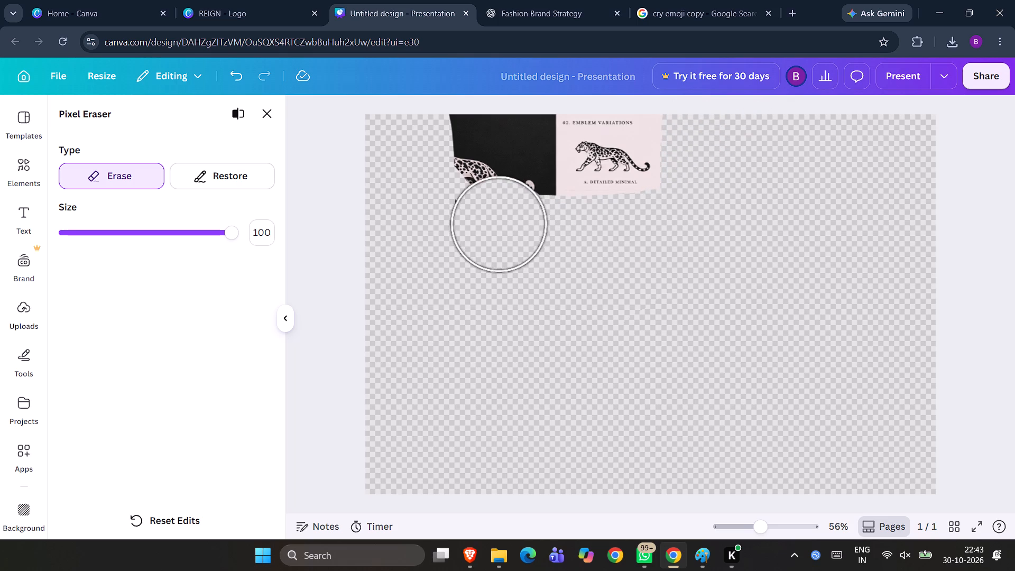
left_click_drag(496, 220, 502, 130)
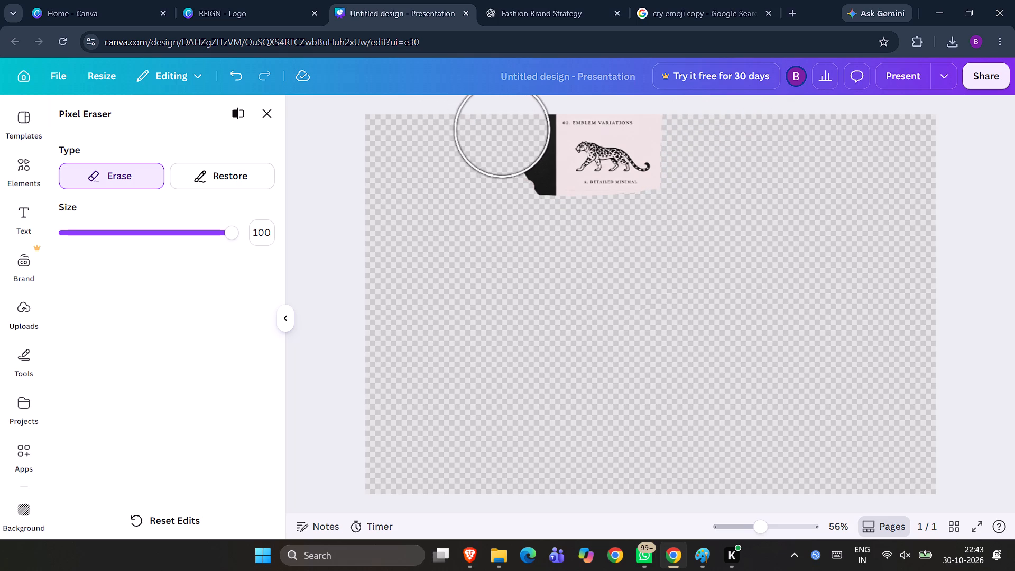
left_click_drag(502, 130, 496, 180)
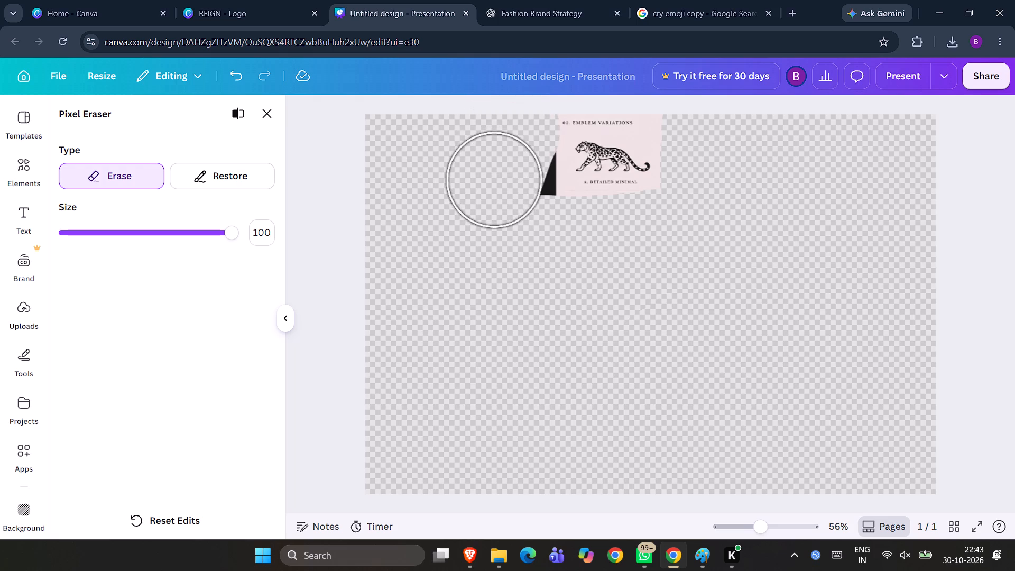
left_click_drag(496, 180, 513, 192)
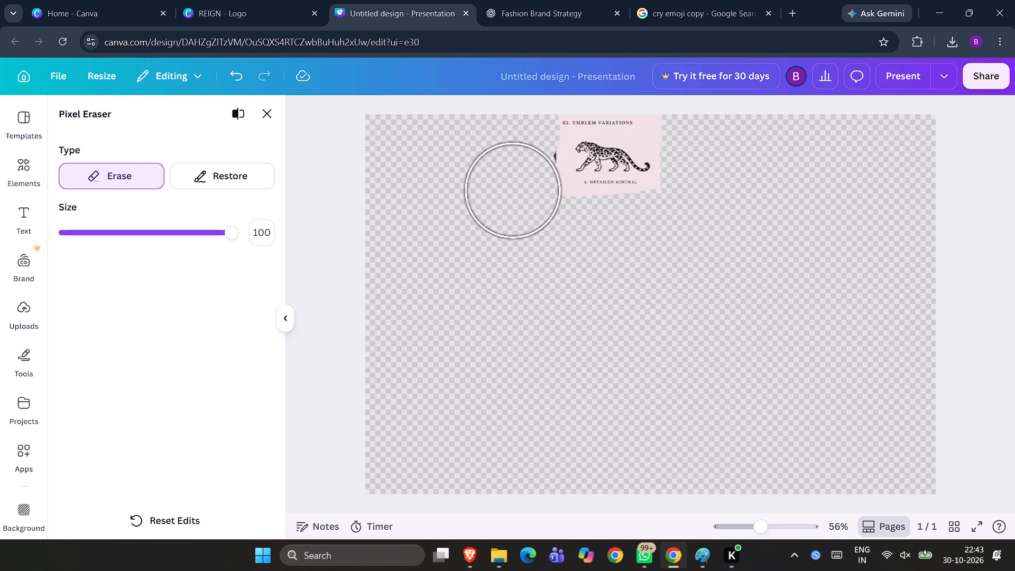
left_click_drag(513, 192, 511, 172)
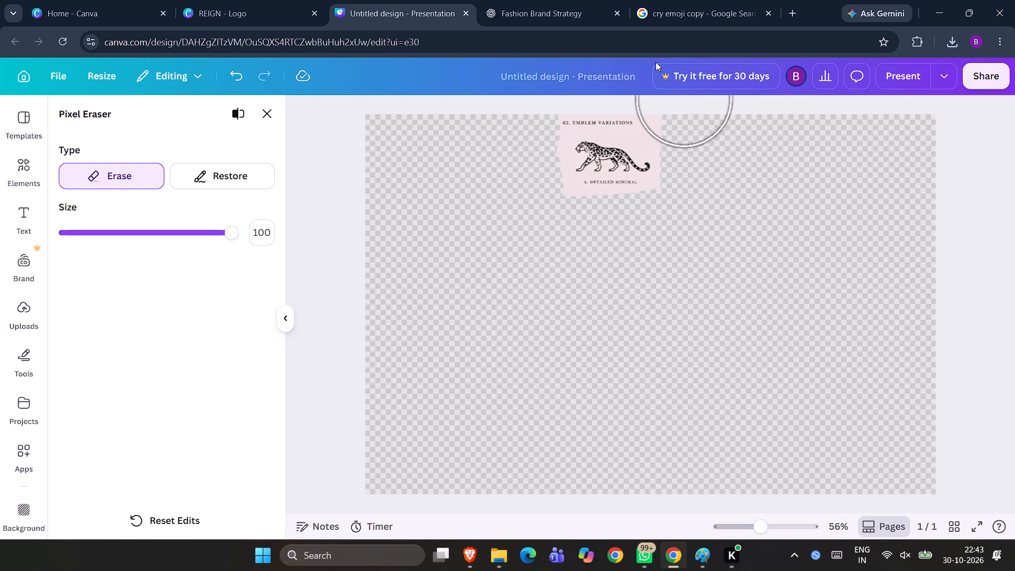
Set the eraser size to 20 and erase the "02. EMBLEM VARIATIONS" heading above the detailed minimal leopard.
left_click_drag(152, 227, 96, 233)
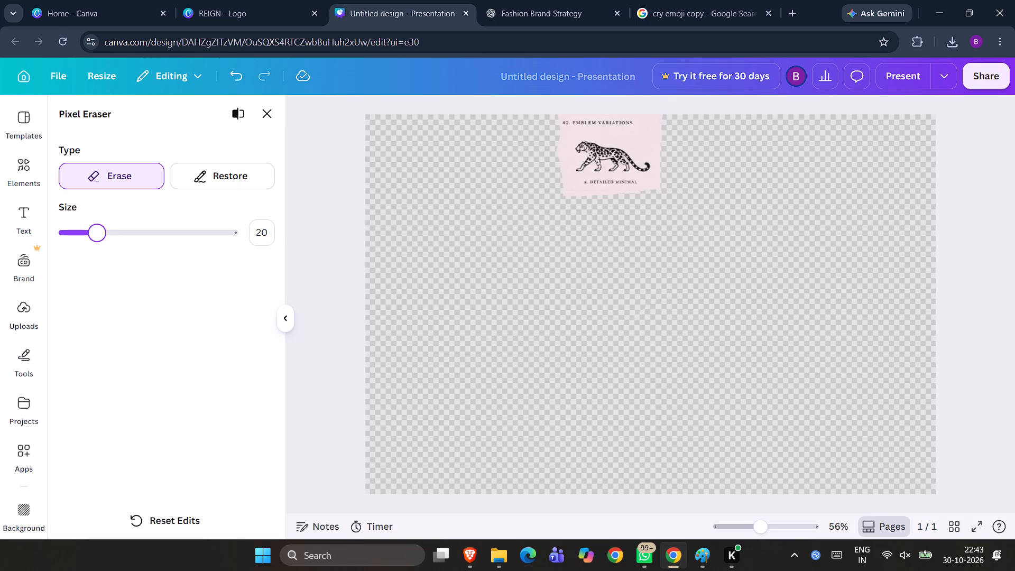
left_click_drag(552, 123, 653, 119)
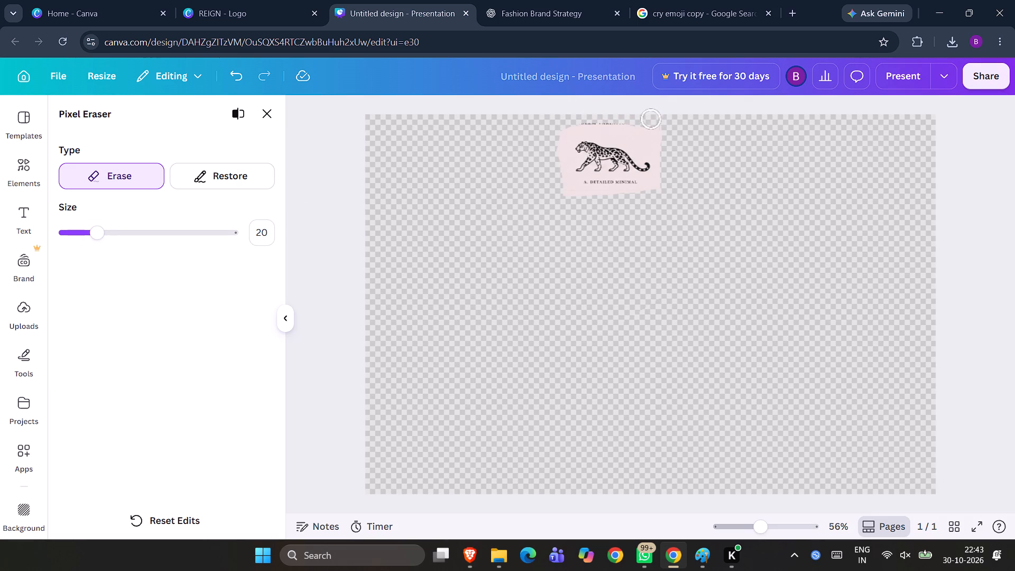
left_click_drag(653, 119, 672, 134)
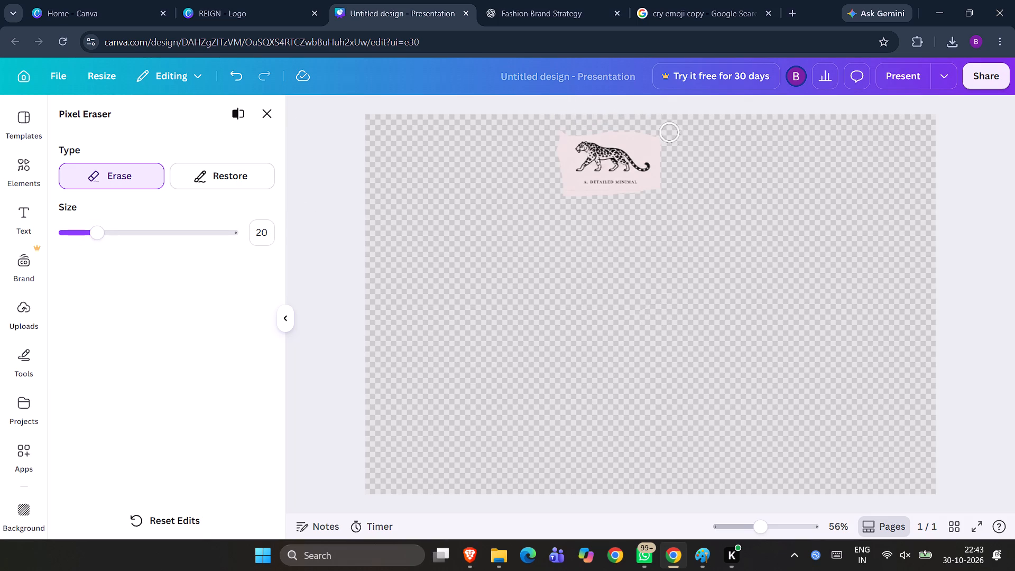
left_click_drag(672, 134, 731, 180)
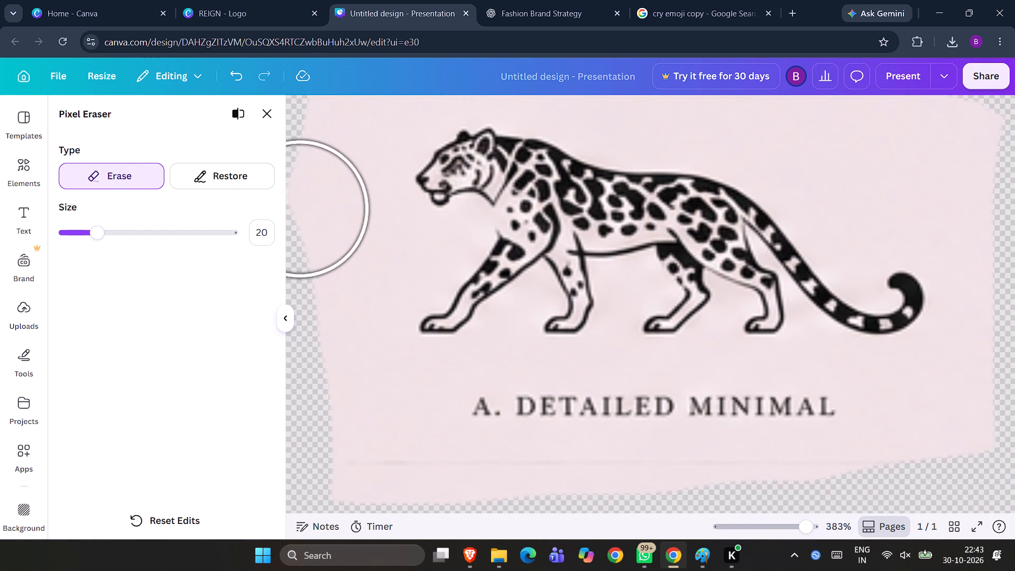
Erase the "A. DETAILED MINIMAL" caption and the surrounding pink background in front of and beneath the leopard.
left_click_drag(304, 220, 312, 340)
scroll(312, 340, "right", 1)
left_click_drag(312, 340, 652, 463)
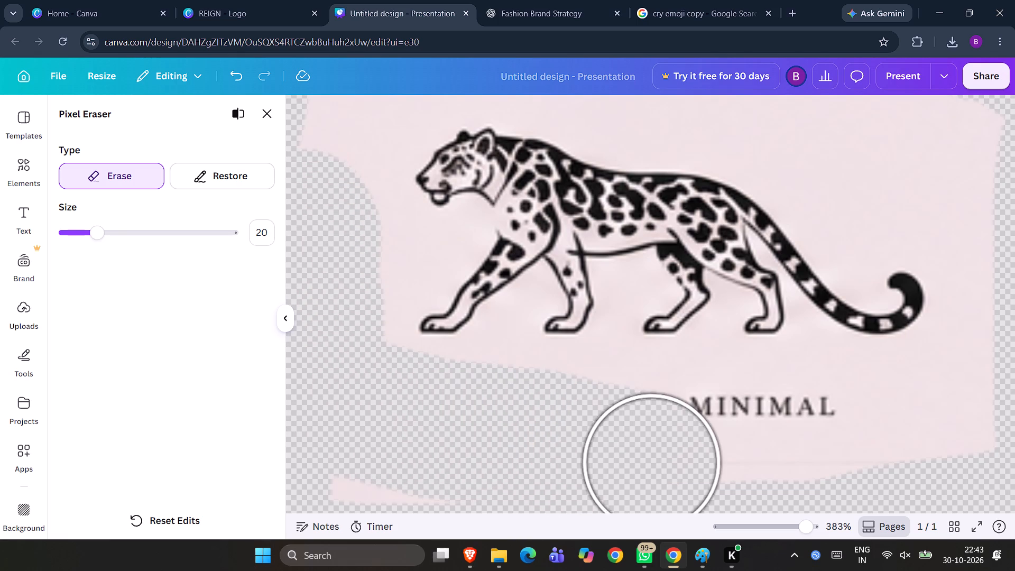
left_click_drag(652, 463, 518, 459)
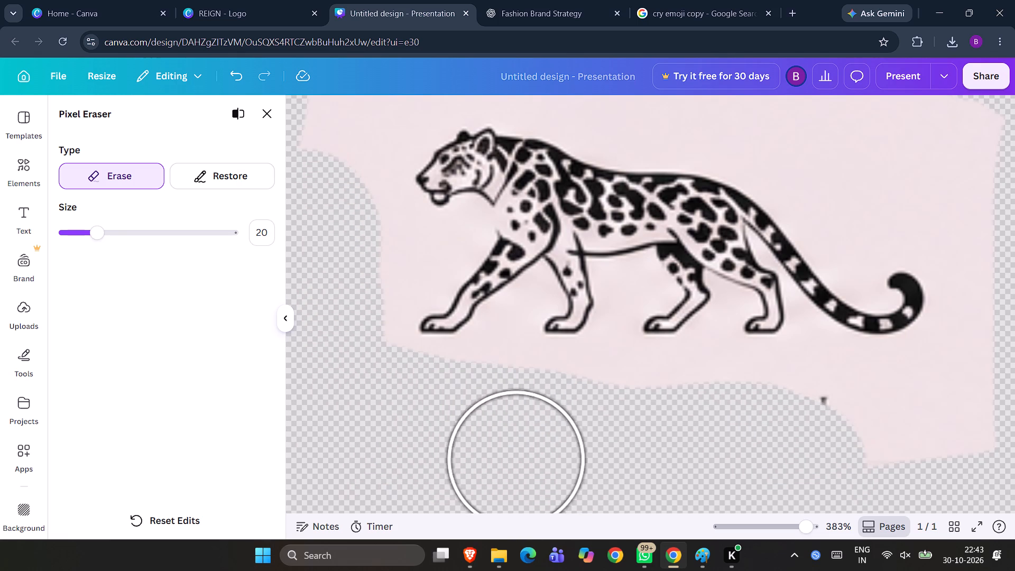
left_click_drag(518, 459, 1013, 391)
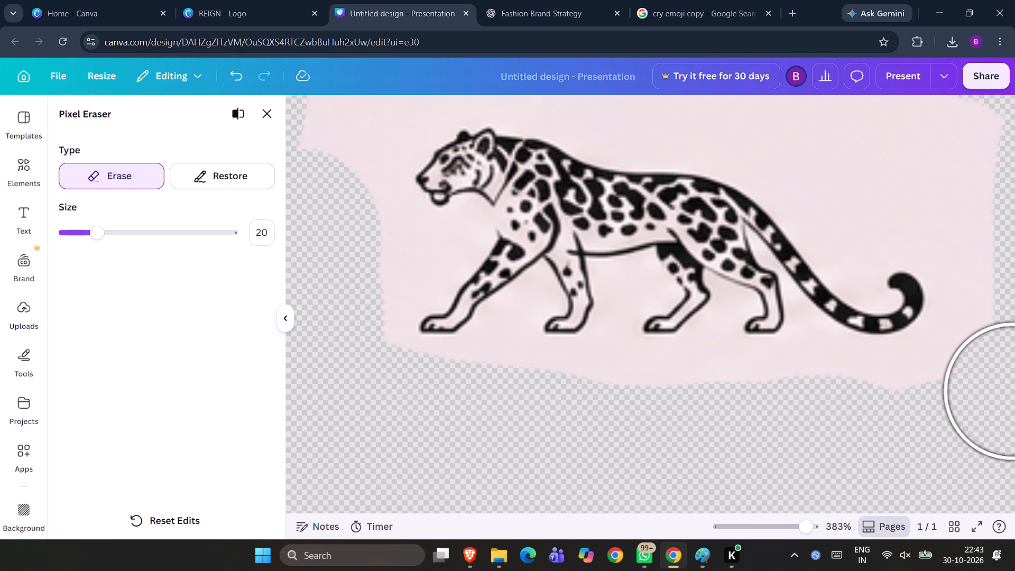
Erase the pink background behind the leopard's curled tail and above its hindquarters.
left_click_drag(1013, 391, 967, 231)
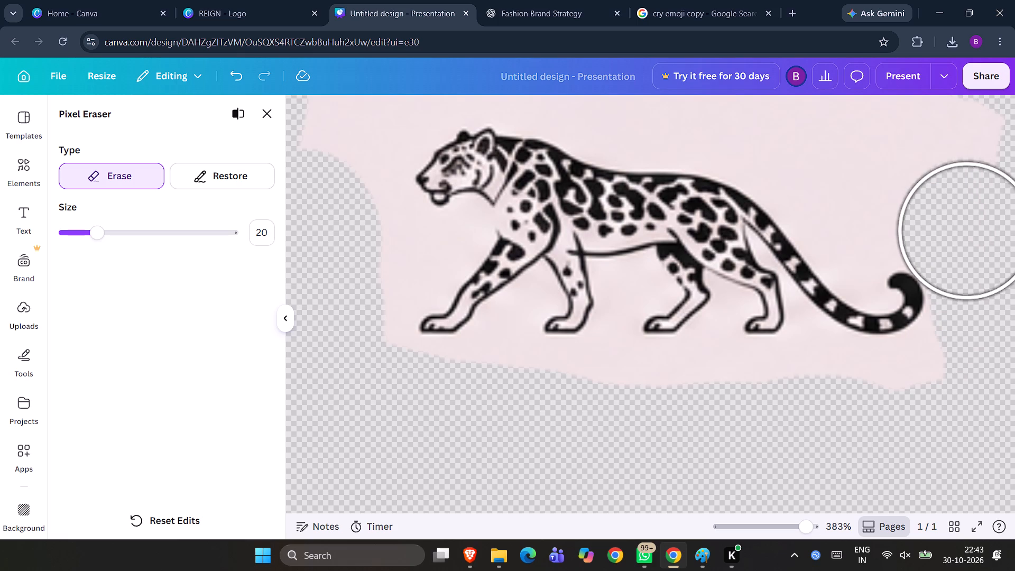
left_click_drag(967, 231, 815, 106)
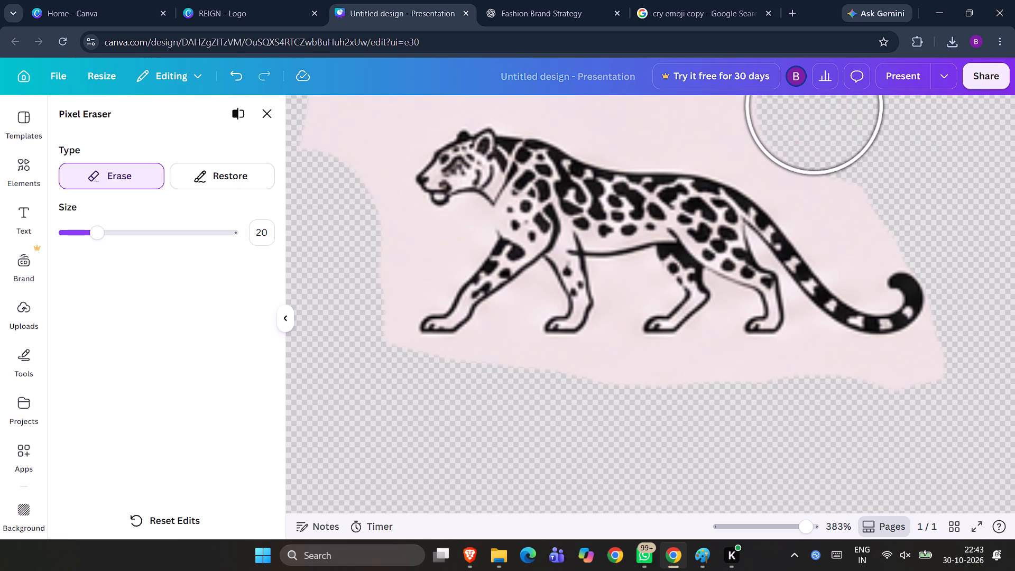
left_click_drag(815, 106, 760, 106)
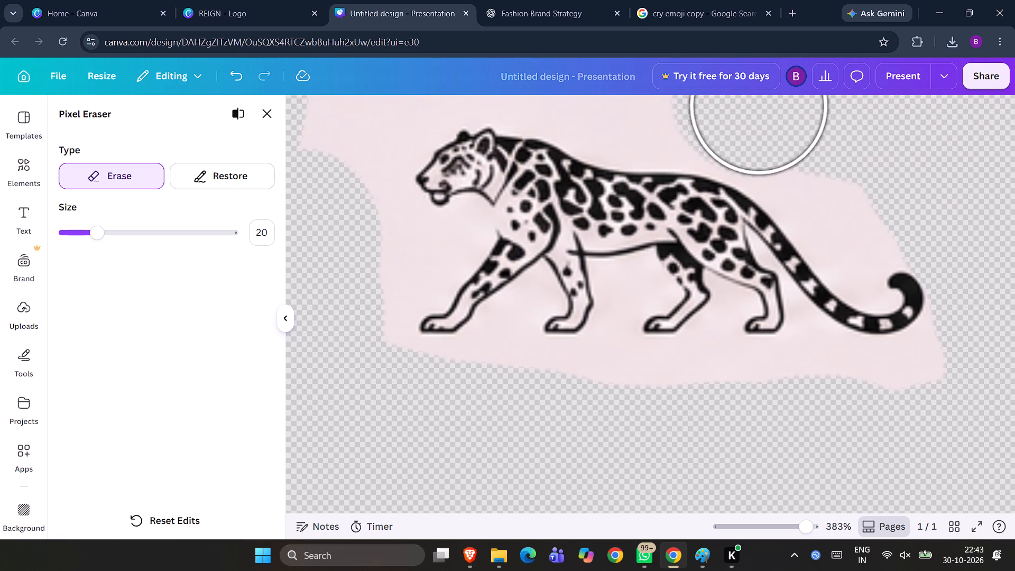
left_click_drag(760, 106, 753, 102)
Set the eraser size to 1 and trim the pink background in front of the leopard's chest and front leg.
left_click_drag(91, 232, 64, 236)
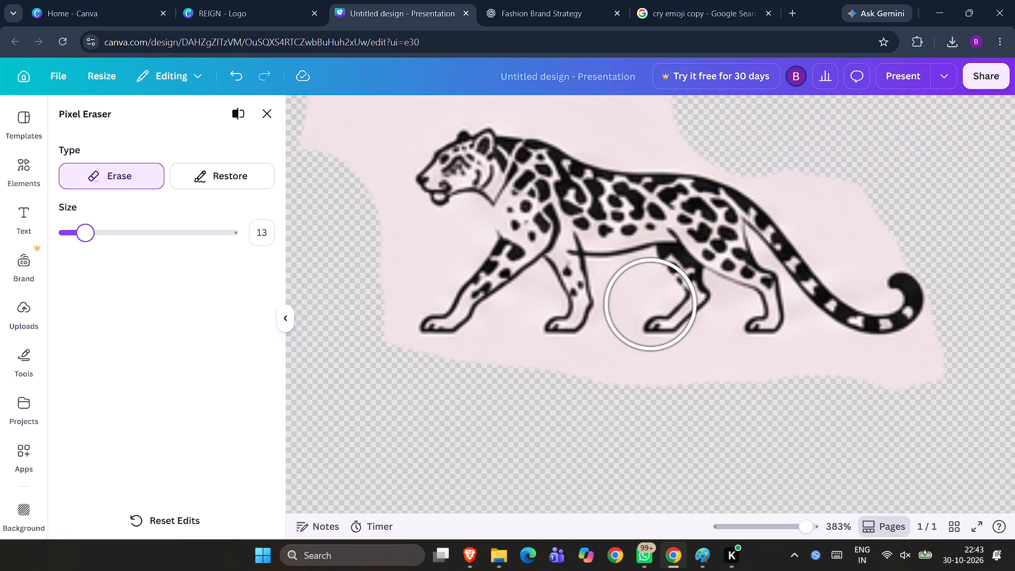
left_click_drag(64, 236, 22, 236)
left_click_drag(326, 132, 344, 122)
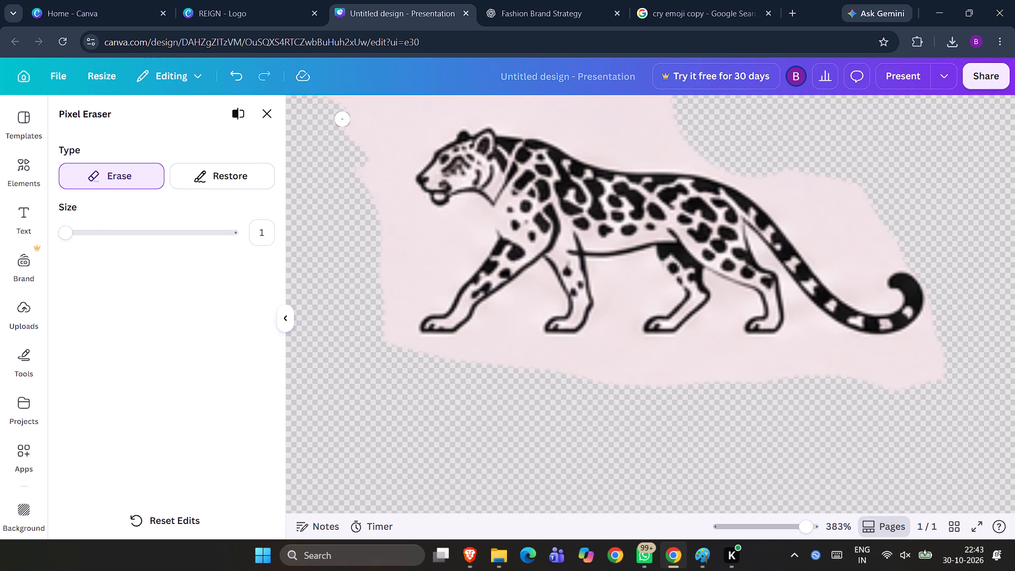
left_click_drag(344, 122, 411, 260)
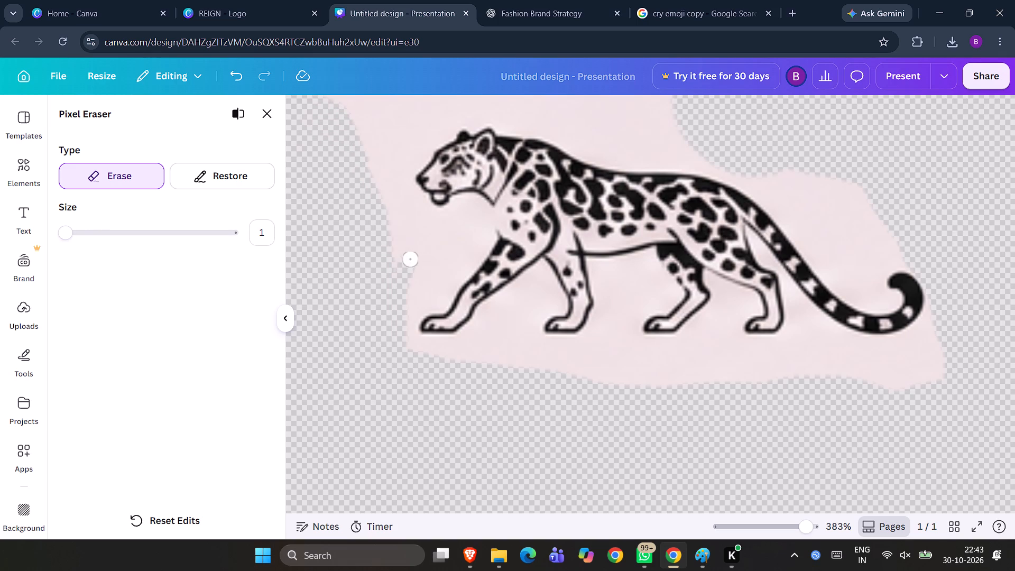
left_click_drag(411, 260, 394, 232)
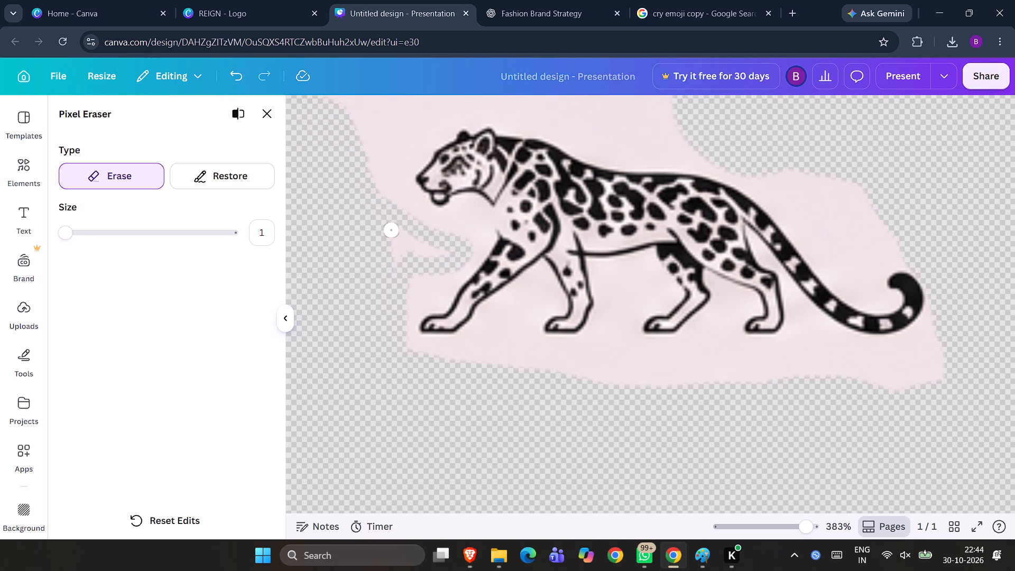
left_click_drag(394, 232, 431, 261)
left_click_drag(431, 261, 396, 309)
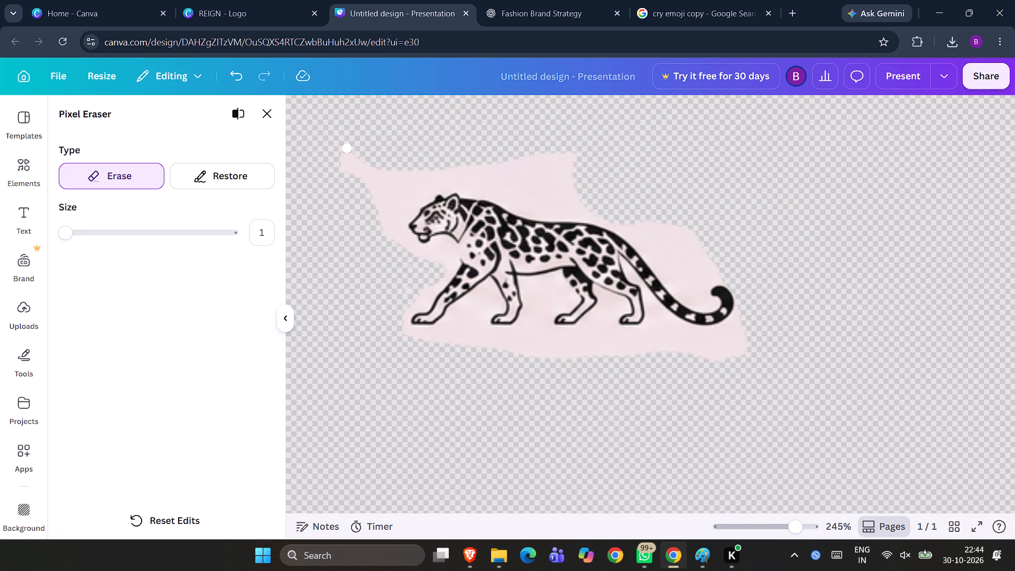
Trim the excess pink background above the leopard's head and along its back down to the tail.
left_click_drag(345, 146, 345, 51)
left_click_drag(345, 51, 399, 131)
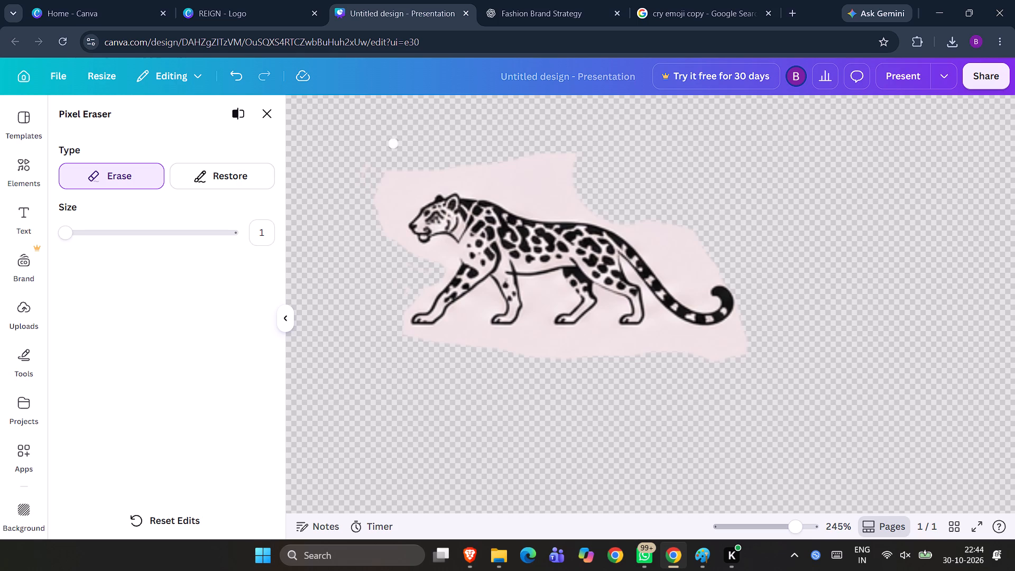
left_click_drag(399, 131, 596, 184)
scroll(565, 169, "right", 1)
left_click_drag(596, 184, 555, 152)
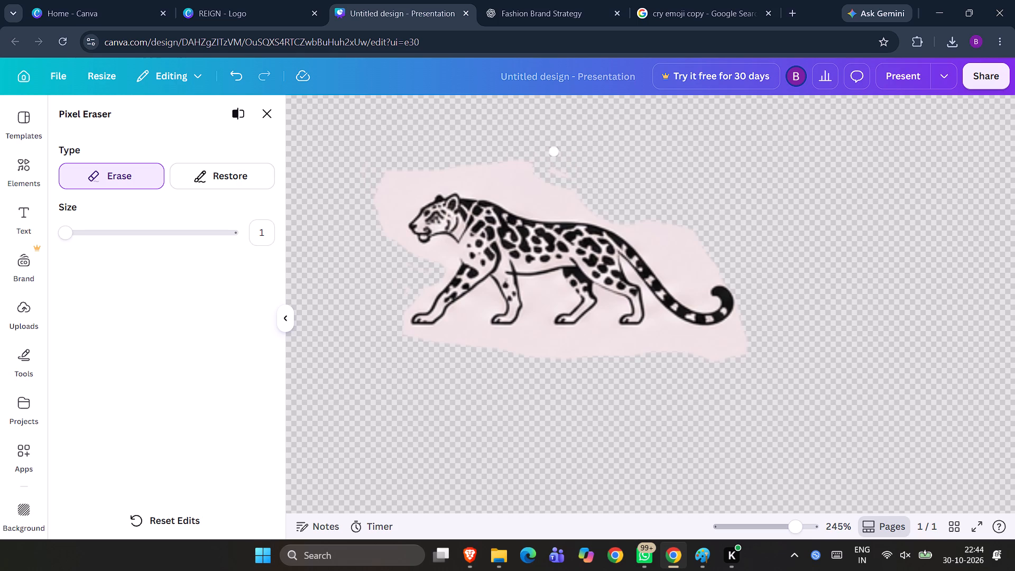
left_click_drag(555, 152, 577, 196)
left_click_drag(577, 196, 530, 172)
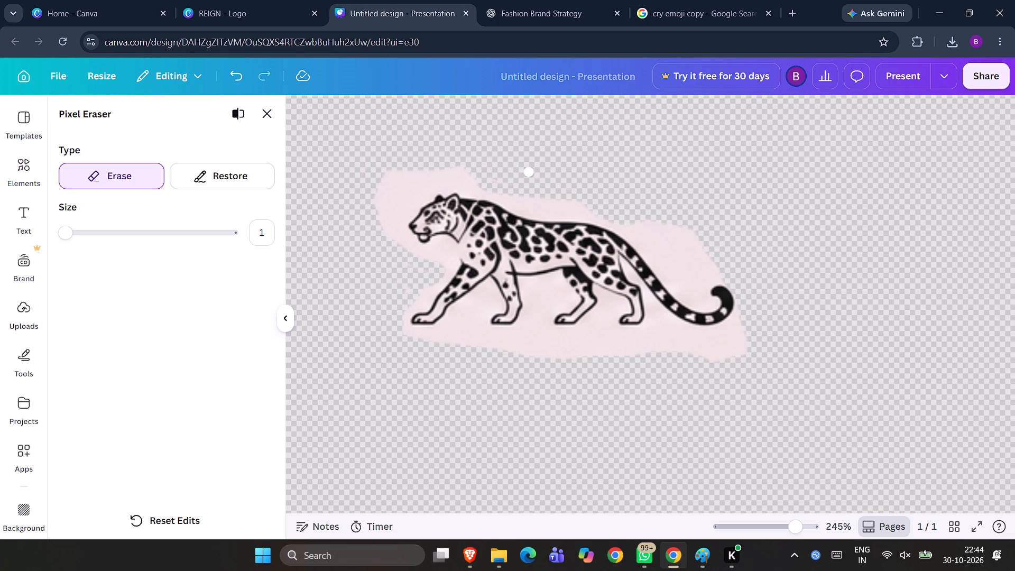
left_click_drag(530, 172, 708, 241)
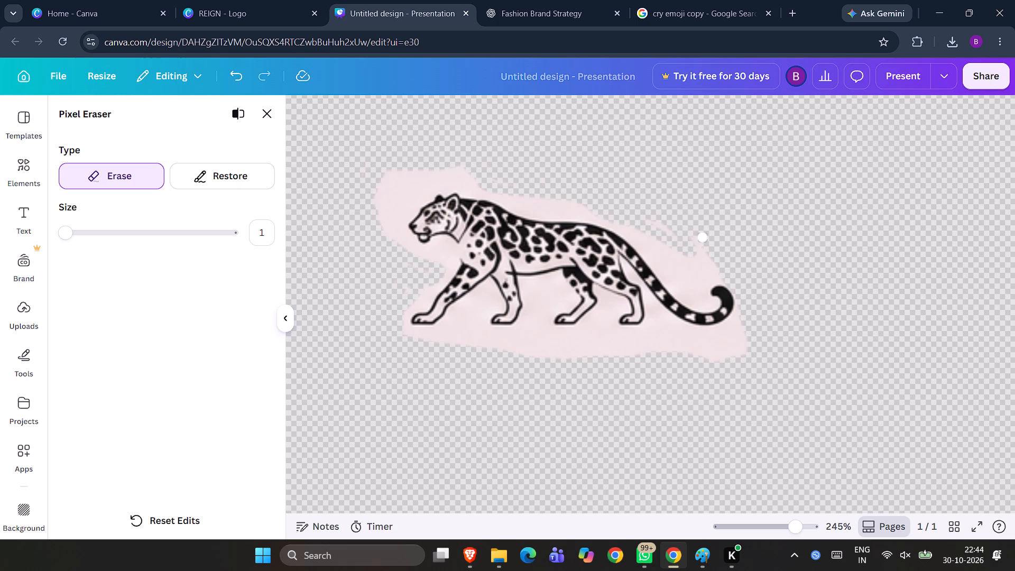
left_click_drag(708, 241, 693, 245)
left_click_drag(693, 245, 585, 209)
left_click_drag(585, 209, 512, 189)
left_click_drag(512, 189, 402, 175)
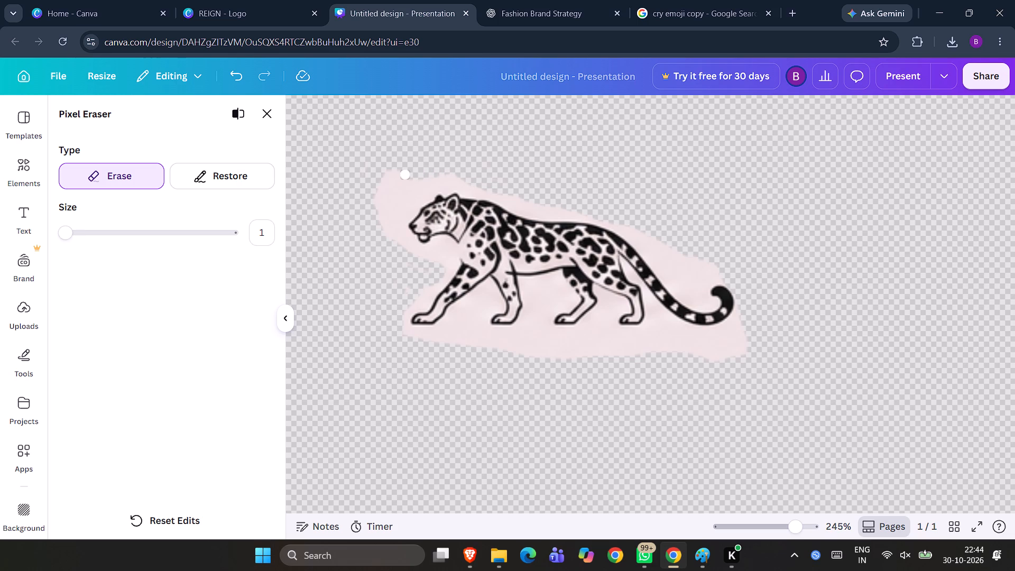
Trim the pink background in front of the leopard's face into a closer rounded edge.
left_click_drag(402, 175, 385, 221)
left_click_drag(385, 221, 382, 202)
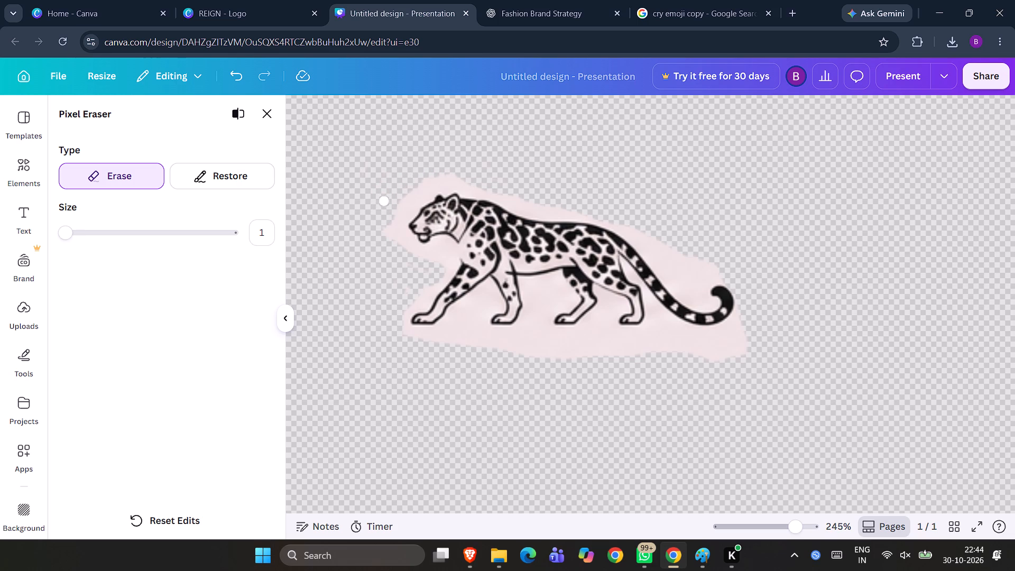
left_click_drag(382, 202, 394, 223)
left_click_drag(394, 223, 393, 220)
Trim the lower edge of the pink background beneath the leopard's paws and around the corner below its tail.
left_click_drag(401, 335, 445, 341)
left_click_drag(445, 341, 610, 357)
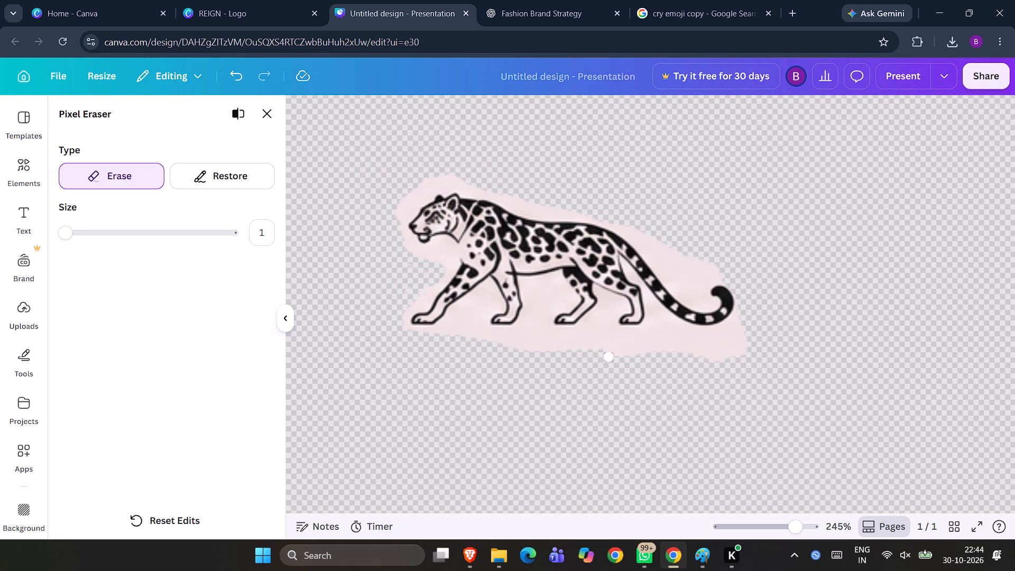
left_click_drag(610, 357, 752, 351)
left_click_drag(752, 351, 725, 367)
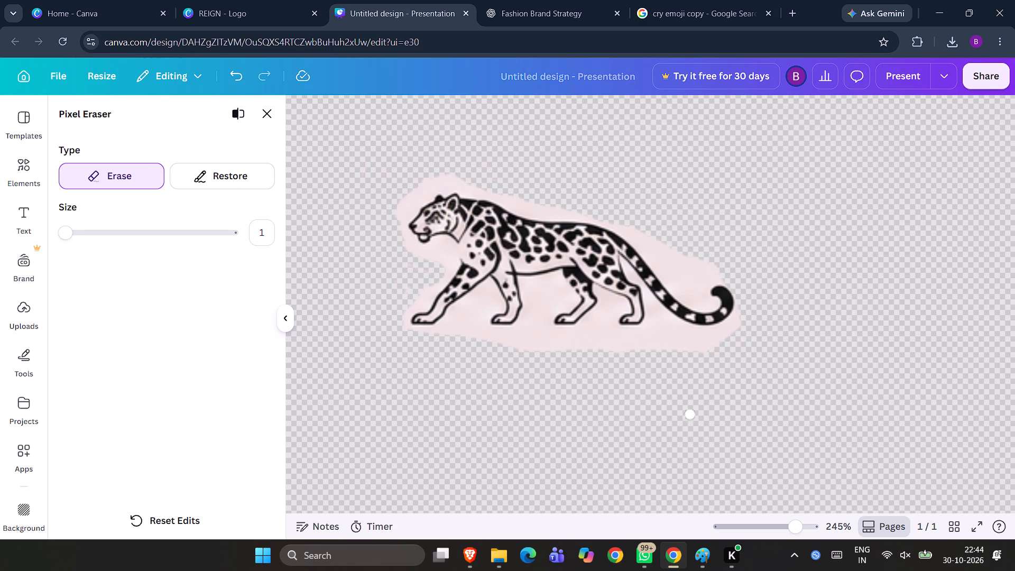
Leave the eraser and move the leopard image down and to the left on the page, clear of the small black mark.
left_click_drag(725, 367, 770, 326)
left_click(272, 119)
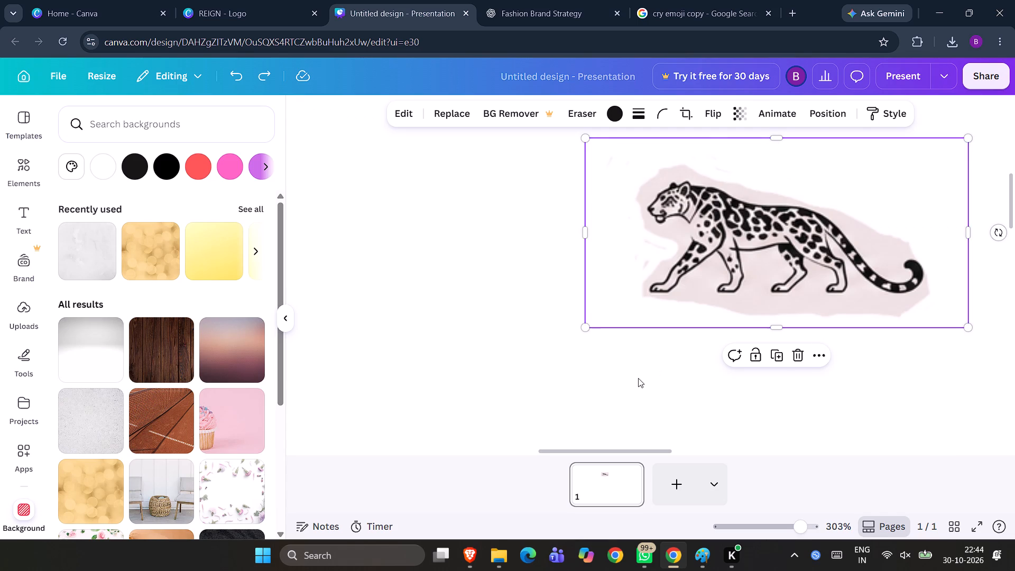
left_click_drag(634, 264, 517, 270)
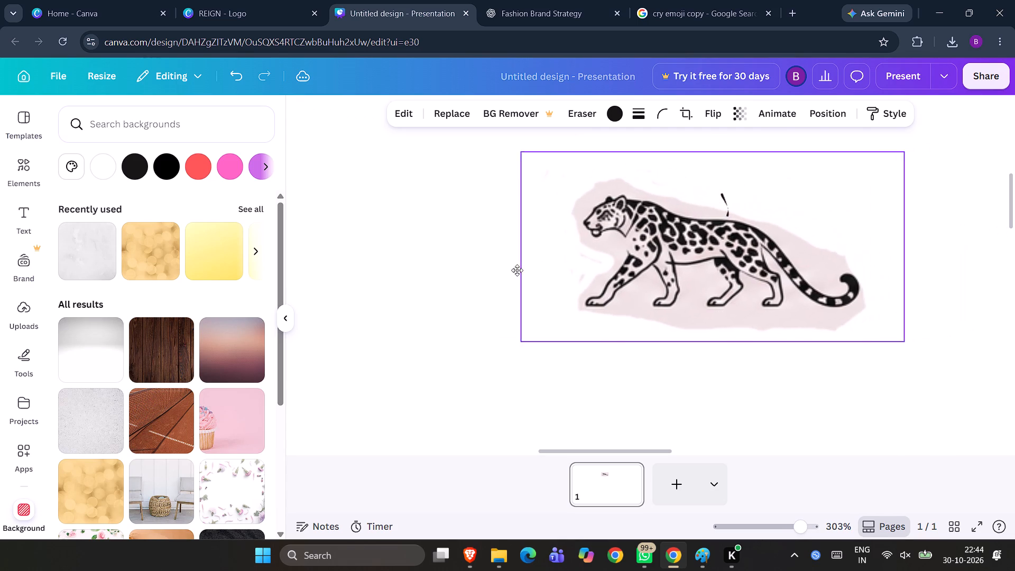
left_click_drag(517, 270, 455, 358)
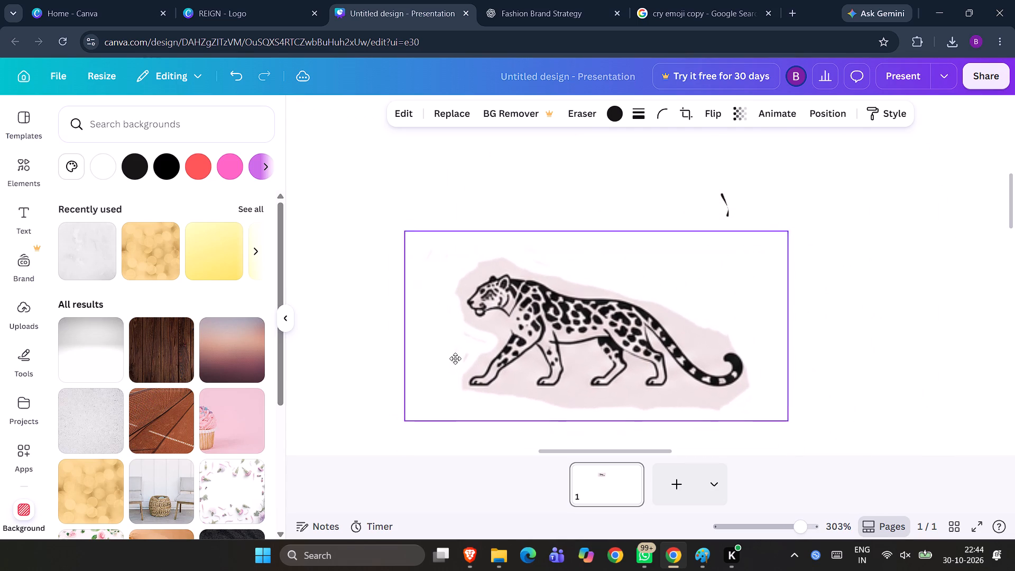
left_click_drag(455, 358, 509, 363)
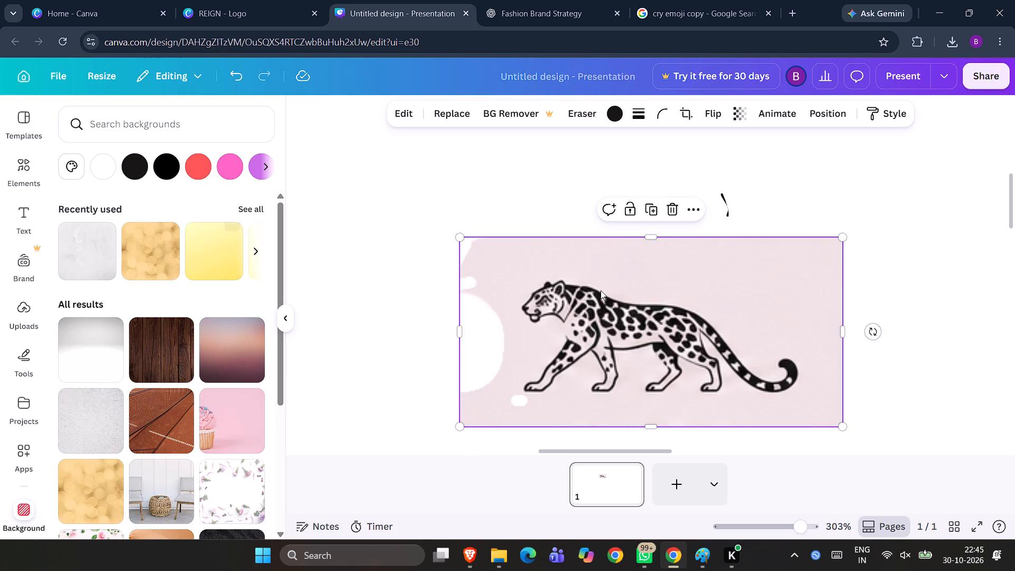
Delete the small stray black mark above the leopard image.
scroll(465, 305, "down", 1)
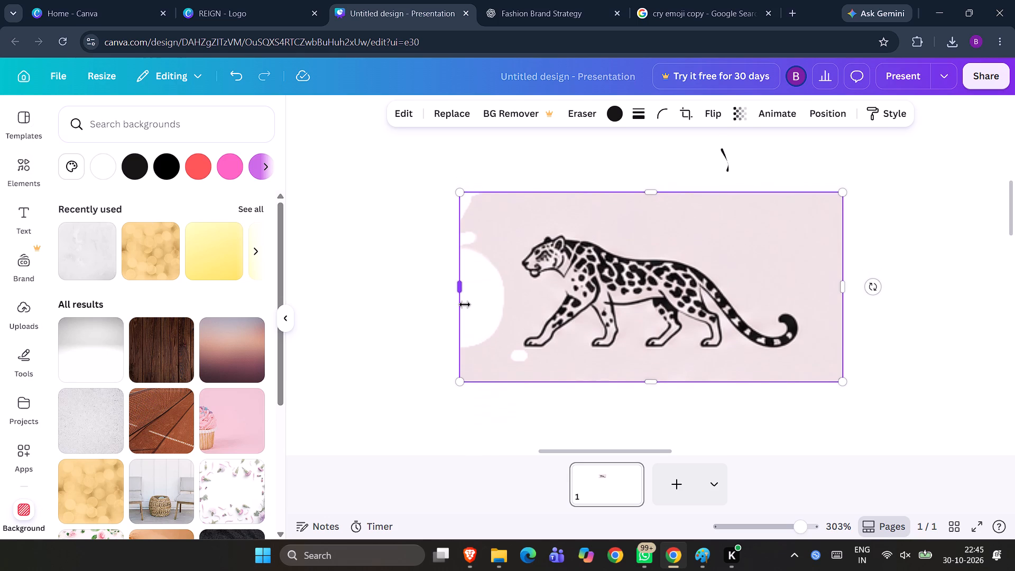
scroll(465, 305, "down", 1)
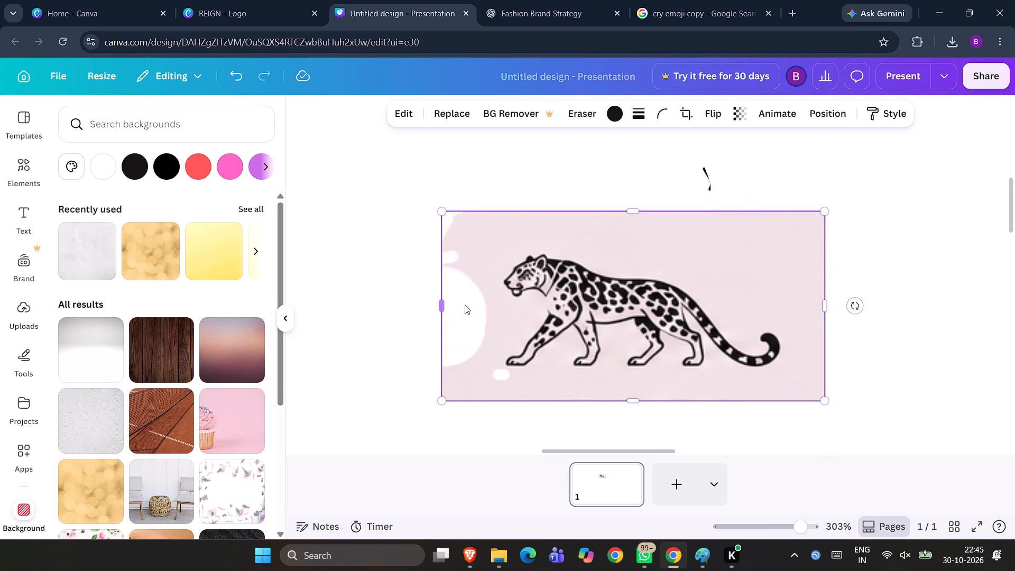
scroll(465, 305, "up", 1)
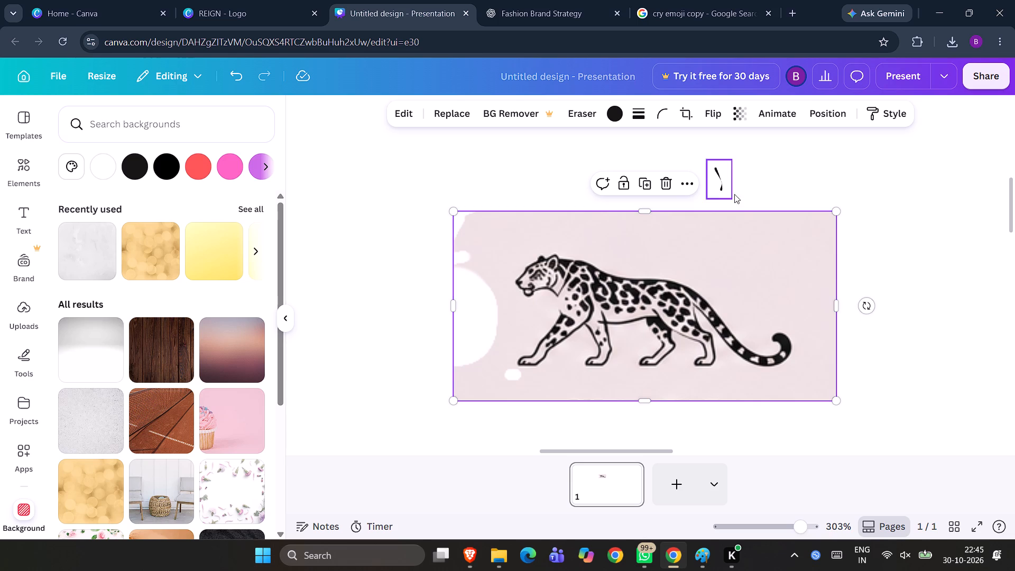
left_click(719, 183)
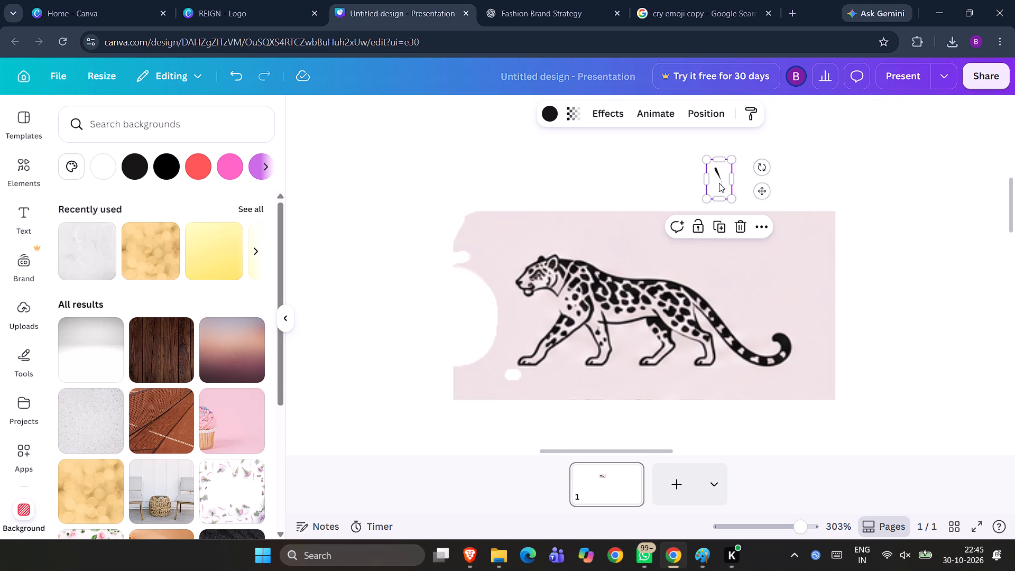
key("Delete")
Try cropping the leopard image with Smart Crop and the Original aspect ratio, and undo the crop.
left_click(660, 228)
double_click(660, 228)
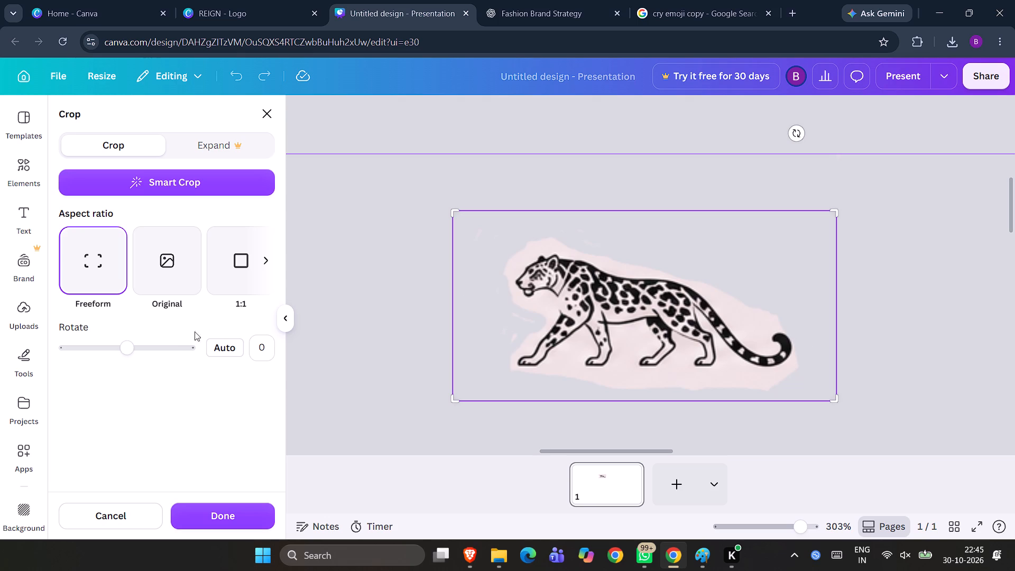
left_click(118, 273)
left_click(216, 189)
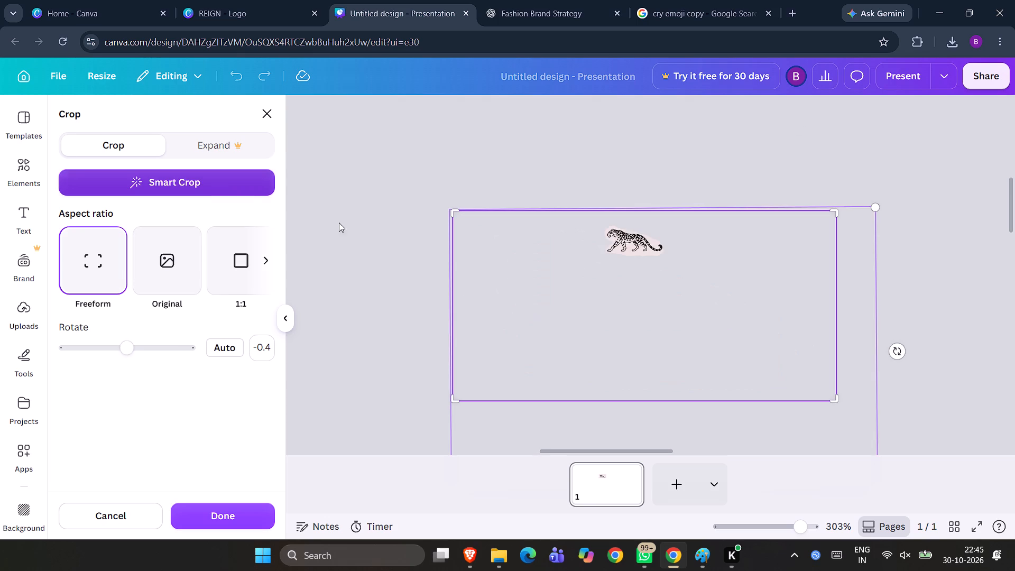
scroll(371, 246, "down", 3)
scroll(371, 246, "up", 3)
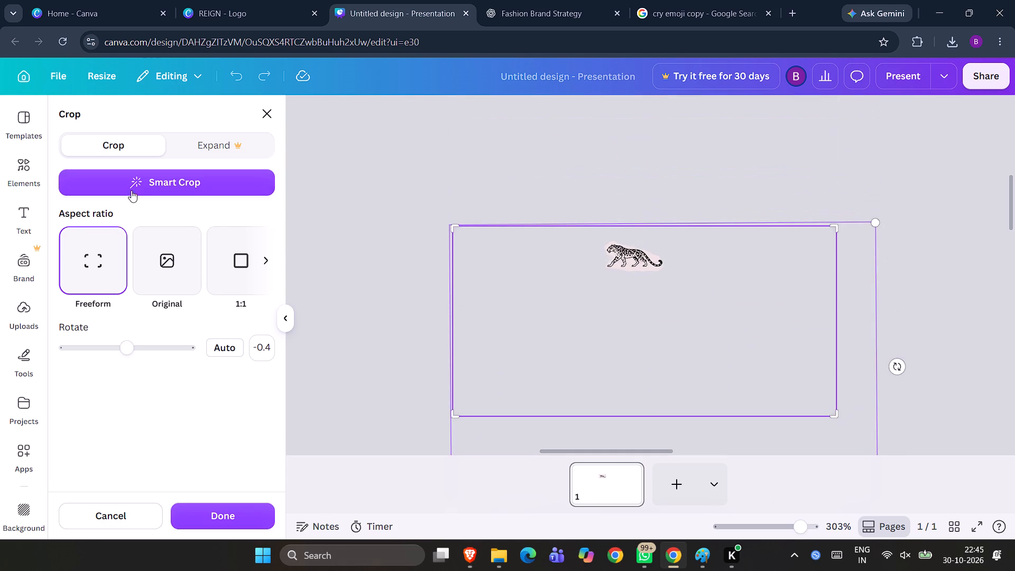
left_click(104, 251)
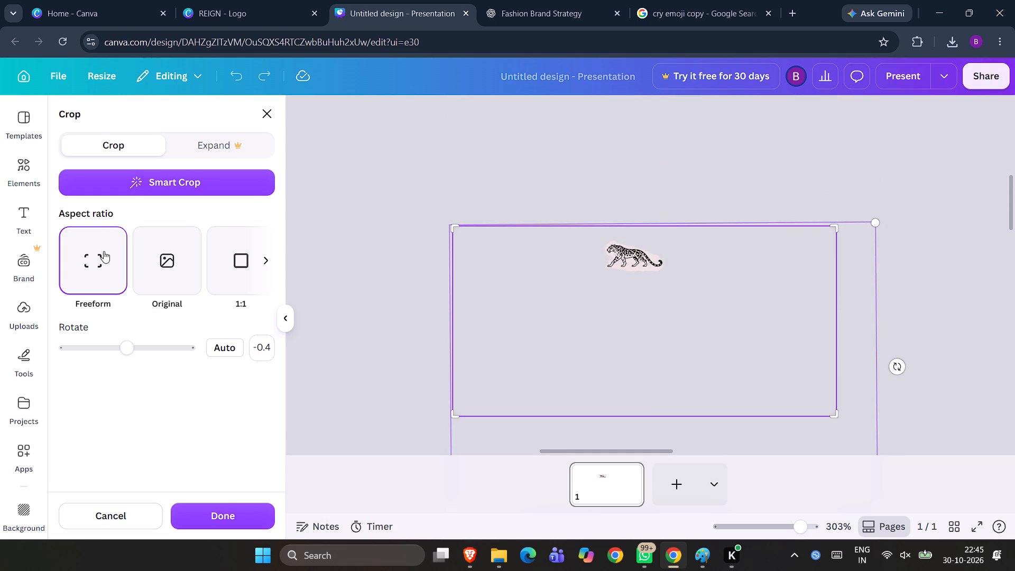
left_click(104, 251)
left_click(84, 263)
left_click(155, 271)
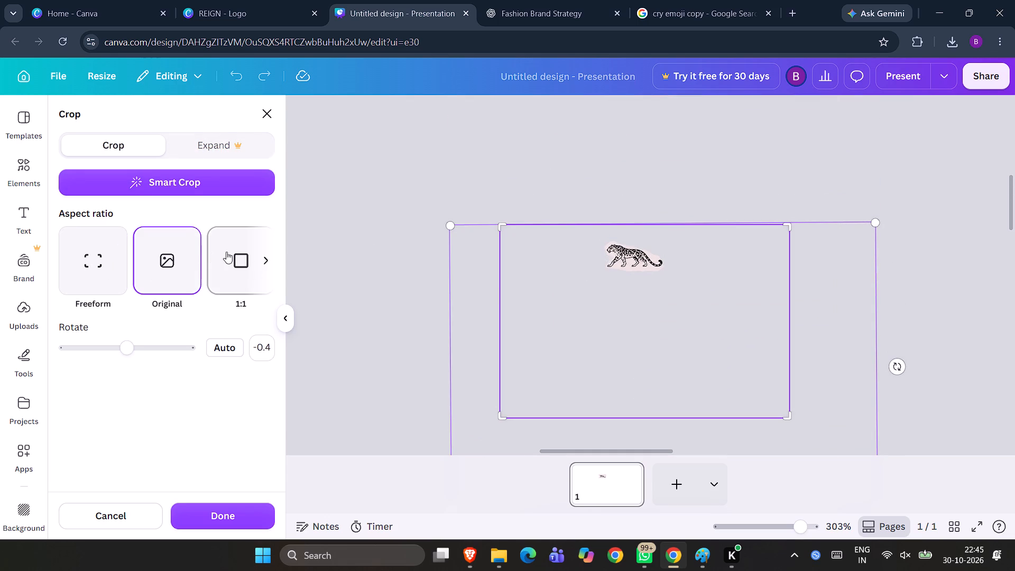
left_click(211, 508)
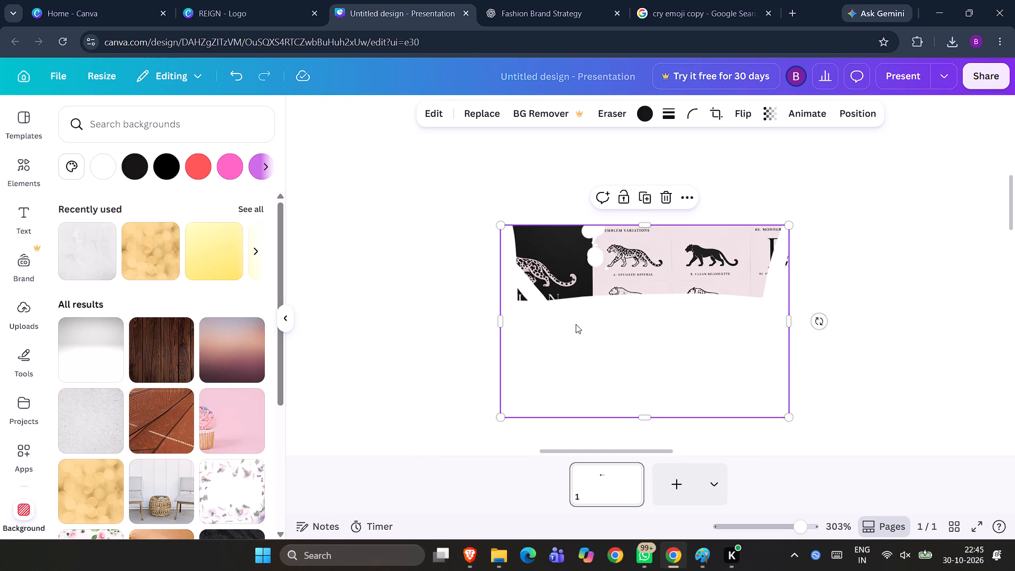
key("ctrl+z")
Reopen the eraser on the leopard image at size 1 and trim the pink background from its face over its head to mid-back.
scroll(576, 324, "right", 1)
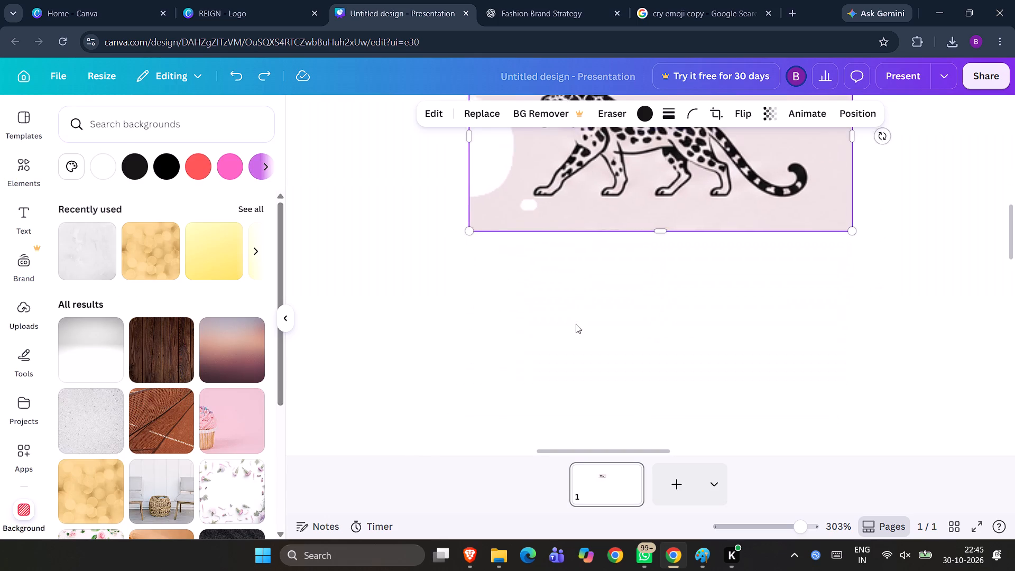
scroll(576, 324, "right", 1)
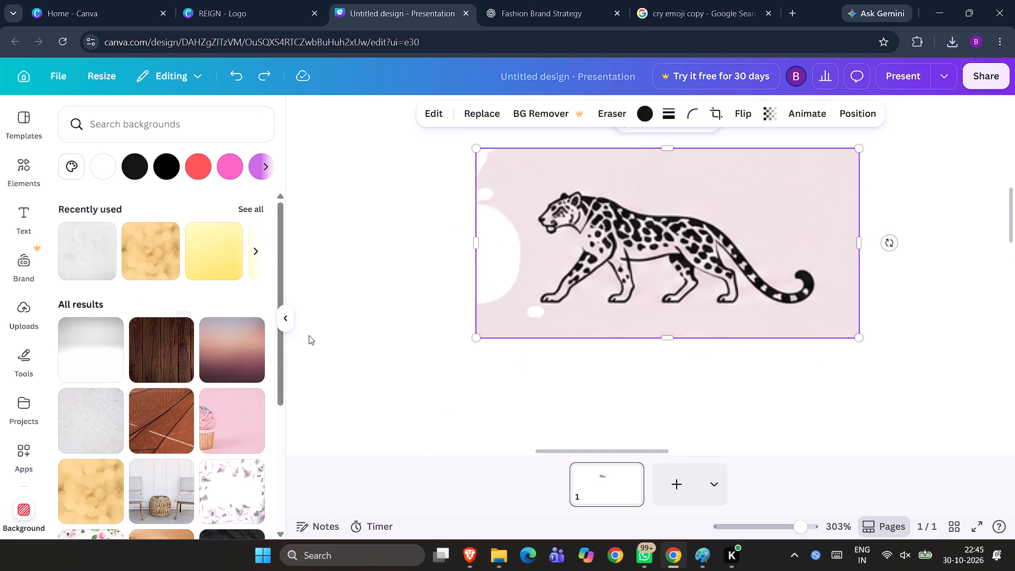
left_click(284, 320)
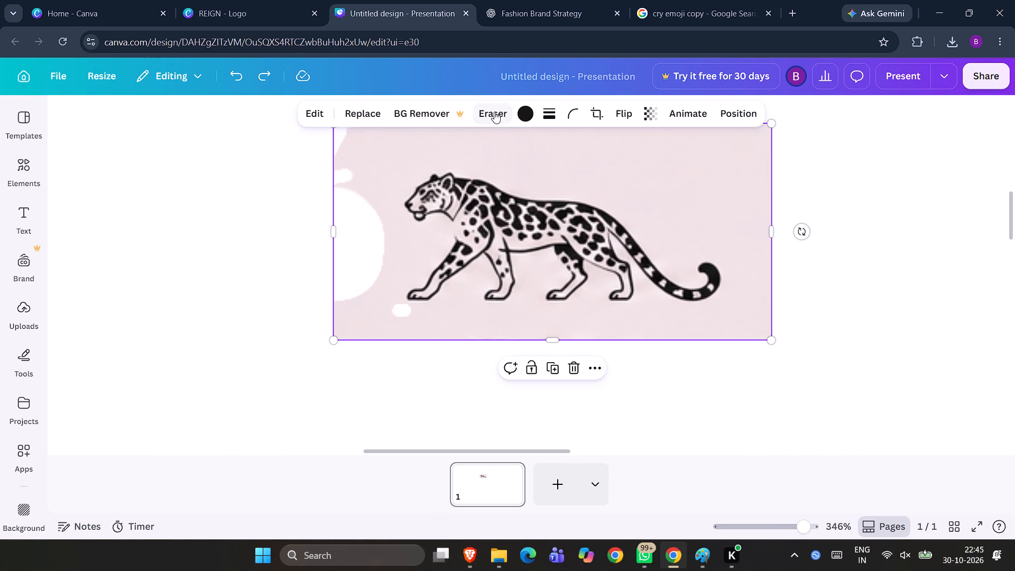
left_click(494, 112)
left_click(476, 169)
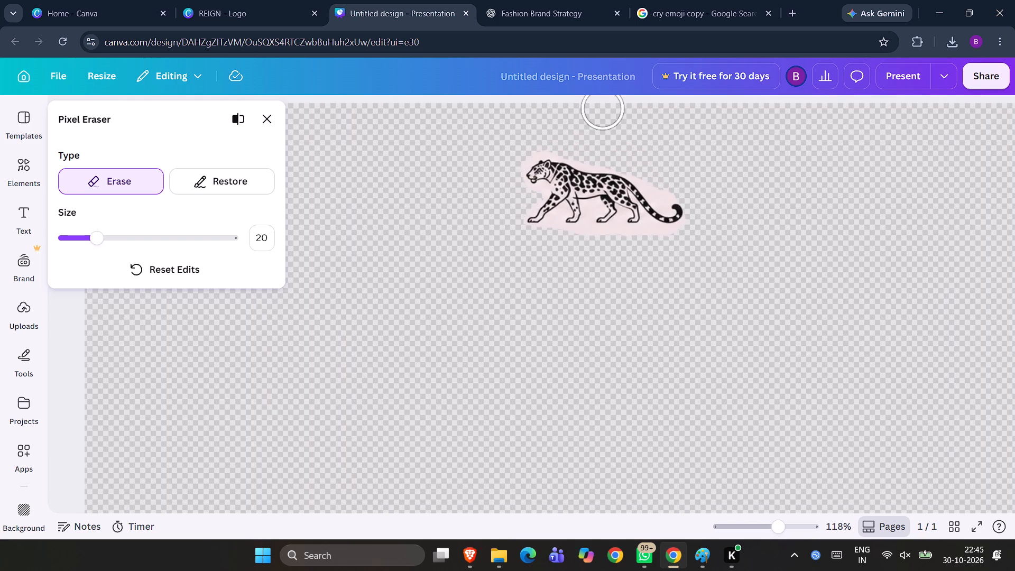
scroll(603, 109, "up", 3)
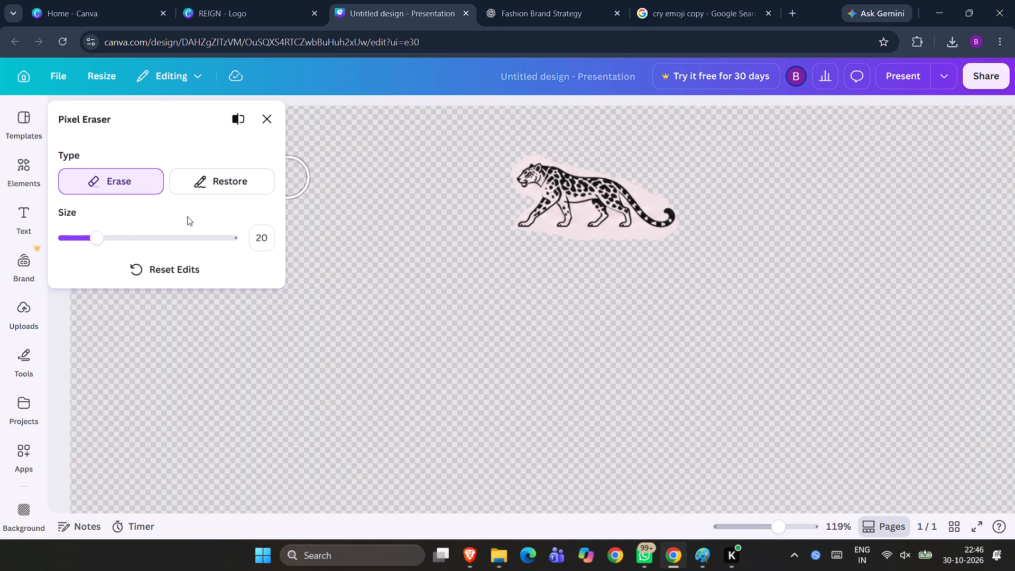
left_click_drag(92, 243, 51, 251)
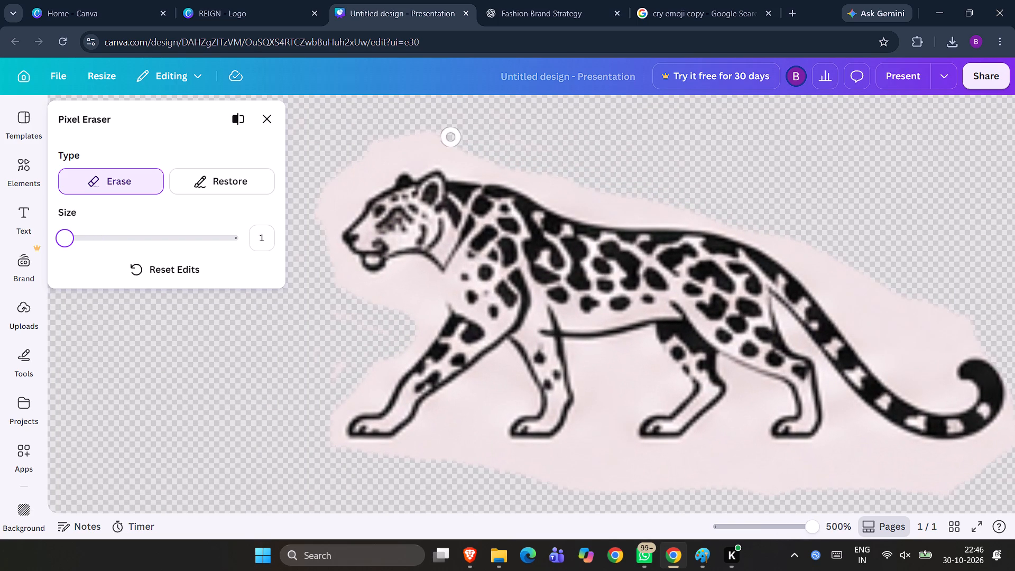
left_click_drag(321, 218, 346, 153)
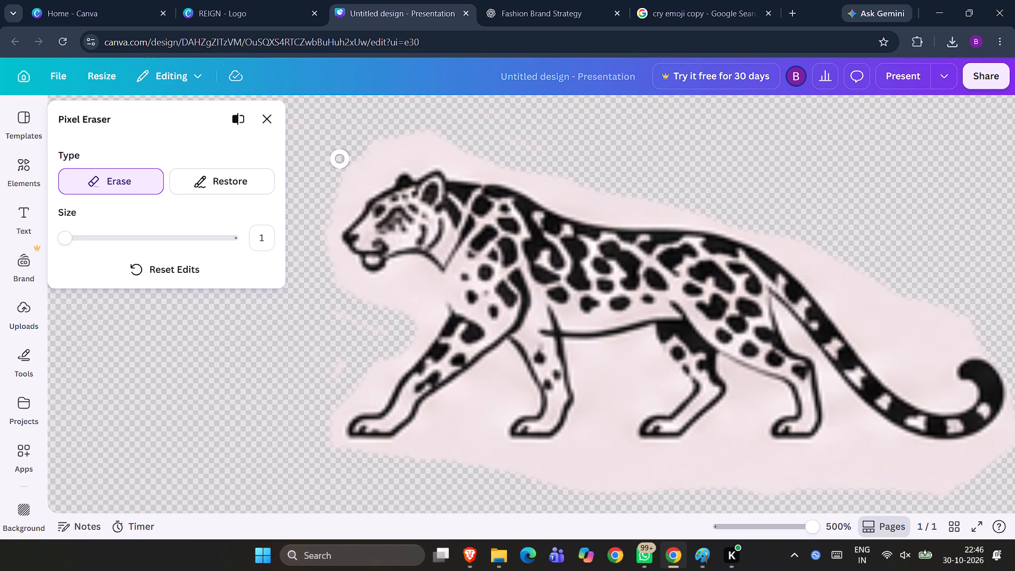
left_click_drag(346, 153, 476, 158)
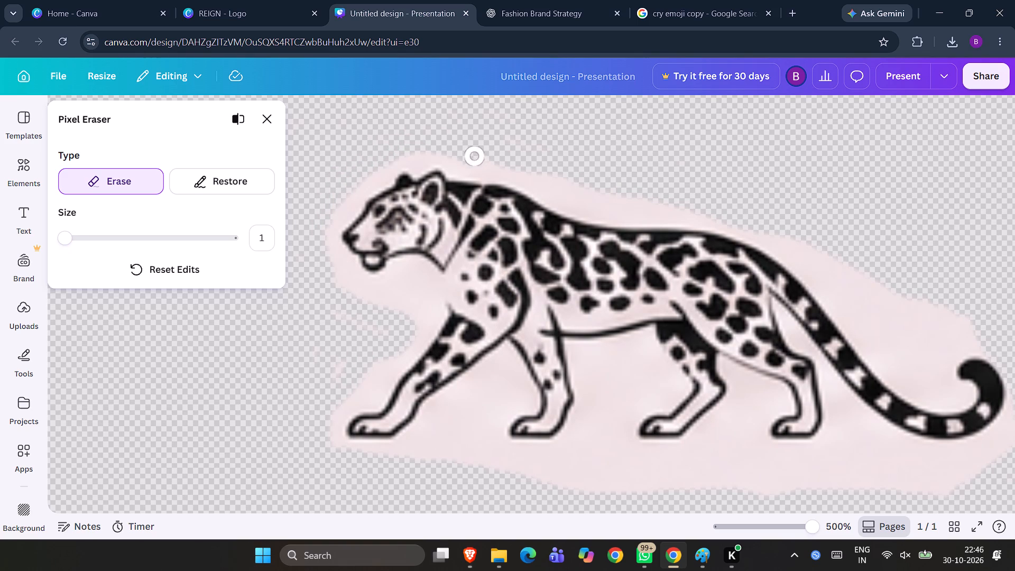
left_click_drag(476, 158, 557, 192)
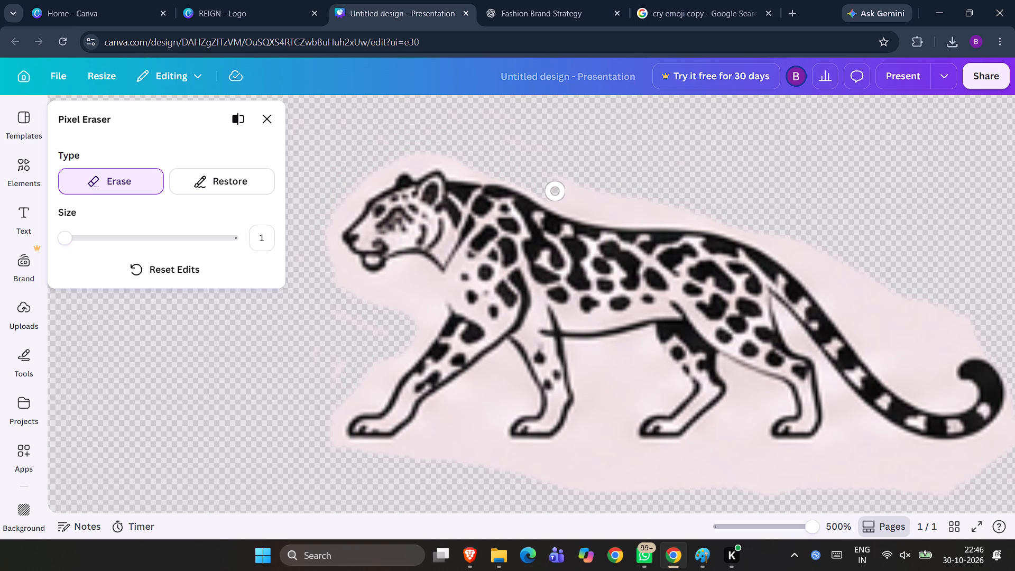
left_click_drag(557, 192, 680, 213)
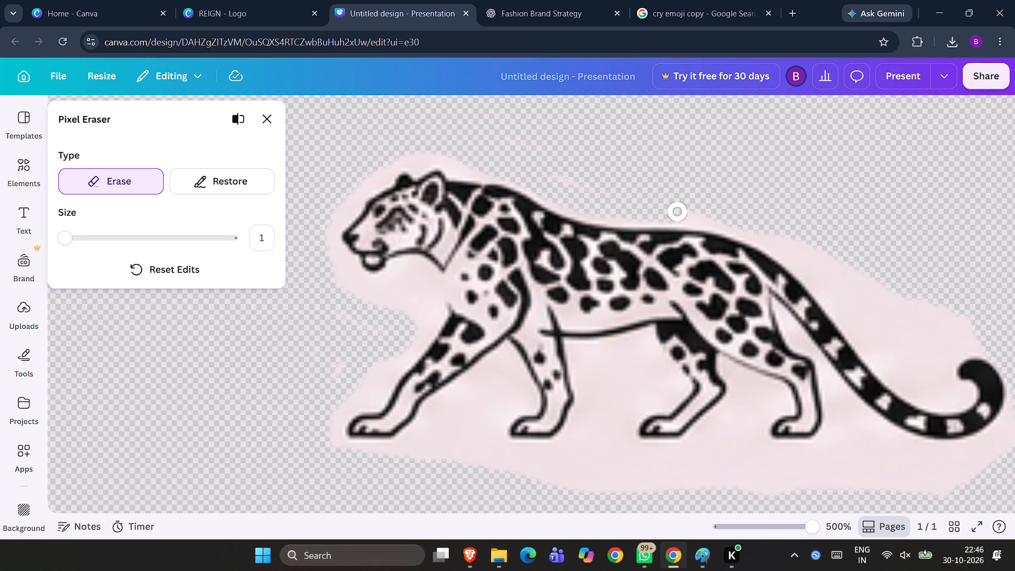
Trim the remaining pink background close to the leopard's outline from its upper back over the neck, ear and forehead to the nose.
left_click_drag(680, 213, 559, 171)
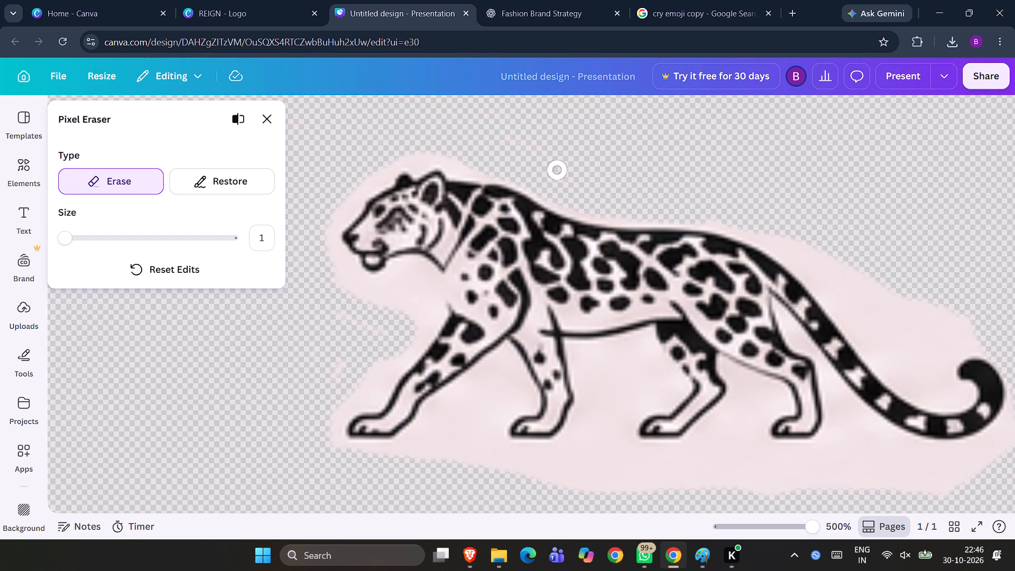
left_click_drag(559, 171, 504, 173)
left_click_drag(504, 173, 458, 168)
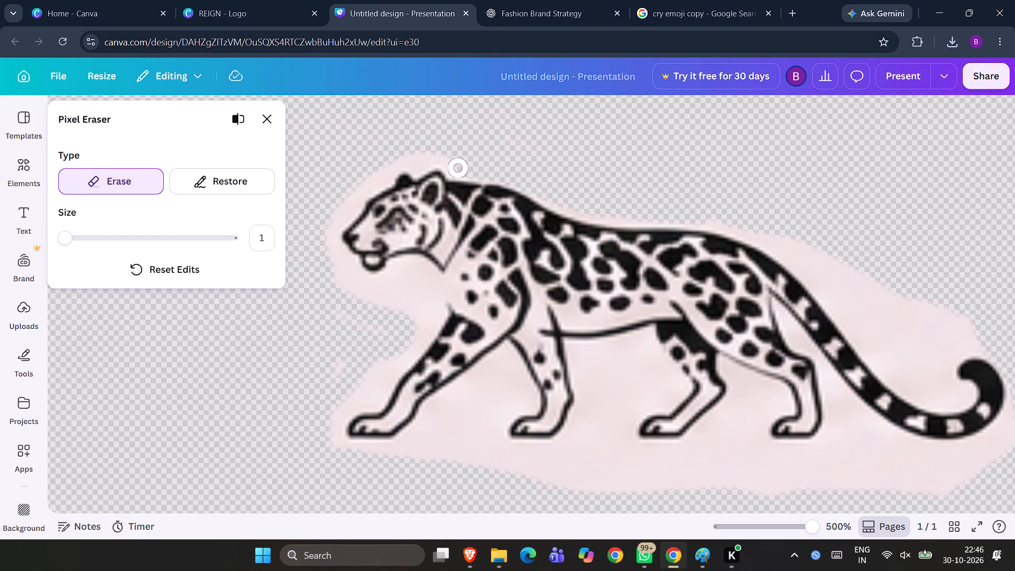
left_click_drag(458, 168, 436, 157)
left_click_drag(436, 157, 424, 163)
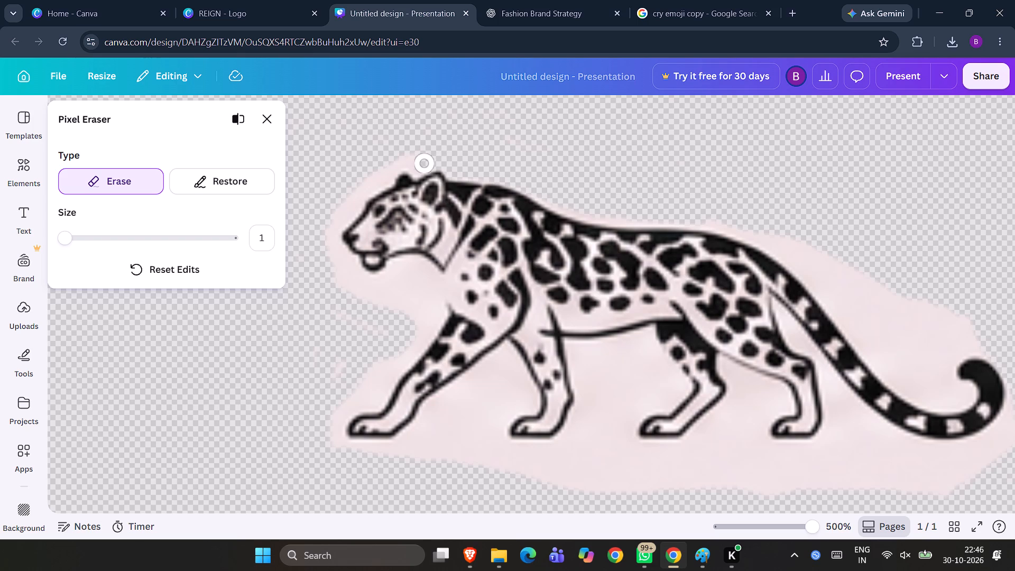
left_click_drag(424, 163, 384, 173)
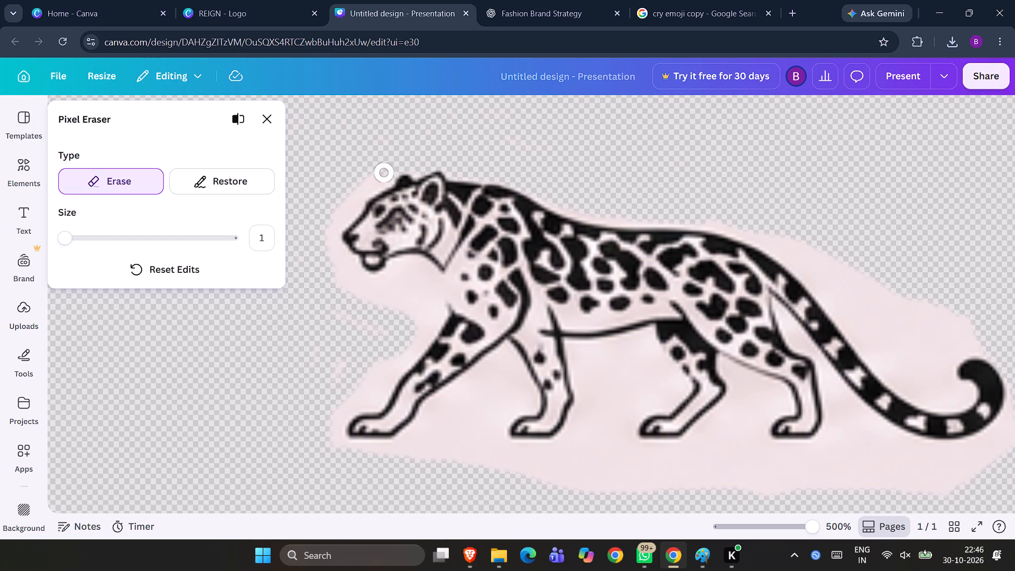
left_click_drag(384, 173, 355, 201)
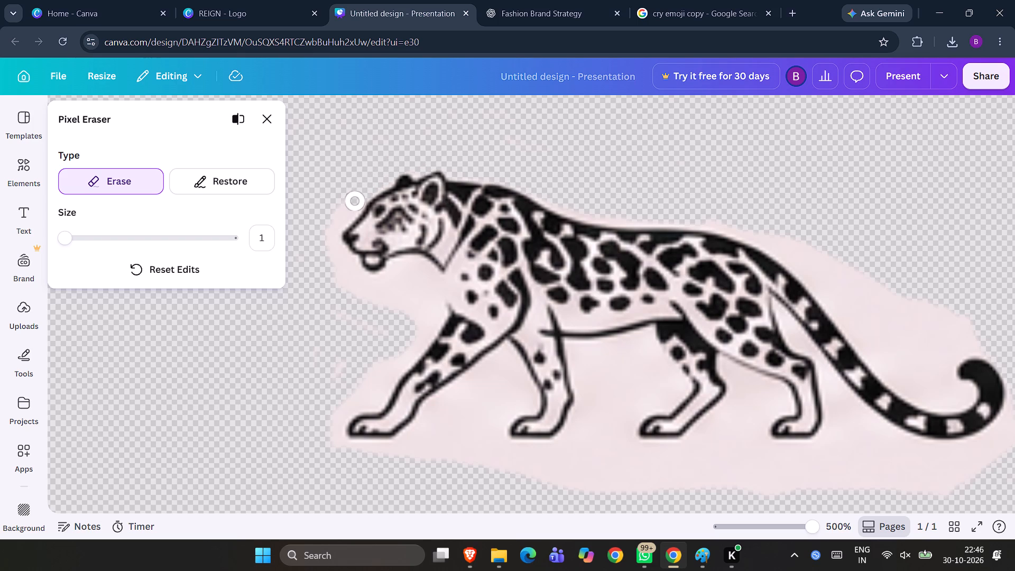
left_click_drag(355, 201, 339, 223)
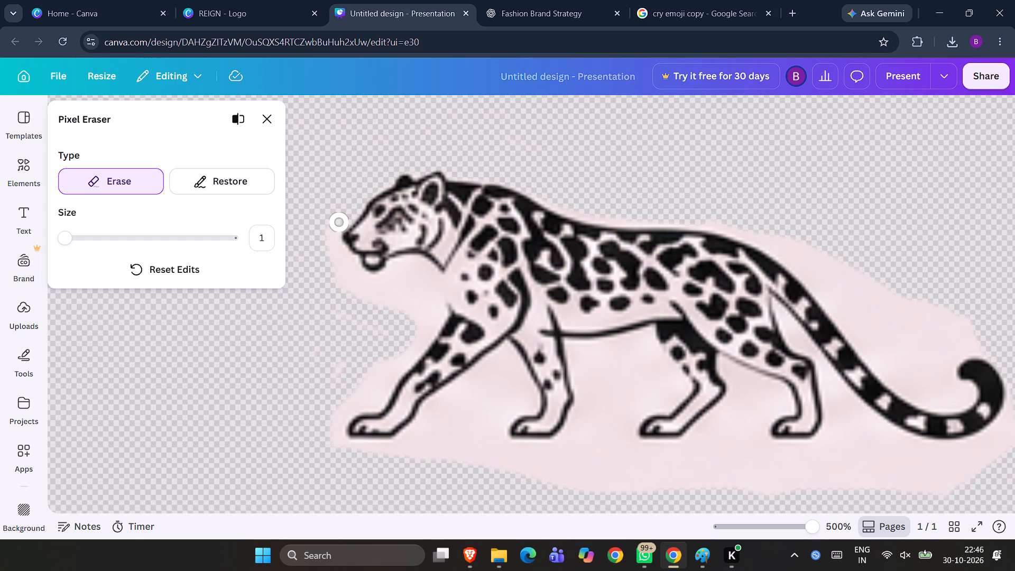
Erase the pink background in front of the leopard's muzzle and closely along its forehead, ear and neck at eraser size 1.
left_click_drag(339, 223, 333, 302)
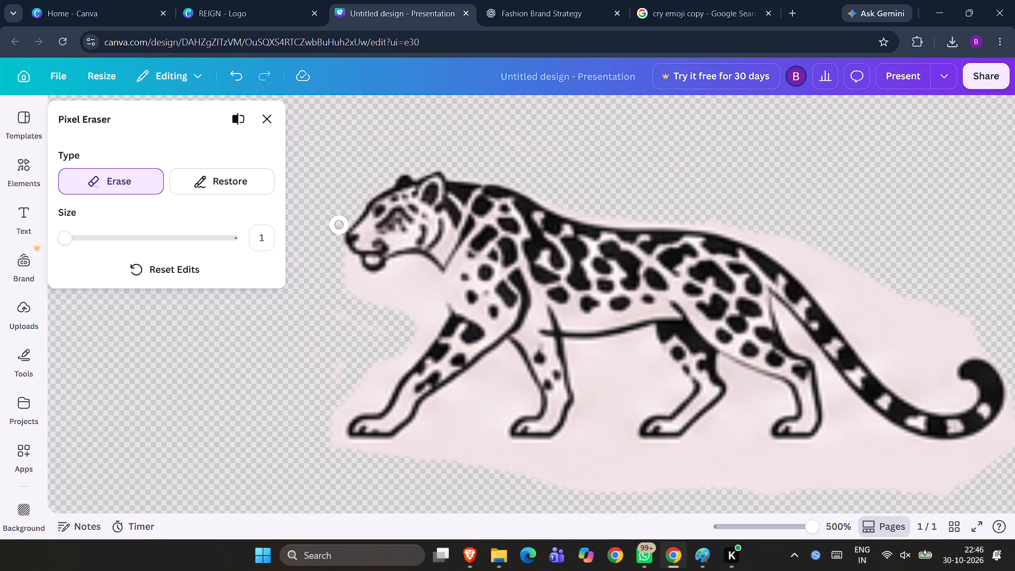
left_click_drag(339, 225, 353, 206)
left_click_drag(353, 206, 380, 180)
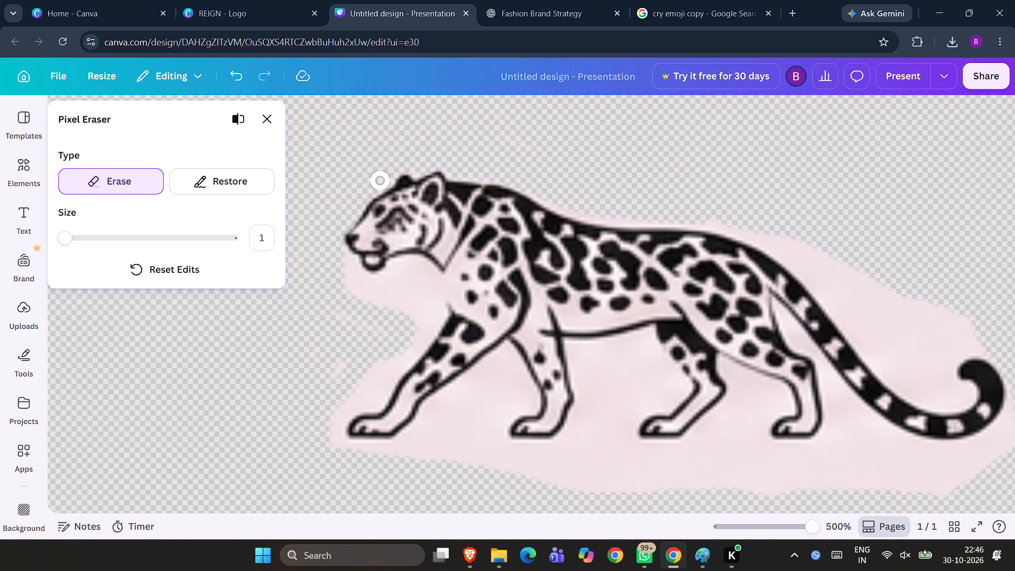
left_click_drag(380, 180, 414, 162)
left_click_drag(414, 162, 419, 168)
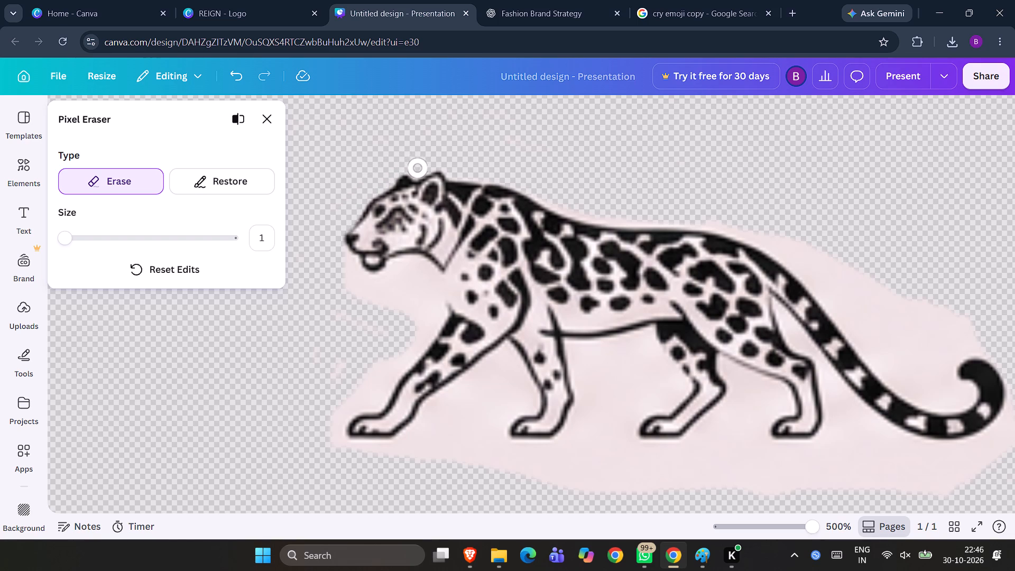
left_click_drag(419, 168, 455, 168)
left_click_drag(455, 168, 511, 177)
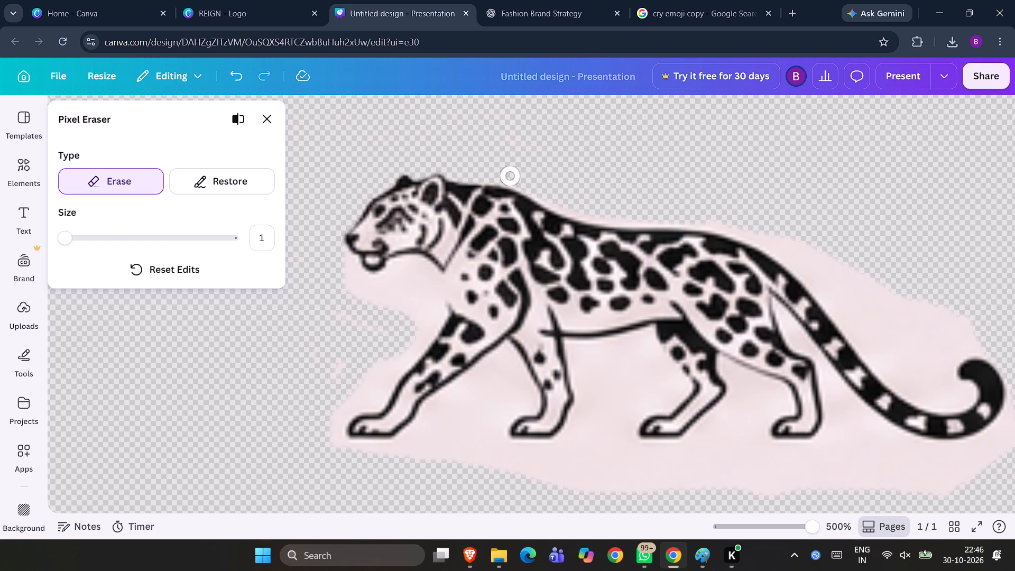
Trim the pink background along the leopard's back from the shoulders over the rump, continuing above the tail.
left_click_drag(511, 177, 538, 188)
left_click_drag(538, 188, 578, 208)
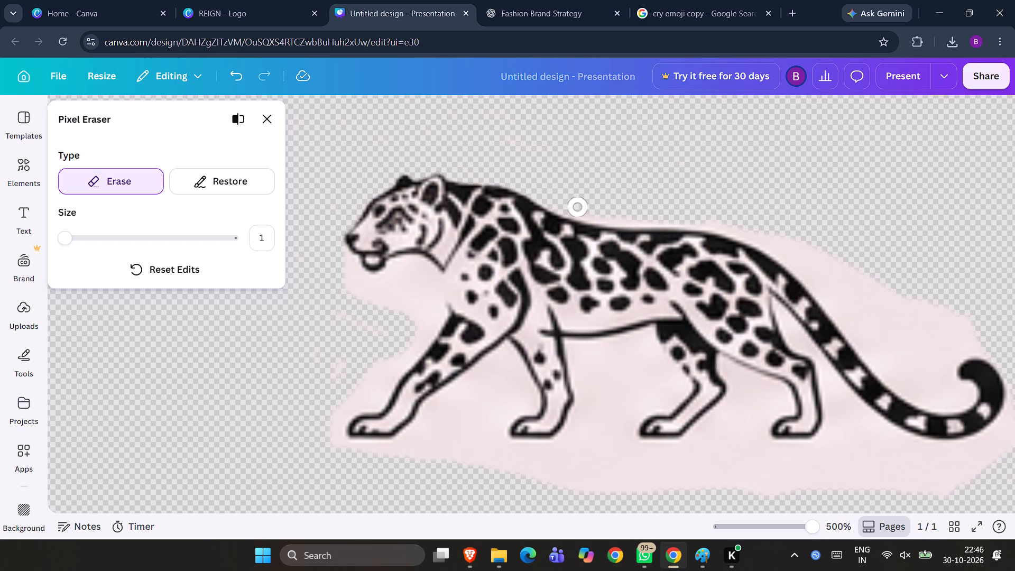
left_click_drag(578, 208, 643, 216)
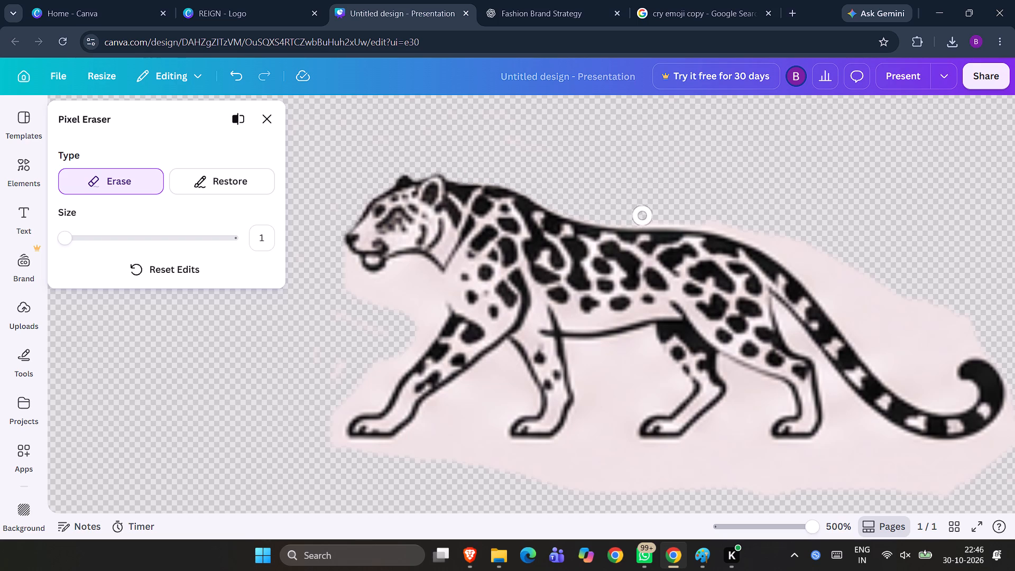
left_click_drag(643, 216, 684, 220)
left_click_drag(684, 220, 728, 222)
scroll(698, 219, "right", 1)
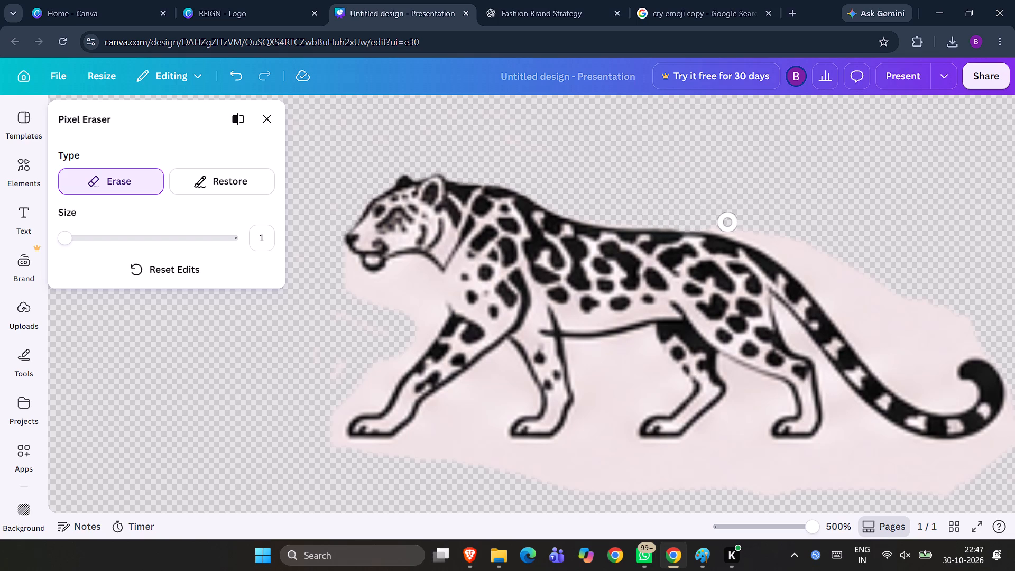
left_click_drag(717, 219, 758, 231)
left_click_drag(758, 231, 912, 337)
scroll(864, 294, "right", 1)
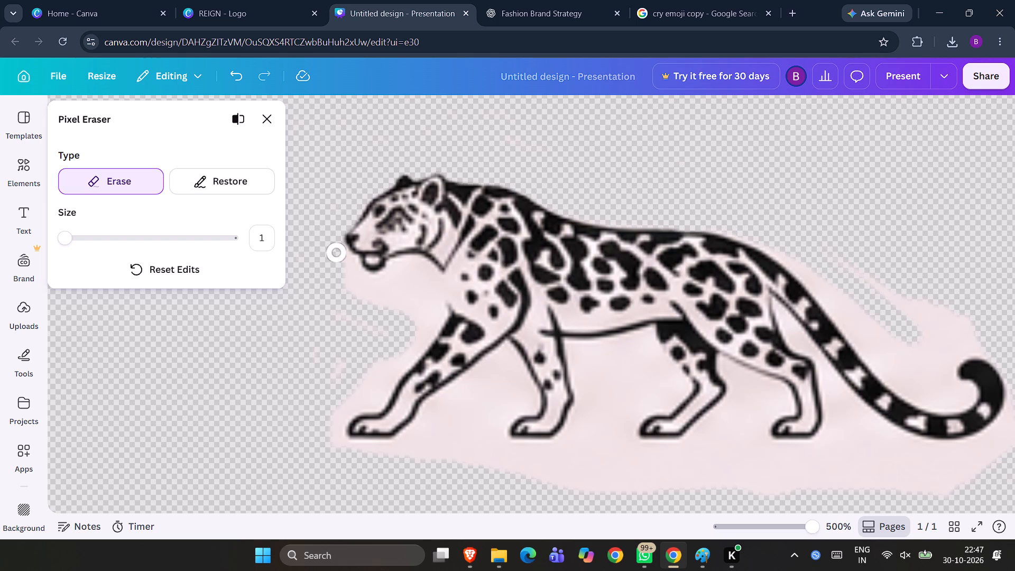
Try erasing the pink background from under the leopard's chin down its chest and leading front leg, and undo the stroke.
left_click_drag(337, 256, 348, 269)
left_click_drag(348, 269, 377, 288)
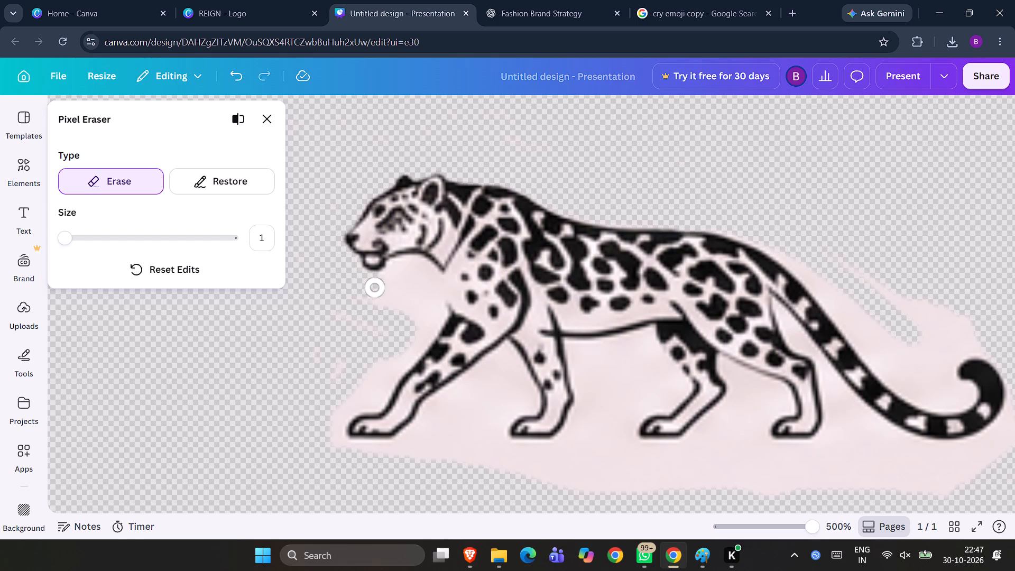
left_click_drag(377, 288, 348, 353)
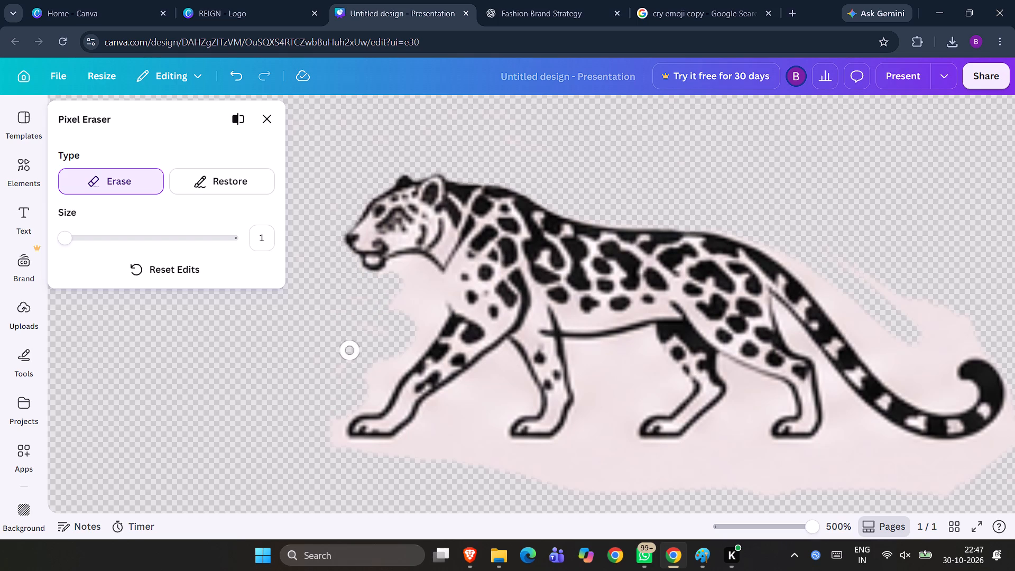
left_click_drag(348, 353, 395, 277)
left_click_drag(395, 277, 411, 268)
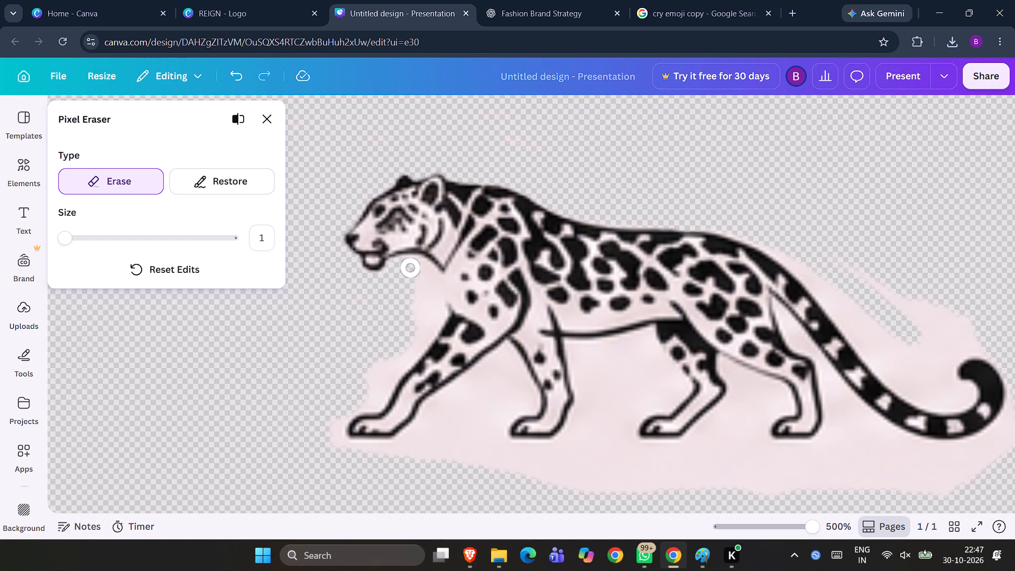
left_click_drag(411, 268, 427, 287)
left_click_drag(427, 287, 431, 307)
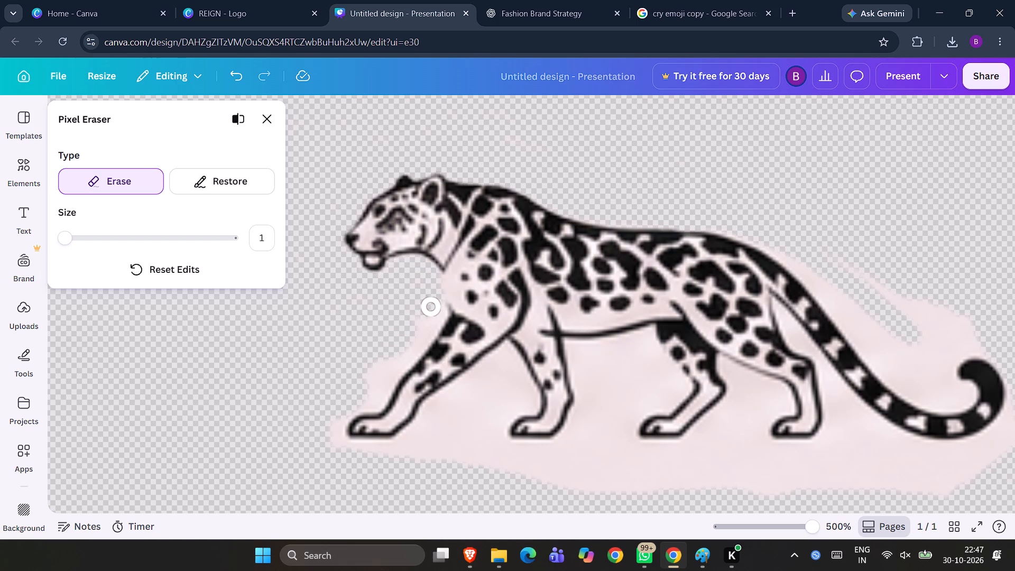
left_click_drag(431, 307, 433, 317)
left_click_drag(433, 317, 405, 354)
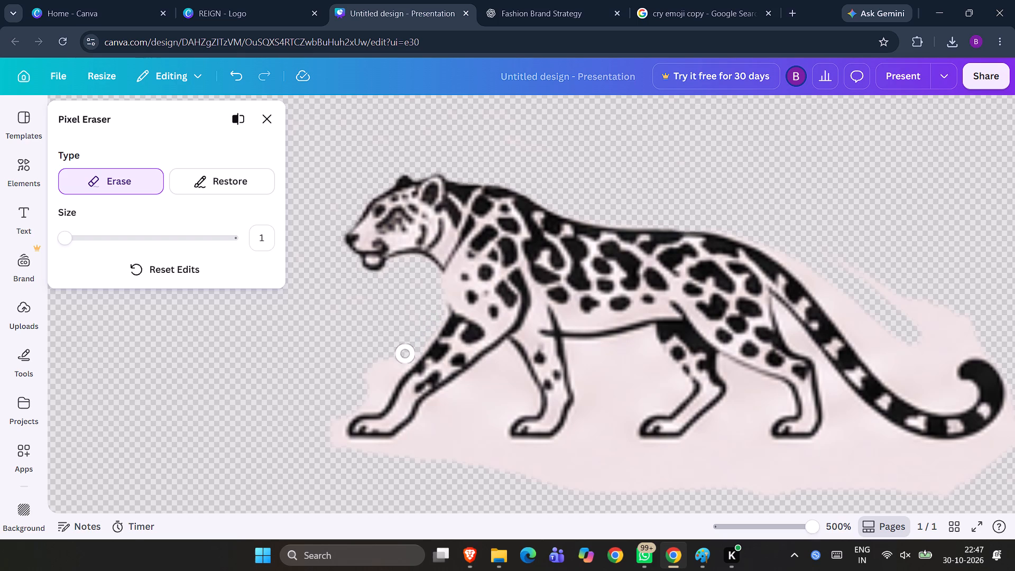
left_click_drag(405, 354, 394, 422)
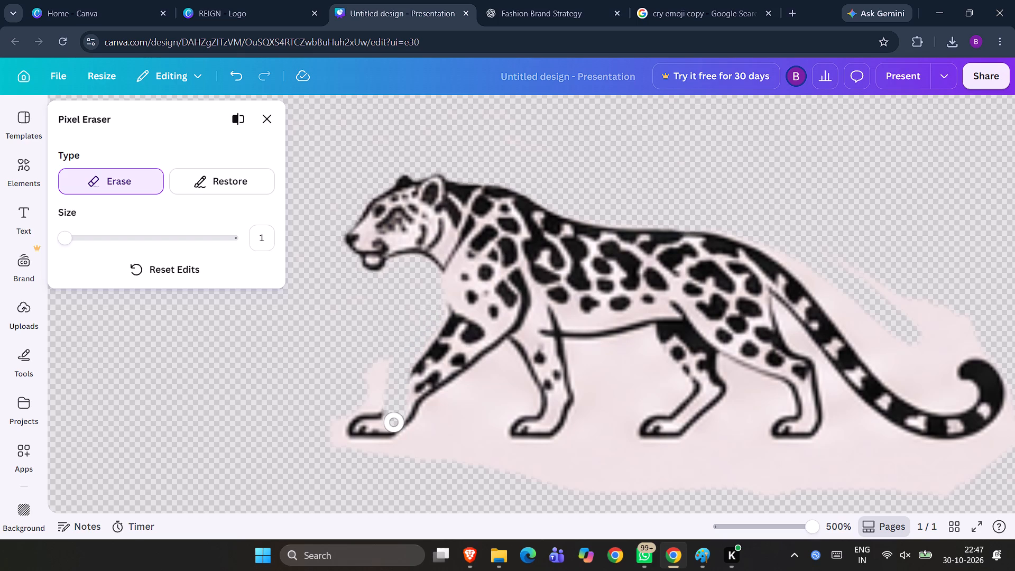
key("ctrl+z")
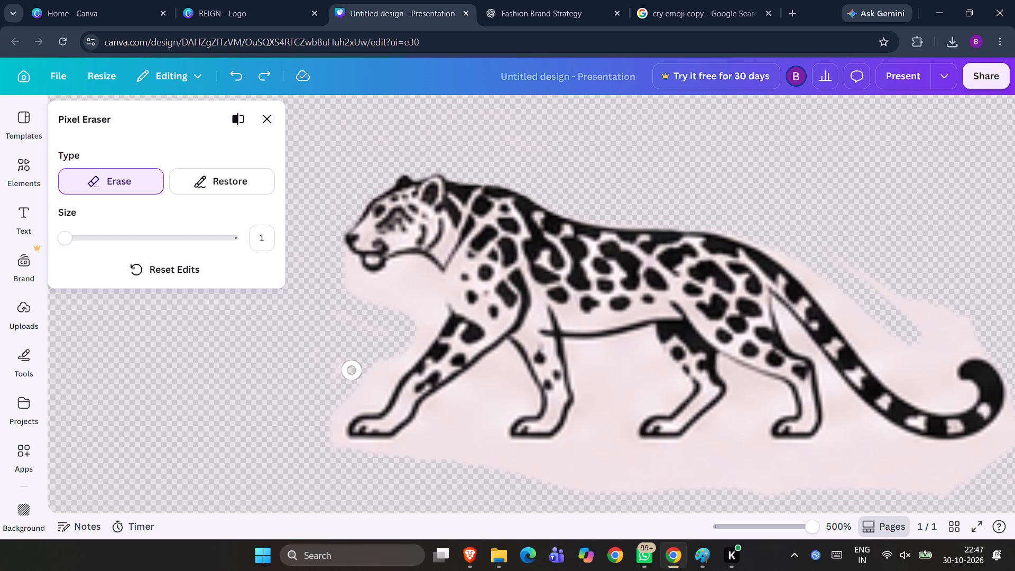
Erase the pink background under the leopard's chin and closely along its throat and chest at eraser size 1.
left_click_drag(340, 255, 346, 263)
left_click_drag(346, 263, 396, 275)
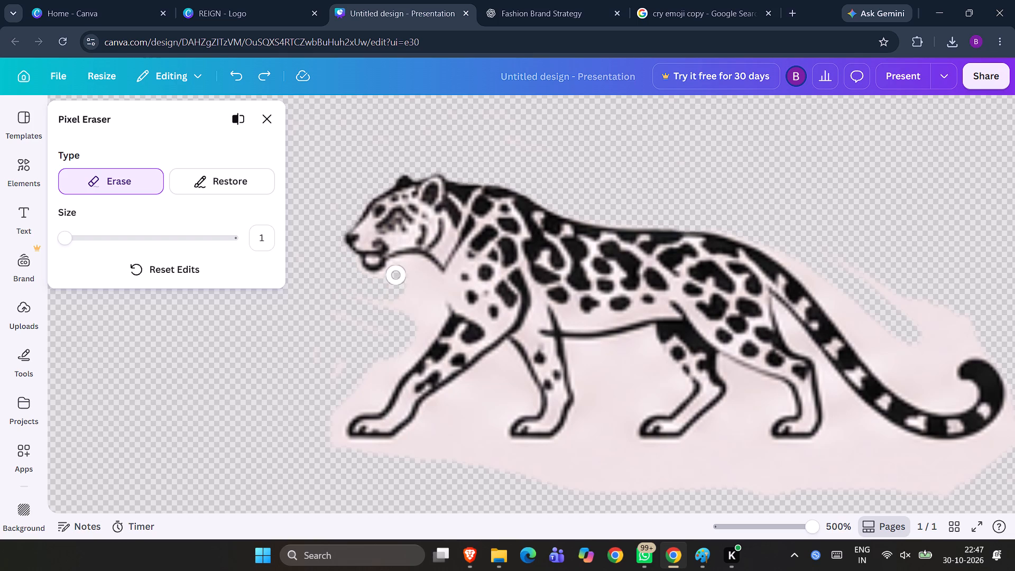
left_click_drag(396, 275, 354, 283)
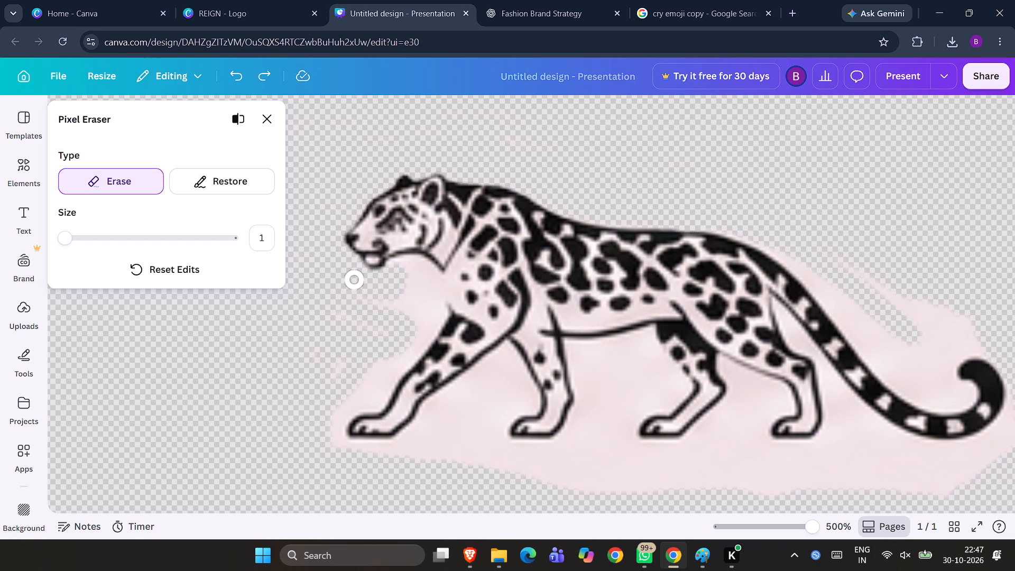
left_click_drag(354, 283, 316, 391)
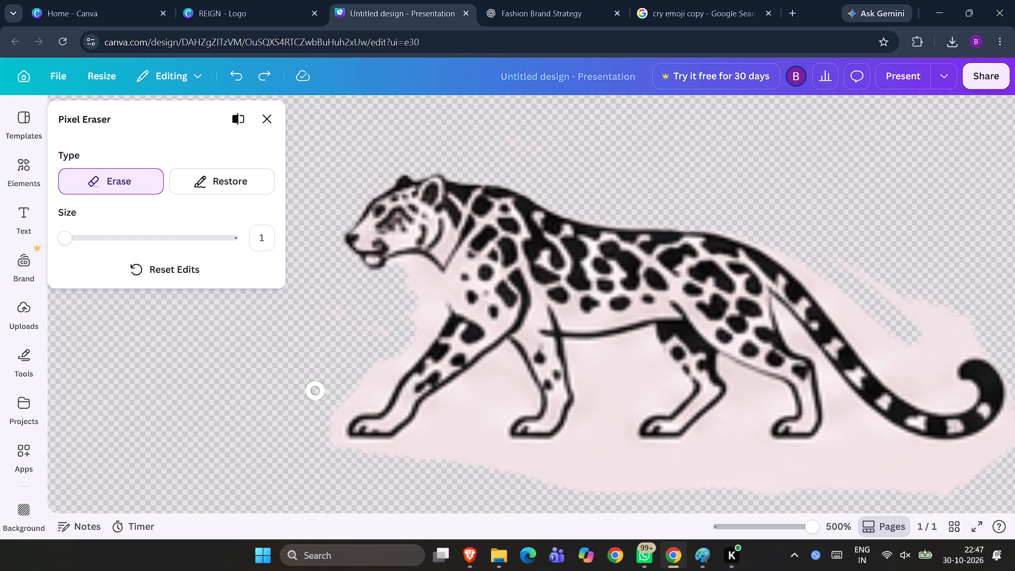
left_click_drag(316, 391, 410, 313)
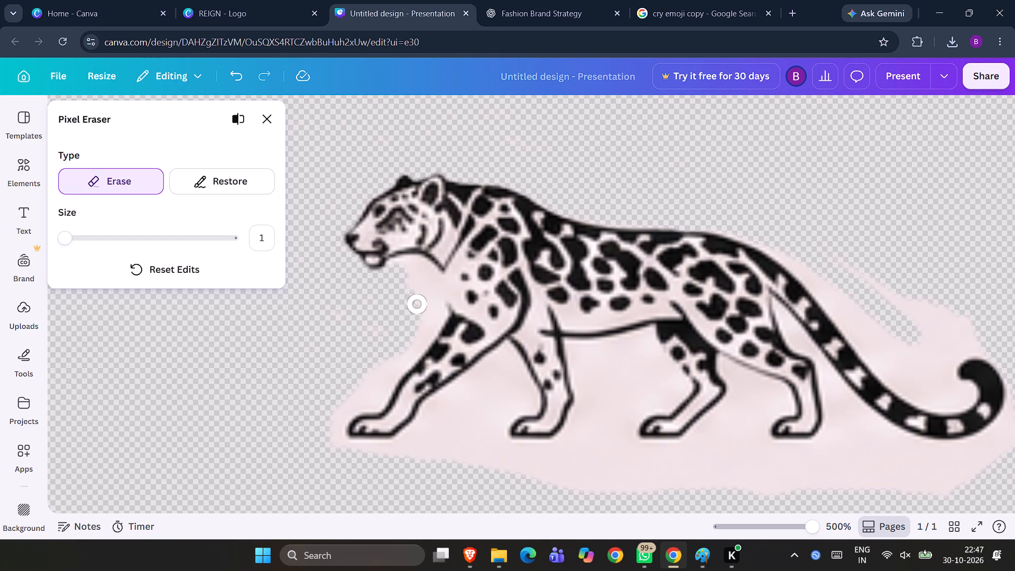
left_click_drag(417, 304, 410, 267)
left_click_drag(410, 267, 428, 275)
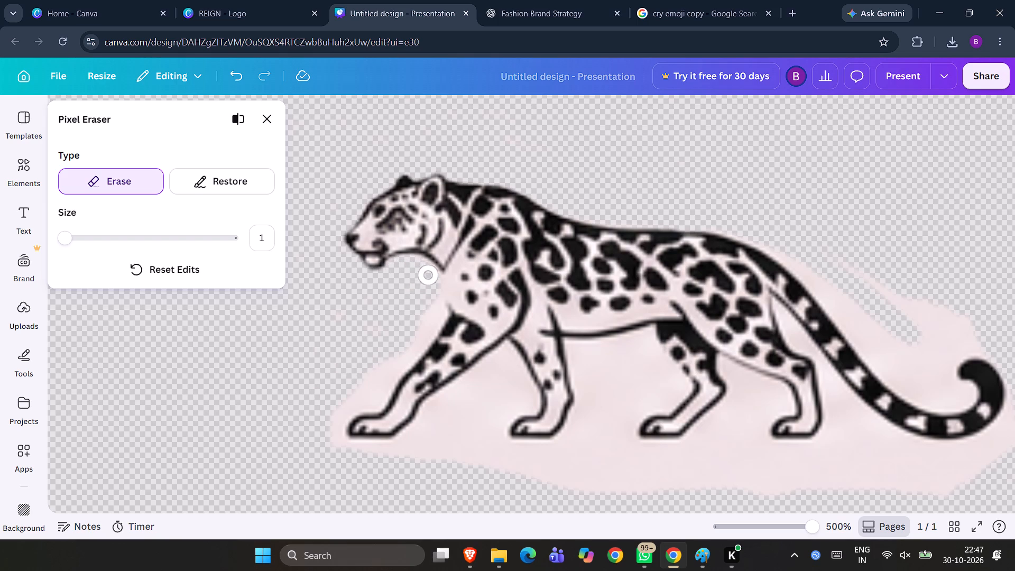
left_click_drag(428, 275, 430, 309)
left_click_drag(430, 309, 435, 315)
Erase the pink background along the front edge of the leading front leg, from the chest down around the toes.
left_click_drag(435, 315, 420, 328)
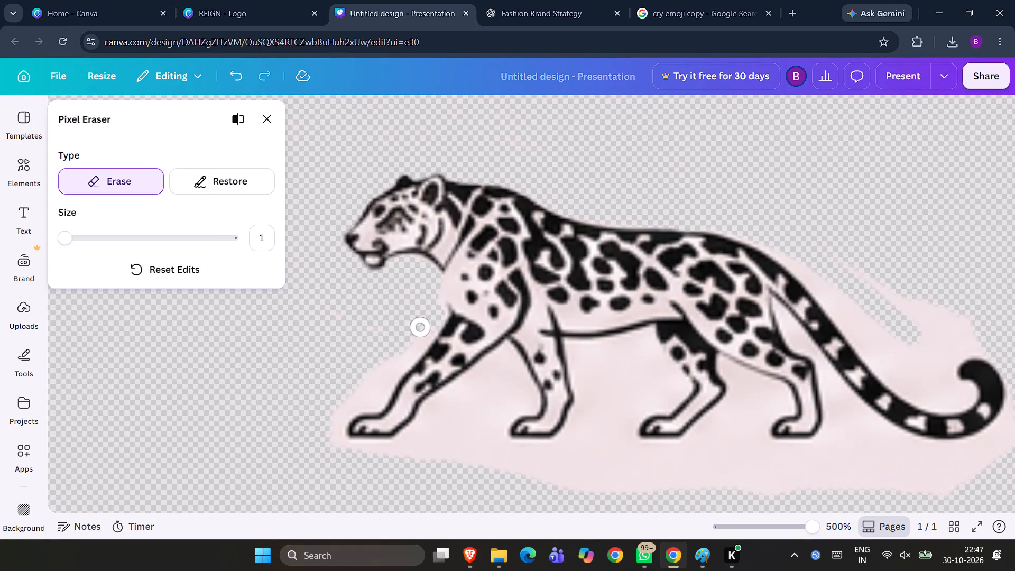
left_click_drag(420, 328, 403, 356)
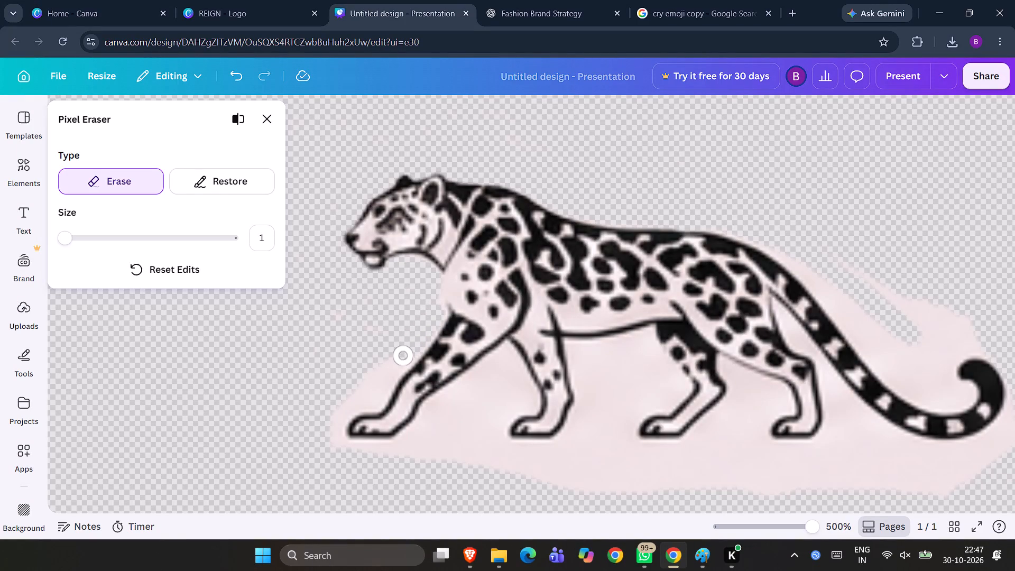
left_click_drag(403, 356, 380, 386)
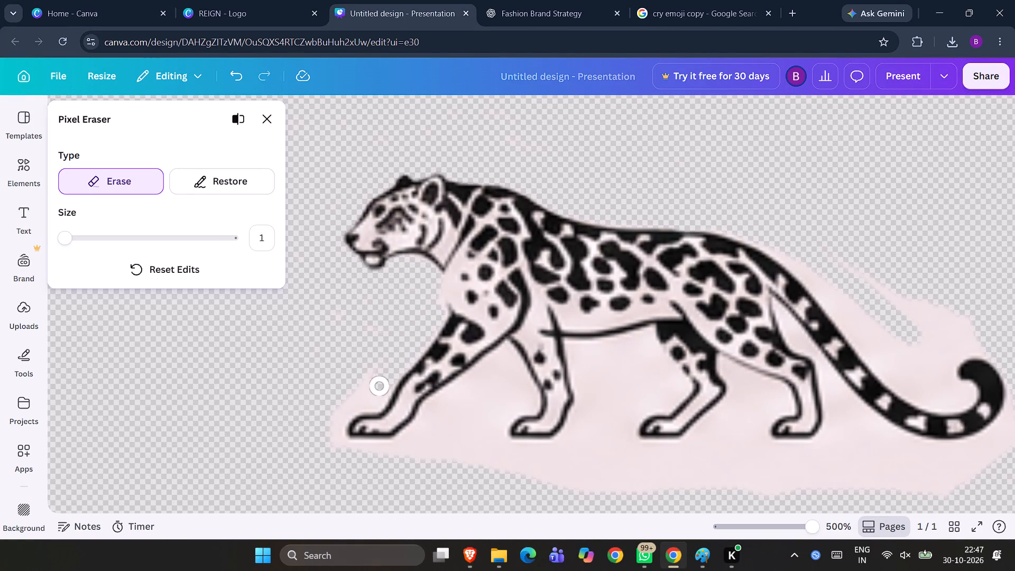
left_click_drag(380, 386, 389, 351)
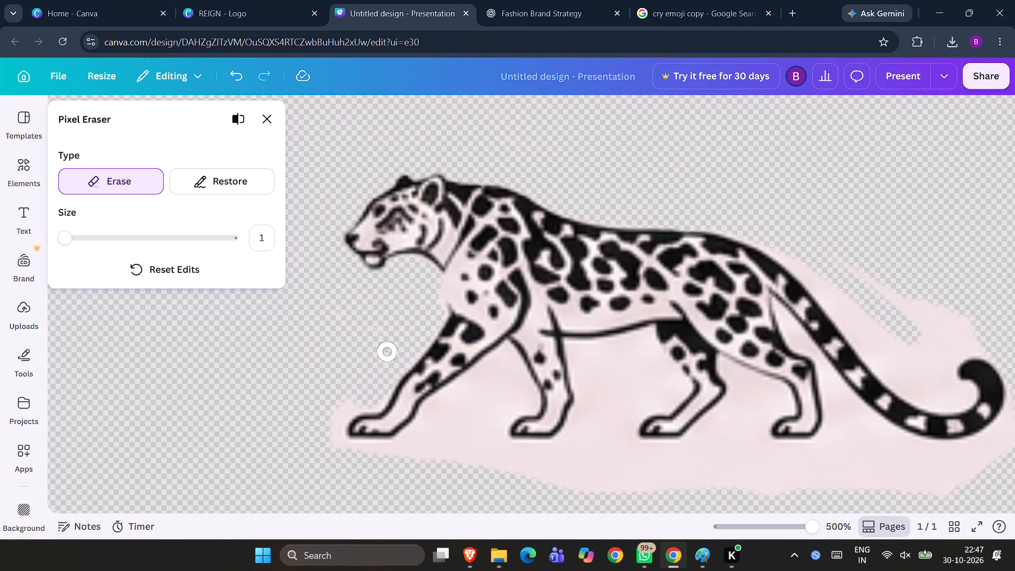
left_click_drag(389, 351, 391, 341)
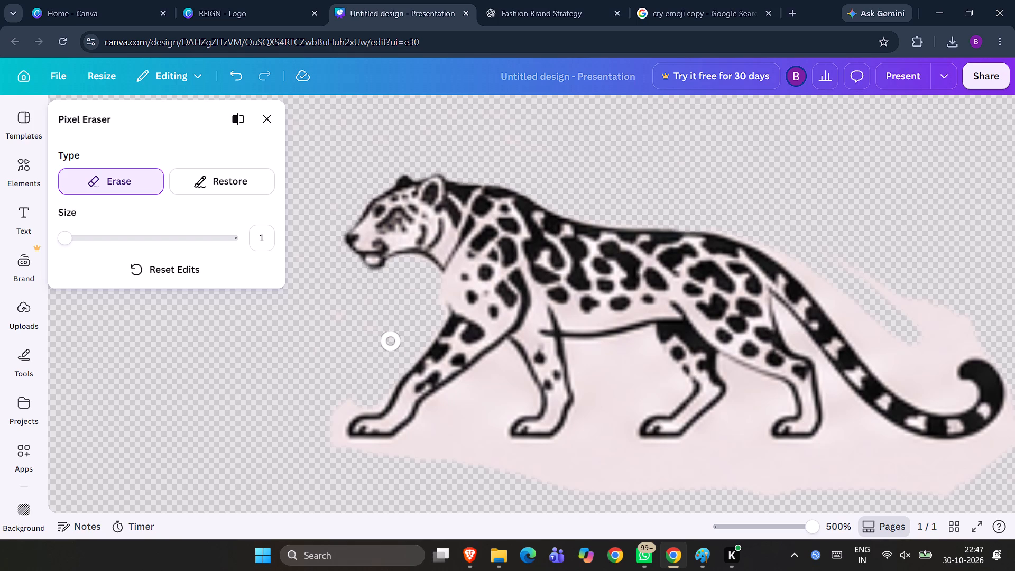
left_click_drag(379, 395, 339, 415)
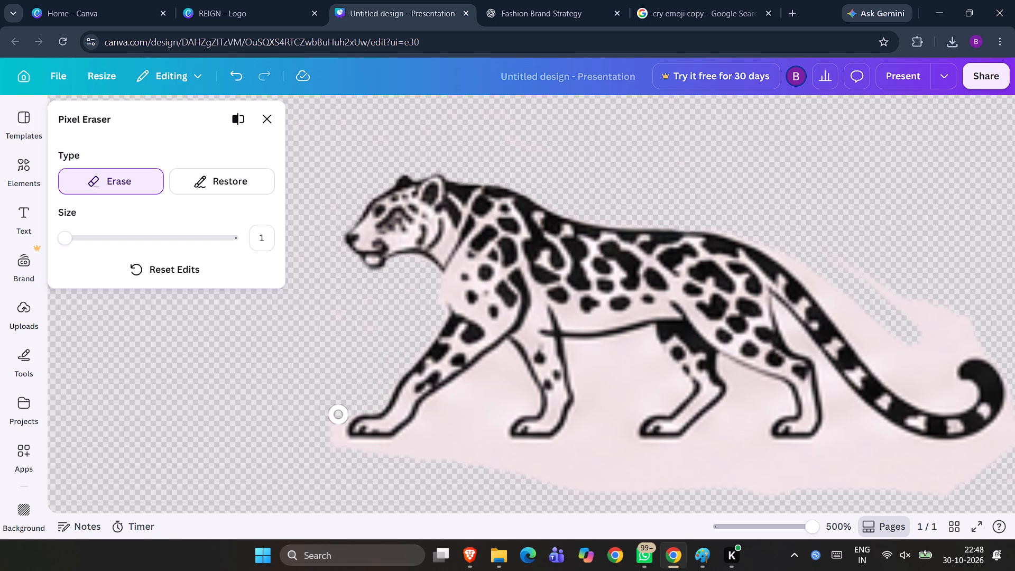
left_click_drag(339, 415, 347, 496)
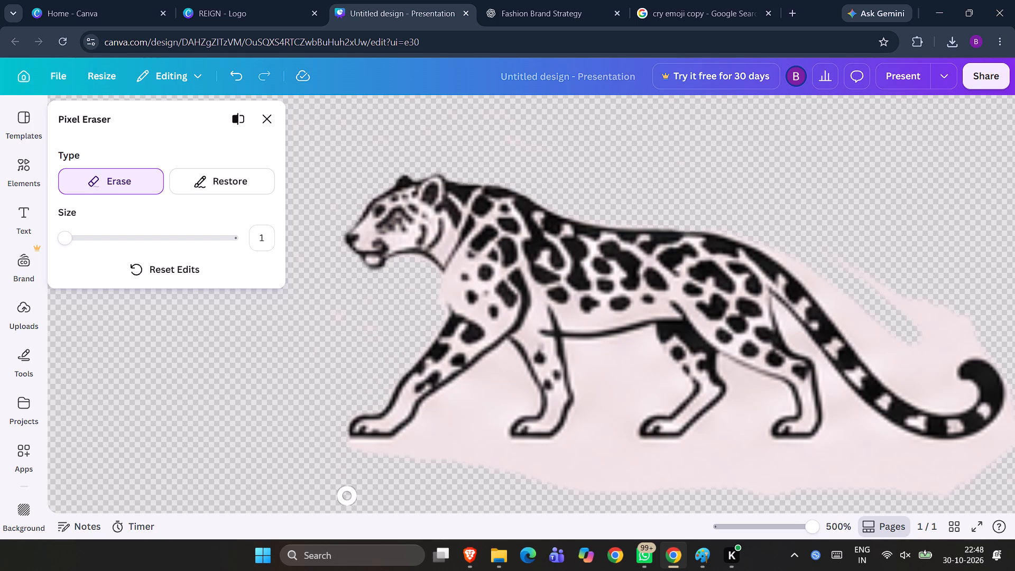
Erase the pink background beneath the leading front paw and trim its lower edge below the other paws toward the hind legs.
left_click_drag(354, 453, 371, 452)
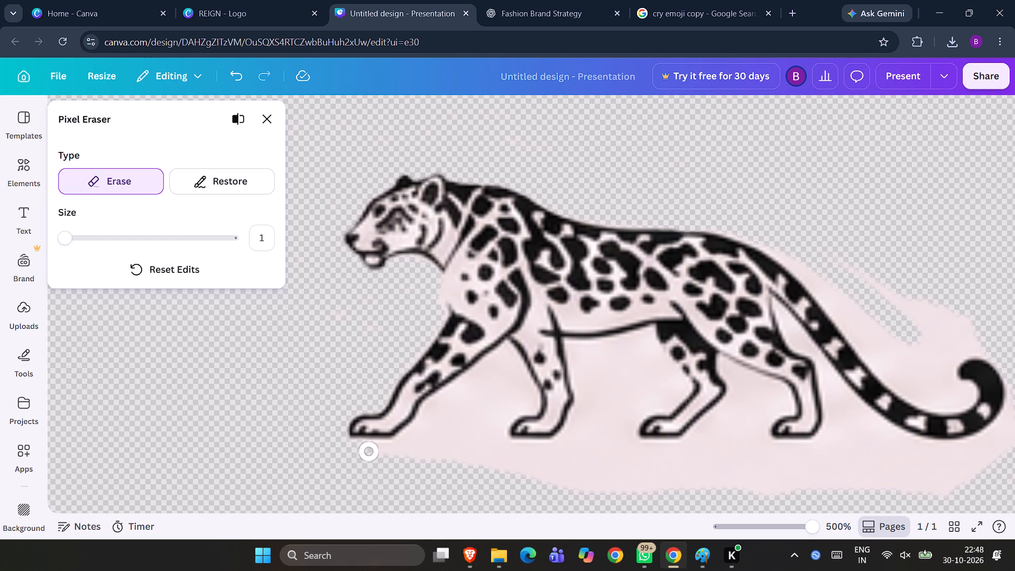
left_click_drag(371, 452, 513, 463)
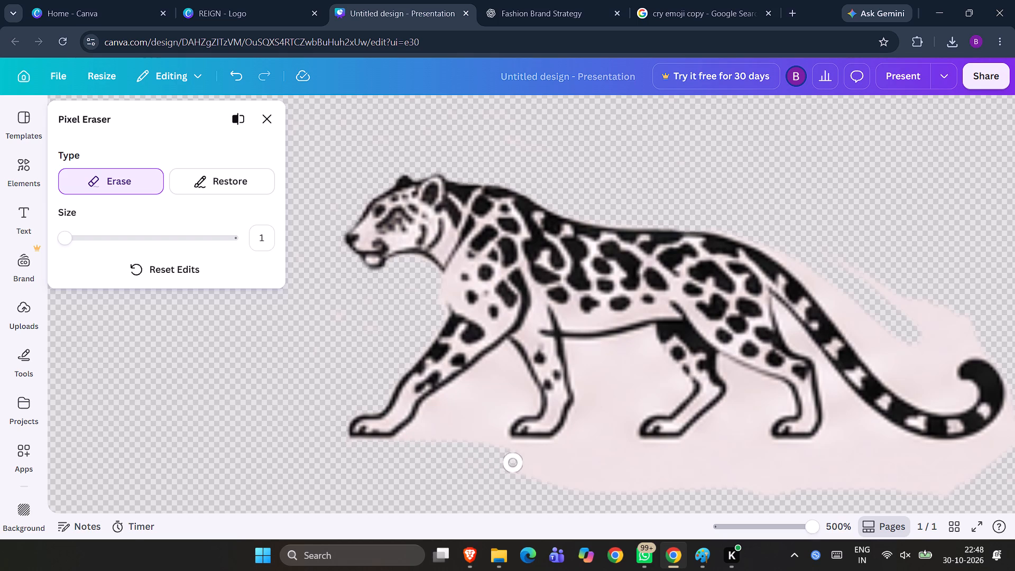
left_click_drag(513, 463, 657, 503)
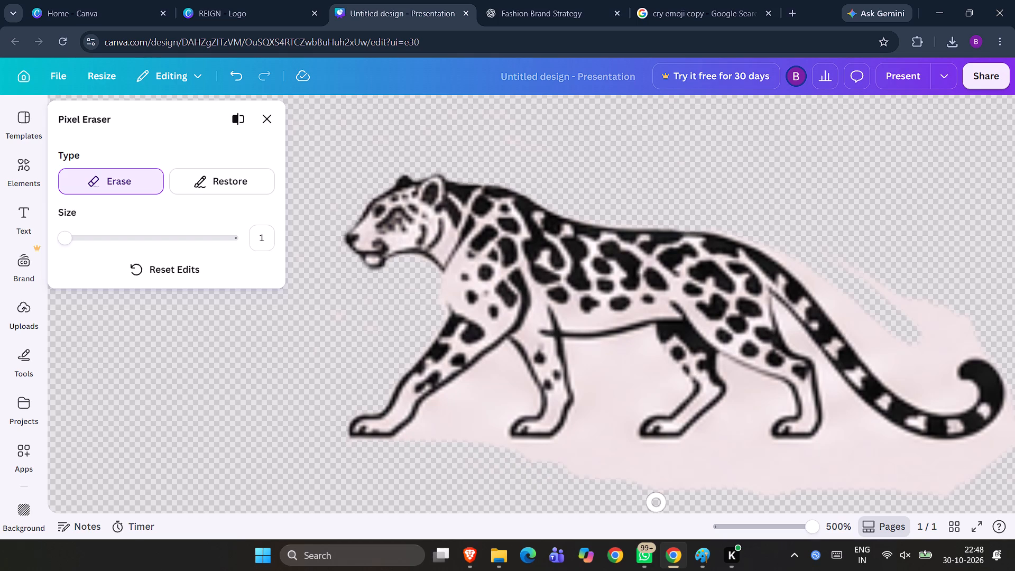
left_click_drag(657, 503, 786, 487)
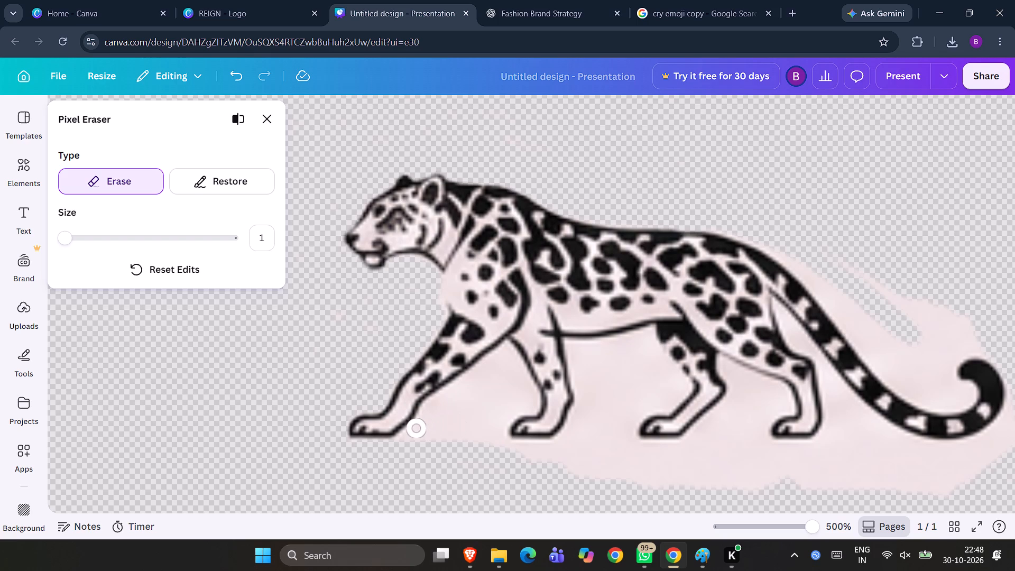
Clear the pink background from the gap between the leopard's two front legs, down to the second front paw.
left_click_drag(405, 447, 419, 434)
left_click_drag(419, 434, 457, 392)
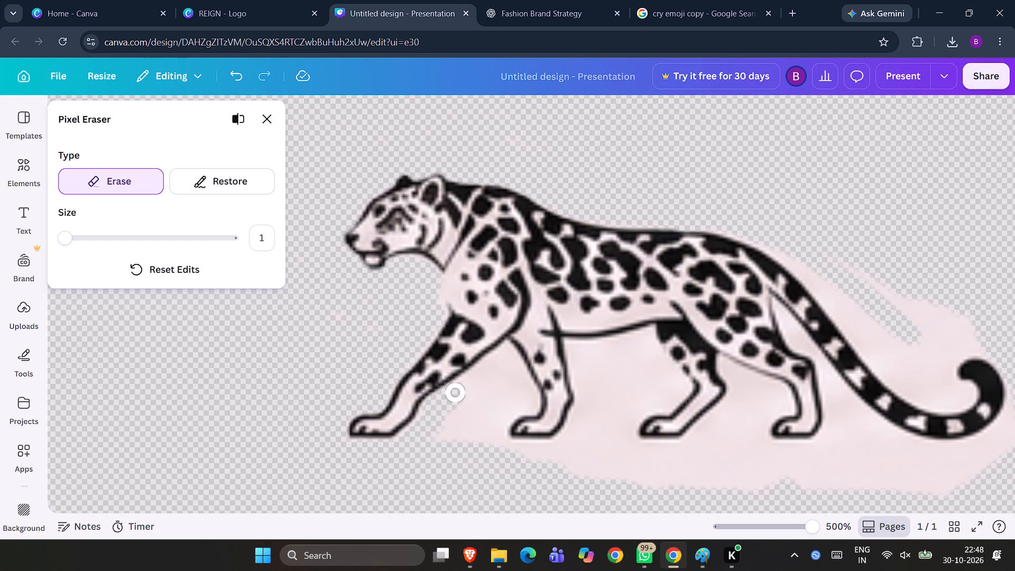
left_click_drag(457, 392, 509, 355)
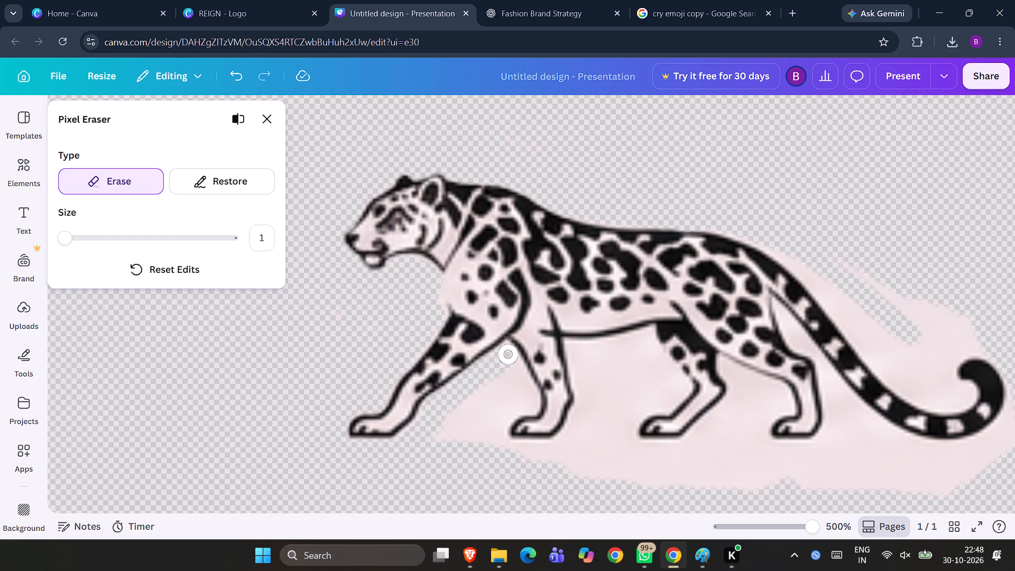
left_click_drag(509, 355, 527, 393)
left_click_drag(527, 393, 495, 385)
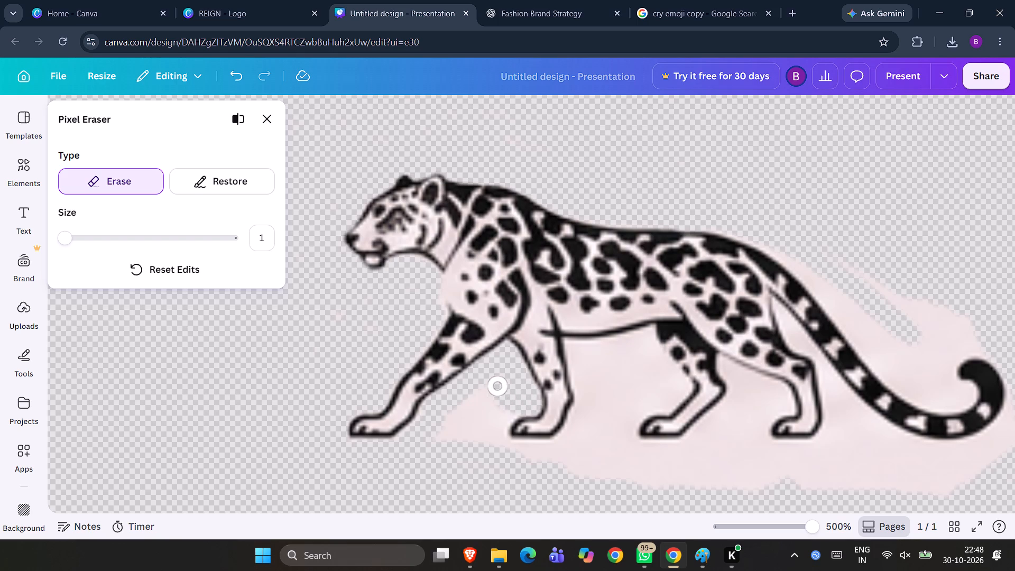
left_click_drag(495, 385, 478, 438)
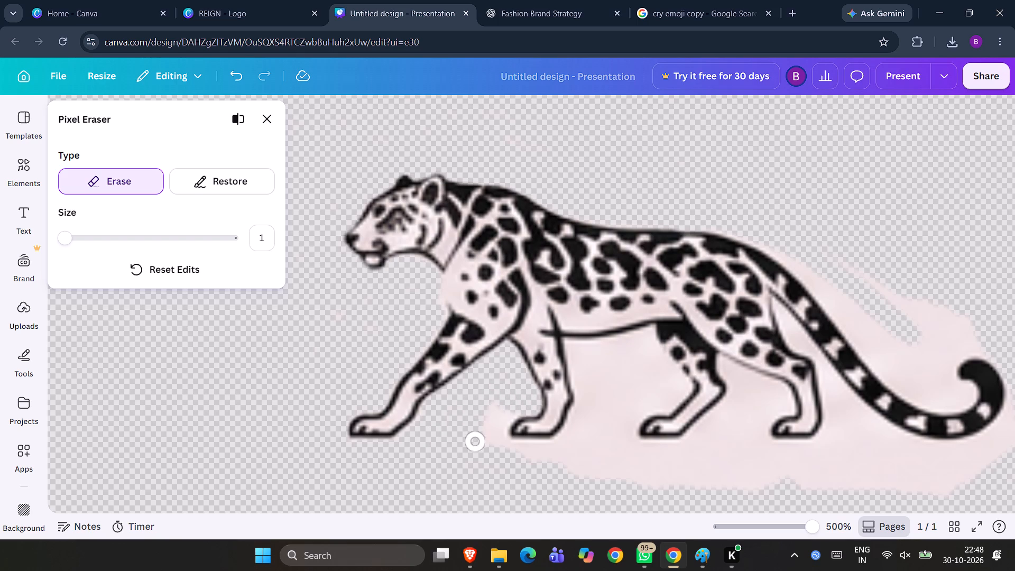
left_click_drag(478, 438, 519, 451)
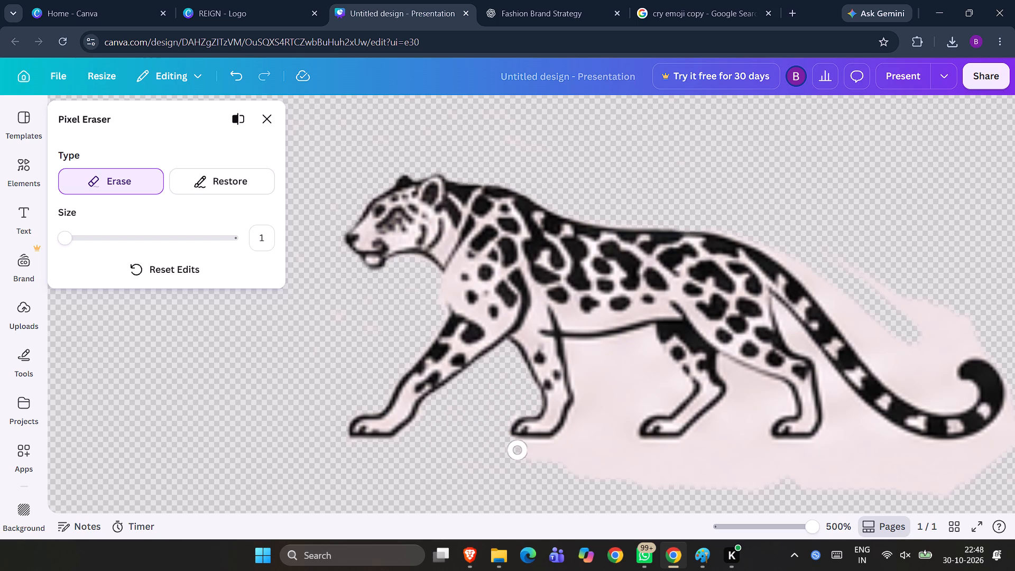
Erase the pink background beneath the second front paw and up the back edge of that leg toward the belly.
left_click_drag(519, 451, 581, 476)
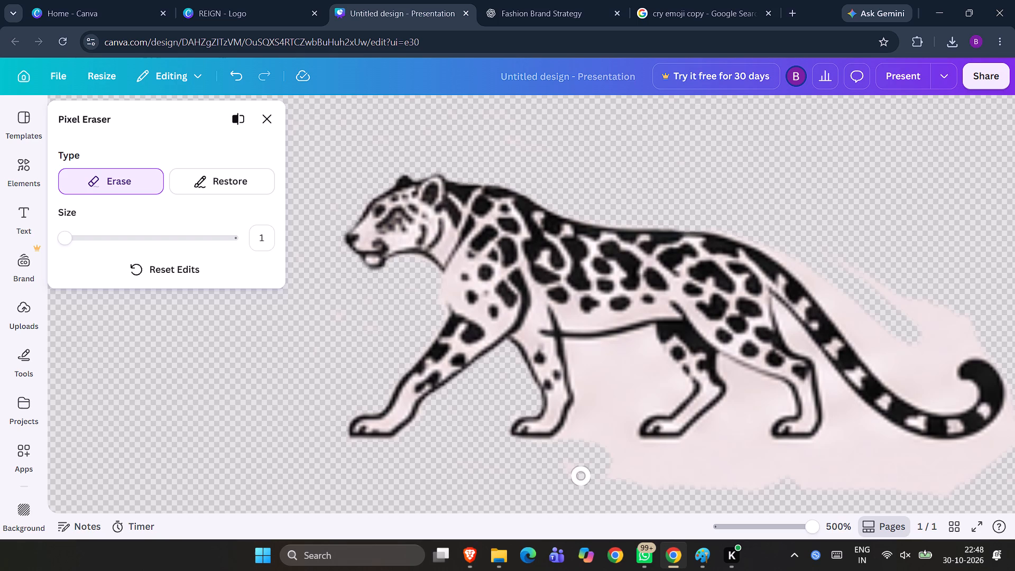
left_click_drag(581, 476, 568, 440)
left_click_drag(568, 440, 583, 418)
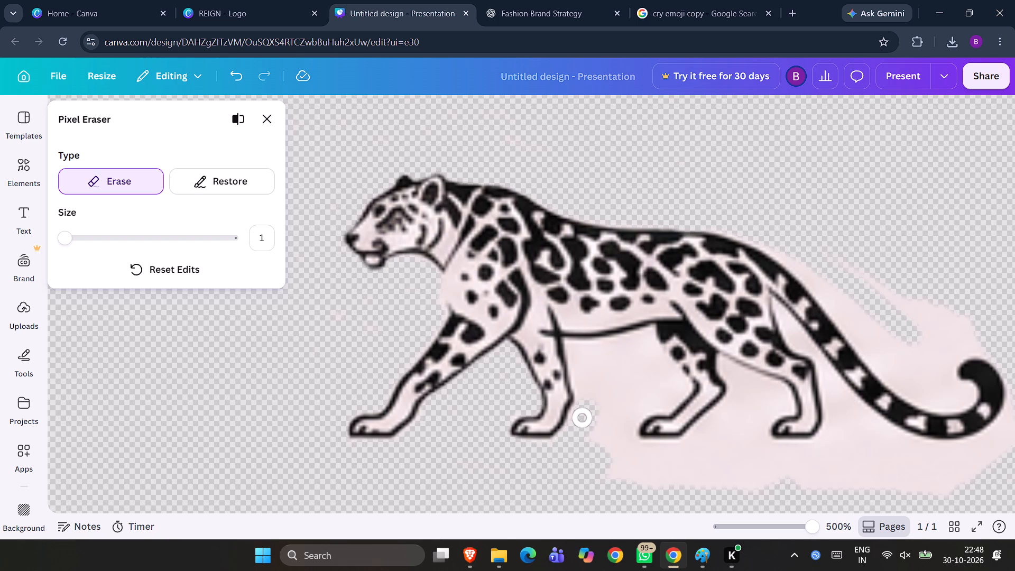
left_click_drag(583, 418, 585, 371)
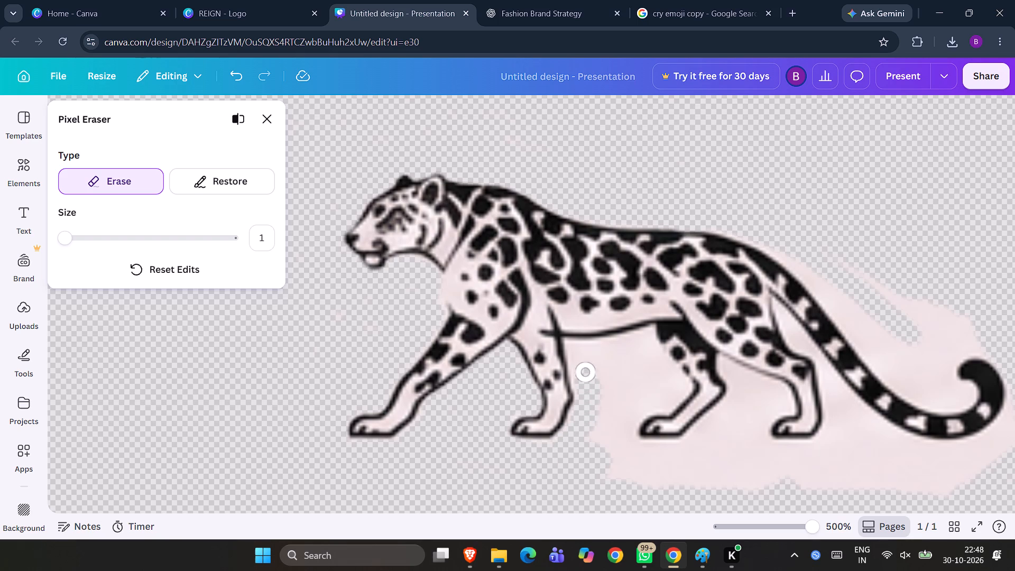
left_click_drag(585, 371, 576, 366)
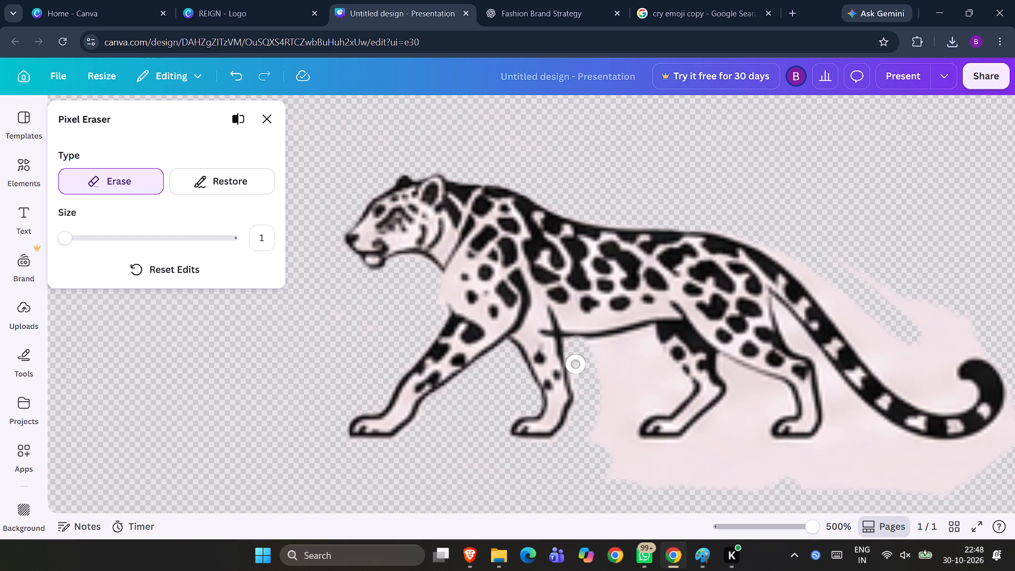
Erase the pink background beneath the belly and down the front edge of the nearer-to-front hind leg to its paw.
left_click_drag(576, 366, 592, 348)
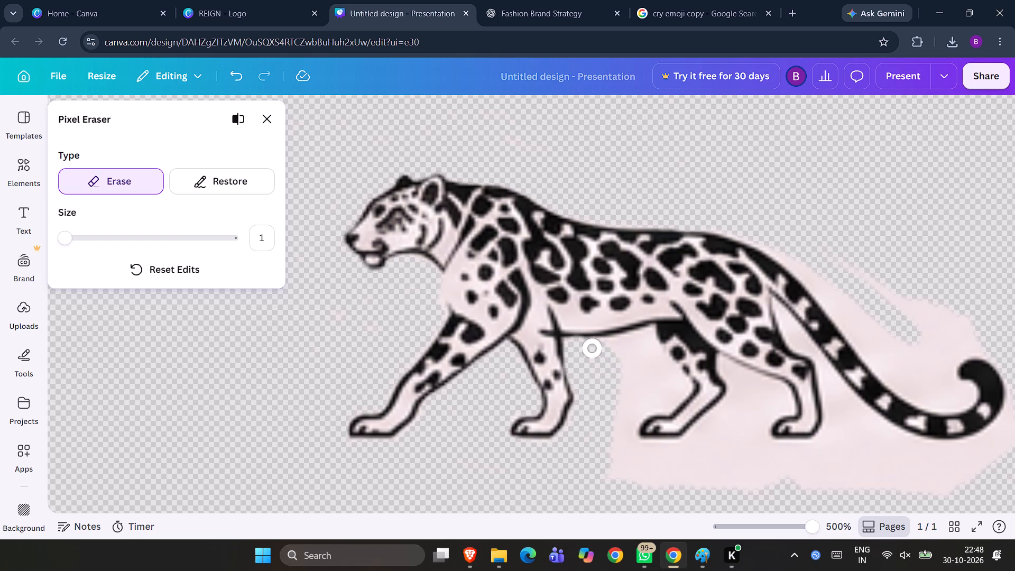
left_click_drag(592, 348, 631, 346)
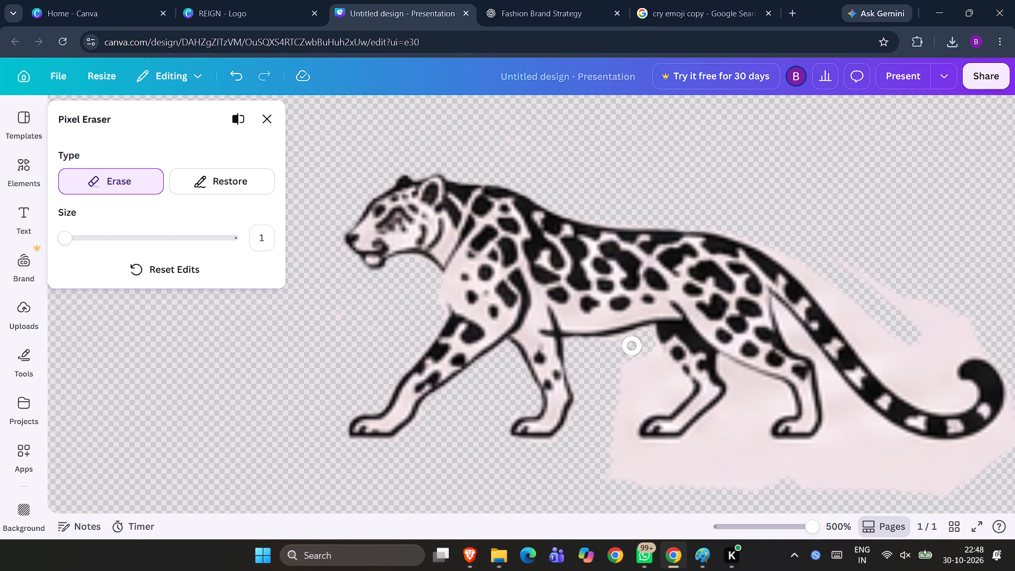
left_click_drag(631, 346, 660, 365)
left_click_drag(660, 365, 653, 382)
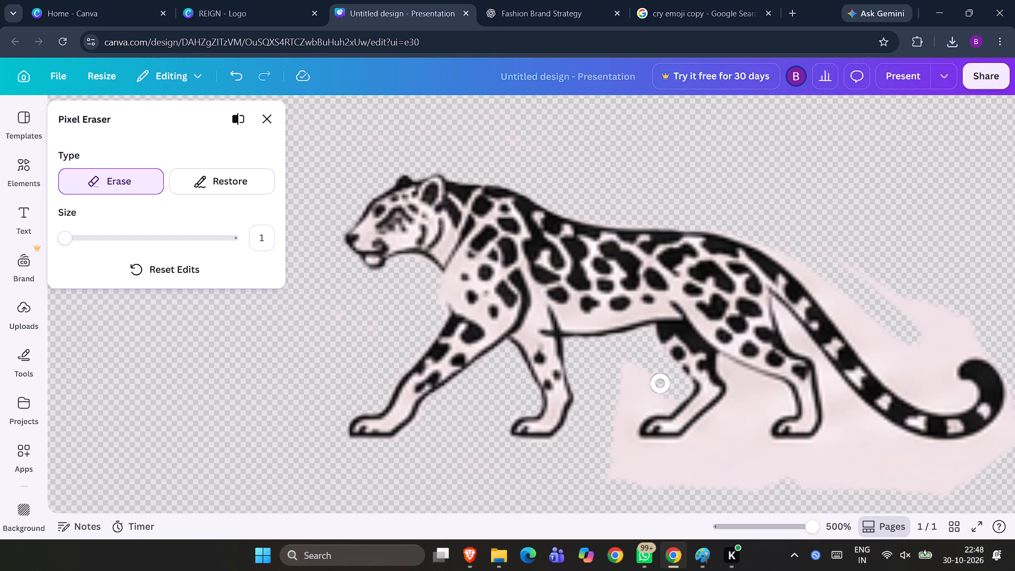
left_click_drag(653, 382, 671, 399)
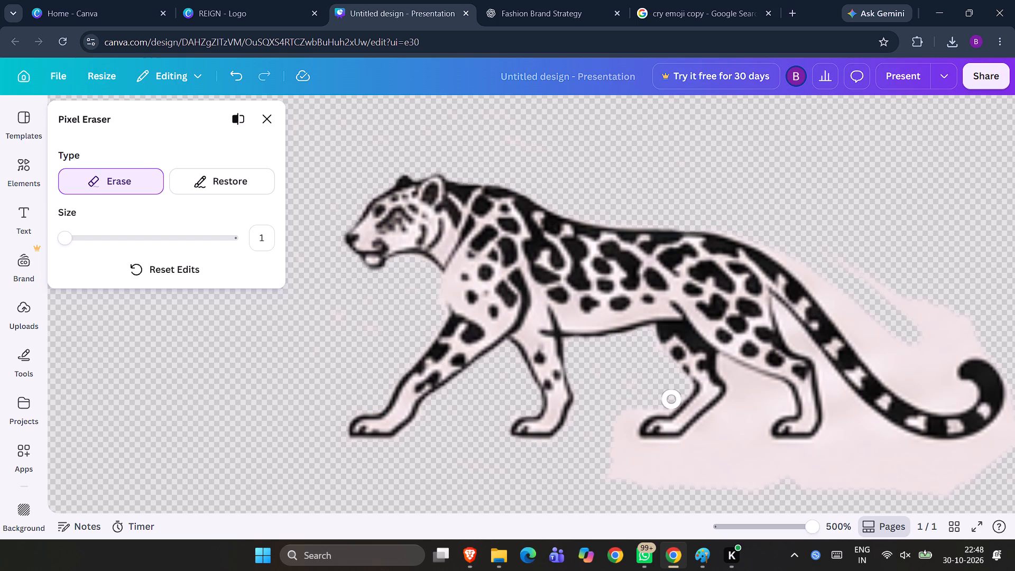
left_click_drag(671, 399, 609, 448)
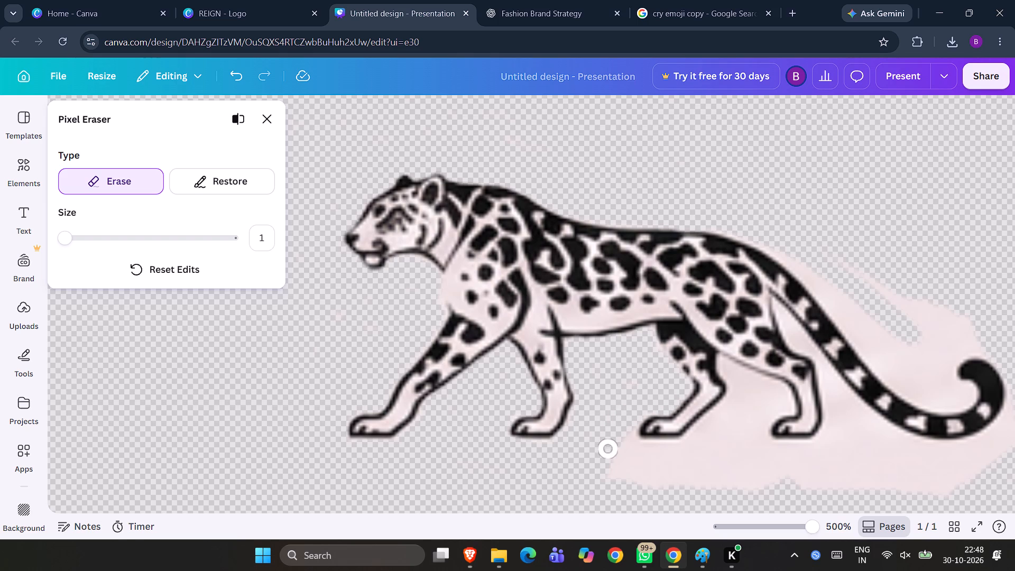
Erase the pink background beneath the first hind paw and trim the lower edge toward the rearmost paw.
left_click_drag(609, 448, 659, 468)
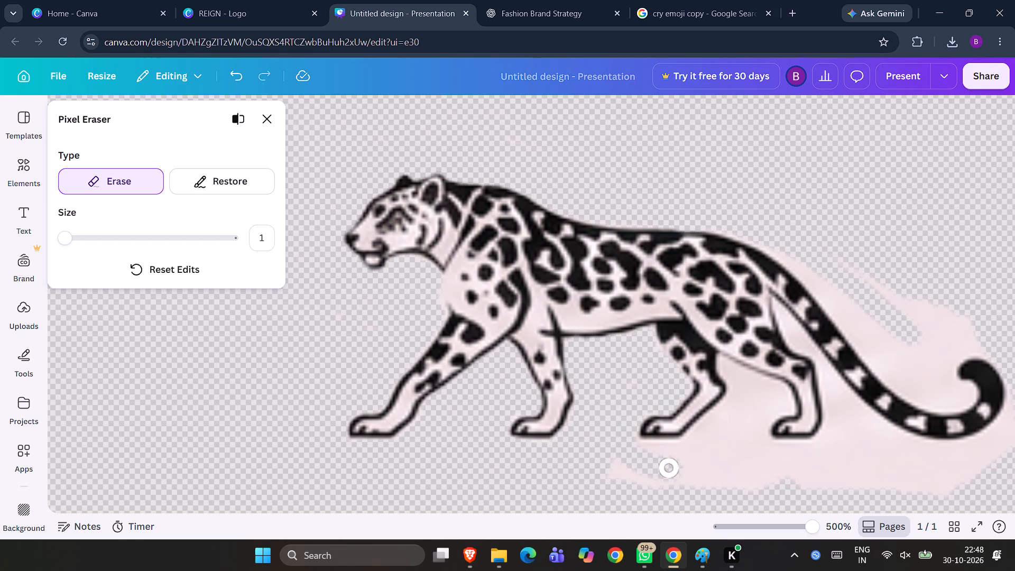
left_click_drag(659, 468, 778, 486)
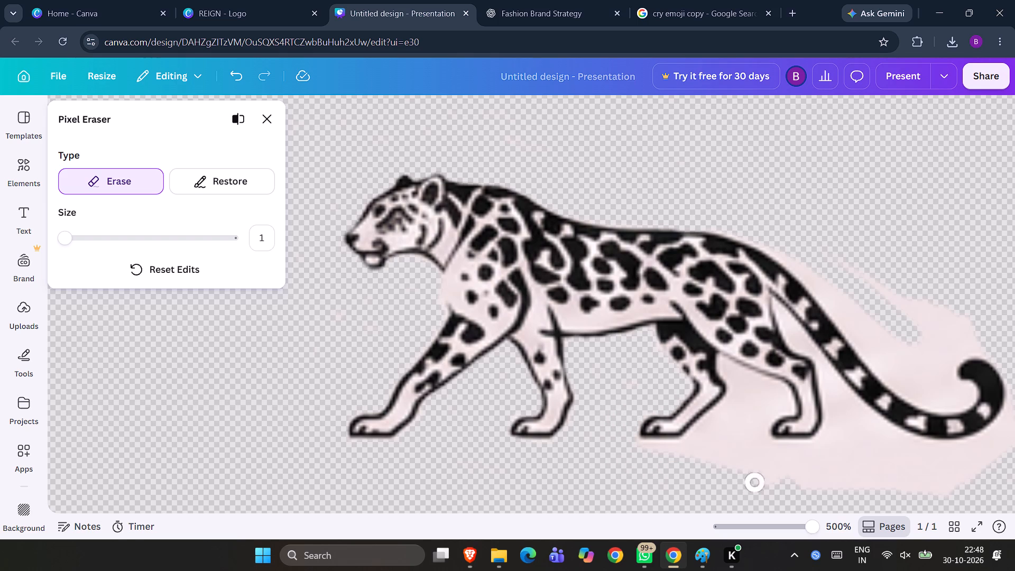
left_click_drag(778, 486, 815, 501)
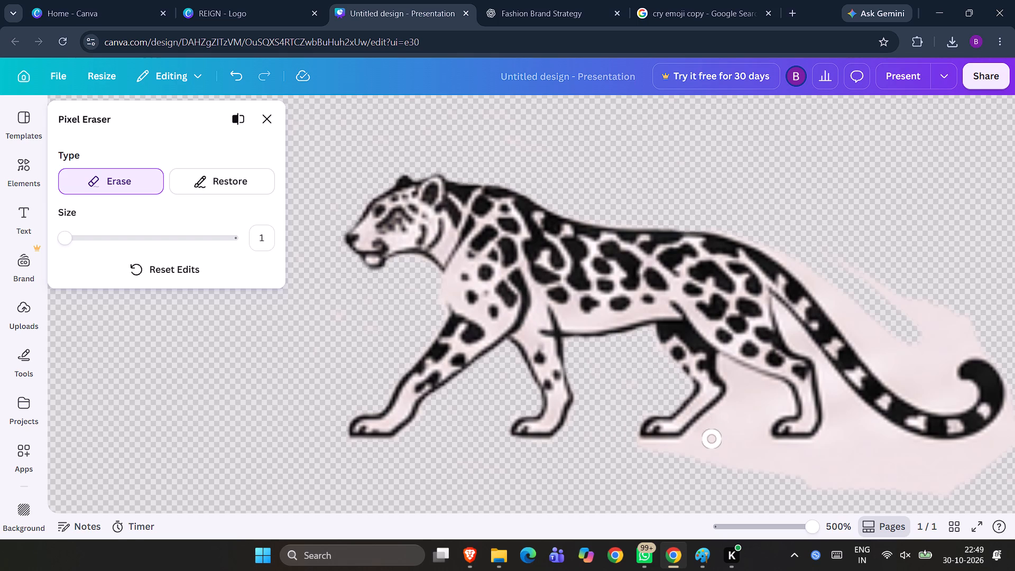
left_click_drag(628, 448, 664, 452)
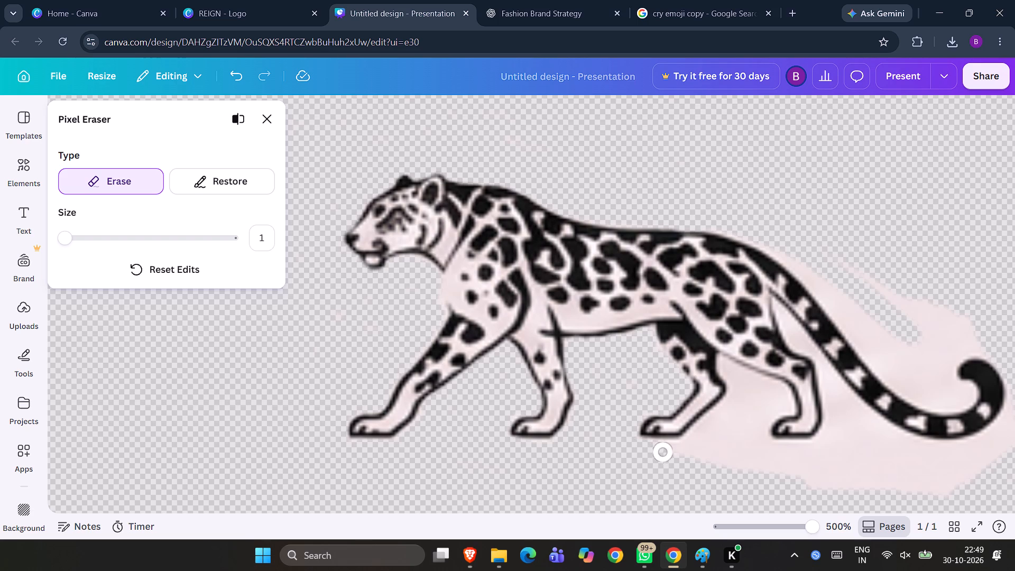
left_click_drag(664, 452, 664, 449)
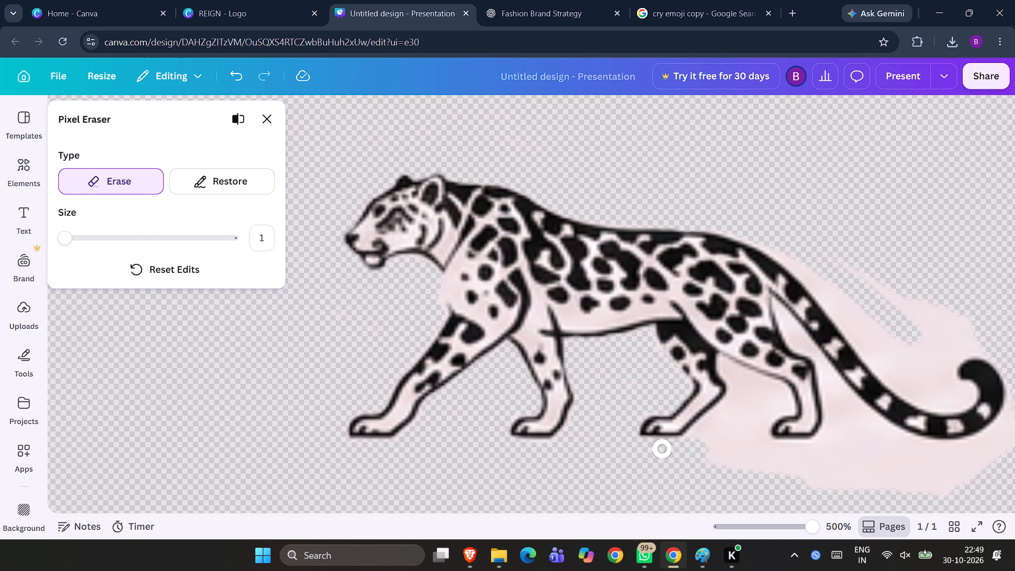
Clear the pink background from the gap between the two hind legs, up to the underside of the thigh.
left_click_drag(664, 449, 721, 419)
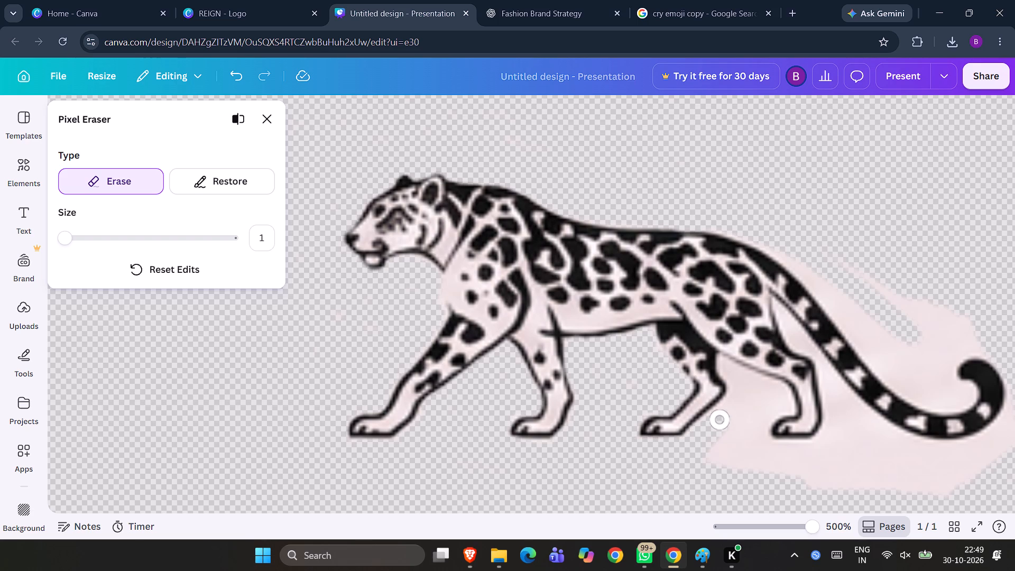
left_click_drag(721, 419, 736, 378)
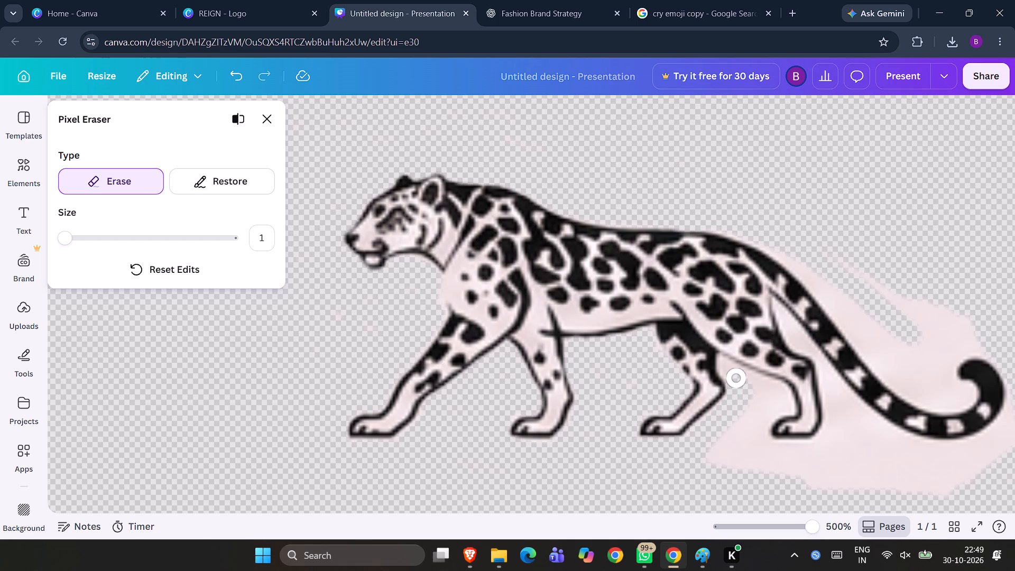
left_click_drag(736, 378, 727, 366)
left_click_drag(727, 366, 763, 392)
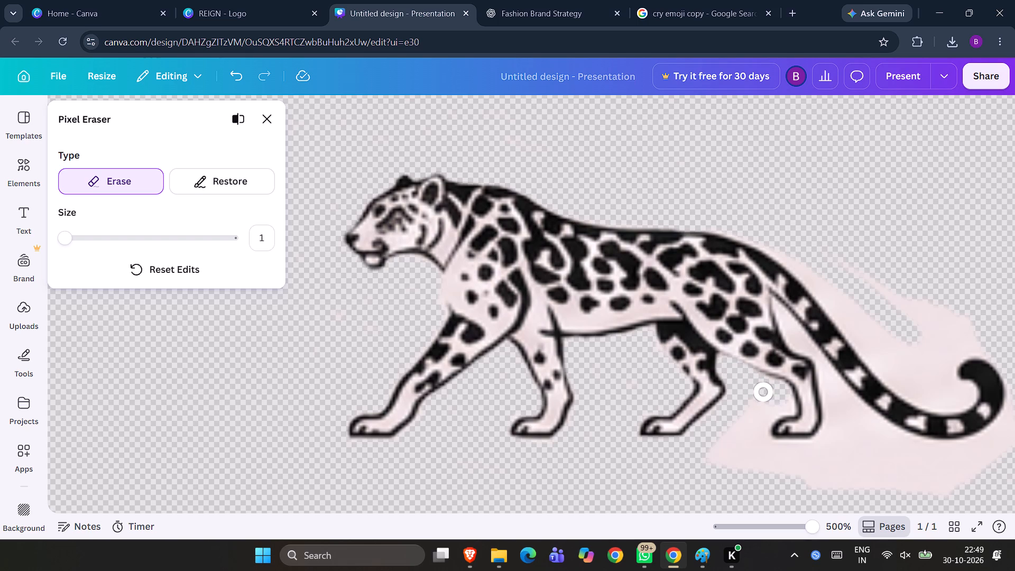
left_click(763, 392)
left_click_drag(763, 392, 735, 449)
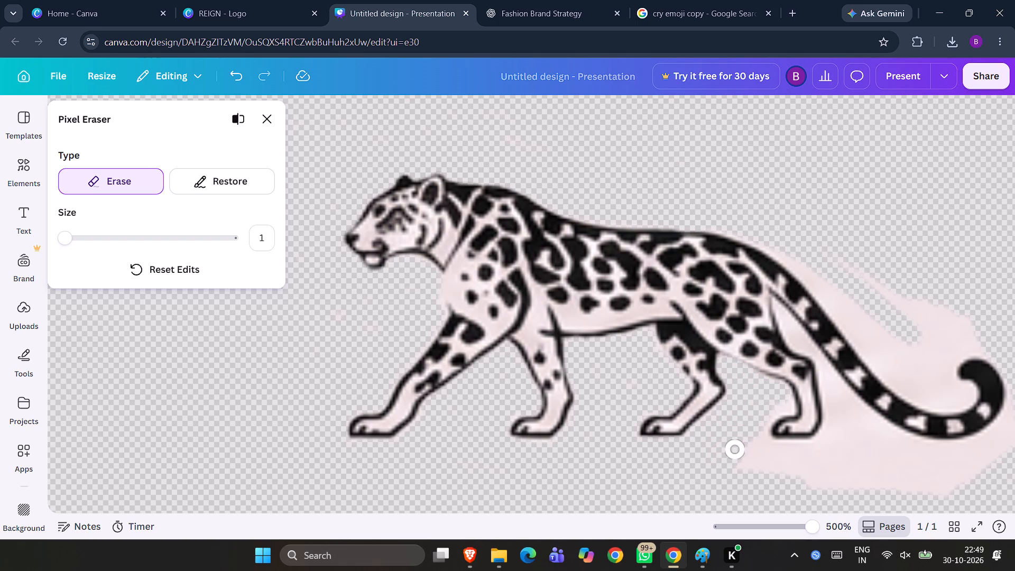
Erase the pink background beneath the rearmost paw and up the back edge of that leg toward the tail.
left_click_drag(735, 449, 752, 474)
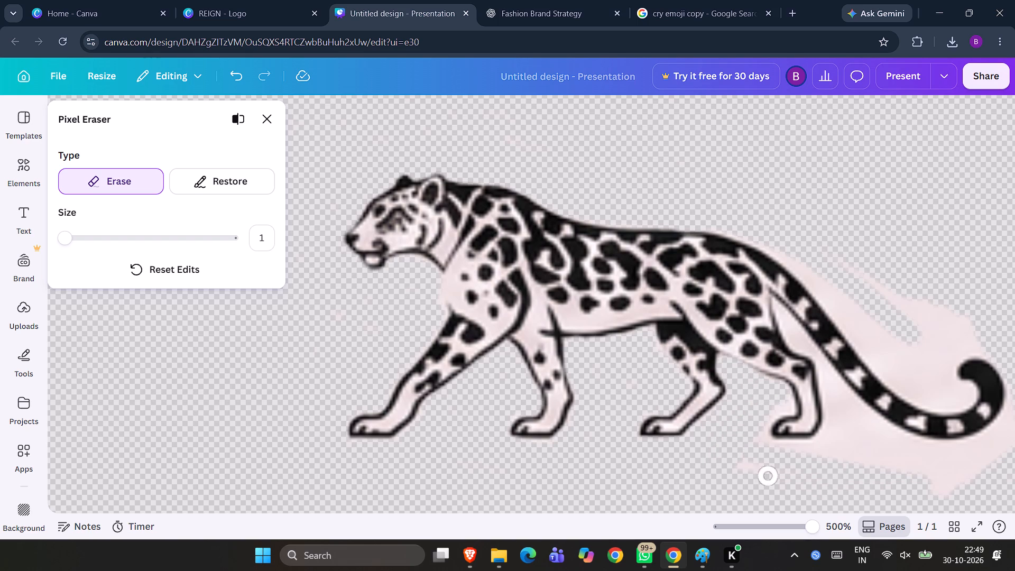
left_click_drag(752, 474, 887, 508)
left_click_drag(887, 508, 875, 445)
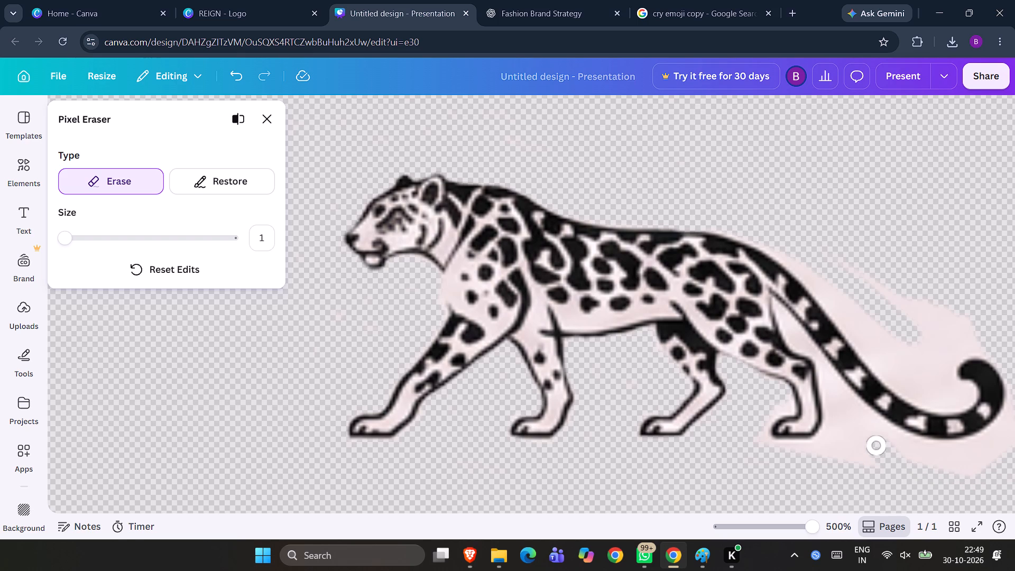
left_click_drag(875, 445, 794, 453)
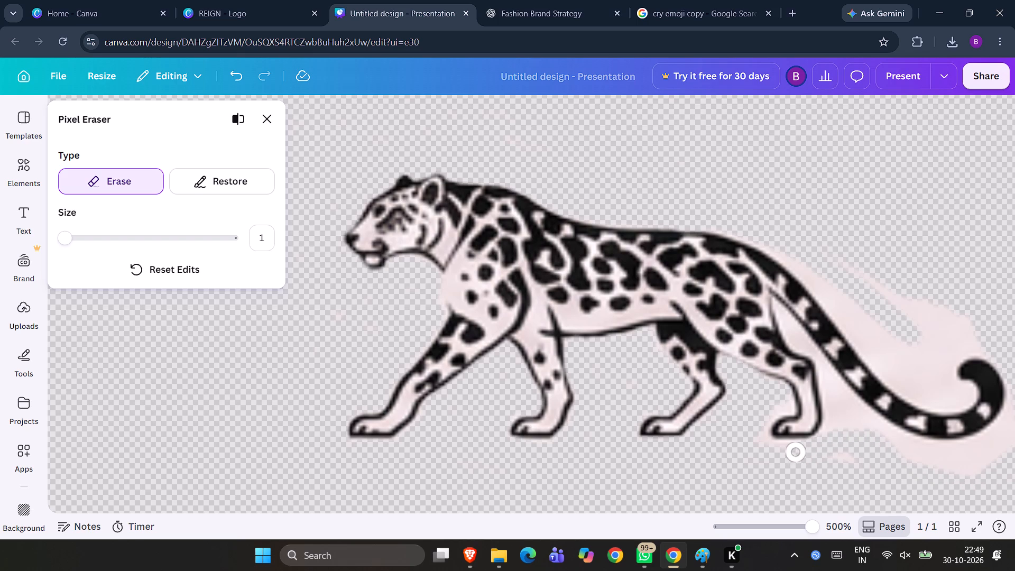
left_click_drag(794, 453, 842, 428)
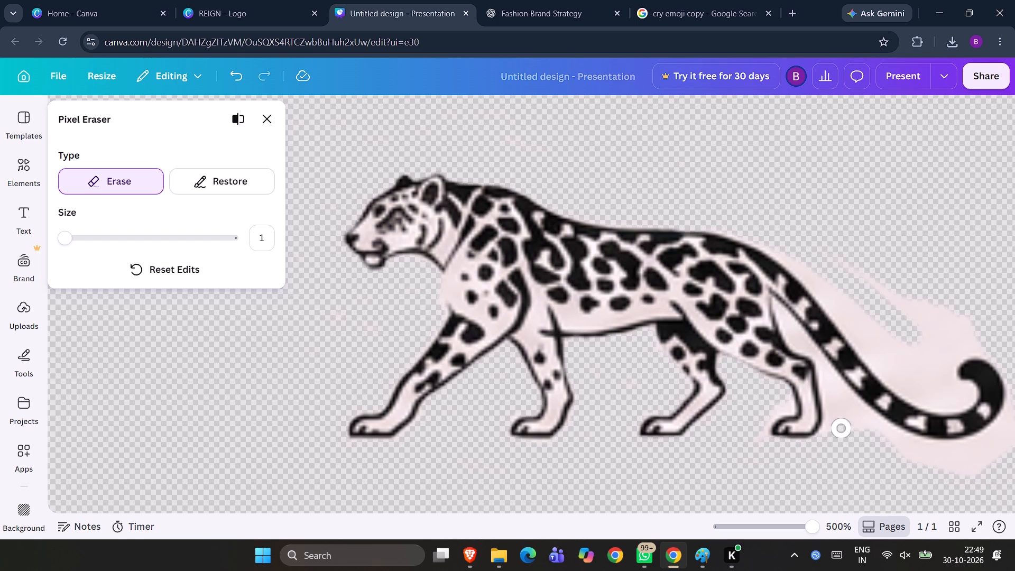
left_click_drag(842, 428, 835, 394)
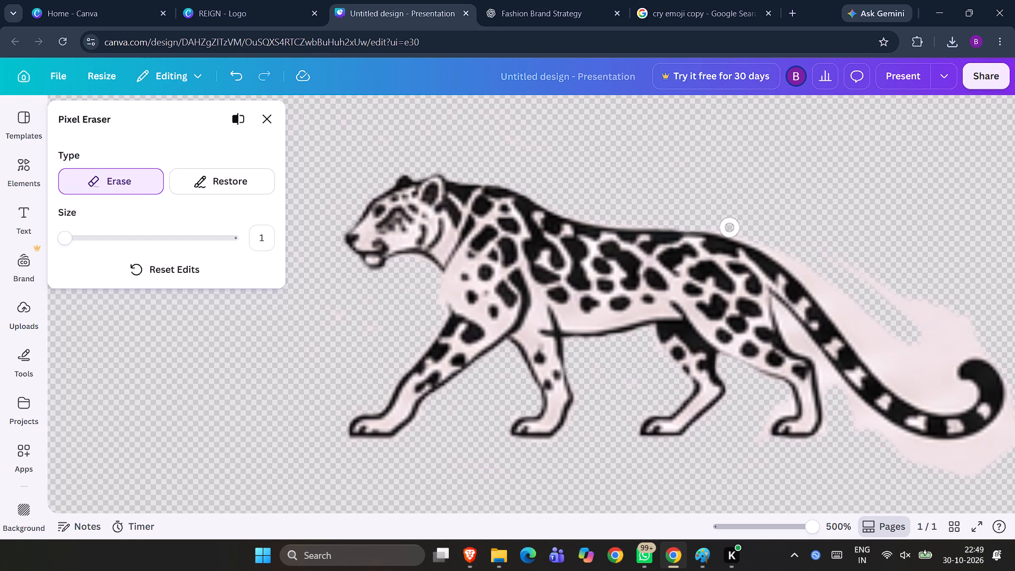
Erase the pink background along the rump and down the upper edge of the tail toward its curl.
left_click_drag(696, 217, 730, 224)
left_click_drag(730, 224, 783, 248)
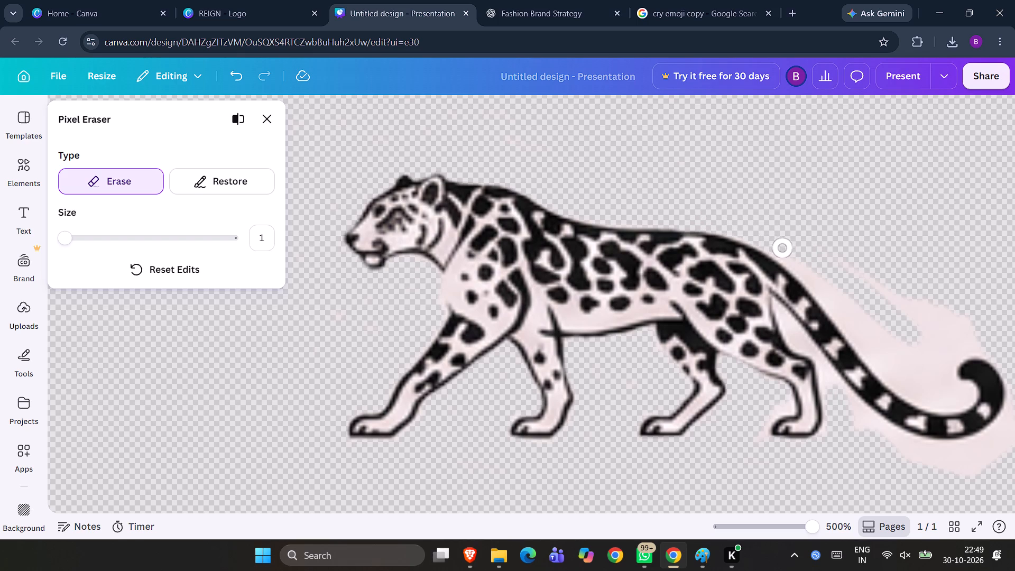
left_click_drag(783, 248, 824, 293)
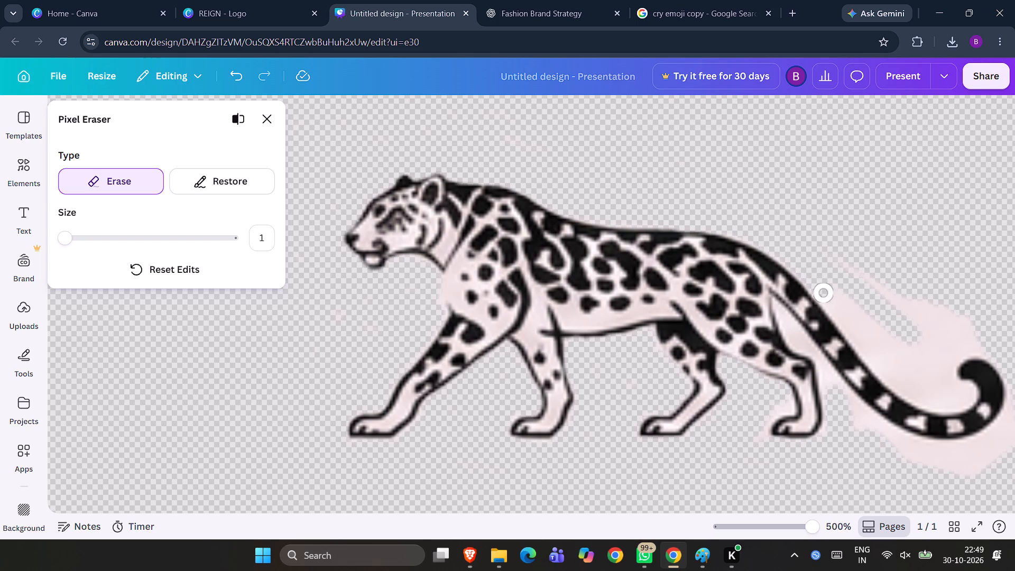
left_click_drag(824, 293, 846, 317)
left_click_drag(846, 317, 872, 348)
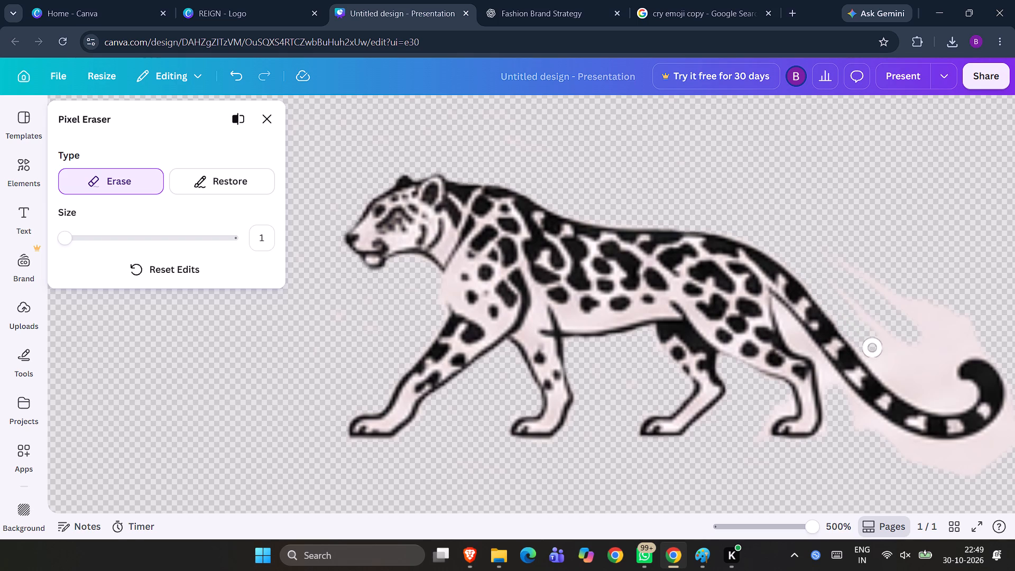
left_click_drag(872, 348, 936, 375)
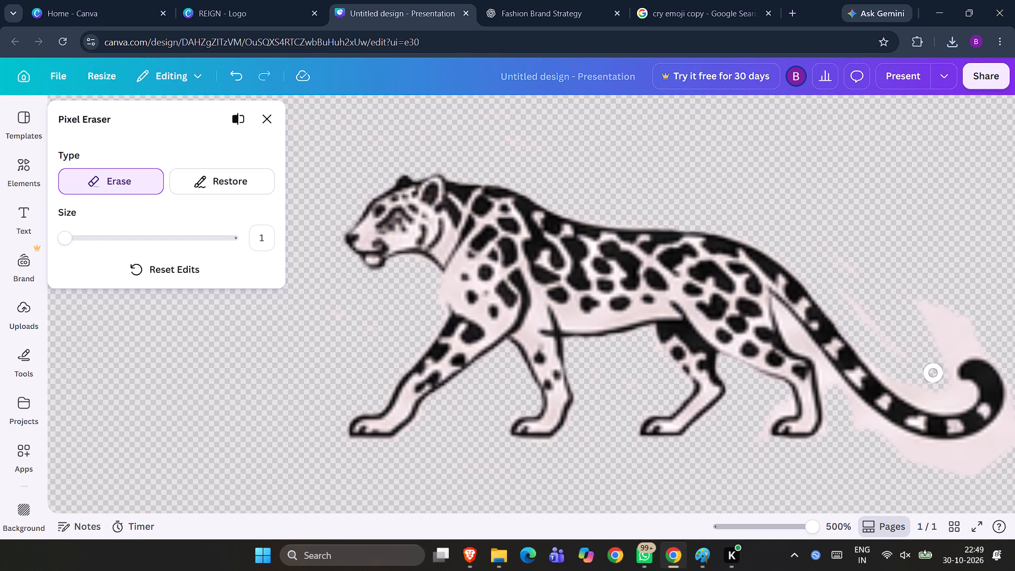
Clear the leftover pink background above the tail and around the top of its curled tip.
left_click_drag(936, 375, 841, 280)
left_click_drag(841, 280, 714, 172)
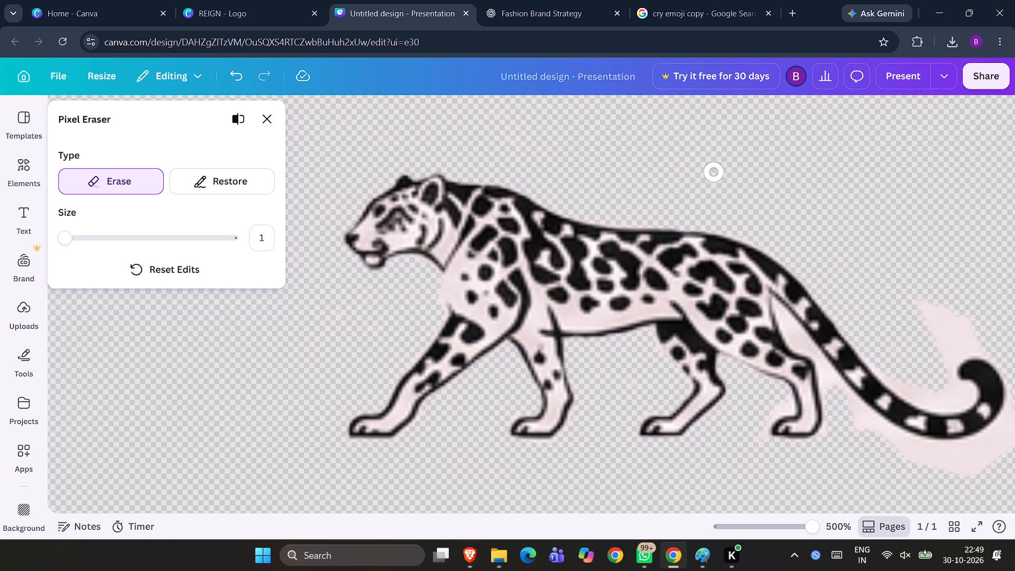
left_click_drag(714, 172, 936, 249)
left_click_drag(938, 301, 931, 348)
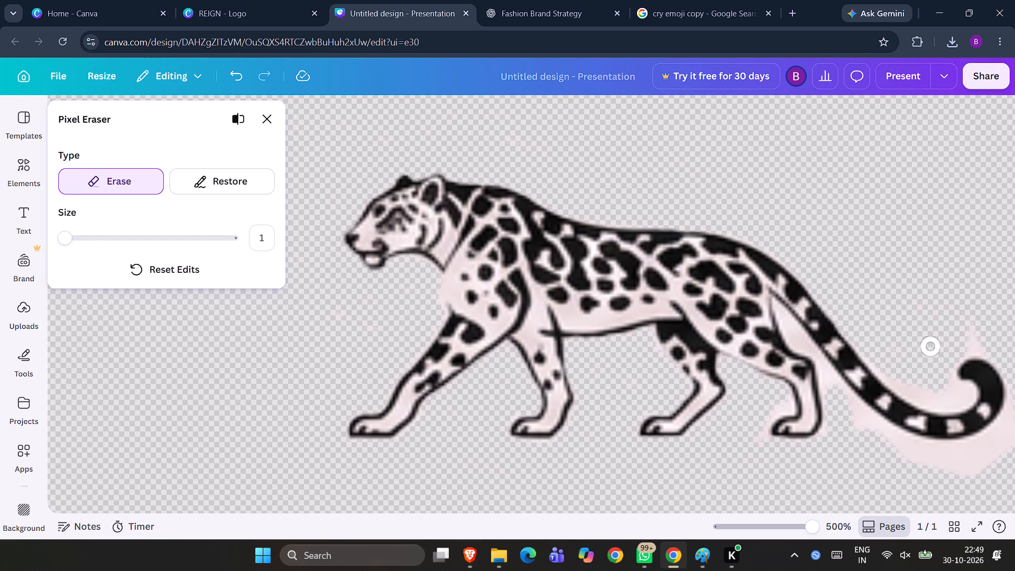
left_click_drag(931, 348, 982, 346)
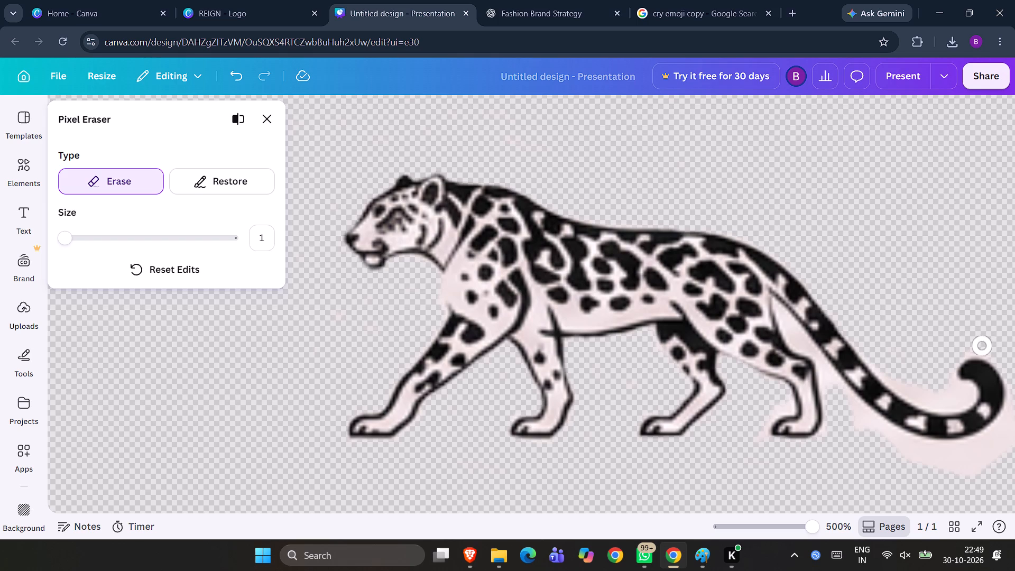
left_click_drag(982, 346, 955, 358)
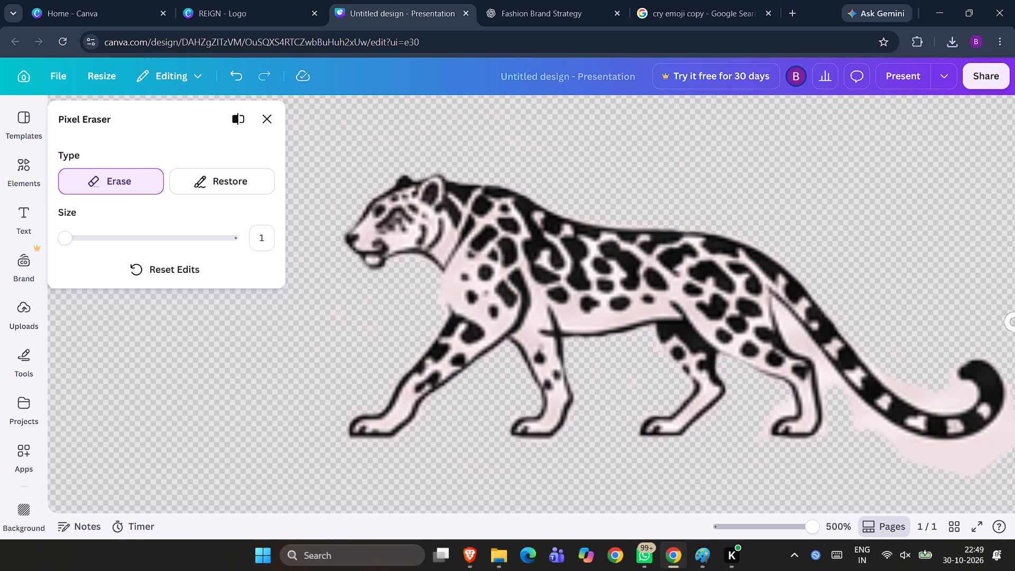
left_click_drag(897, 263, 835, 219)
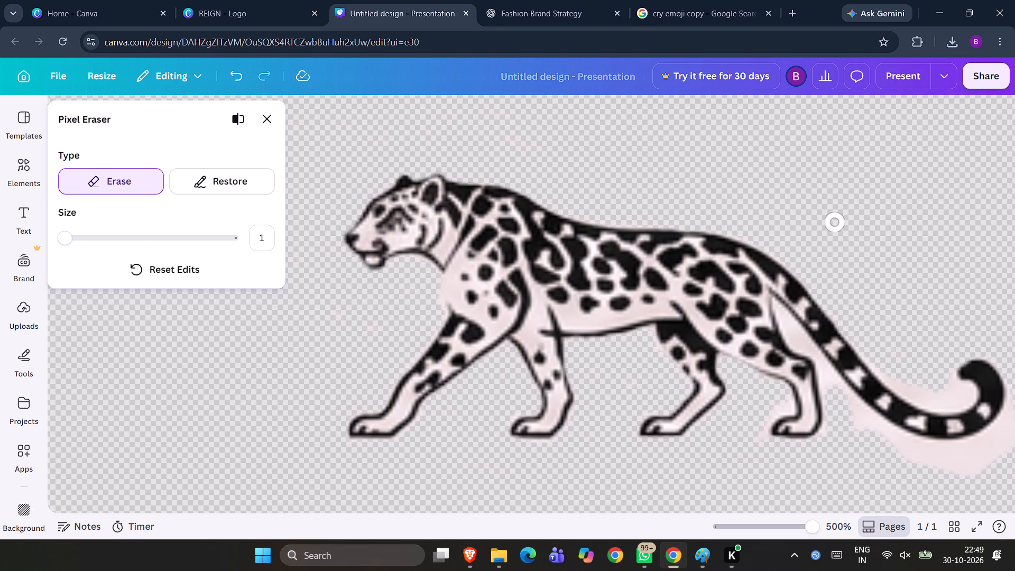
Erase the pink background in the wedge between the rearmost leg and the tail, continuing through the outer patch below the tail.
left_click(788, 325)
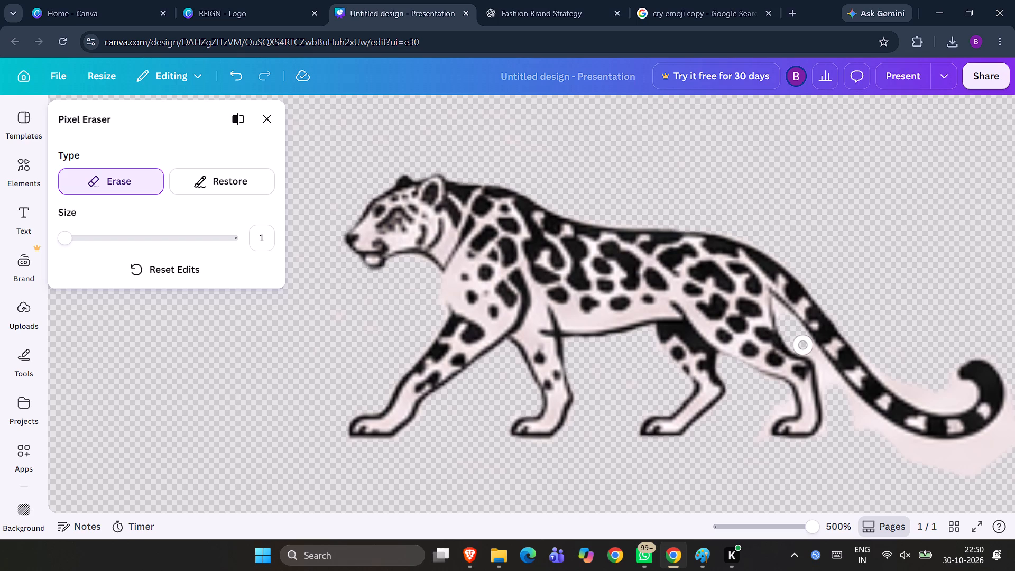
left_click_drag(790, 325, 781, 313)
left_click_drag(781, 313, 780, 308)
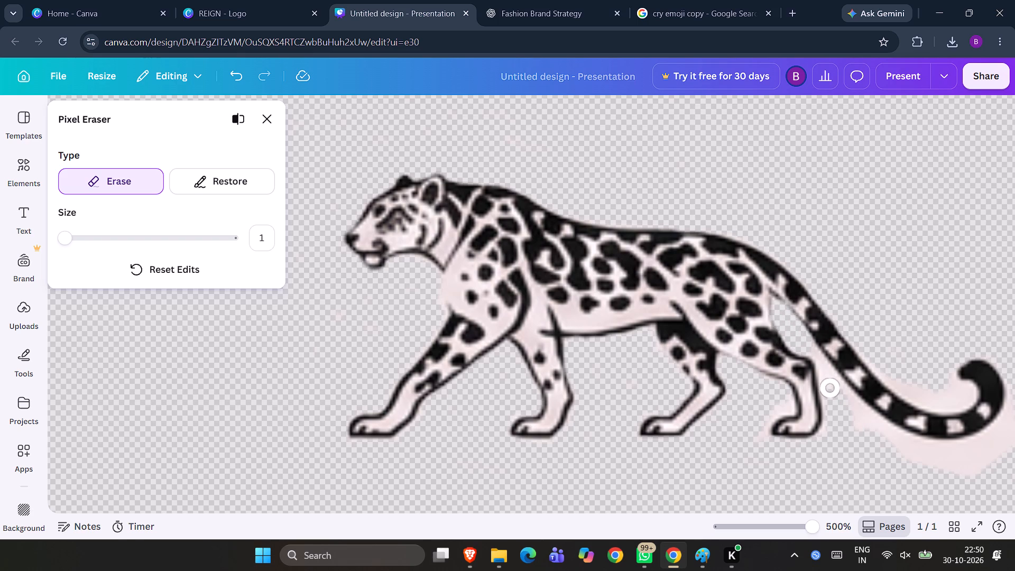
left_click_drag(835, 392, 828, 373)
left_click_drag(807, 349, 847, 412)
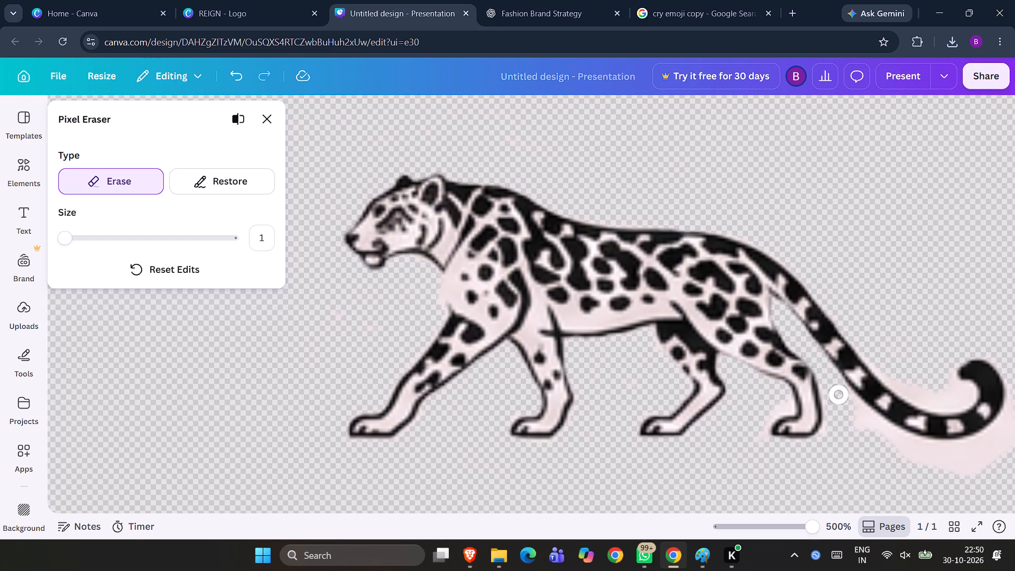
left_click_drag(839, 395, 972, 475)
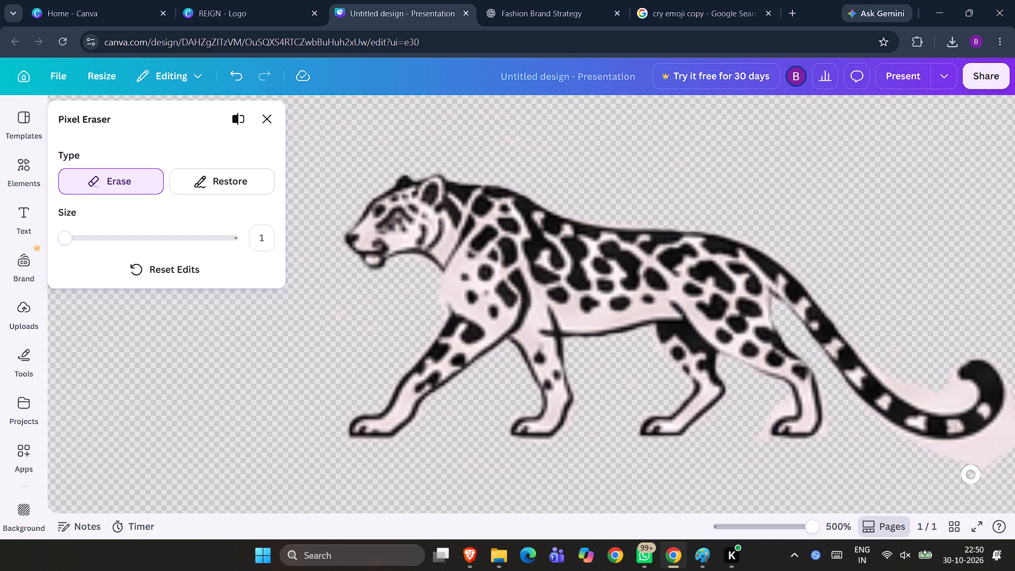
left_click_drag(972, 475, 866, 462)
Clean up the leftover pink edge around the front, underside and back of the rearmost paw.
left_click_drag(781, 395, 768, 413)
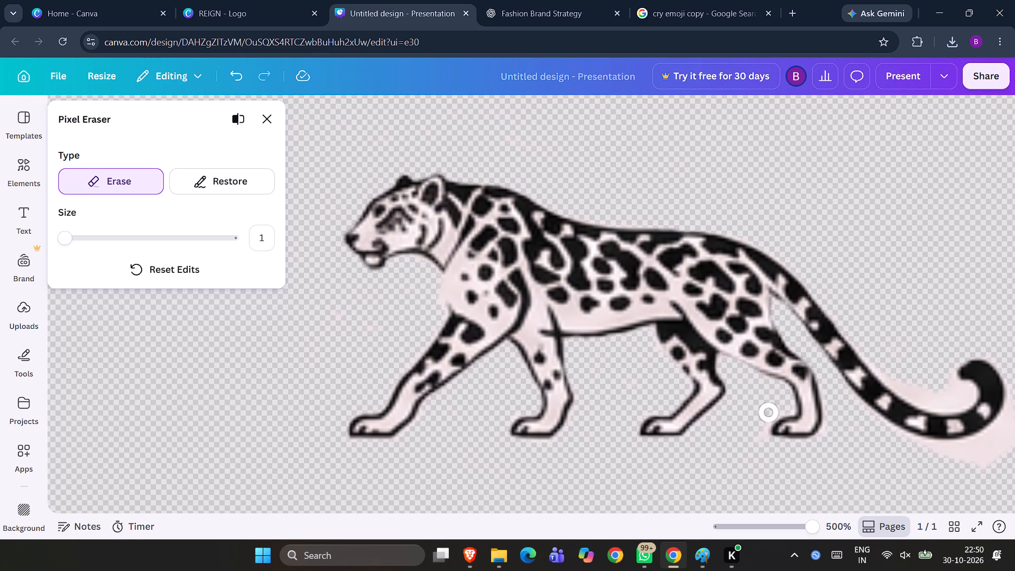
left_click_drag(768, 413, 816, 446)
left_click_drag(816, 446, 834, 406)
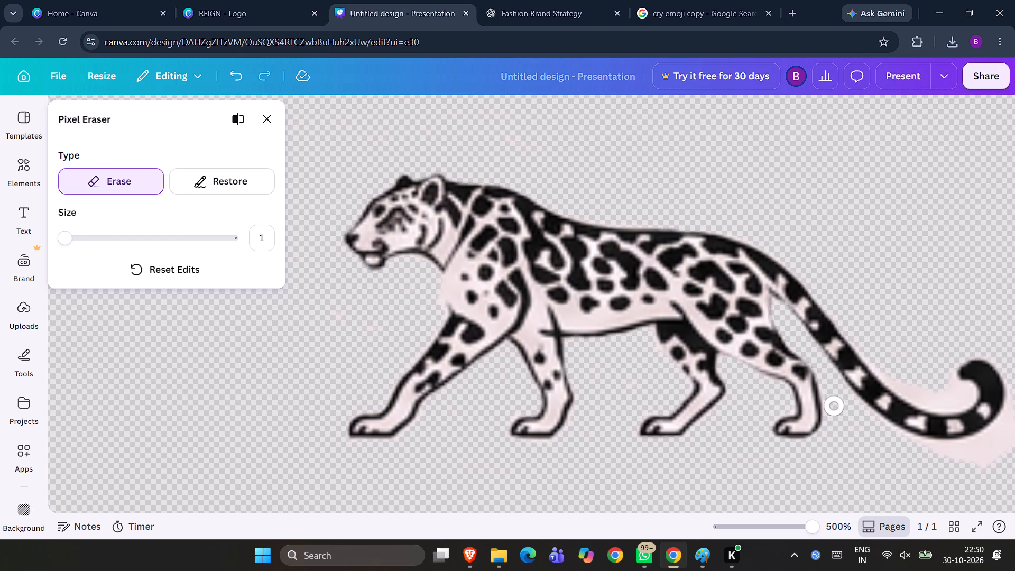
Erase the remaining pink background along the underside of the tail and around the outer edge of its curl.
left_click_drag(834, 406, 881, 430)
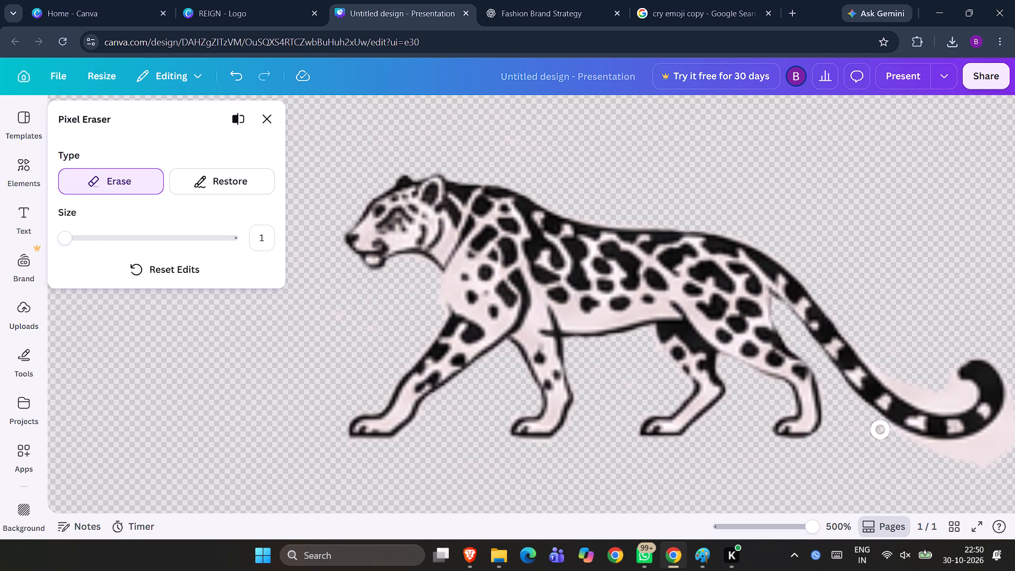
left_click_drag(881, 430, 890, 438)
left_click_drag(890, 438, 947, 456)
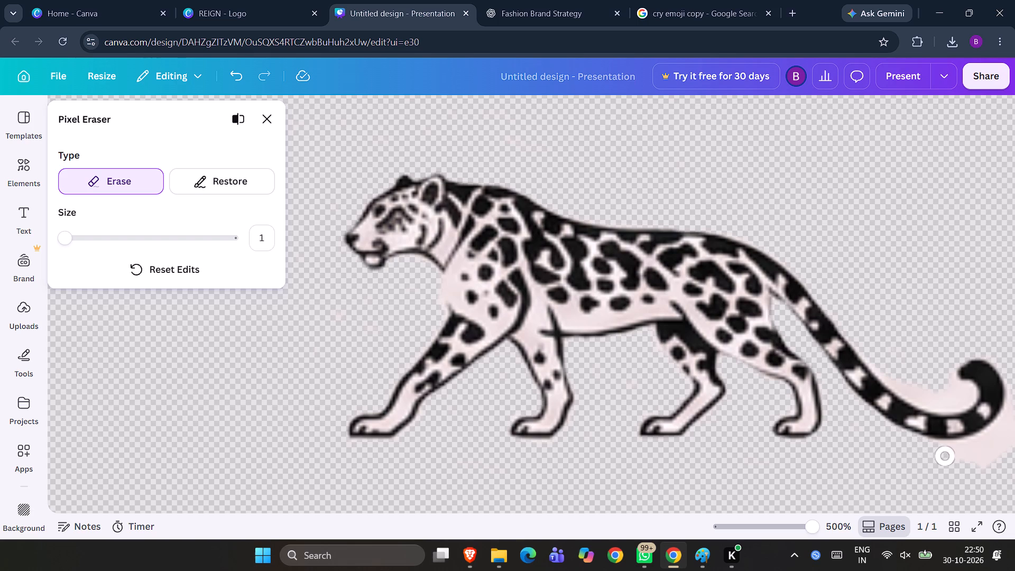
left_click_drag(947, 456, 988, 466)
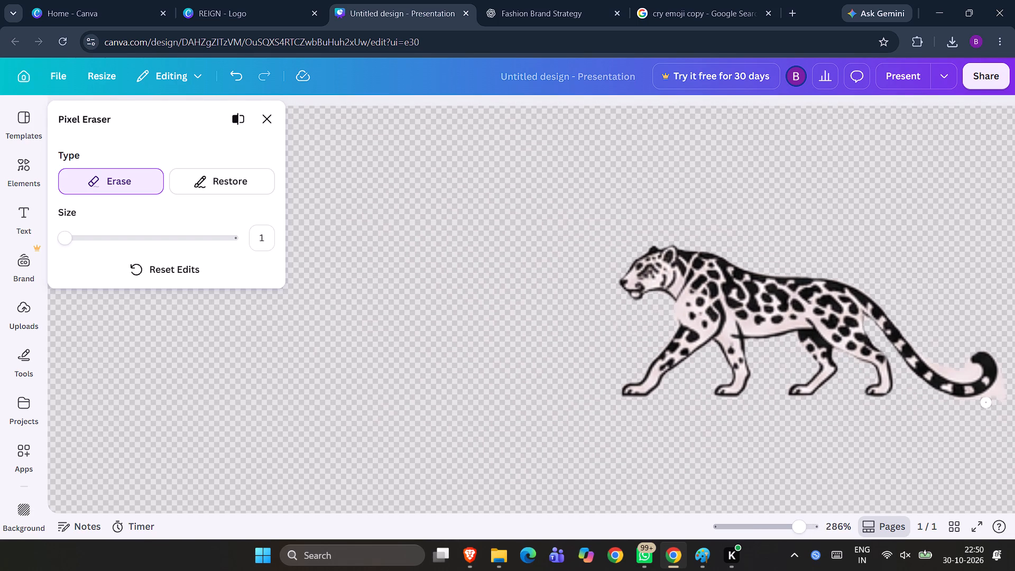
left_click_drag(978, 403, 1012, 362)
left_click_drag(1012, 362, 1004, 379)
left_click_drag(1004, 379, 983, 401)
left_click_drag(983, 401, 948, 409)
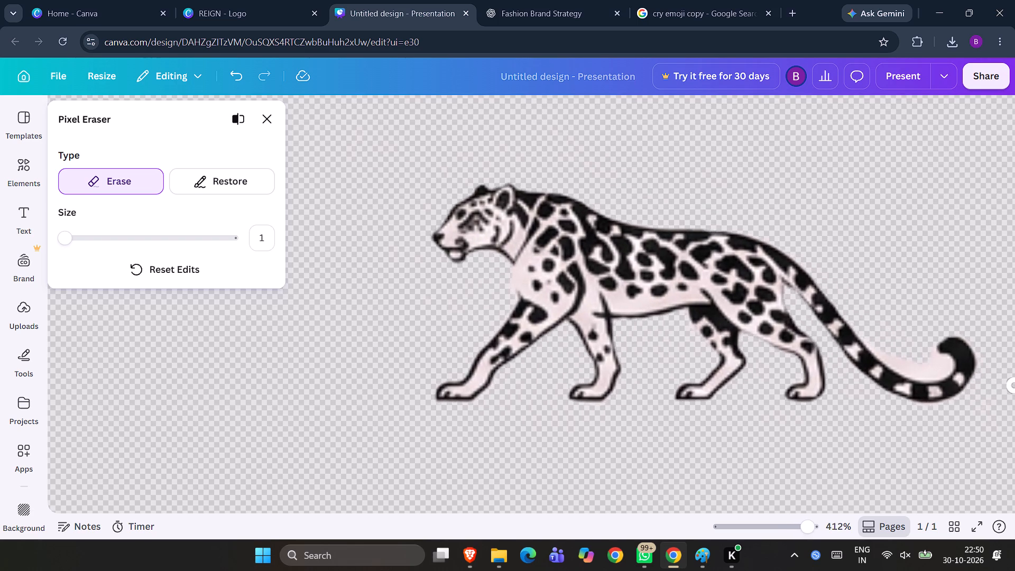
Erase the pink background above the tail's lower bend and inside the hollow of its curled tip.
scroll(1014, 385, "left", 1)
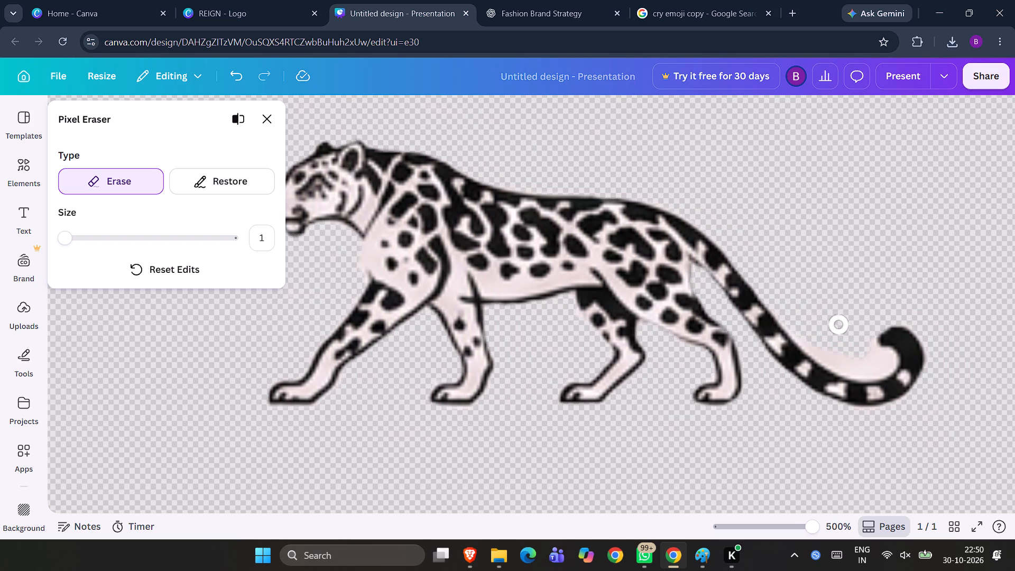
left_click_drag(794, 325, 795, 326)
left_click_drag(795, 326, 829, 357)
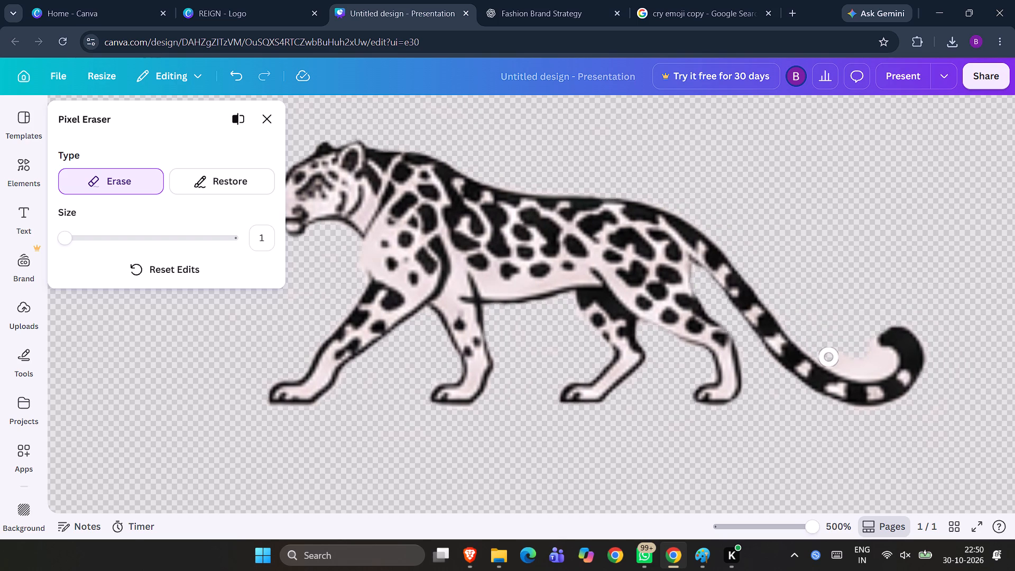
left_click_drag(829, 357, 876, 369)
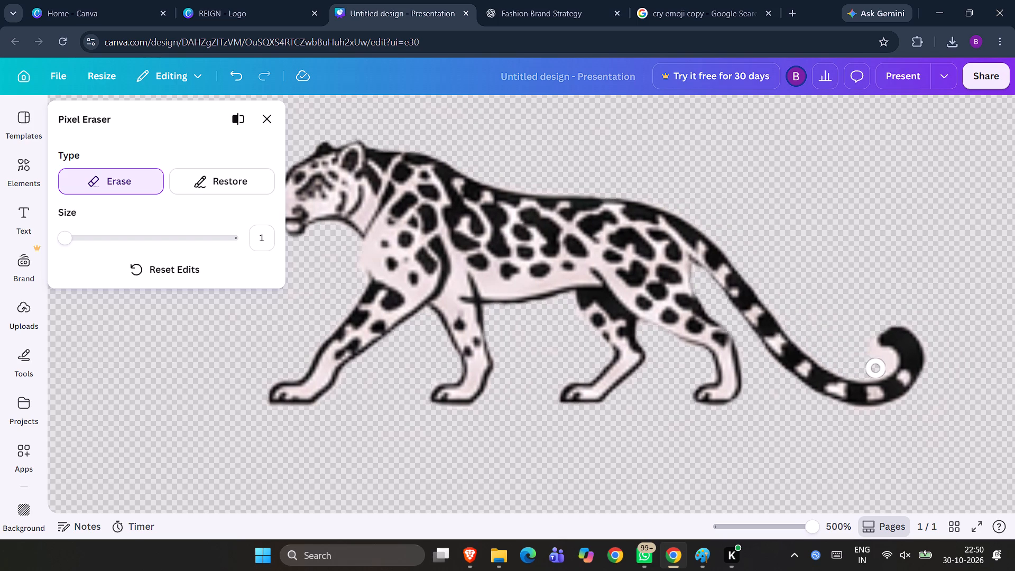
left_click_drag(876, 369, 889, 358)
left_click_drag(889, 358, 862, 333)
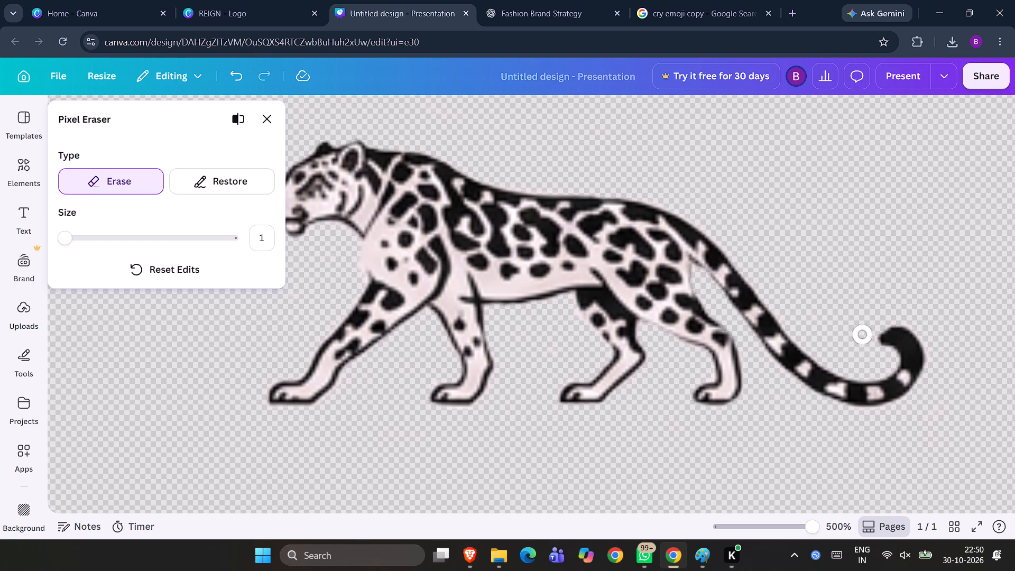
left_click_drag(862, 333, 860, 326)
Compare the erased leopard with the original image and exit the Pixel Eraser.
left_click(902, 191)
left_click(237, 121)
left_click(239, 123)
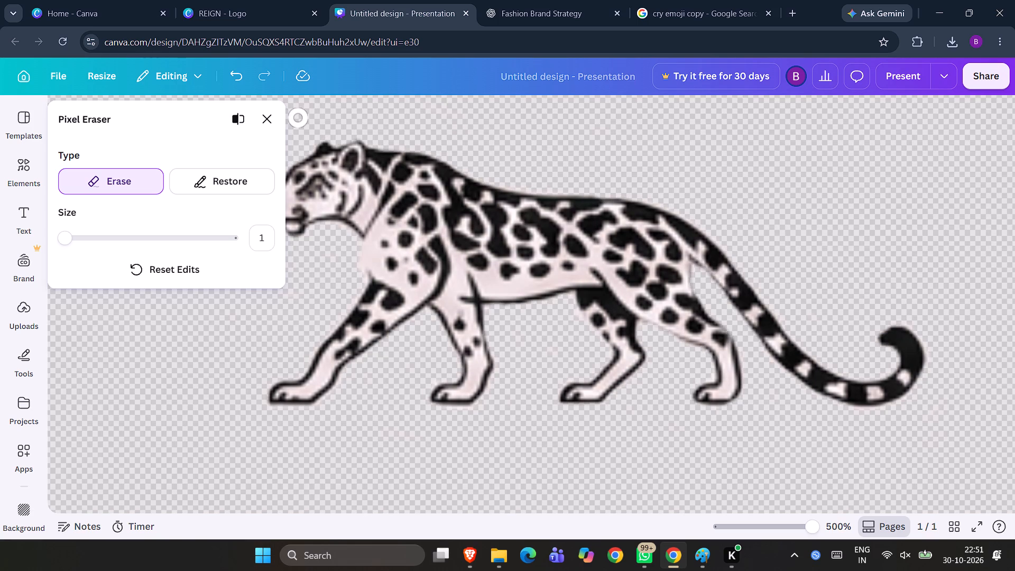
left_click(166, 335)
left_click(599, 154)
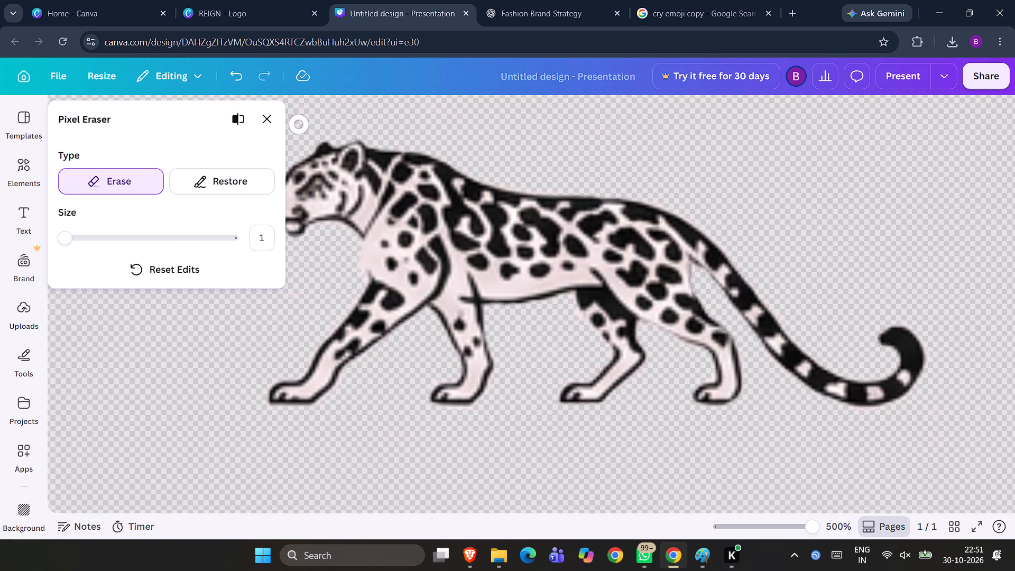
left_click(269, 115)
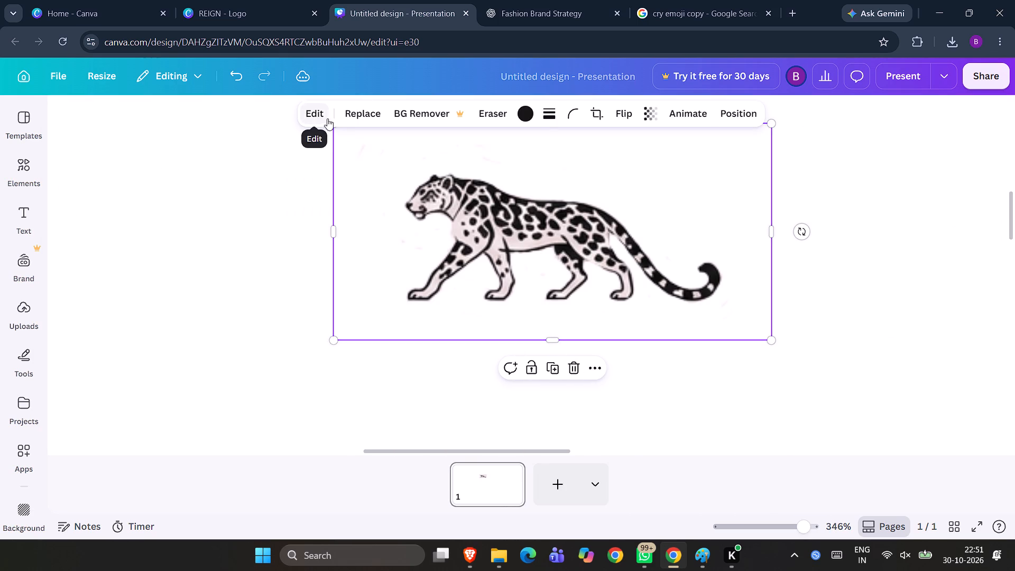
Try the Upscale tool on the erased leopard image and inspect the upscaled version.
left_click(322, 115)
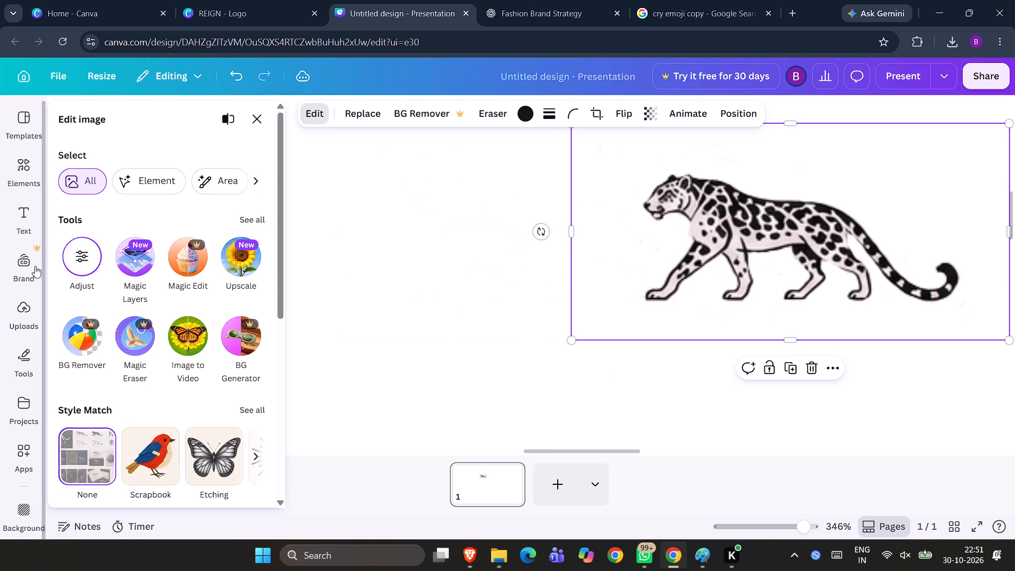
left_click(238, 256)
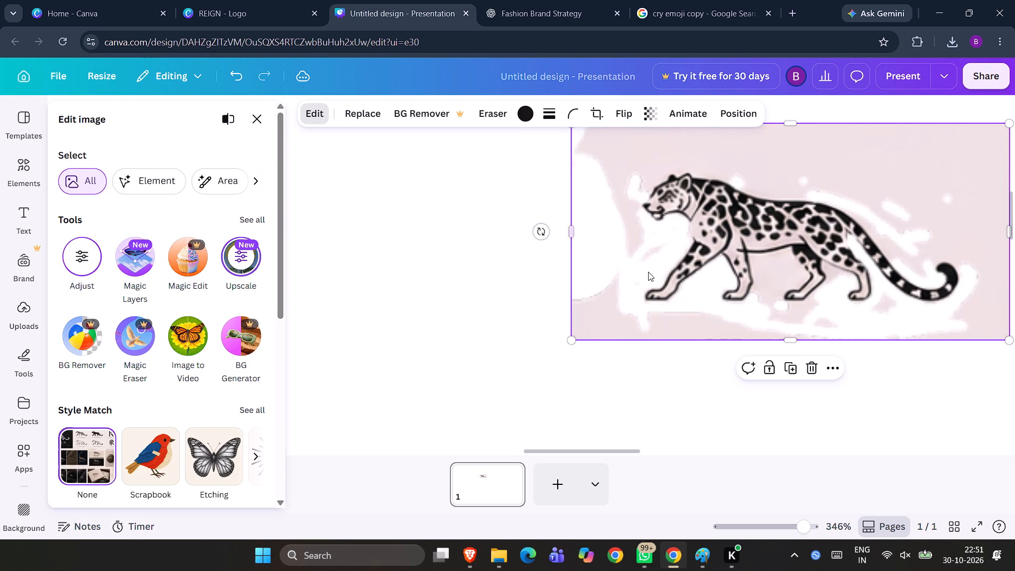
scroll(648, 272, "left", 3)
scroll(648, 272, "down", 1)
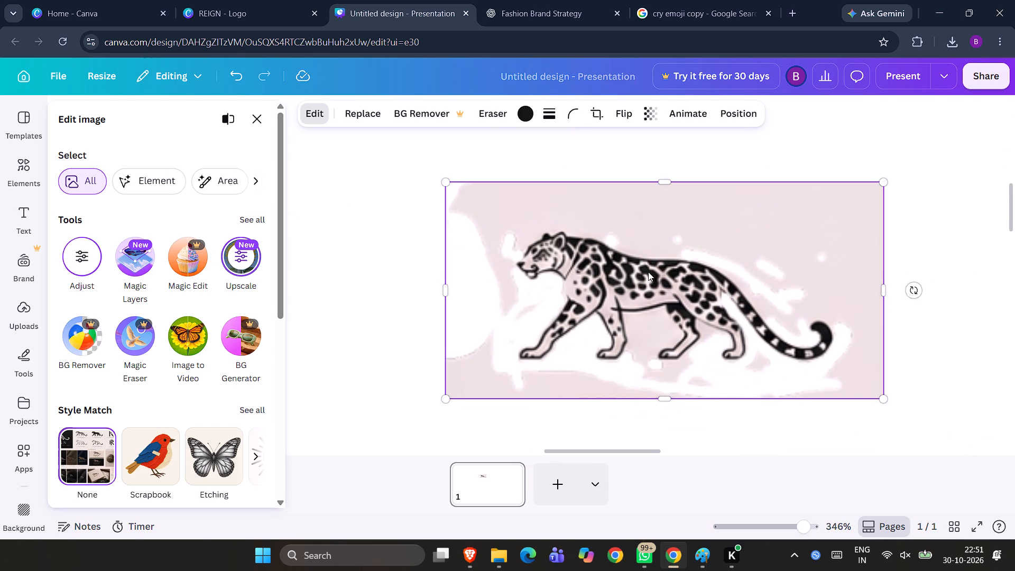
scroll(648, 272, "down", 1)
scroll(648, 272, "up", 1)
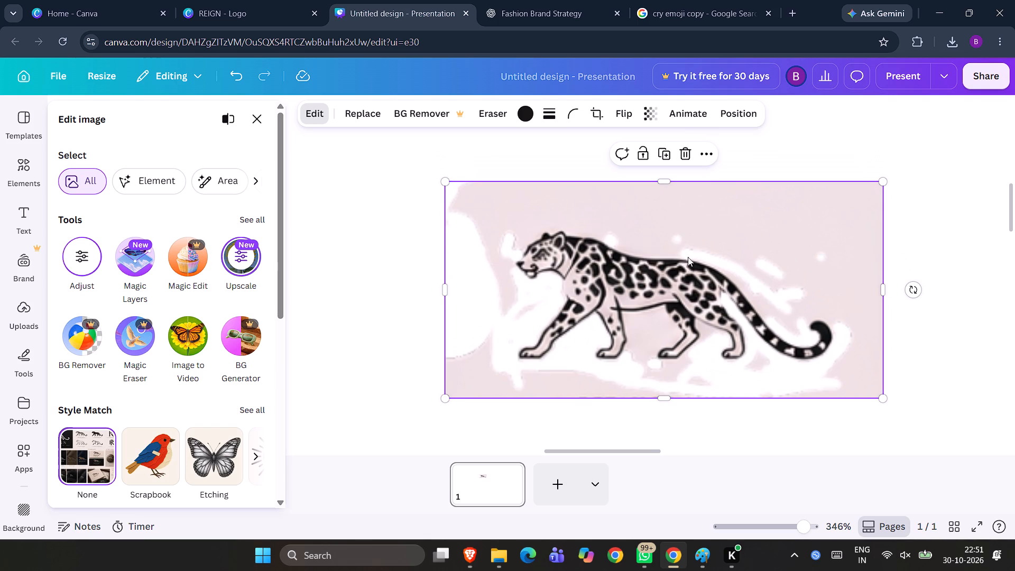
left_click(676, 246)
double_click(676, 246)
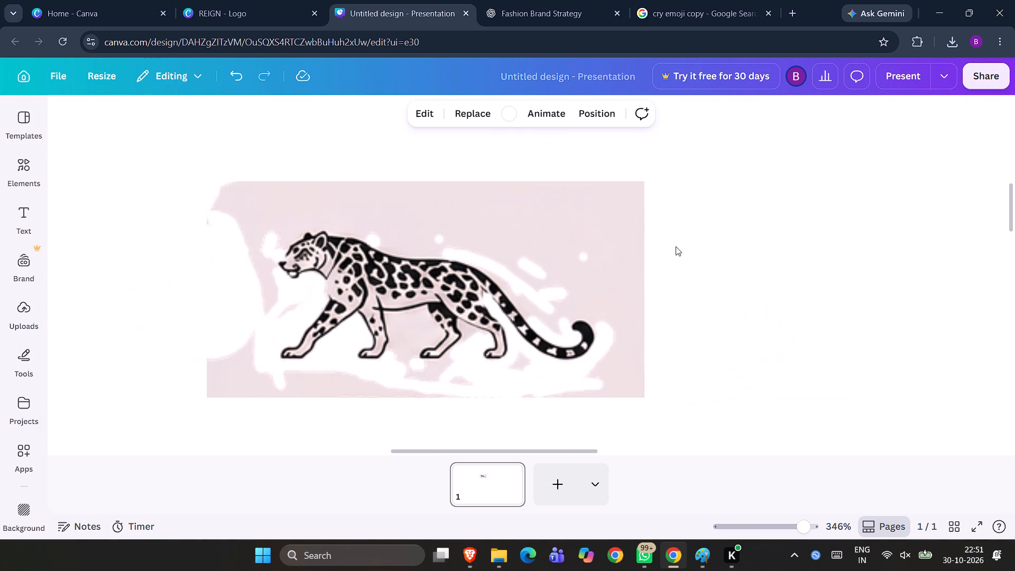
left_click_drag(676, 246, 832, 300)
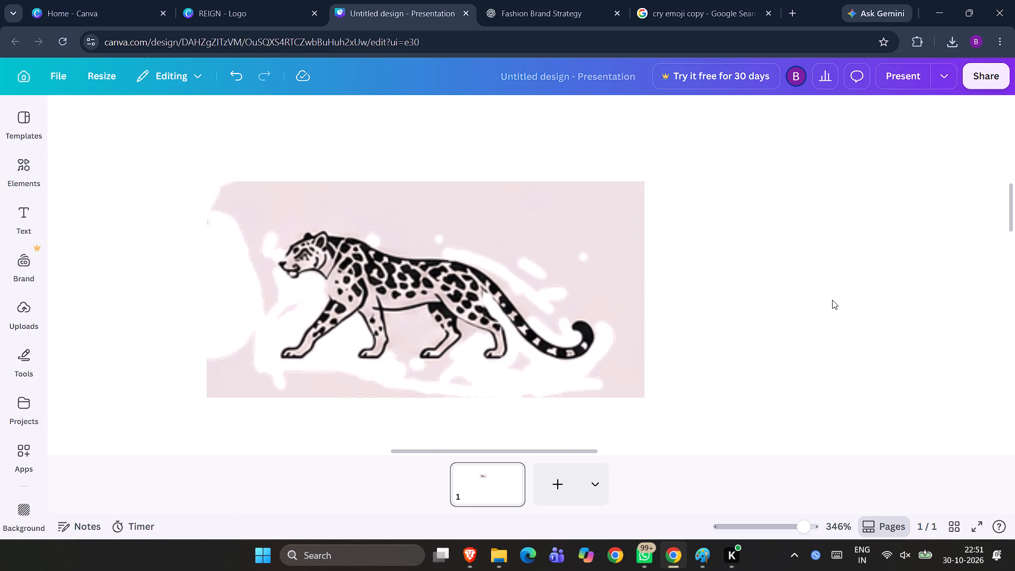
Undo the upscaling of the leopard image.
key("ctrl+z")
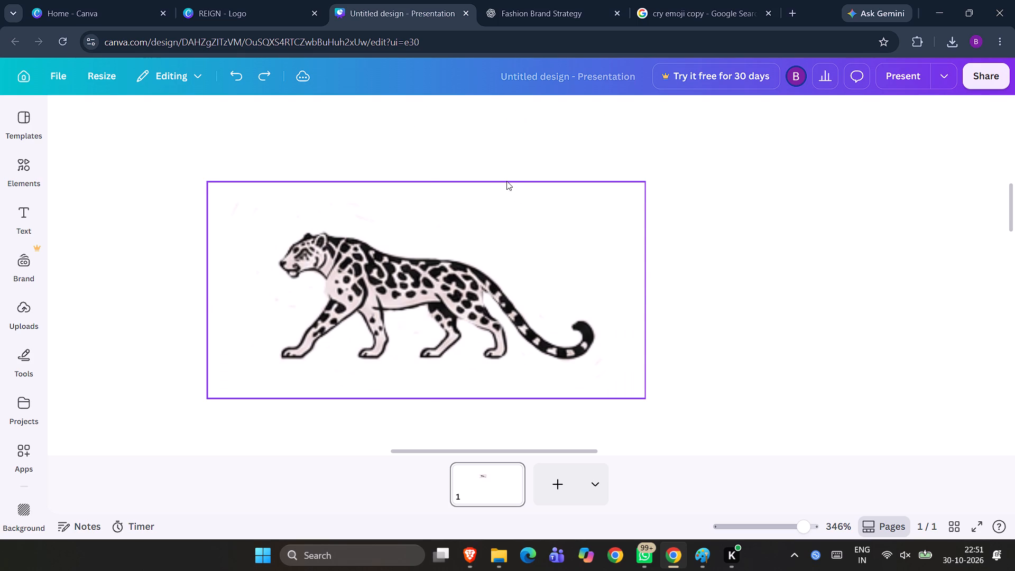
Look over the image editing tools and the Adjust settings for the erased leopard image.
left_click_drag(506, 181, 558, 174)
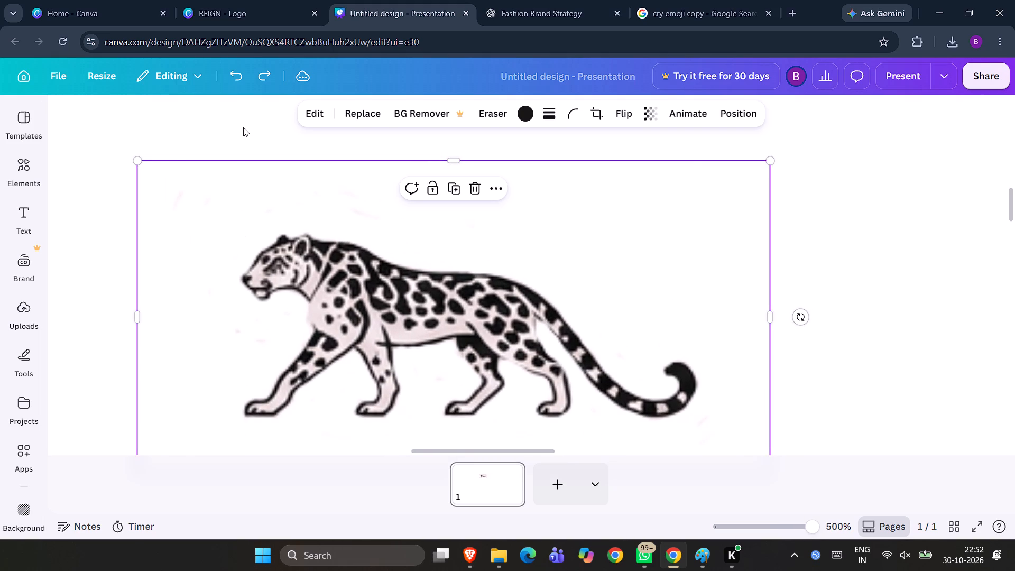
left_click(313, 113)
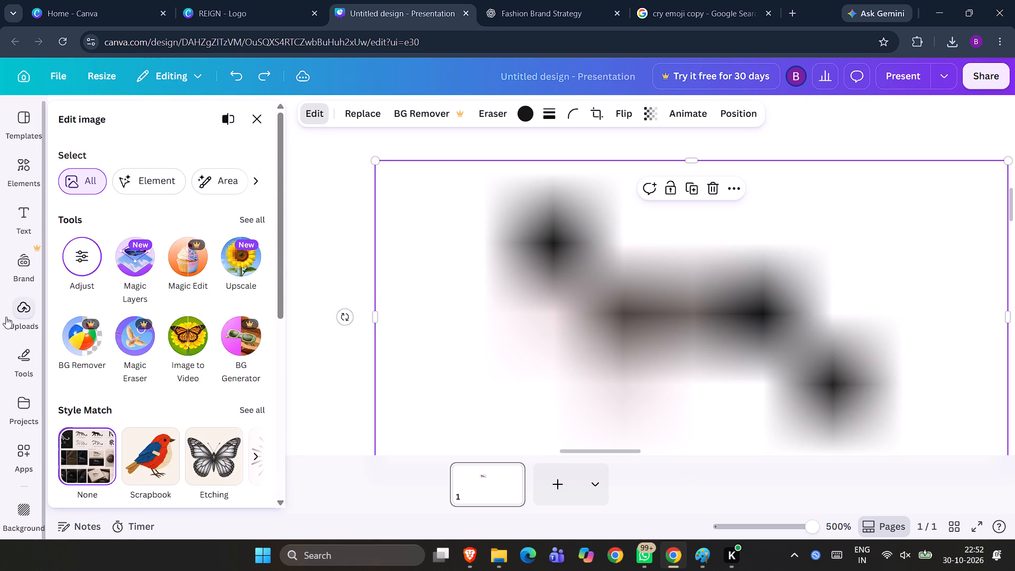
scroll(14, 401, "down", 1)
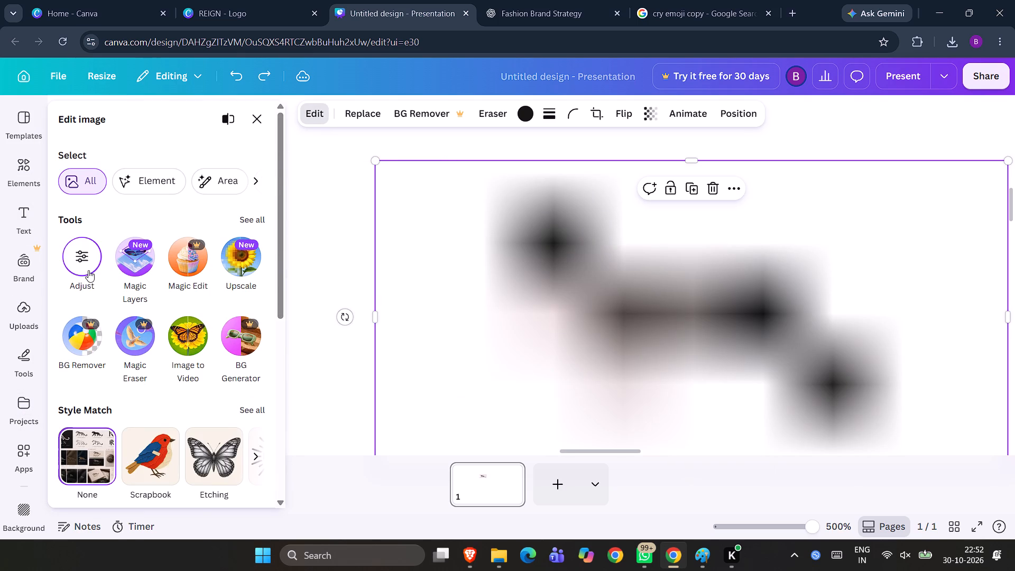
left_click(88, 270)
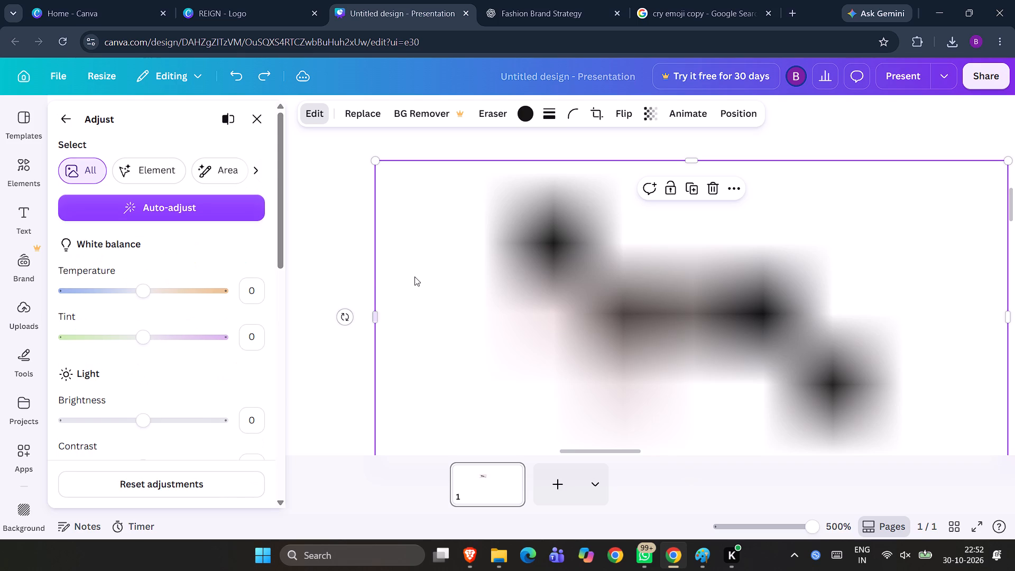
scroll(419, 261, "down", 1)
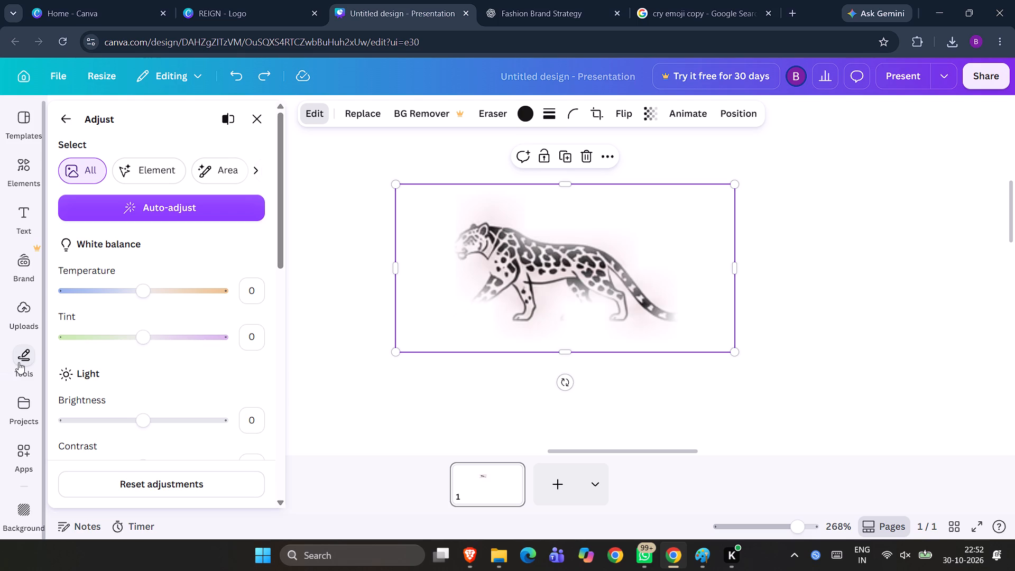
left_click(262, 121)
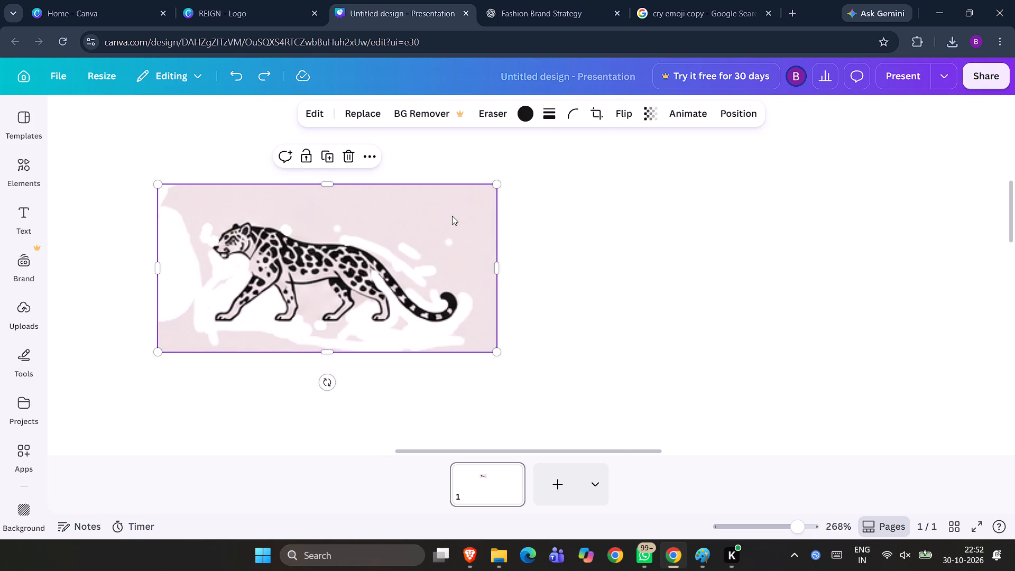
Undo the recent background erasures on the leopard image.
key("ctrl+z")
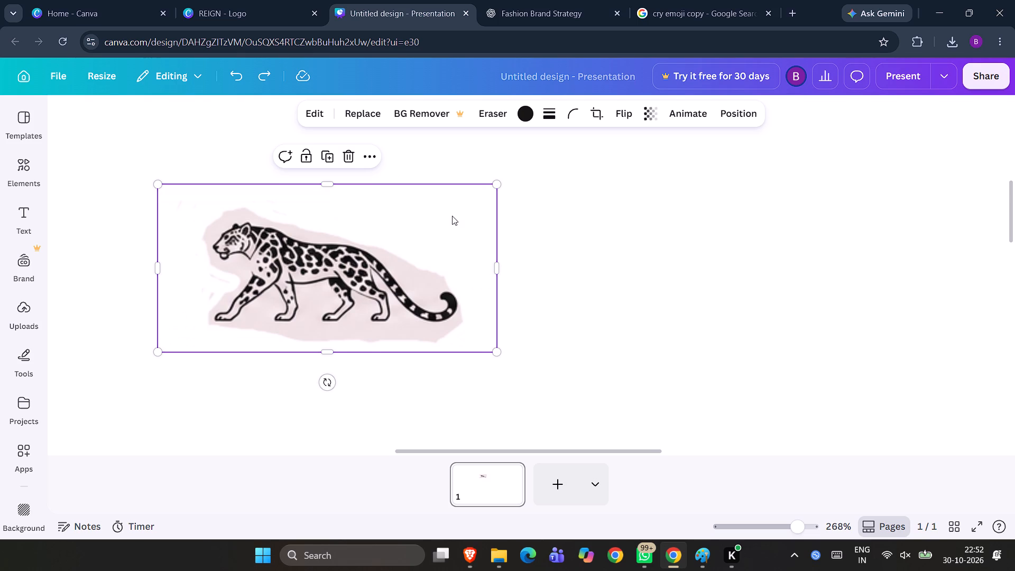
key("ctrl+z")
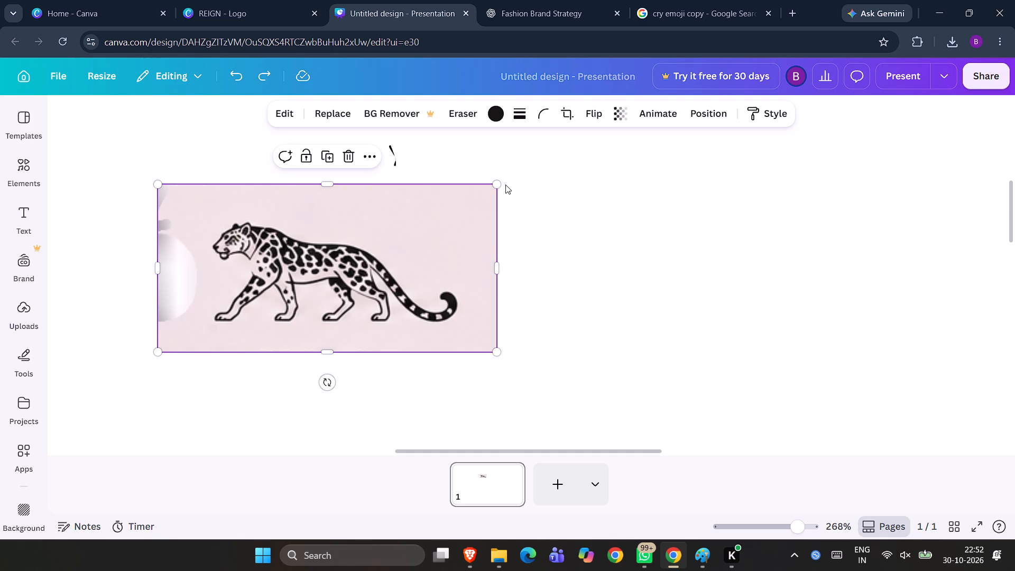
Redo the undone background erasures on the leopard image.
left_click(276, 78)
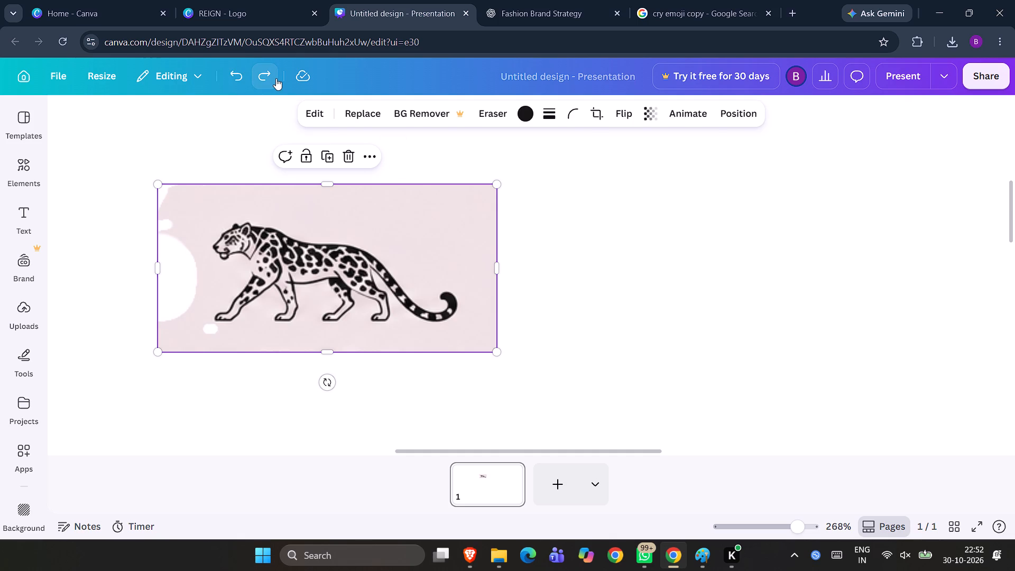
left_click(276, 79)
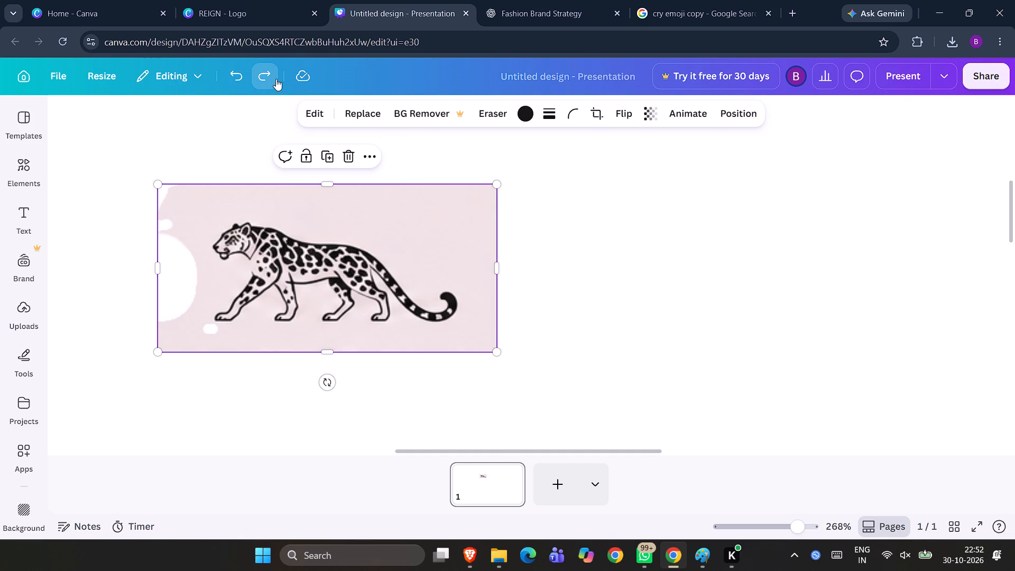
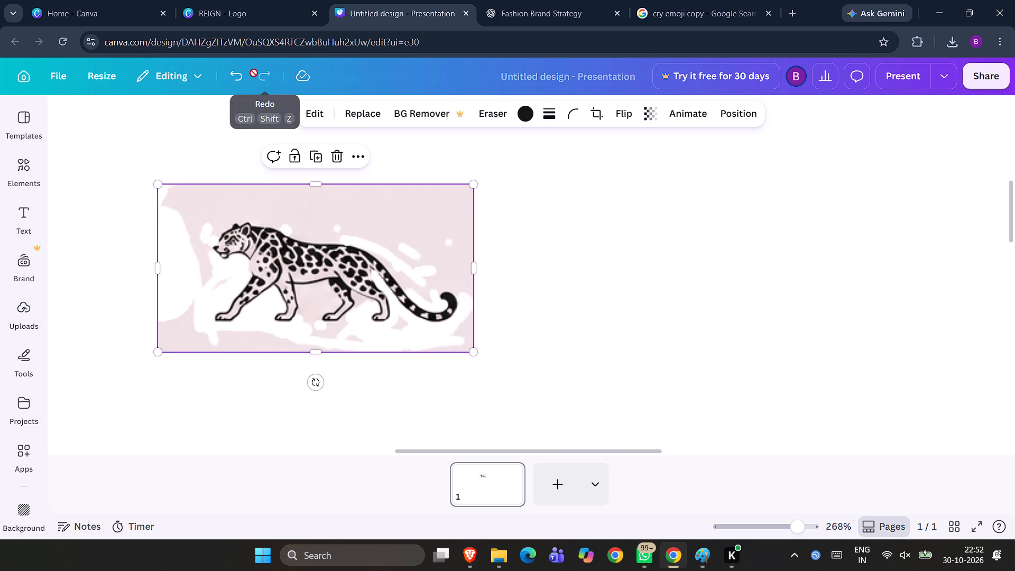
Undo the last crop of the leopard image's tail-side edge.
left_click(236, 79)
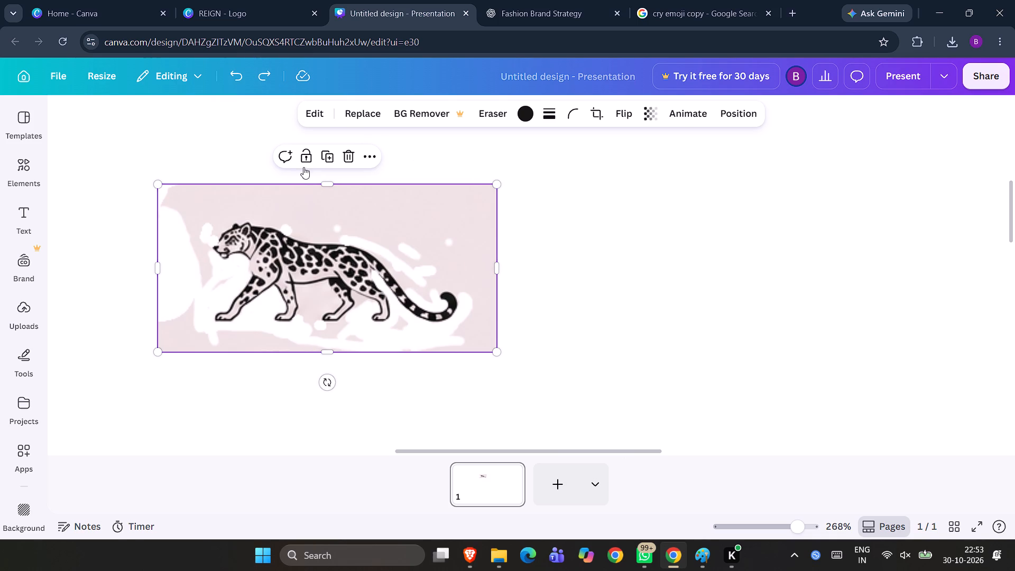
Move the leopard image across the page to the middle of the visible canvas area.
left_click(335, 204)
left_click(379, 202)
left_click_drag(379, 202, 601, 214)
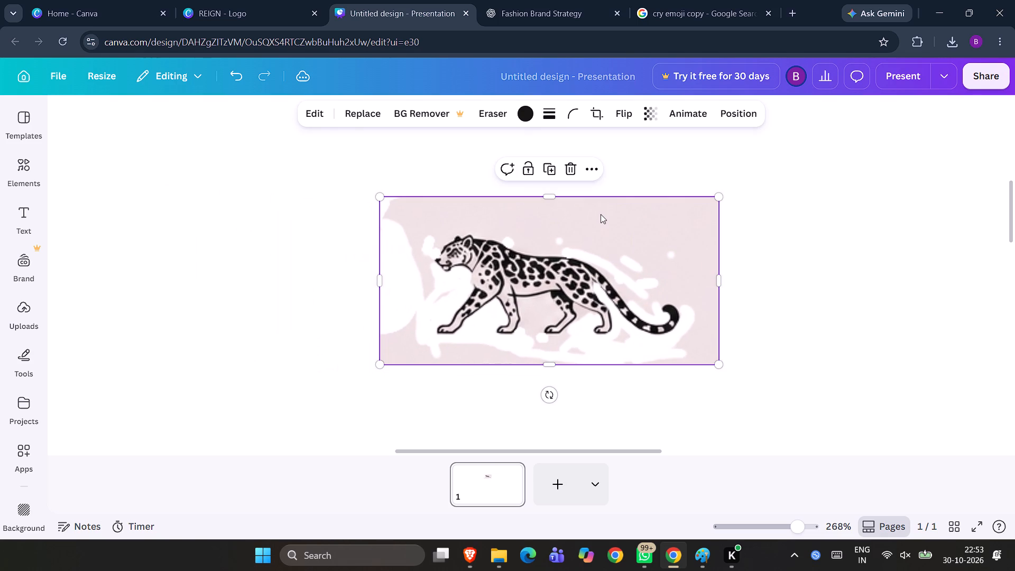
Open the leopard image in the Pixel Eraser with the Erase type at size 20.
left_click(561, 233)
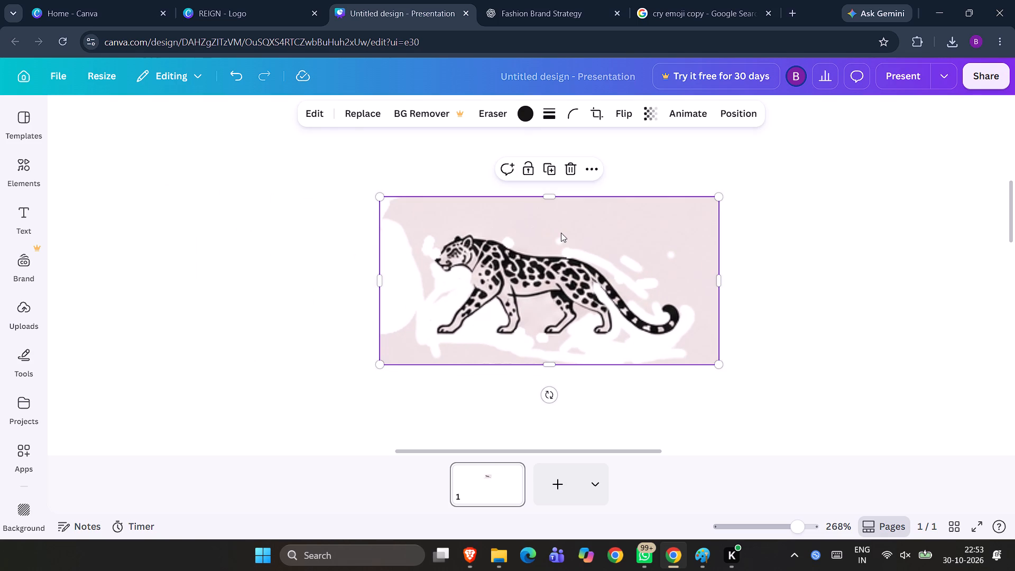
left_click(561, 233)
left_click(491, 112)
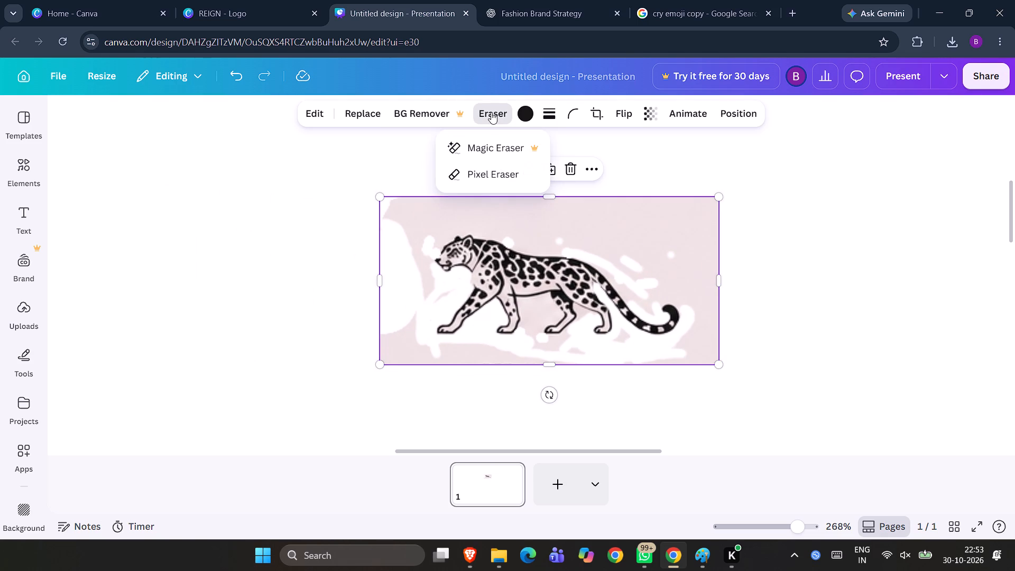
left_click(479, 183)
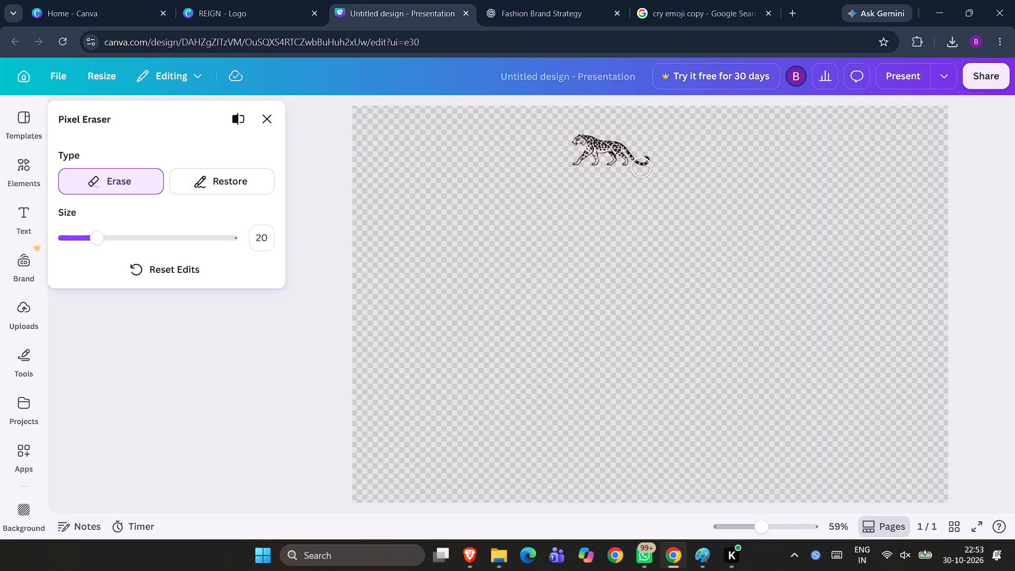
scroll(641, 168, "up", 1)
left_click(298, 162)
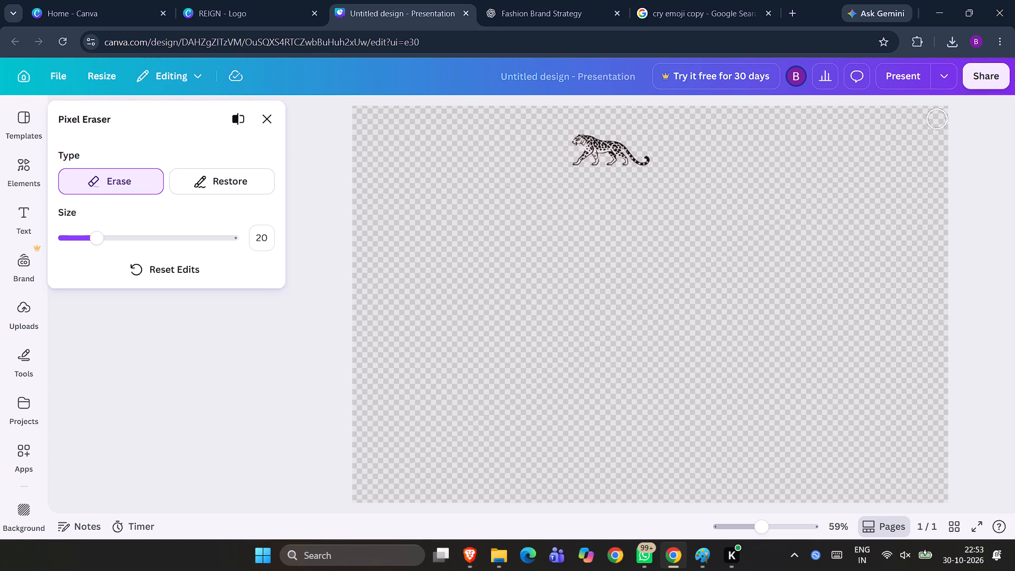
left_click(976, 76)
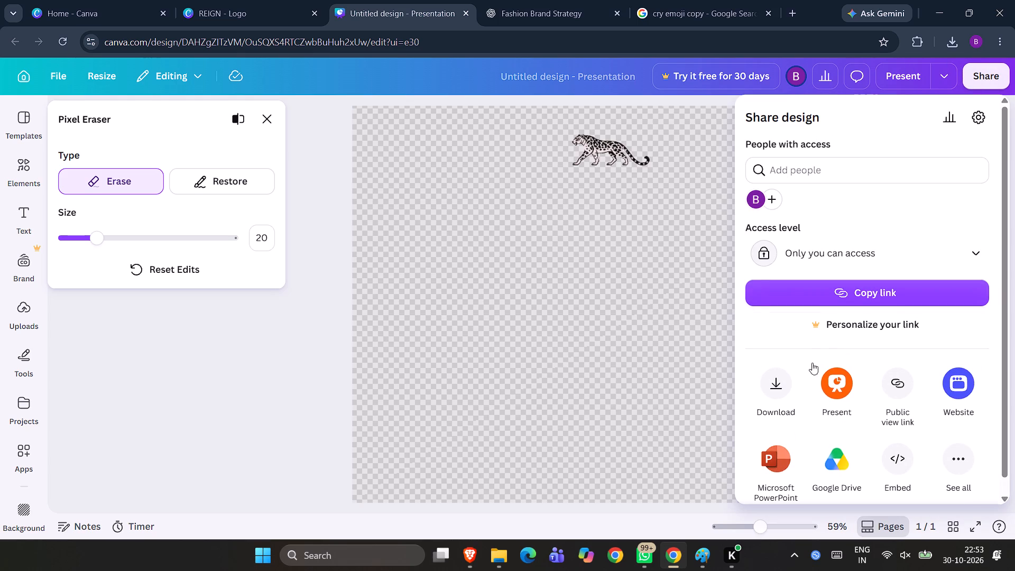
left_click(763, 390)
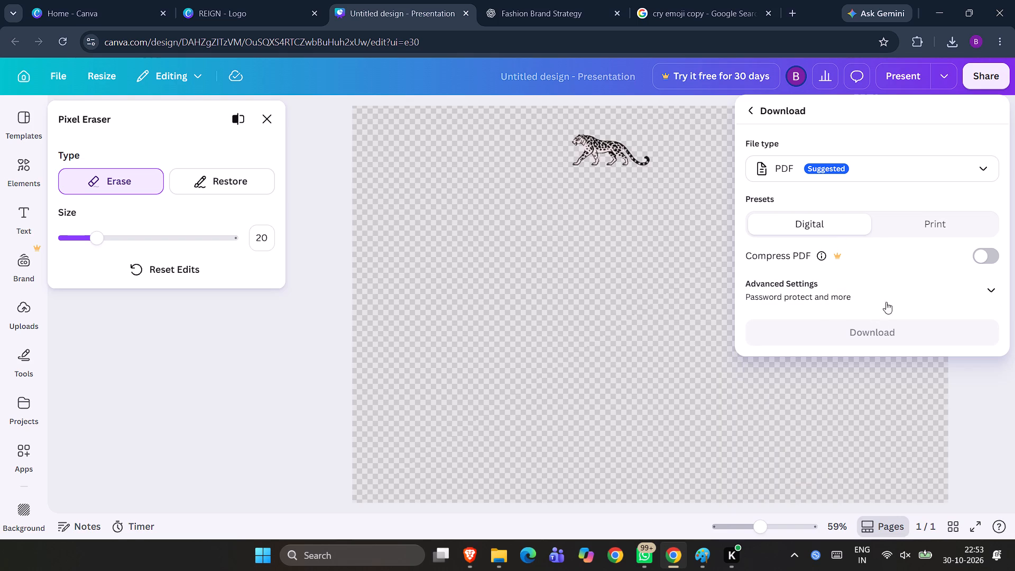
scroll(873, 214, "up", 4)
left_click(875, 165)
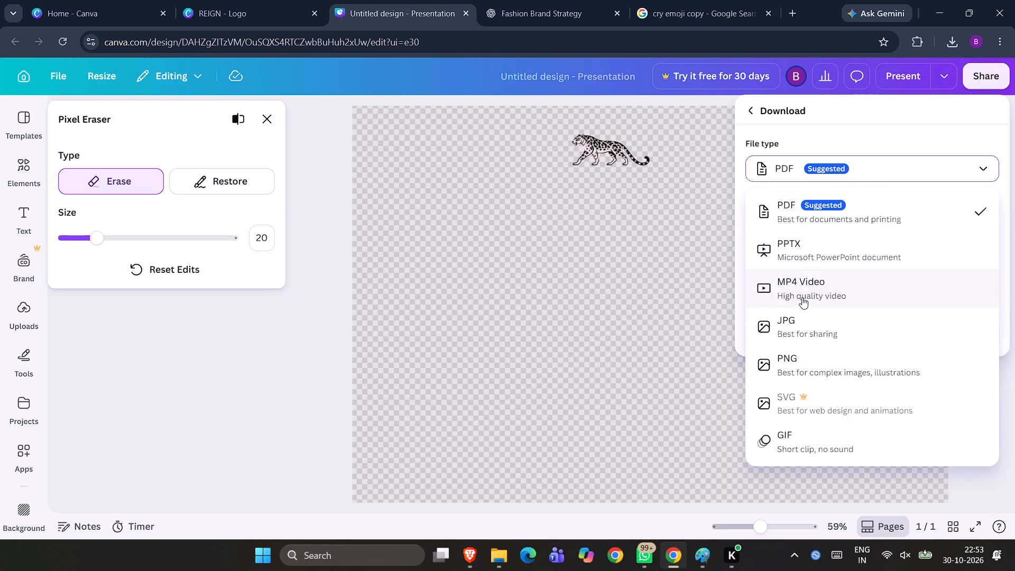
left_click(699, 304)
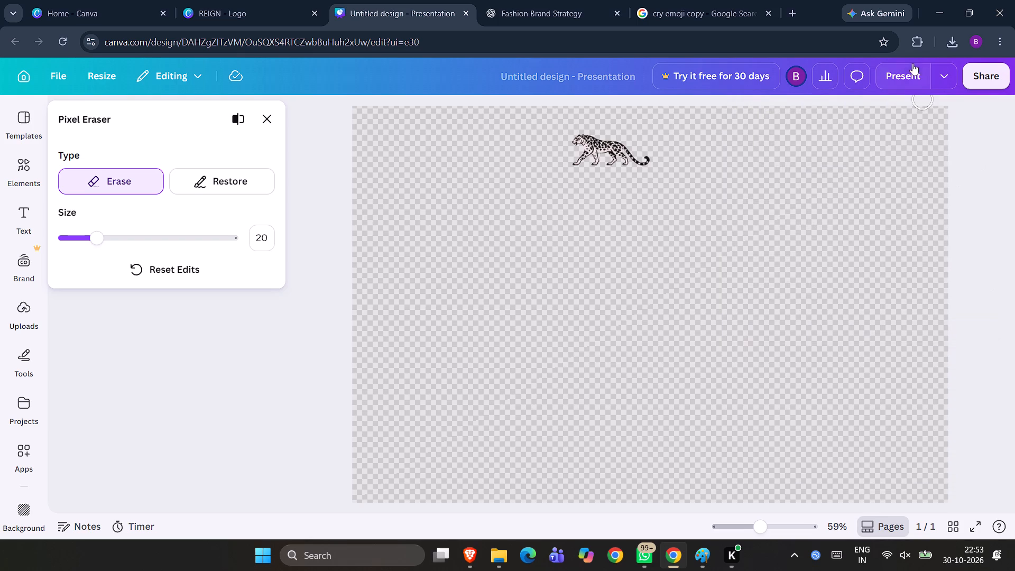
Download the design as a PDF with the Digital preset.
left_click(999, 85)
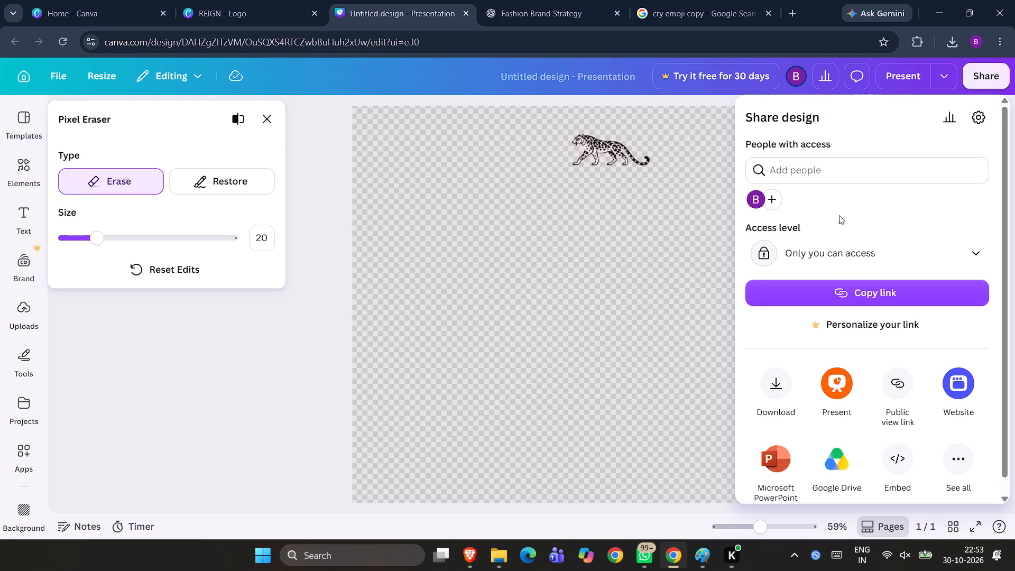
left_click(778, 393)
scroll(848, 280, "down", 1)
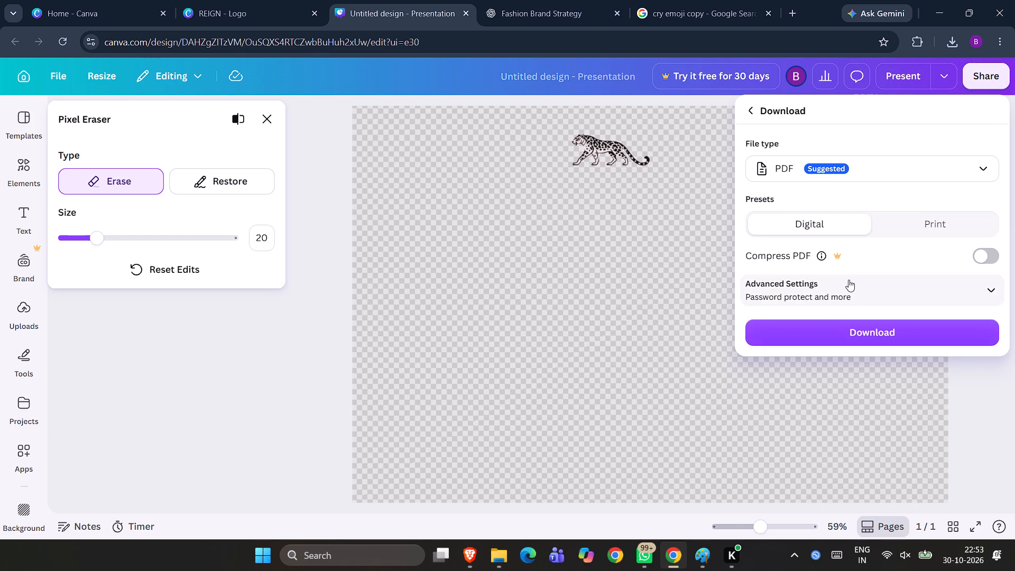
scroll(848, 280, "down", 1)
left_click(849, 290)
left_click(849, 290)
left_click(938, 224)
left_click(811, 237)
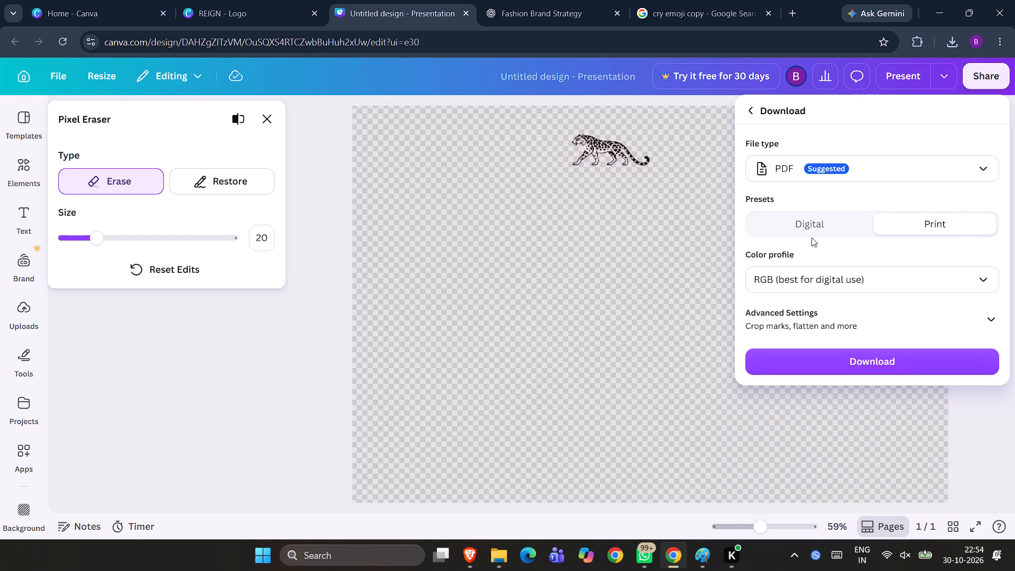
left_click(815, 227)
left_click(831, 324)
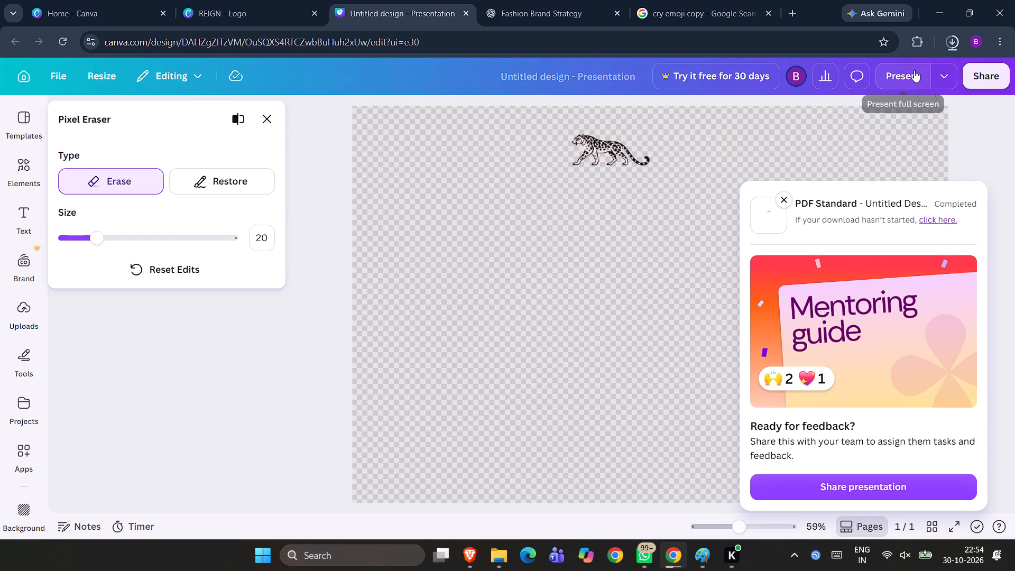
Open the downloaded Untitled design.pdf and check how the leopard cutout looks in it.
left_click(952, 35)
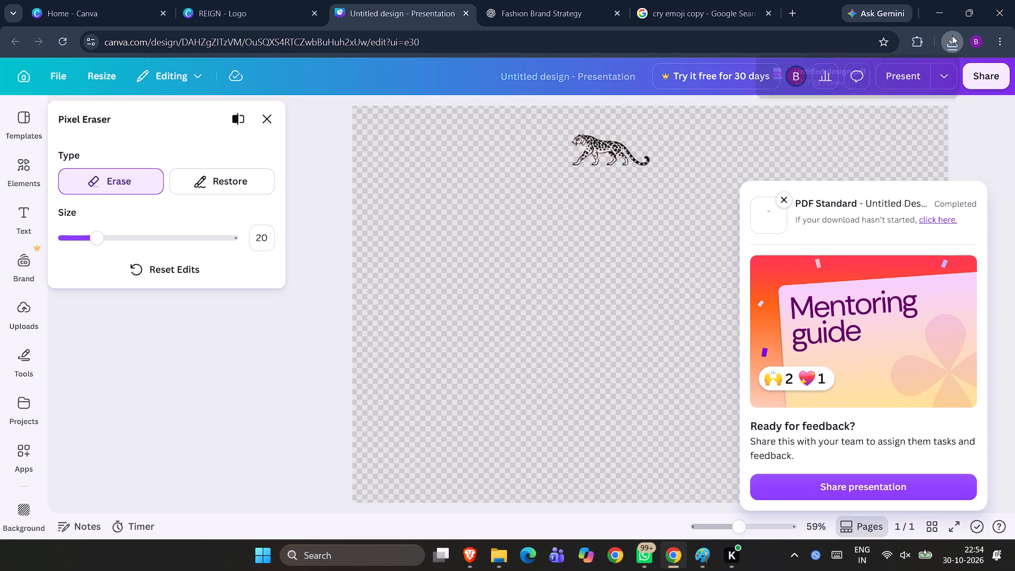
left_click(952, 35)
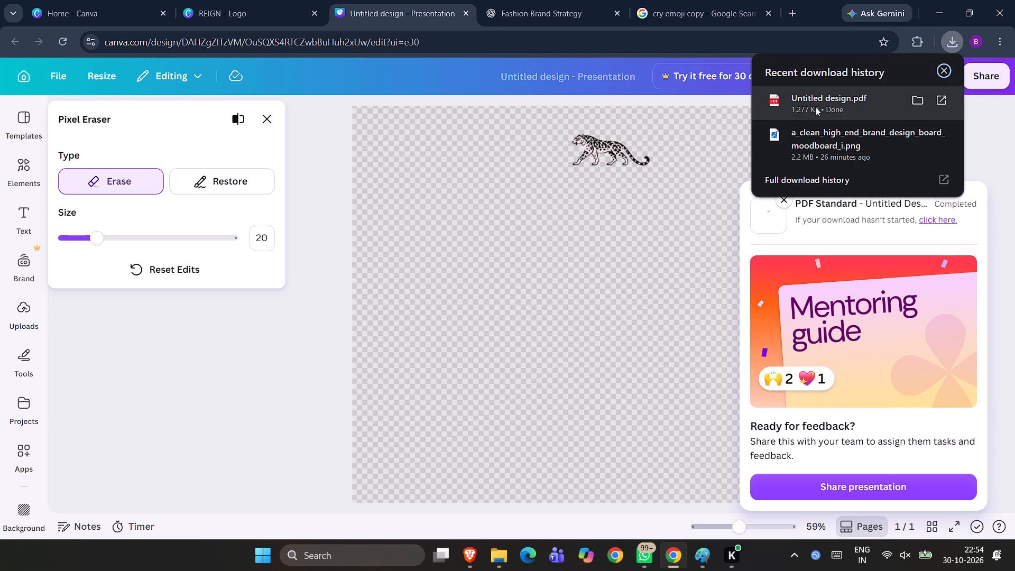
double_click(815, 107)
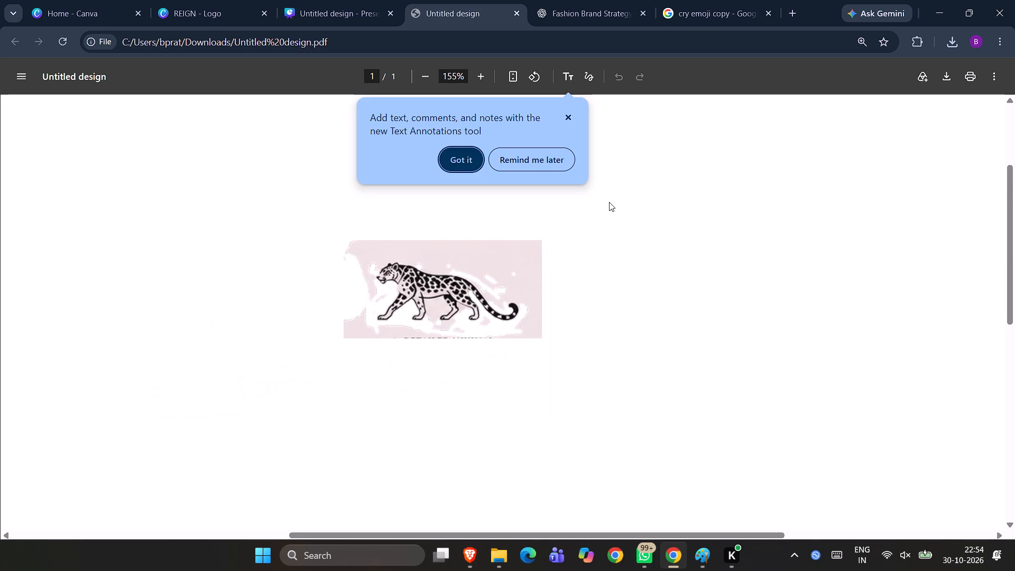
left_click(567, 114)
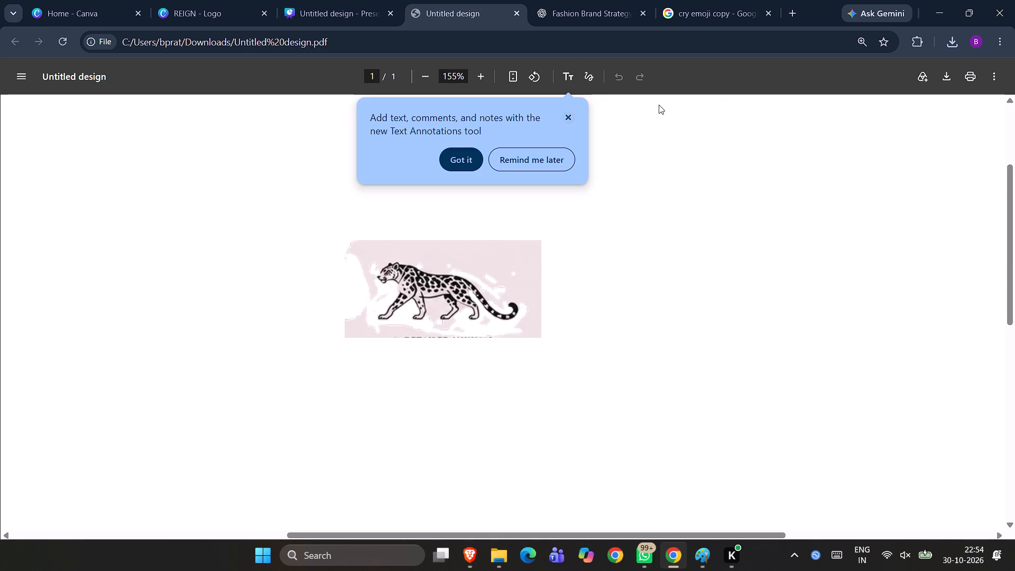
Back in the Canva design, erase around the leopard's outline with the size 20 Pixel Eraser and close the eraser.
left_click(349, 2)
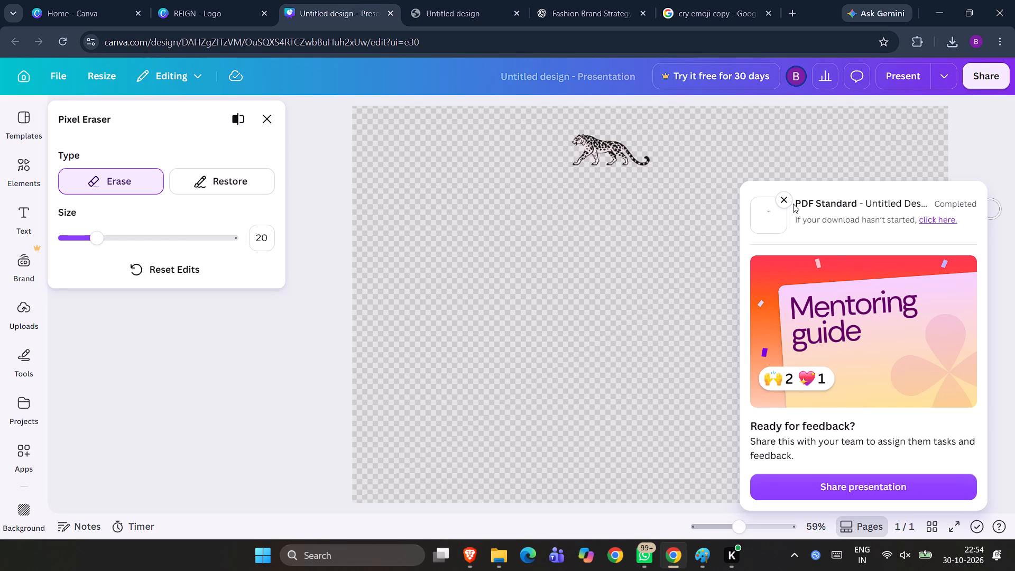
left_click(785, 200)
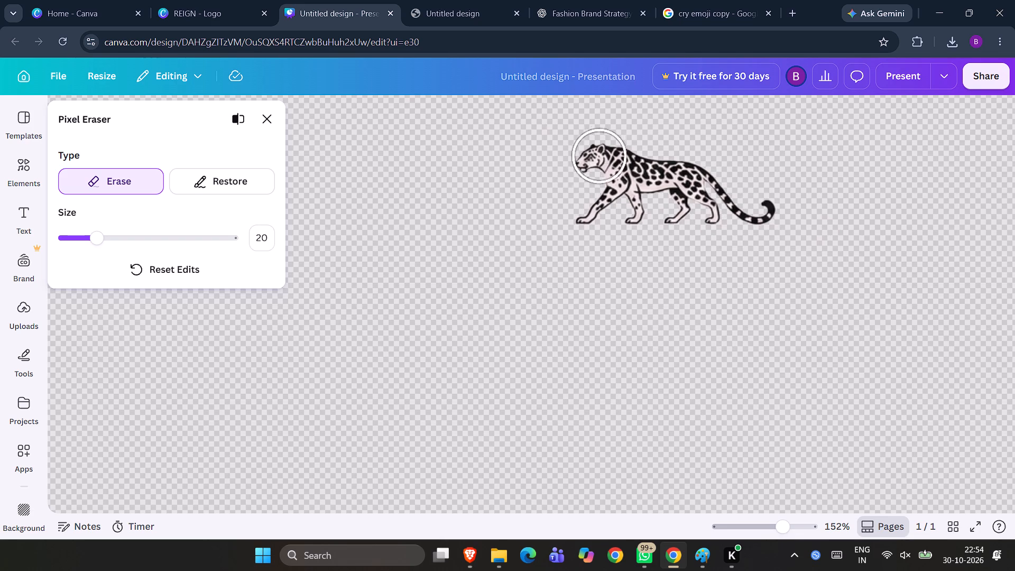
left_click_drag(628, 116, 640, 118)
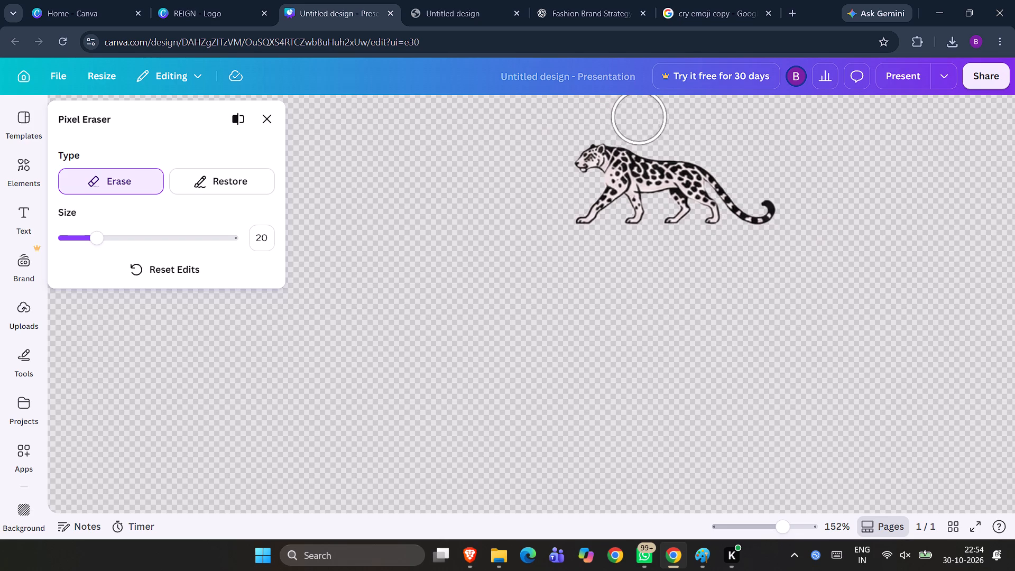
left_click_drag(640, 118, 754, 134)
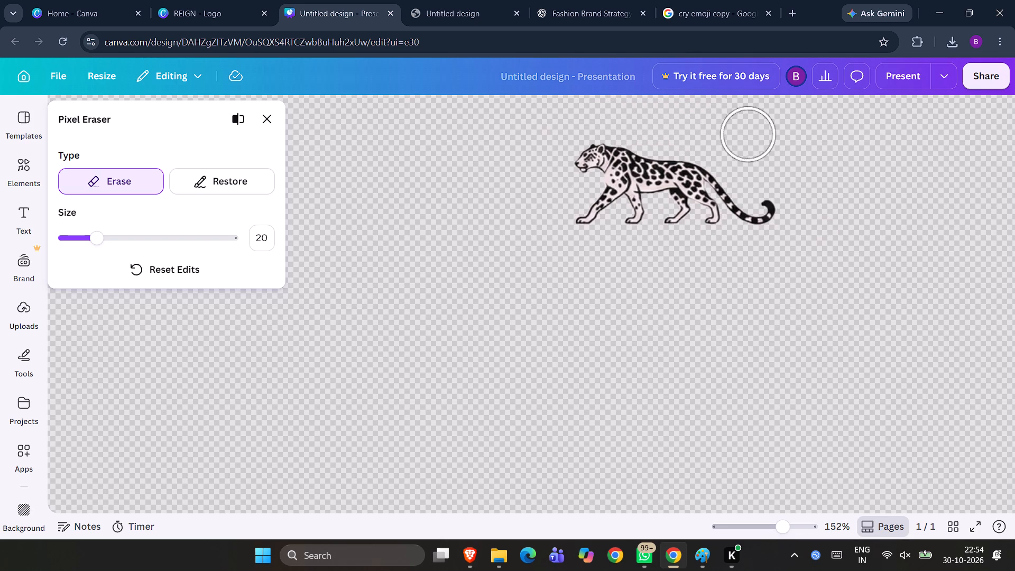
left_click_drag(754, 134, 724, 283)
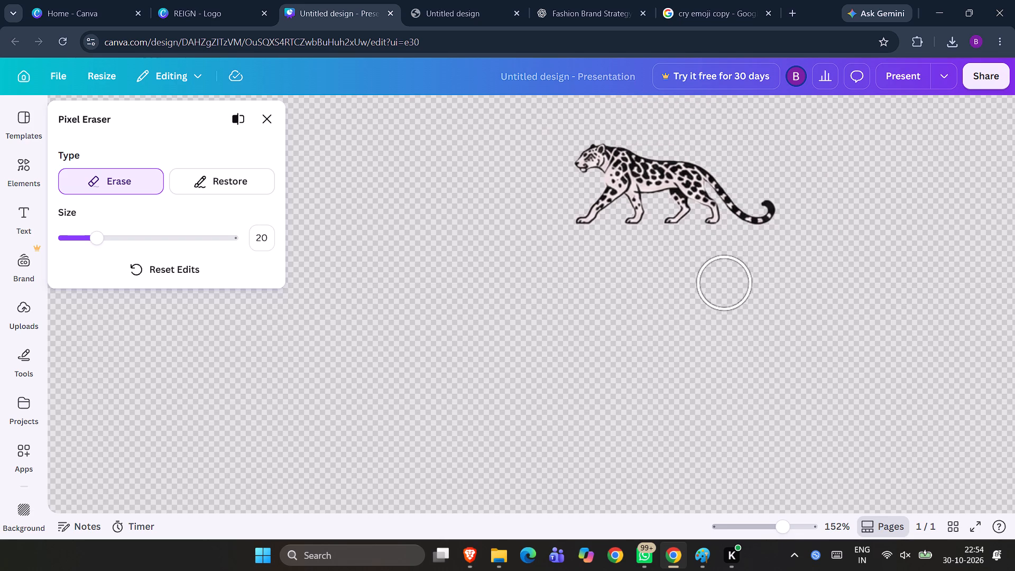
left_click_drag(724, 283, 624, 260)
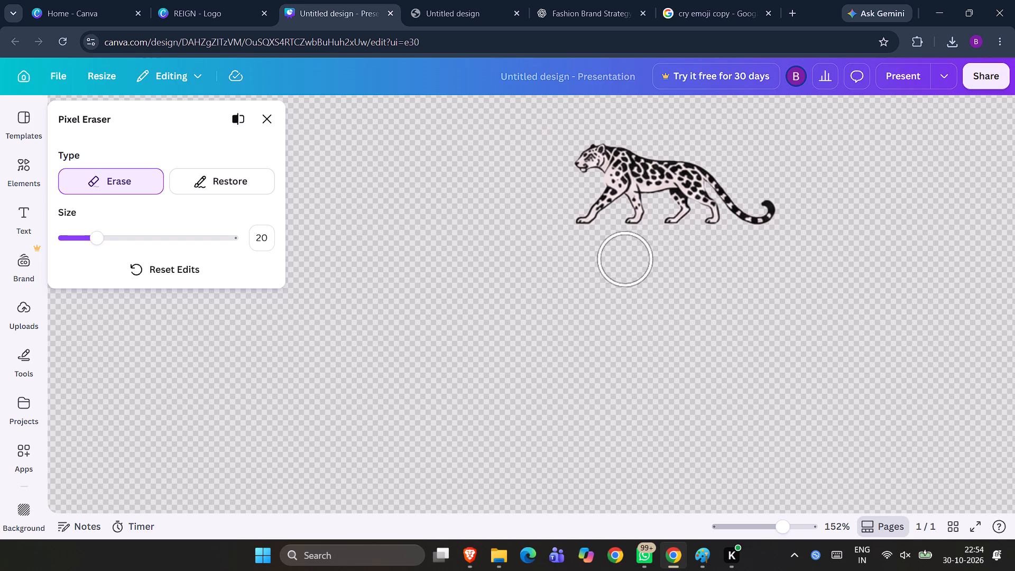
left_click_drag(624, 260, 550, 198)
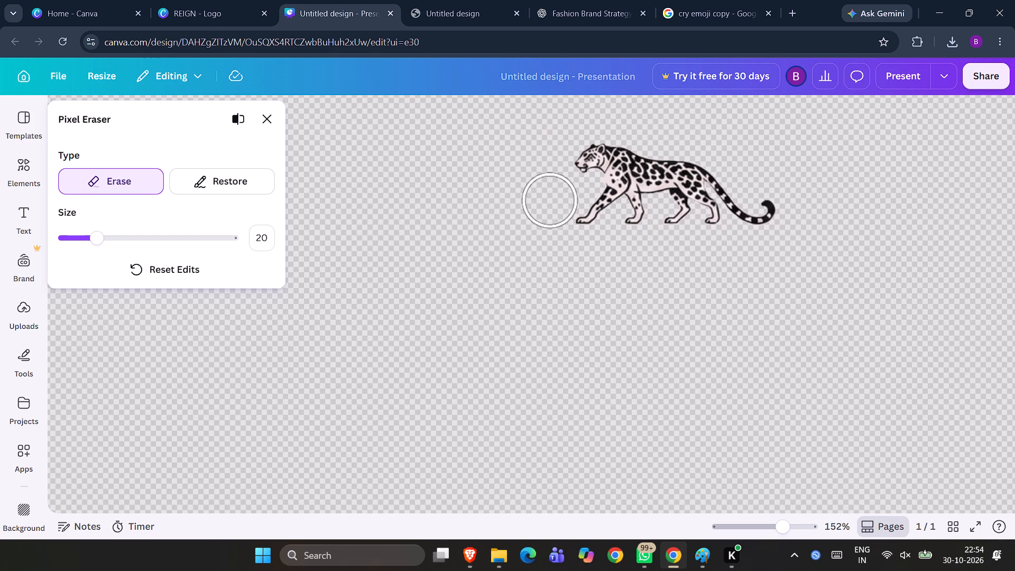
left_click_drag(550, 198, 544, 197)
left_click(272, 126)
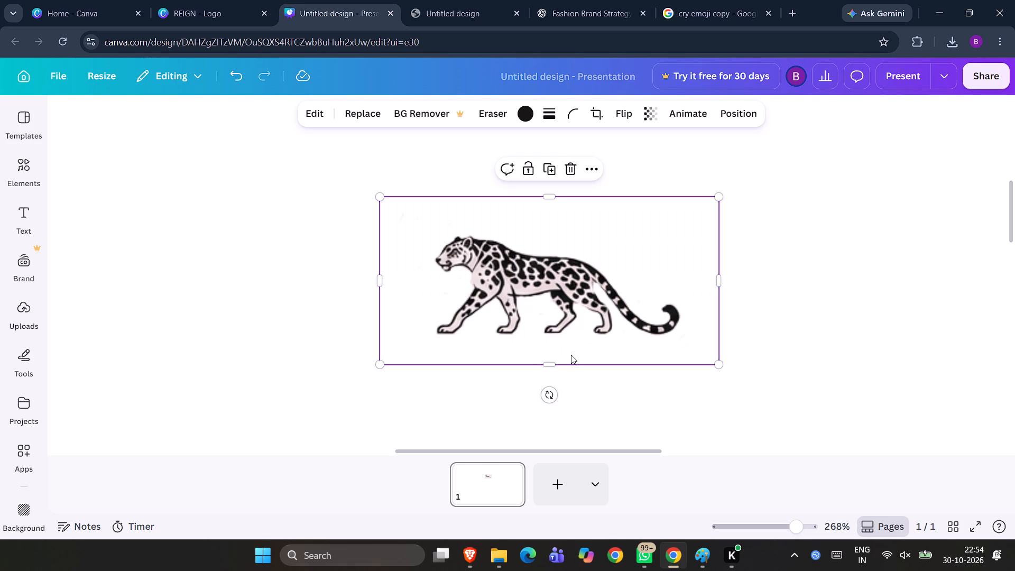
Copy the cleaned leopard image and paste a second copy onto the same page.
left_click(566, 361)
right_click(504, 271)
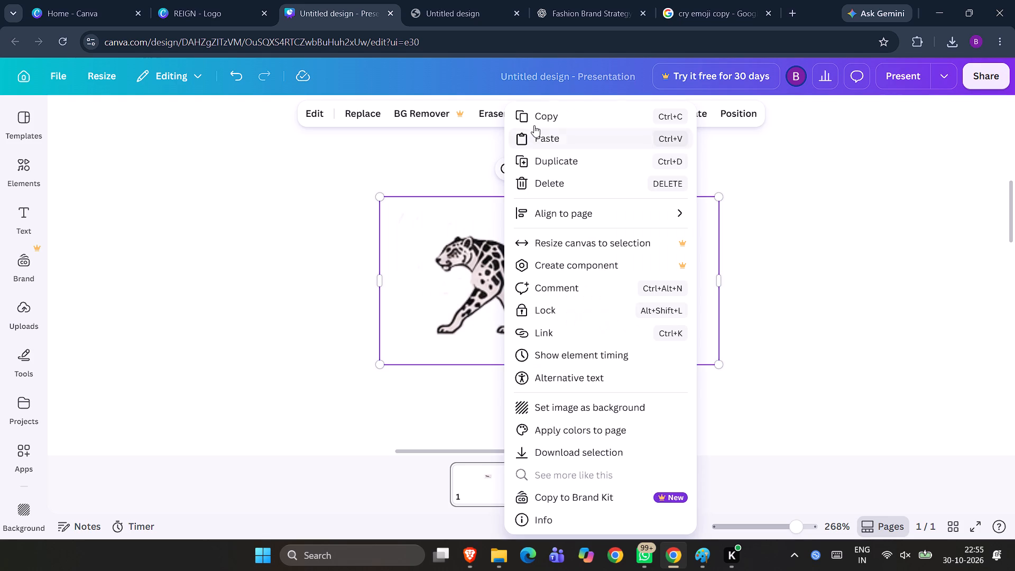
left_click(536, 121)
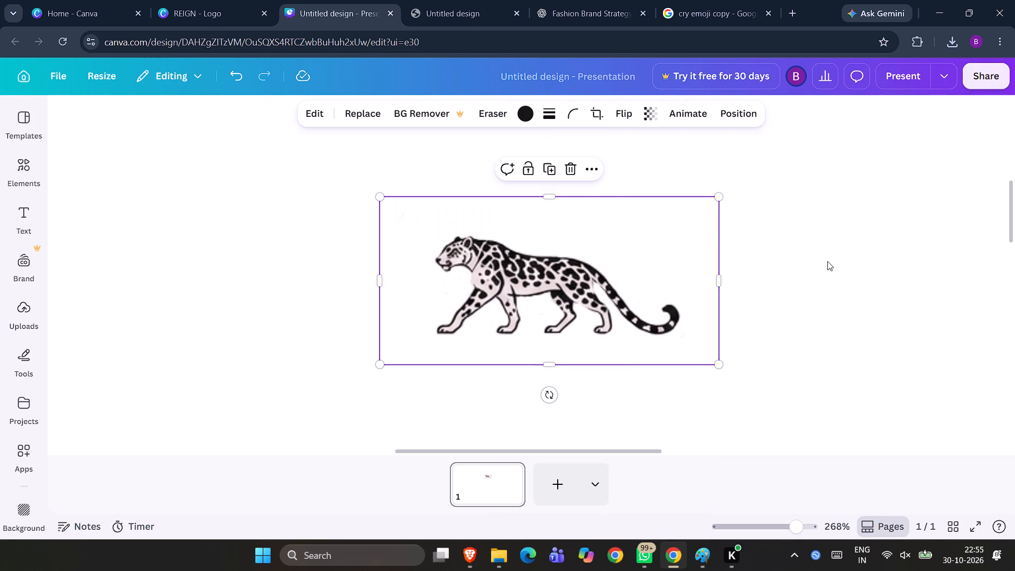
key("ctrl+v")
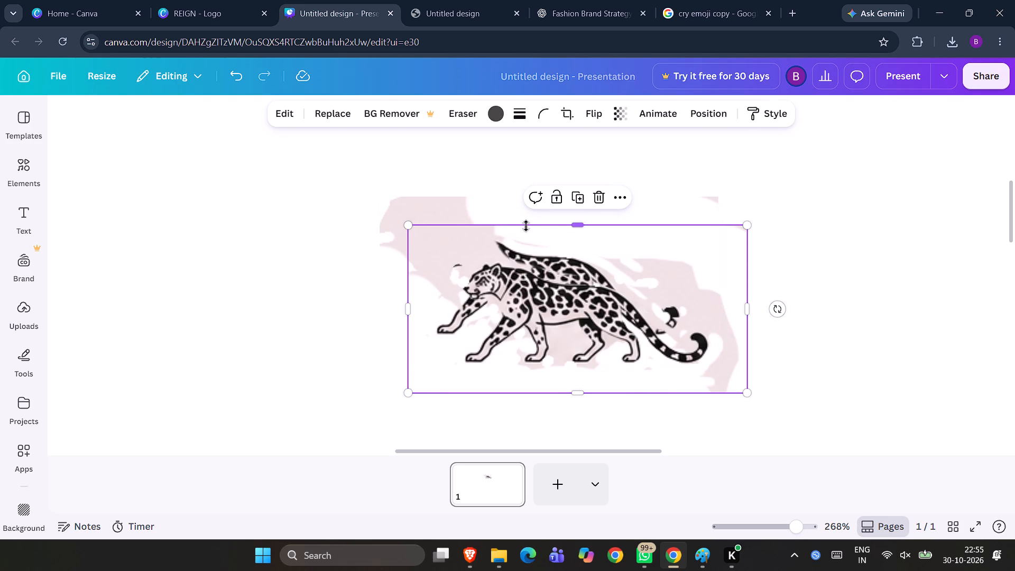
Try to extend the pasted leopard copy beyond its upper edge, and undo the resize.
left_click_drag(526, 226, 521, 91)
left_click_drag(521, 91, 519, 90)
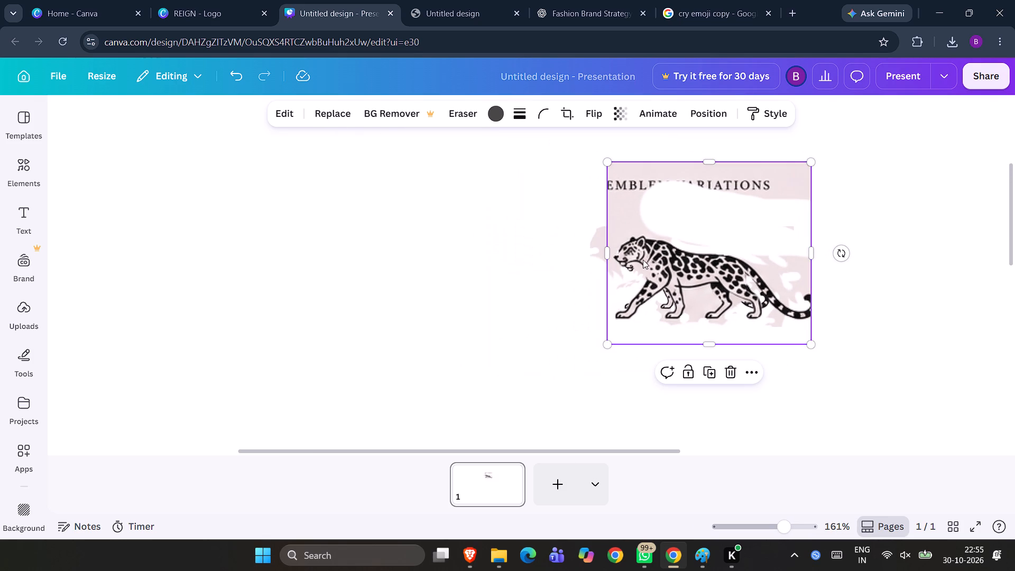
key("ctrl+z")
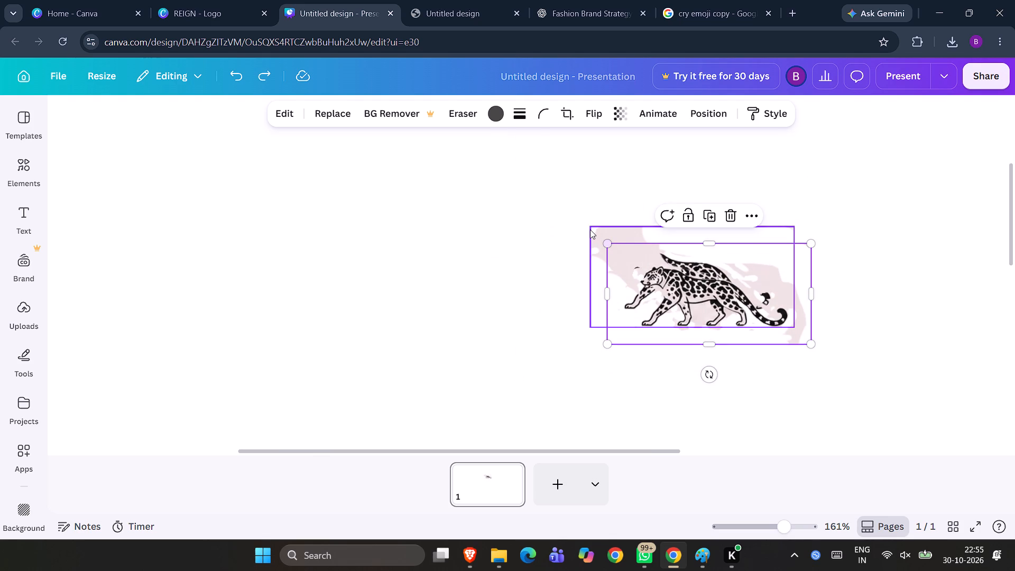
Move the pasted leopard copy clear of the original, into the empty page area in front of the original's head.
left_click_drag(590, 229, 508, 252)
left_click(611, 267)
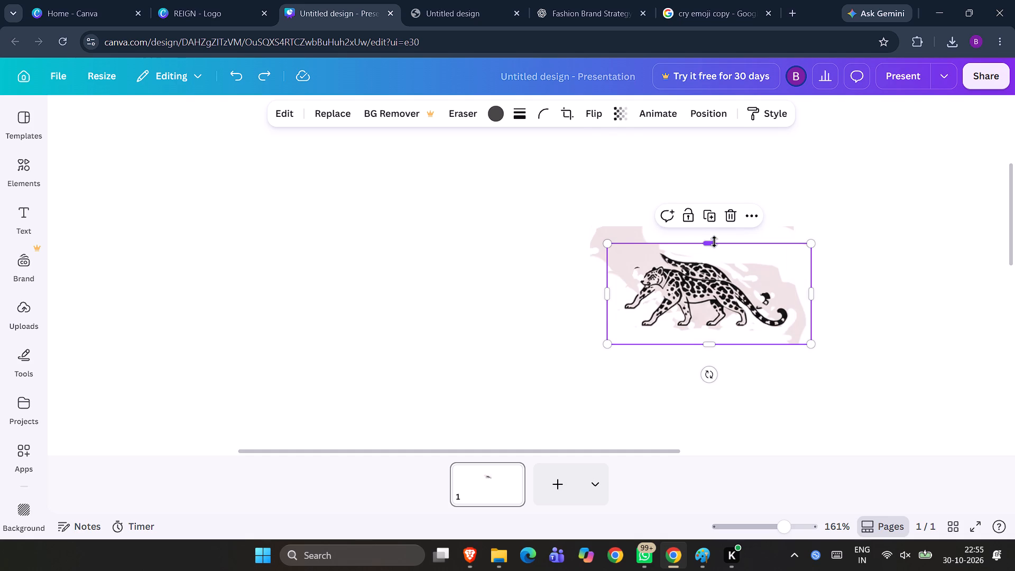
left_click_drag(751, 325, 766, 328)
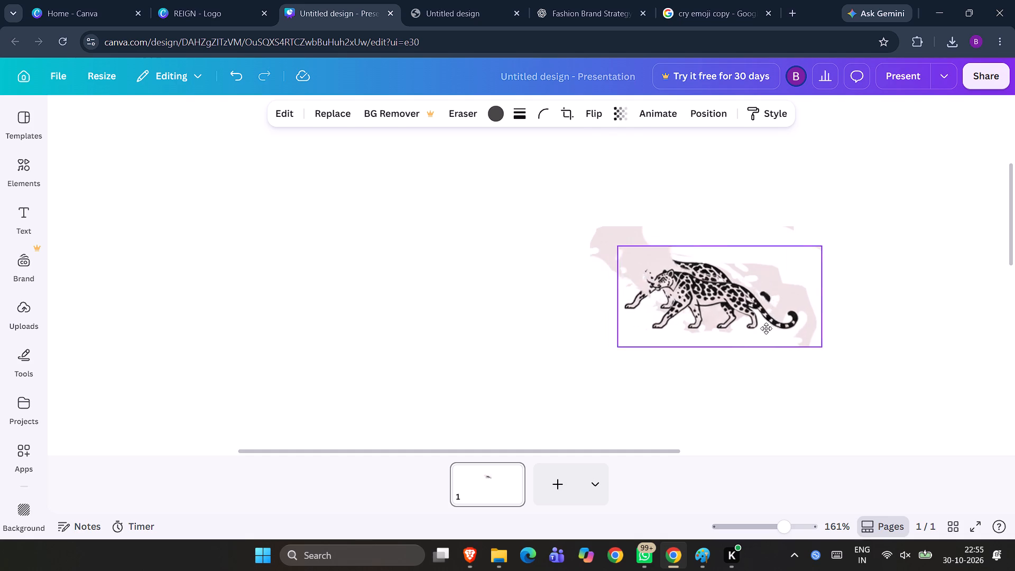
left_click_drag(766, 328, 807, 425)
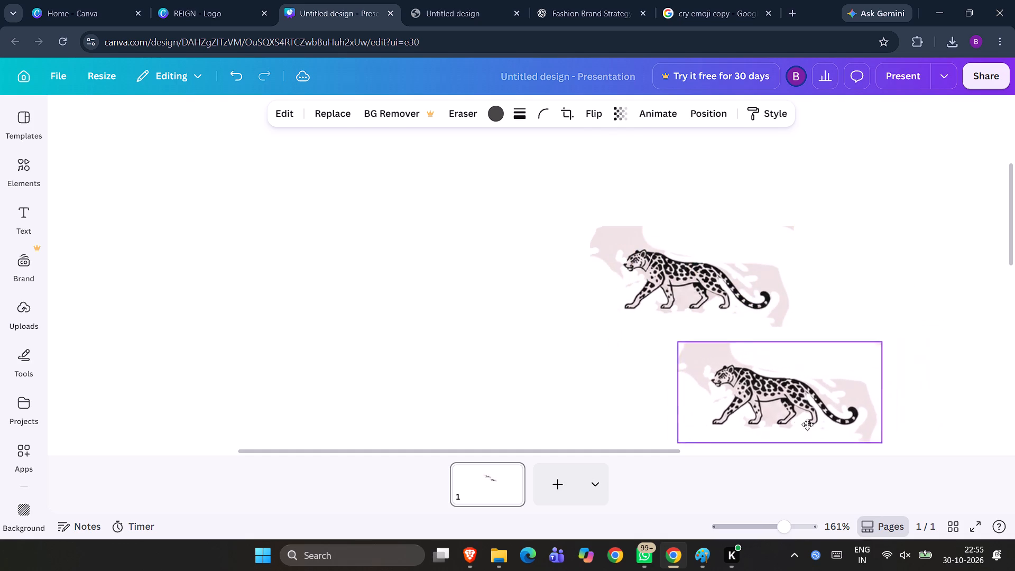
left_click_drag(807, 425, 485, 336)
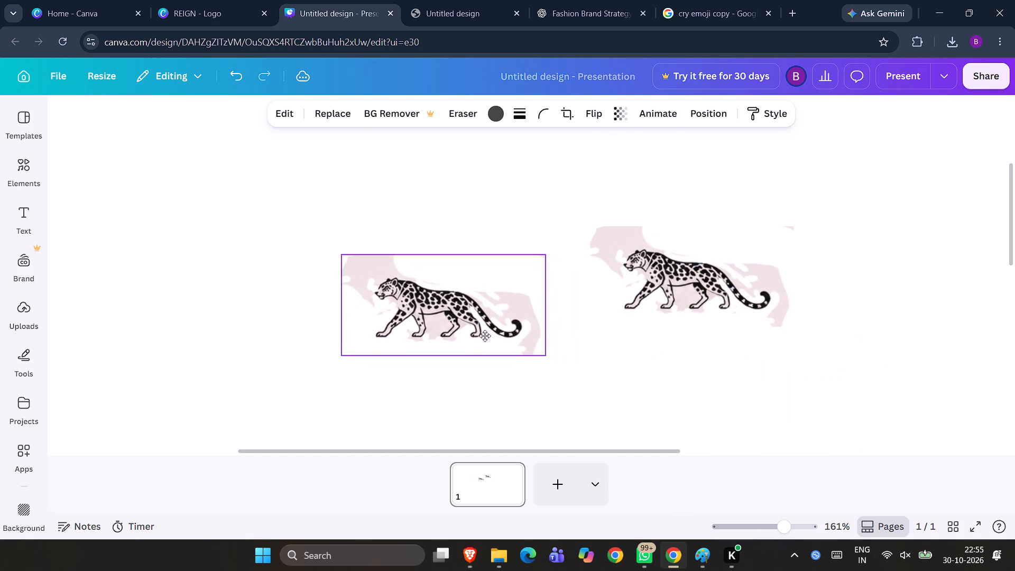
left_click_drag(485, 336, 485, 333)
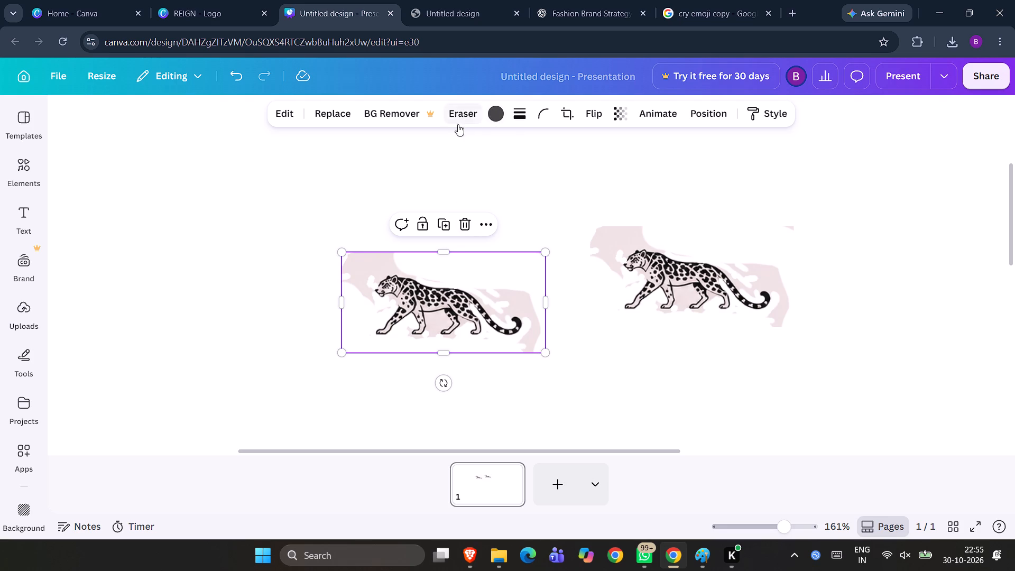
Erase the leftover pink background around the moved leopard copy with the Pixel Eraser at size 20.
left_click(455, 123)
left_click(466, 173)
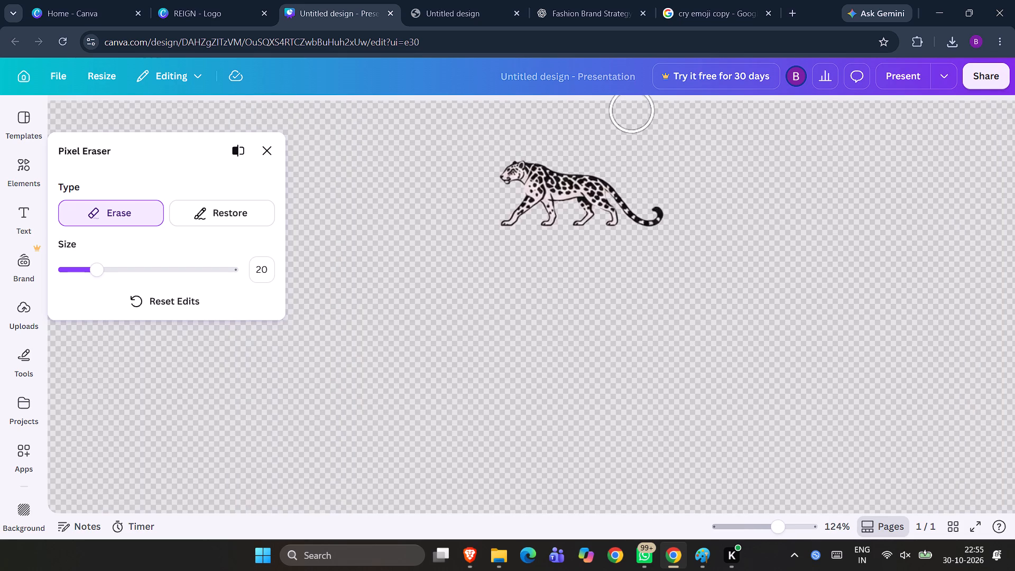
left_click_drag(461, 121, 543, 136)
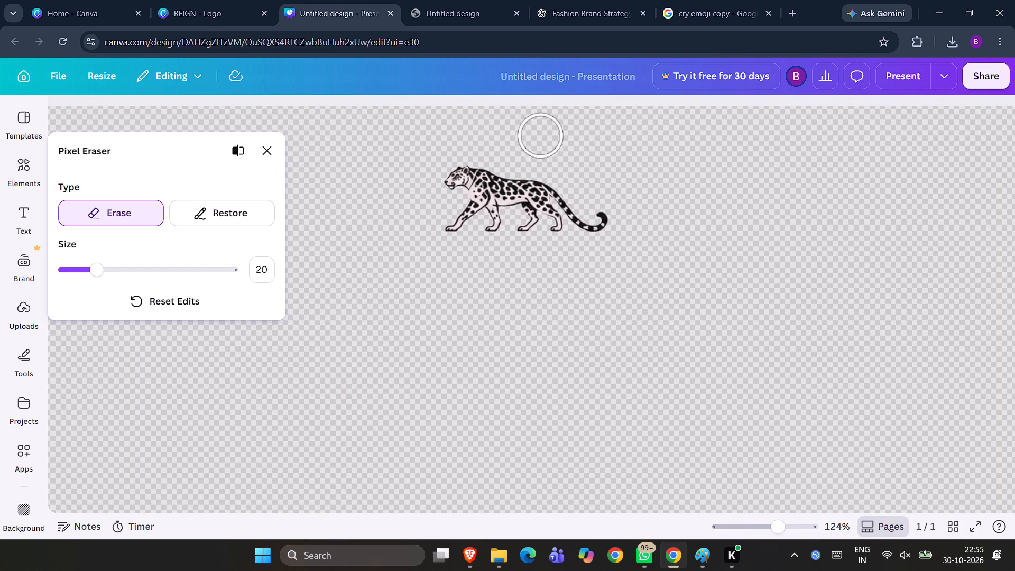
left_click_drag(543, 136, 524, 145)
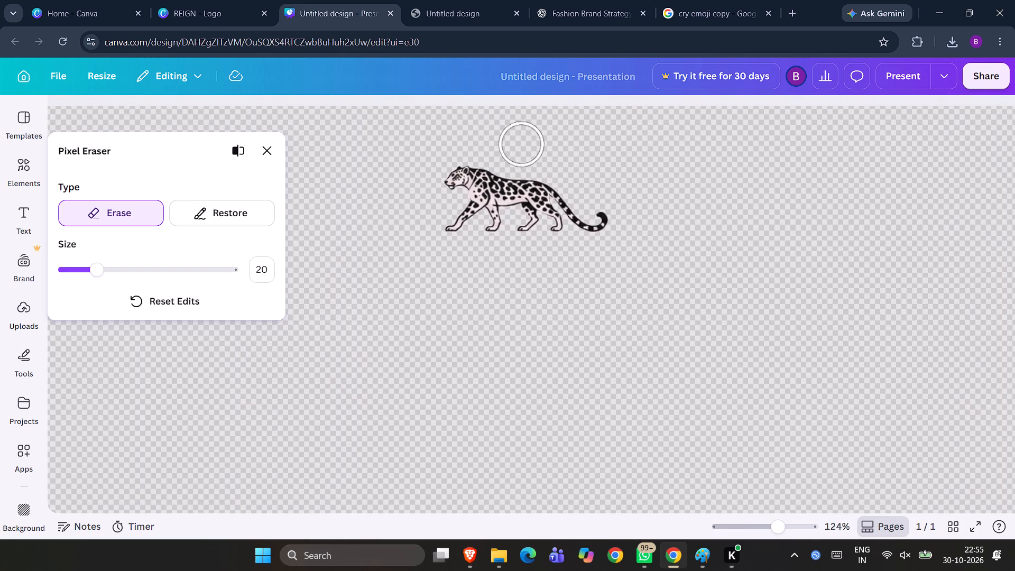
left_click_drag(524, 145, 507, 150)
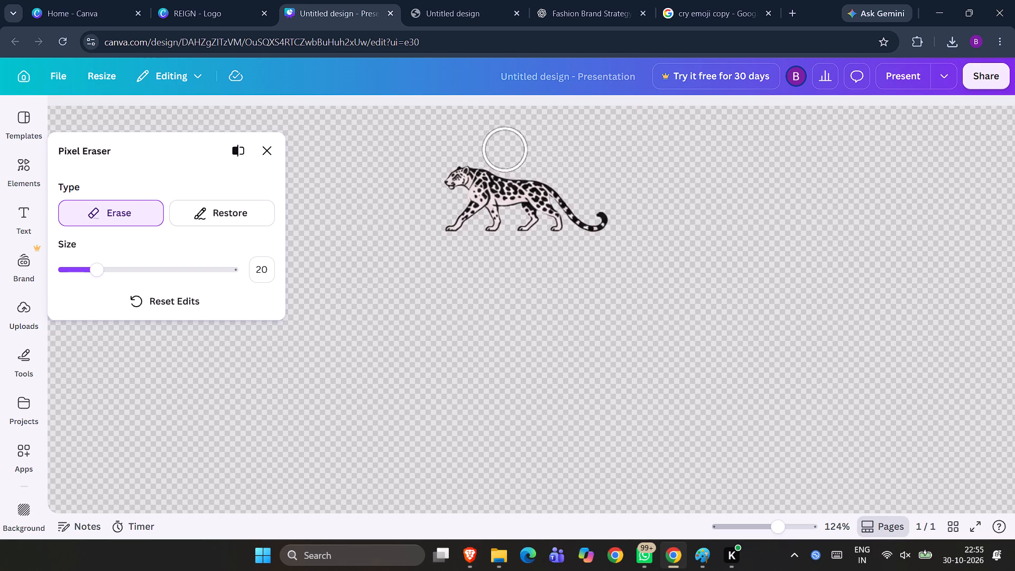
left_click_drag(507, 150, 429, 158)
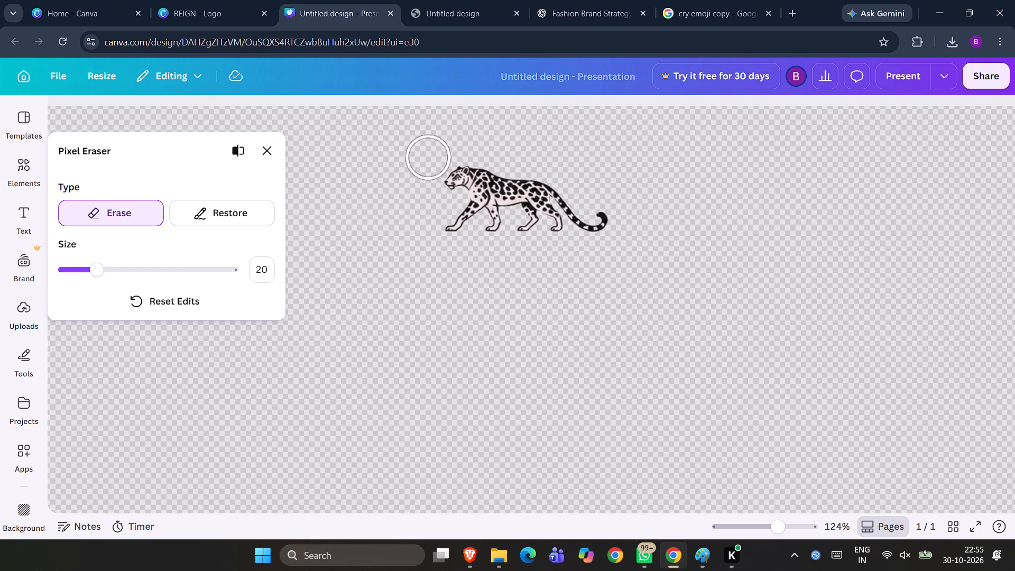
left_click_drag(429, 158, 422, 194)
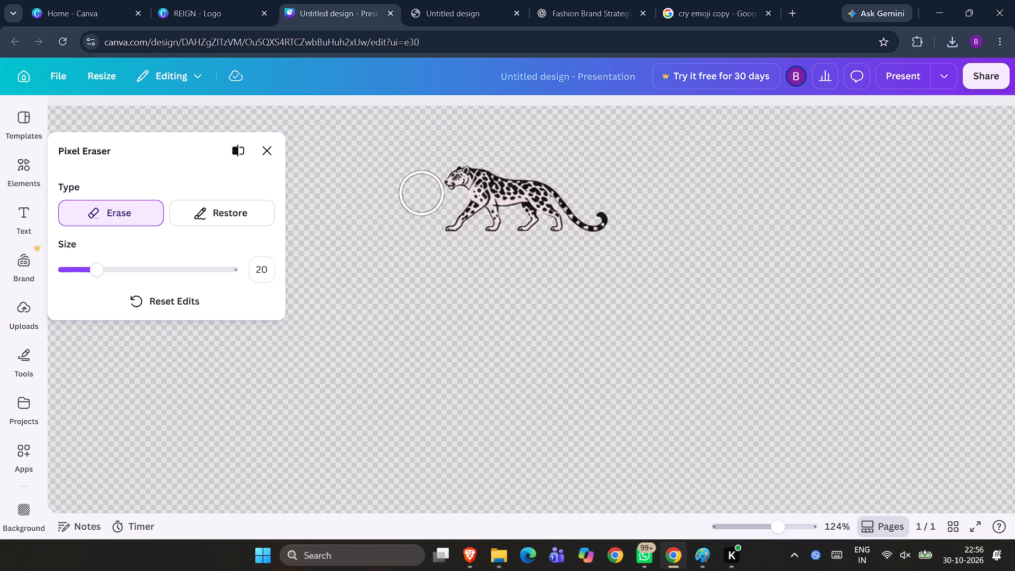
left_click_drag(422, 194, 397, 212)
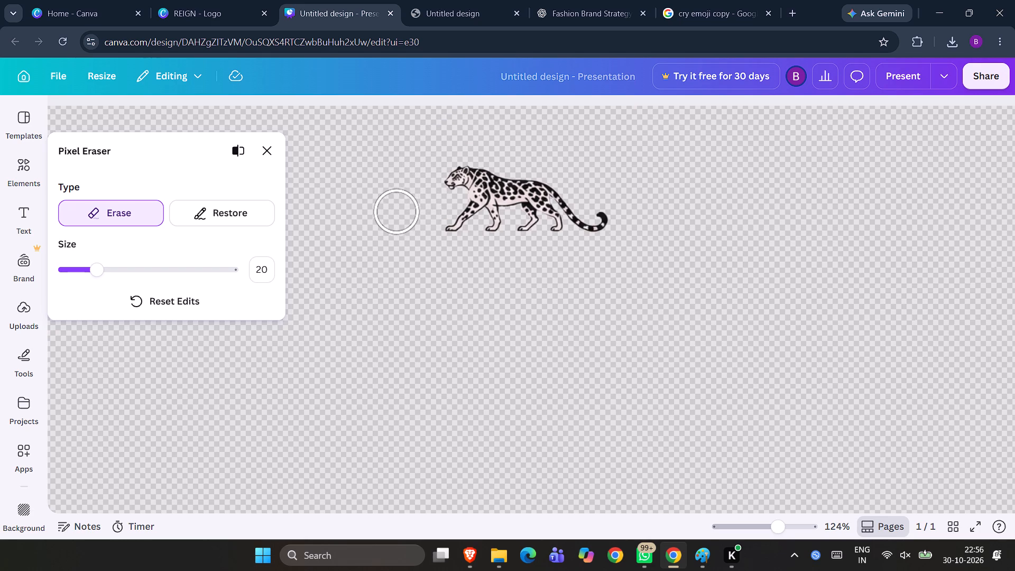
left_click_drag(397, 212, 397, 213)
left_click_drag(430, 257, 457, 255)
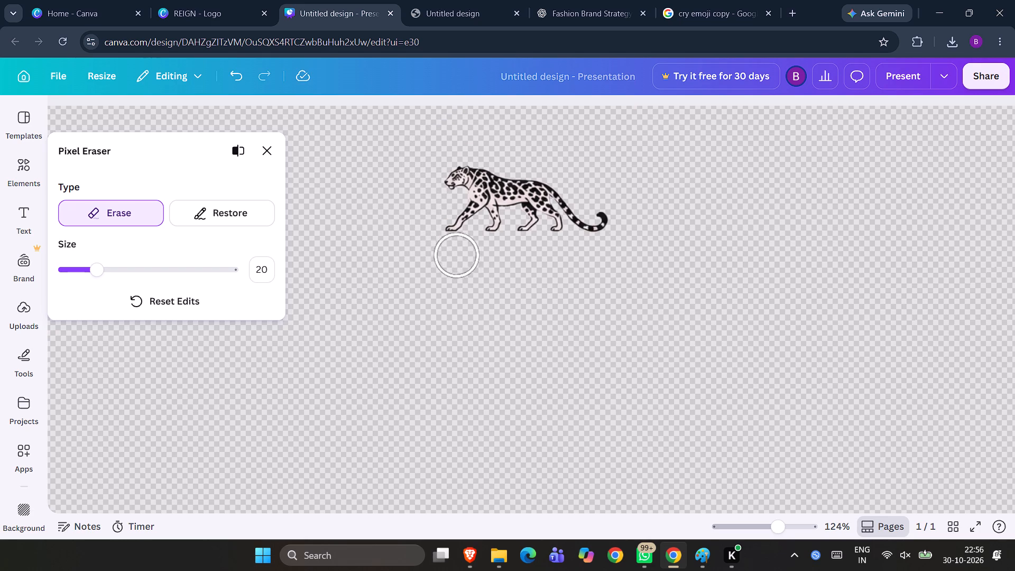
left_click_drag(457, 255, 658, 235)
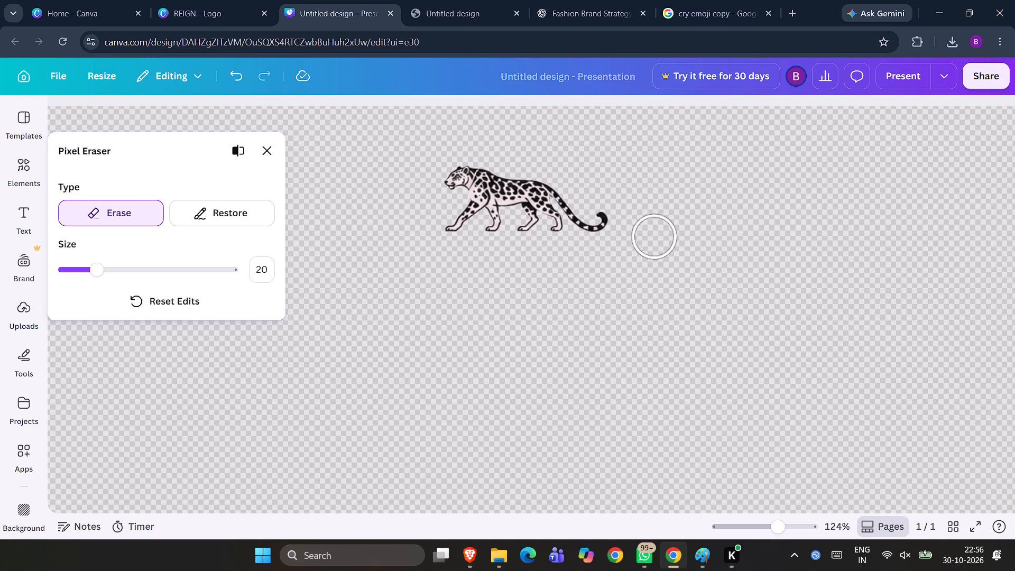
left_click_drag(658, 235, 482, 142)
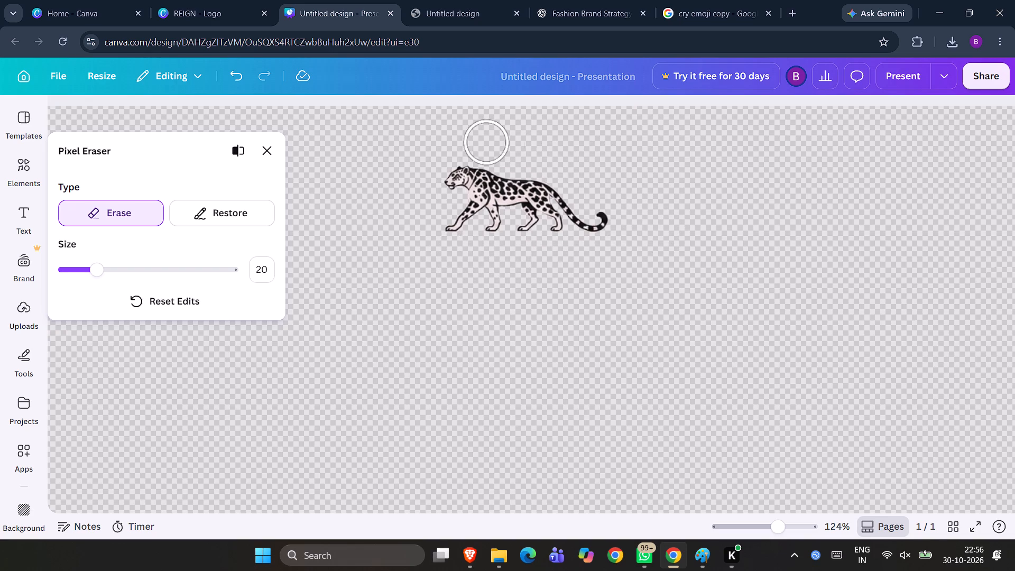
left_click_drag(482, 142, 408, 199)
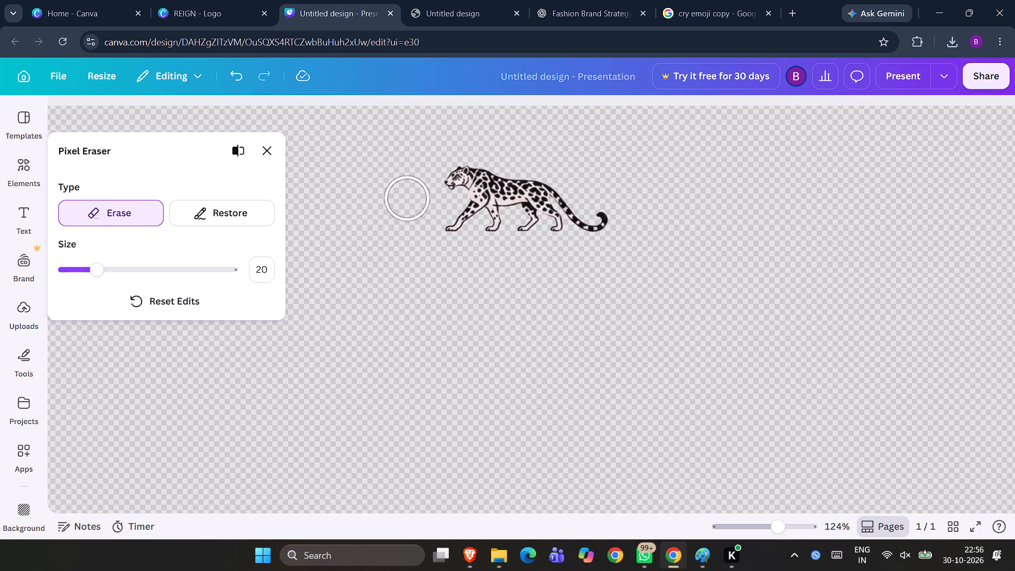
Compare the erased leopard copy with the unedited brand board image, and close the eraser.
left_click(239, 152)
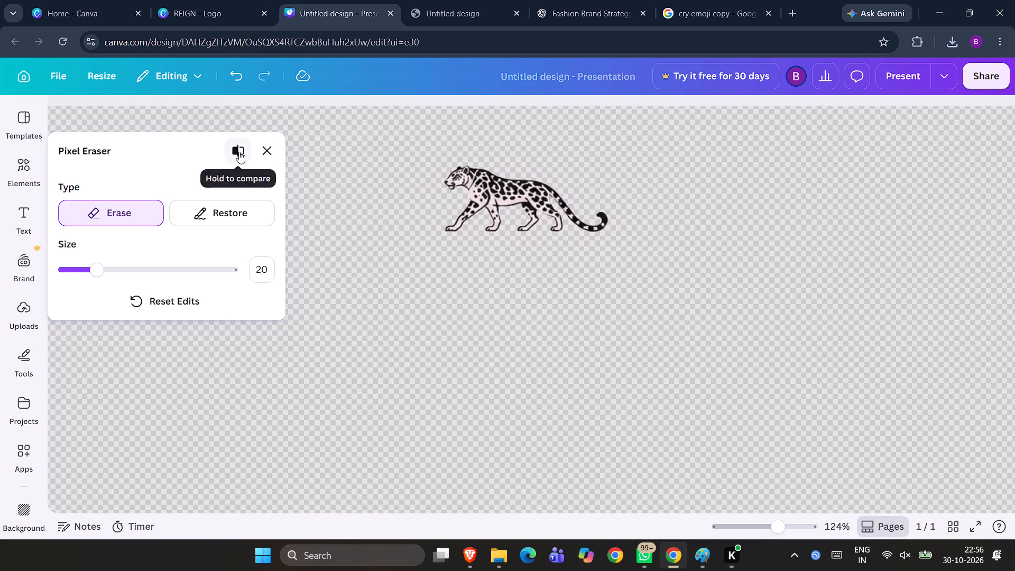
left_click(239, 152)
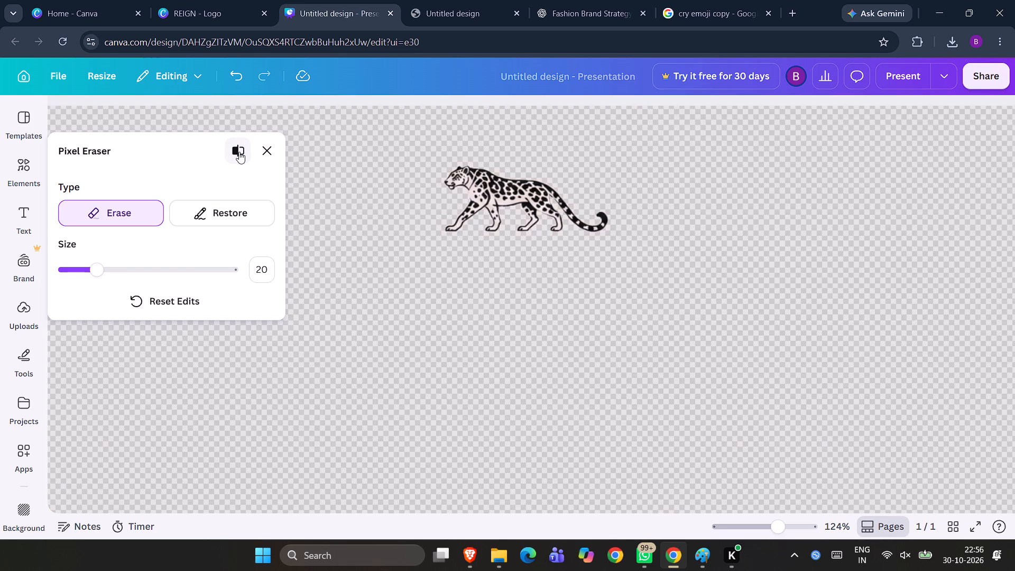
left_click(239, 152)
left_click(239, 152)
triple_click(239, 152)
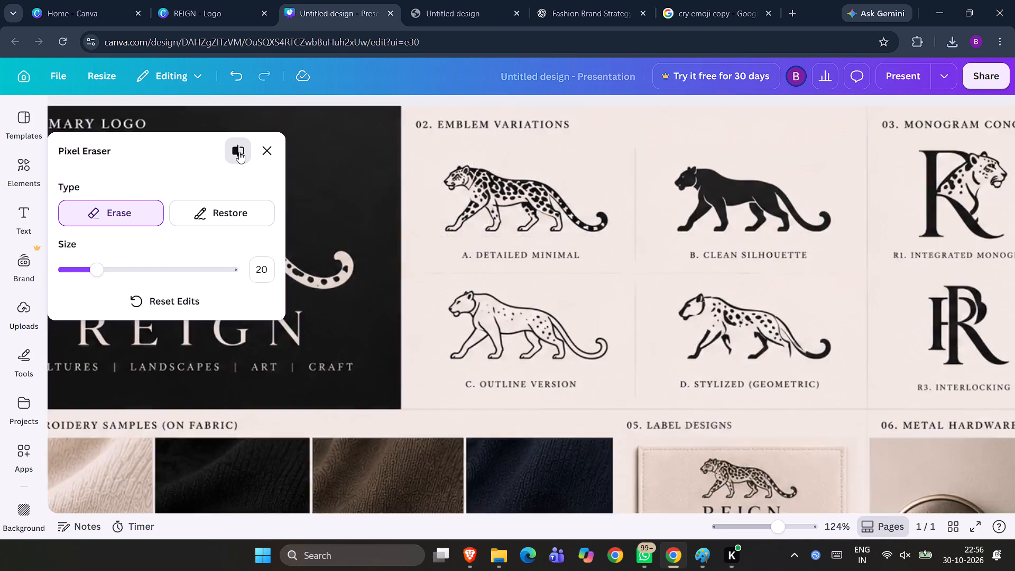
triple_click(239, 152)
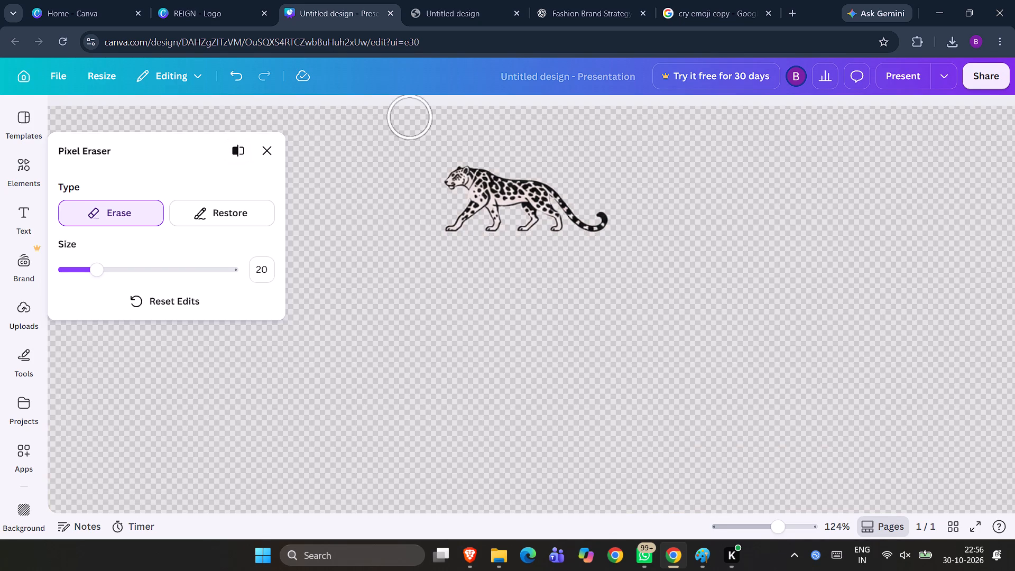
left_click(275, 158)
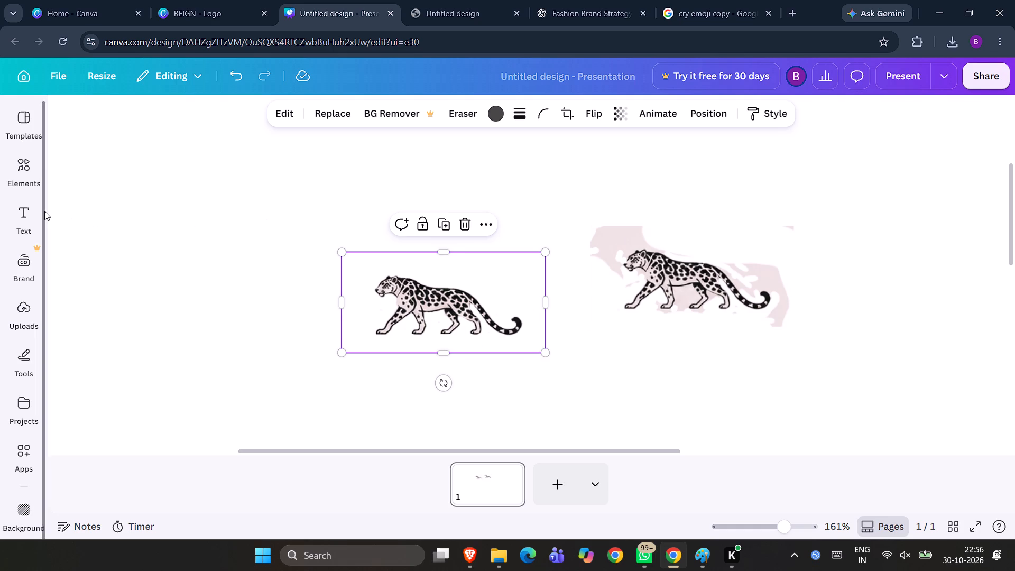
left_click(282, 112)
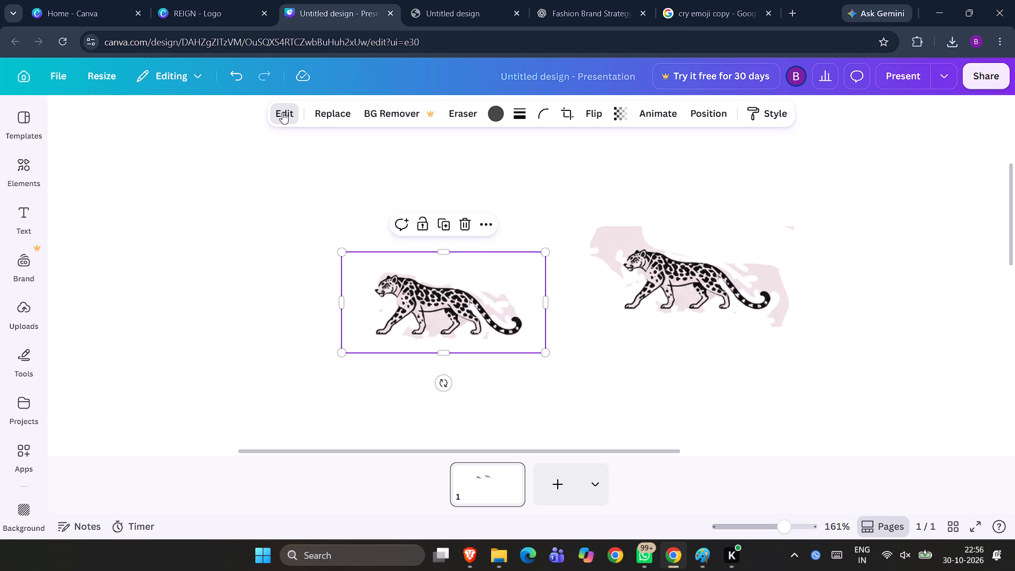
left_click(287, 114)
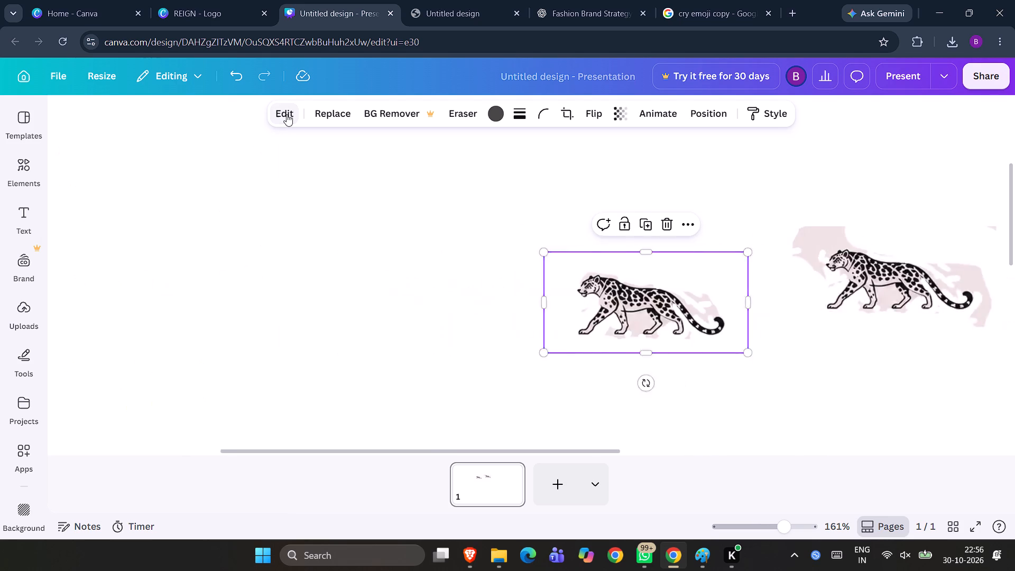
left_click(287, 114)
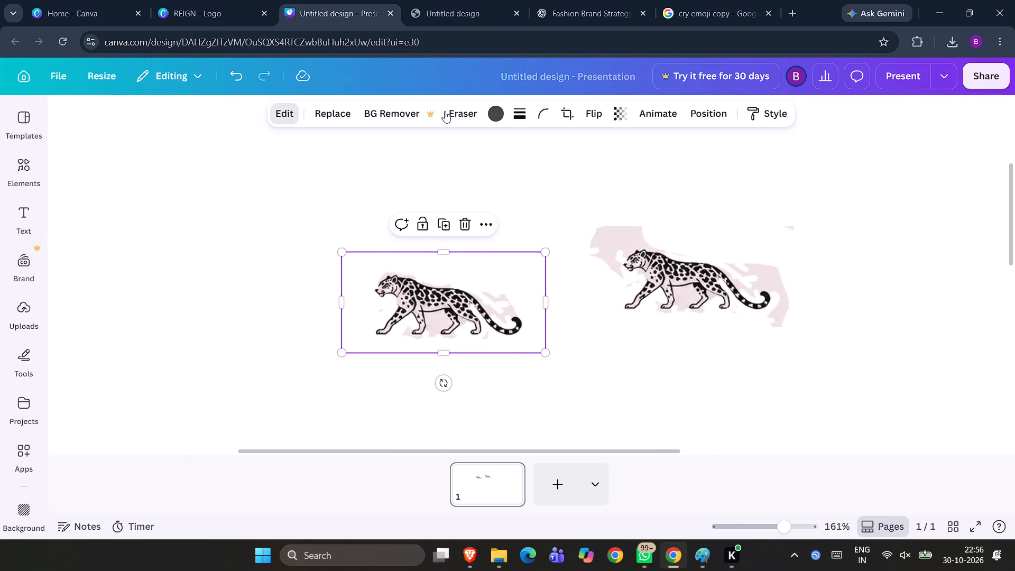
Crop the erased leopard copy in Freeform, trimming above its head and widening the frame in front of it.
left_click(561, 110)
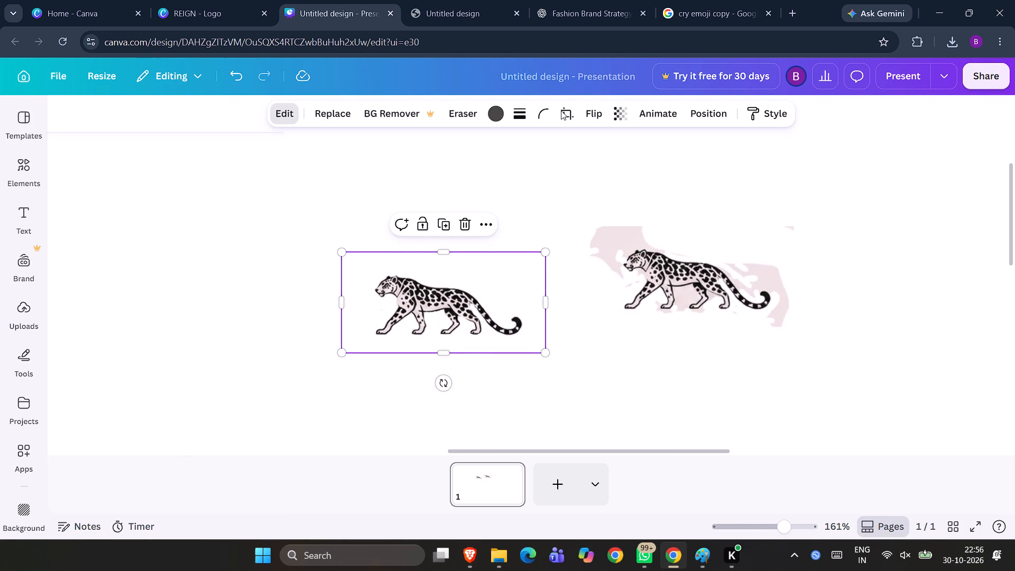
left_click(561, 110)
left_click(573, 114)
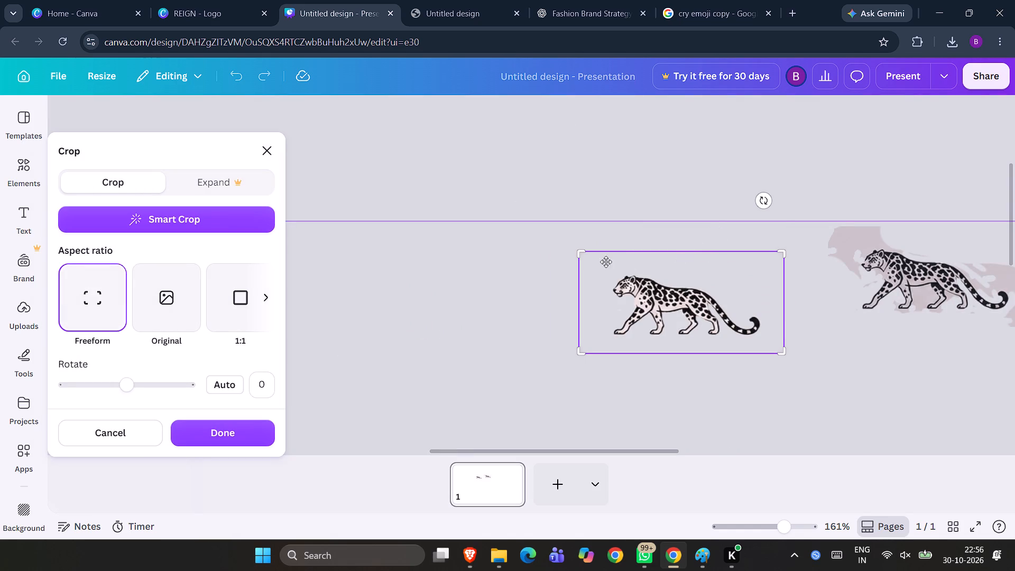
left_click_drag(582, 254, 638, 289)
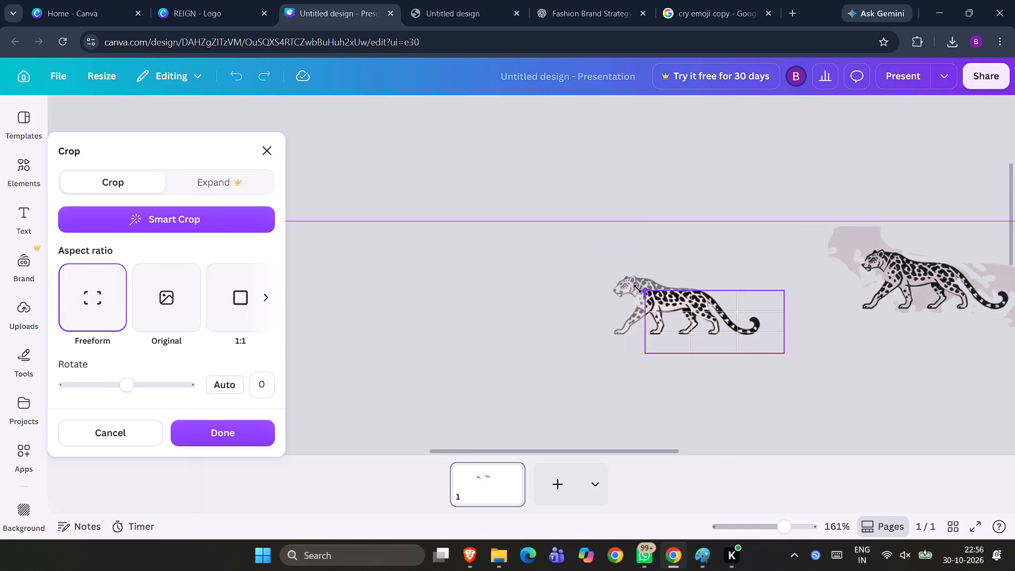
left_click_drag(638, 289, 569, 266)
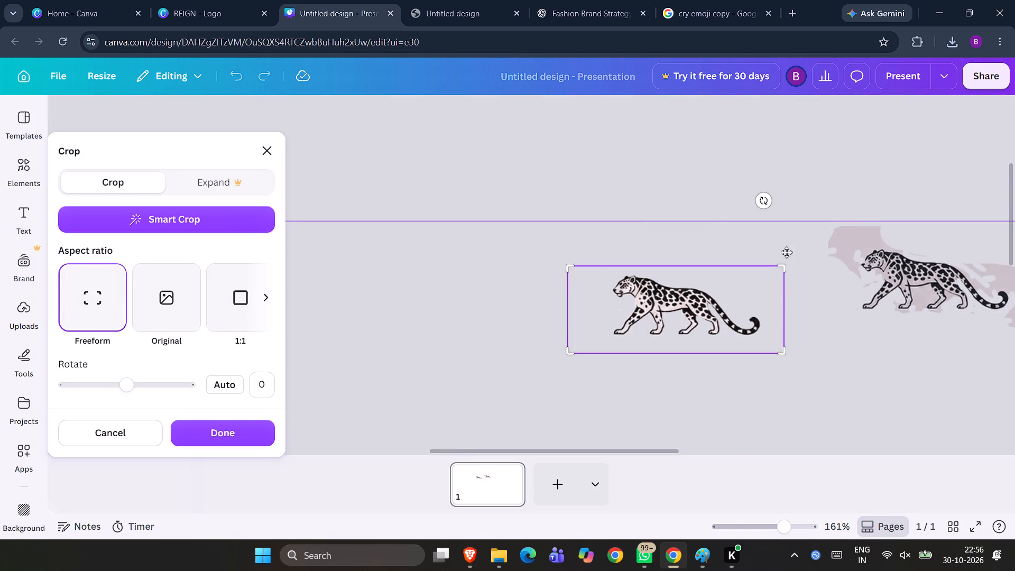
left_click(808, 277)
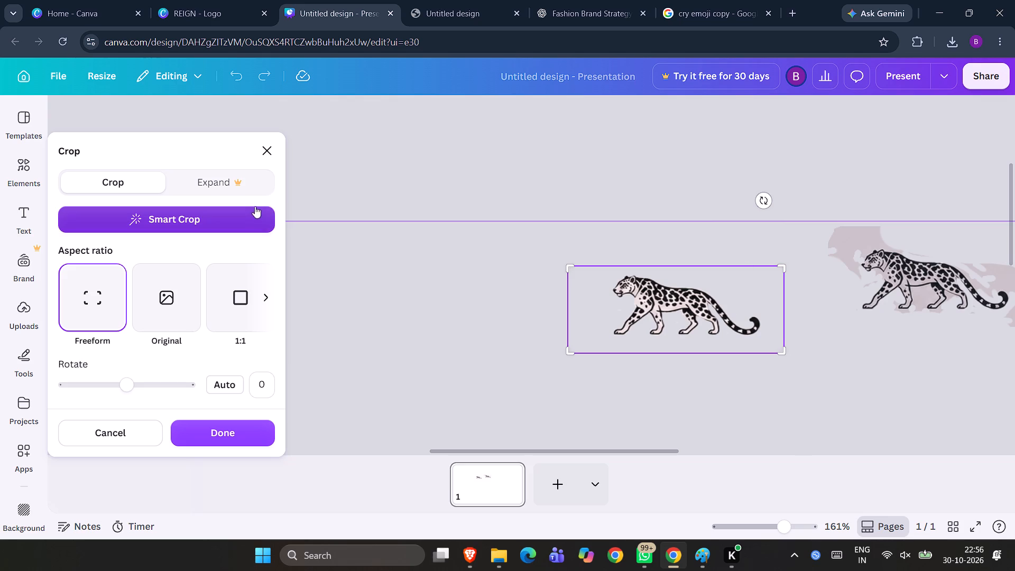
left_click(238, 432)
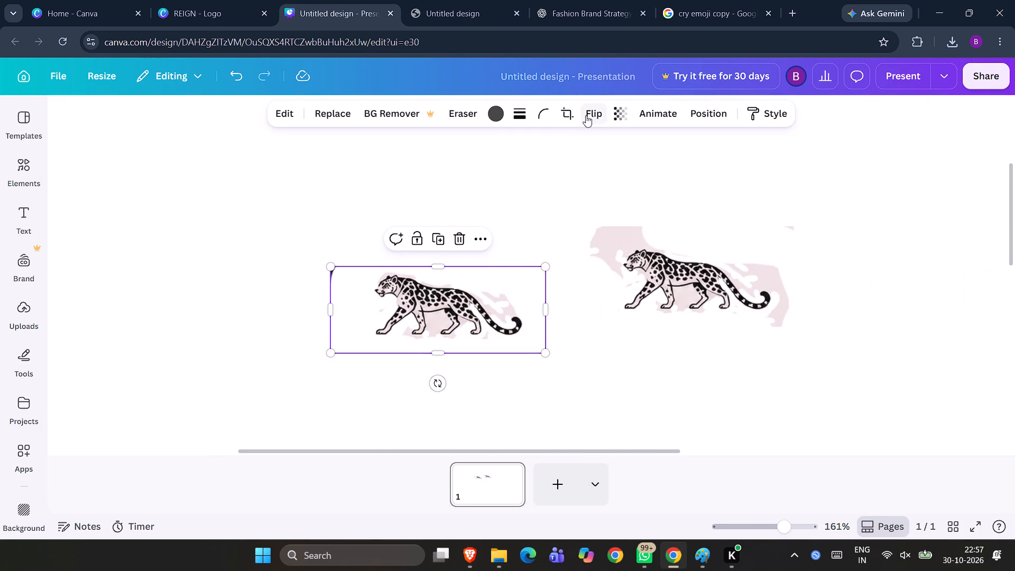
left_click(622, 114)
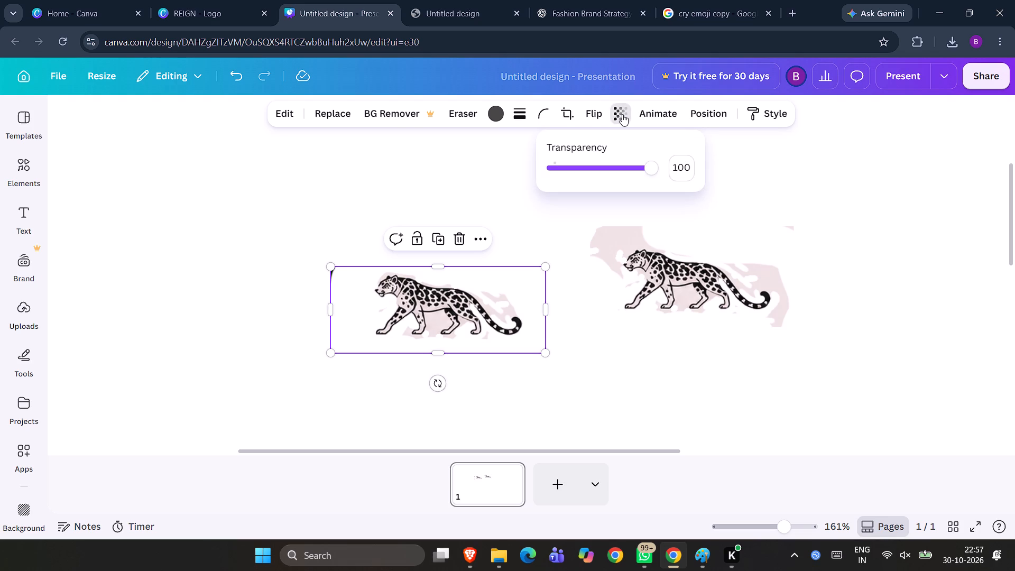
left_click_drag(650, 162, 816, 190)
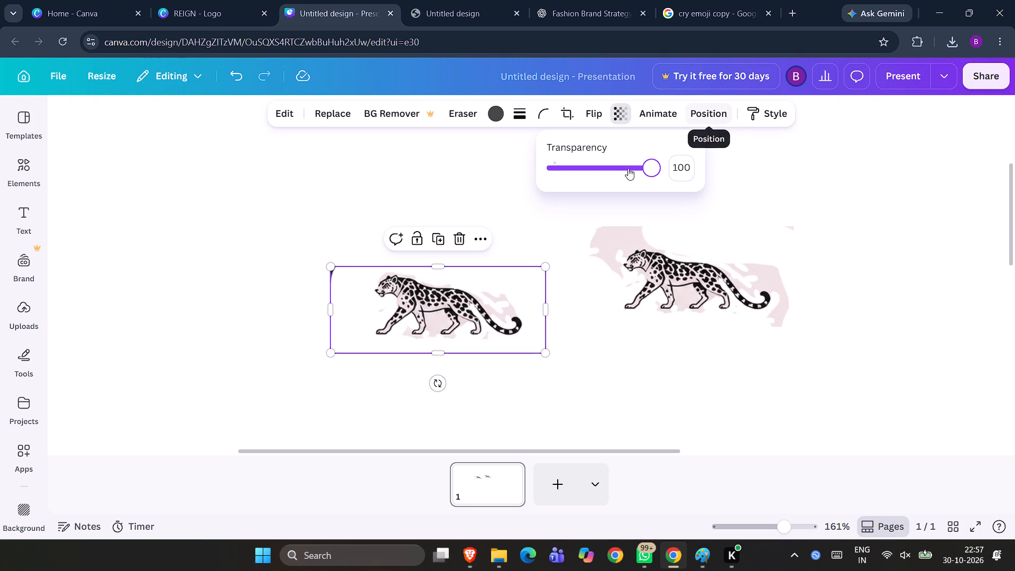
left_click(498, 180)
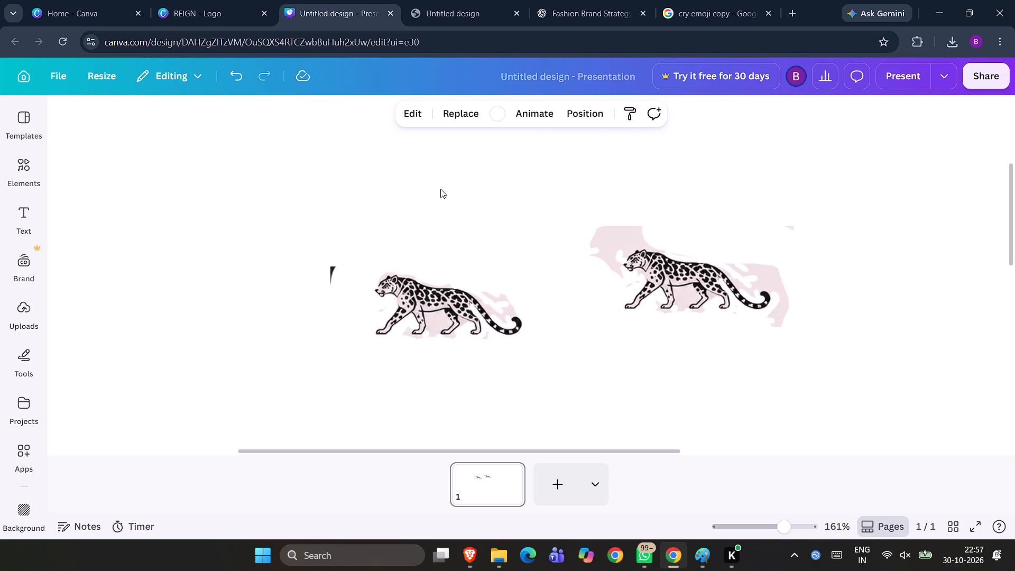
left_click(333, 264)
Examine the Adjust settings available for the erased leopard copy and compare it with its unedited image.
left_click(375, 285)
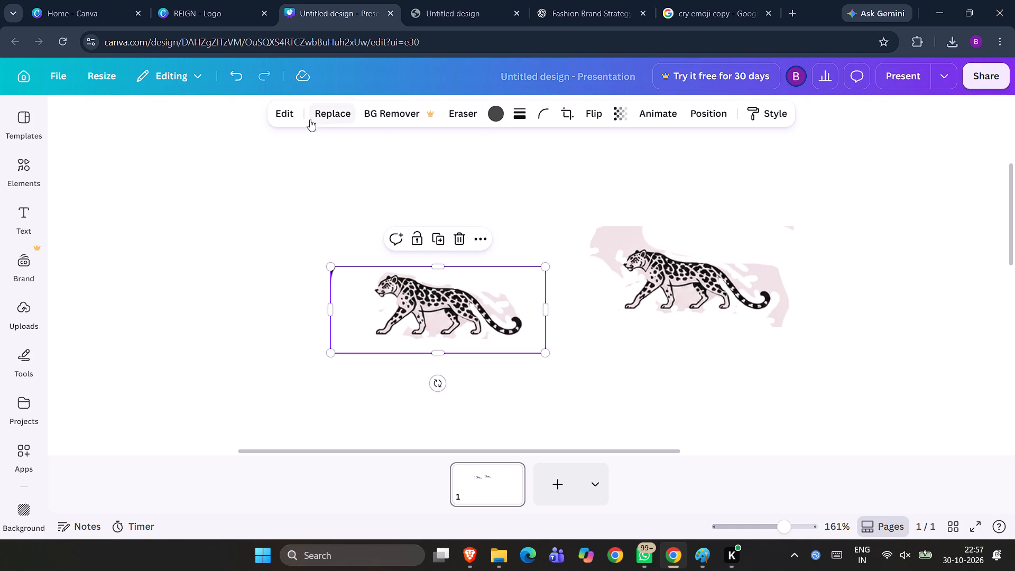
left_click(290, 116)
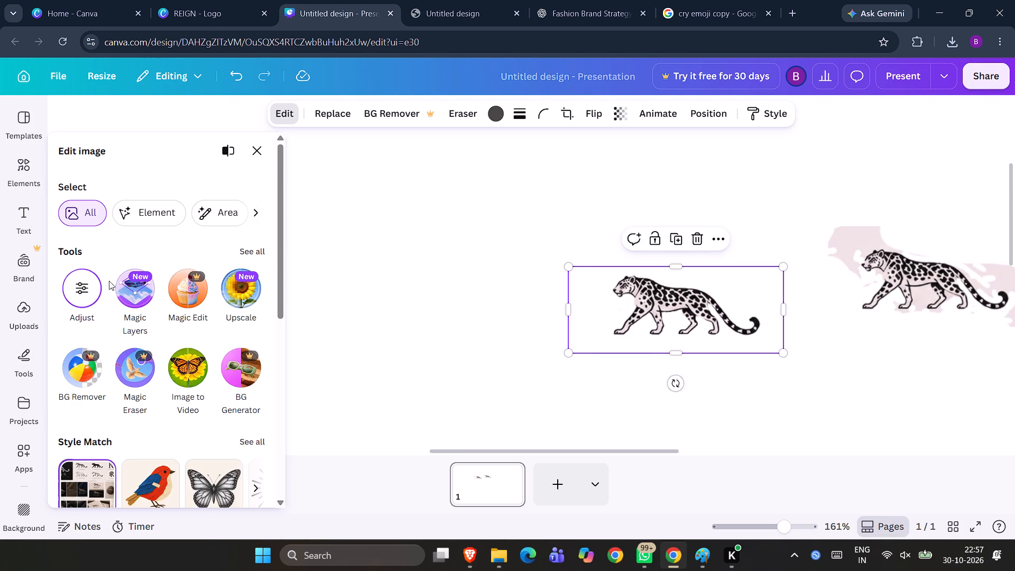
left_click(87, 289)
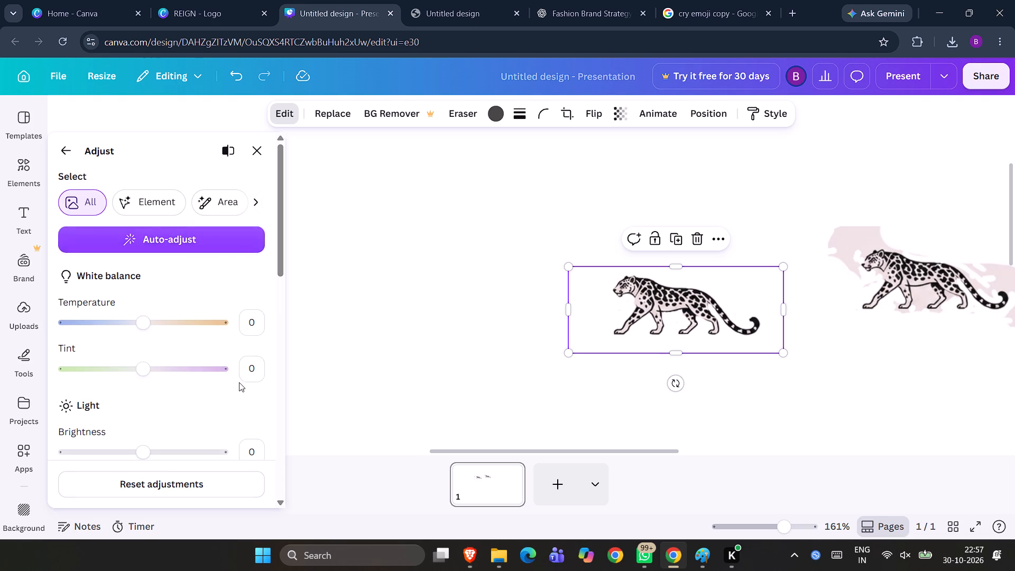
scroll(239, 382, "down", 9)
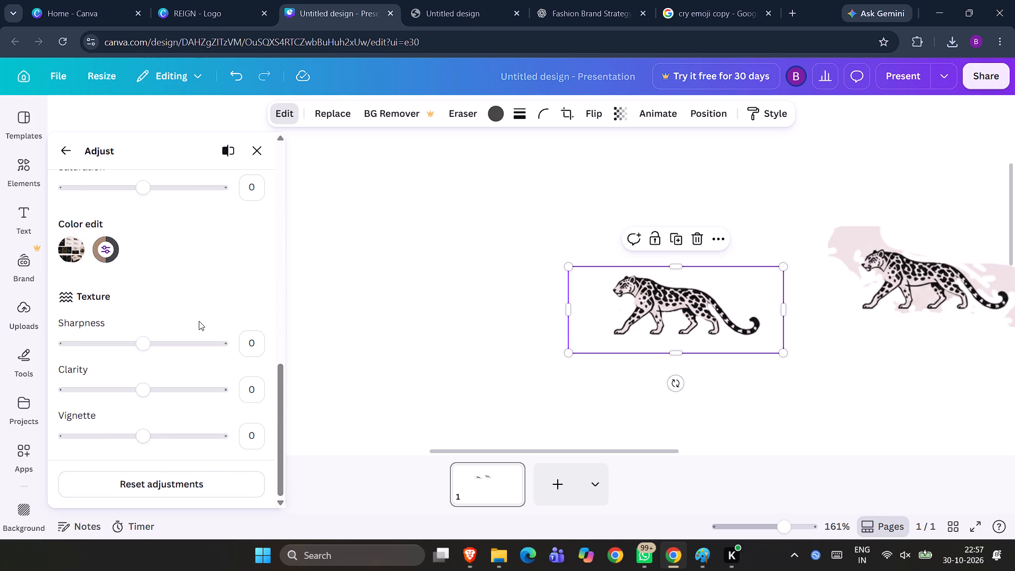
scroll(197, 314, "down", 3)
scroll(197, 314, "up", 11)
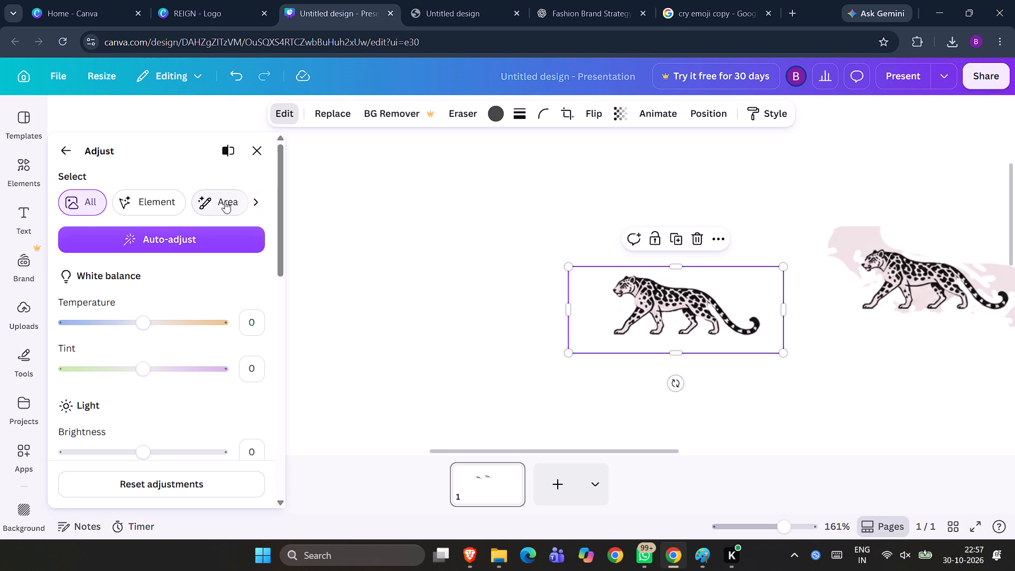
left_click(232, 143)
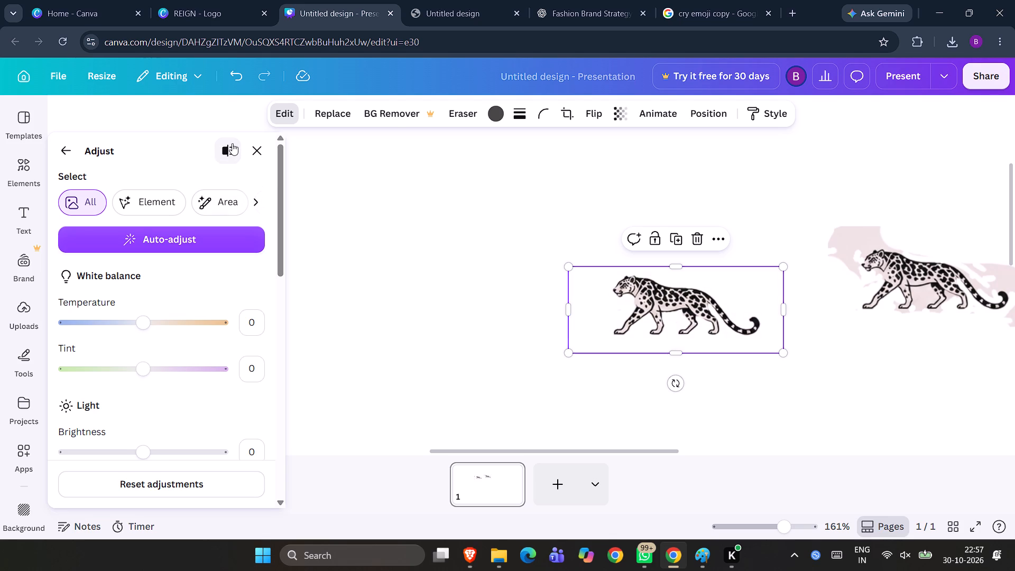
left_click(232, 143)
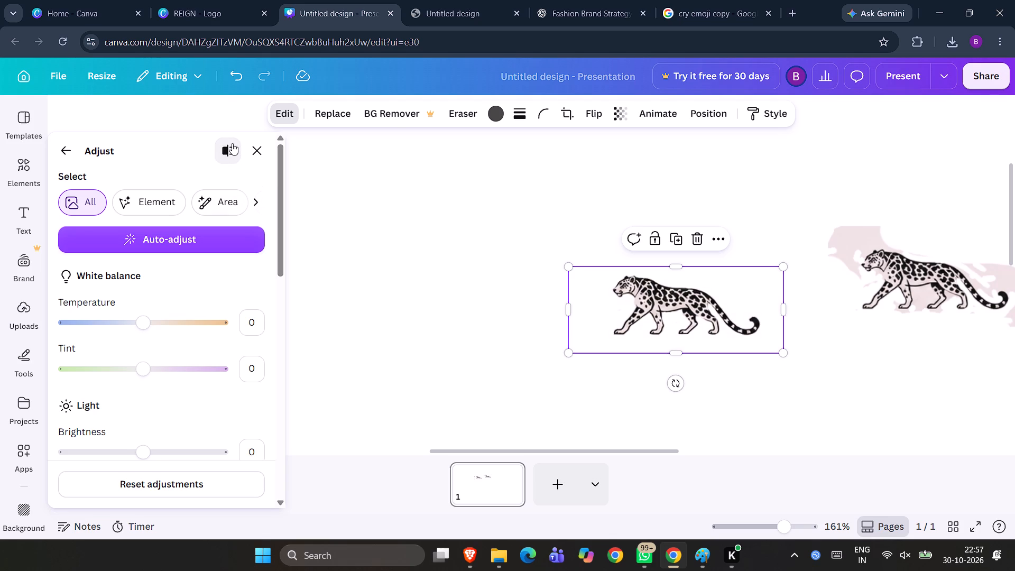
left_click(232, 143)
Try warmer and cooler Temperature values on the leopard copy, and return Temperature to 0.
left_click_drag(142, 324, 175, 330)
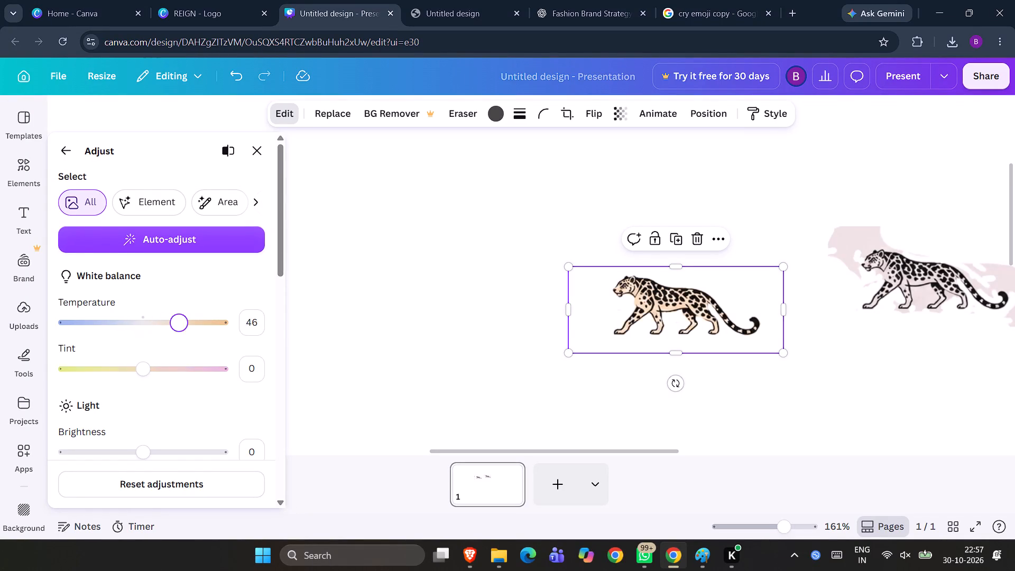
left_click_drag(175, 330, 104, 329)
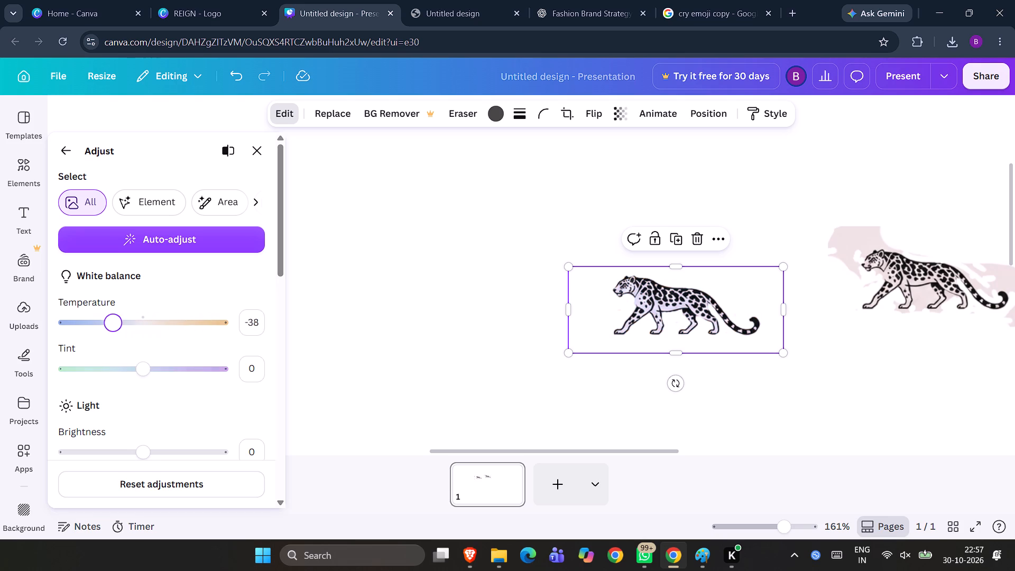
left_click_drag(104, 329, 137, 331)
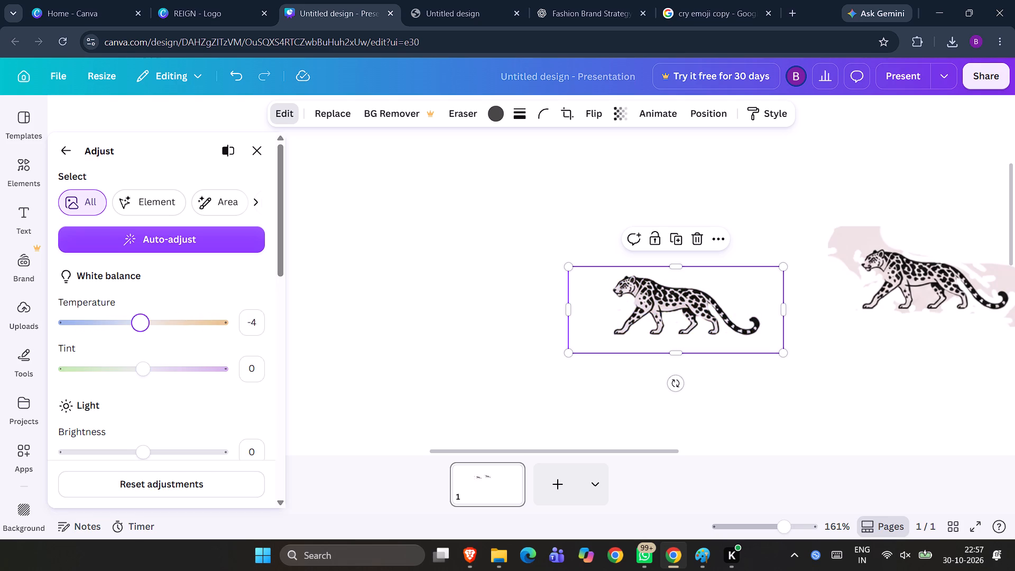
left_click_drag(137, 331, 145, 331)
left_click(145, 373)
Set the leopard copy's Contrast to -100 and its Brightness to 67.
scroll(214, 379, "down", 1)
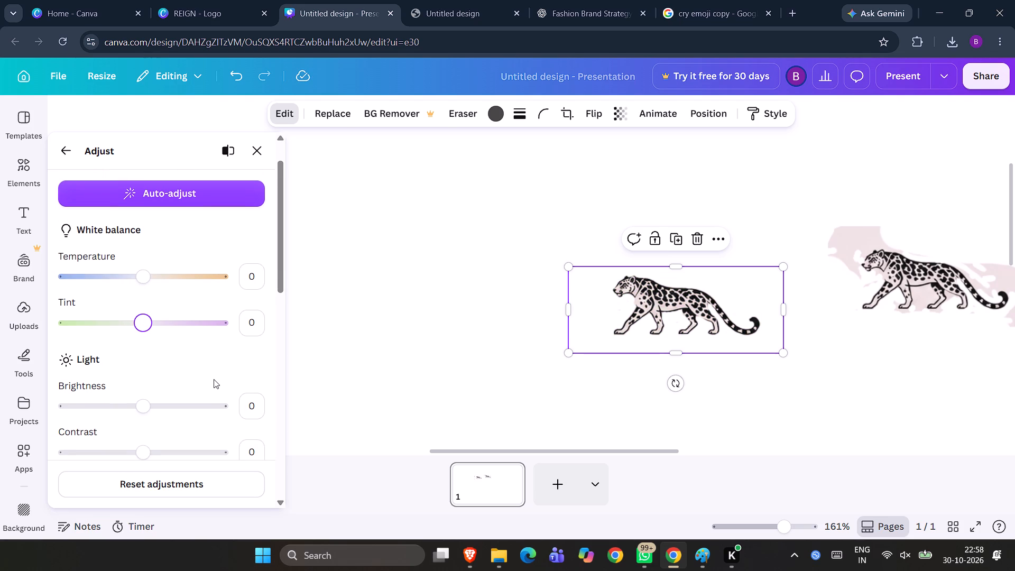
scroll(214, 379, "down", 1)
left_click_drag(147, 438, 76, 431)
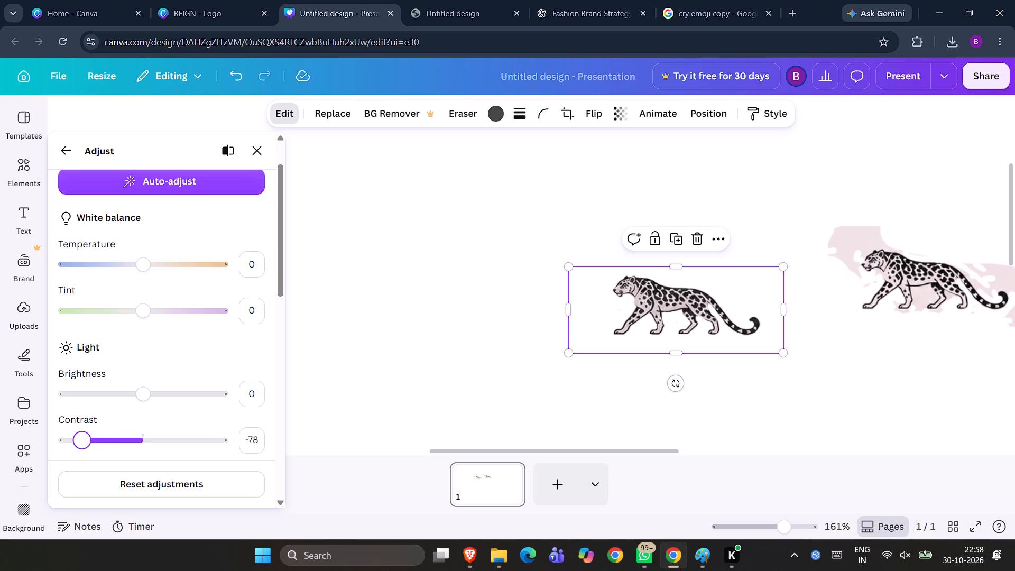
left_click_drag(76, 431, 41, 428)
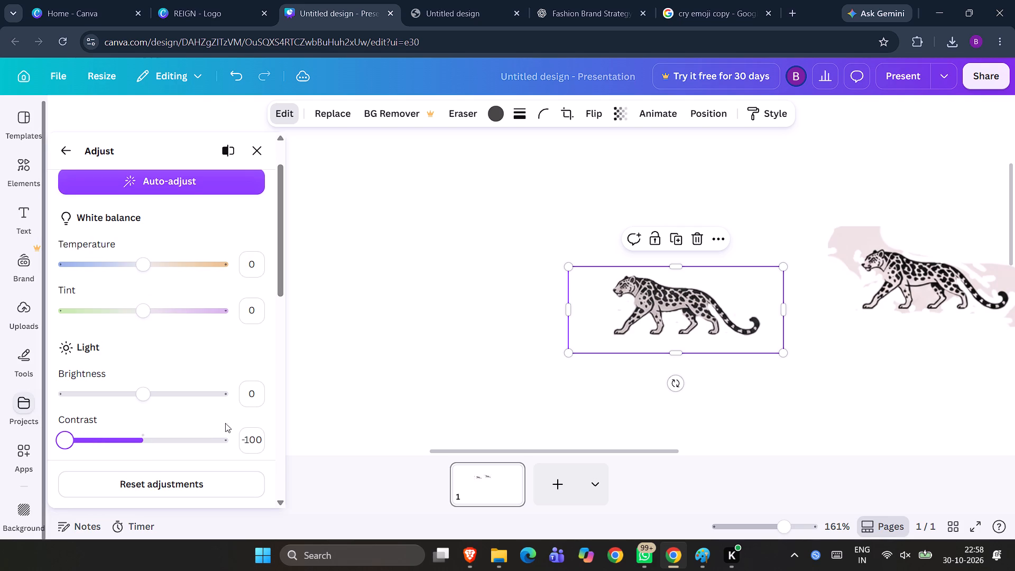
left_click_drag(144, 392, 72, 396)
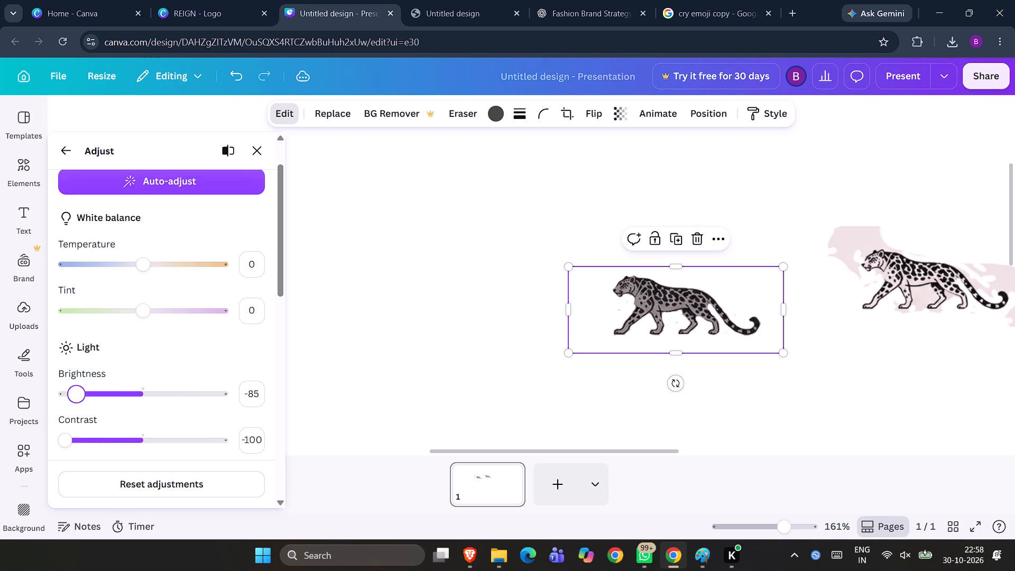
left_click_drag(72, 396, 48, 397)
left_click_drag(67, 397, 306, 412)
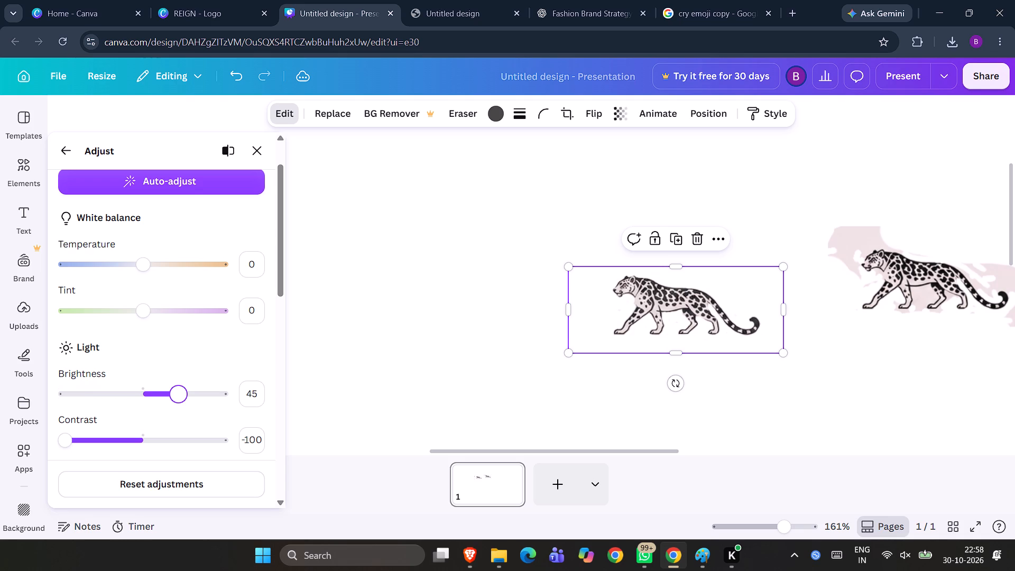
left_click_drag(306, 412, 227, 398)
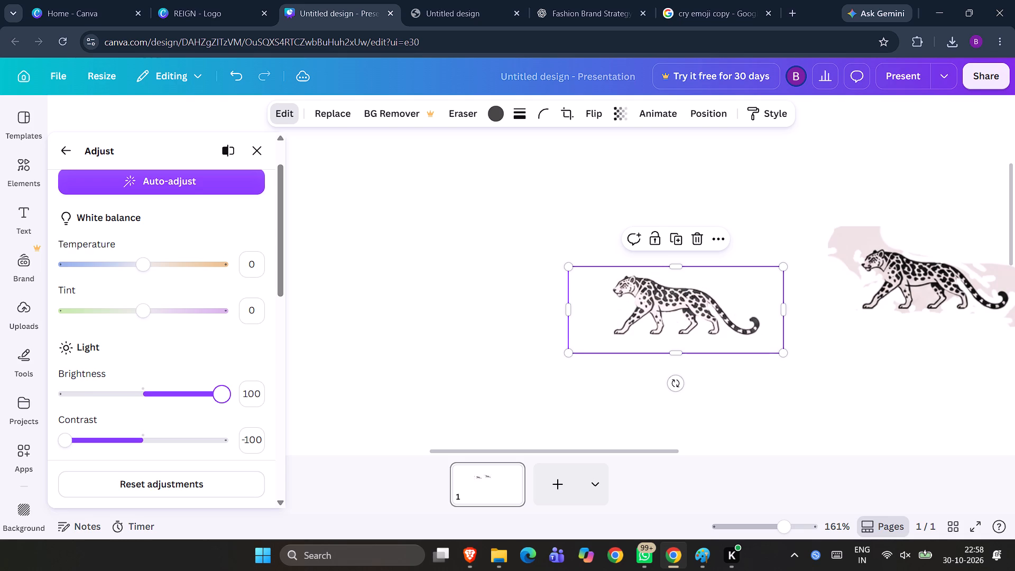
left_click_drag(226, 398, 193, 398)
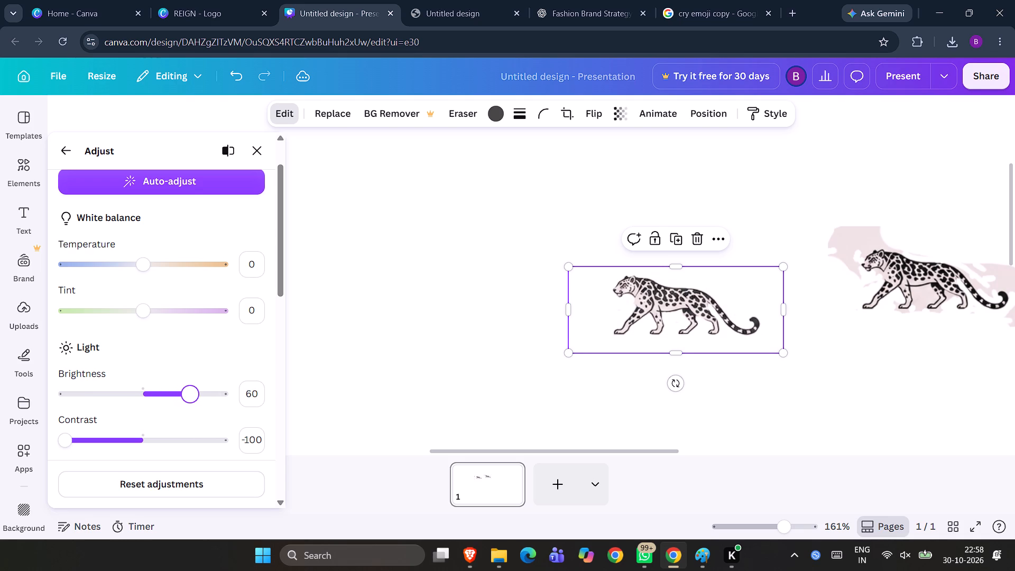
left_click_drag(193, 398, 196, 398)
left_click(144, 308)
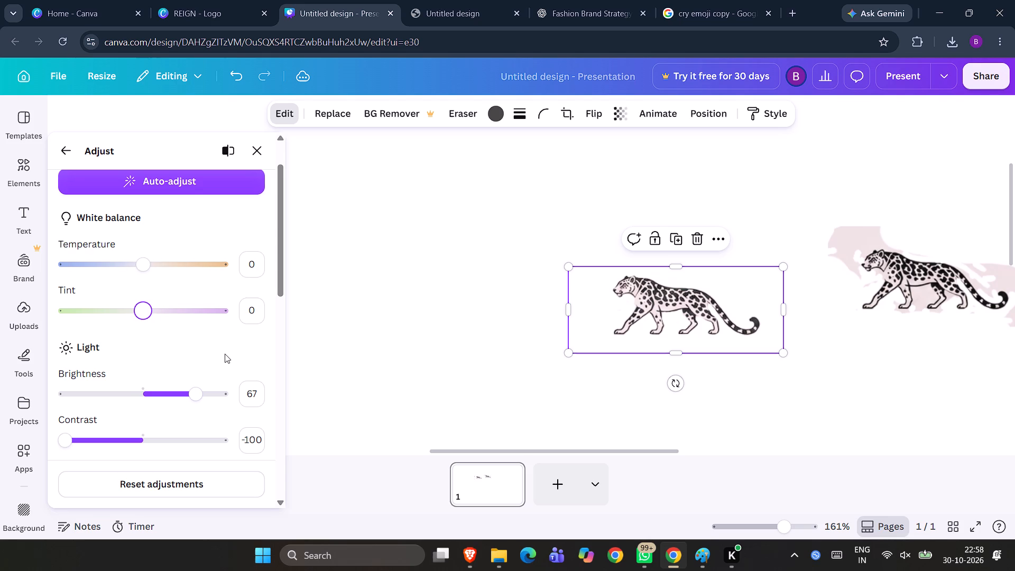
Set the leopard copy's Highlights and Shadows both to -100.
scroll(225, 354, "down", 1)
left_click_drag(147, 391, 306, 381)
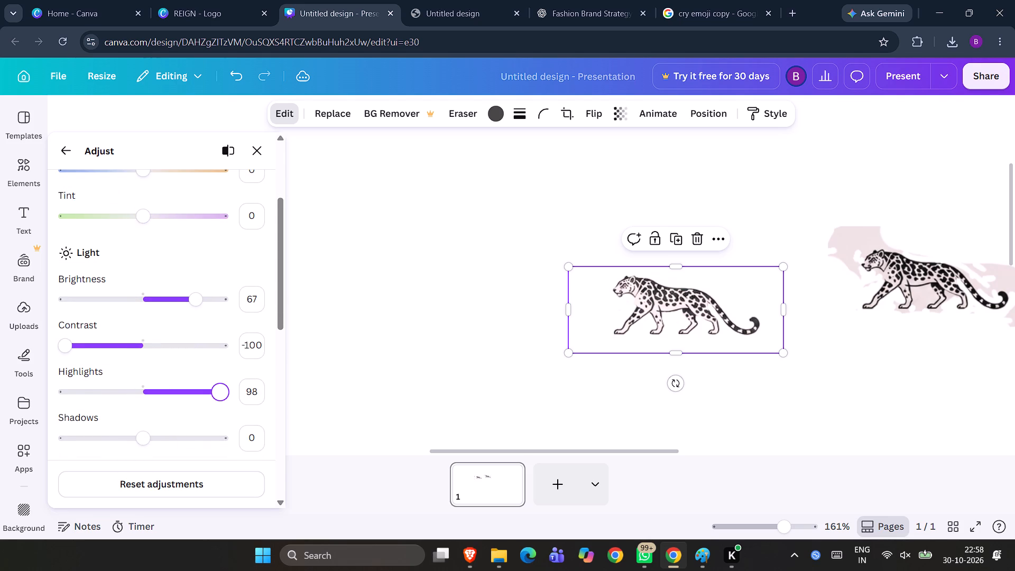
left_click_drag(306, 381, 38, 391)
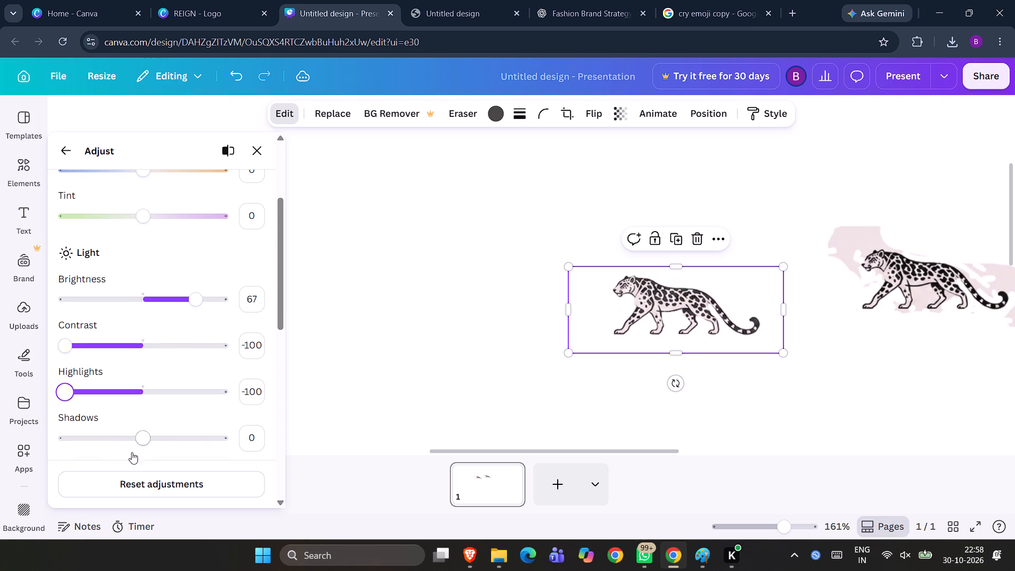
left_click_drag(143, 440, 117, 439)
left_click_drag(117, 439, 59, 444)
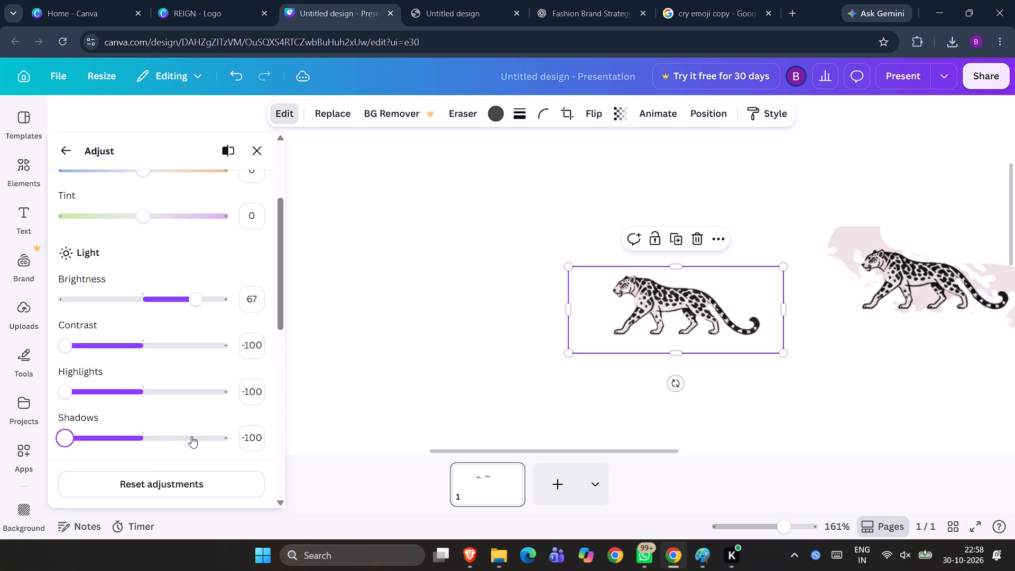
Raise the leopard copy's Whites and Blacks both to 100 to clear the pink tint.
scroll(191, 436, "down", 2)
left_click_drag(141, 384, 272, 411)
left_click_drag(142, 429, 265, 441)
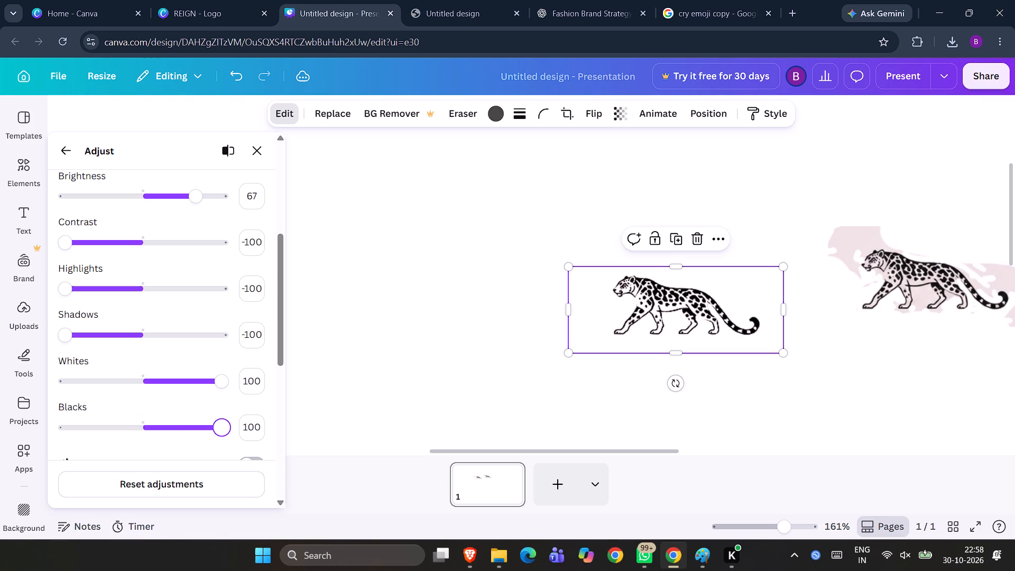
left_click_drag(265, 441, 265, 441)
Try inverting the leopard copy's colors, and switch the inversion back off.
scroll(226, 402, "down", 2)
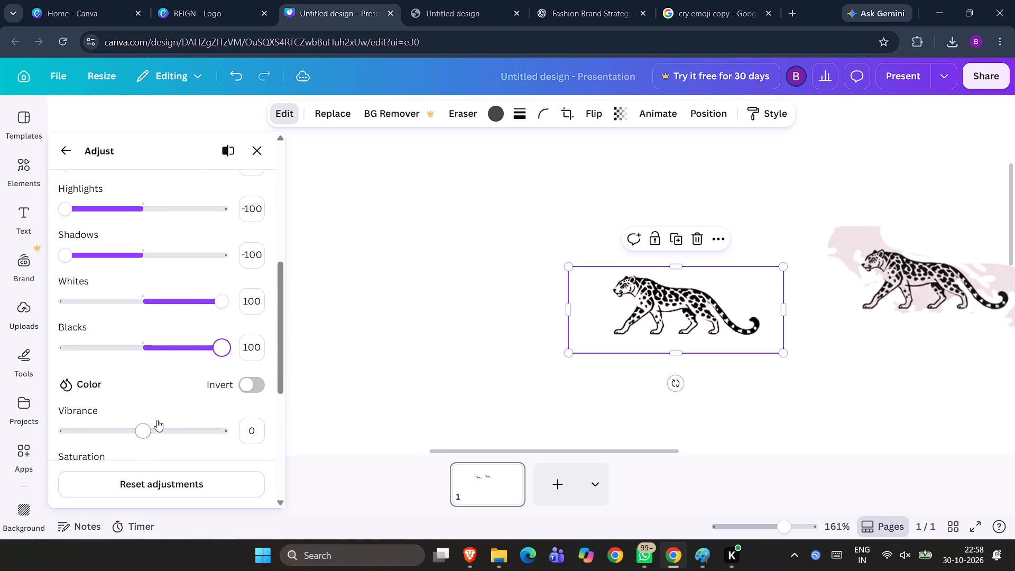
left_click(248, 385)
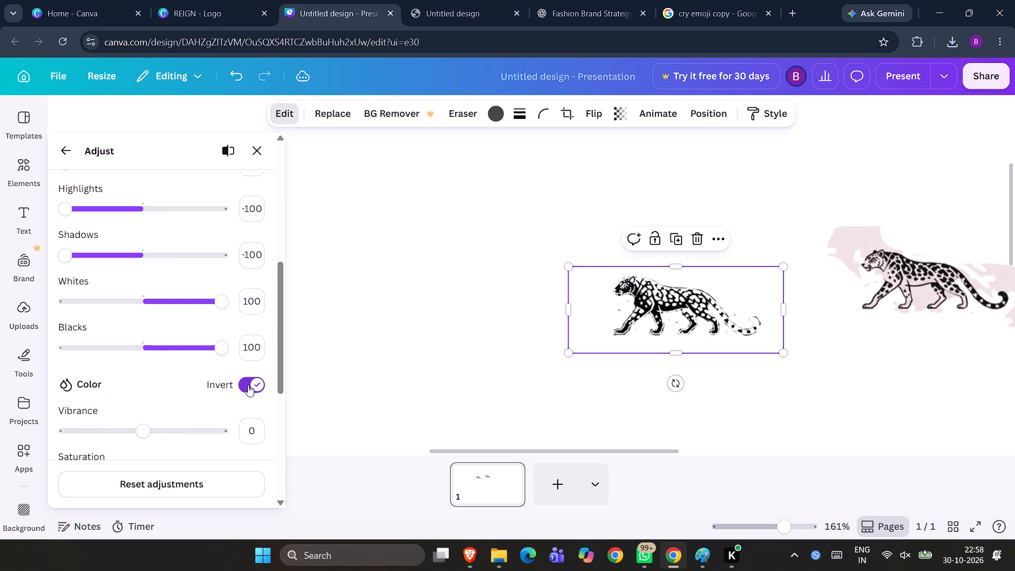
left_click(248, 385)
Set the leopard copy's Vibrance to 100.
left_click_drag(145, 435, 267, 440)
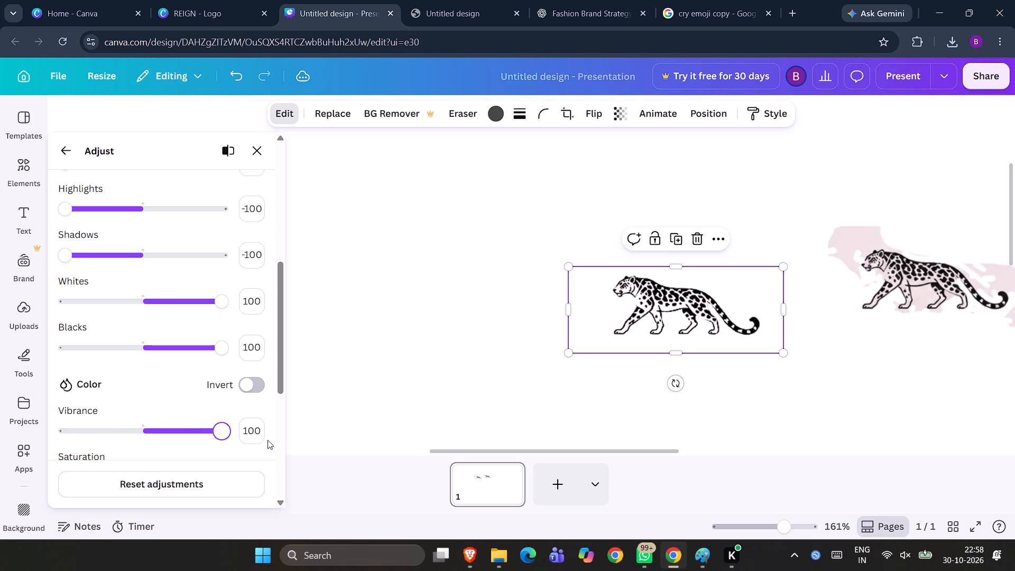
Try different Vibrance levels on the leopard copy, settling on 3.
left_click_drag(219, 435, 180, 435)
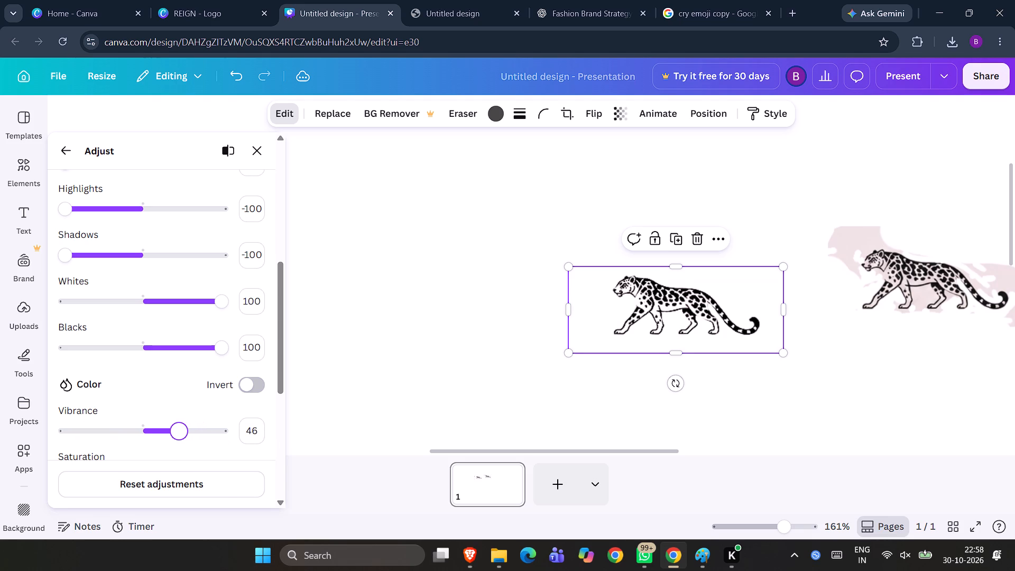
left_click_drag(180, 435, 62, 432)
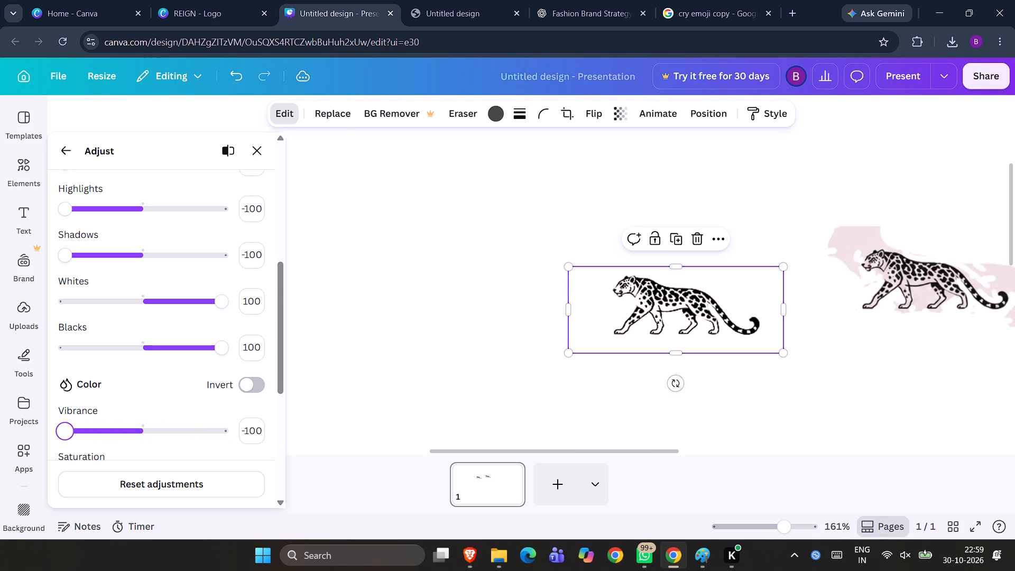
left_click(139, 428)
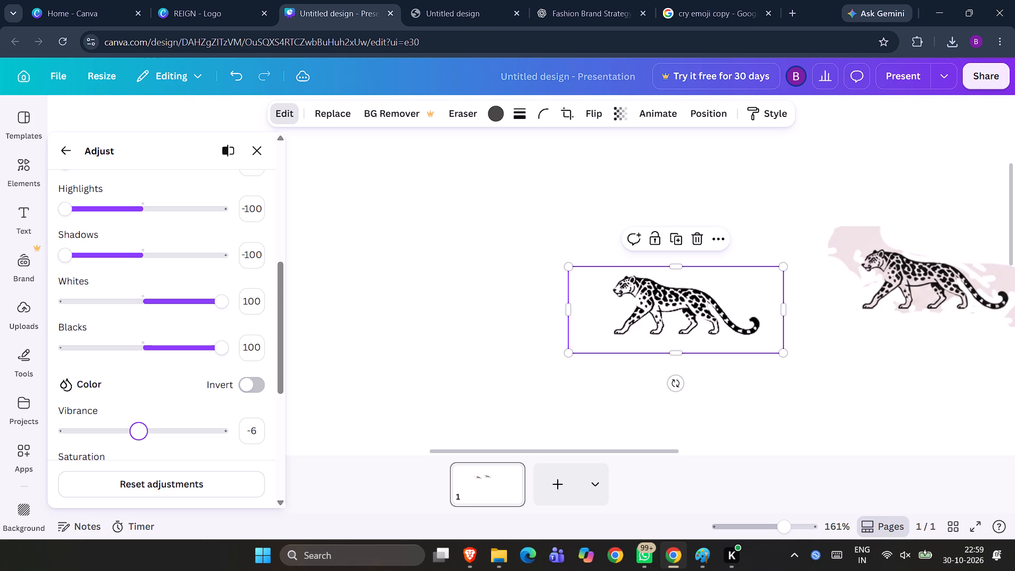
left_click(176, 432)
left_click(145, 433)
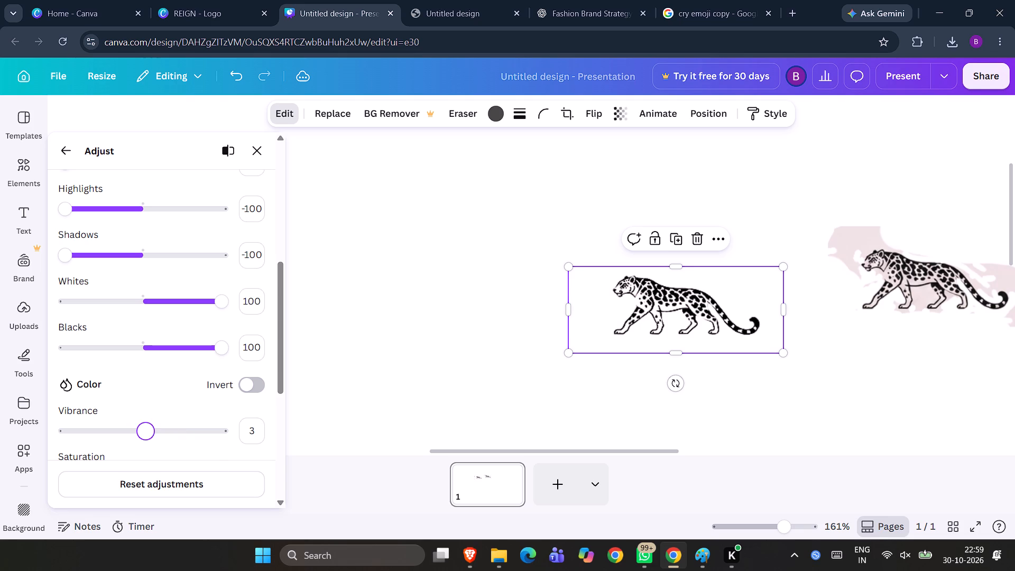
Test the leopard copy's overall Saturation at both extremes, settle on -32, and check the before-and-after comparison.
scroll(217, 463, "down", 1)
left_click_drag(141, 399, 276, 411)
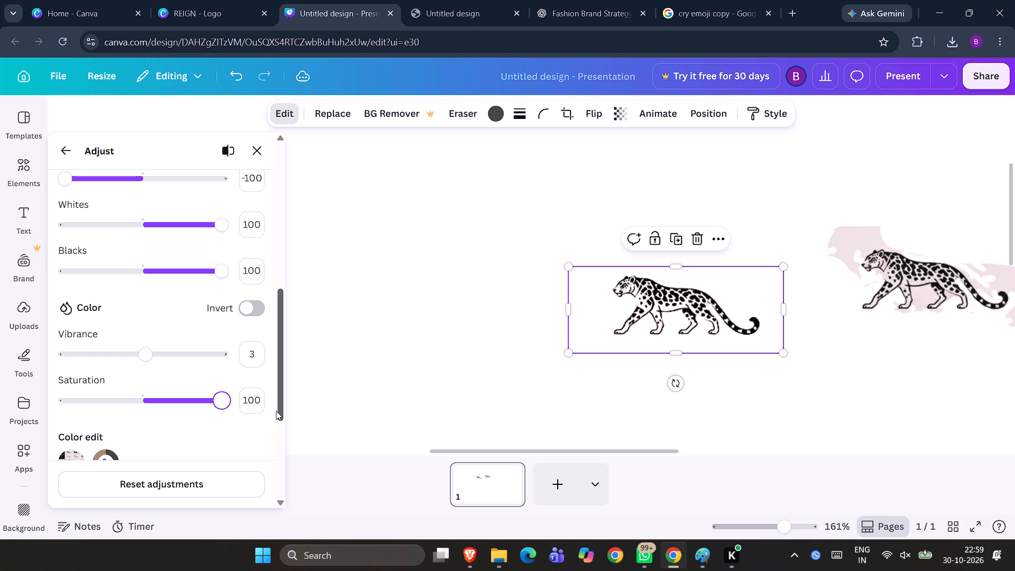
left_click_drag(220, 403, 156, 403)
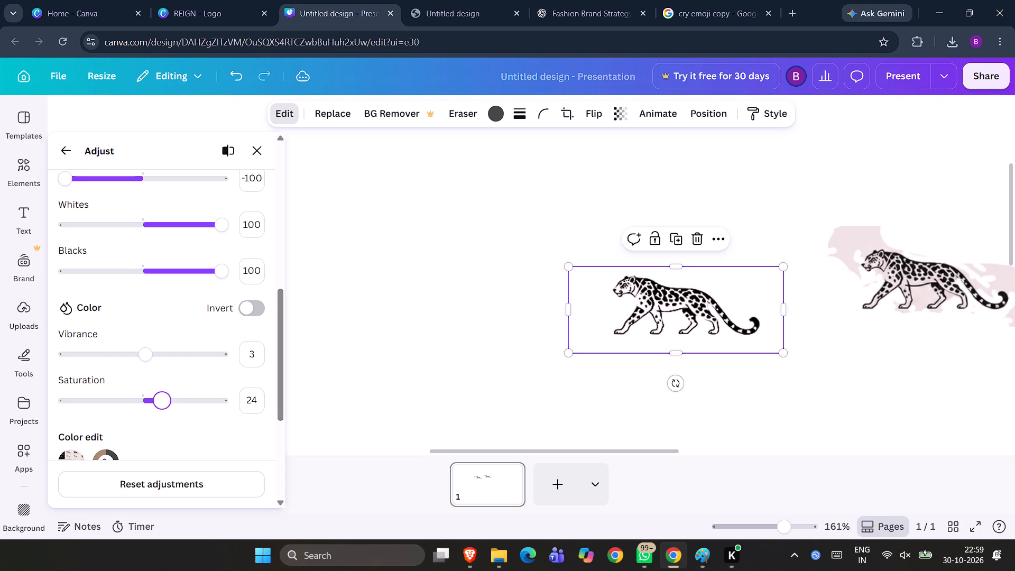
left_click_drag(156, 403, 20, 412)
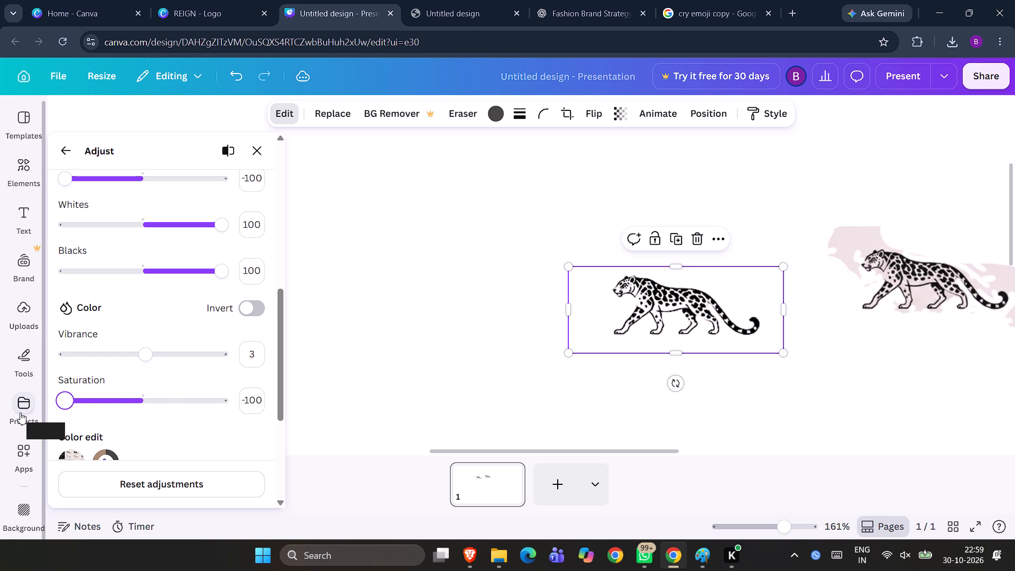
left_click_drag(68, 398, 101, 398)
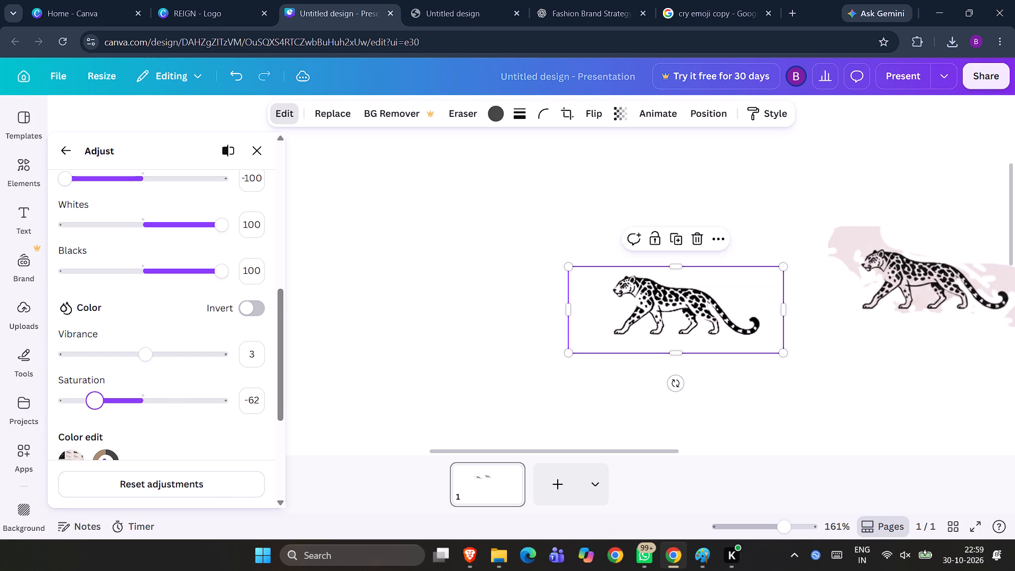
left_click_drag(101, 398, 118, 398)
scroll(174, 403, "down", 2)
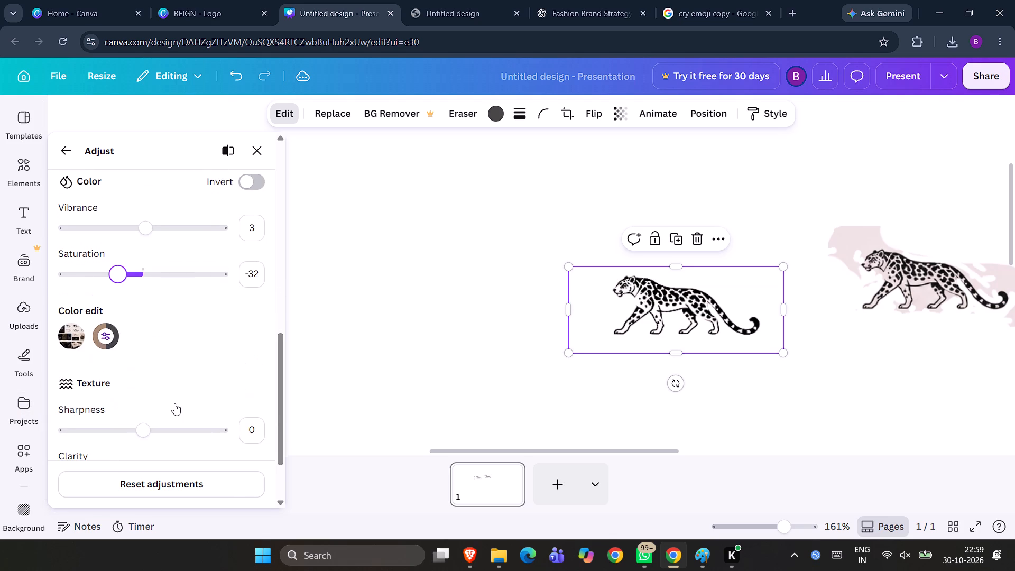
scroll(252, 354, "up", 3)
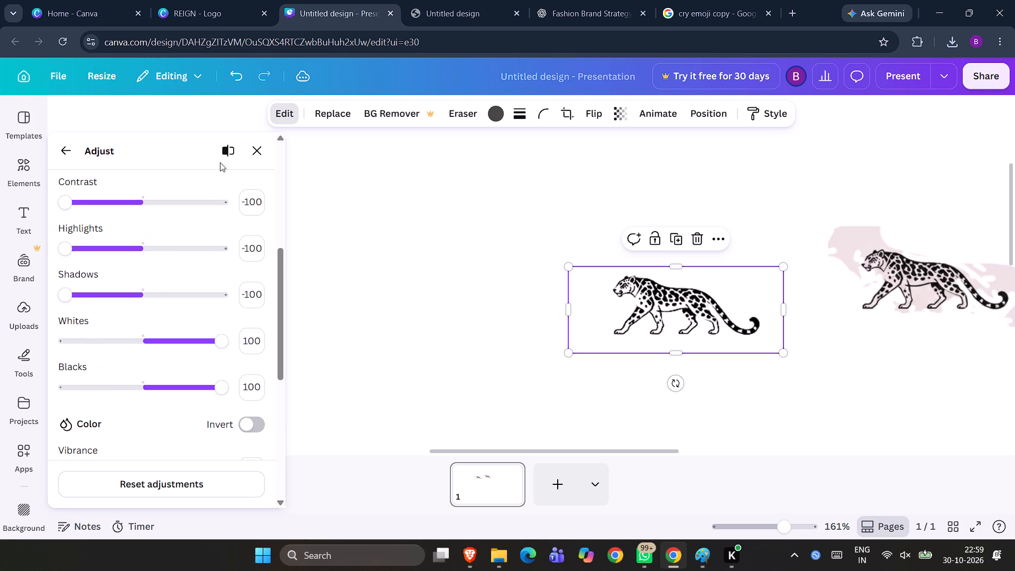
left_click(229, 157)
Try lower and higher Sharpness levels on the leopard copy, settling on 100.
scroll(171, 450, "down", 5)
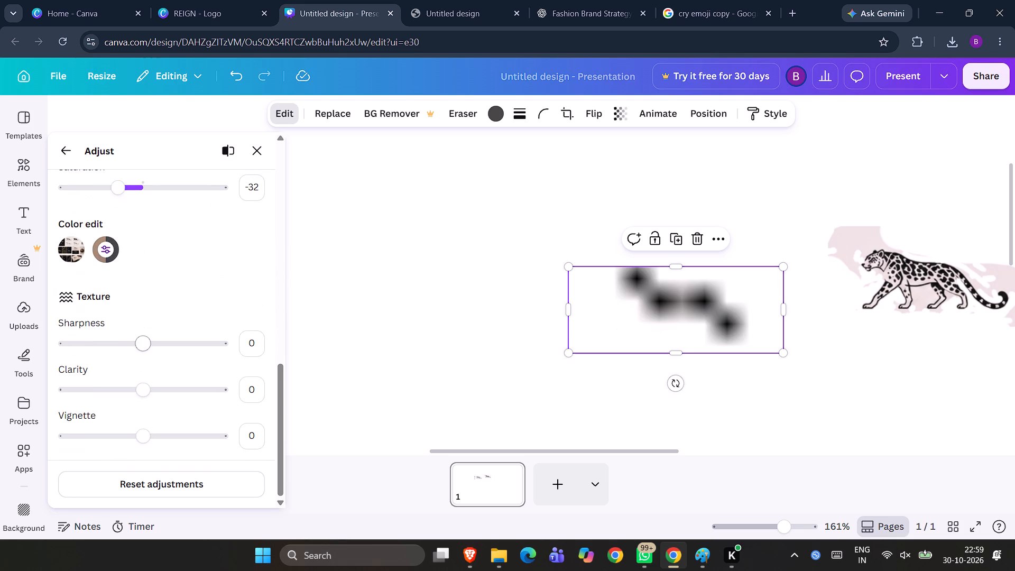
left_click_drag(144, 342, 200, 348)
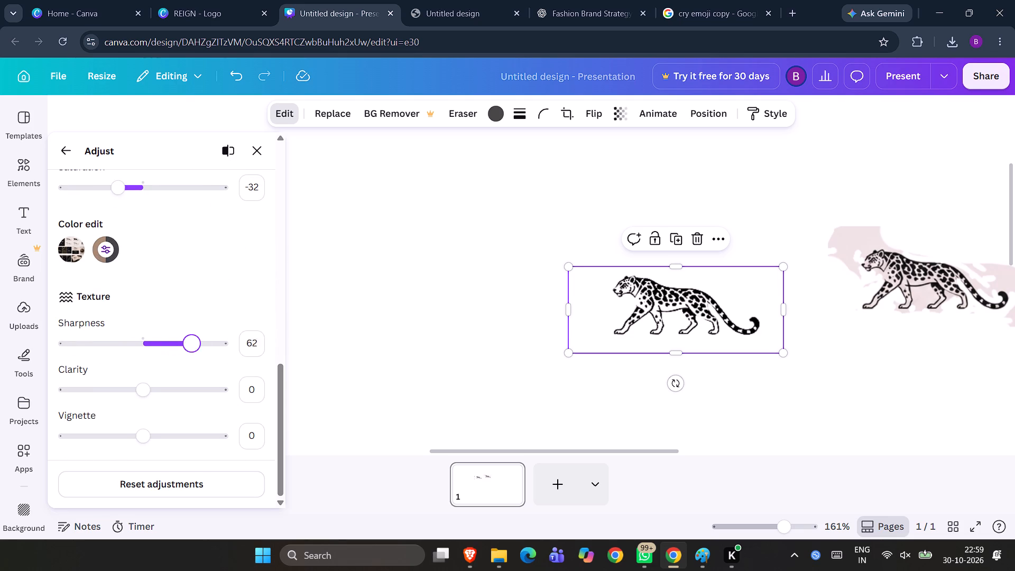
left_click_drag(200, 348, 244, 351)
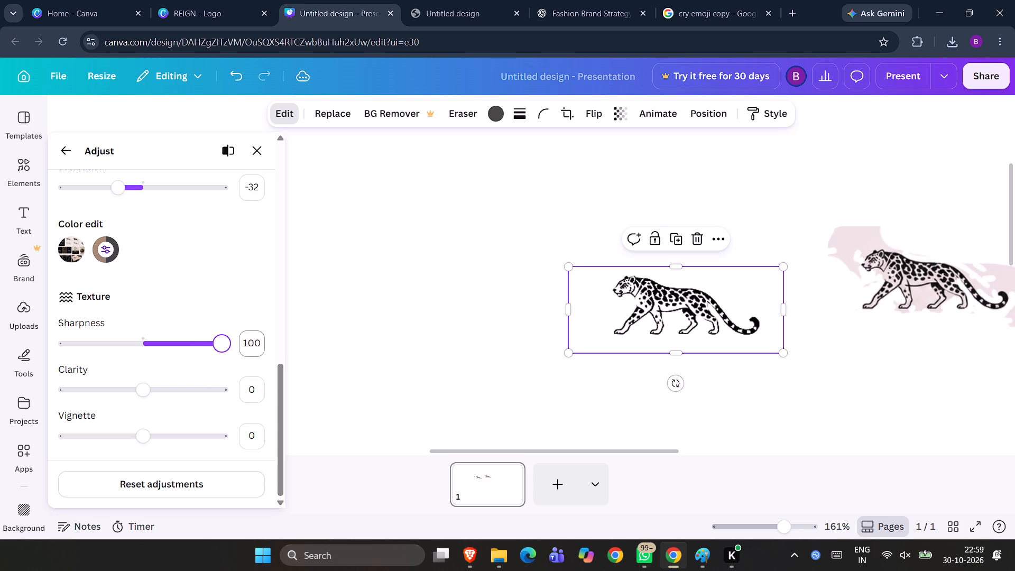
left_click_drag(219, 340, 97, 355)
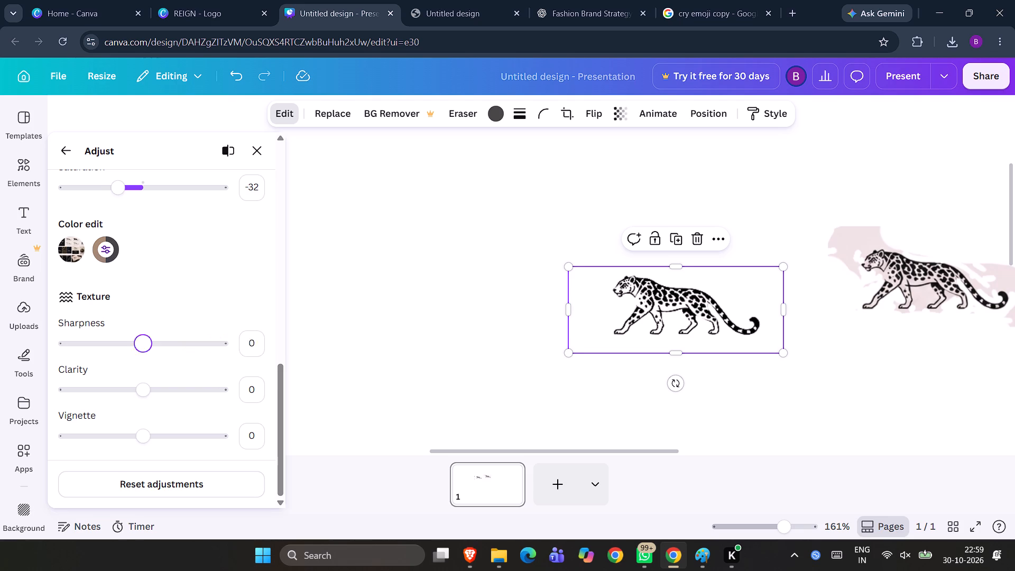
left_click_drag(97, 355, 244, 367)
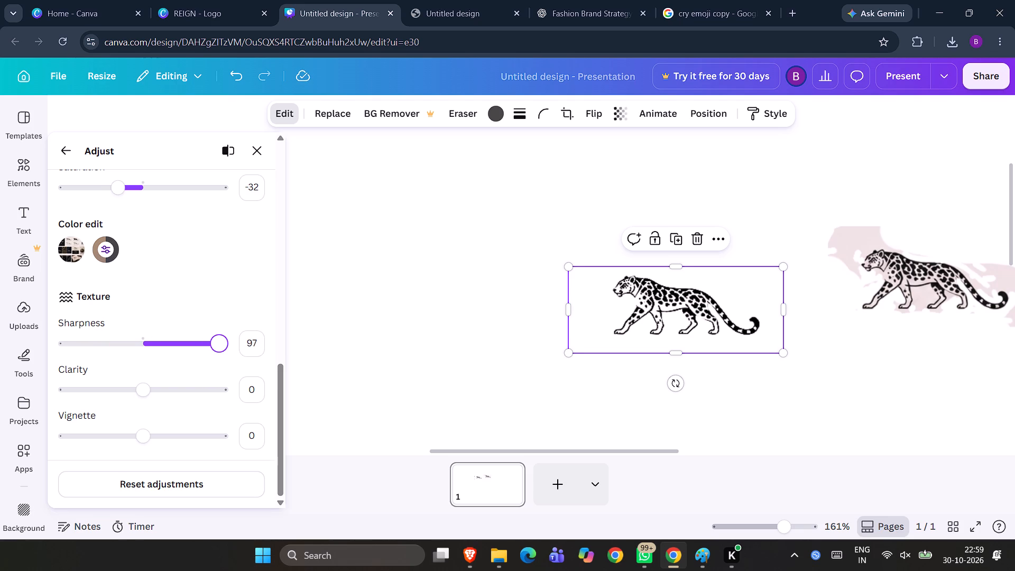
left_click_drag(244, 367, 138, 349)
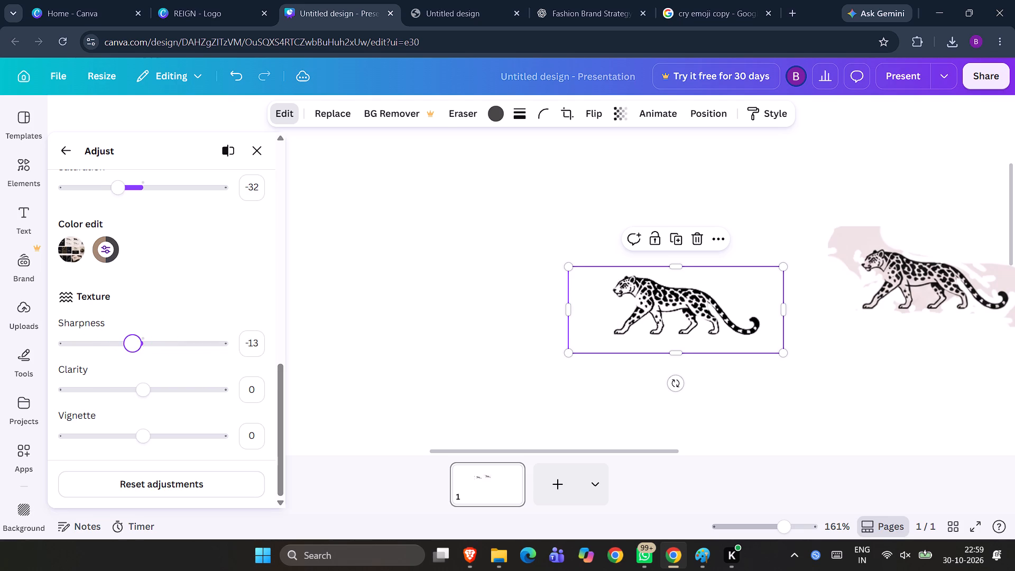
left_click_drag(138, 349, 267, 381)
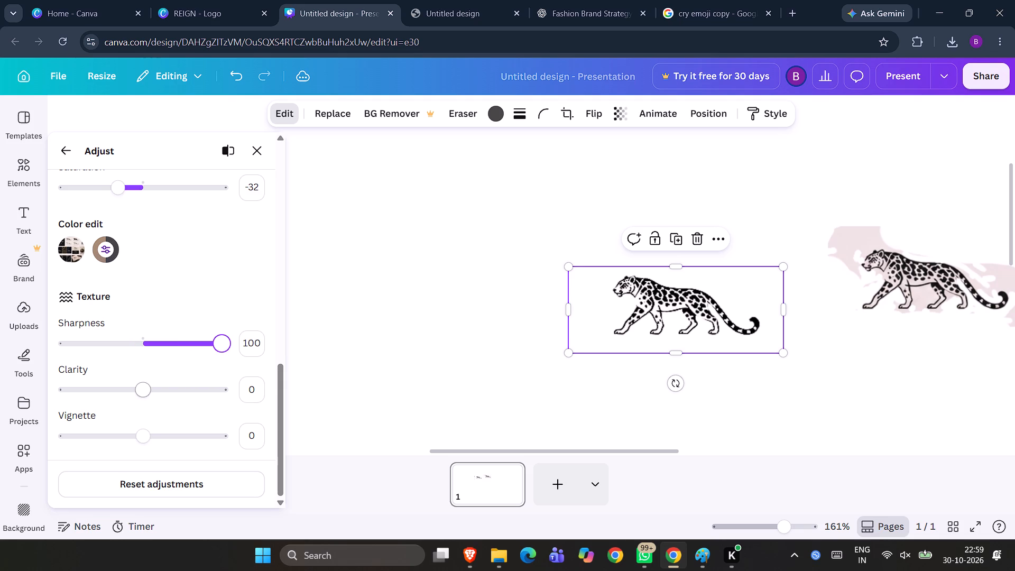
Test the leopard copy's Clarity in both directions and settle on 100.
left_click_drag(142, 395, 145, 398)
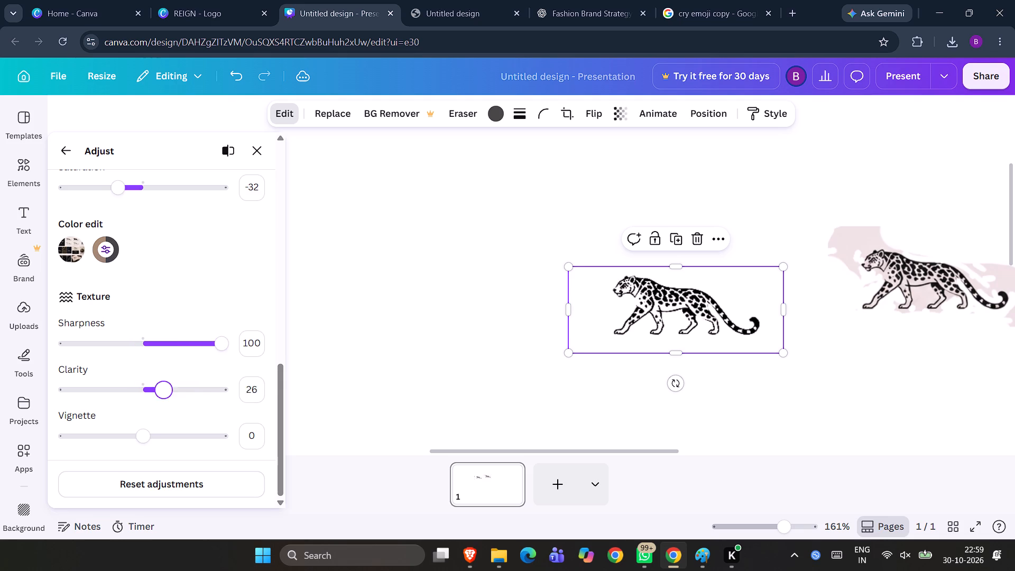
left_click_drag(145, 398, 62, 397)
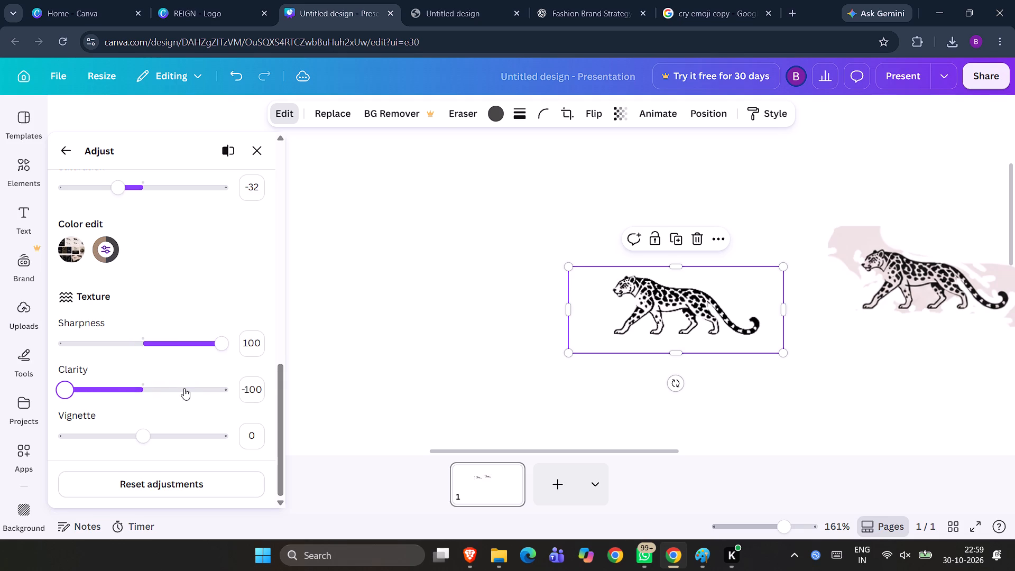
left_click(184, 388)
left_click_drag(184, 388, 260, 389)
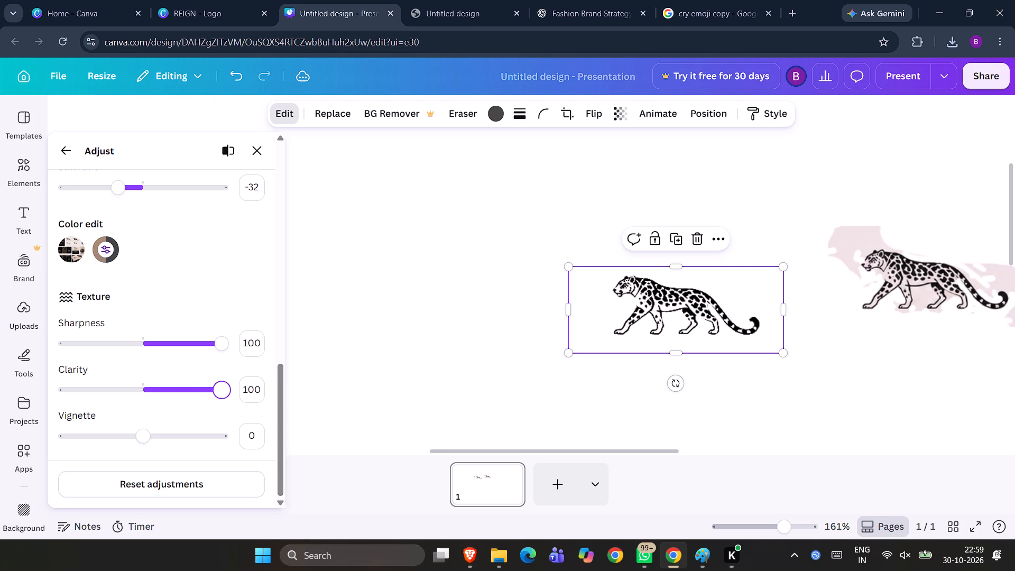
left_click_drag(260, 389, 137, 397)
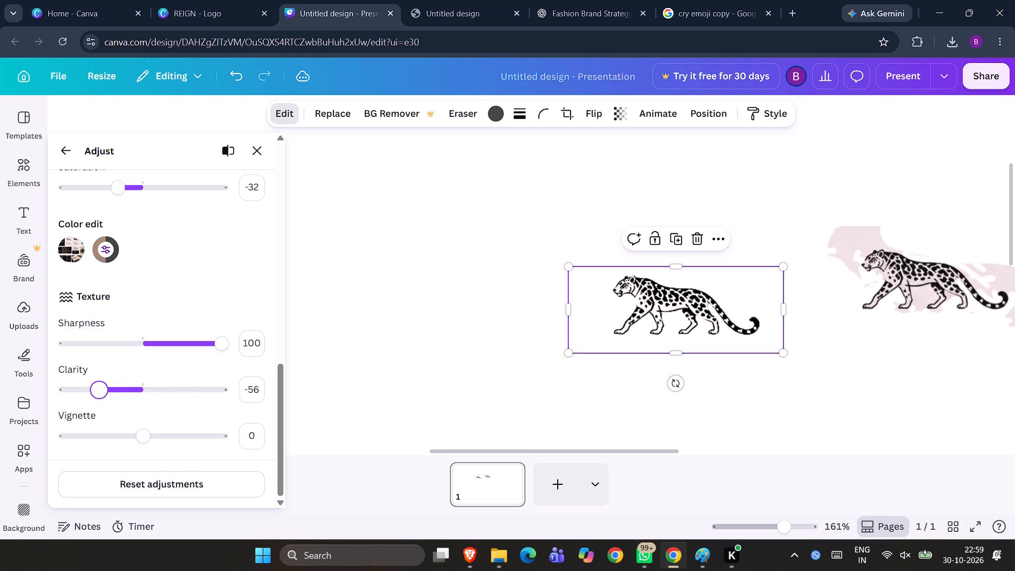
left_click_drag(137, 397, 55, 415)
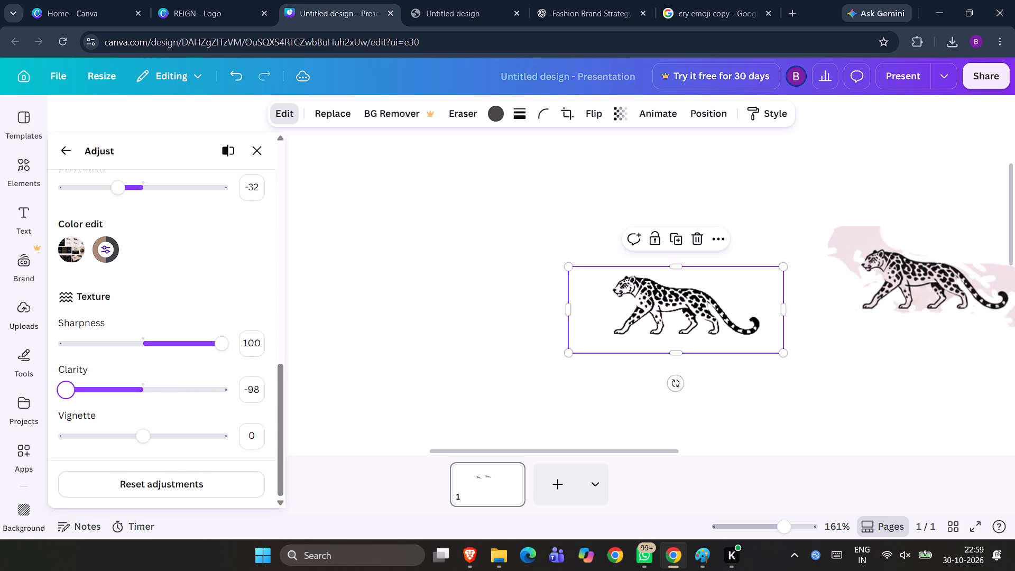
left_click_drag(55, 415, 289, 418)
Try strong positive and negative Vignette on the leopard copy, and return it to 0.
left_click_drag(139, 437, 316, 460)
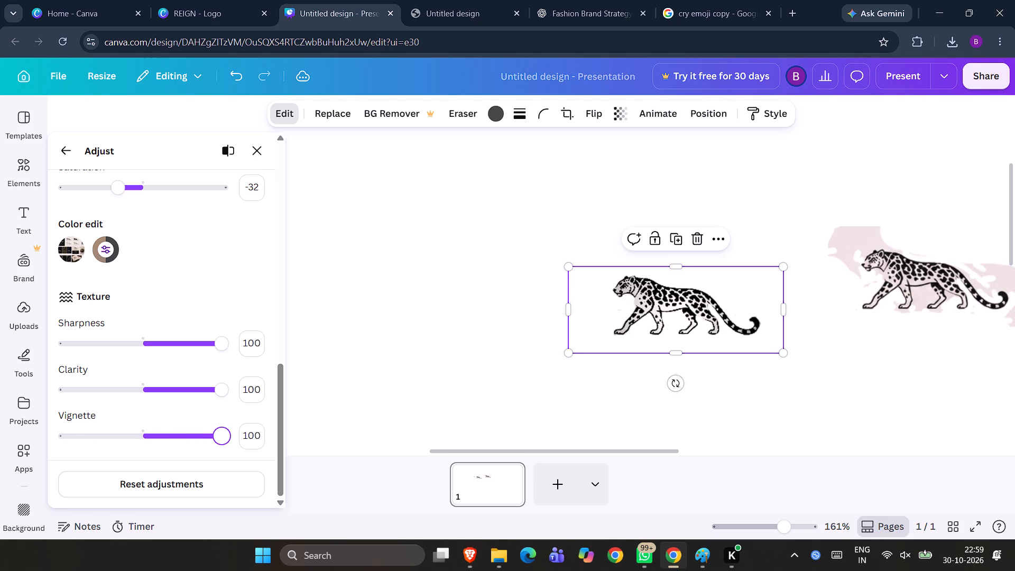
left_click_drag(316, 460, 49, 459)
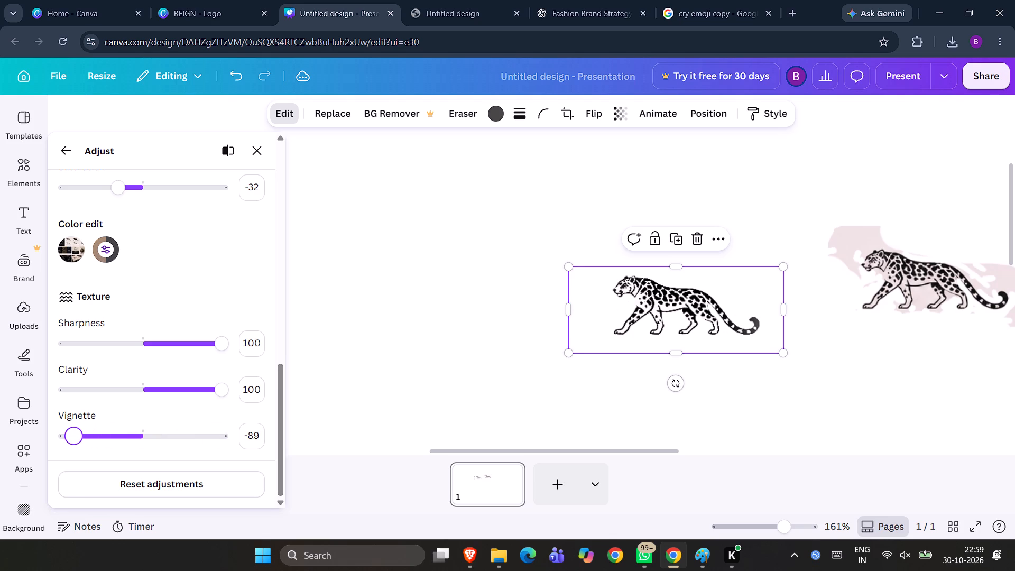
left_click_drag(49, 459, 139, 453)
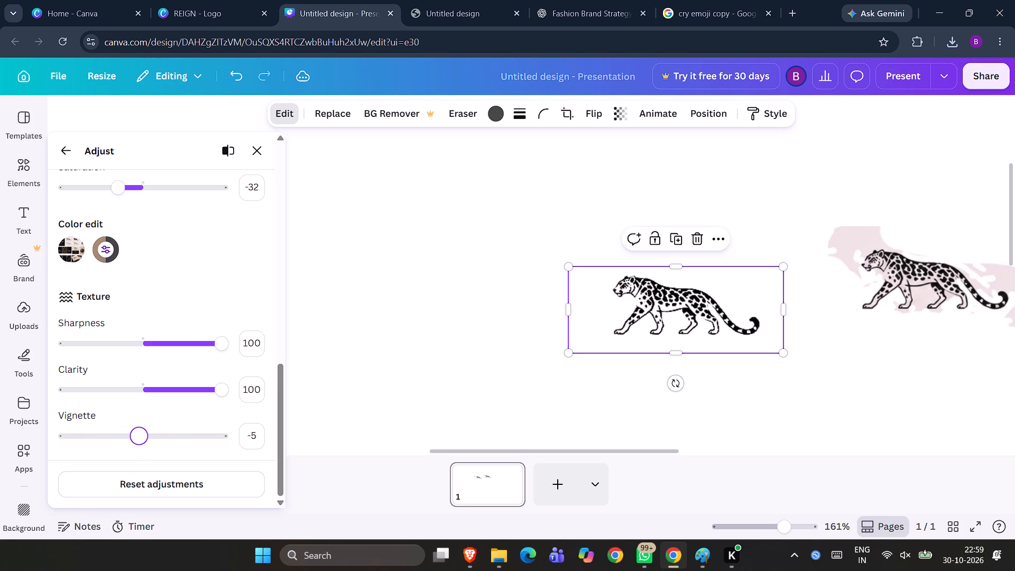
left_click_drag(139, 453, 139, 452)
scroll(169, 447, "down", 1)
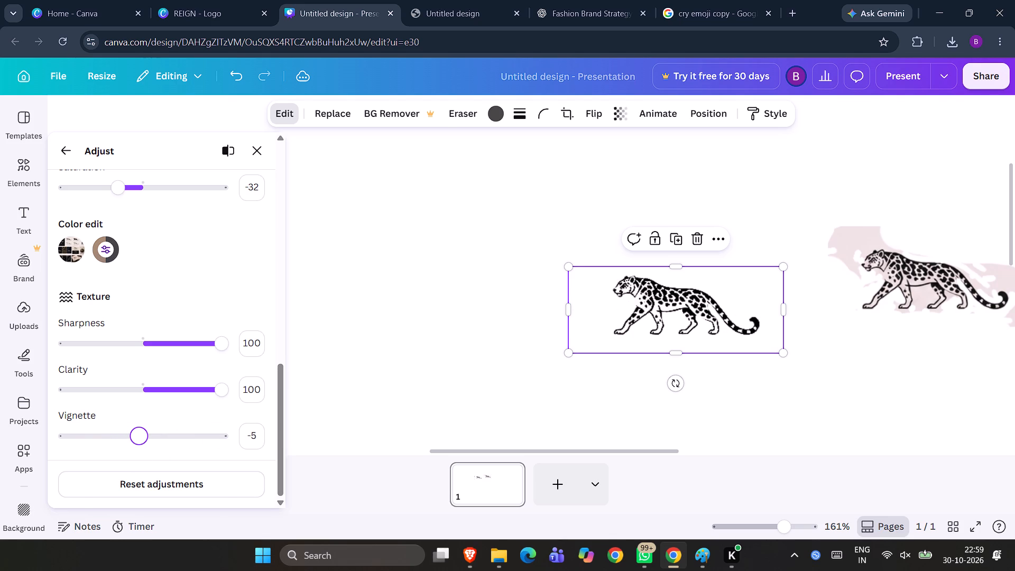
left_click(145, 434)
Open the color edit for the leopard copy's #a88c73 tone and shift its Hue to 100.
scroll(151, 399, "down", 6)
scroll(184, 312, "down", 4)
scroll(184, 312, "up", 5)
scroll(184, 312, "down", 6)
left_click(98, 247)
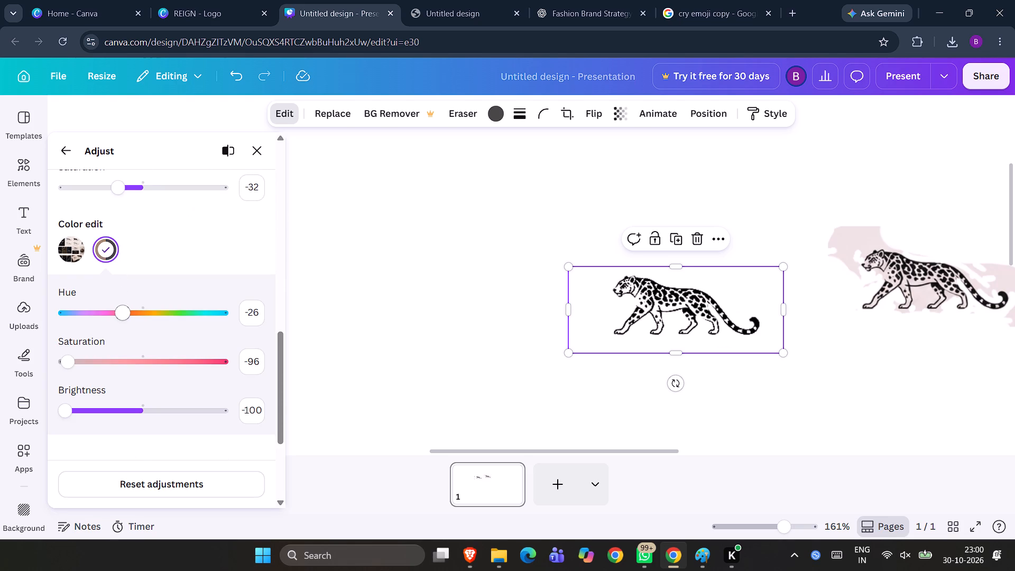
left_click_drag(122, 312, 0, 316)
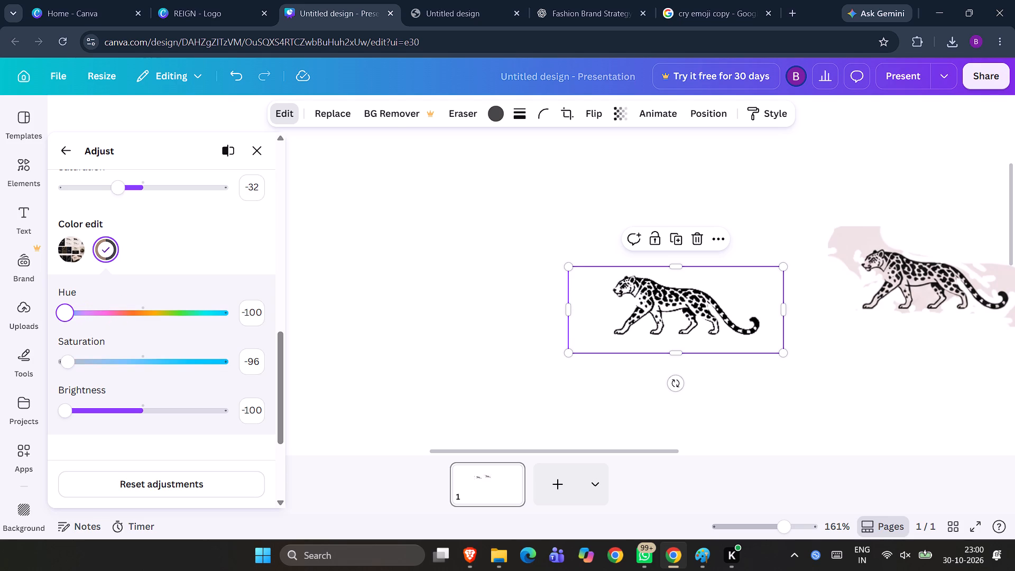
left_click_drag(0, 316, 0, 317)
left_click_drag(62, 317, 184, 316)
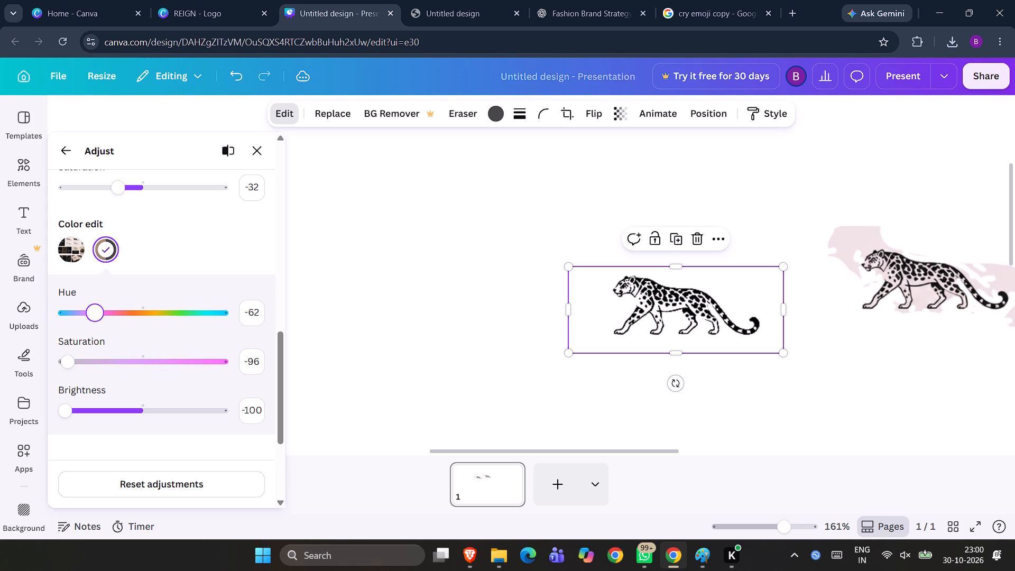
left_click_drag(184, 316, 223, 353)
scroll(261, 348, "left", 1)
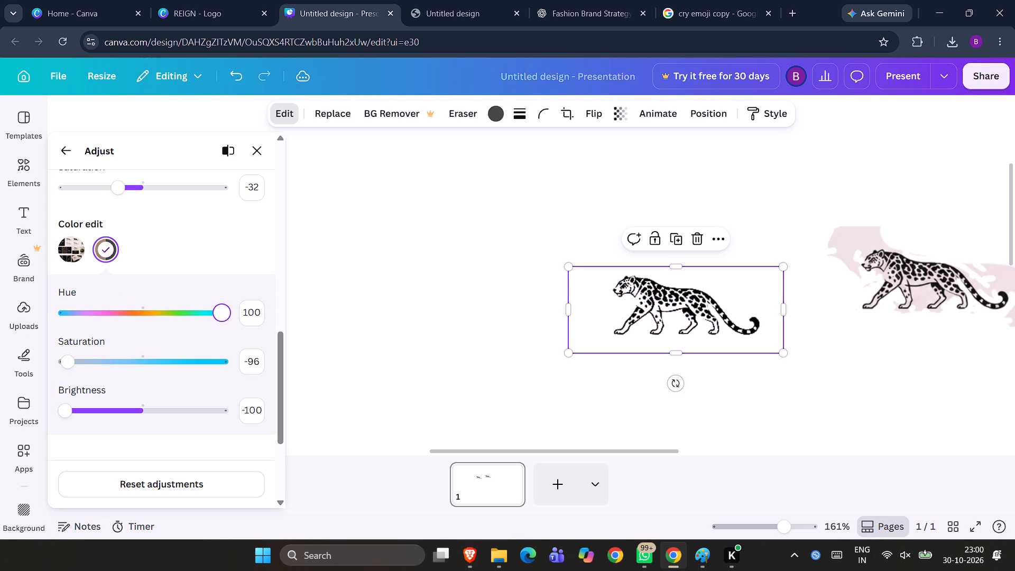
Set the color edit of the leopard copy's selected tone to Hue 91, Brightness 1 and Saturation 100, trying Brightness 100 first.
left_click_drag(223, 353, 216, 353)
scroll(223, 353, "left", 1)
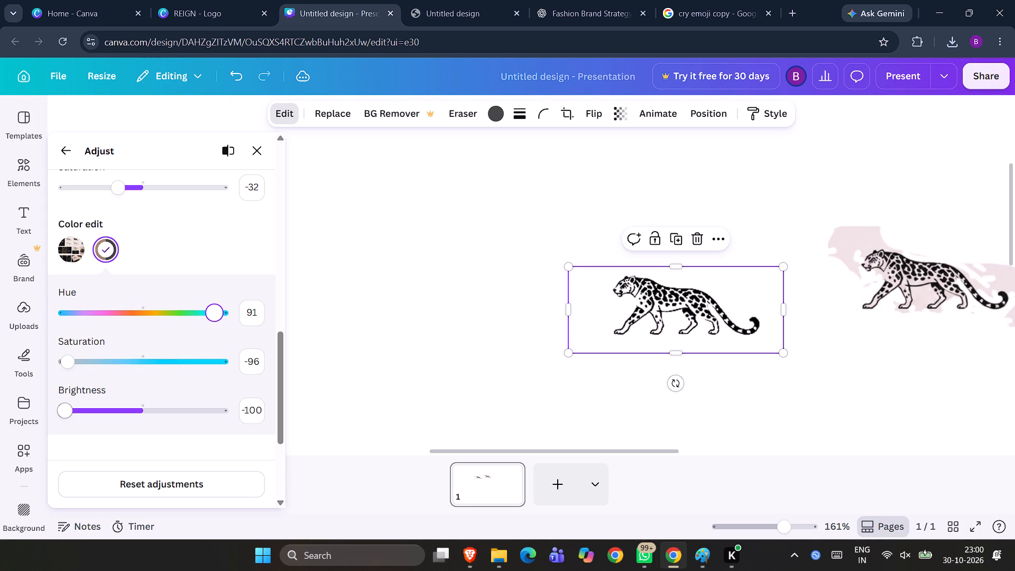
scroll(162, 379, "down", 2)
scroll(162, 379, "up", 1)
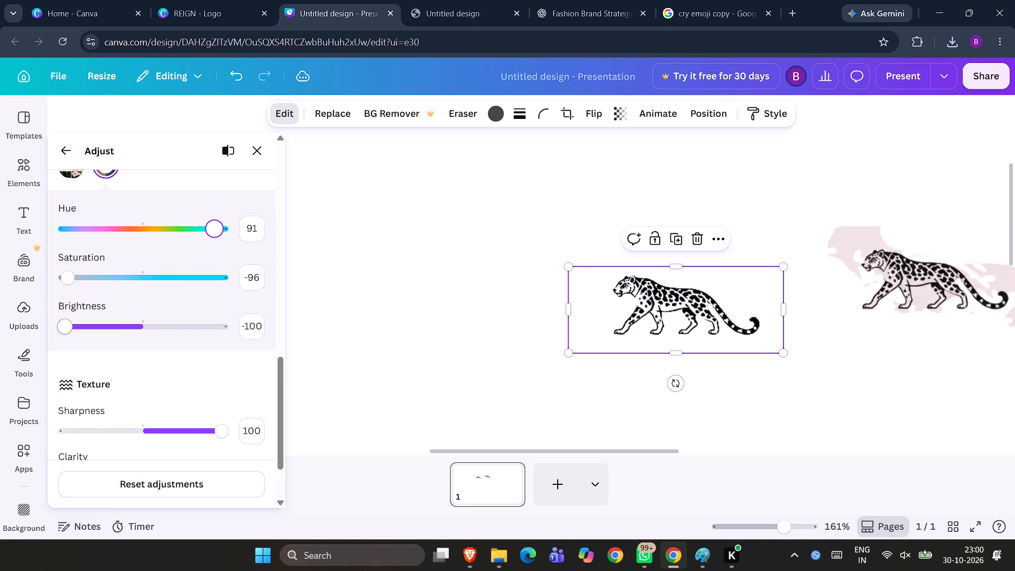
left_click_drag(66, 329, 345, 372)
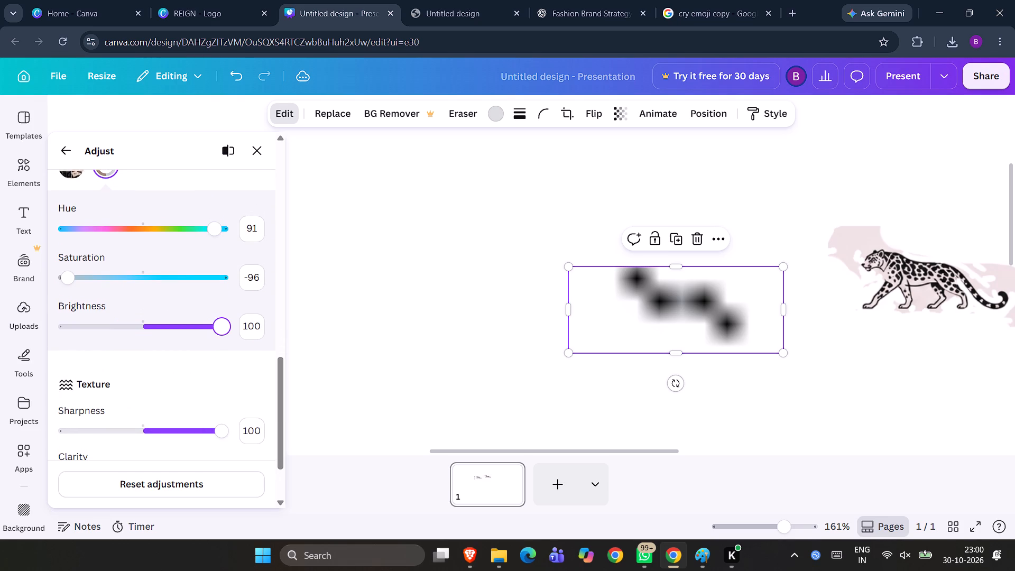
left_click_drag(345, 372, 345, 371)
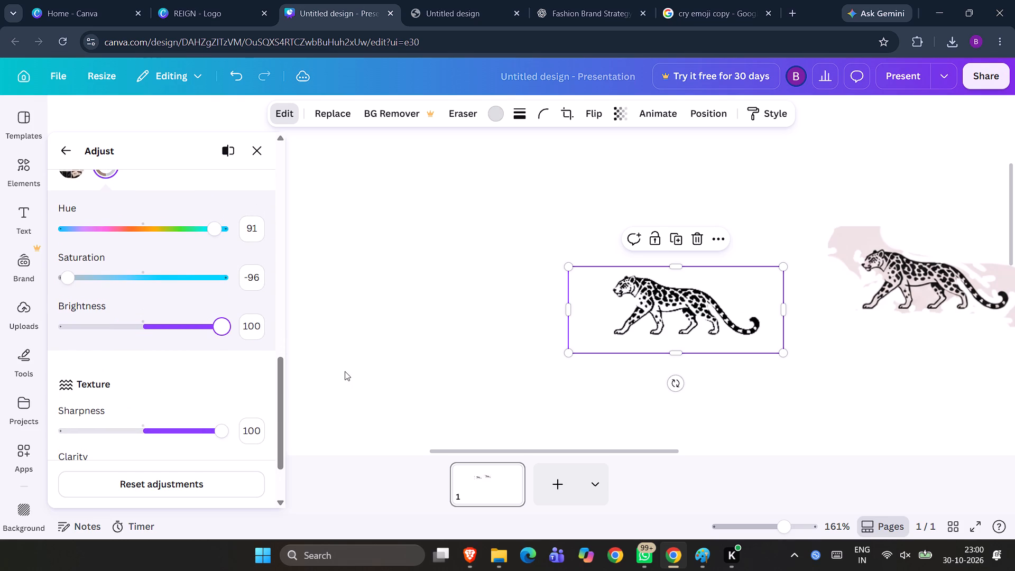
left_click(144, 328)
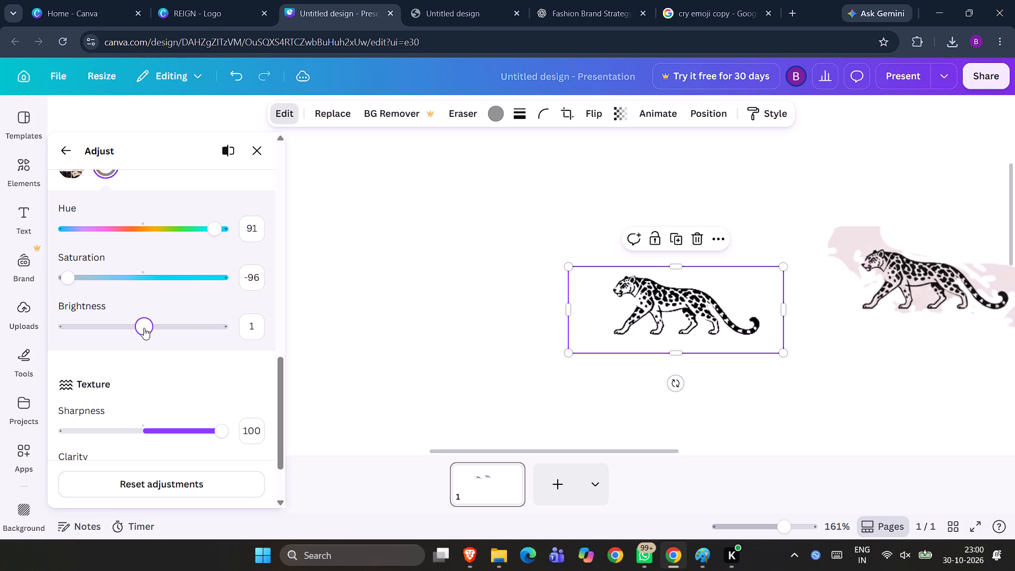
left_click_drag(74, 279, 398, 278)
scroll(244, 275, "up", 2)
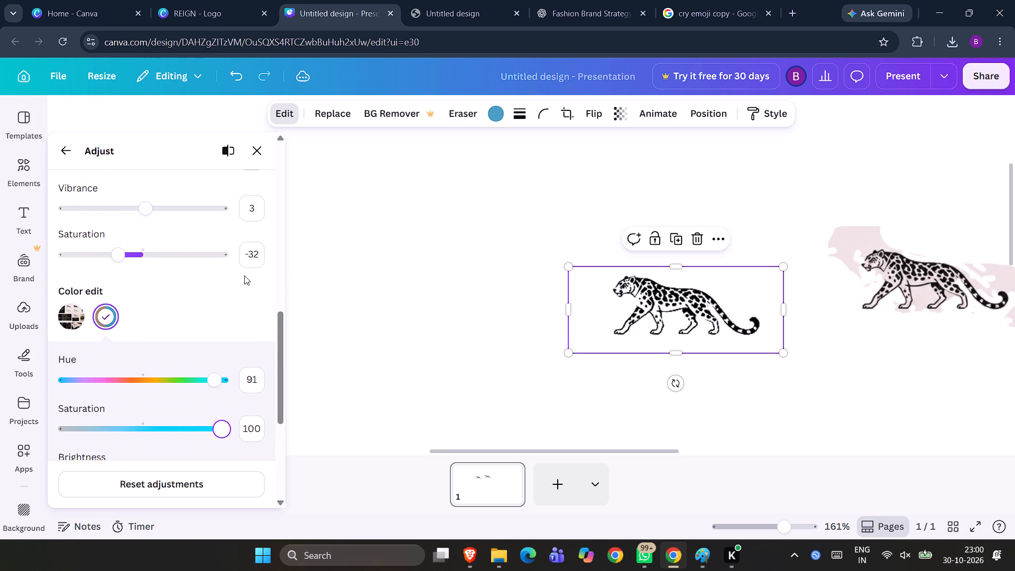
Compare the adjusted leopard copy with its unadjusted version, and leave the image adjustments.
left_click(68, 319)
left_click(166, 298)
scroll(166, 298, "up", 3)
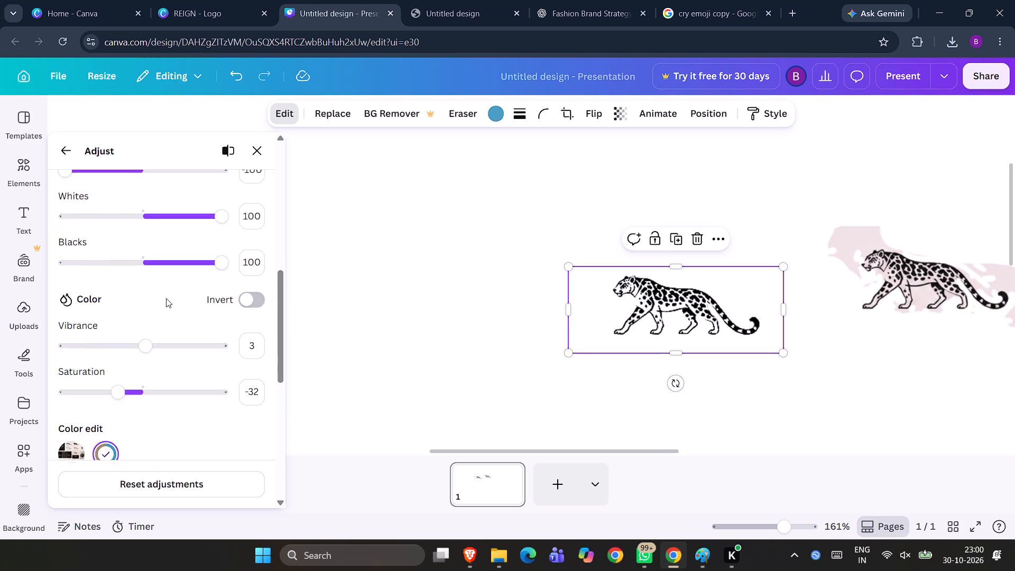
scroll(166, 298, "up", 3)
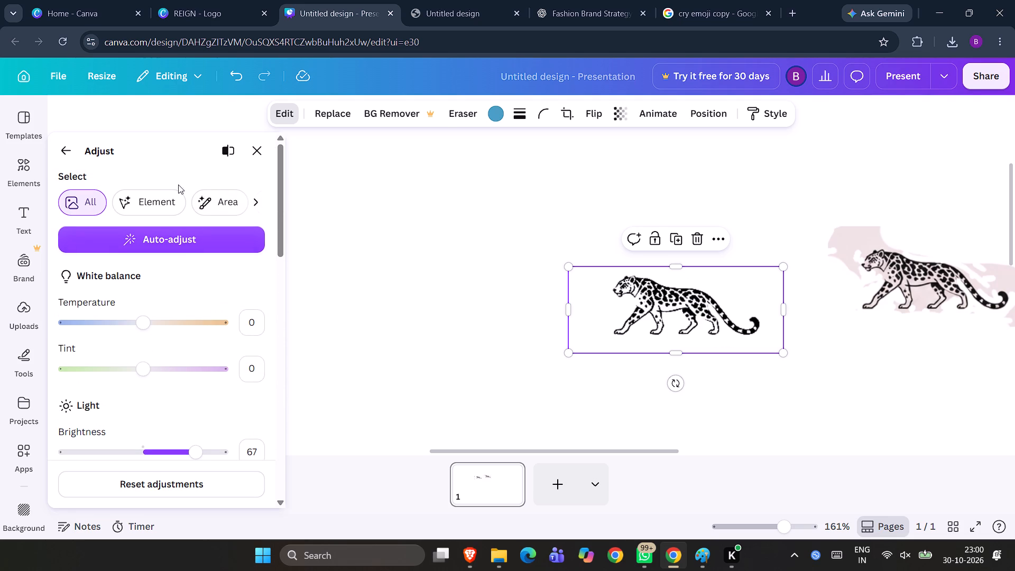
left_click(234, 148)
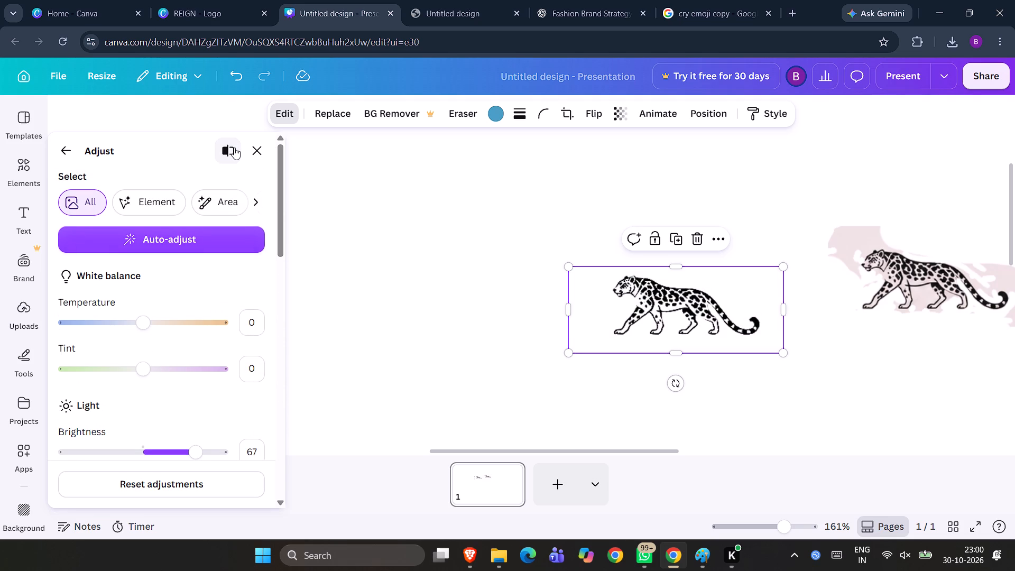
left_click(234, 148)
left_click(804, 328)
left_click(716, 244)
left_click(717, 239)
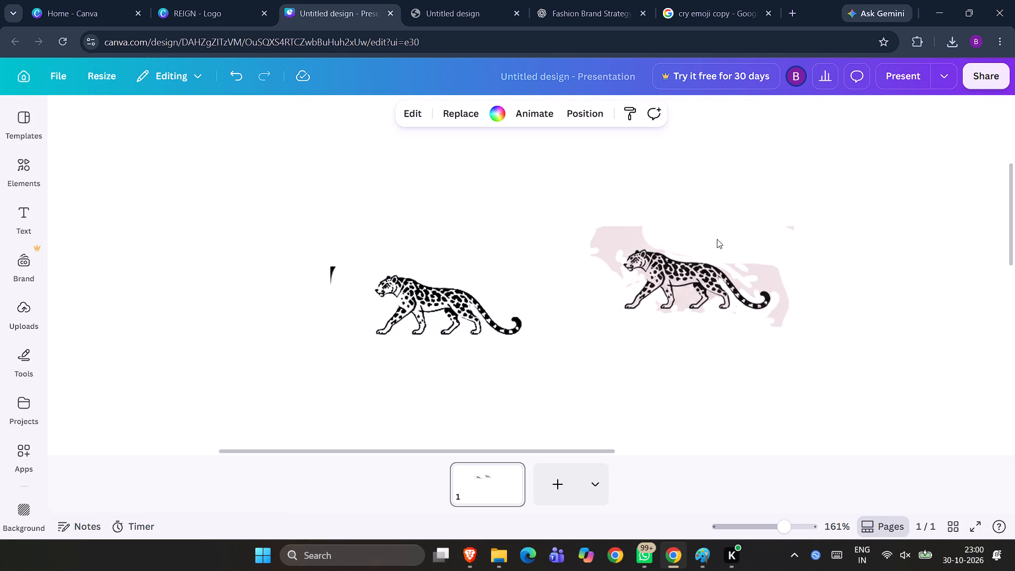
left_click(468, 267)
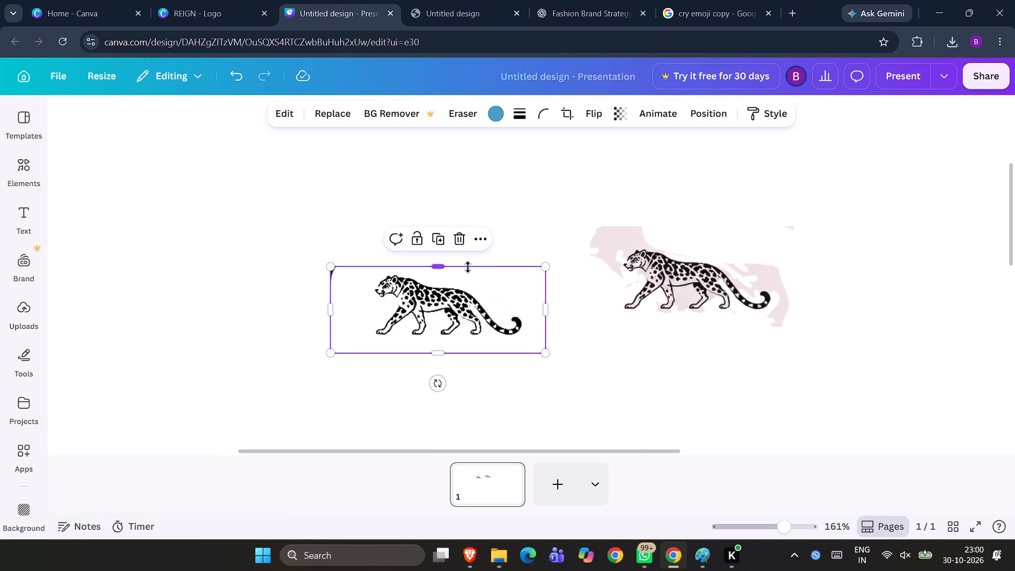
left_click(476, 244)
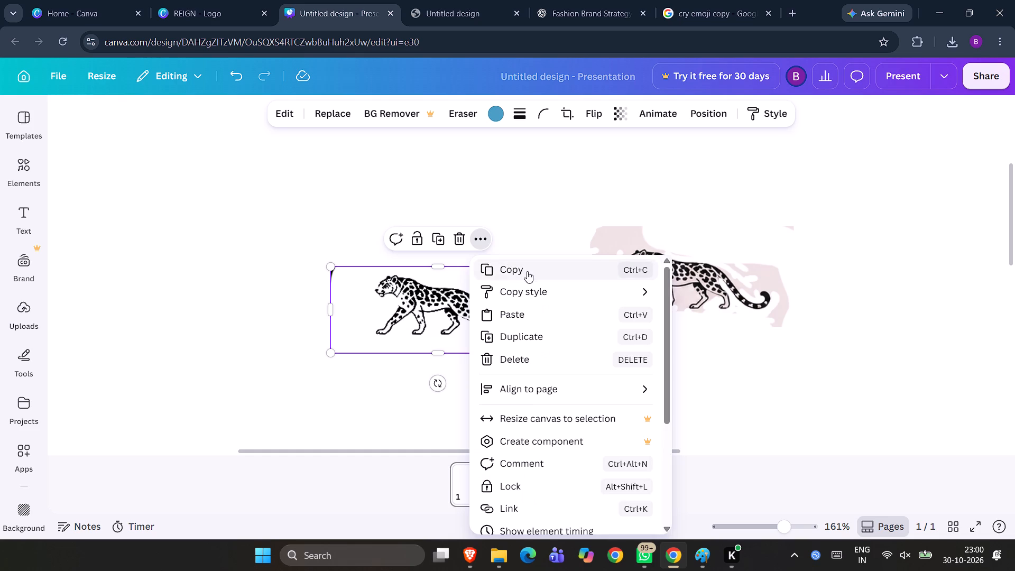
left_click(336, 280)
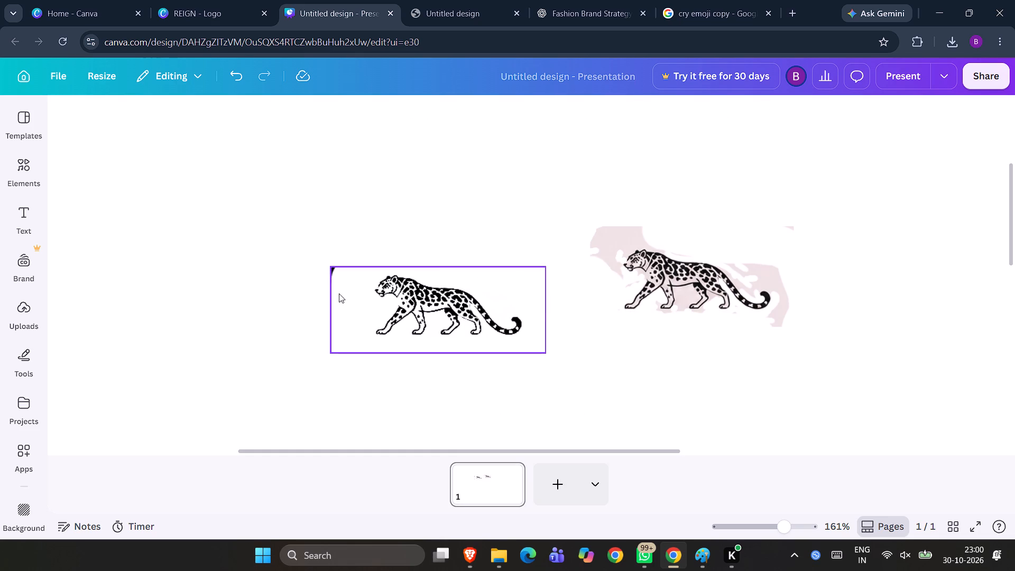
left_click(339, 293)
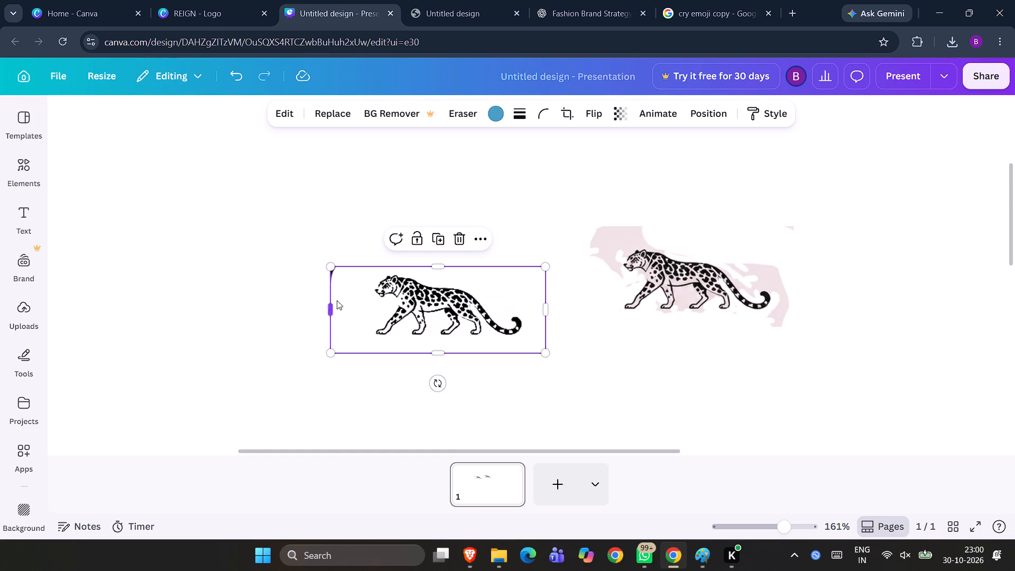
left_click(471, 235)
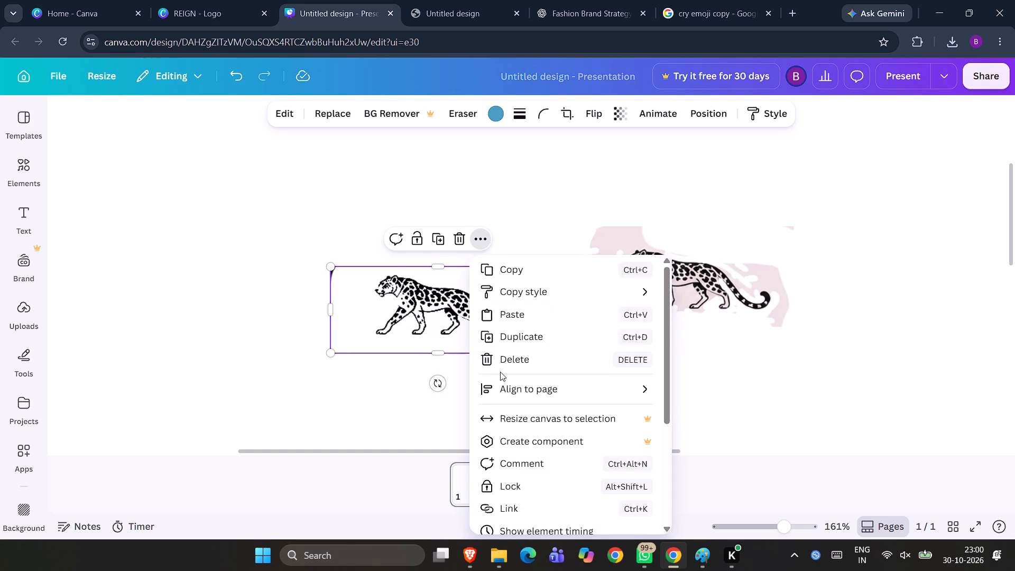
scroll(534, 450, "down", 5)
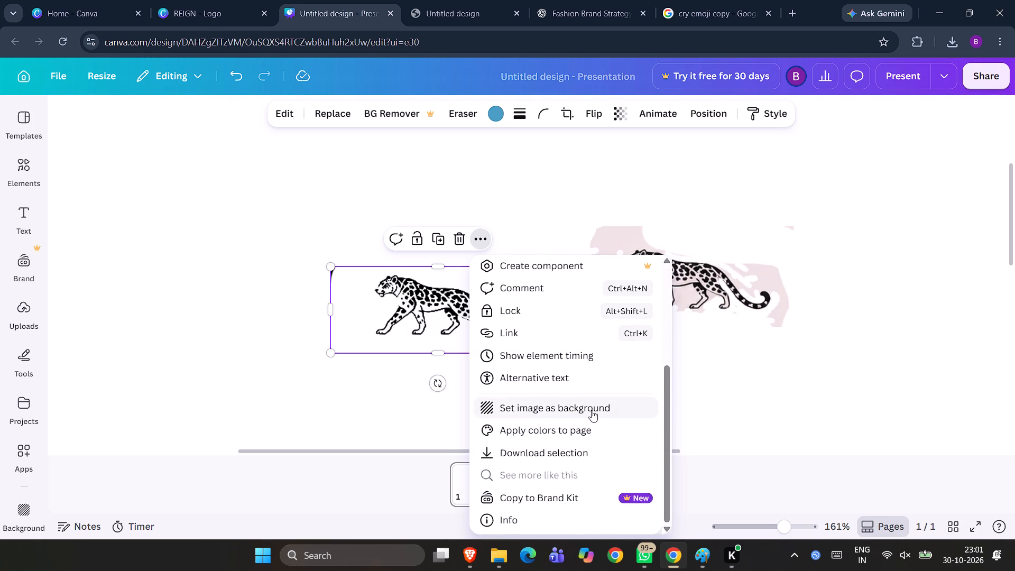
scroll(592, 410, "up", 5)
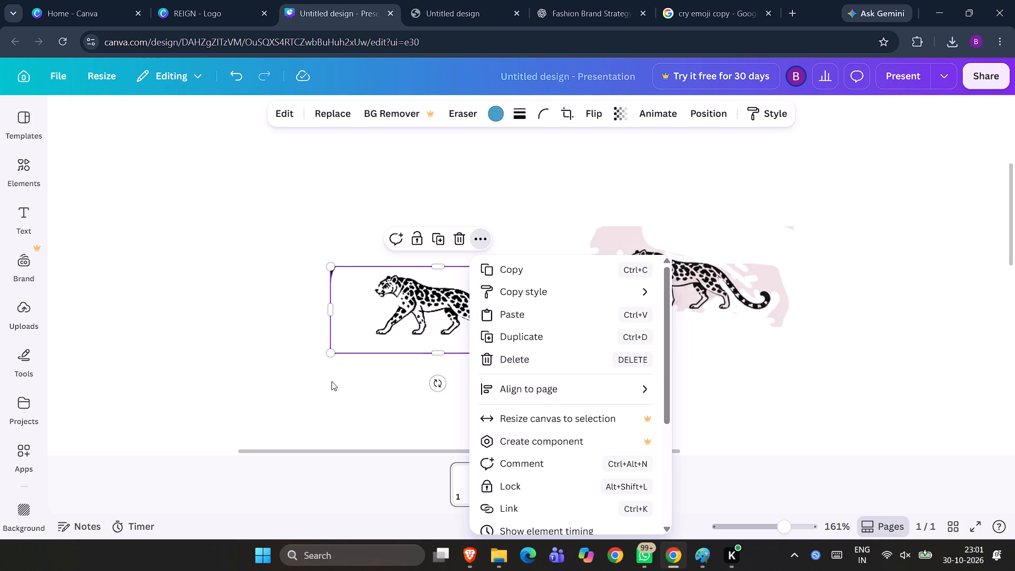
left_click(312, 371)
Crop the leopard copy by shifting the image inside its frame until the dark corner mark falls outside it.
left_click(340, 278)
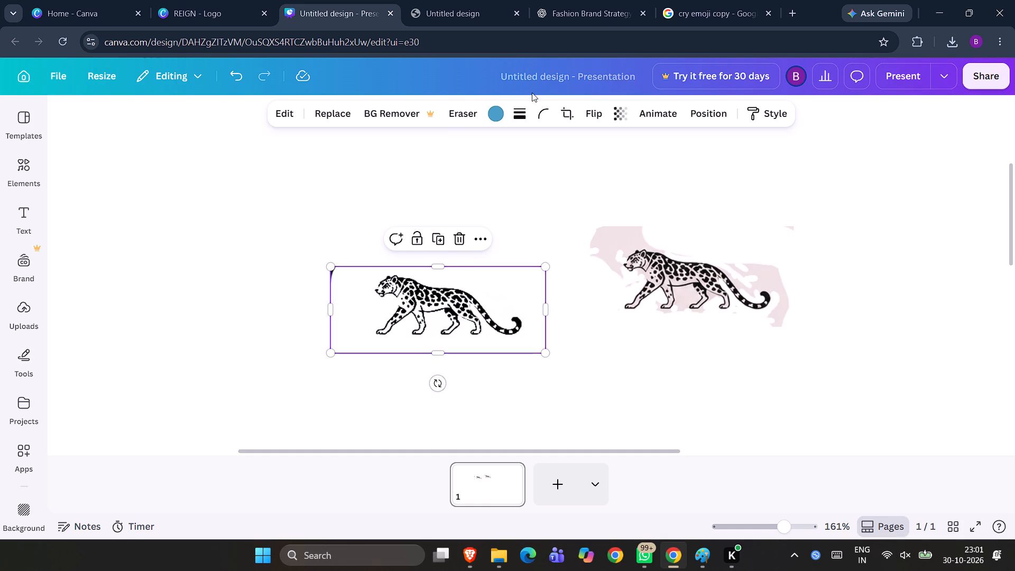
left_click(564, 114)
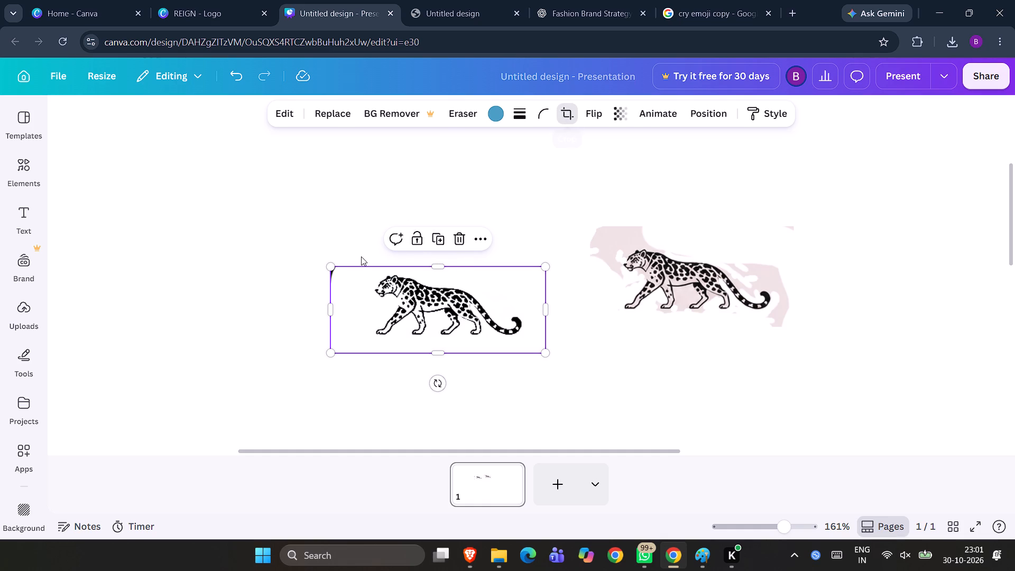
left_click_drag(330, 307, 340, 307)
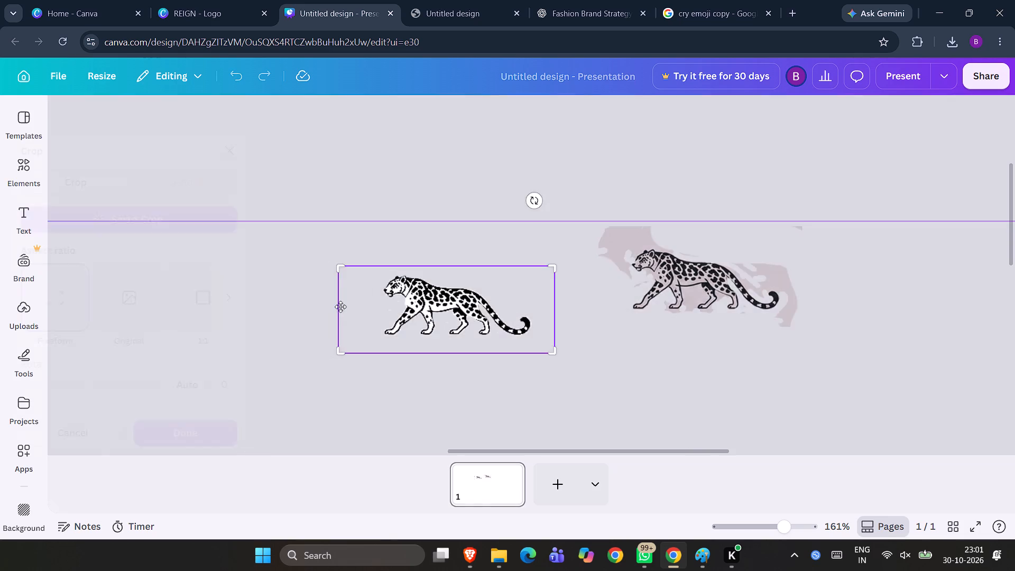
left_click_drag(340, 307, 524, 308)
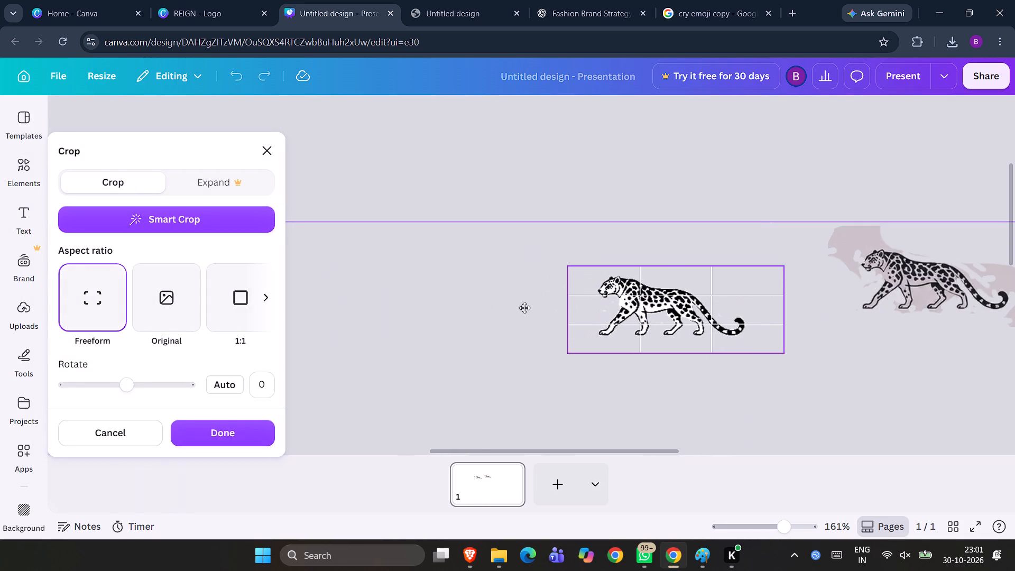
left_click_drag(524, 308, 518, 308)
left_click(623, 202)
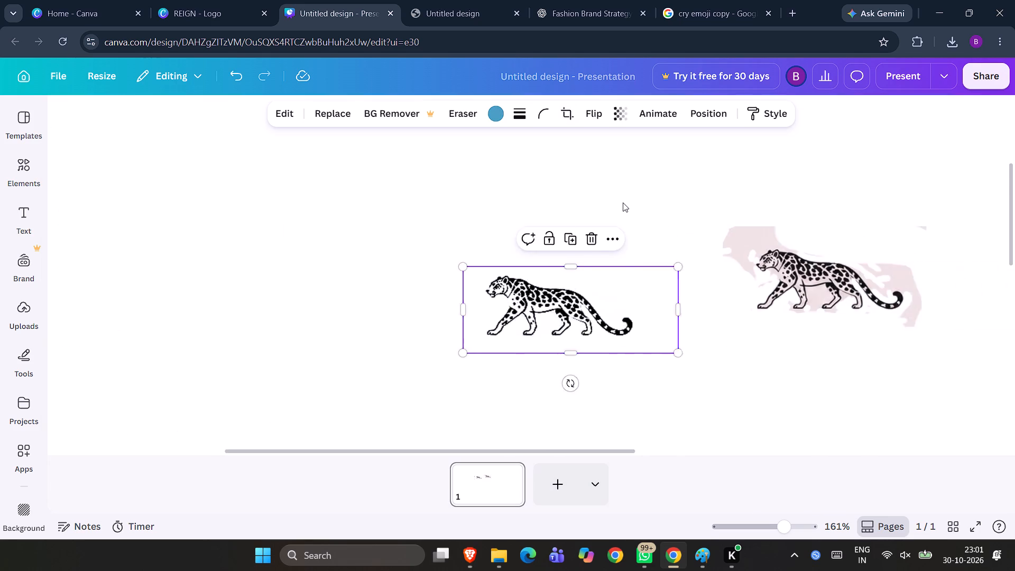
Copy the cleaned black-and-white leopard, paste it, and place the new copy below the pink-tinted leopard.
left_click(556, 249)
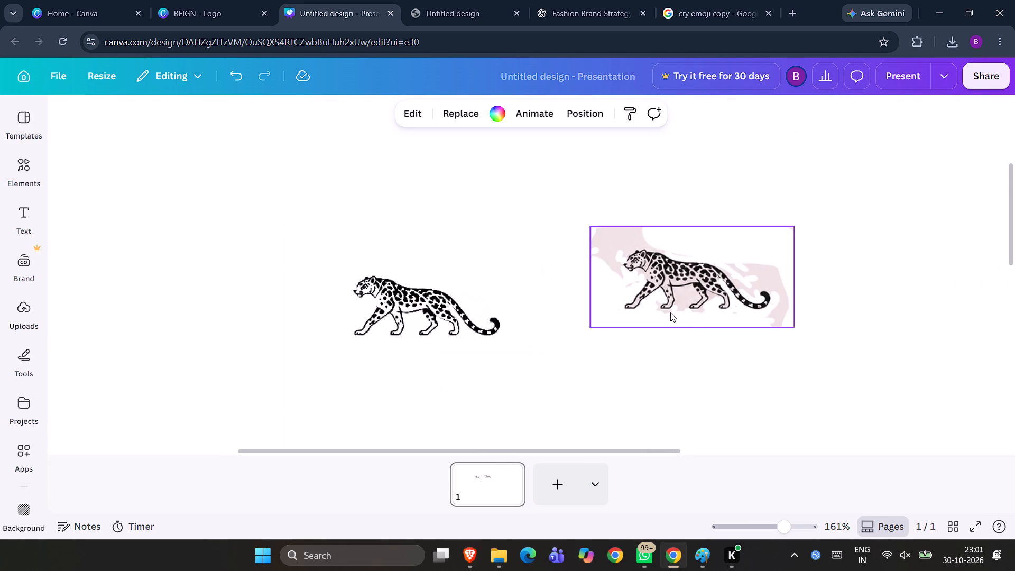
left_click(702, 317)
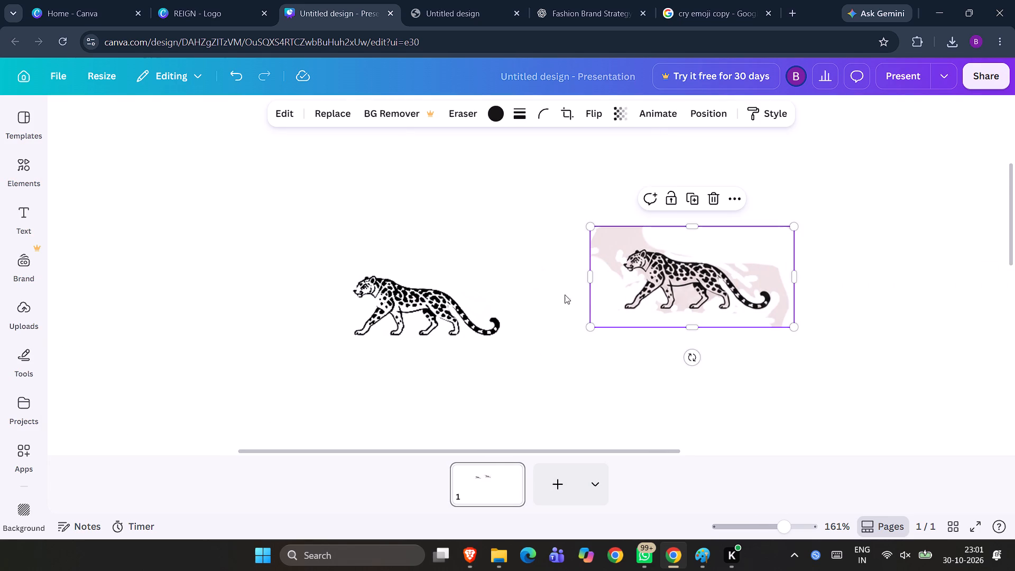
left_click(477, 300)
left_click(483, 235)
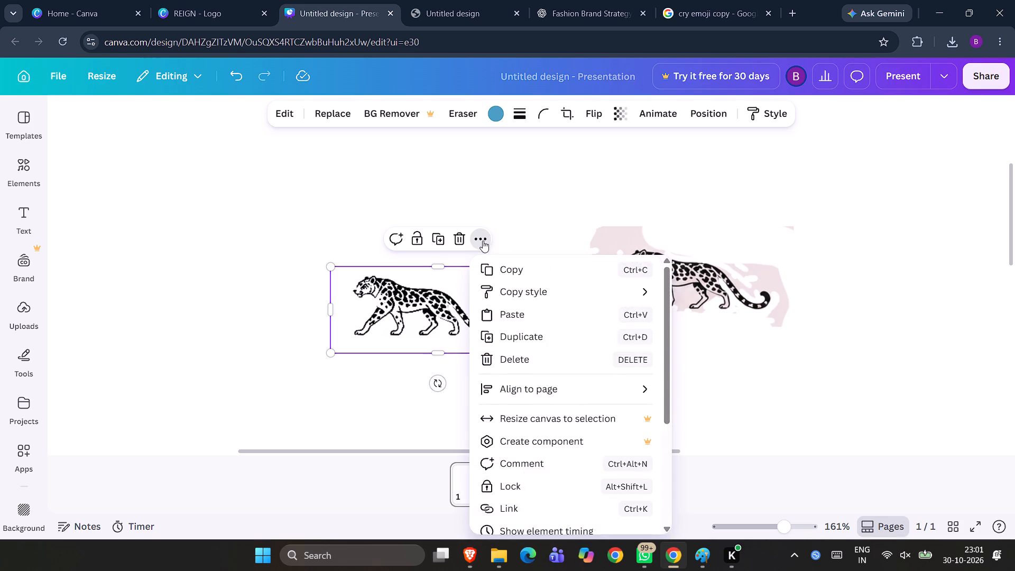
left_click(485, 269)
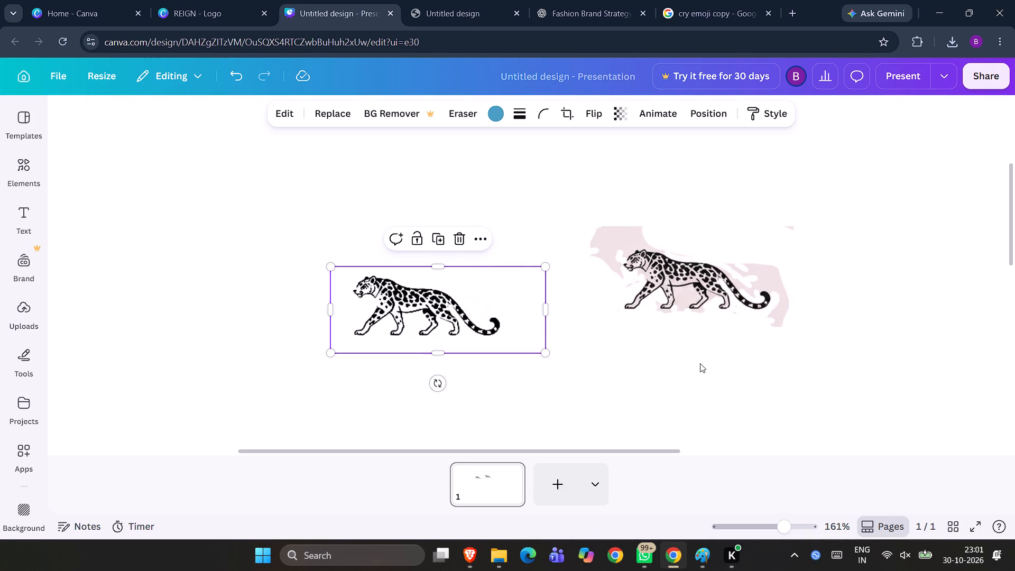
left_click(699, 364)
key("ctrl+v")
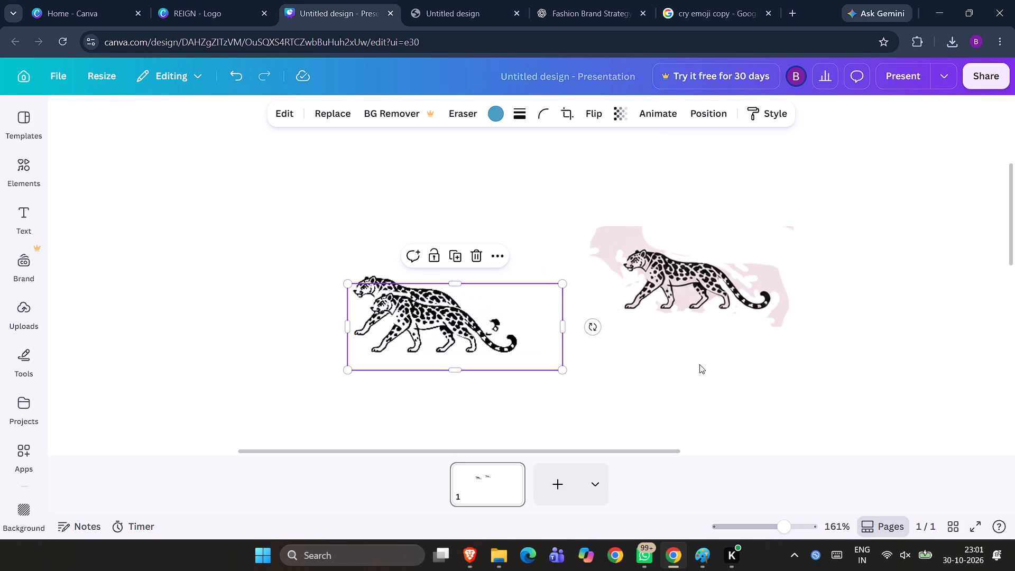
left_click_drag(506, 315, 814, 342)
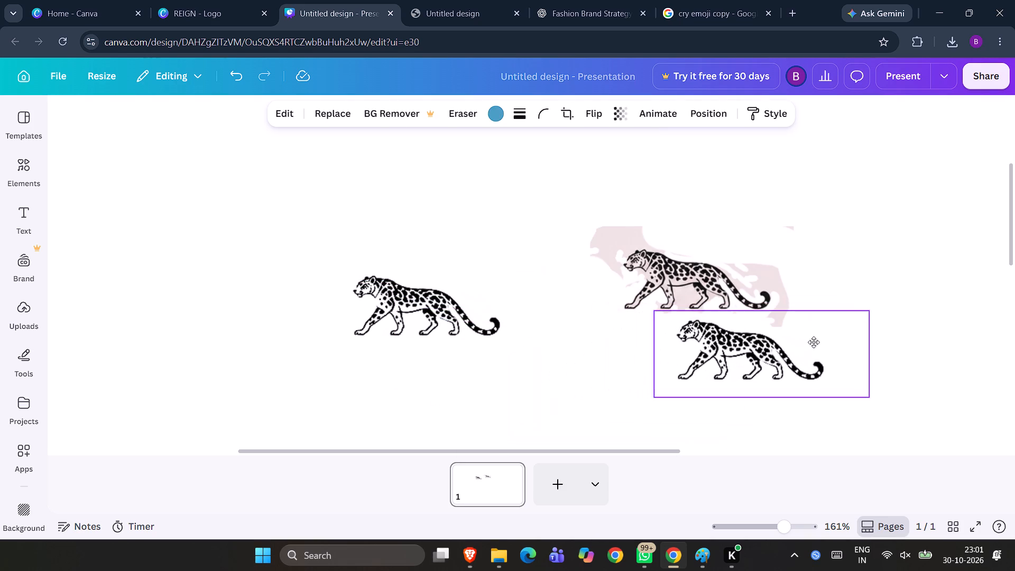
left_click_drag(814, 342, 836, 363)
Delete the leopard that has the pink background patches.
left_click(667, 258)
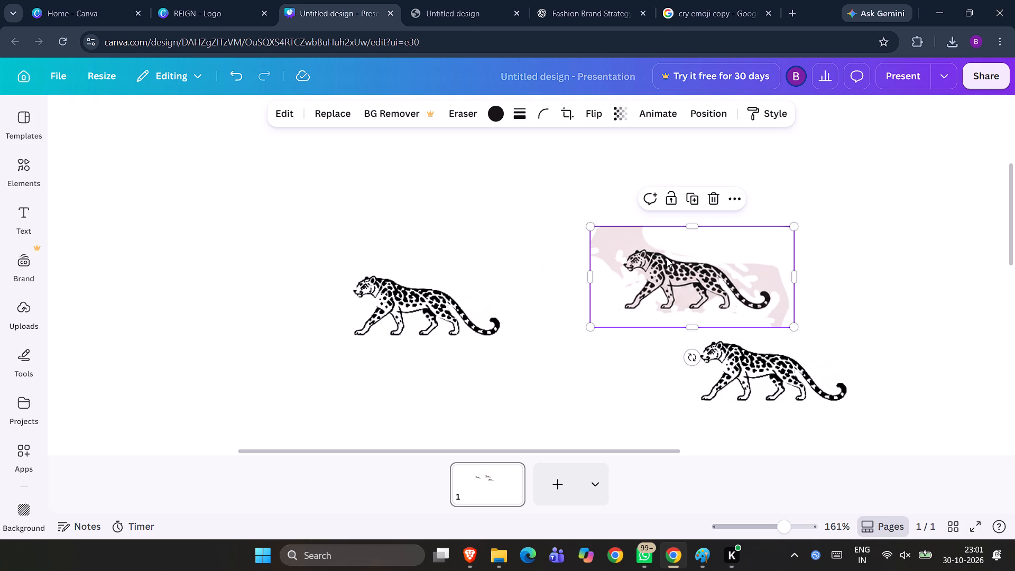
key("Delete")
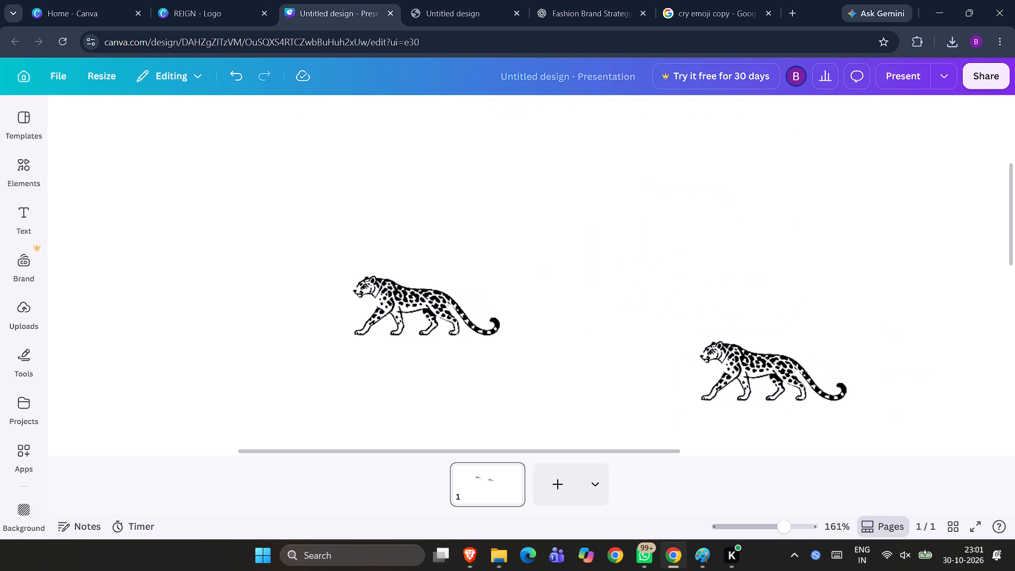
Move the first cleaned leopard up and closer to its pasted duplicate, into the cleared space.
left_click_drag(446, 296, 556, 261)
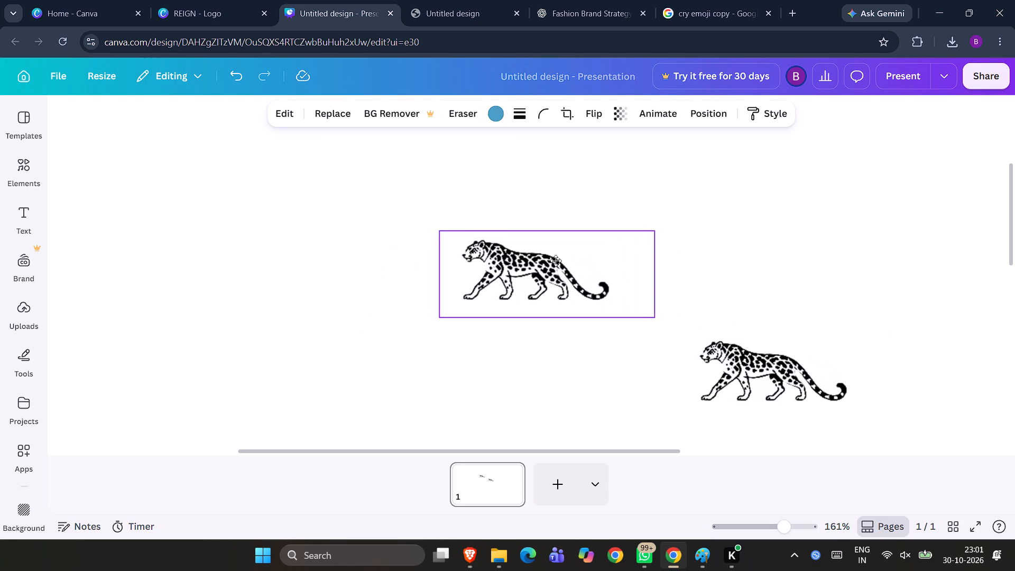
left_click_drag(556, 261, 562, 264)
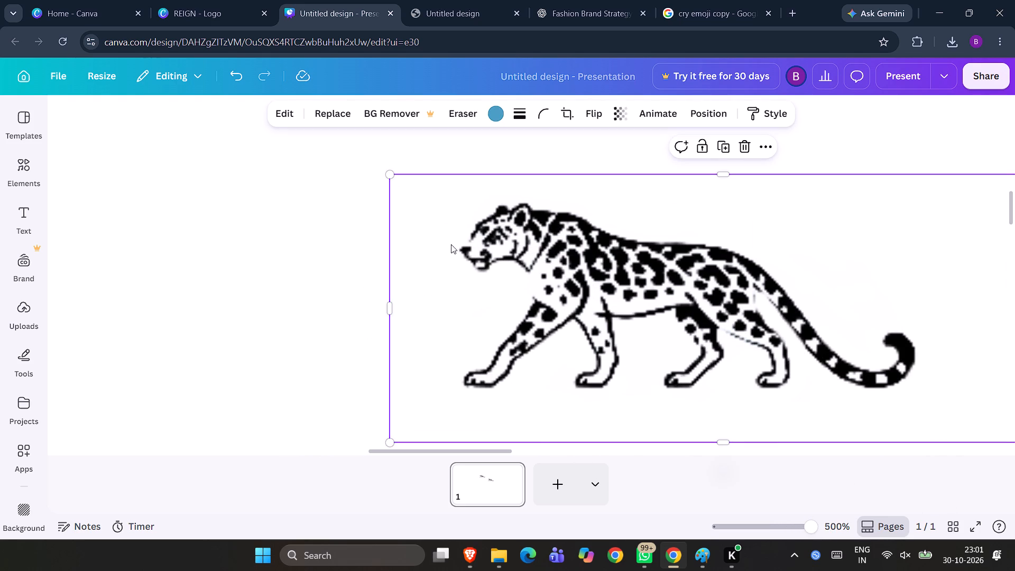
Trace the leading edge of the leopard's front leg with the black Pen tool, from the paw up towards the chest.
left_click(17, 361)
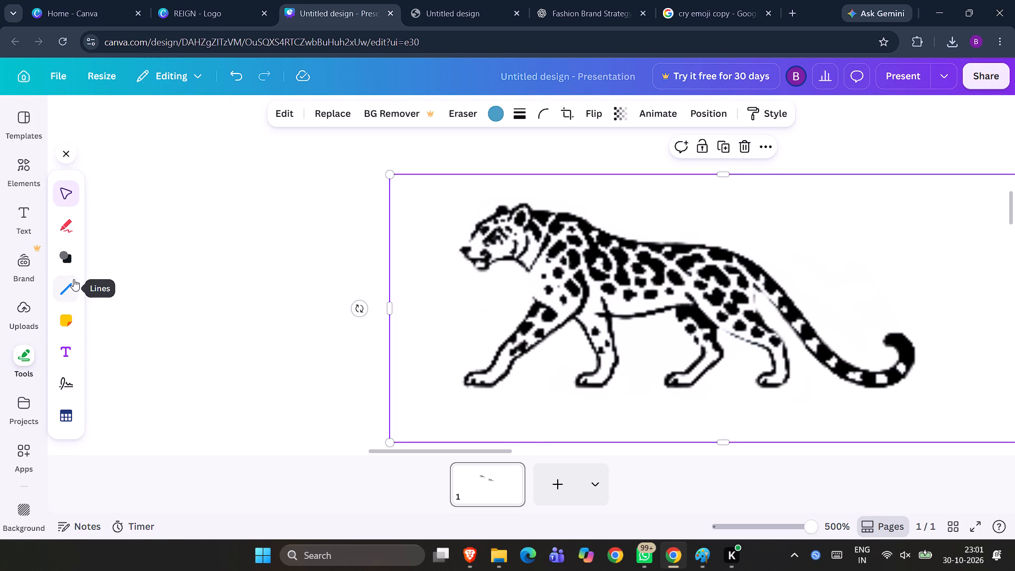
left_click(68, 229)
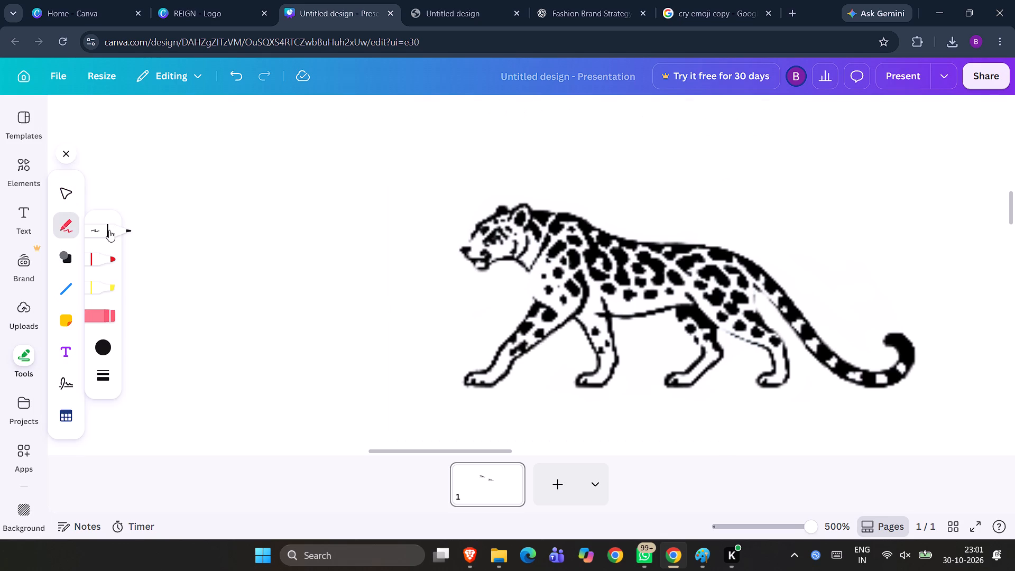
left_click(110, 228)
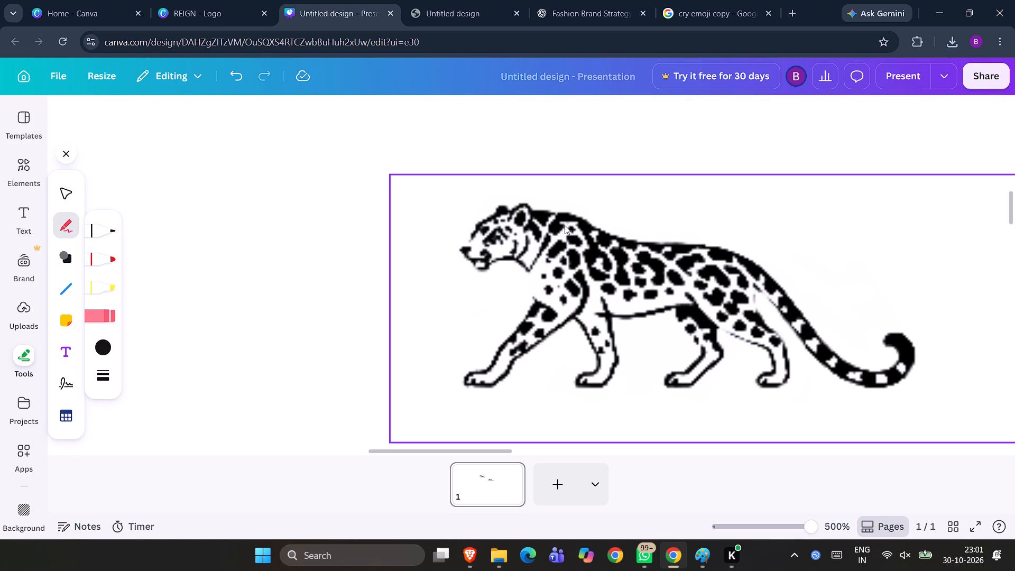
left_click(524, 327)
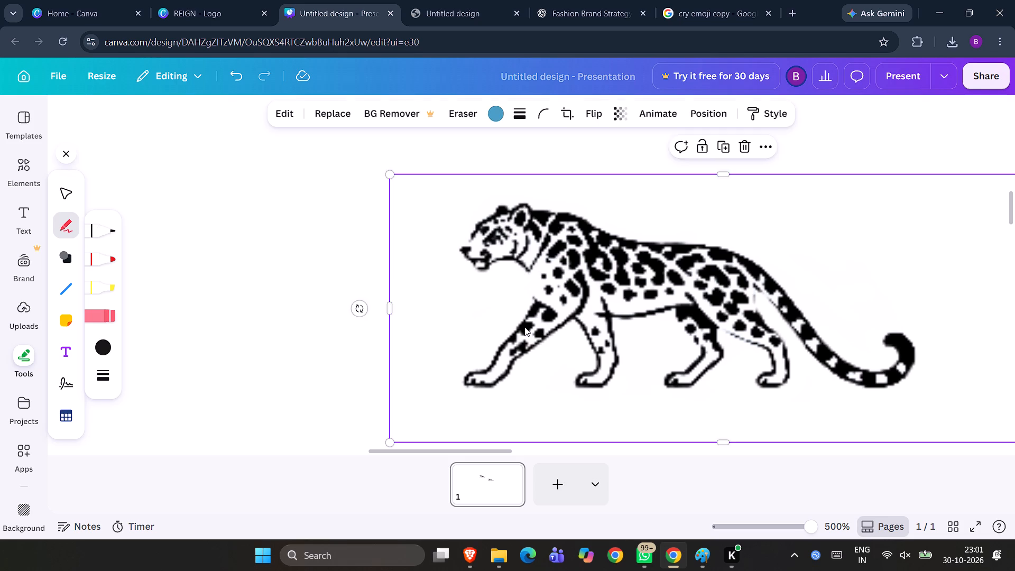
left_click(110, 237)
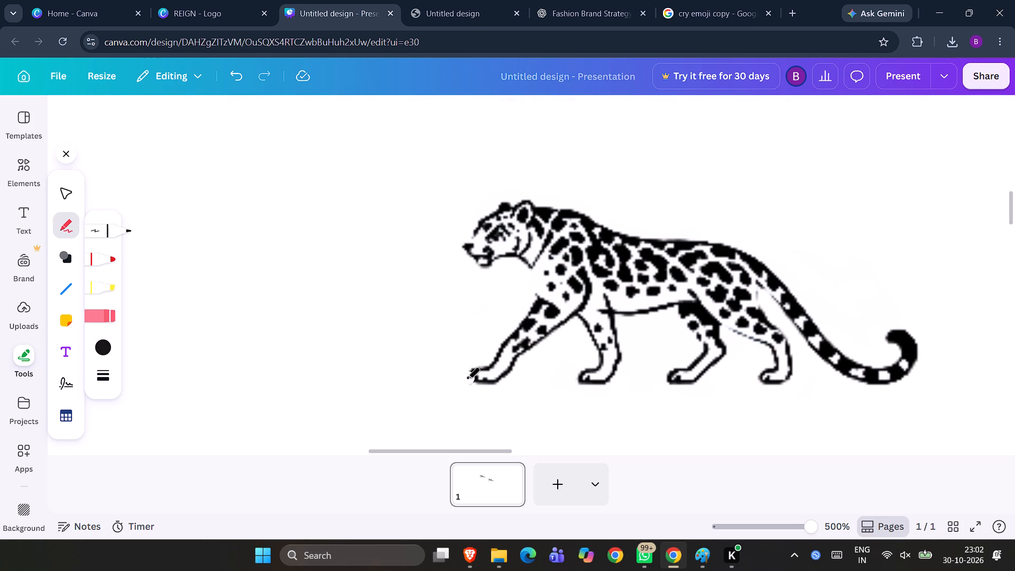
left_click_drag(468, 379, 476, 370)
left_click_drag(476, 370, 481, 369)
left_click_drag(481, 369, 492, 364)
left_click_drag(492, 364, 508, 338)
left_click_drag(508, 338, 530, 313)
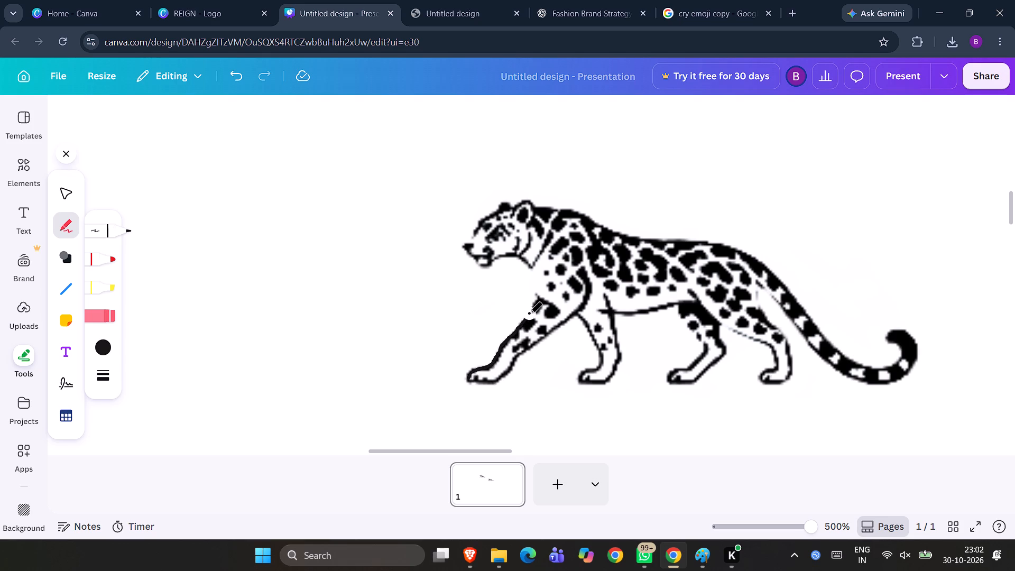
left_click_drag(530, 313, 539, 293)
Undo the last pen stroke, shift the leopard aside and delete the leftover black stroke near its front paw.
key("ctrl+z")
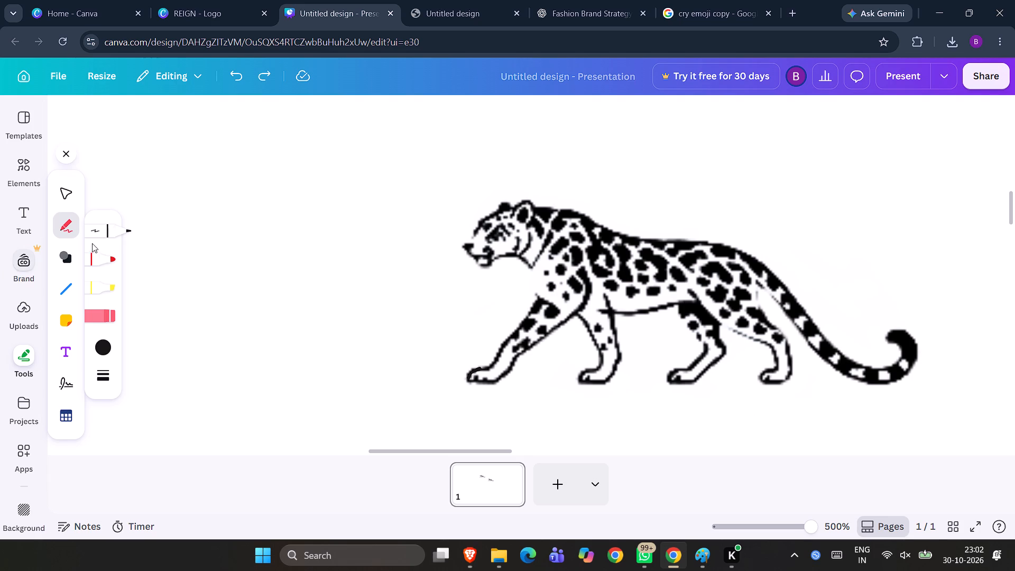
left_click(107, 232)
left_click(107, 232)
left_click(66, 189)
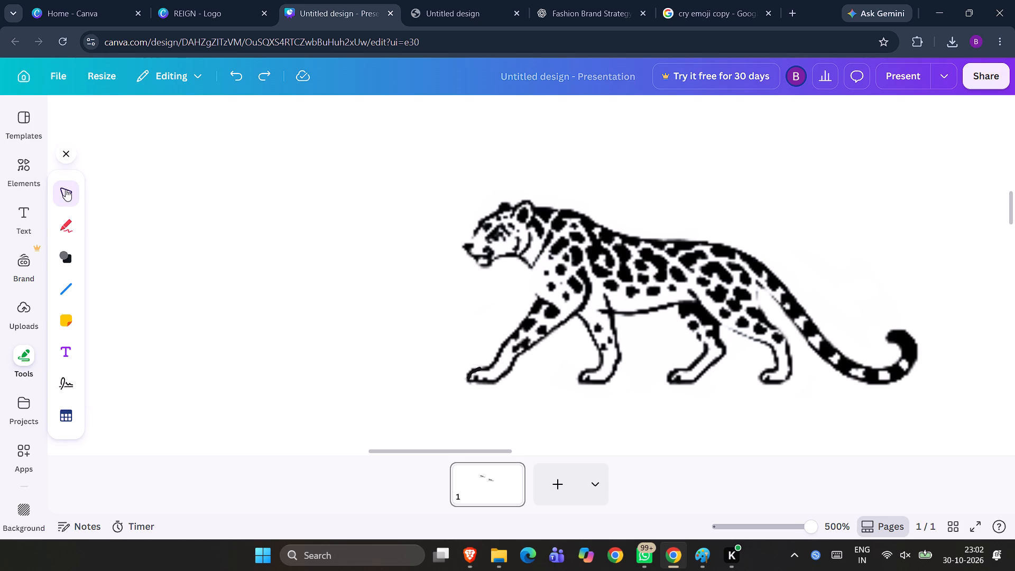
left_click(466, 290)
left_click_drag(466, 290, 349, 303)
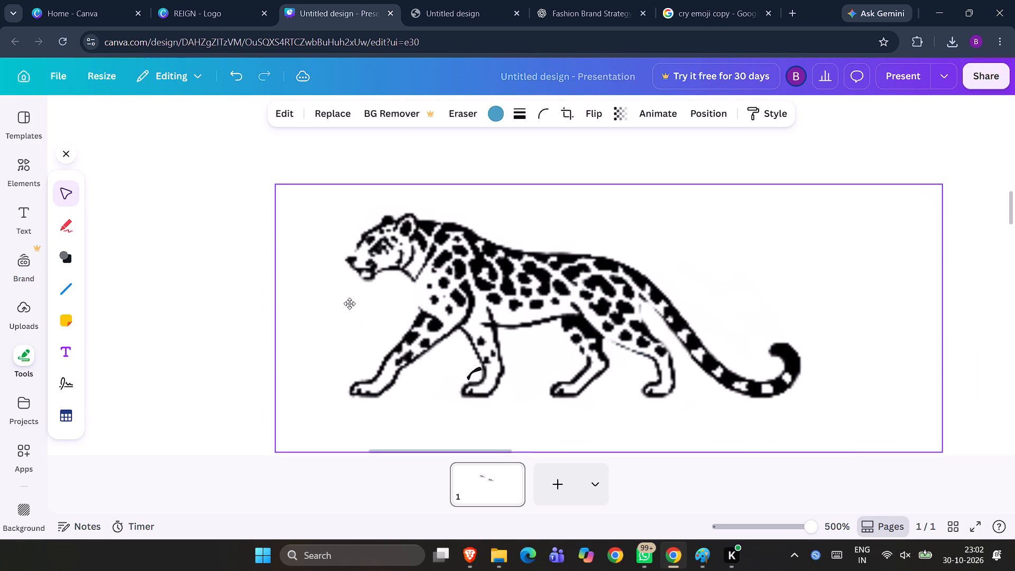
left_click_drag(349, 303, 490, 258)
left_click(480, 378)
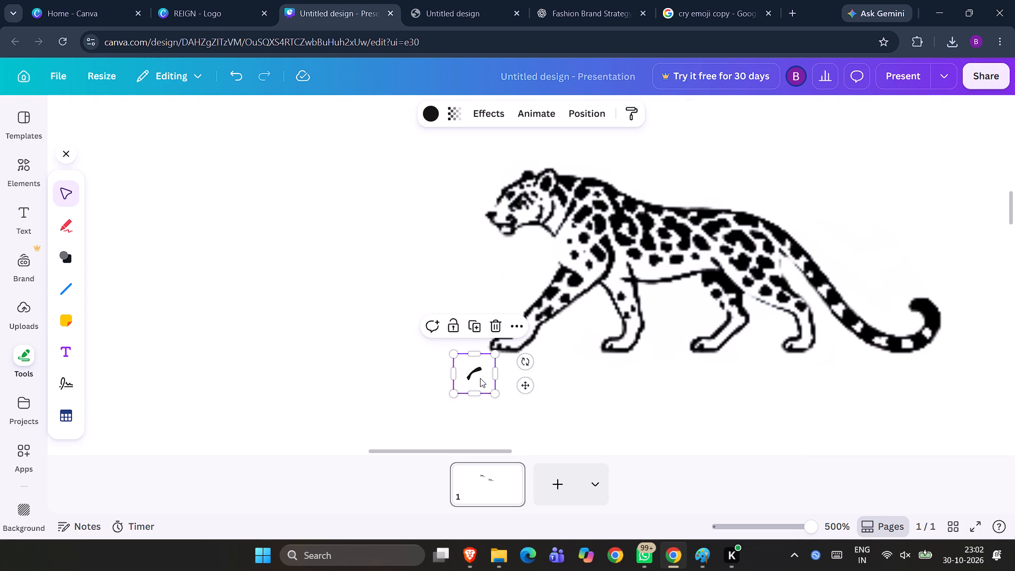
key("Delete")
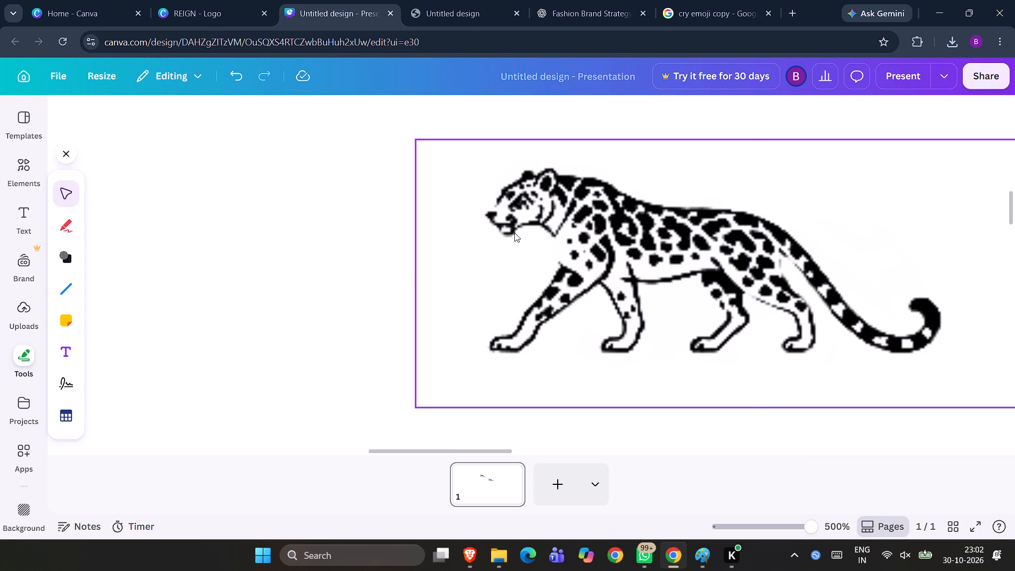
Move the leopard image sideways and slightly down to centre it in the working area.
left_click(514, 234)
left_click_drag(446, 152, 303, 172)
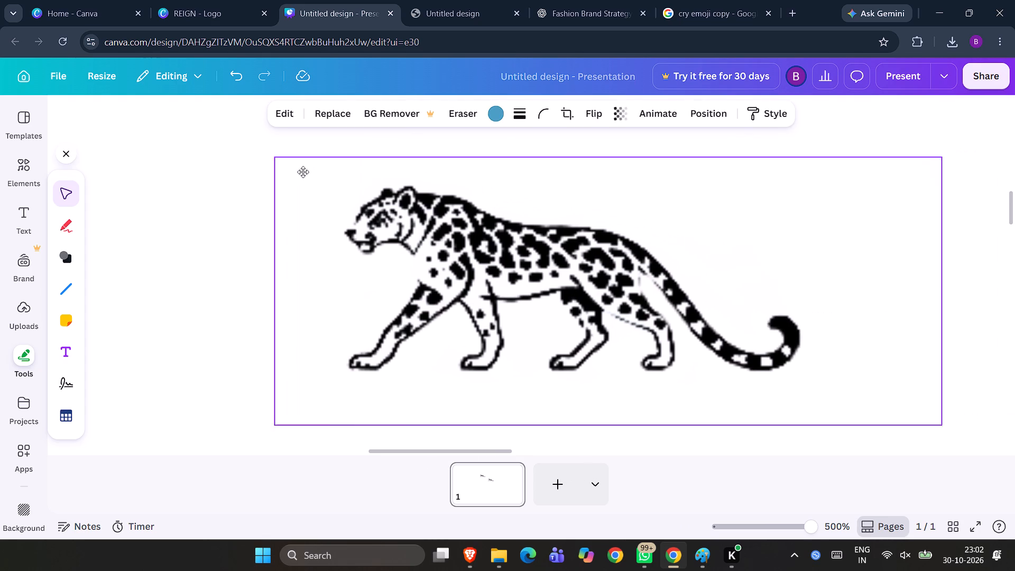
left_click_drag(303, 172, 299, 176)
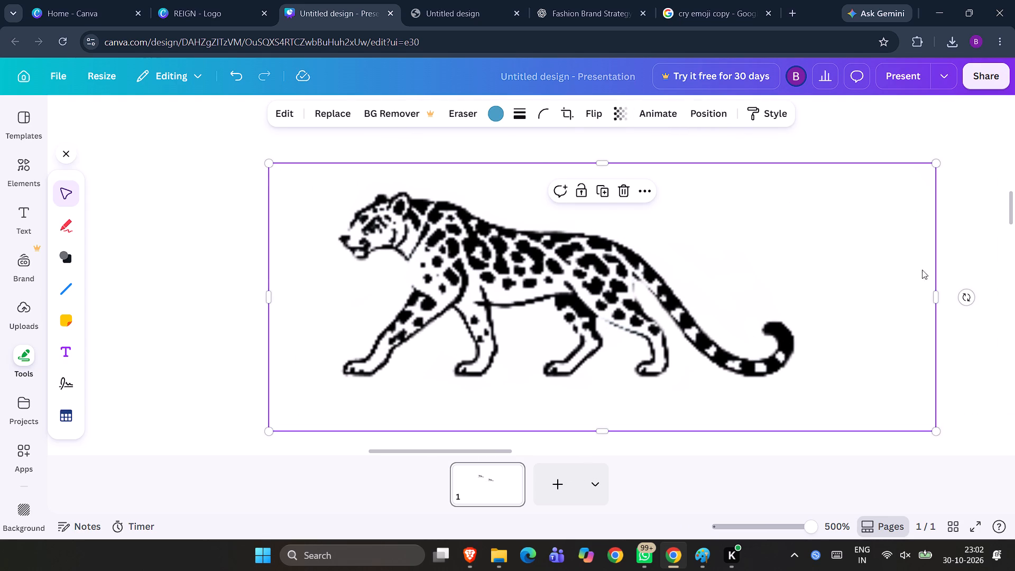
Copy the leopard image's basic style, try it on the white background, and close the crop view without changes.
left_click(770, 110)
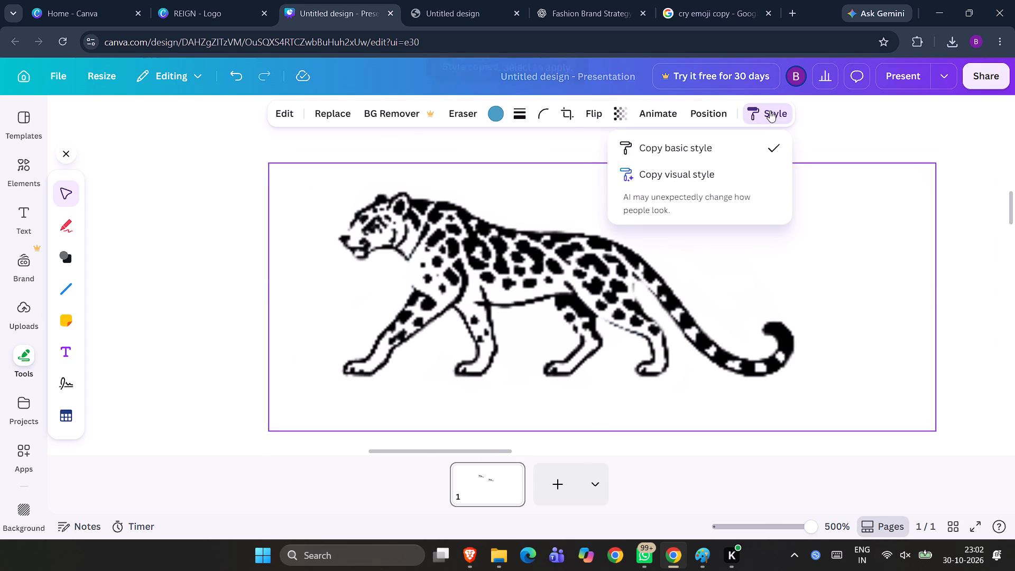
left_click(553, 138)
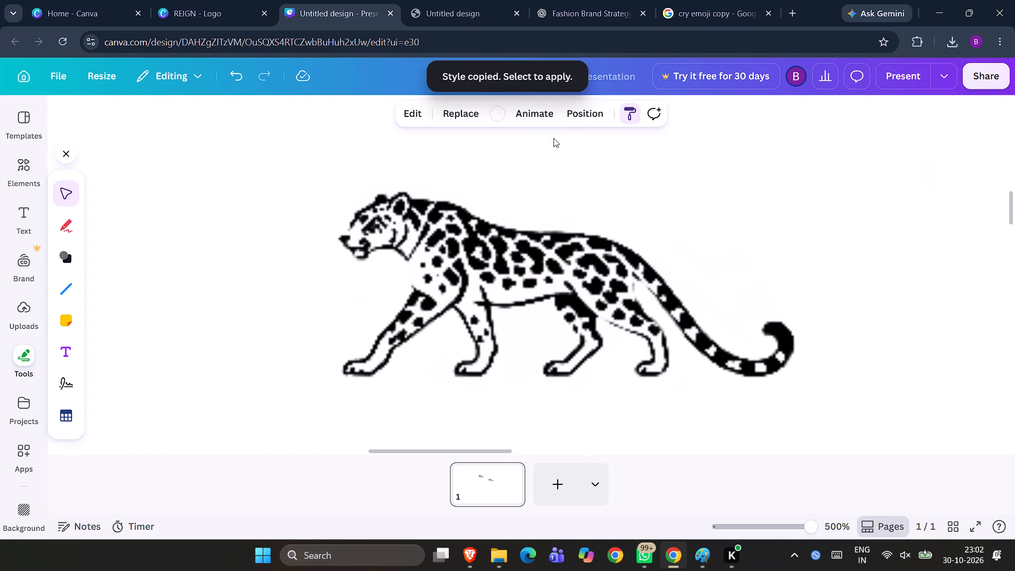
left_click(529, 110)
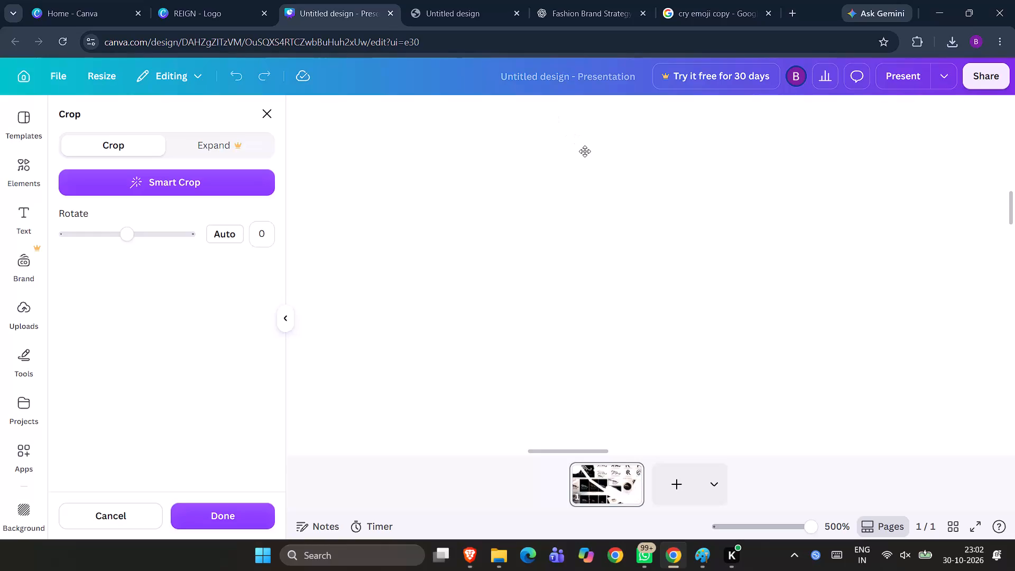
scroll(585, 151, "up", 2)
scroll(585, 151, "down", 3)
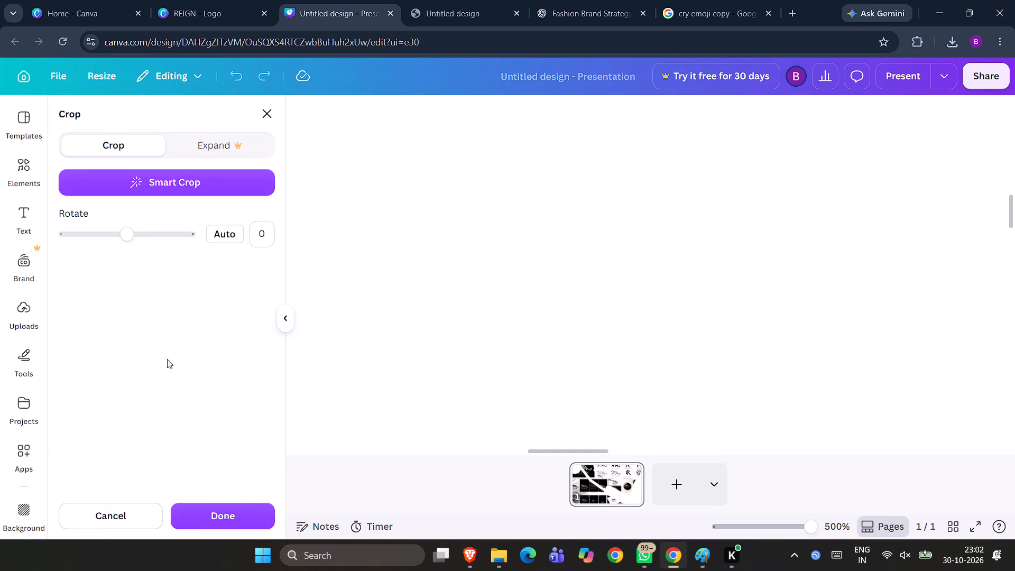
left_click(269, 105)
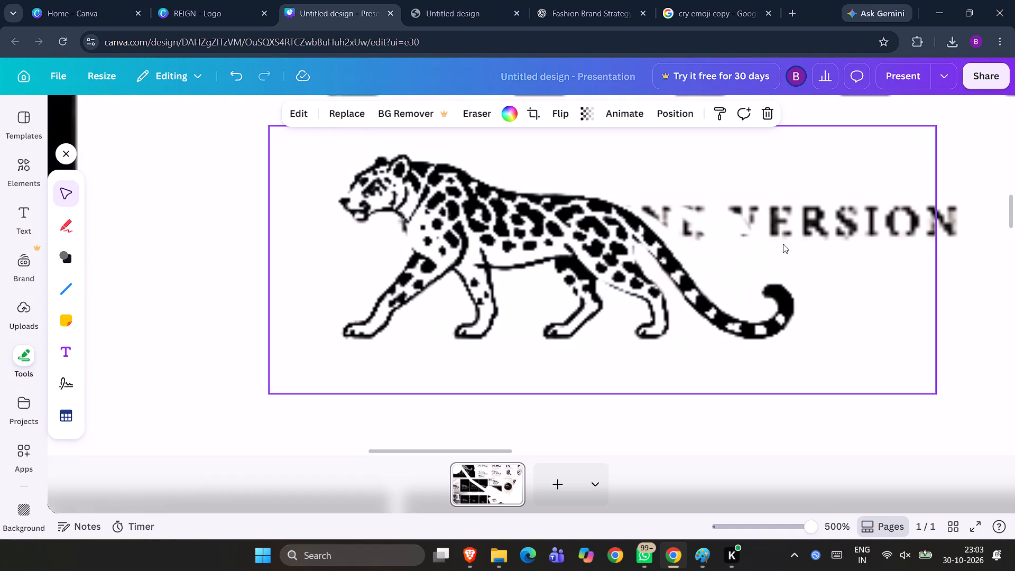
Undo the last two changes to the brand board behind the leopard.
scroll(783, 244, "left", 3)
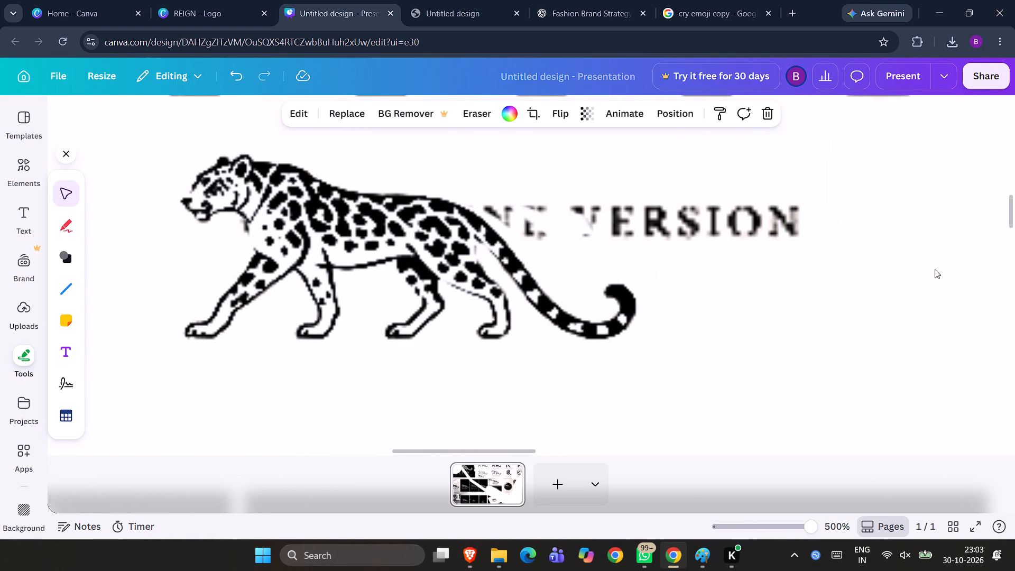
key("ctrl+z")
key("ctrl+z")
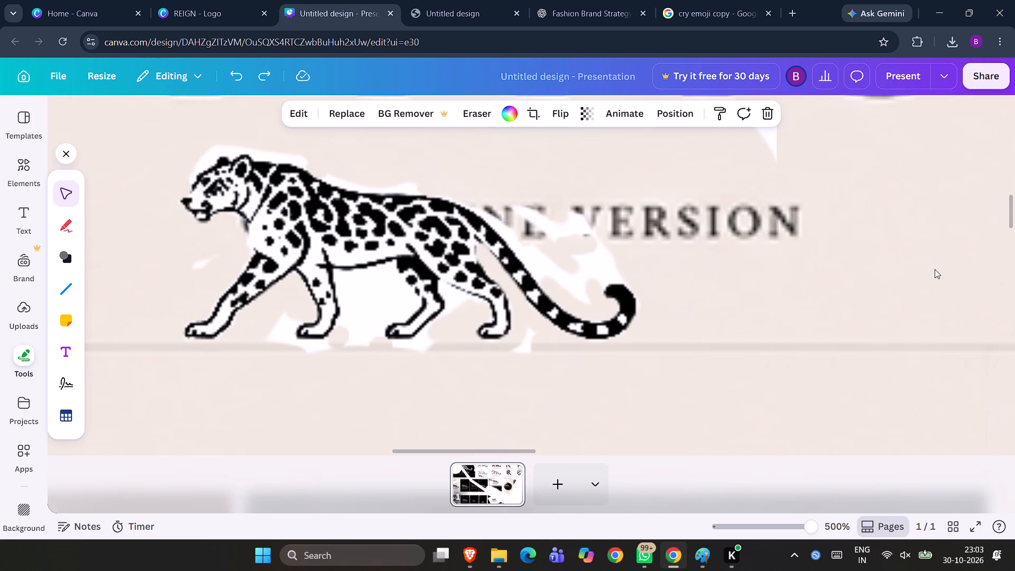
scroll(935, 269, "right", 1)
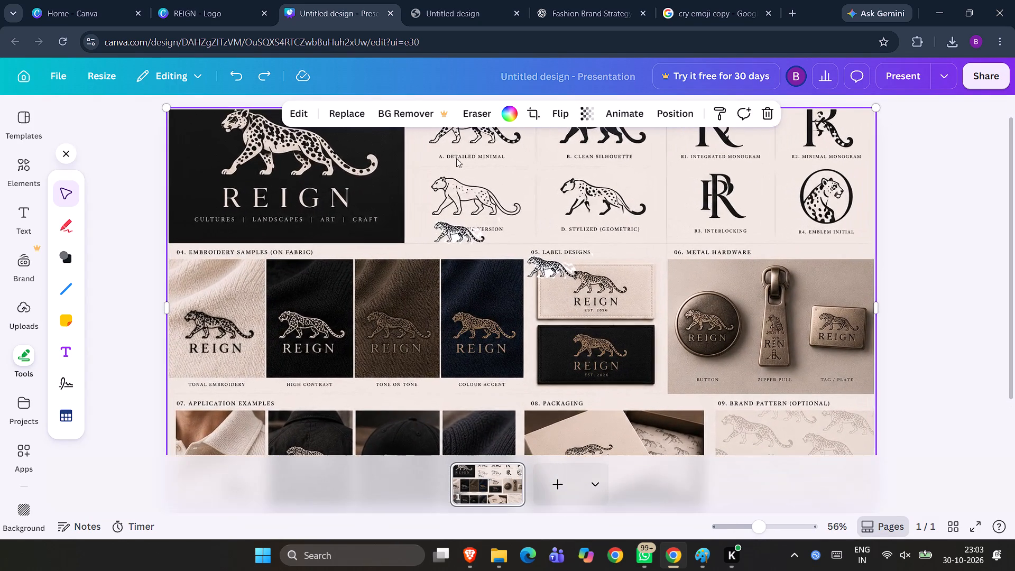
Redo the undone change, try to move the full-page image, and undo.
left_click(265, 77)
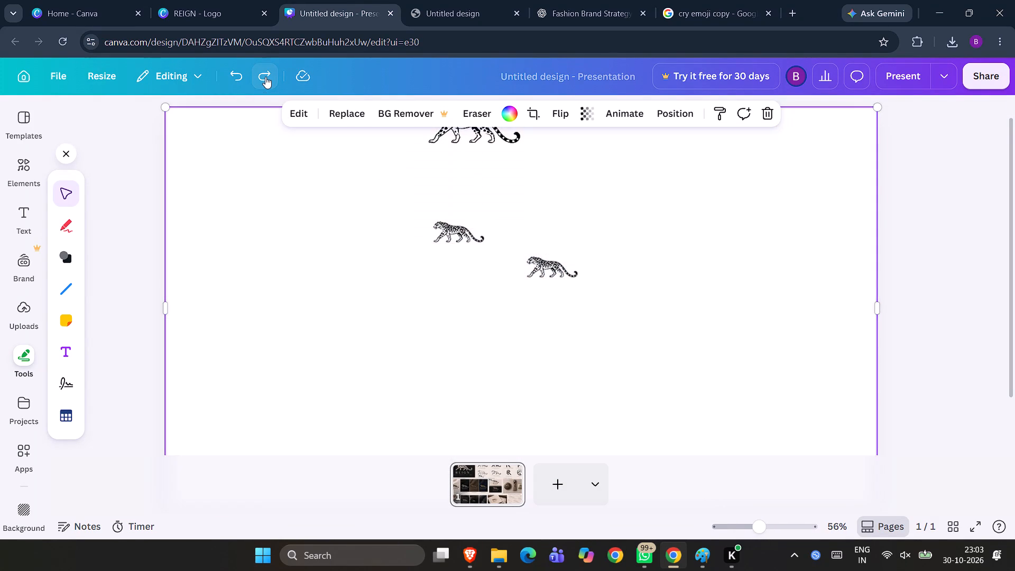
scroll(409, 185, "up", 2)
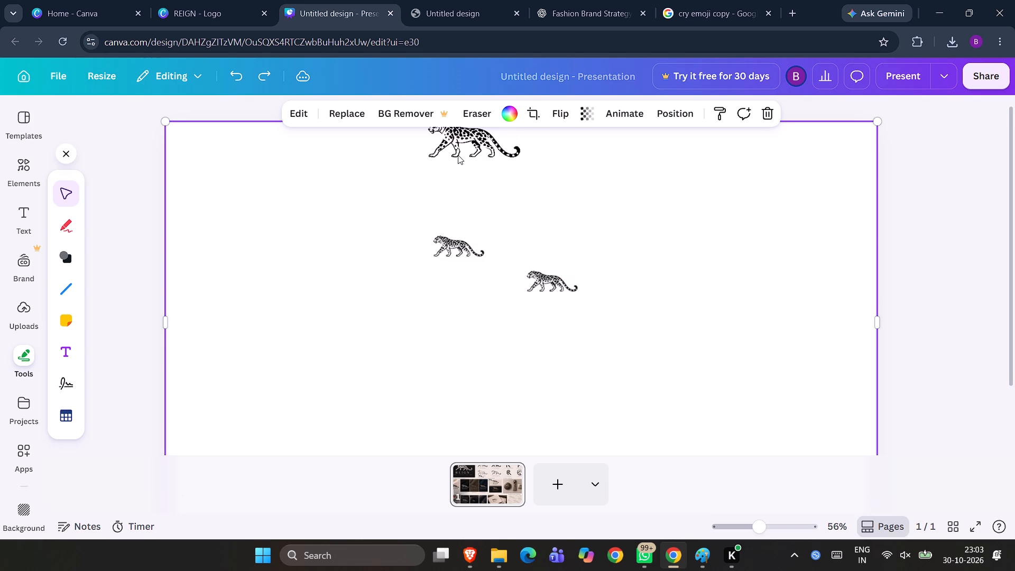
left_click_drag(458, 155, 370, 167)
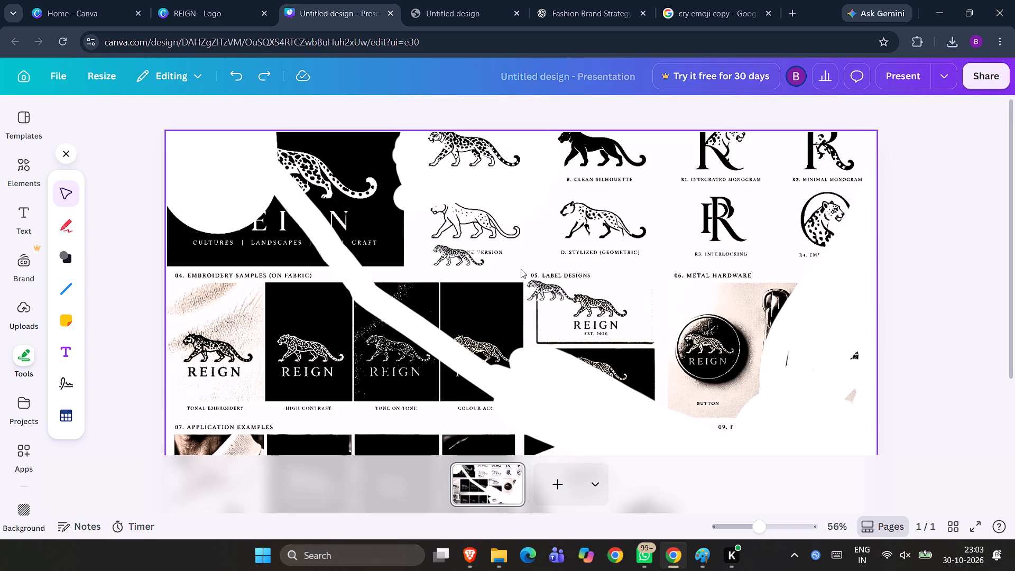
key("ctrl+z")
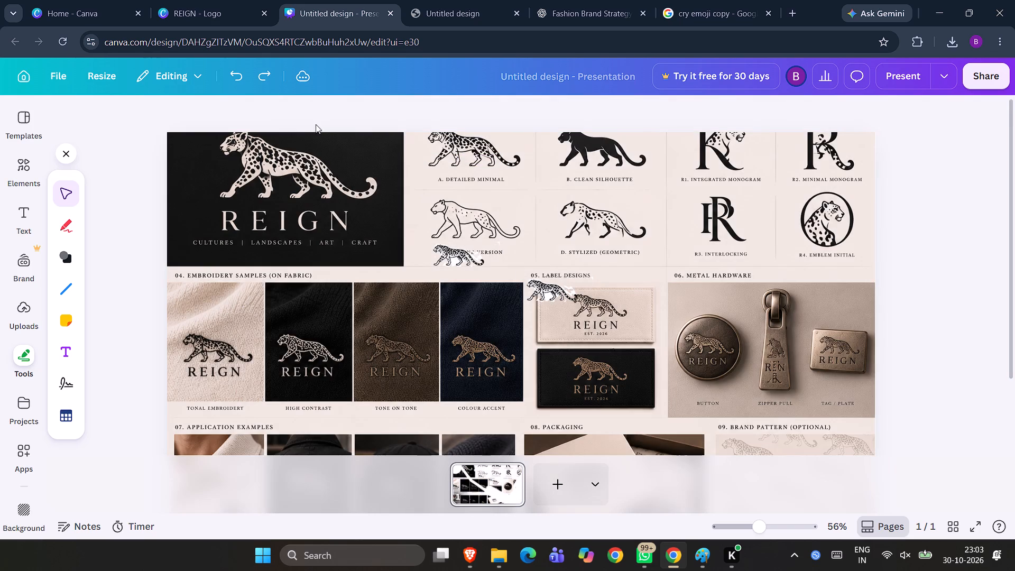
Redo the brand board edits and undo them again, clearing the board so only the two small leopards remain on the white page.
left_click(257, 78)
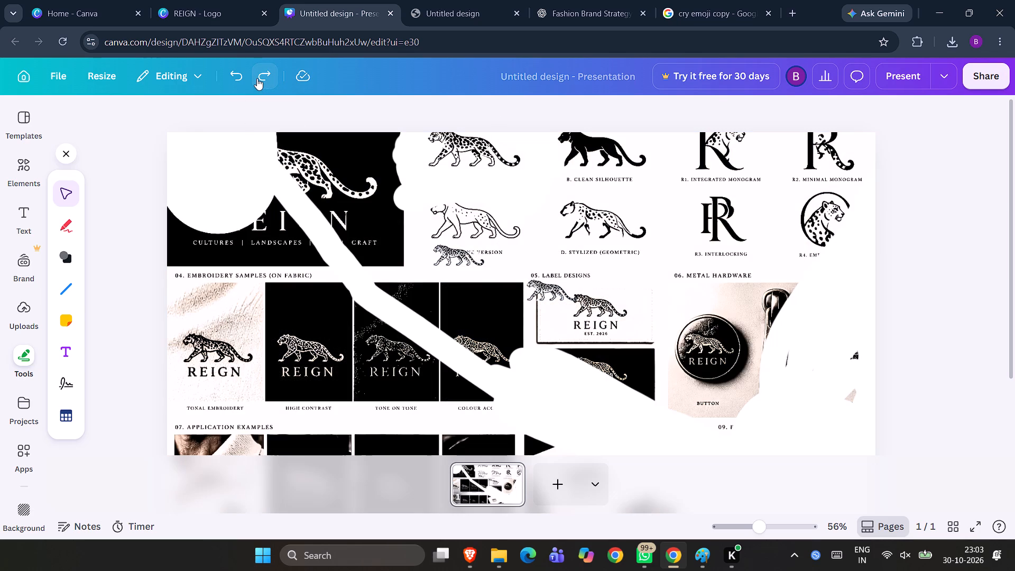
left_click(257, 78)
left_click(257, 78)
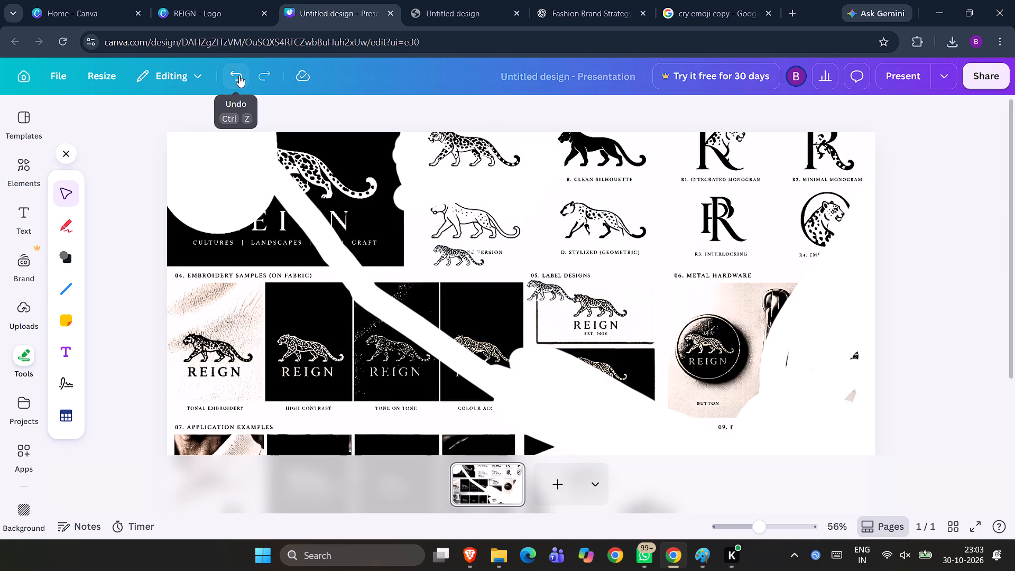
left_click(239, 76)
left_click(239, 76)
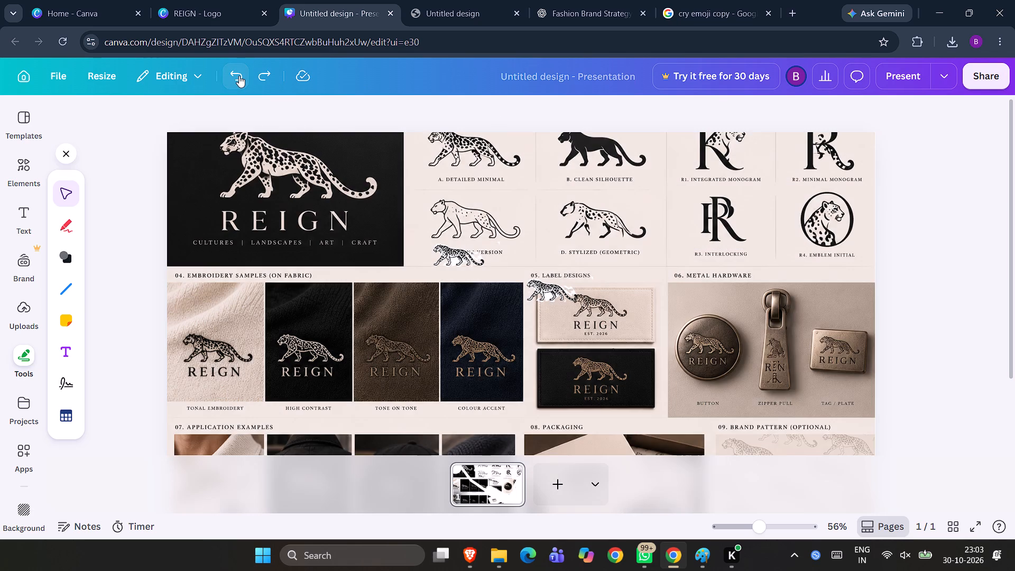
left_click(239, 76)
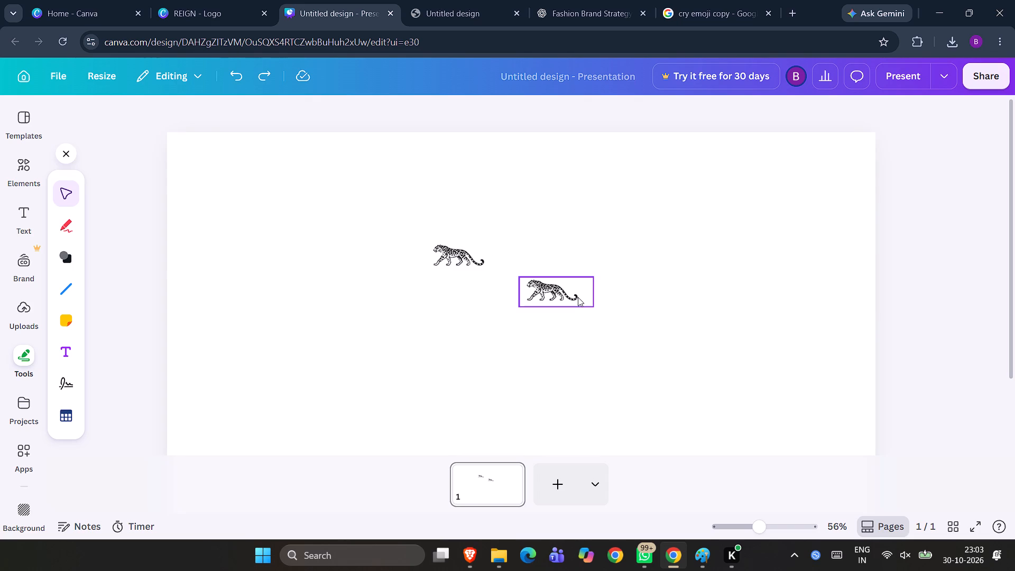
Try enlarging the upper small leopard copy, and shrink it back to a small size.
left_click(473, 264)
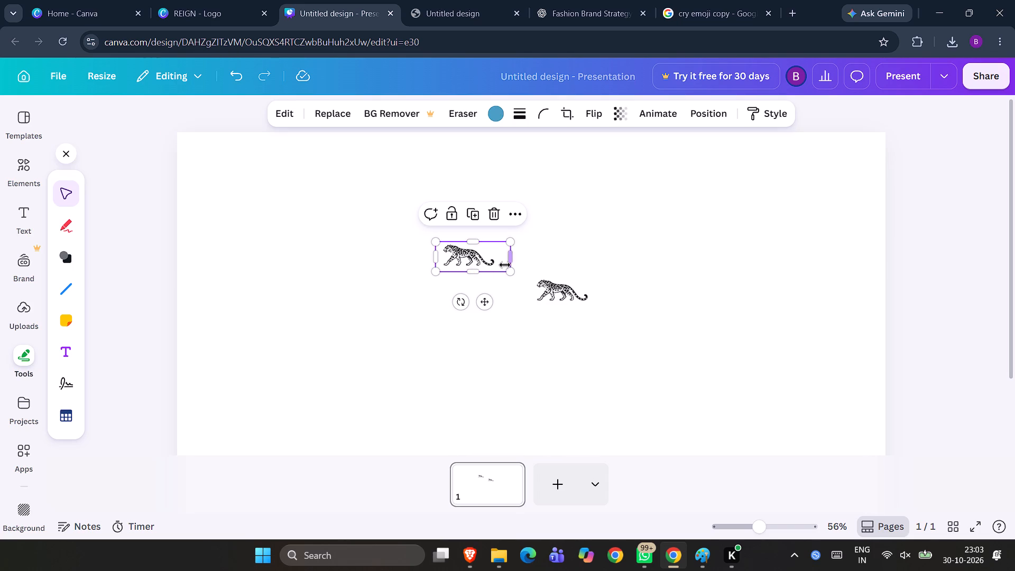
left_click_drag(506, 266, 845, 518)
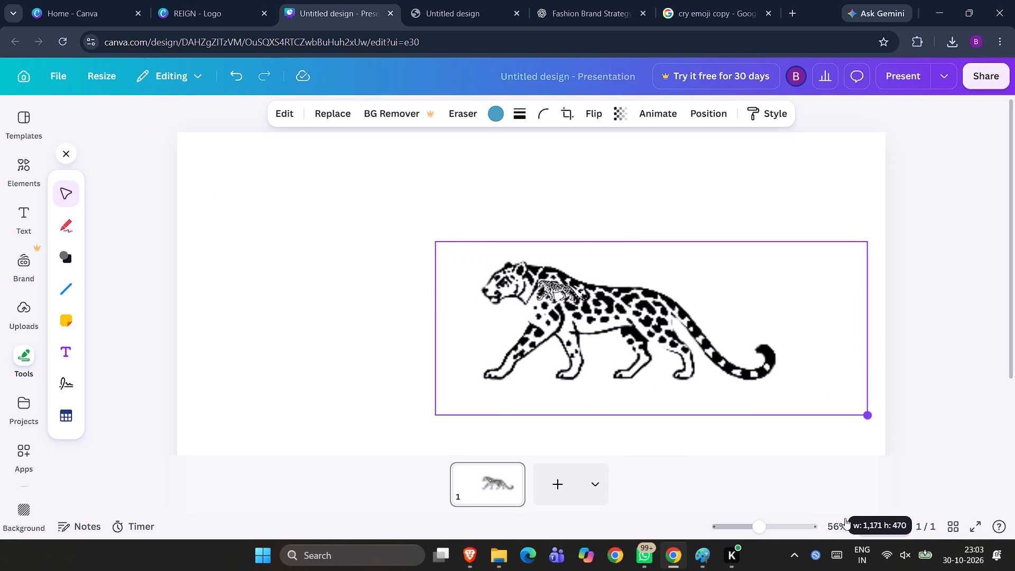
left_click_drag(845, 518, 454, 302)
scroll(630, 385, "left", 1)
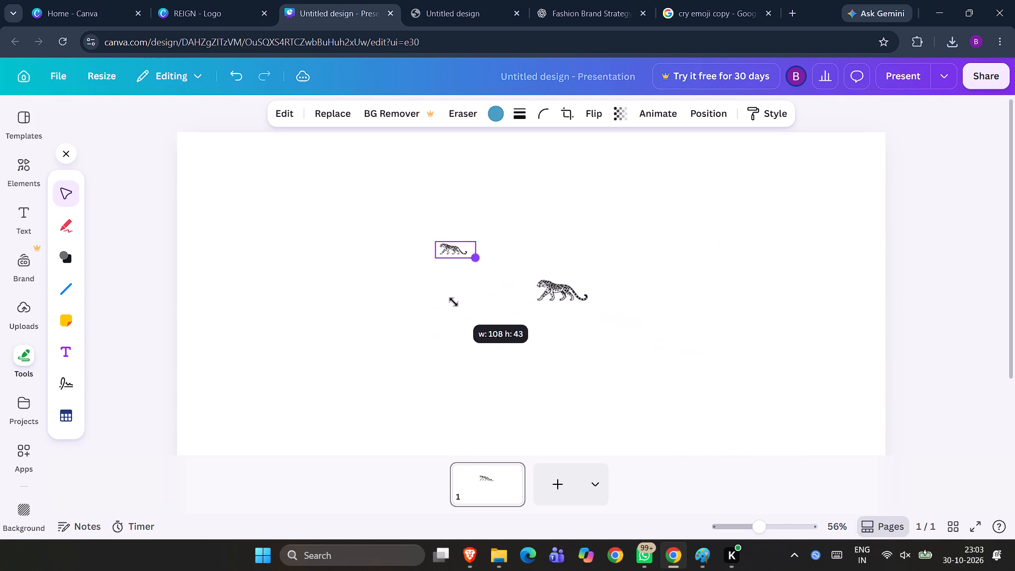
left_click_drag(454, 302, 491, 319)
Move the lower small leopard copy to the upper right area of the page, clear of the other one.
left_click_drag(551, 296, 704, 214)
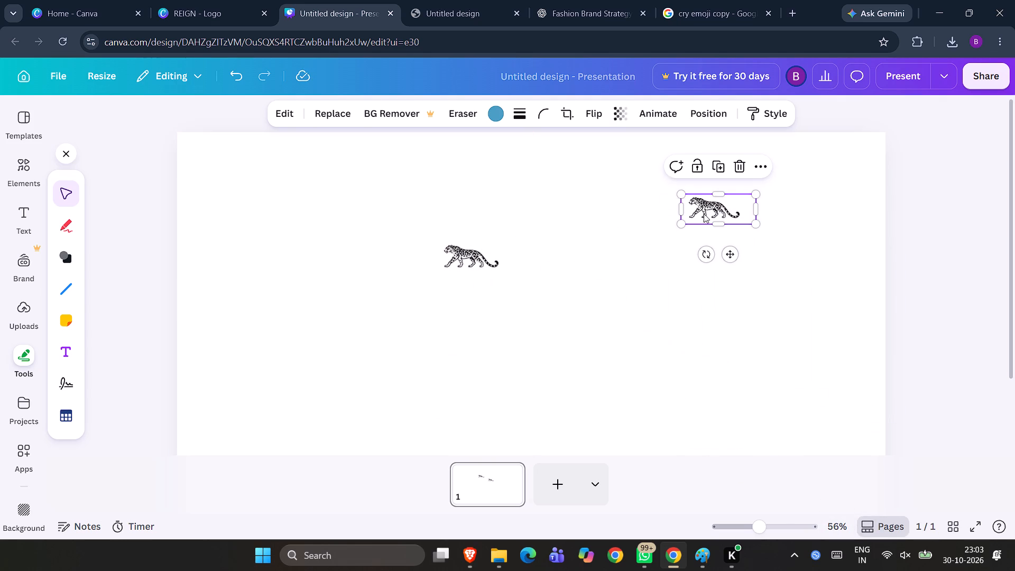
Enlarge the other leopard image from opposite corners until the animal fills the page, about 2,265 wide by 910 high.
left_click(493, 247)
left_click_drag(518, 273, 829, 454)
scroll(630, 349, "right", 1)
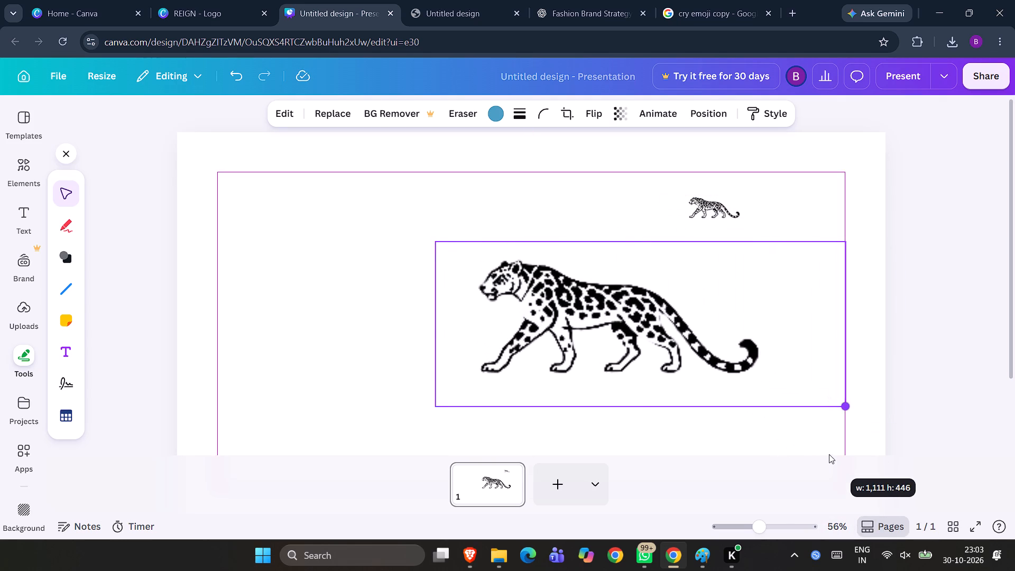
left_click_drag(829, 454, 828, 452)
left_click_drag(436, 241, 372, 217)
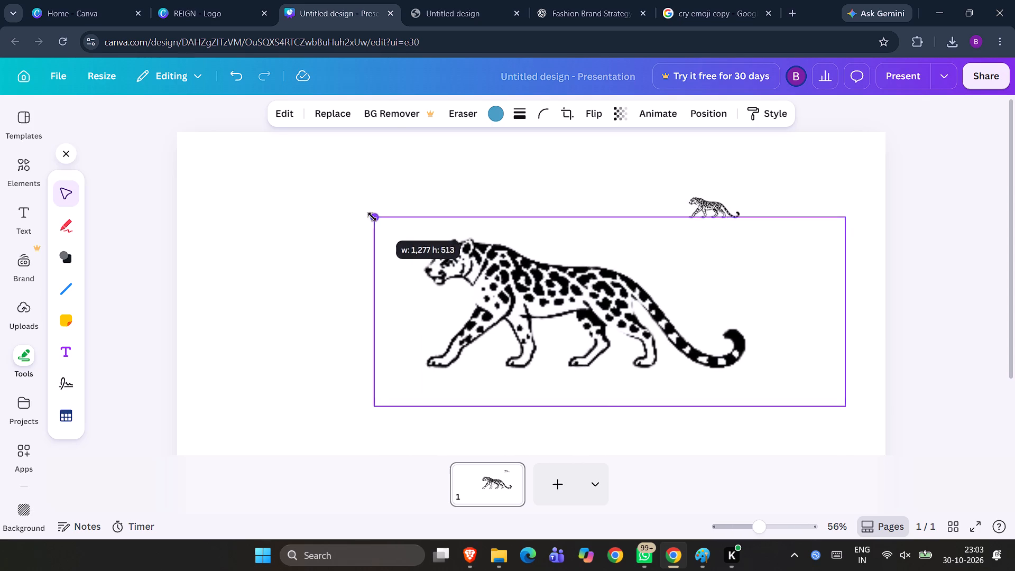
left_click_drag(372, 217, 210, 136)
scroll(354, 213, "left", 1)
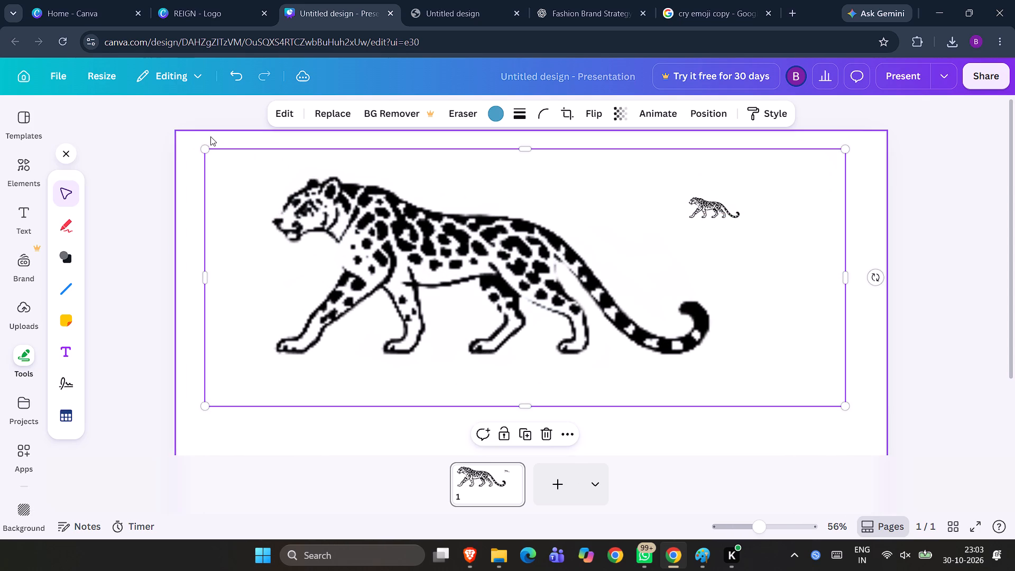
left_click_drag(843, 403, 861, 412)
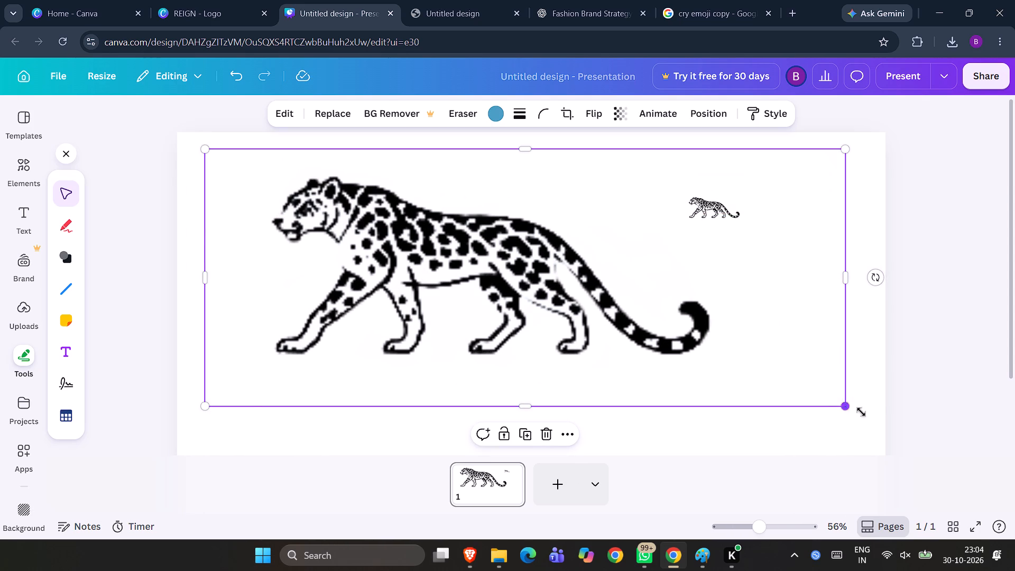
left_click_drag(861, 412, 1014, 540)
scroll(950, 467, "right", 1)
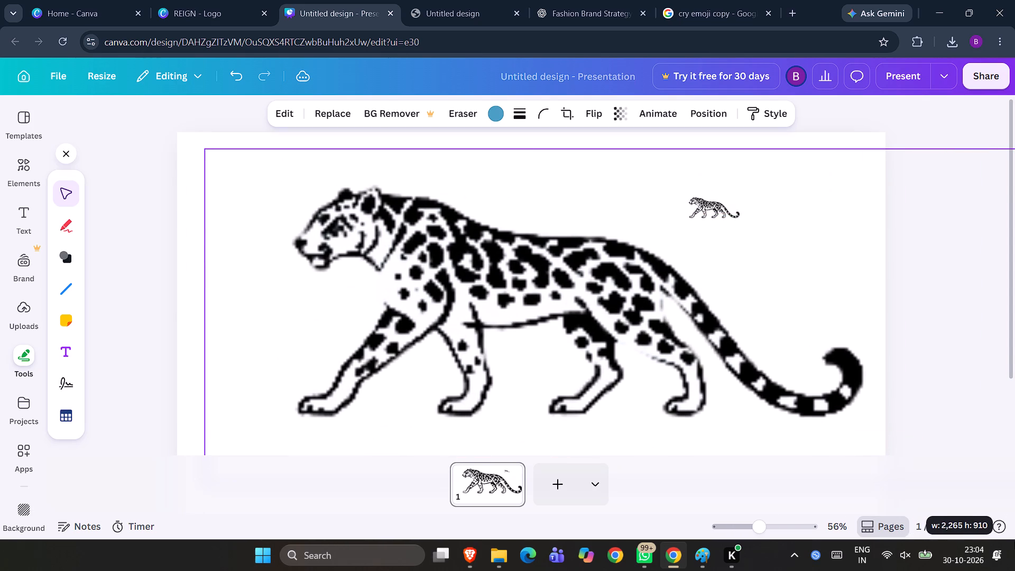
left_click_drag(1014, 540, 1014, 546)
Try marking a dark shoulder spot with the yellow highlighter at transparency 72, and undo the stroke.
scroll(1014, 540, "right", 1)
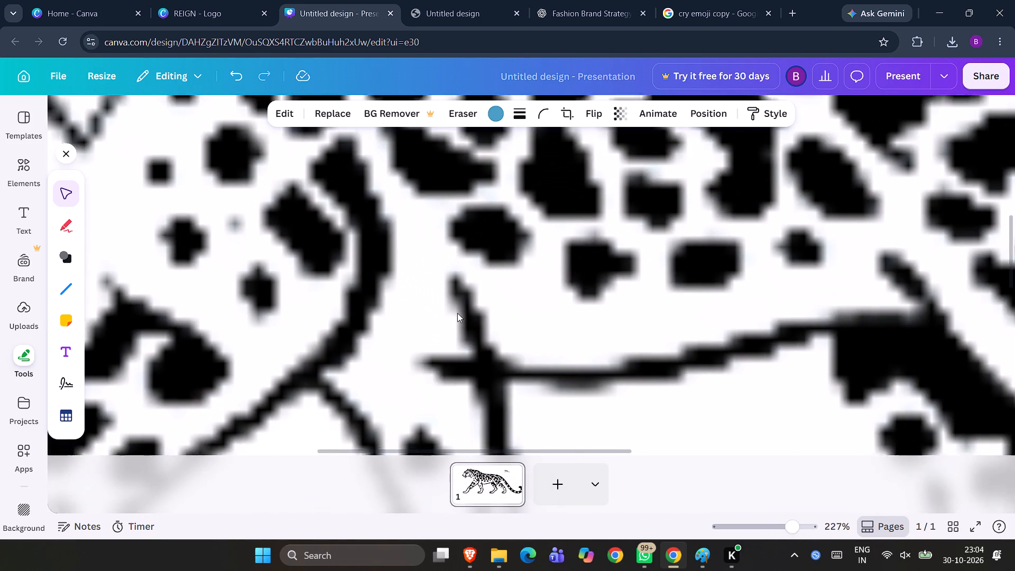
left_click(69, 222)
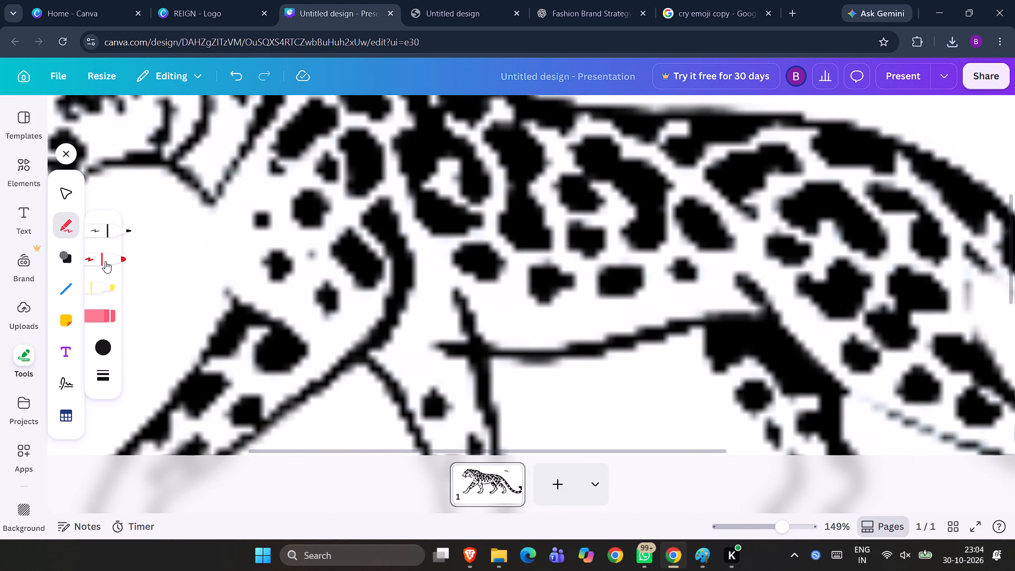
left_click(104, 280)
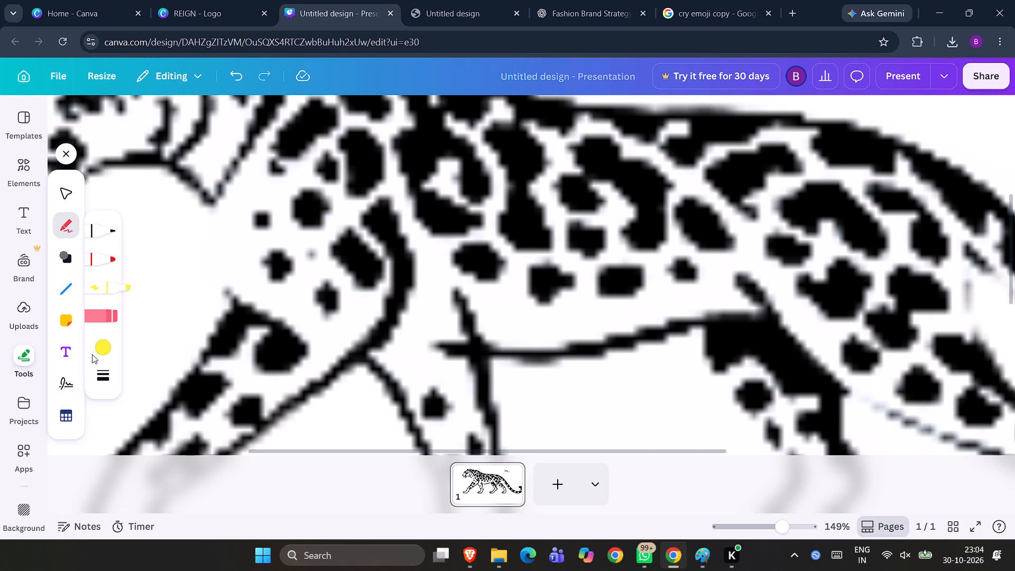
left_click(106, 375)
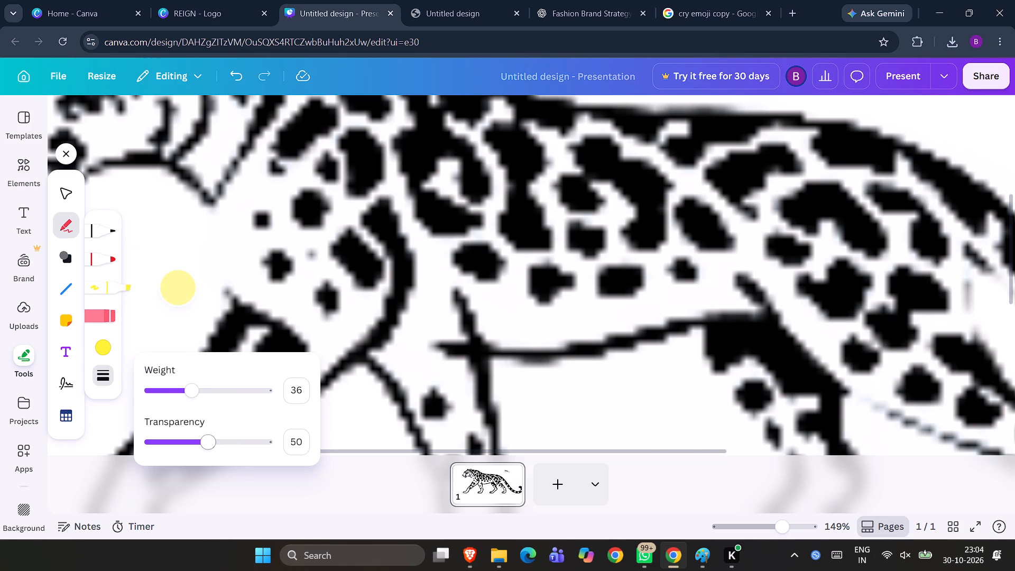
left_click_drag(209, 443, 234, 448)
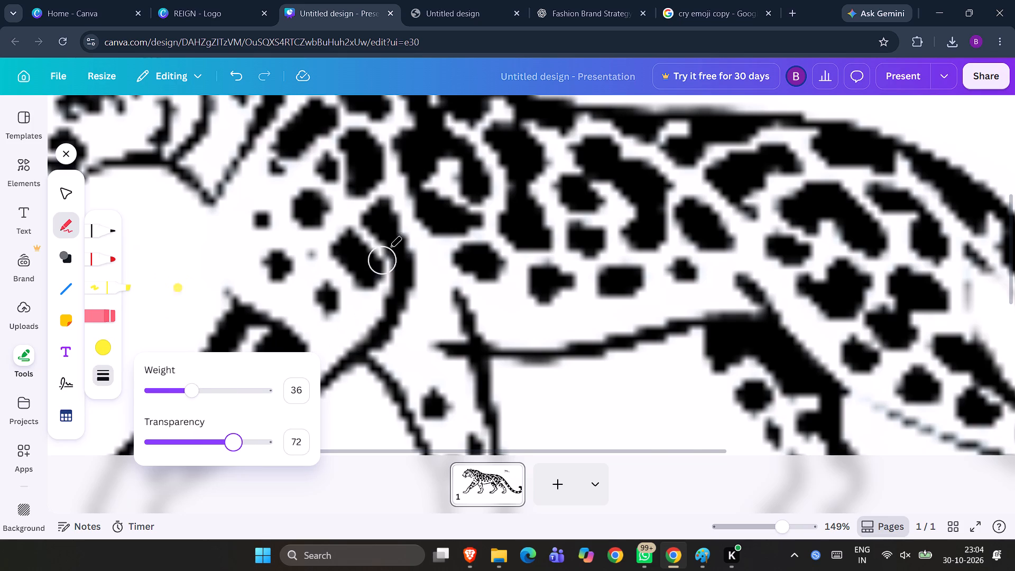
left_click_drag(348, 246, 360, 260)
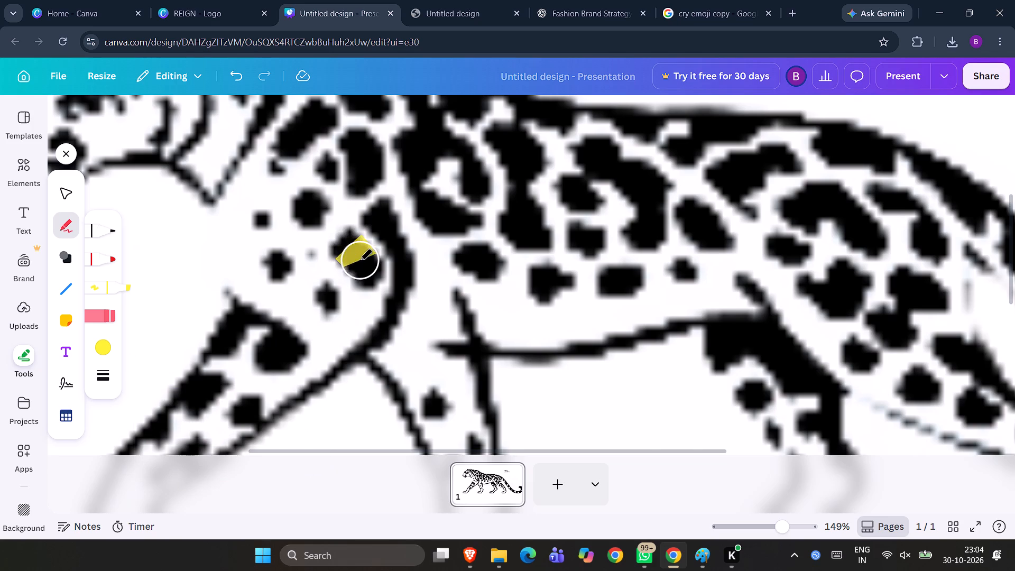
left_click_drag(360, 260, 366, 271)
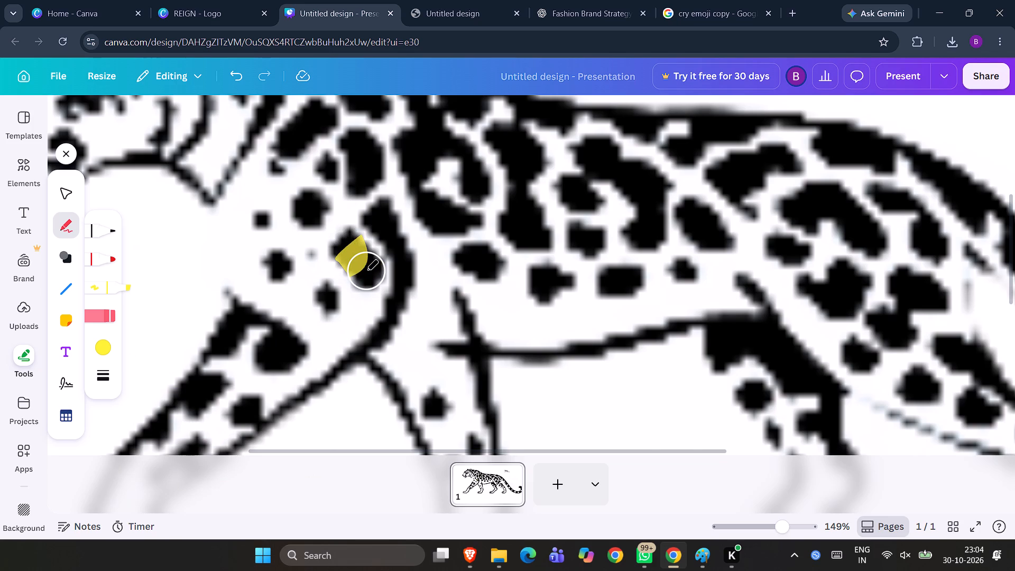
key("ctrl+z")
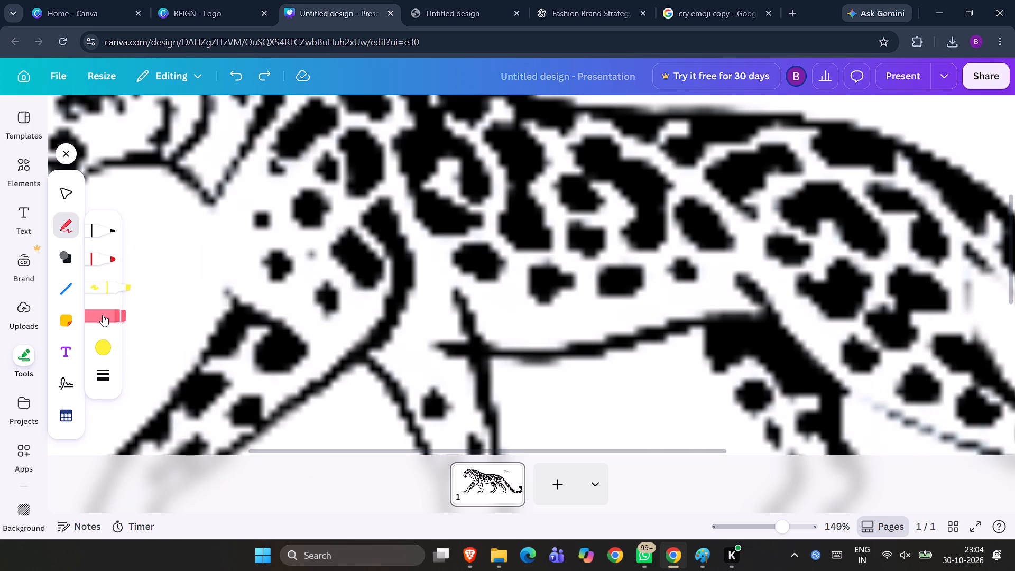
Paint over the large oblong shoulder spot using the marker in its preset black, smoothing the spot's pixelated edges.
left_click(108, 265)
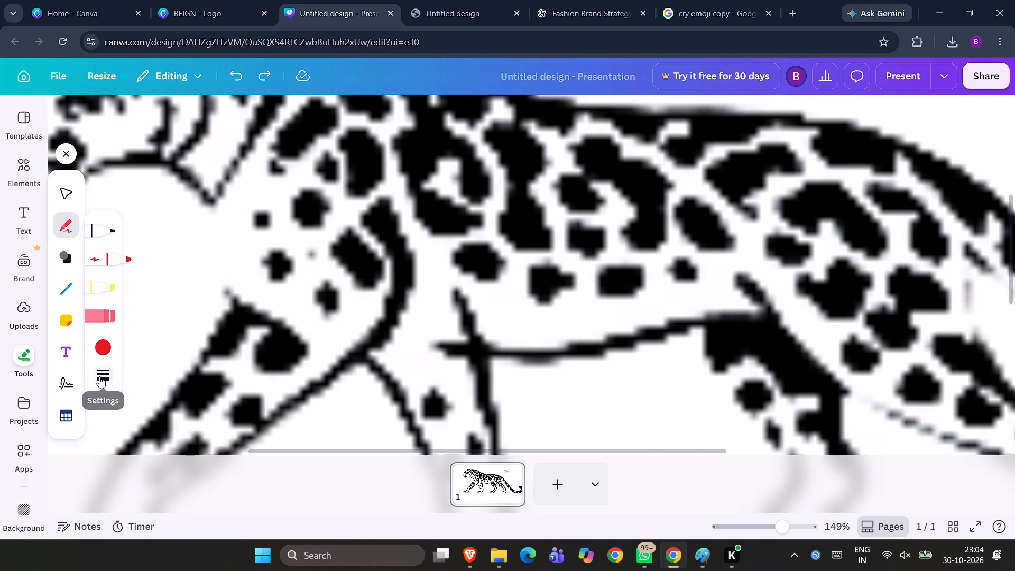
left_click(102, 367)
left_click(102, 352)
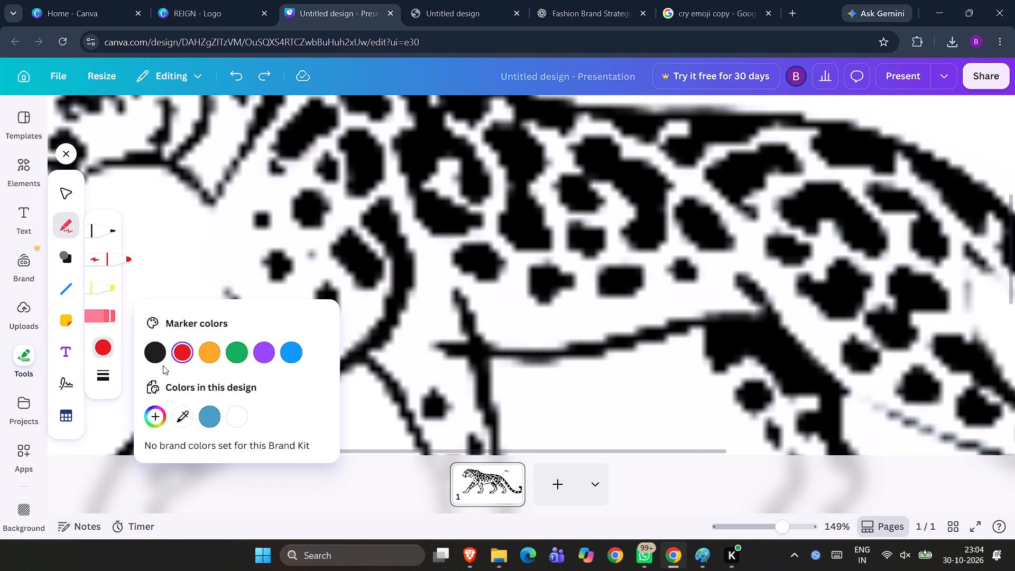
left_click(151, 356)
left_click_drag(339, 249, 349, 249)
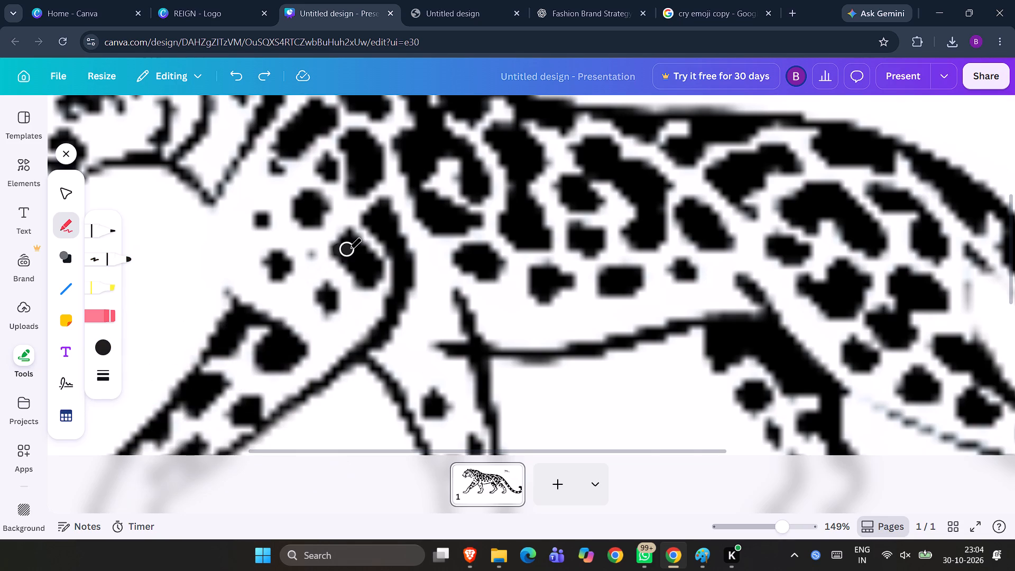
left_click_drag(349, 249, 359, 257)
left_click_drag(359, 257, 365, 269)
left_click_drag(365, 269, 349, 260)
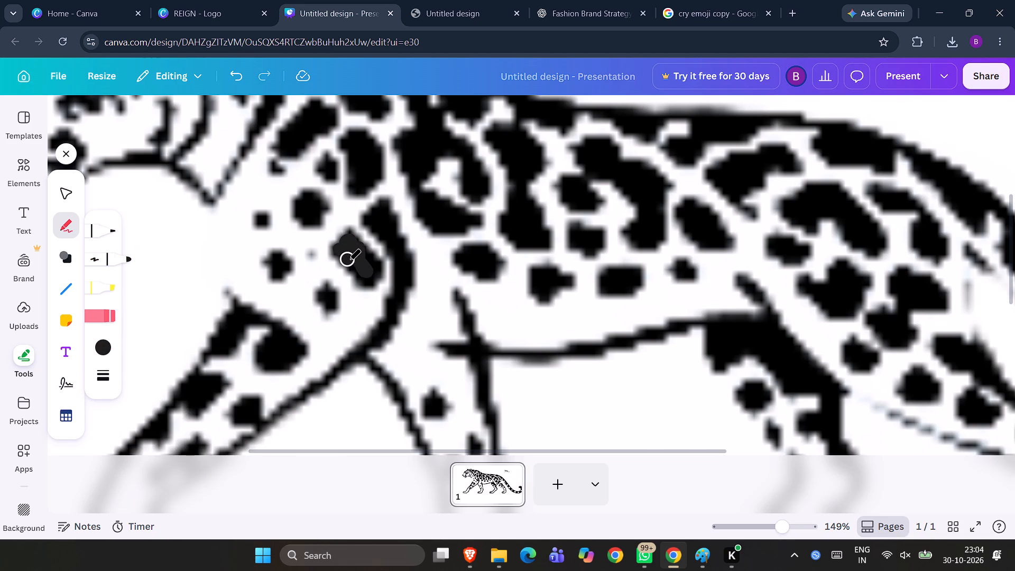
left_click_drag(349, 260, 369, 279)
left_click_drag(369, 279, 370, 259)
left_click_drag(370, 259, 358, 248)
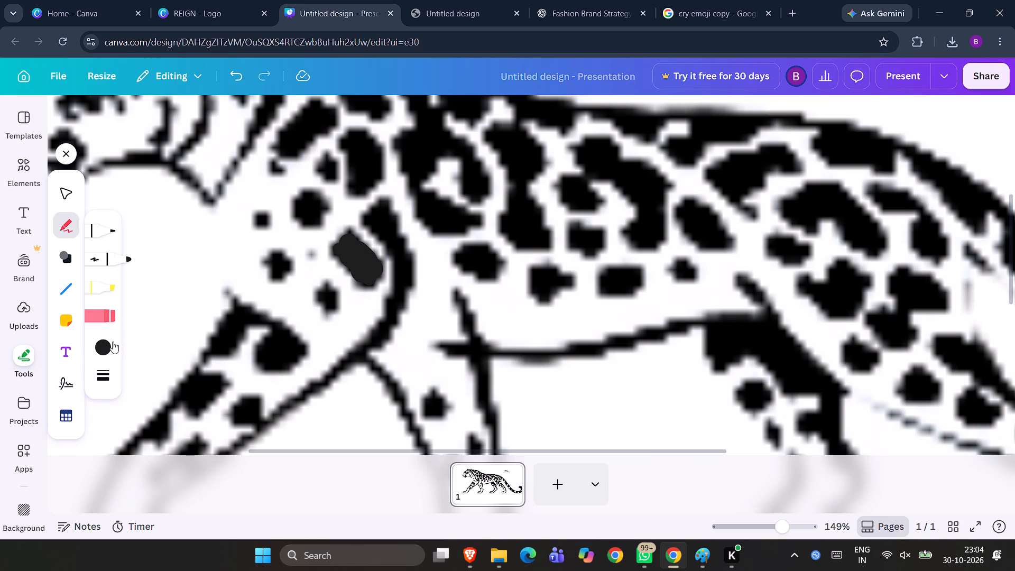
Set the marker to the custom pure black #000000, and undo the stray dot below the belly.
left_click(106, 343)
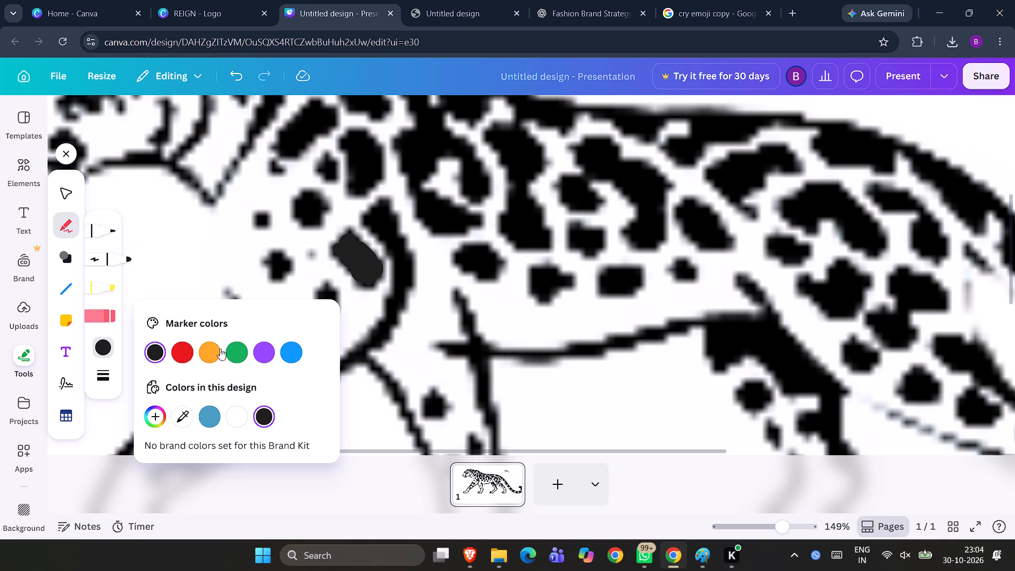
left_click(159, 418)
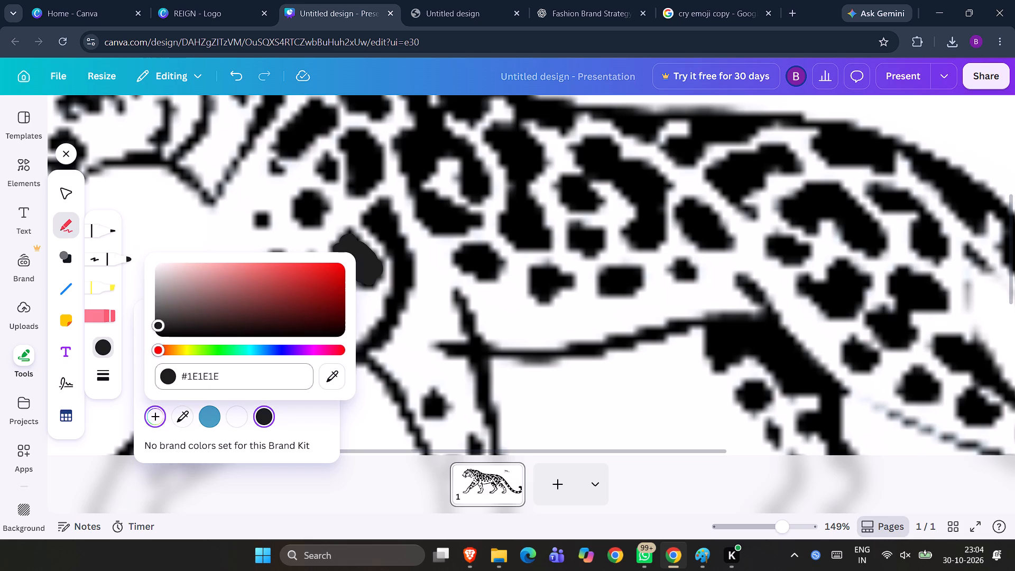
left_click_drag(156, 326, 150, 340)
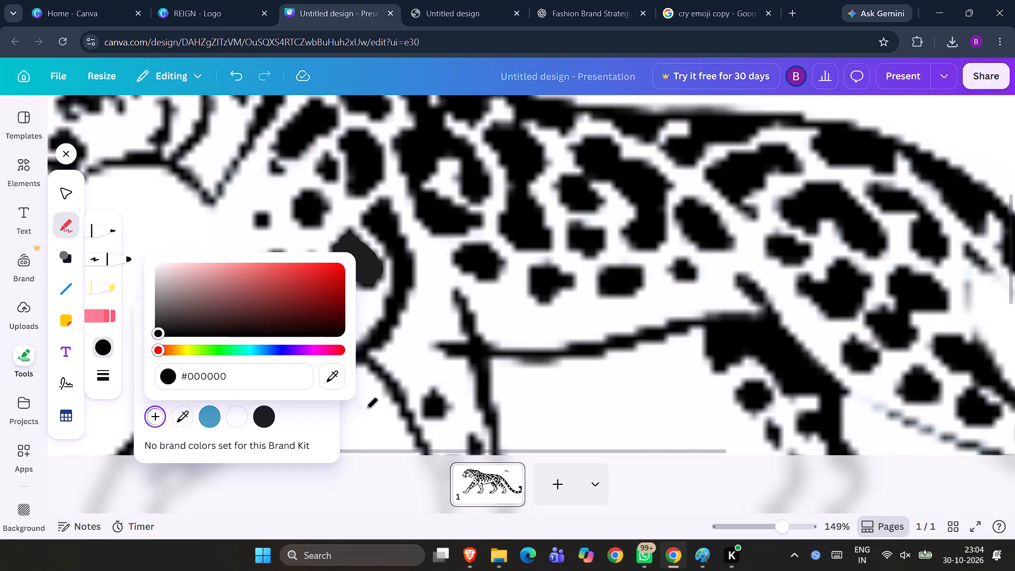
left_click(341, 435)
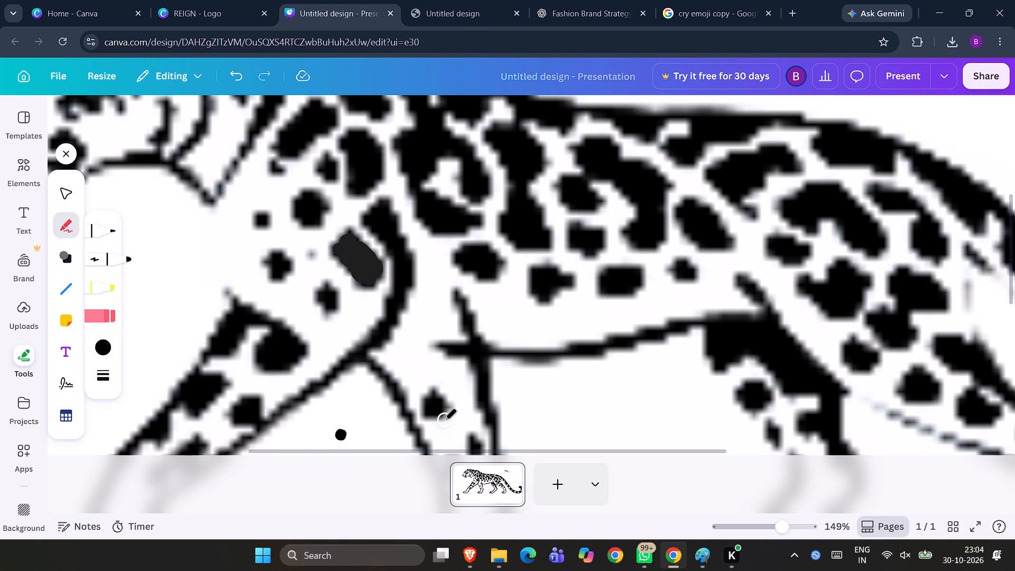
key("ctrl+z")
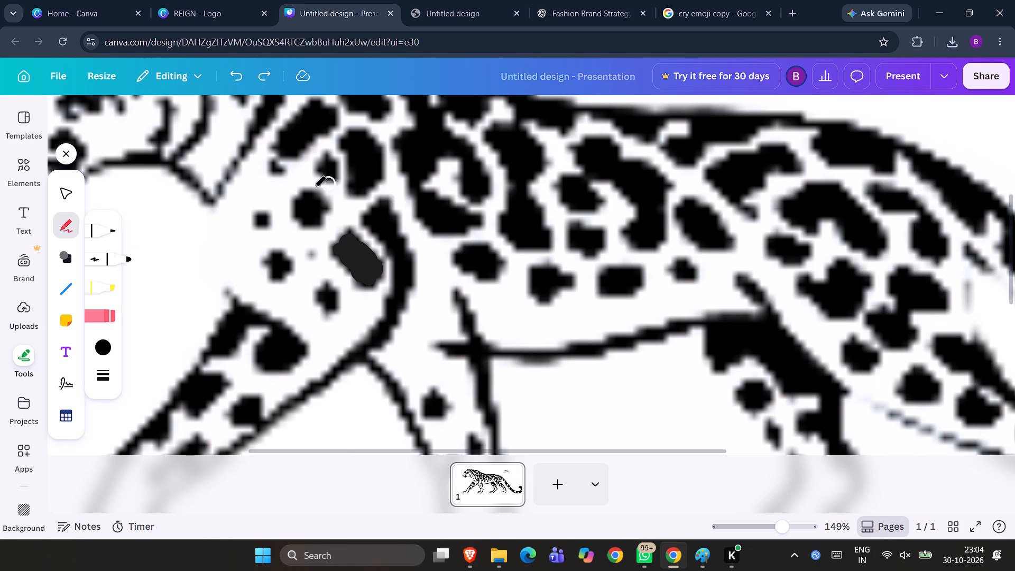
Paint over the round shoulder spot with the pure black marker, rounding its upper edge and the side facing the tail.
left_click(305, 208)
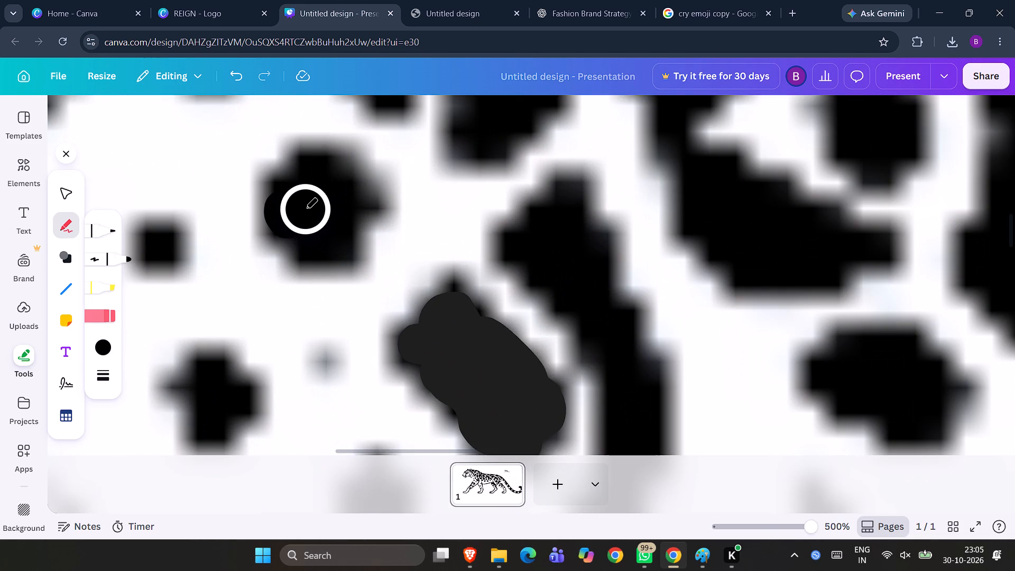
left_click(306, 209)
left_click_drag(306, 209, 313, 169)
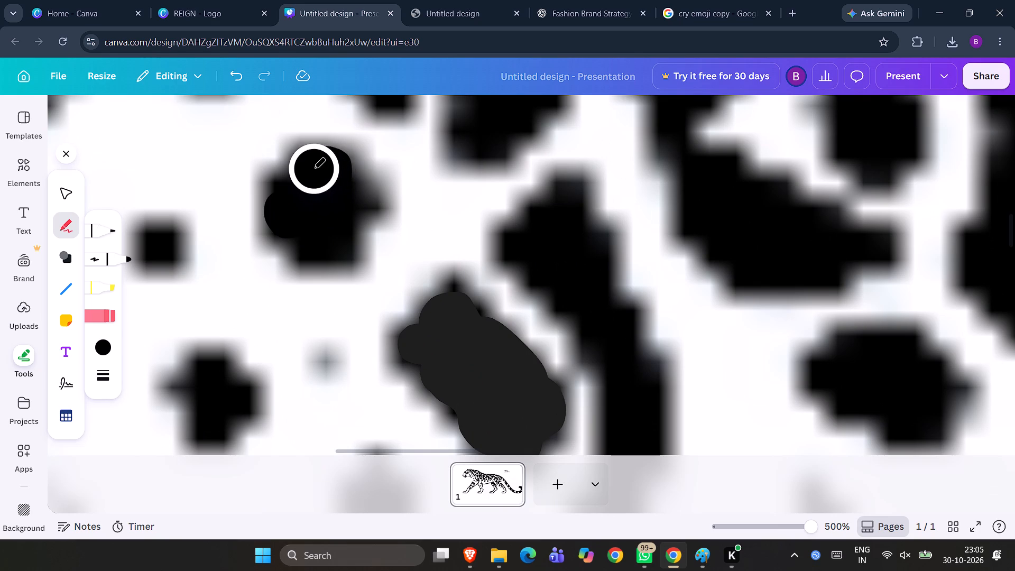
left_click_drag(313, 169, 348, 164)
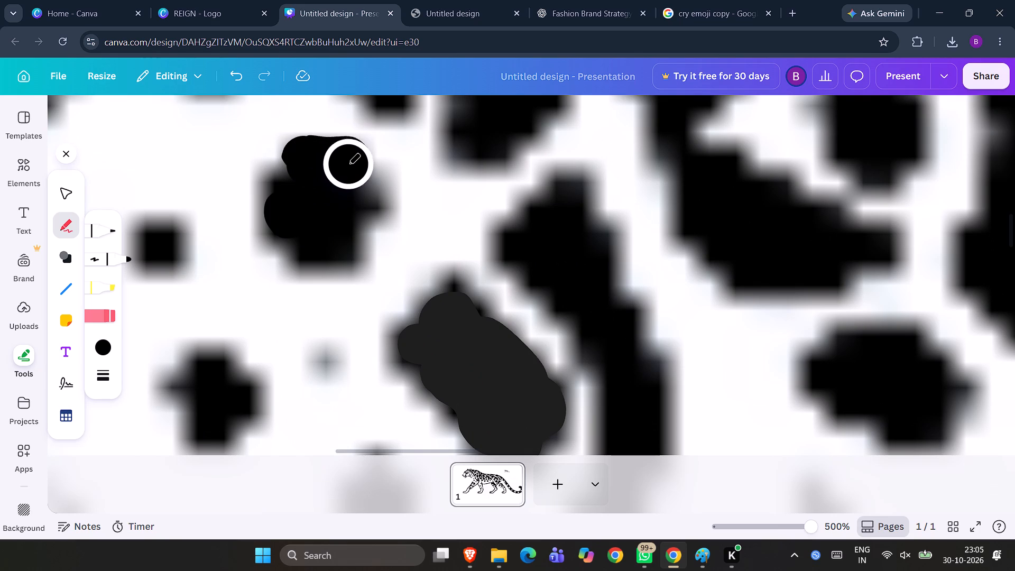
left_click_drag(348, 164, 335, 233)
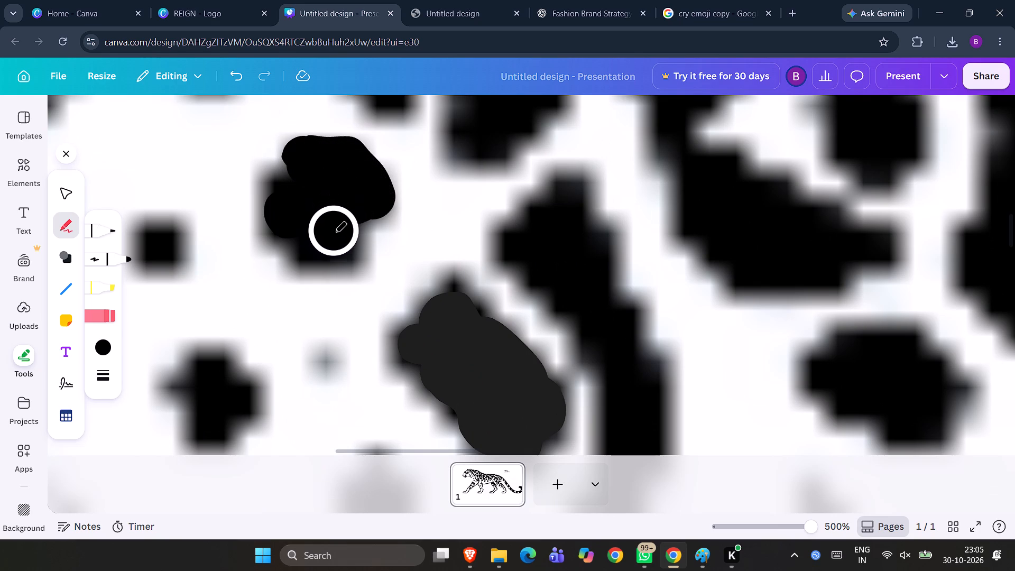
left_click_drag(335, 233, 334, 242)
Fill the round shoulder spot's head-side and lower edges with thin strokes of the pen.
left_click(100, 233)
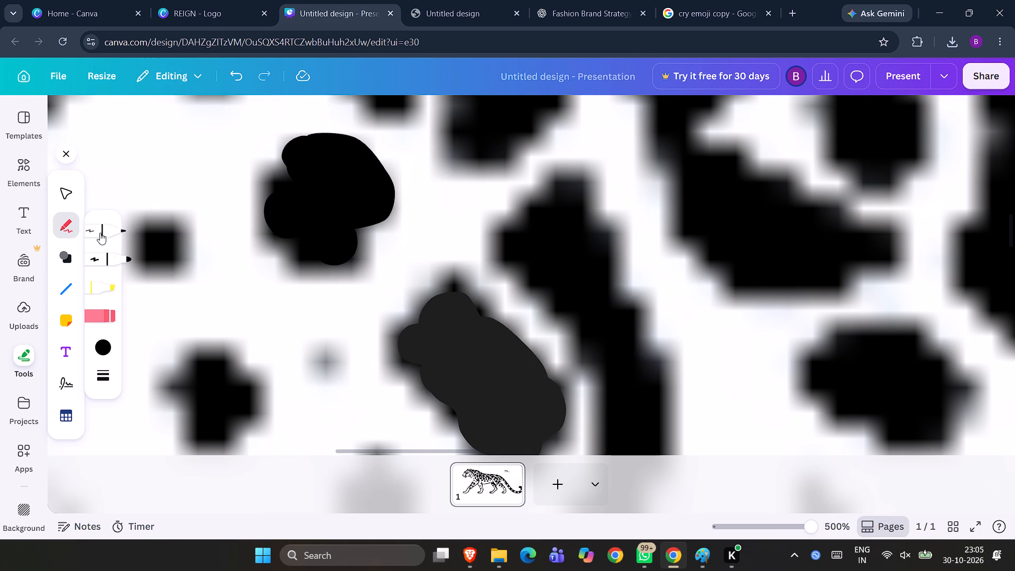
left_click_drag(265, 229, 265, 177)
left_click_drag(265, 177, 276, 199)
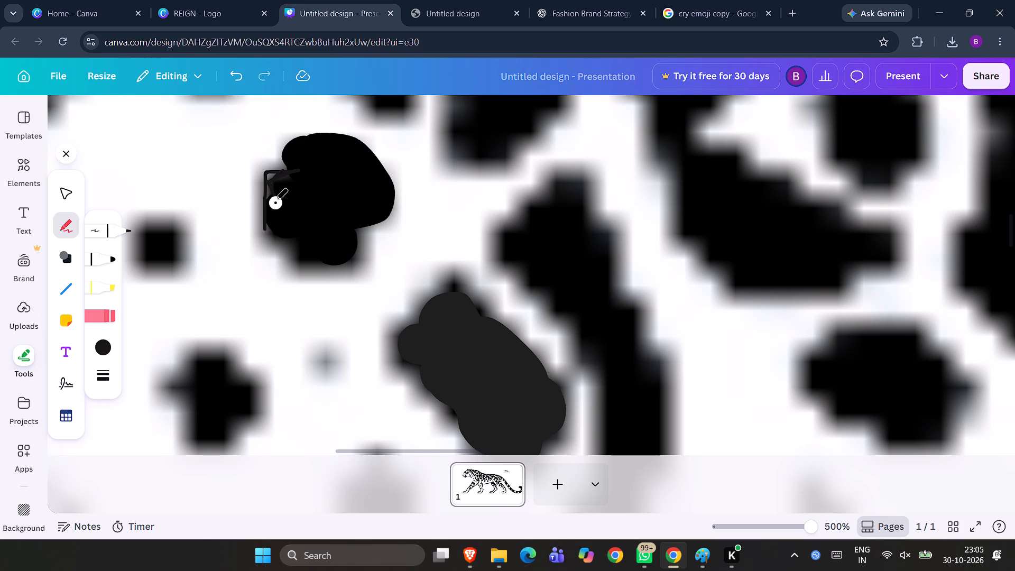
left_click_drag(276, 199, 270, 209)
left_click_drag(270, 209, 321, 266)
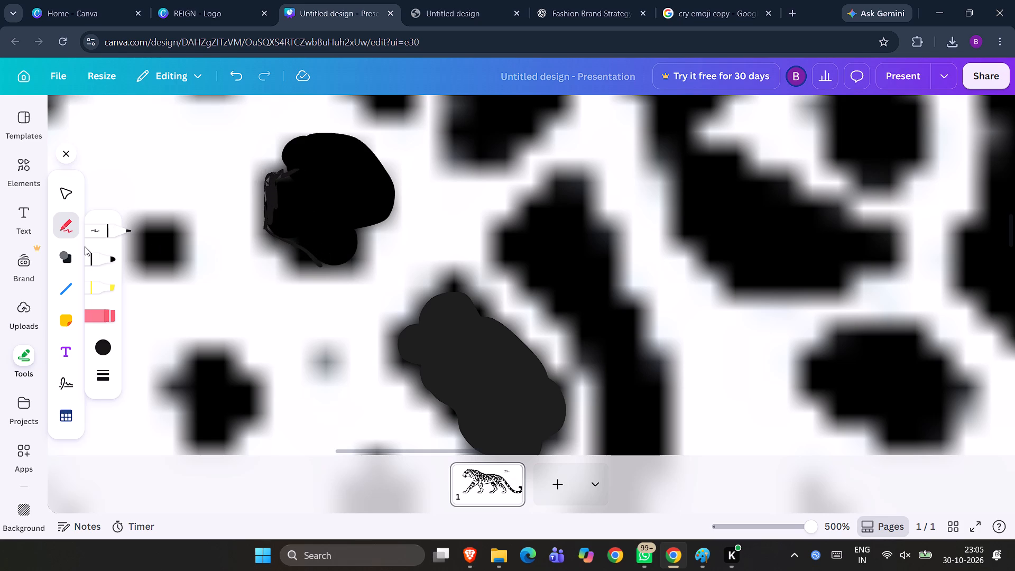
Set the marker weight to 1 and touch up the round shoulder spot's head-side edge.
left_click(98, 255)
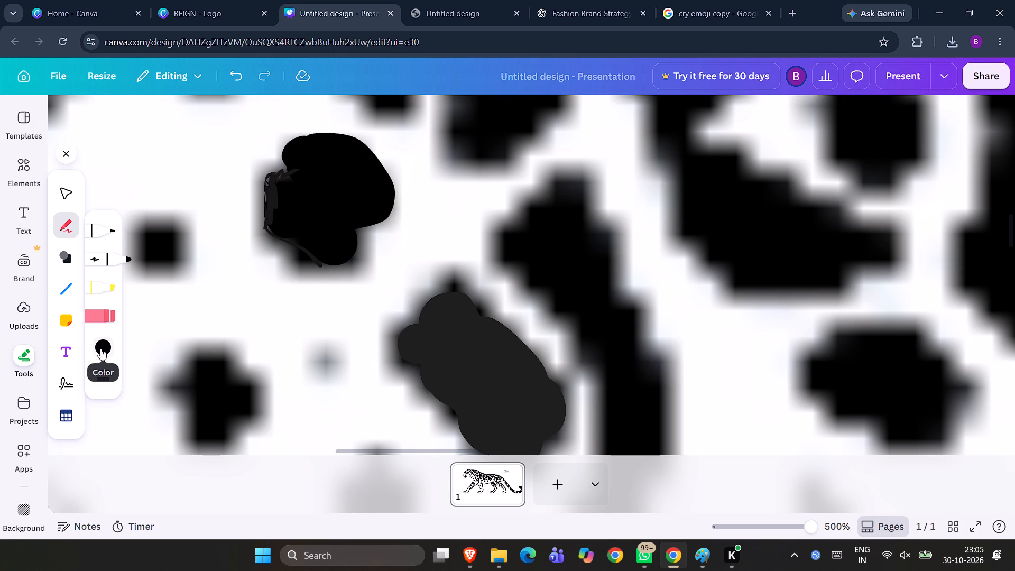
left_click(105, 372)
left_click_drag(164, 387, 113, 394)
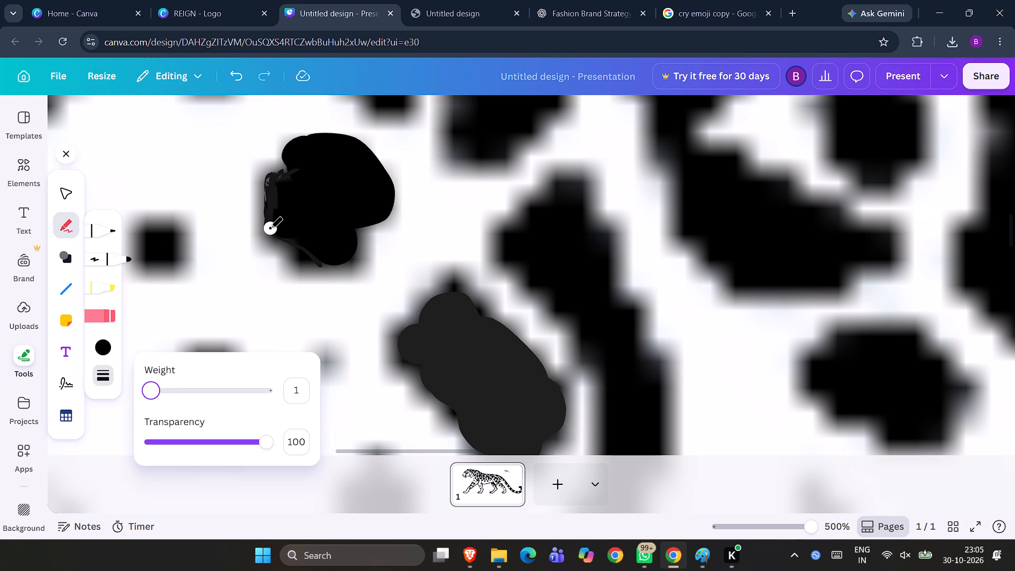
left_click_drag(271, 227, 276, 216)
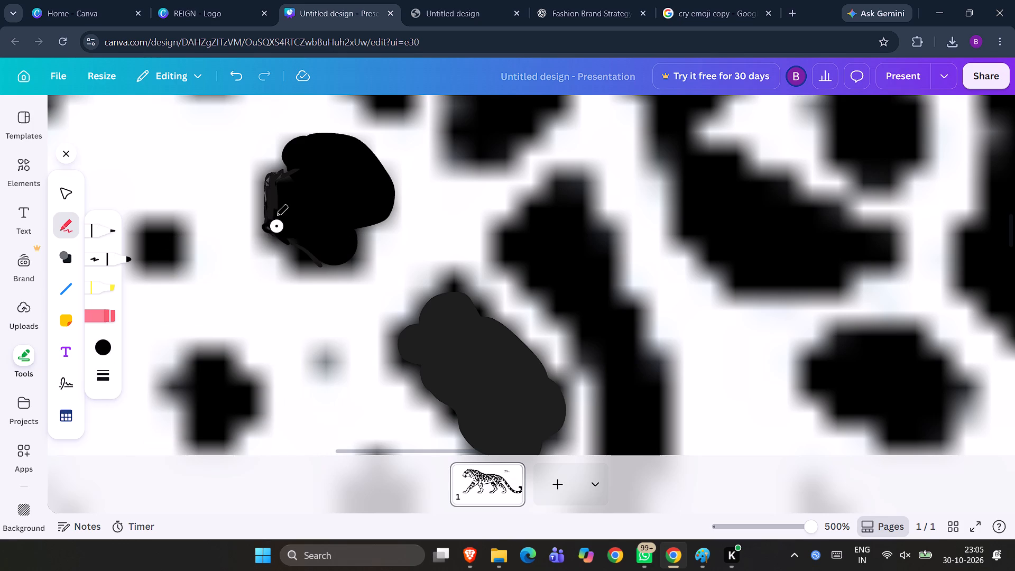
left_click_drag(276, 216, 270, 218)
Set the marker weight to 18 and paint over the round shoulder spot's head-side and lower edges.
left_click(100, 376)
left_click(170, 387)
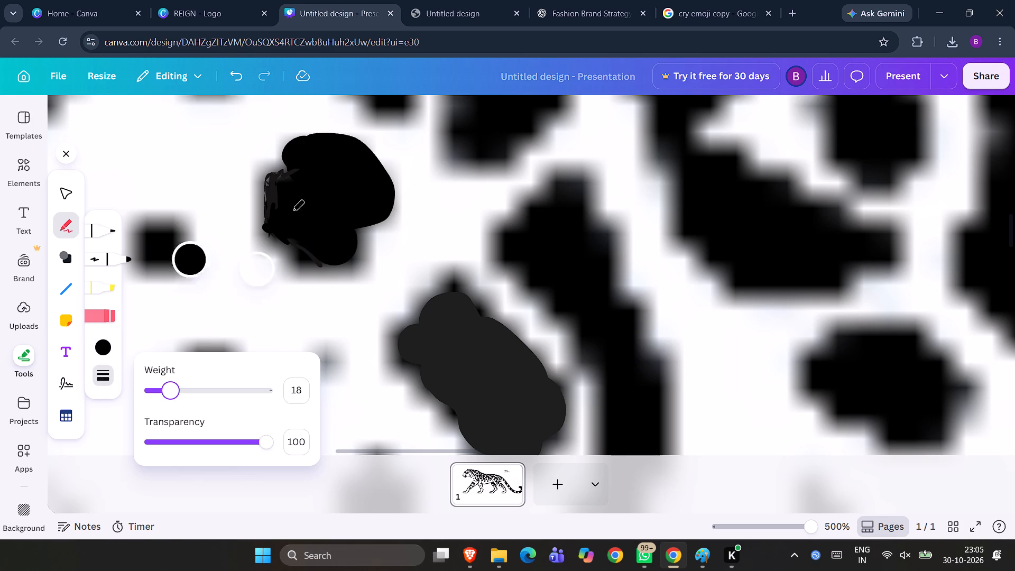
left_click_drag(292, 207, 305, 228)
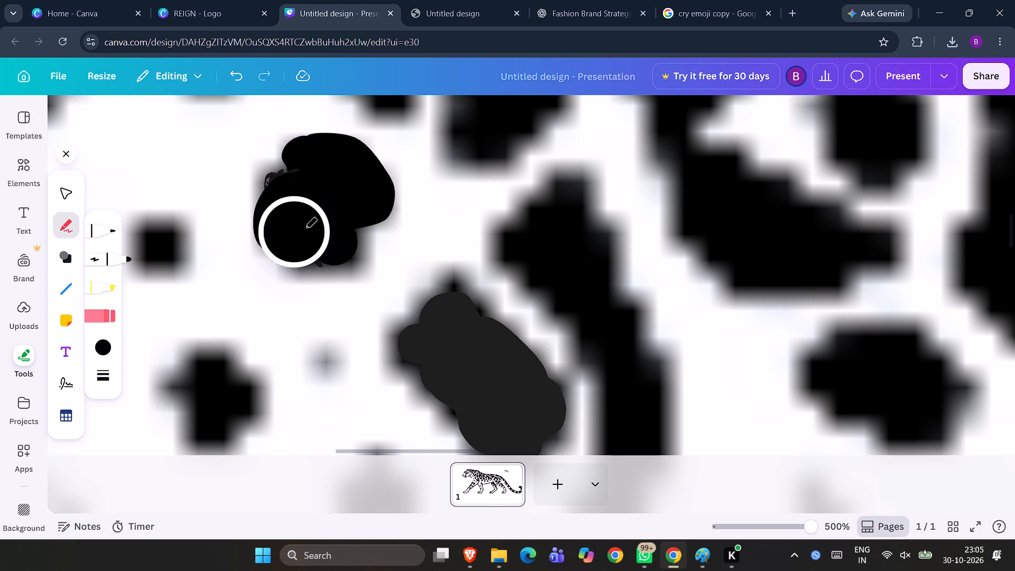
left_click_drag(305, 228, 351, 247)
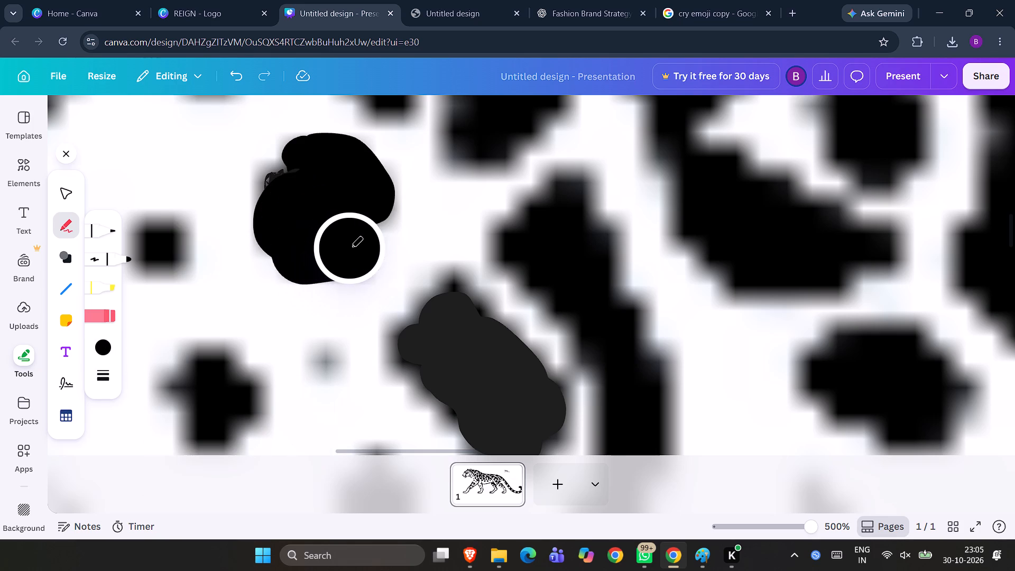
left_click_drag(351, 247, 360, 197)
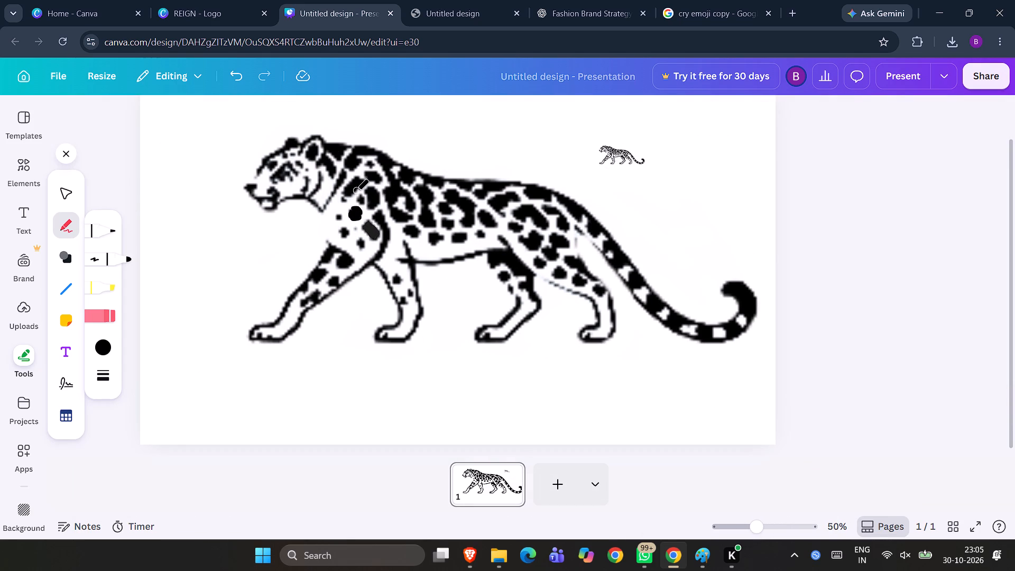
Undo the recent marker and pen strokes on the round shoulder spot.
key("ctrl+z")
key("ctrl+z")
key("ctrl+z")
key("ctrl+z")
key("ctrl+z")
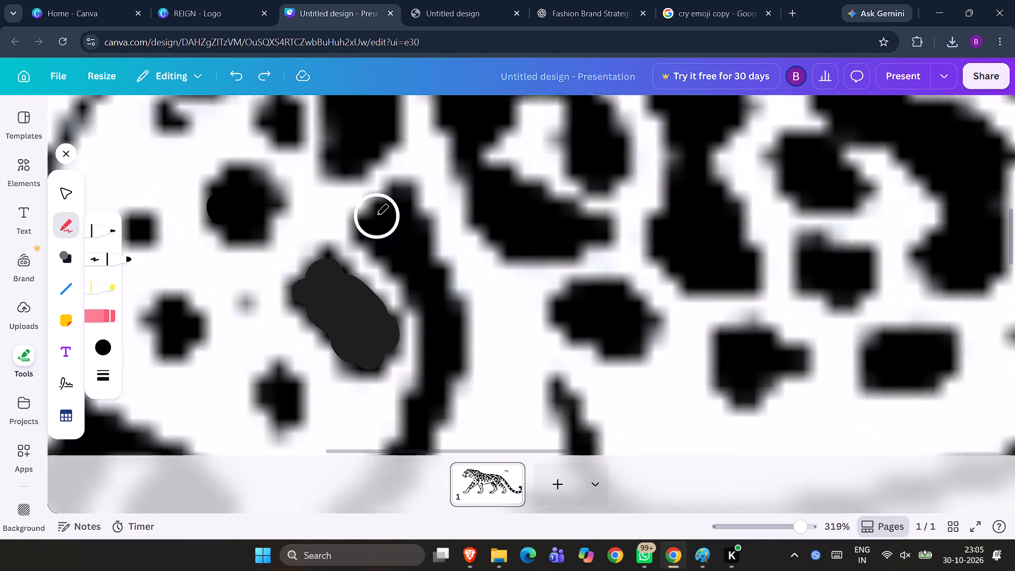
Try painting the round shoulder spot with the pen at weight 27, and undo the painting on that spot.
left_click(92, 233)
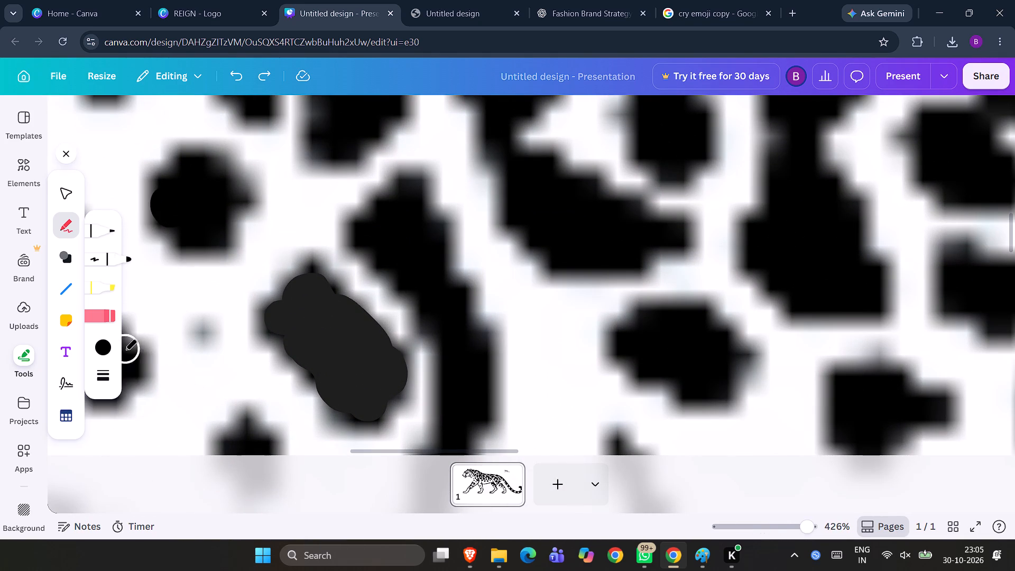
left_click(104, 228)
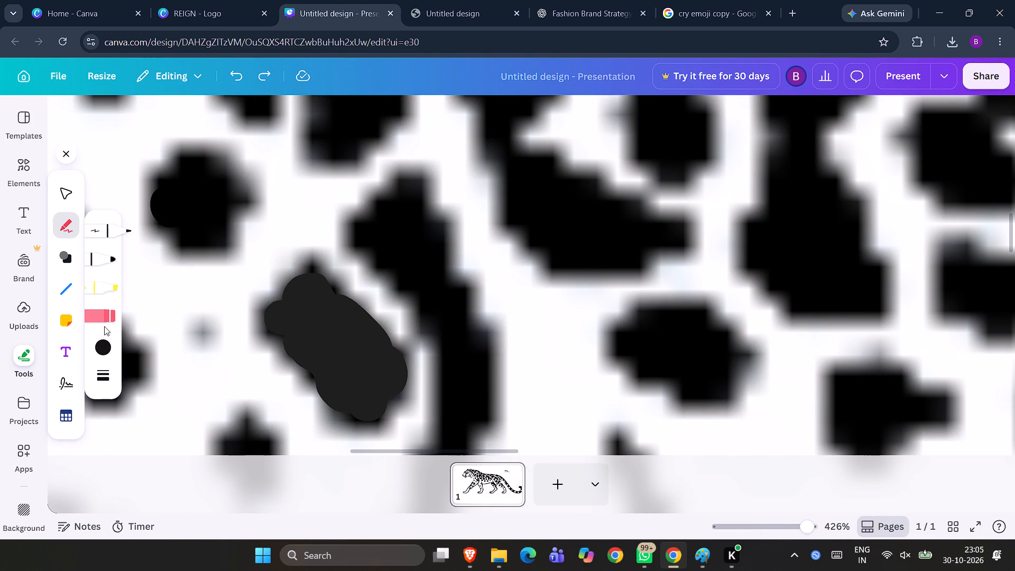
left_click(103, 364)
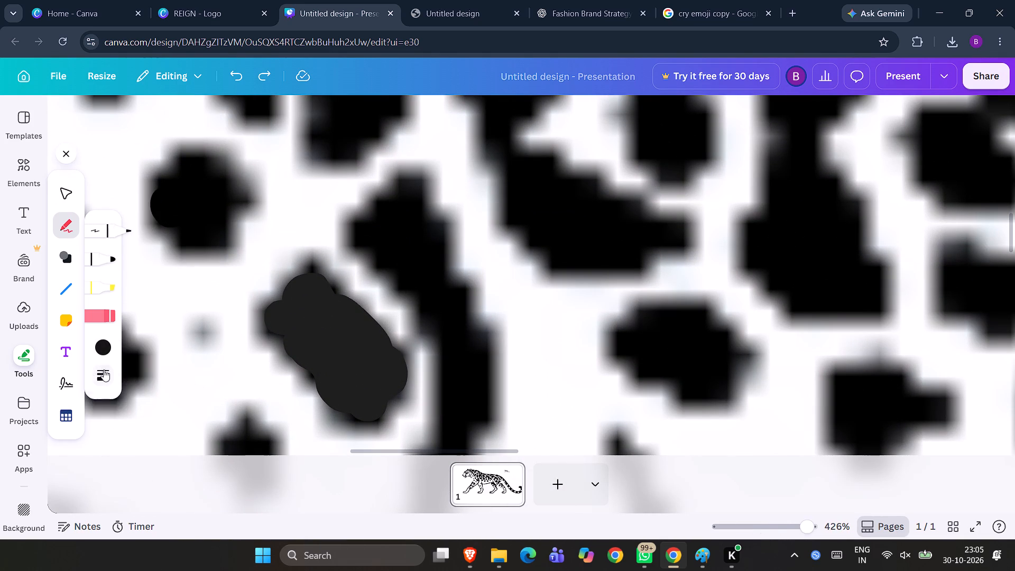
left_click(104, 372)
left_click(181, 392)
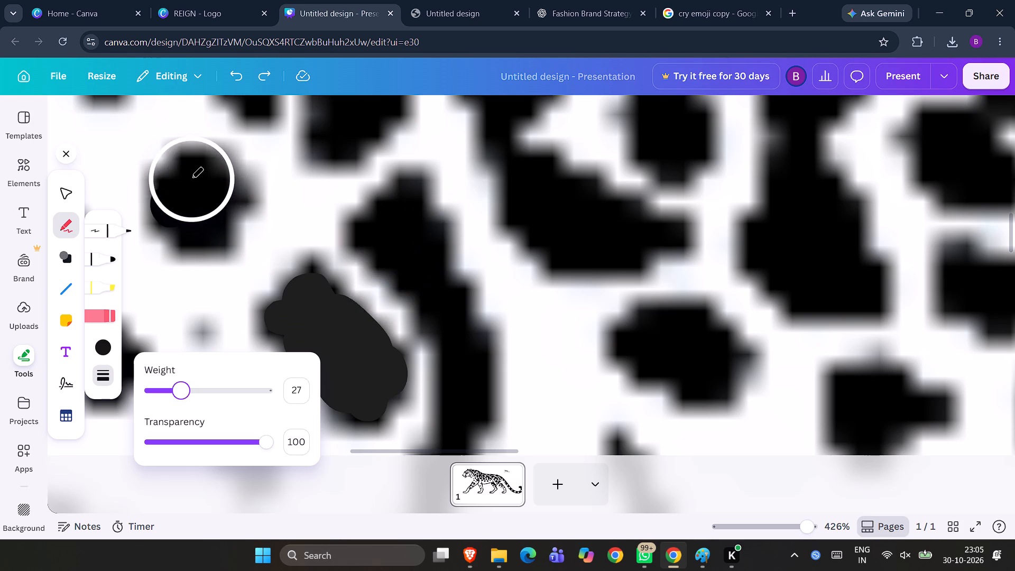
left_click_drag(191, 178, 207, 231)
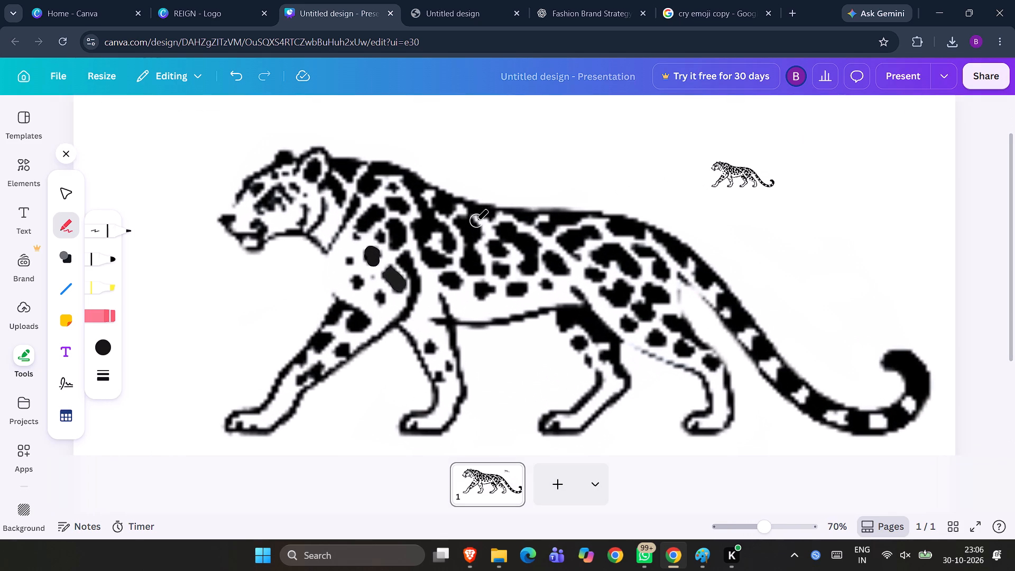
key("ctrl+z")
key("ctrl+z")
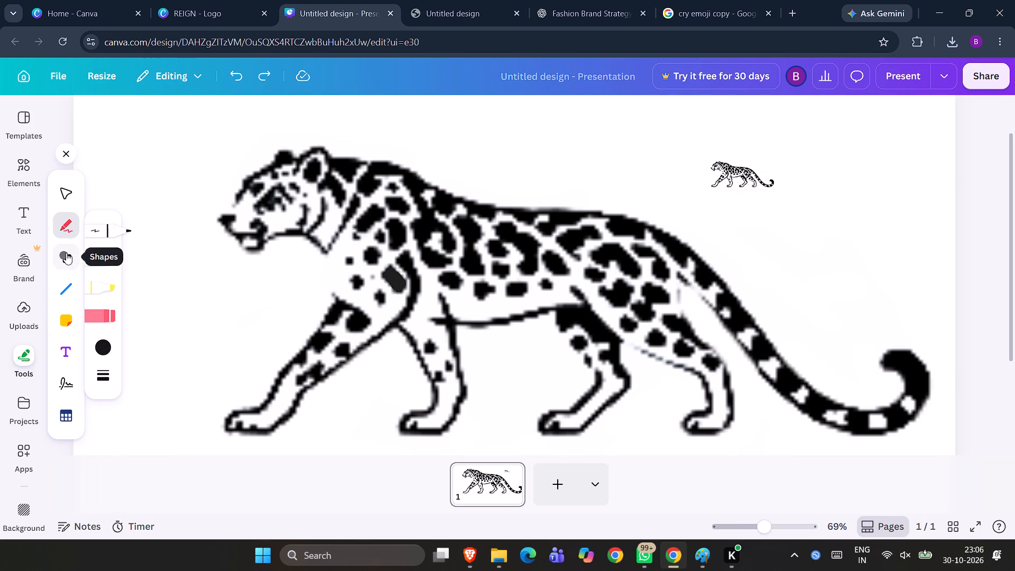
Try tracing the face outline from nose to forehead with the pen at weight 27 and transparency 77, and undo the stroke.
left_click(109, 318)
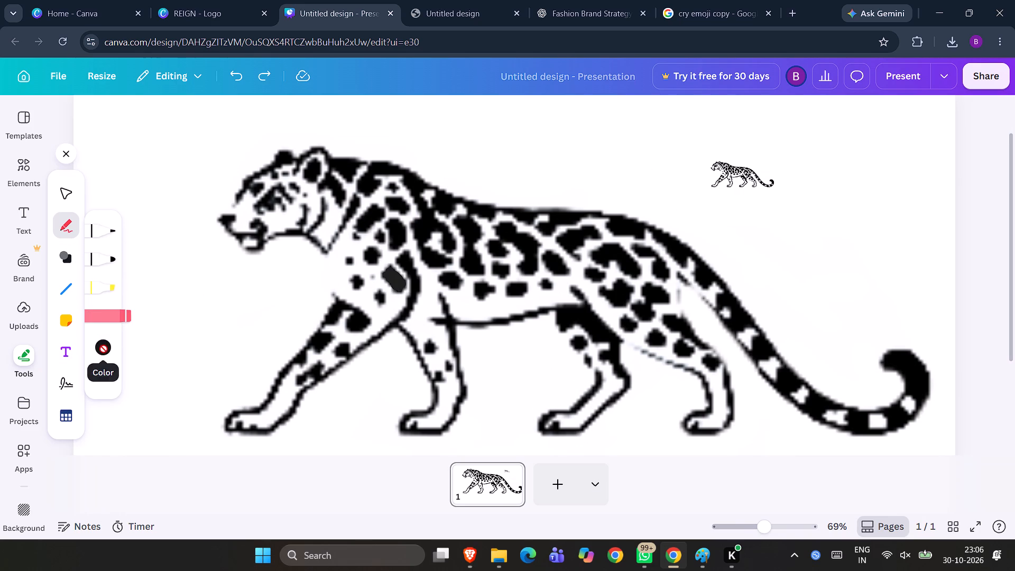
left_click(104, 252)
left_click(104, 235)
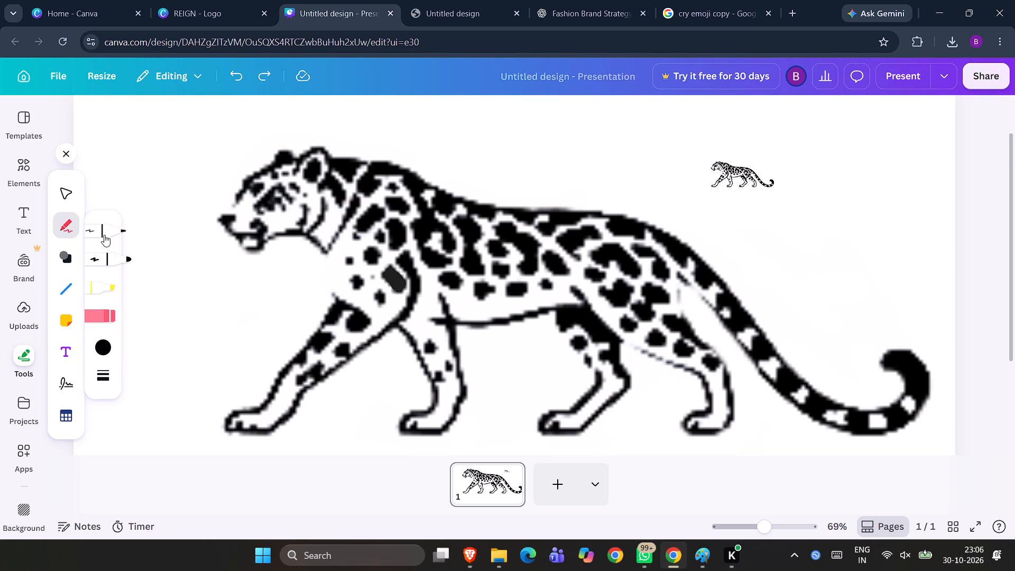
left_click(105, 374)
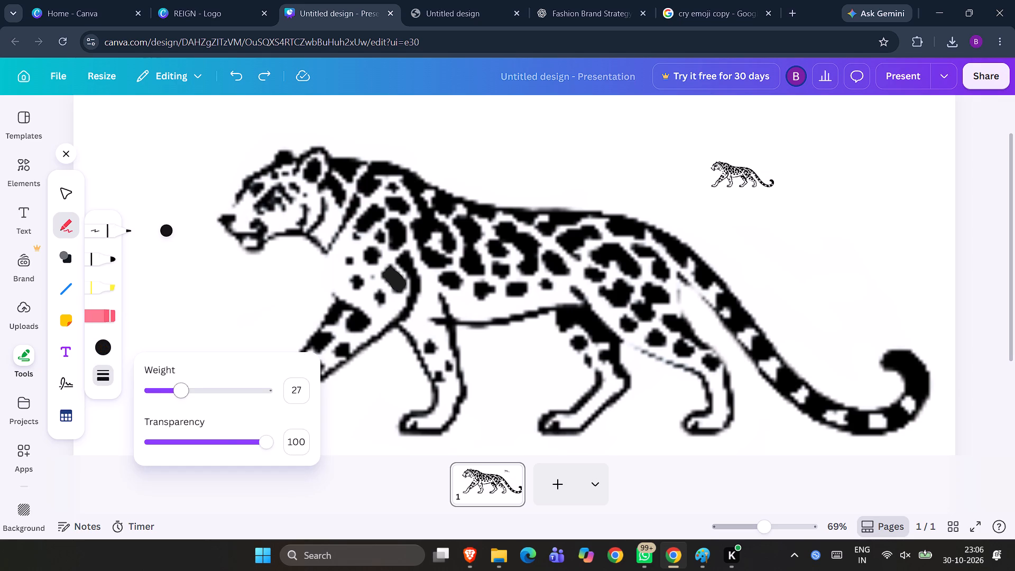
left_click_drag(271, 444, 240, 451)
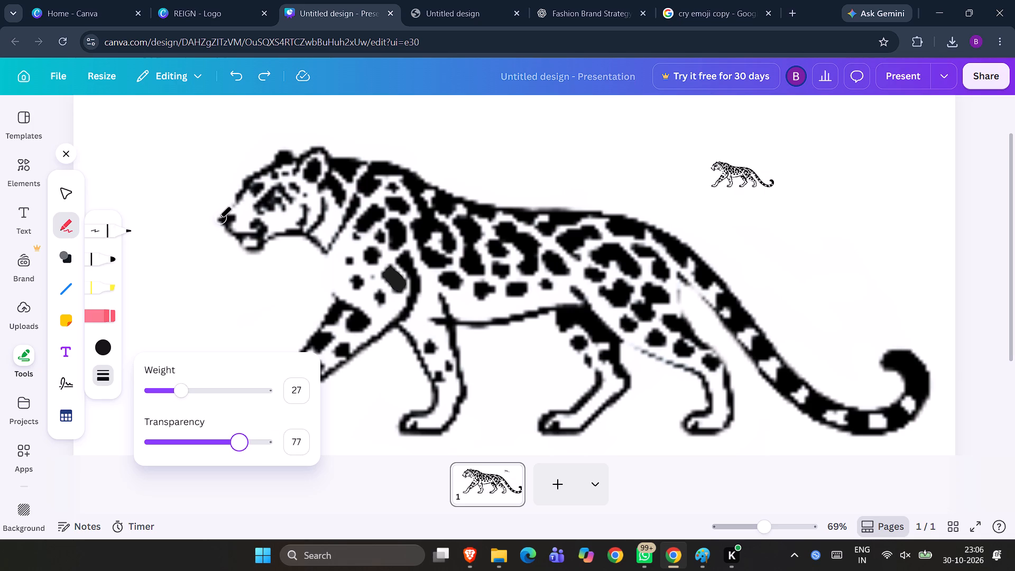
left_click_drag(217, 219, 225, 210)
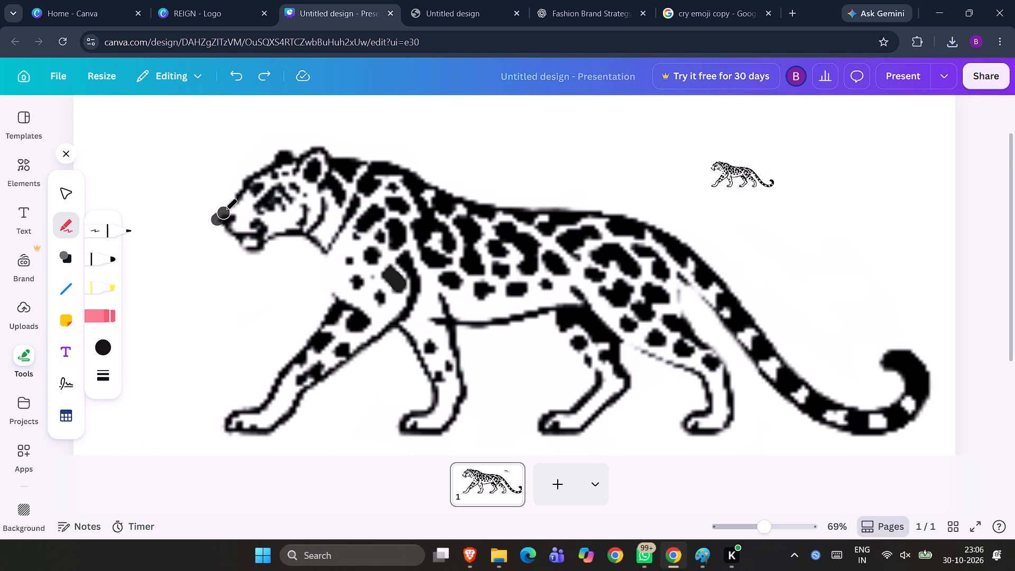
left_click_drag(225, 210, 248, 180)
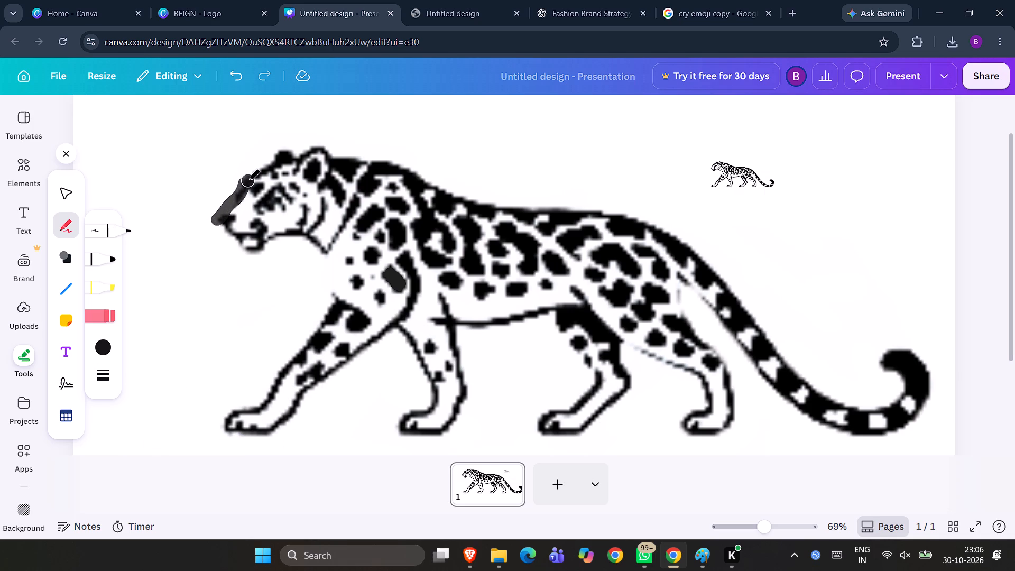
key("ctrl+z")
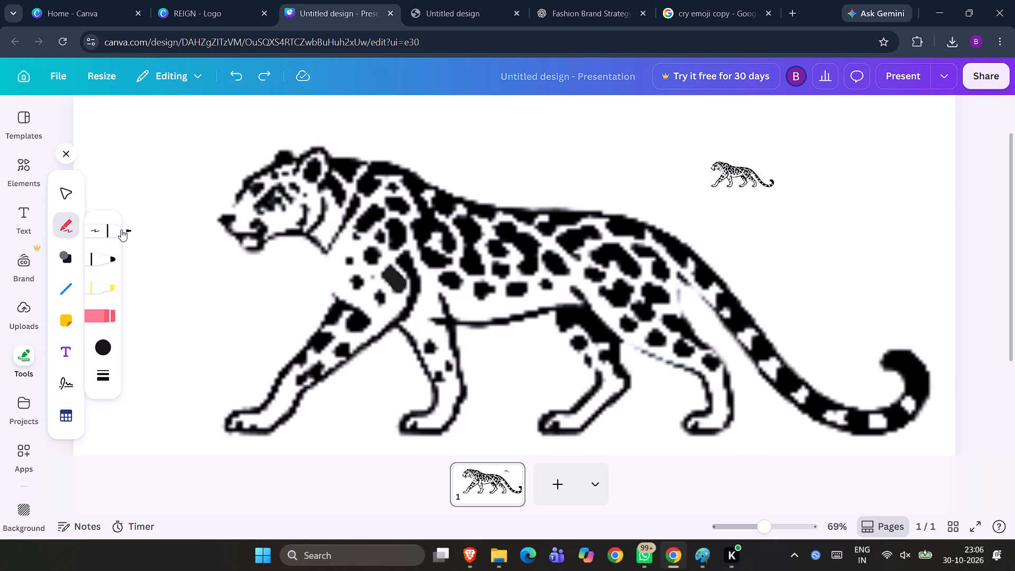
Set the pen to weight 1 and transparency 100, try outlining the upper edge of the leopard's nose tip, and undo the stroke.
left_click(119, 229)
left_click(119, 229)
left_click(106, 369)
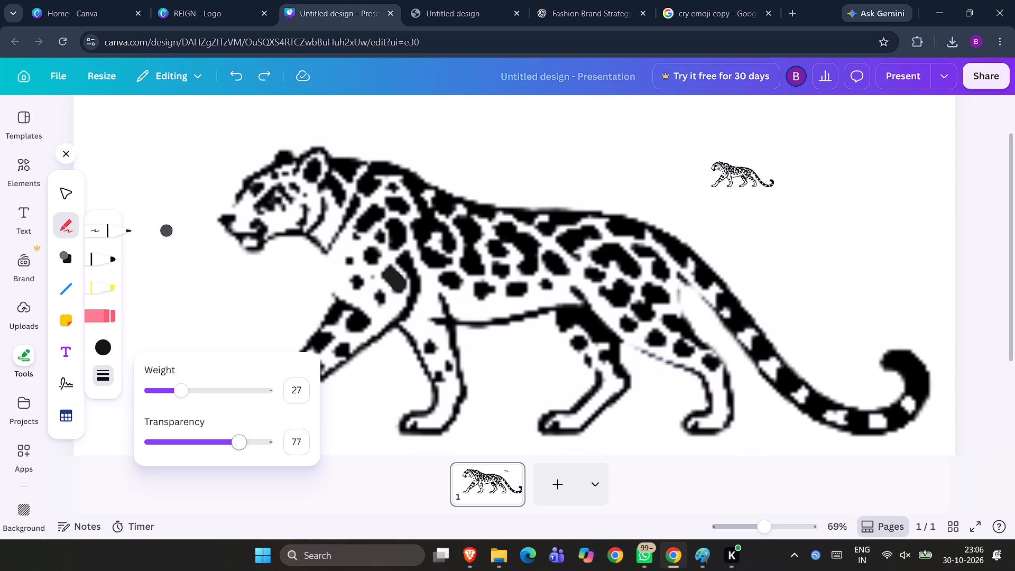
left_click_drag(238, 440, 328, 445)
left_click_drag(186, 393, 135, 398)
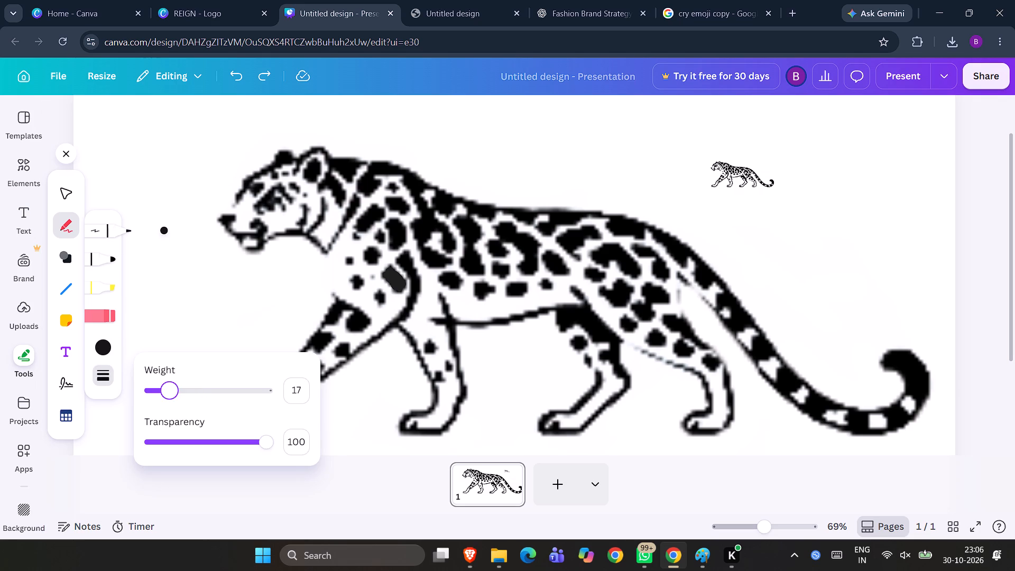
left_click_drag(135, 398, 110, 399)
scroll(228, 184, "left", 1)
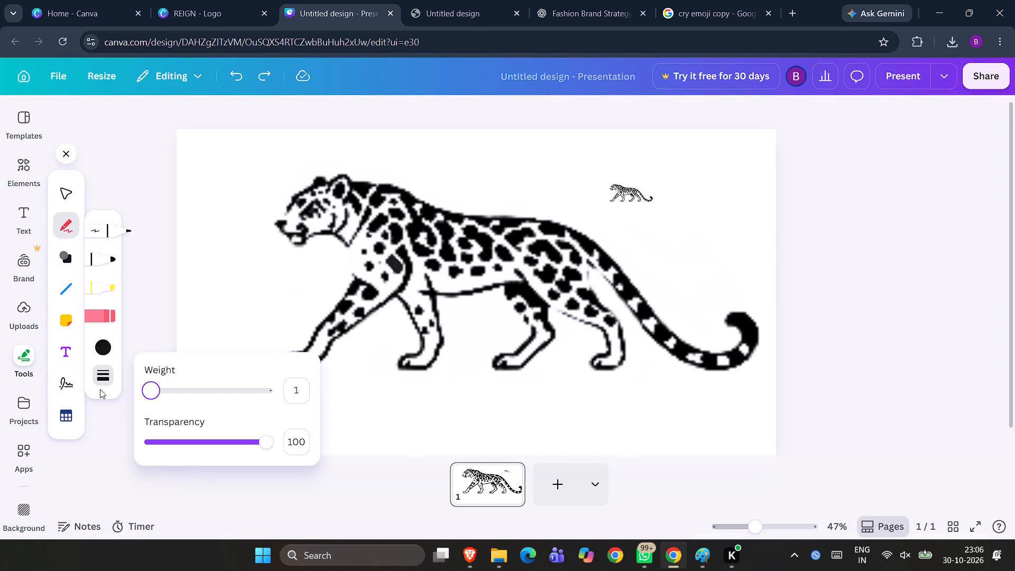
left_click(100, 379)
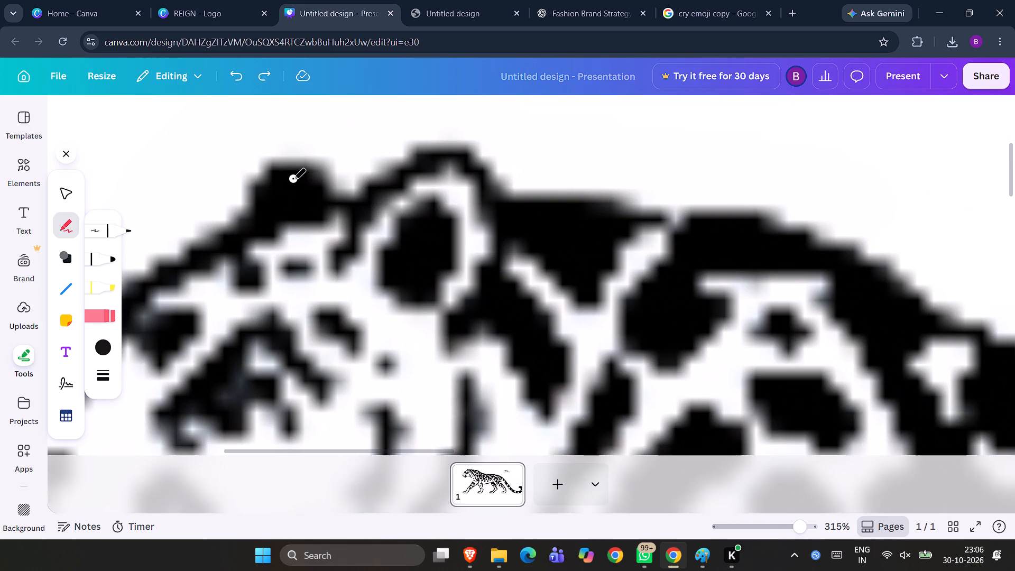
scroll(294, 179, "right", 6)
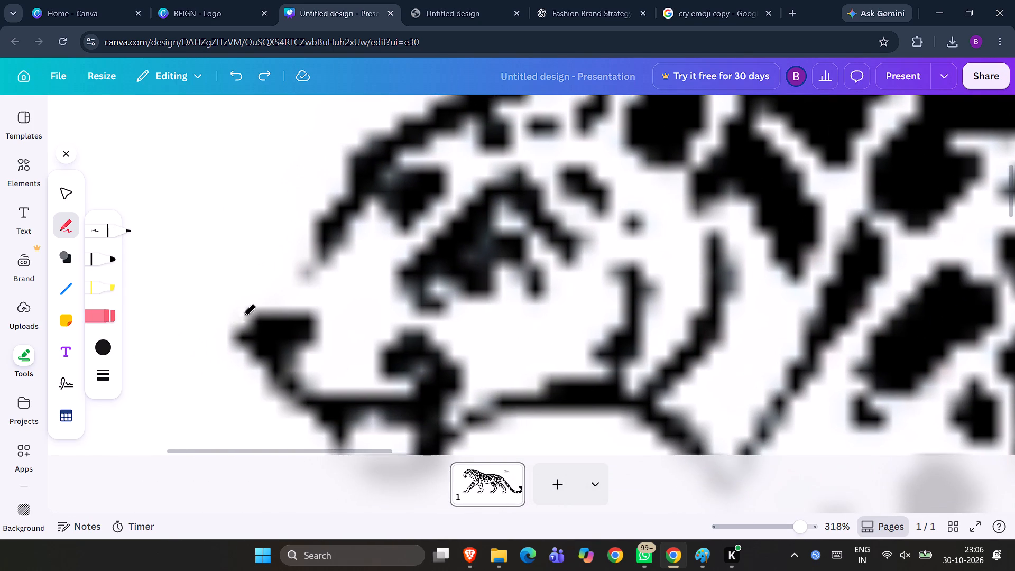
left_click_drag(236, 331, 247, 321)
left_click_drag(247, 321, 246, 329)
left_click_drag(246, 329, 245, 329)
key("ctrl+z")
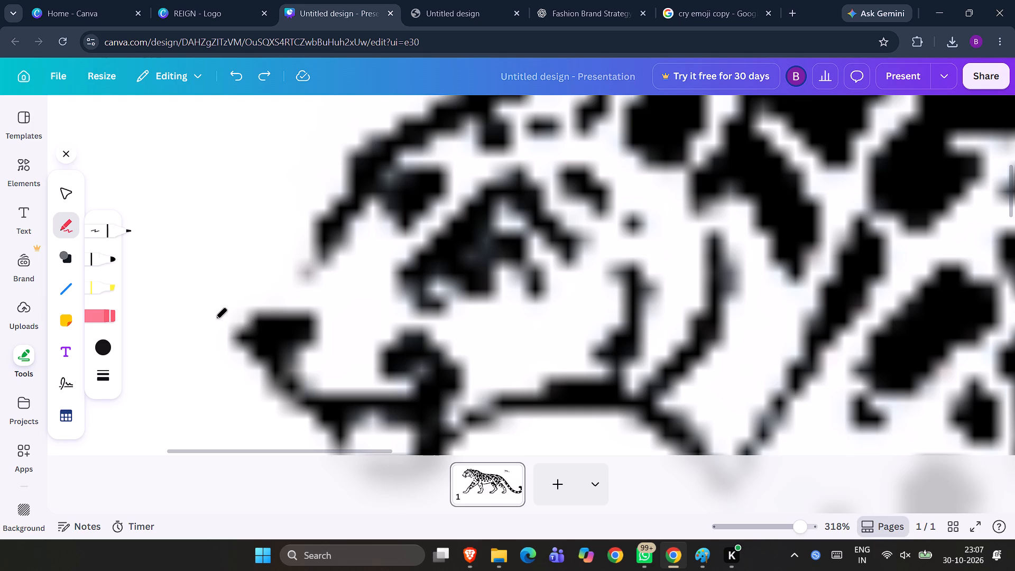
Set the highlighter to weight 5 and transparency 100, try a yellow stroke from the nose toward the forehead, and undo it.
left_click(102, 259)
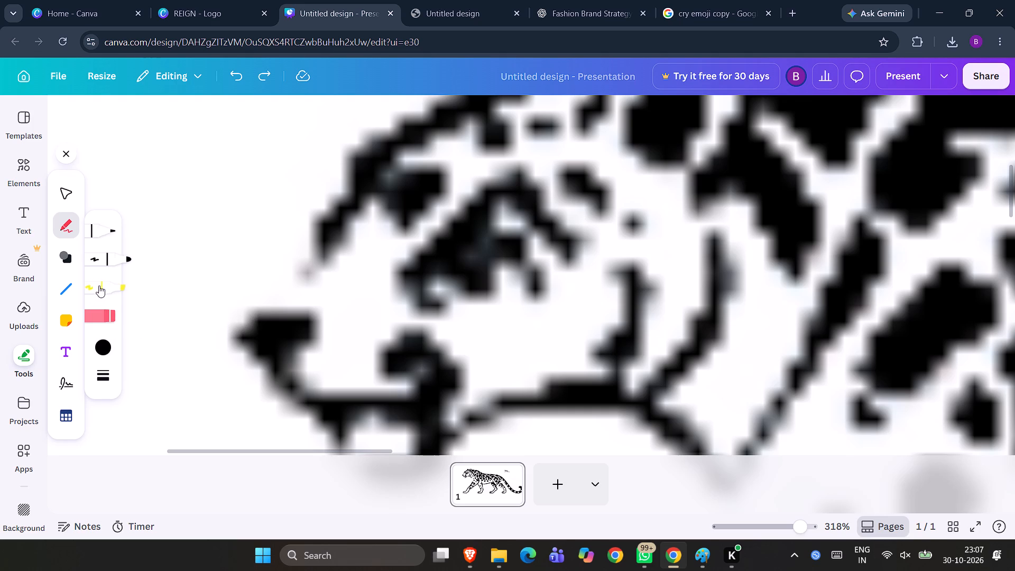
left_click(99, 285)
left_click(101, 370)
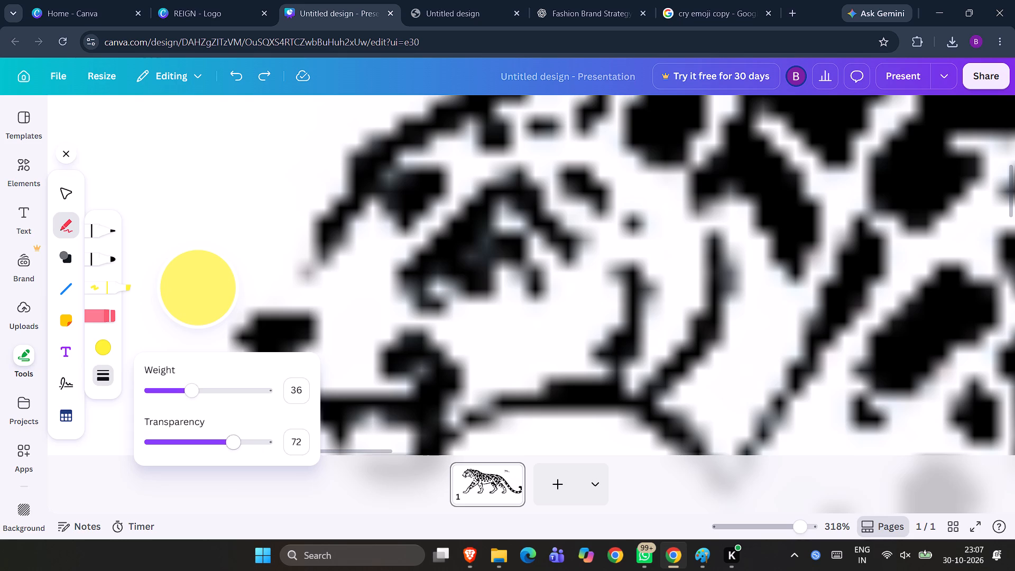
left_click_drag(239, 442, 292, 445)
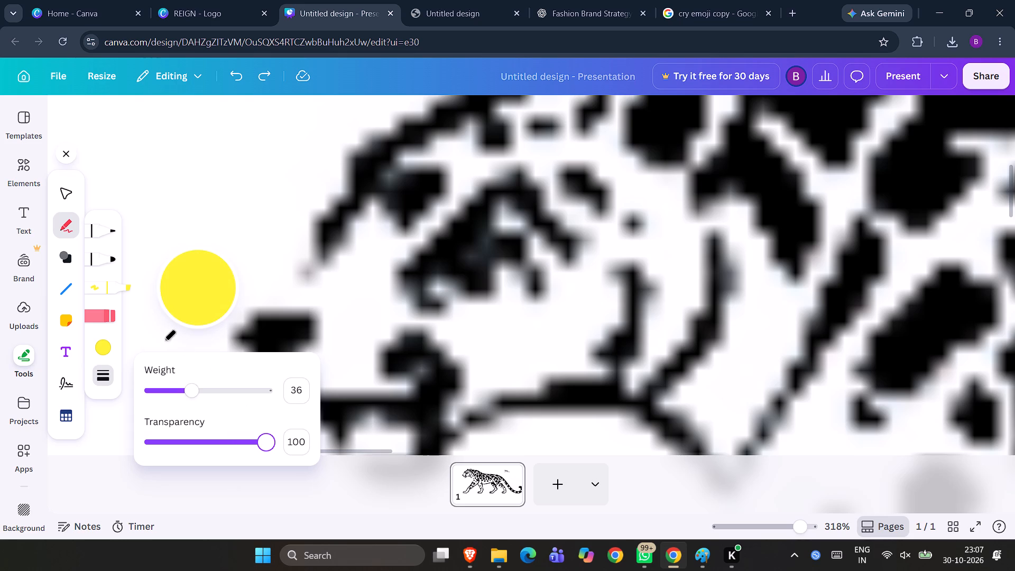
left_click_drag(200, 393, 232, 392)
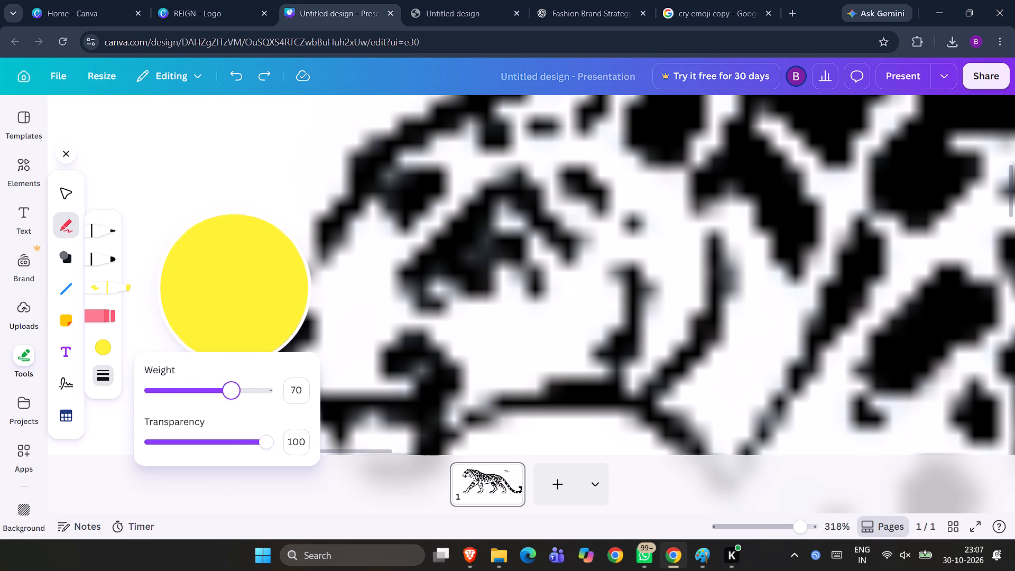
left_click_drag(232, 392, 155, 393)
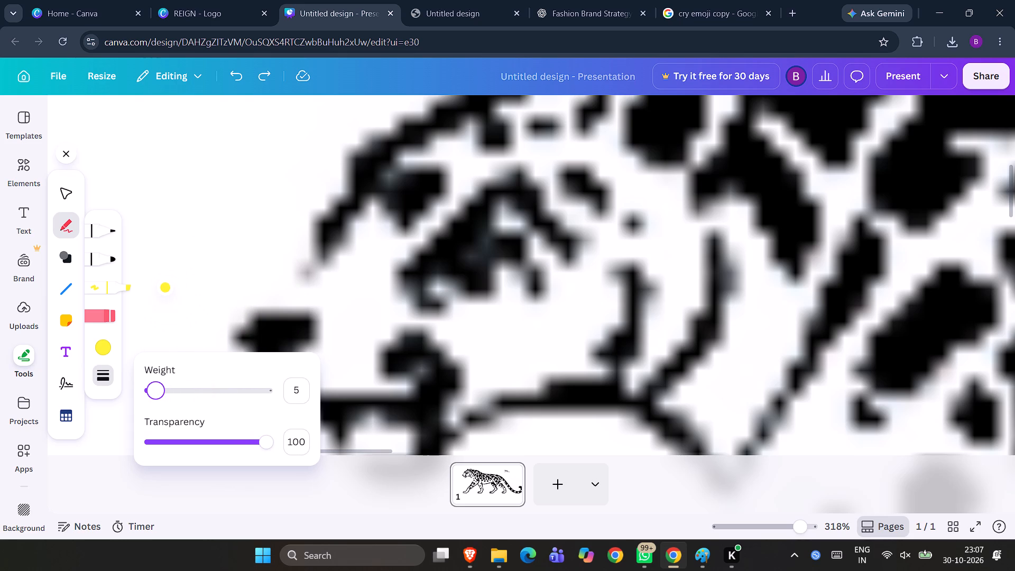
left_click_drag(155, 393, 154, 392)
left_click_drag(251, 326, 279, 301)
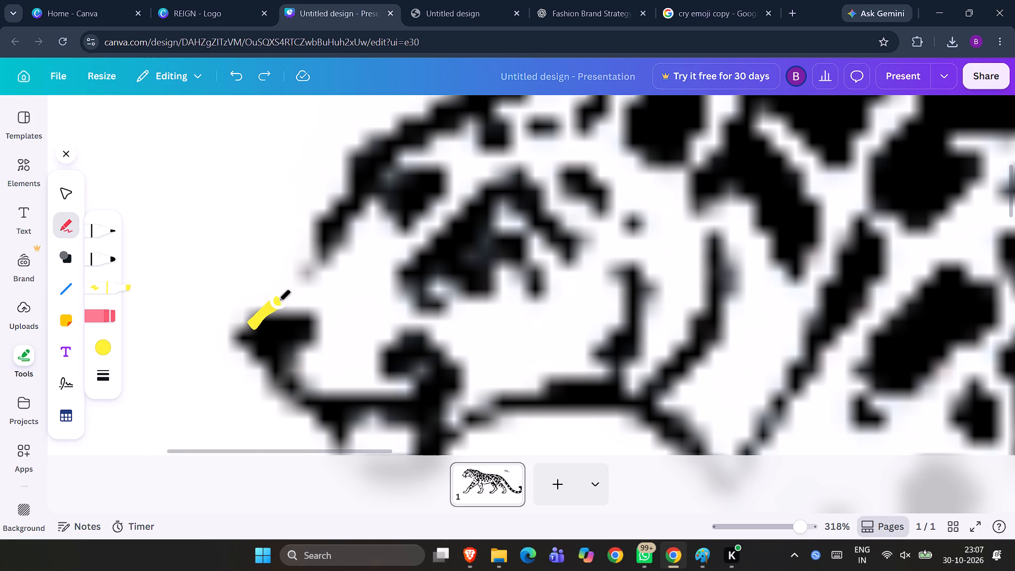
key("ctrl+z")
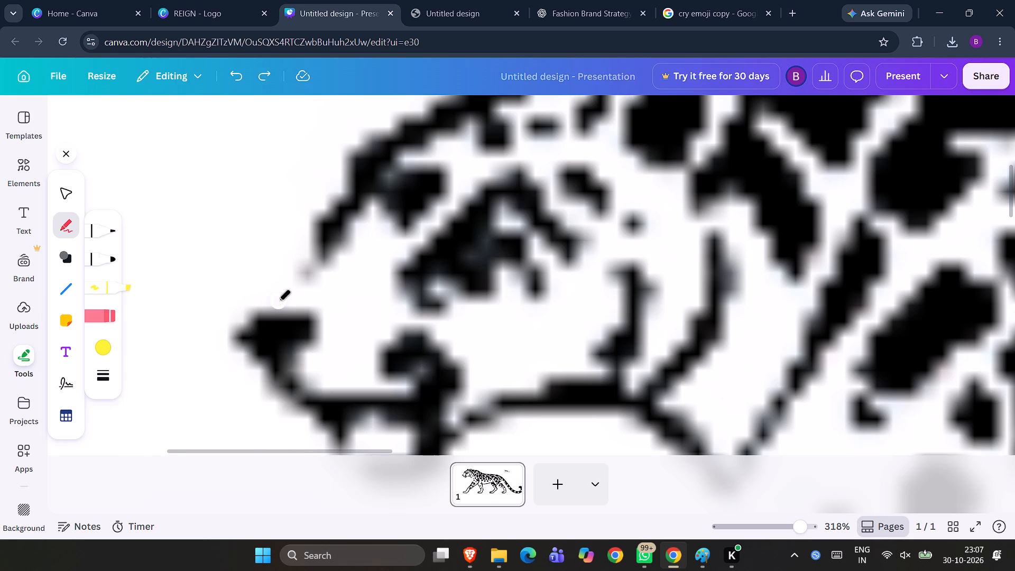
Change the highlighter colour to the black already used in the design, test it beside the face, and undo the test mark.
left_click(104, 339)
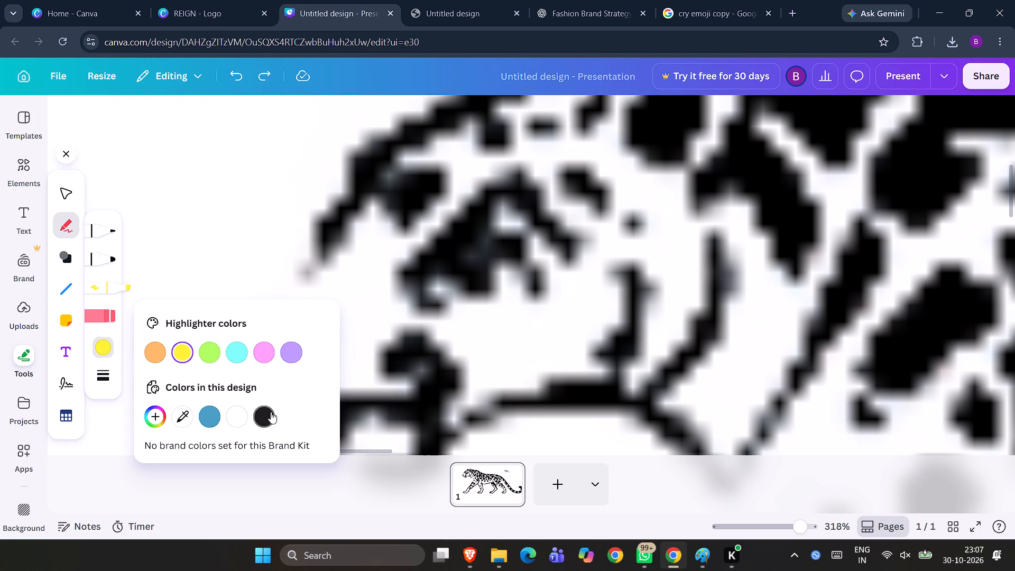
left_click(269, 417)
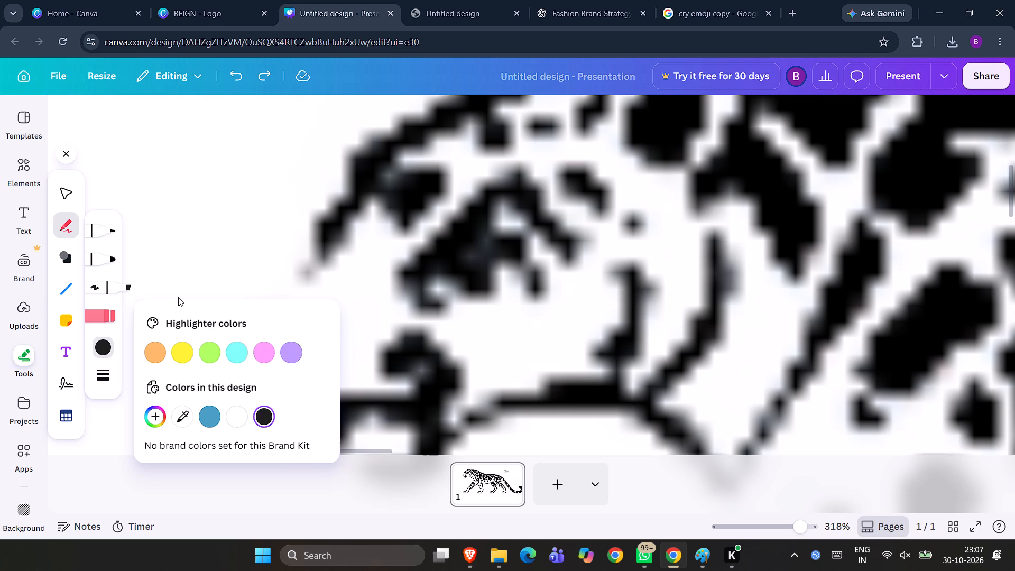
left_click(178, 297)
left_click(214, 275)
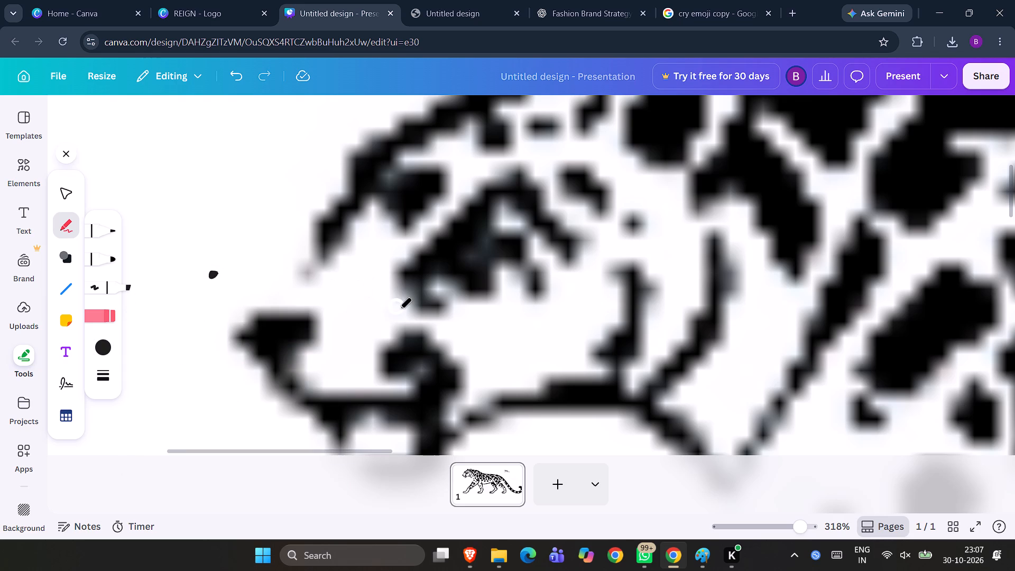
key("ctrl+z")
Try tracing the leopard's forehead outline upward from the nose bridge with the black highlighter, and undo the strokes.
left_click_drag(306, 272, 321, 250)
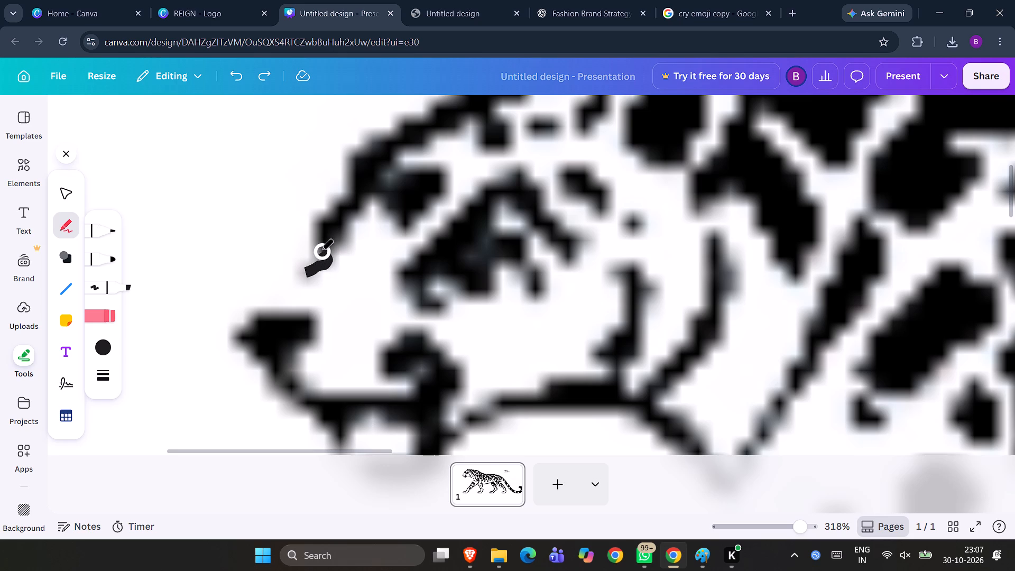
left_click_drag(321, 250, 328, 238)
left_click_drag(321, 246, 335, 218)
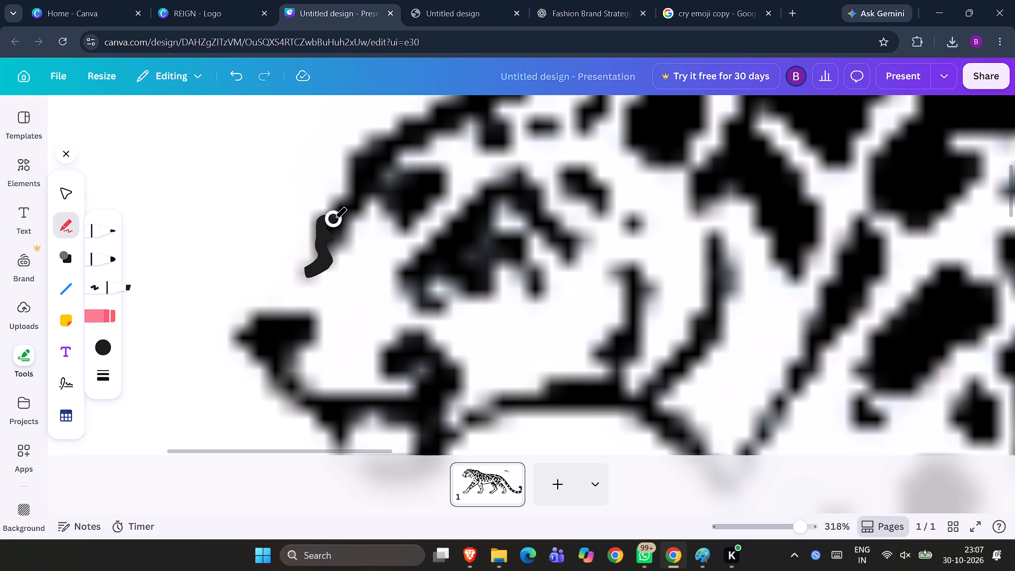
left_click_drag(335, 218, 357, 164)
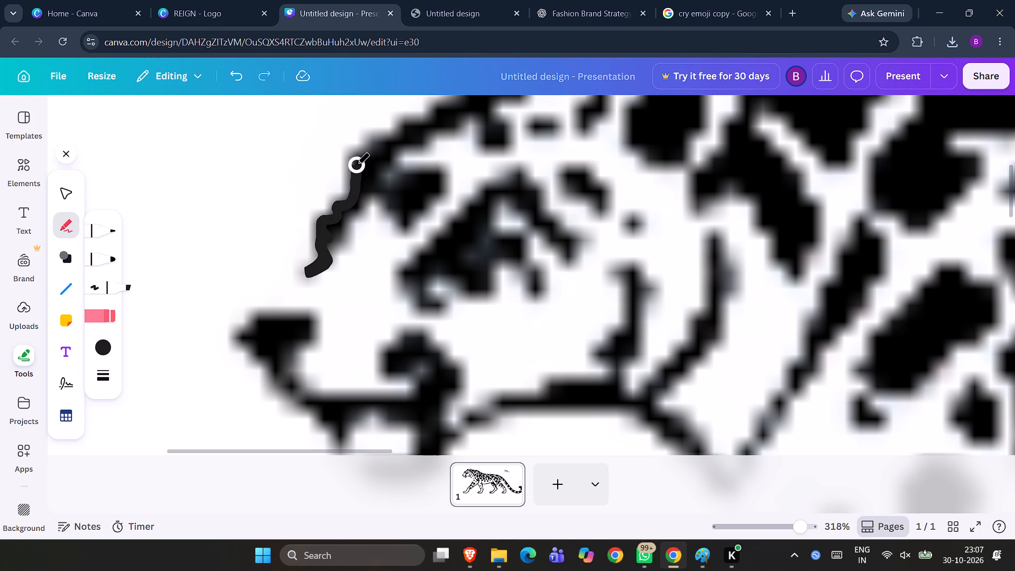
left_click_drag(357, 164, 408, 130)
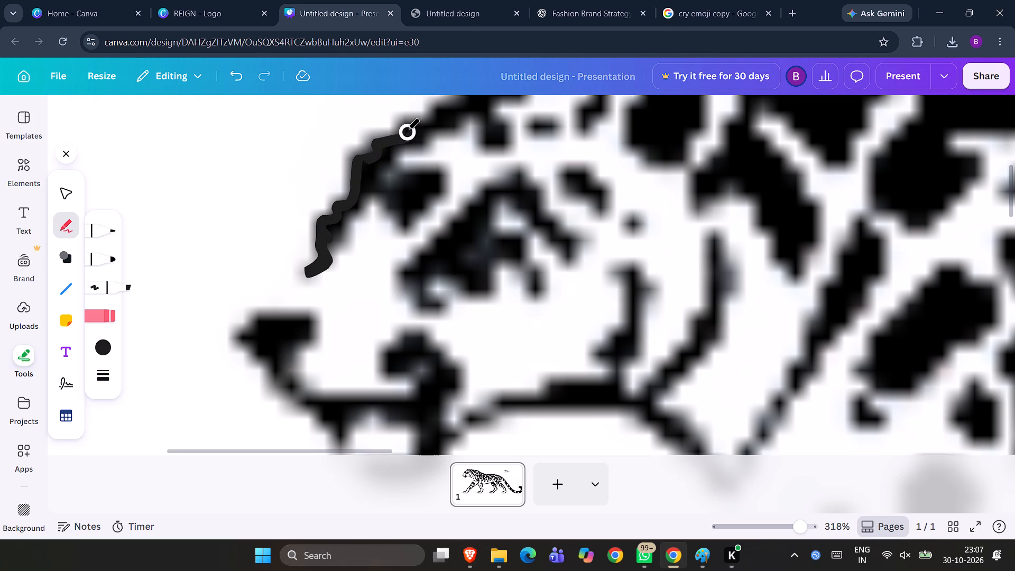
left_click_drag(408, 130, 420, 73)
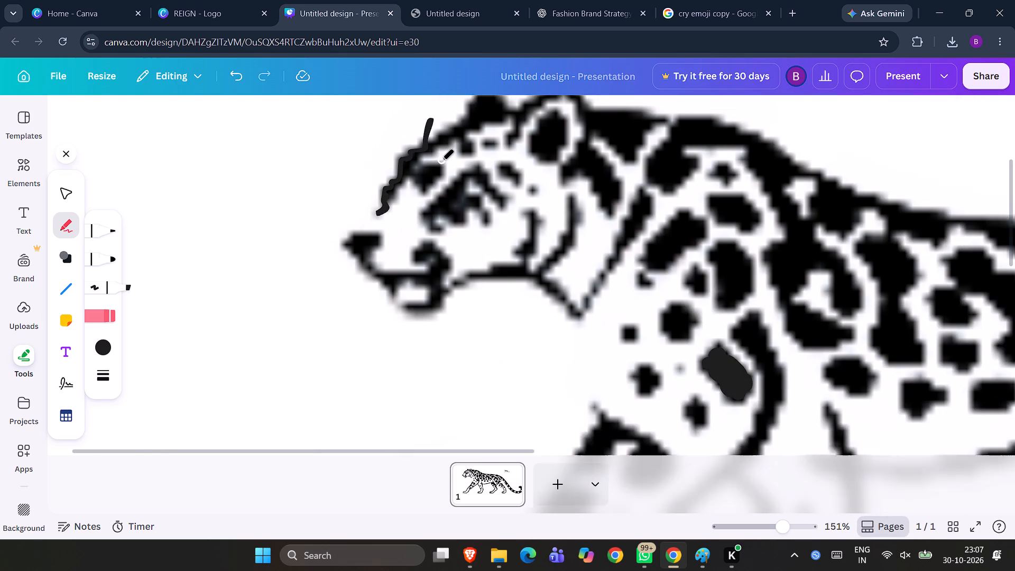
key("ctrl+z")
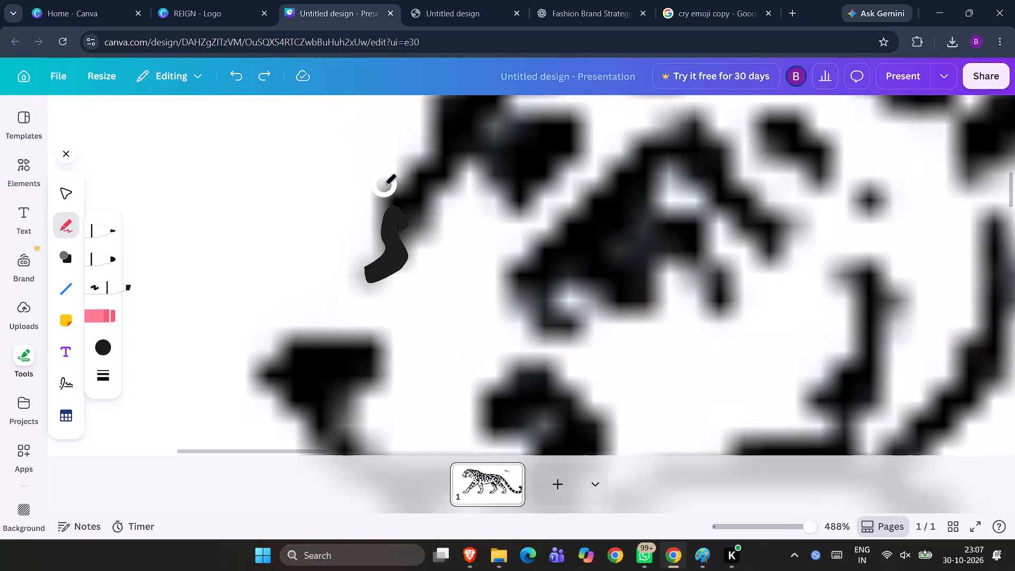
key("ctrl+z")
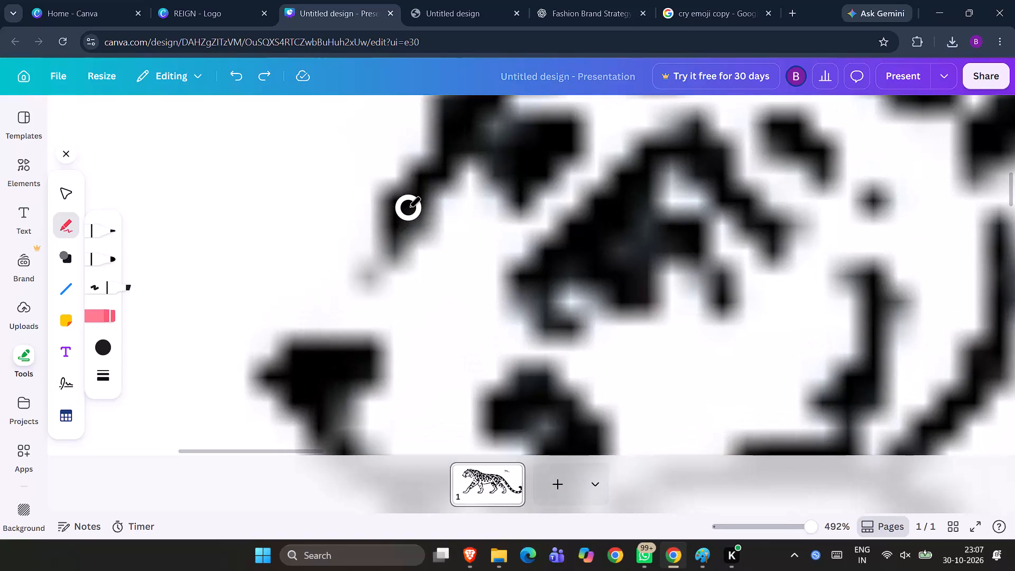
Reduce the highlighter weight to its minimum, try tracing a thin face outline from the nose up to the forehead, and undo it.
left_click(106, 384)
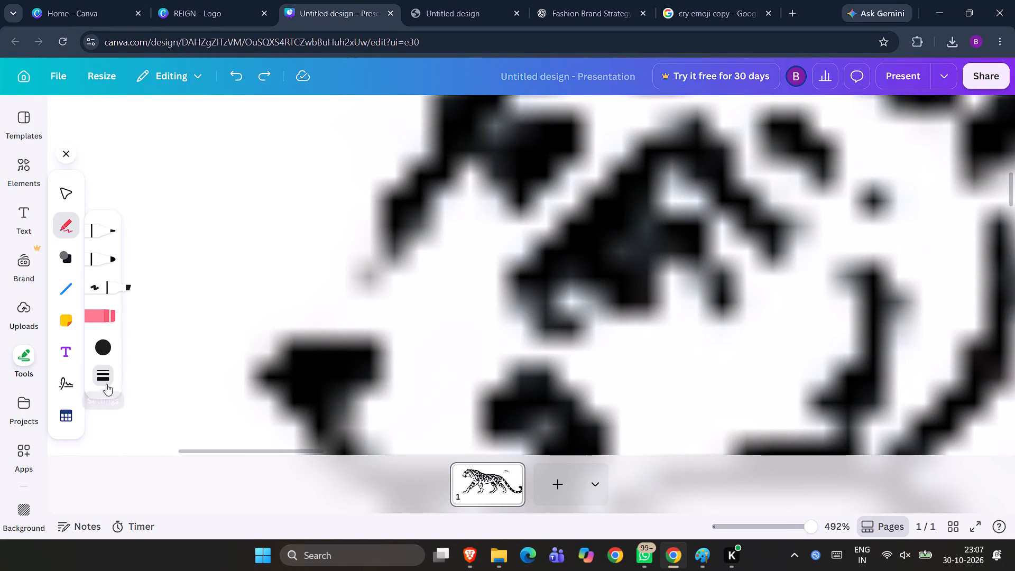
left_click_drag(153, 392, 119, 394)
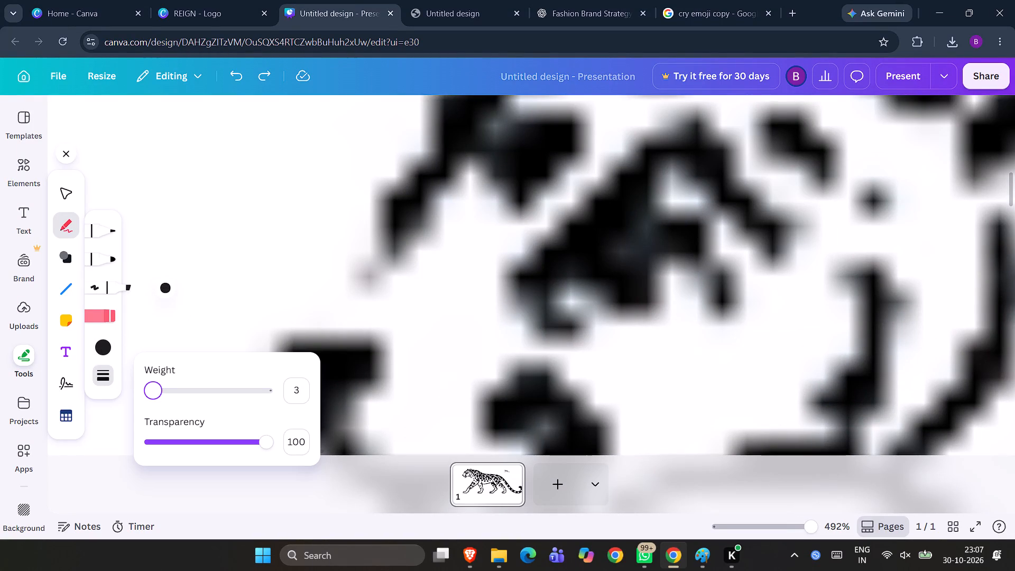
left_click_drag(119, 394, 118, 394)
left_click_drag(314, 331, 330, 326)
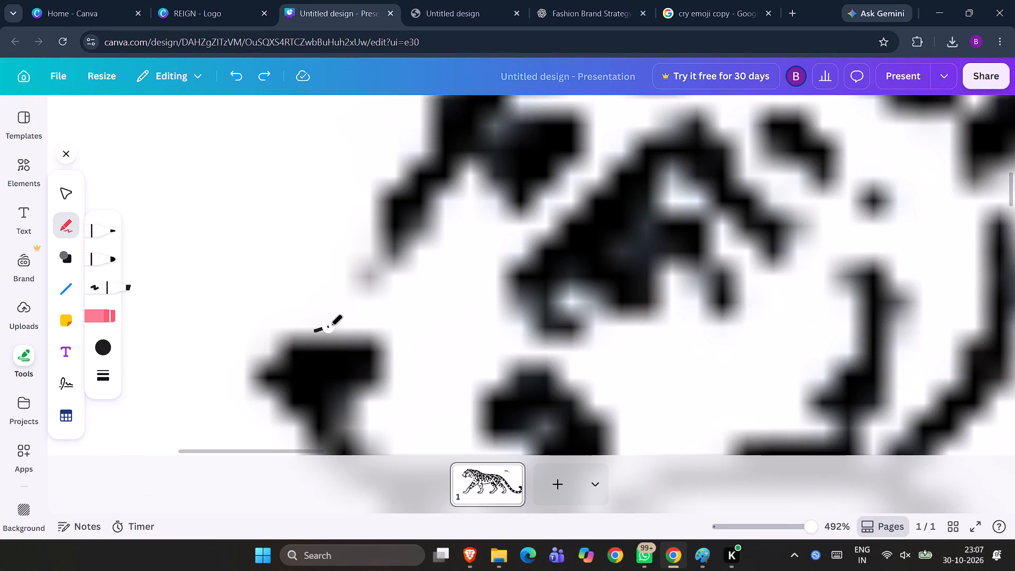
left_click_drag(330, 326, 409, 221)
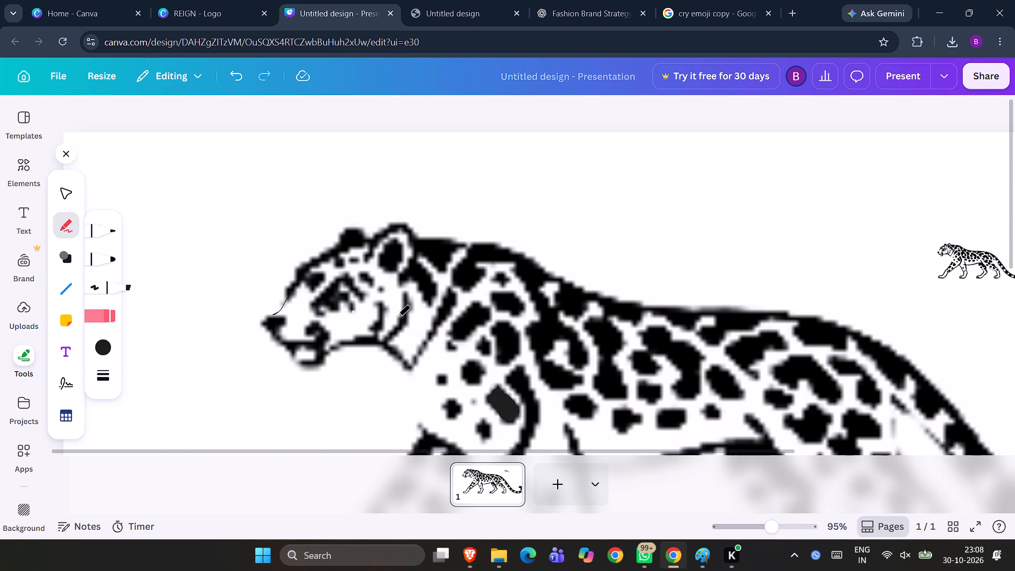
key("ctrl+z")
Examine the leopard's blurry face and body outlines close up and at full size.
scroll(398, 316, "down", 1)
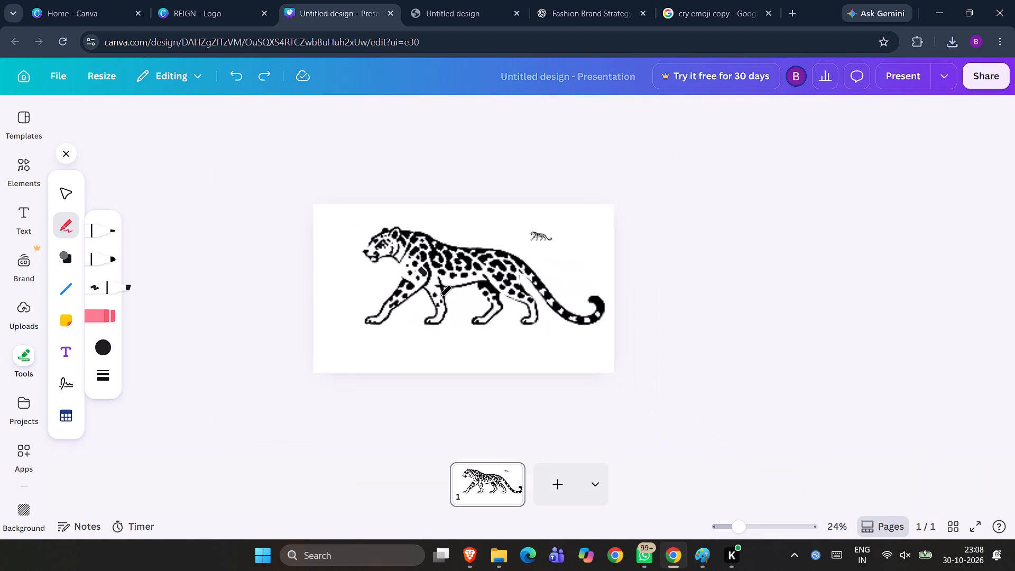
scroll(439, 297, "up", 1)
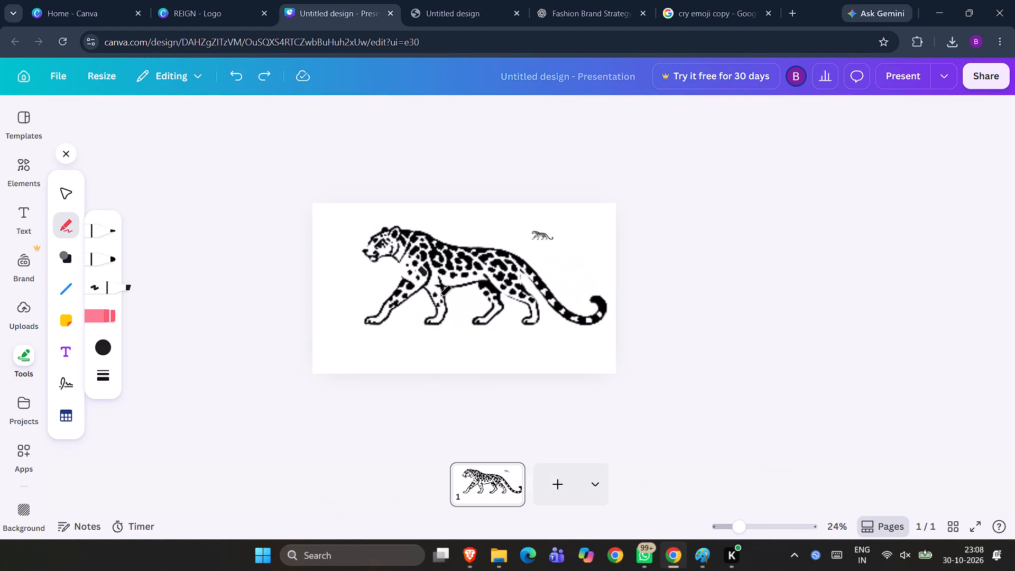
scroll(439, 297, "up", 1)
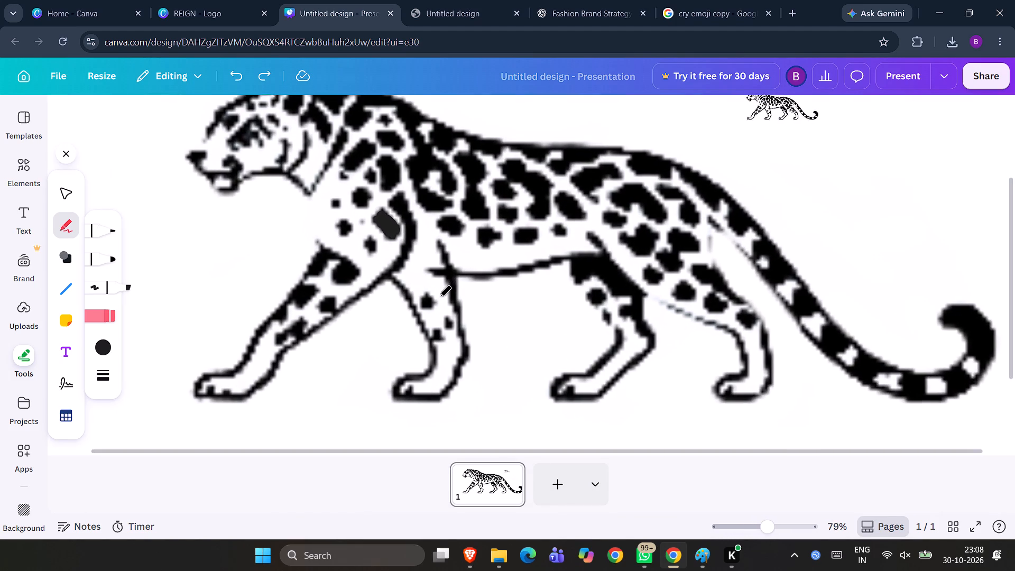
scroll(439, 297, "up", 1)
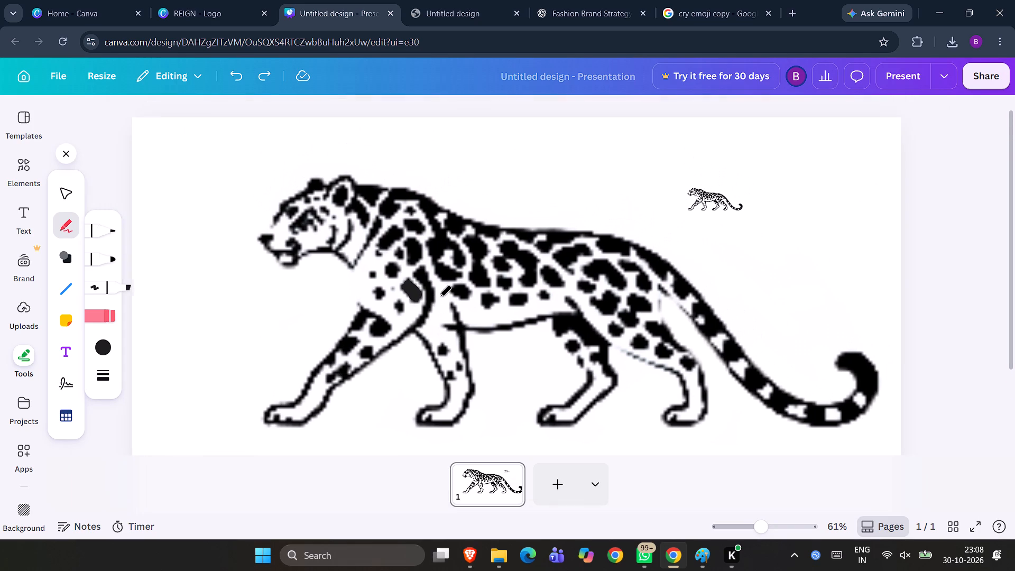
scroll(439, 297, "up", 1)
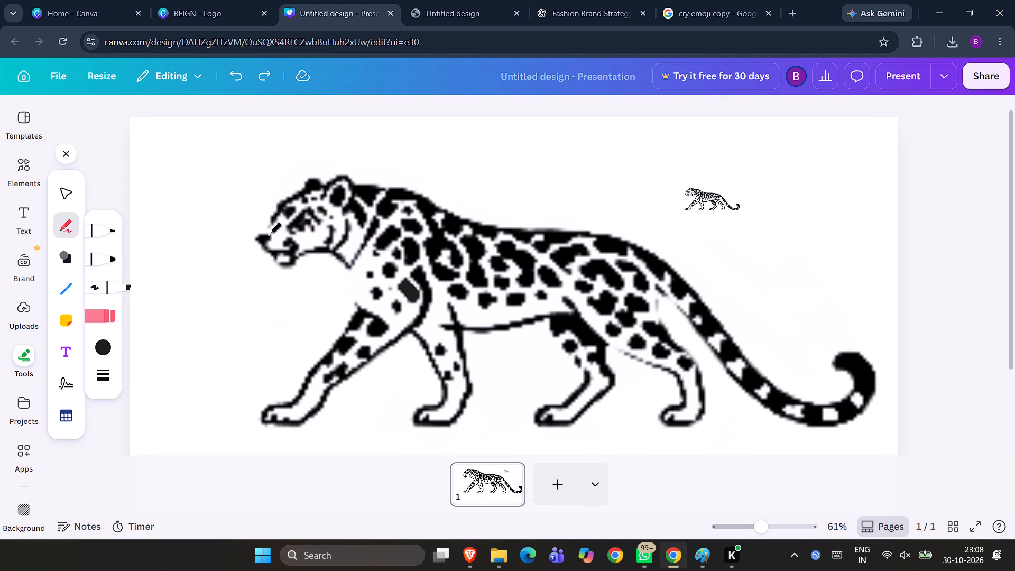
scroll(280, 198, "up", 2)
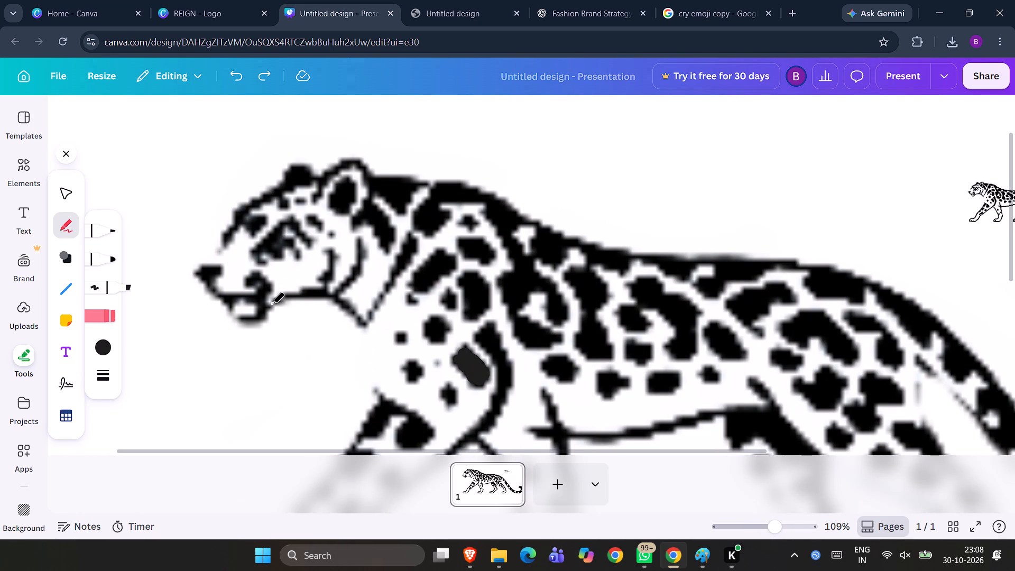
scroll(272, 303, "down", 1)
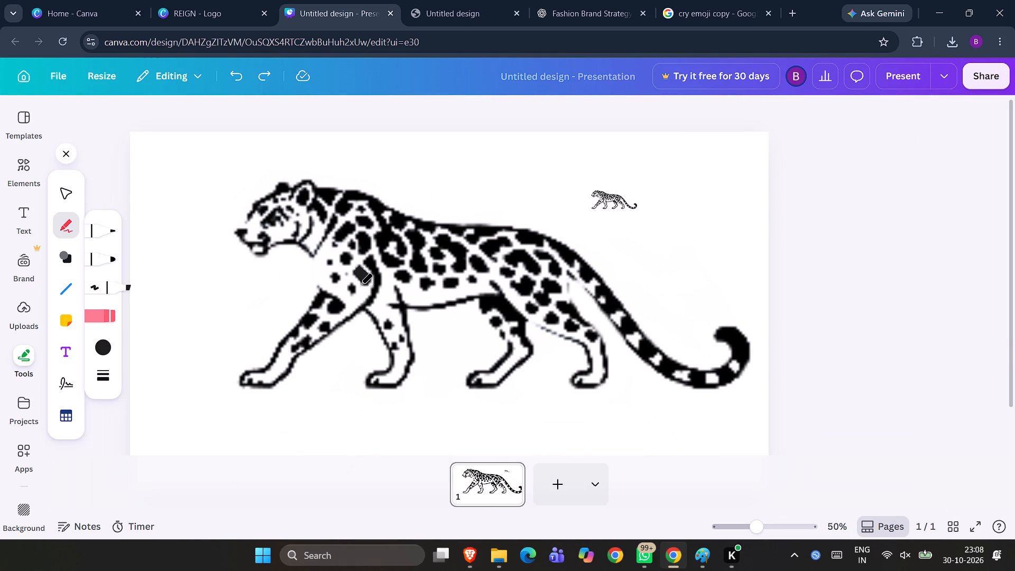
Switch to Paint and start a new blank canvas, saving the existing REIGN lettering in Pictures as a PNG named reign.
left_click(709, 551)
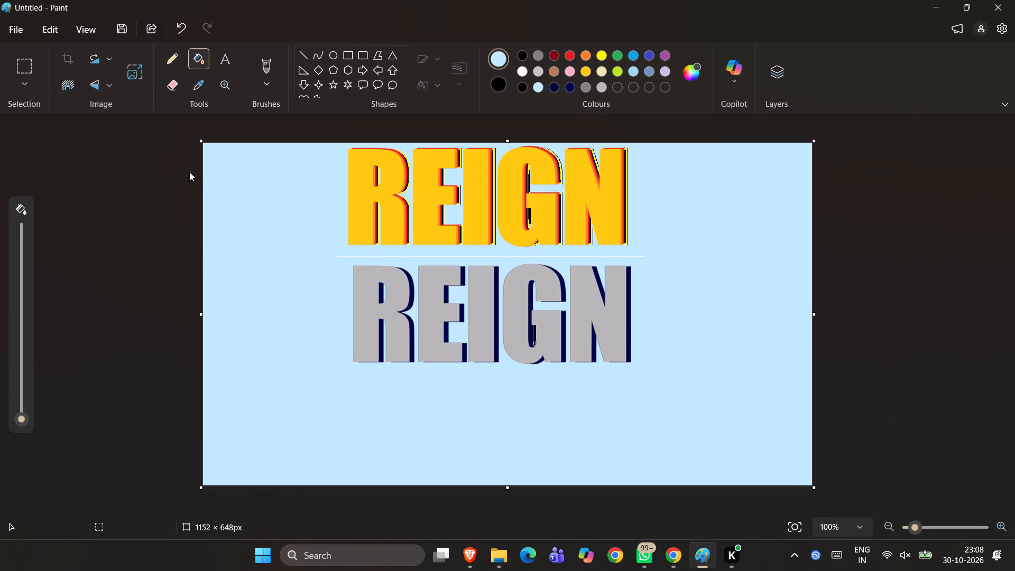
left_click(7, 29)
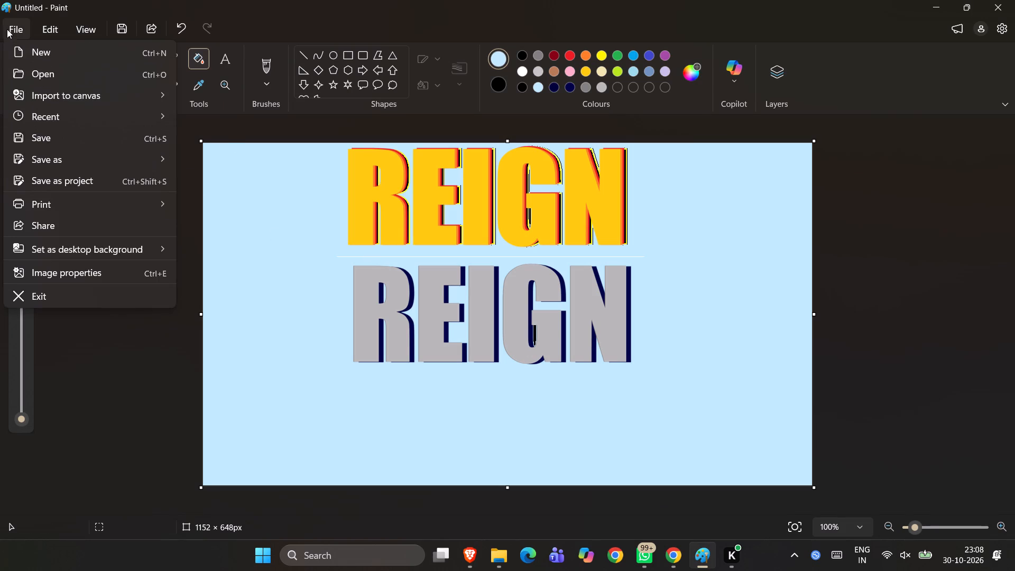
left_click(74, 59)
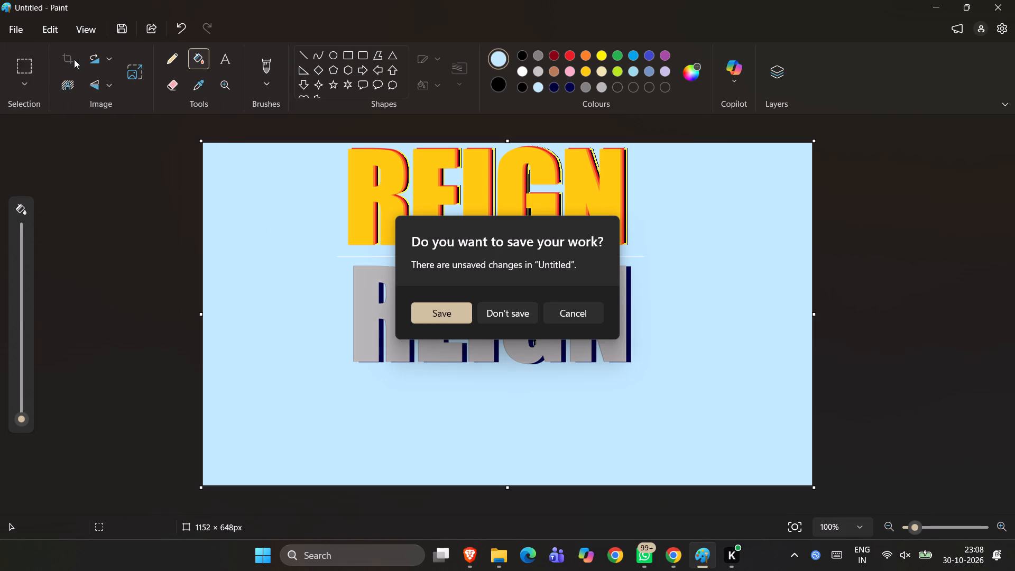
left_click(458, 313)
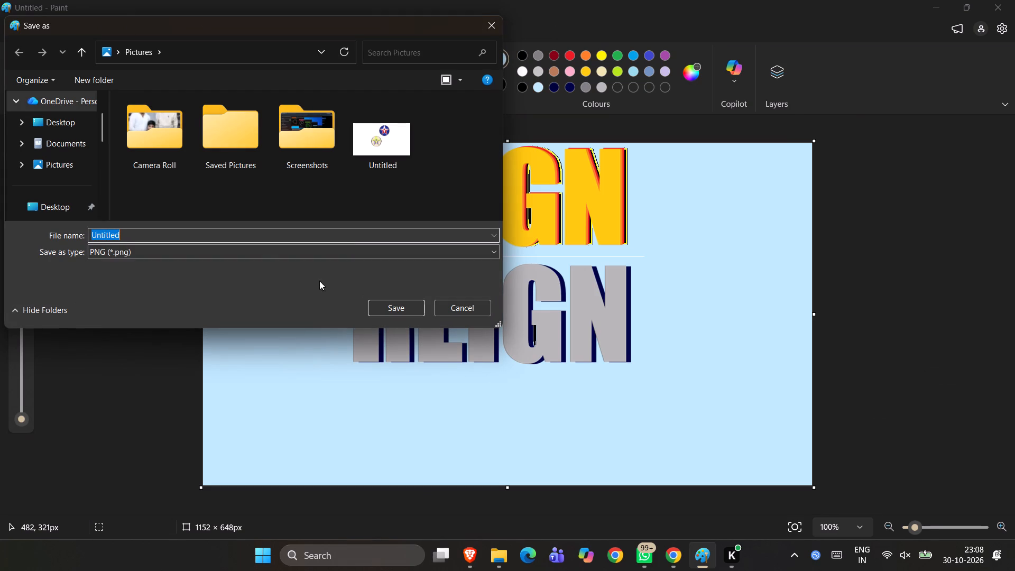
left_click(396, 313)
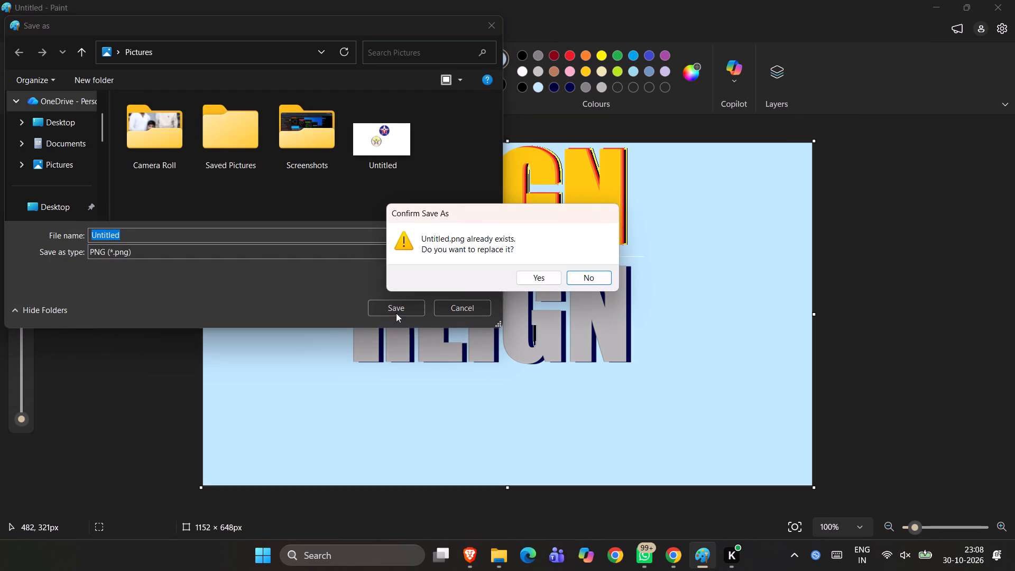
left_click(118, 231)
left_click(582, 277)
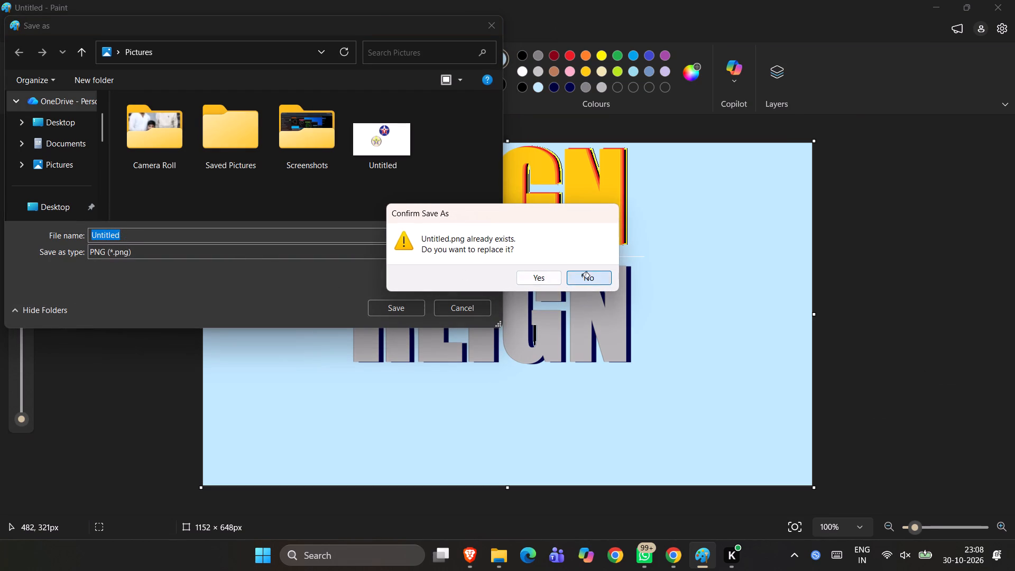
type("re")
left_click(123, 231)
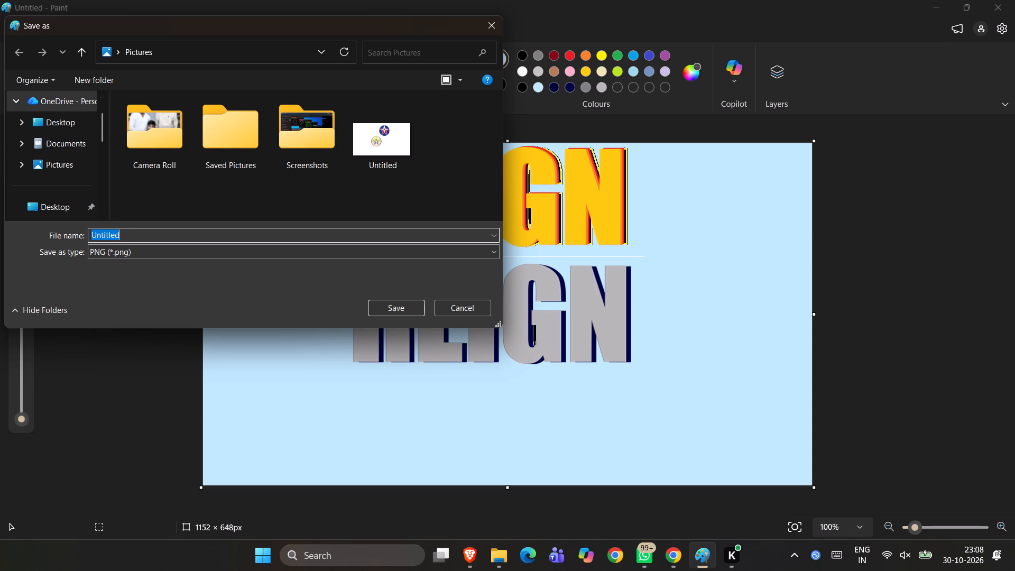
key("BackSpace")
type("reign")
key("Return")
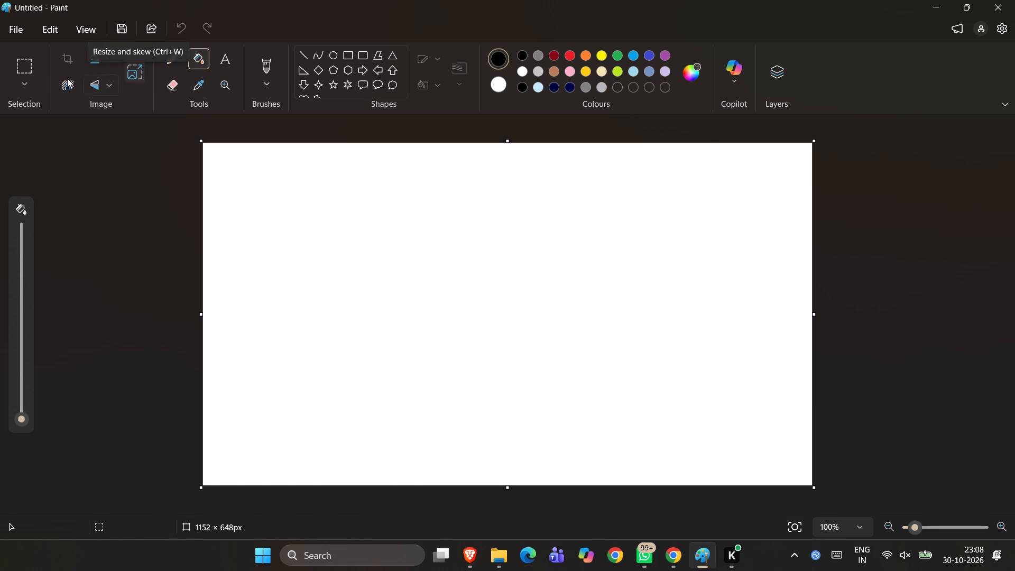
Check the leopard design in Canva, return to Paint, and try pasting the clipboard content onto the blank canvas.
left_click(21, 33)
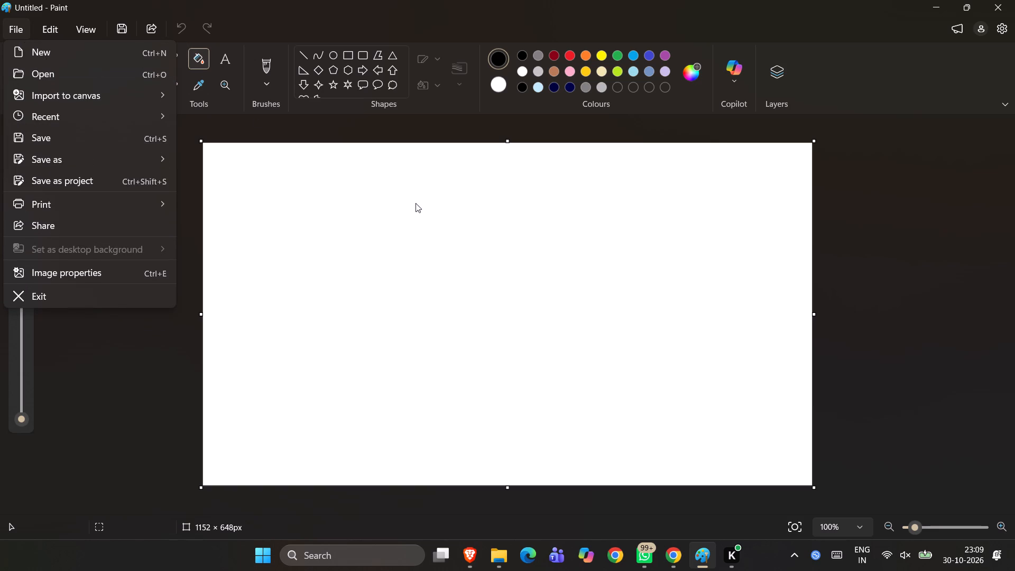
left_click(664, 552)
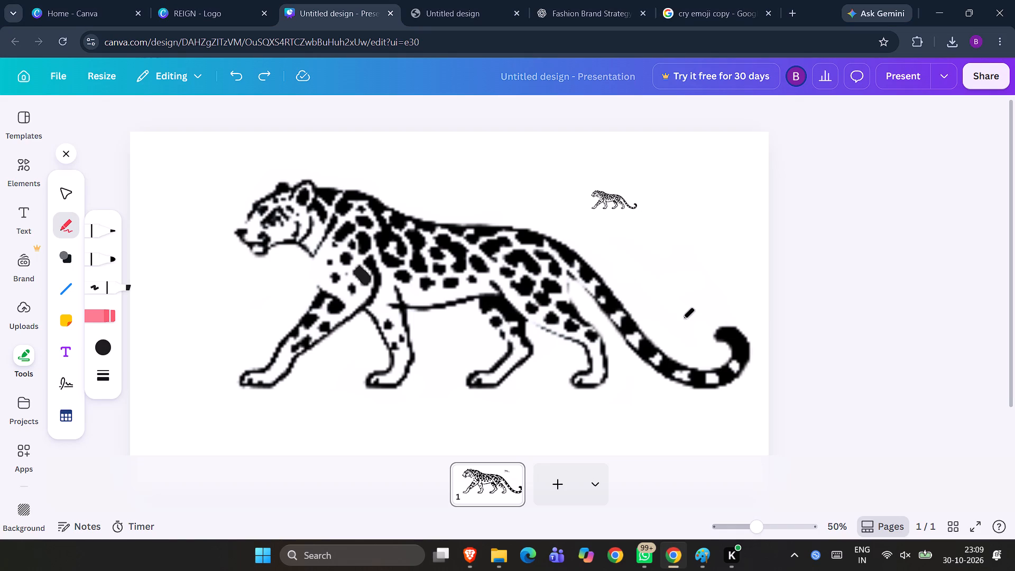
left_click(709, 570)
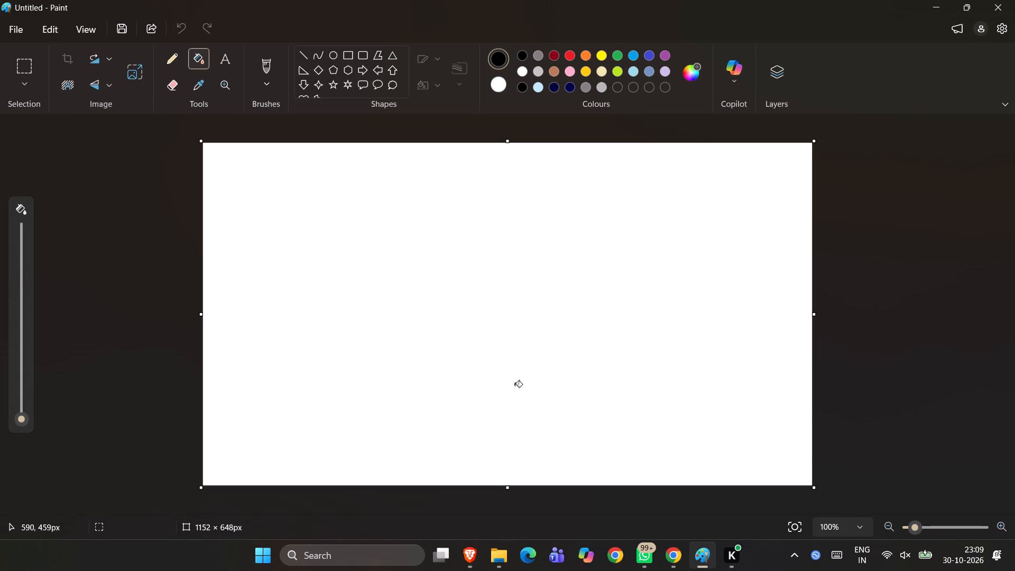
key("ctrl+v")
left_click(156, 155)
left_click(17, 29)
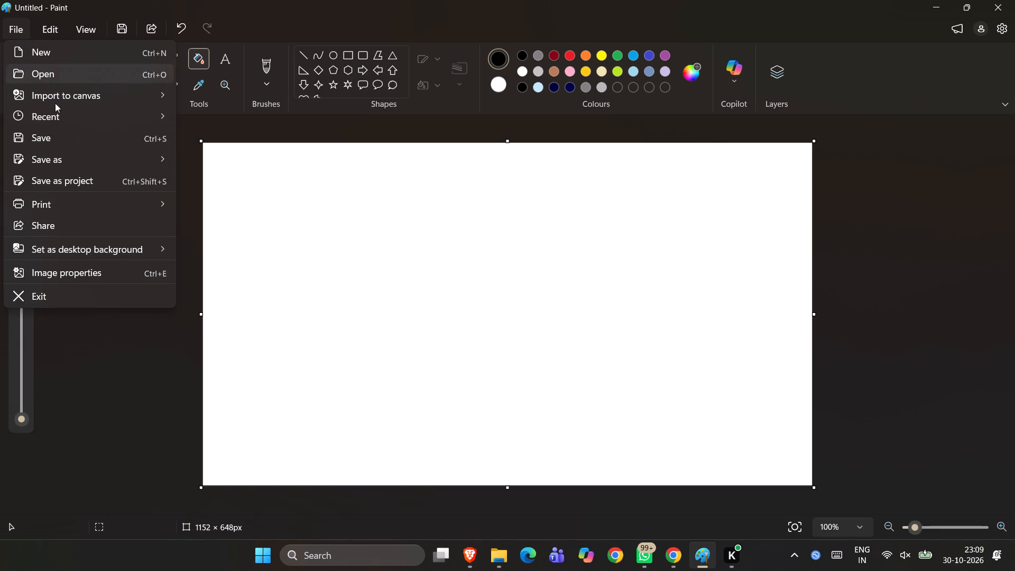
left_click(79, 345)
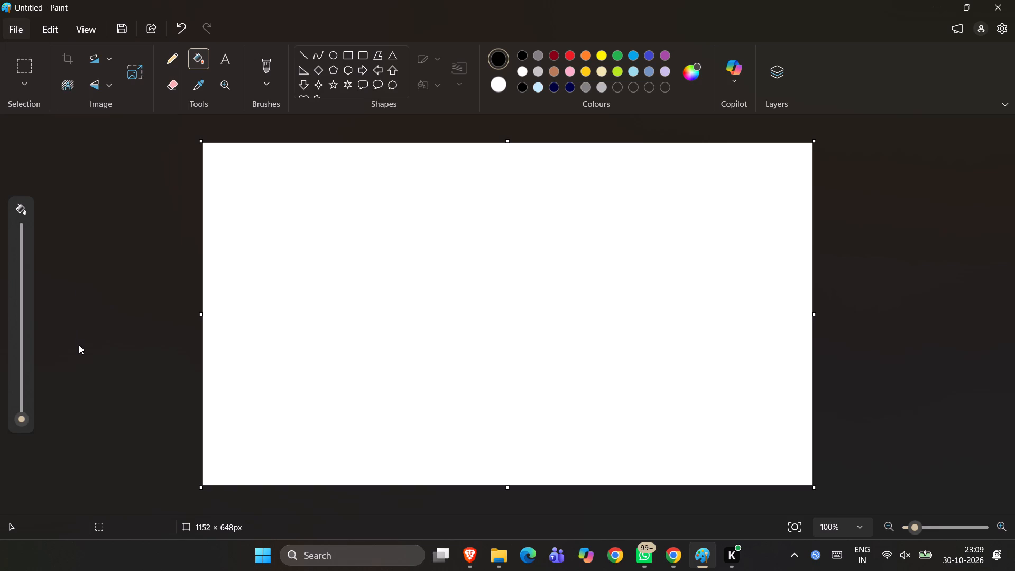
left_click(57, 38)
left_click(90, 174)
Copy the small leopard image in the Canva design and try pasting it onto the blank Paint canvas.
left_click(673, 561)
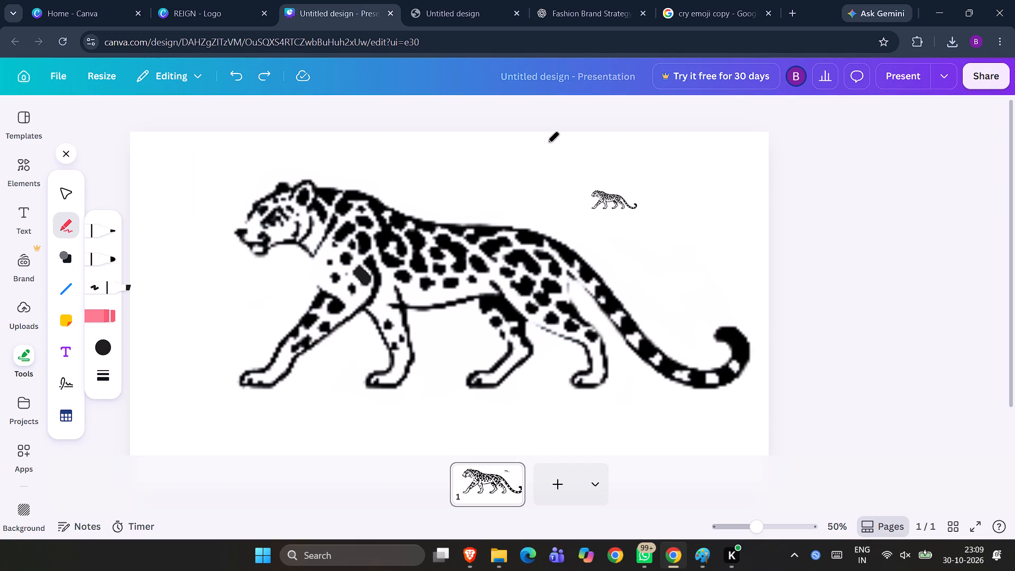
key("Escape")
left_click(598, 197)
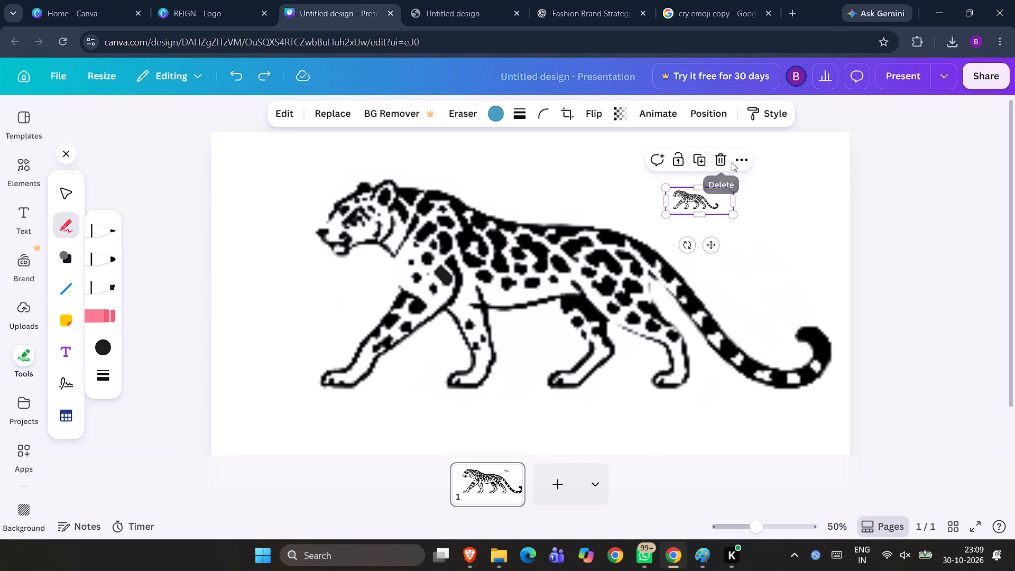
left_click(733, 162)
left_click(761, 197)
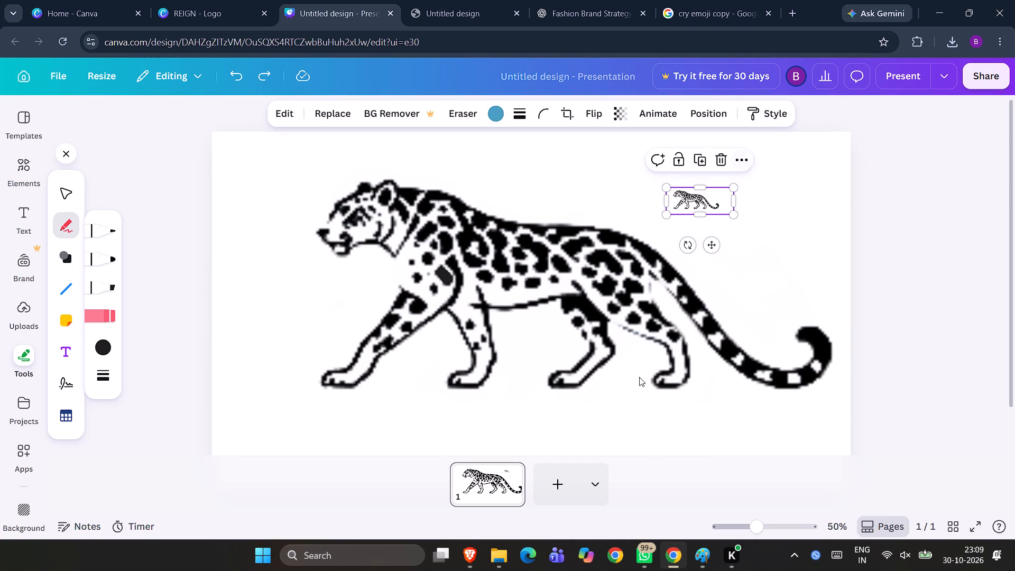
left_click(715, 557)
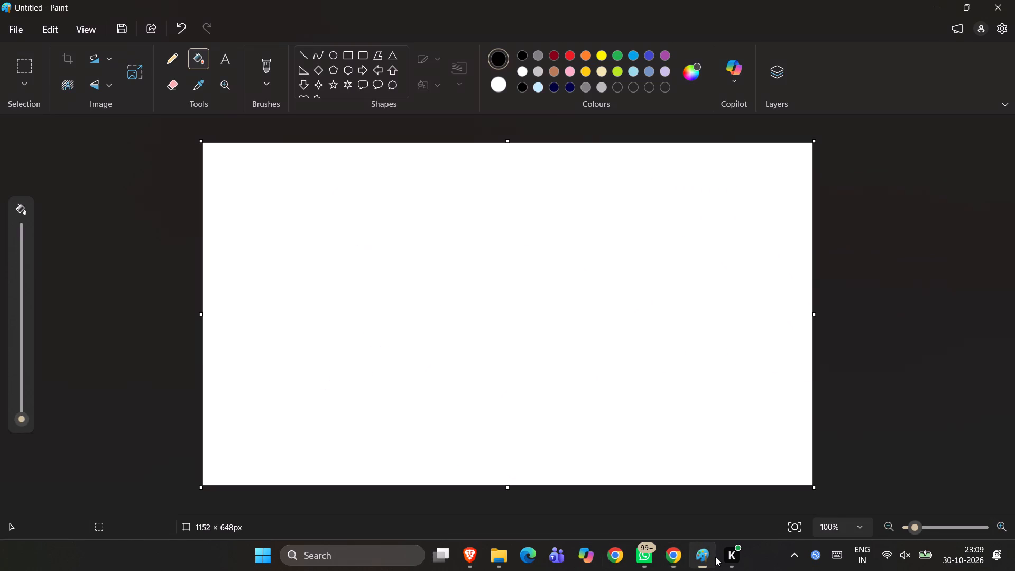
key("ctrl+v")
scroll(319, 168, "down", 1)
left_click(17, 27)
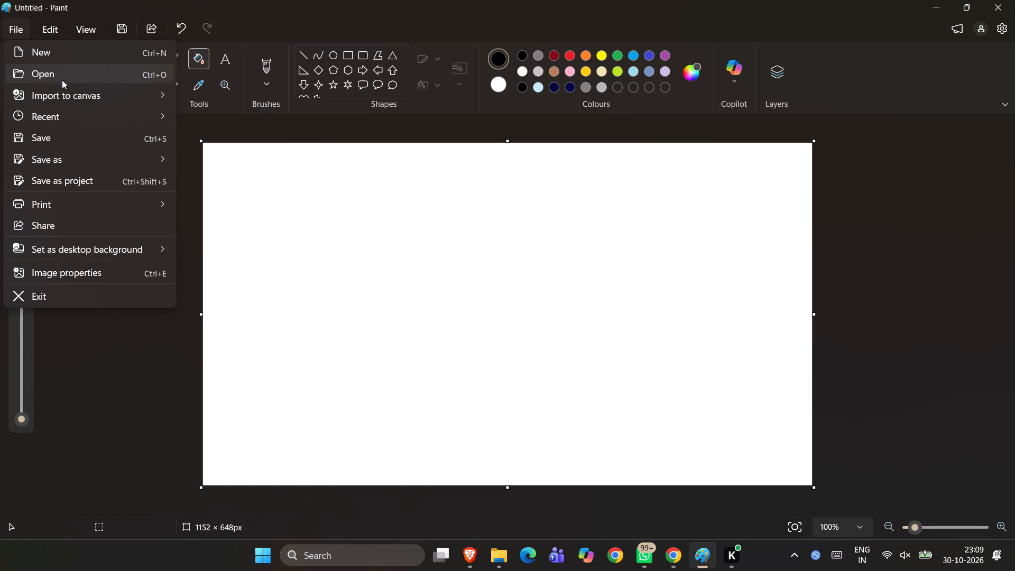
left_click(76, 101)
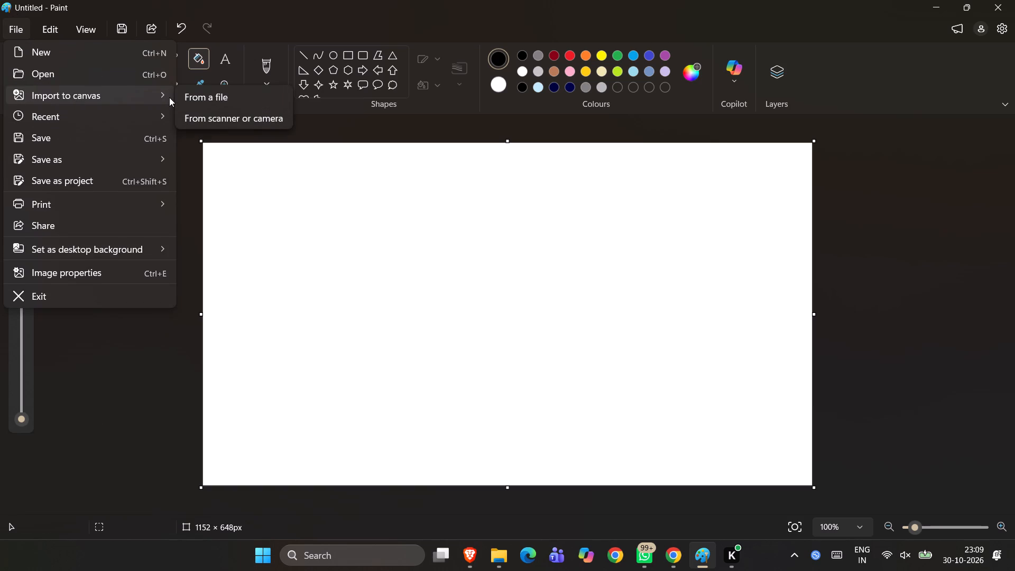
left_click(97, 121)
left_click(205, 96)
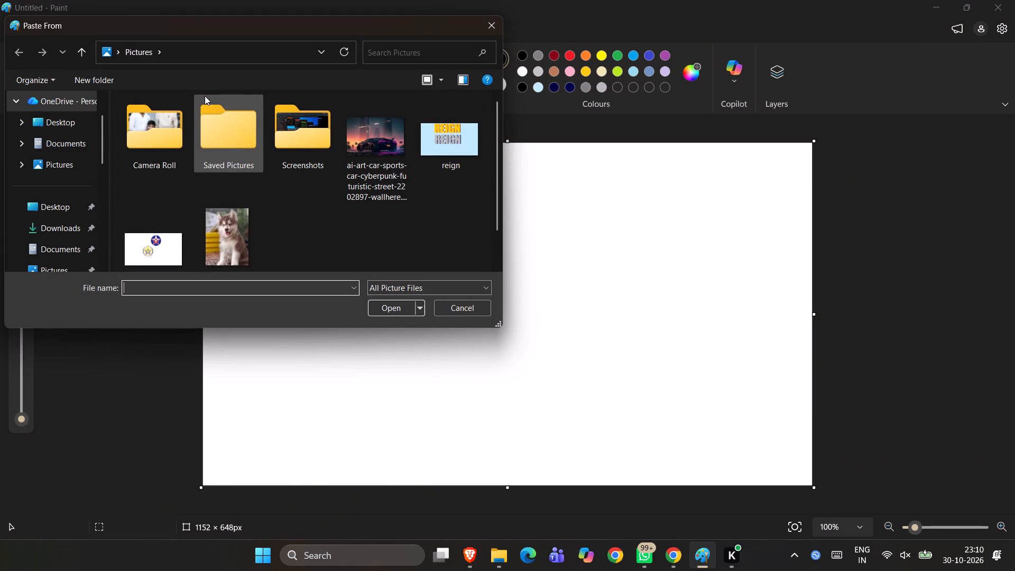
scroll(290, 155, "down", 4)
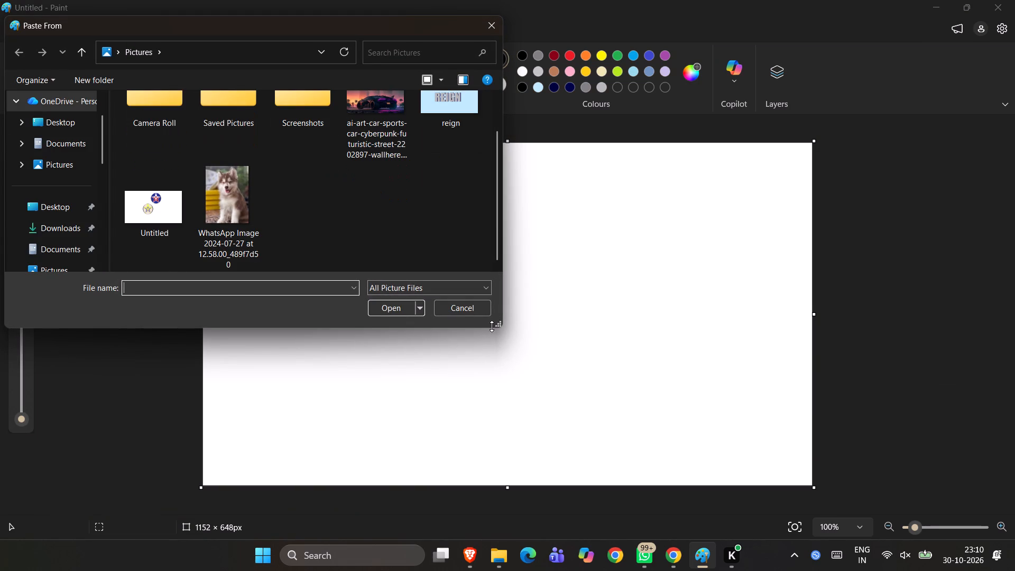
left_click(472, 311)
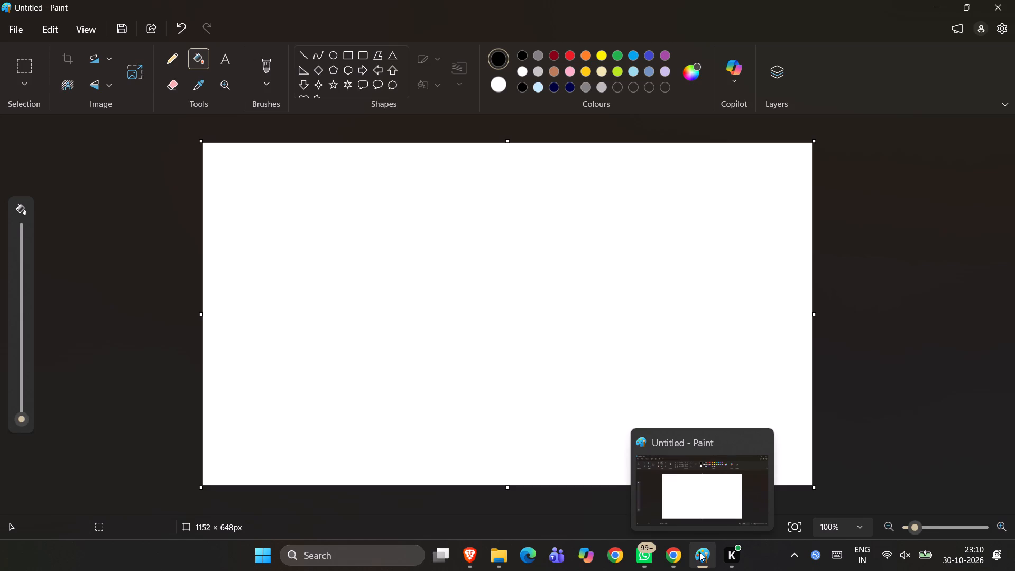
Switch to the Canva design and delete the small leopard copy above the large leopard.
left_click(699, 552)
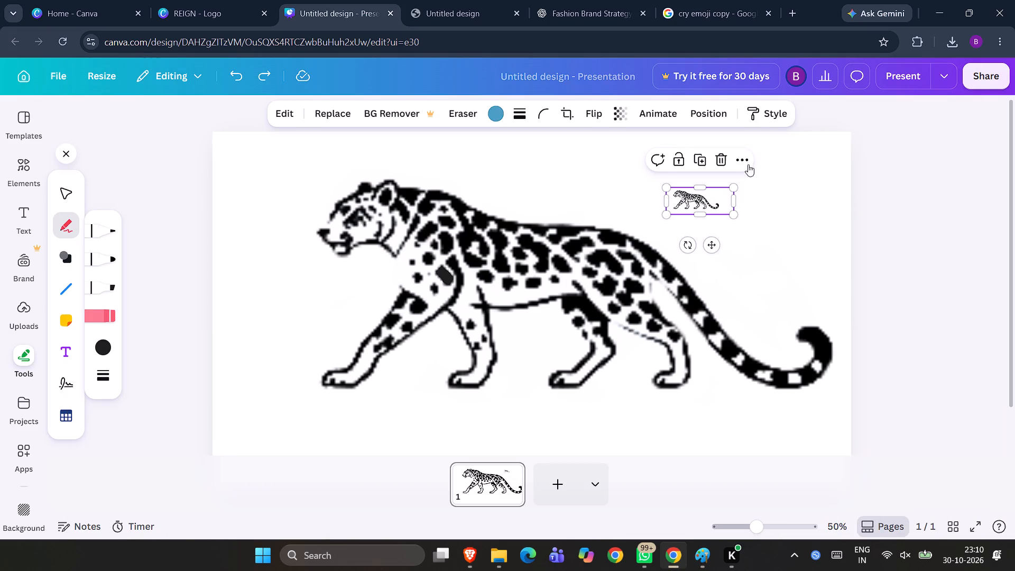
key("Delete")
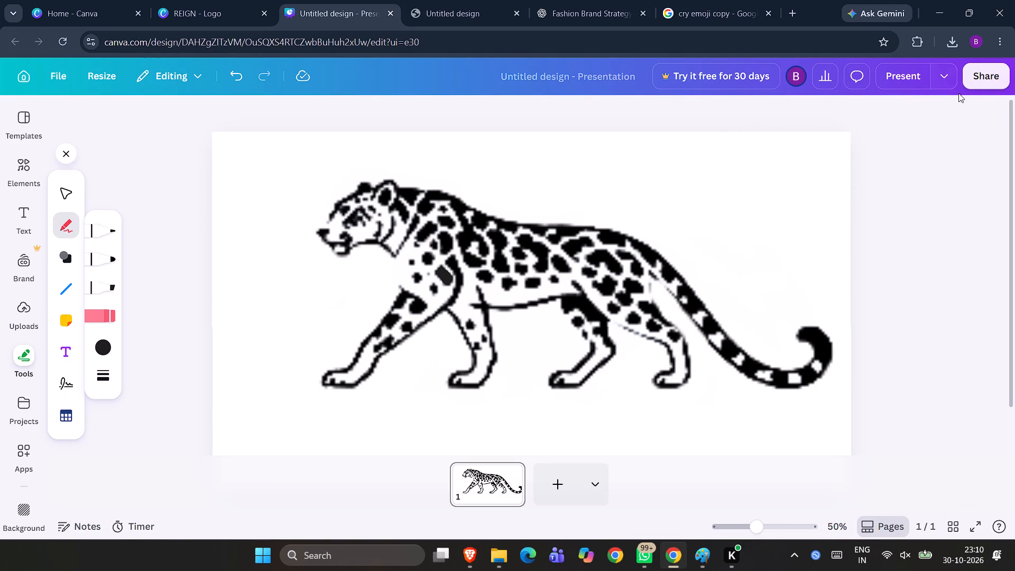
Download the leopard design as a PDF.
left_click(974, 80)
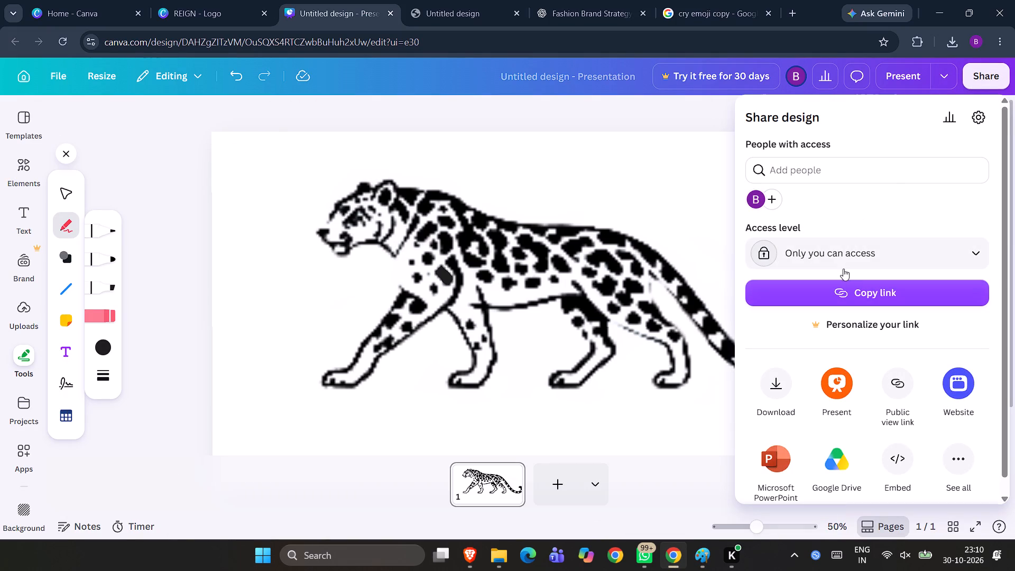
left_click(789, 402)
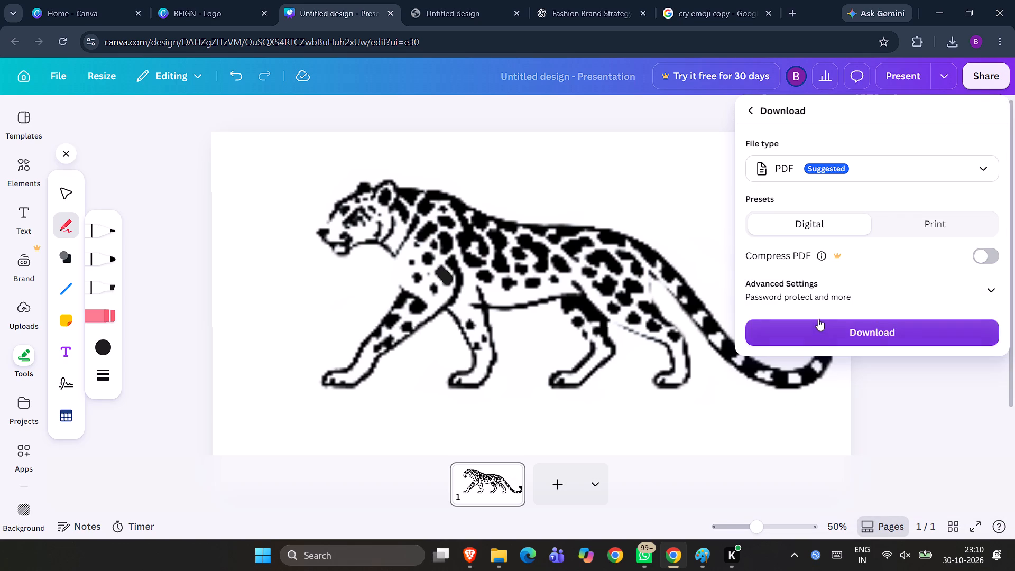
left_click(815, 329)
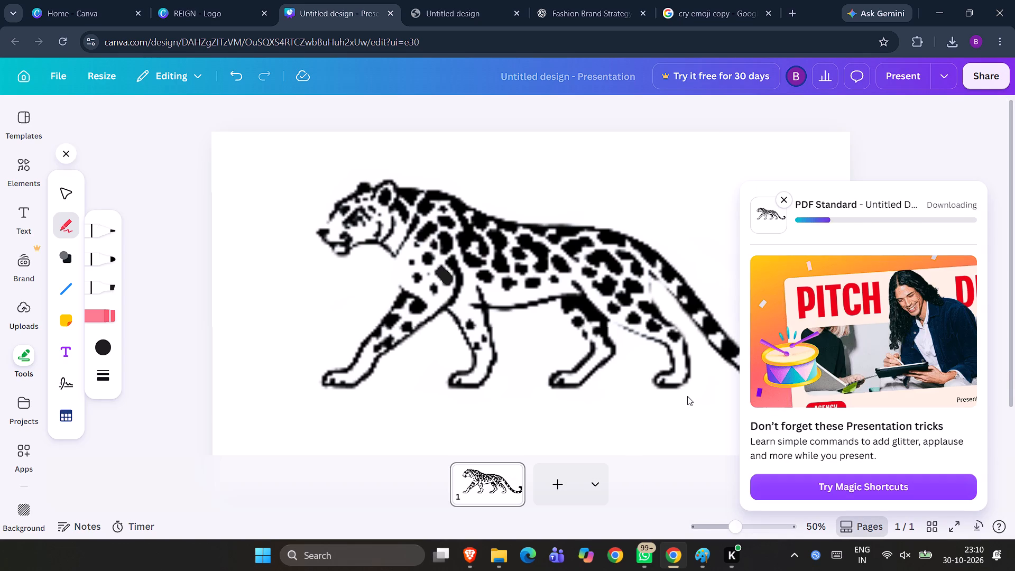
left_click(783, 194)
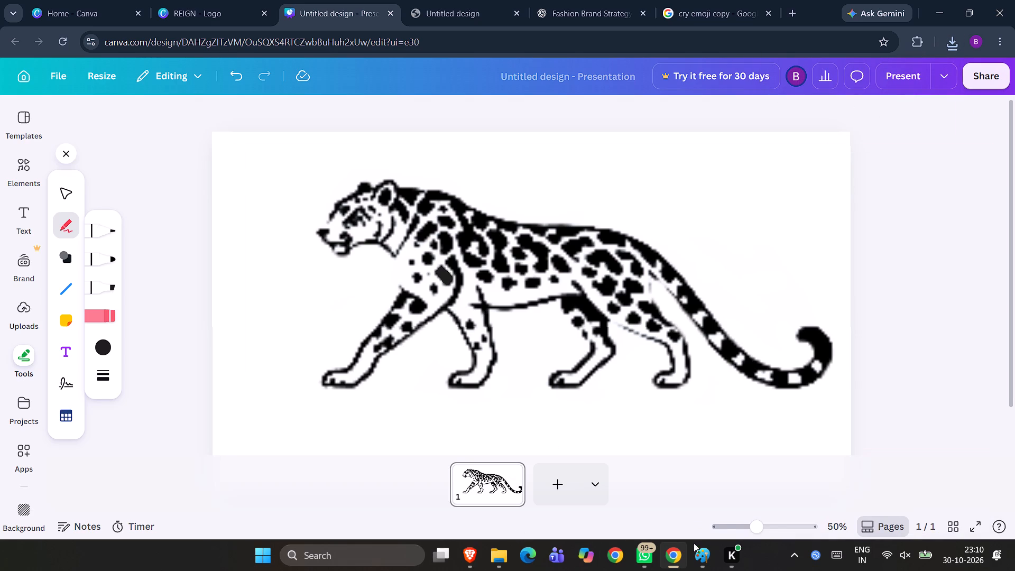
Return to Paint, start importing a file to the canvas, and look for the downloaded leopard design in Pictures, Downloads and Home.
left_click(705, 557)
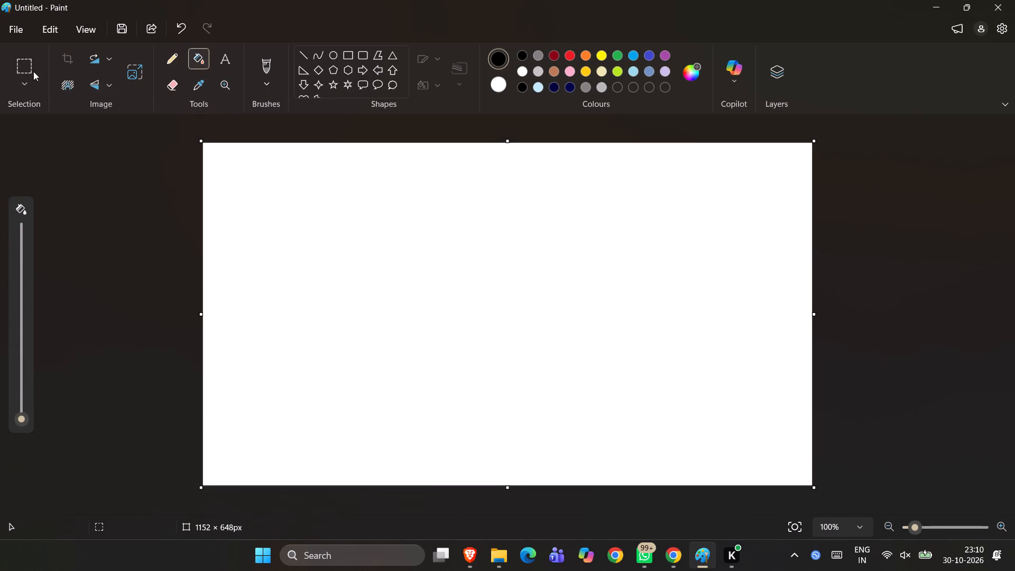
left_click(24, 35)
left_click(94, 96)
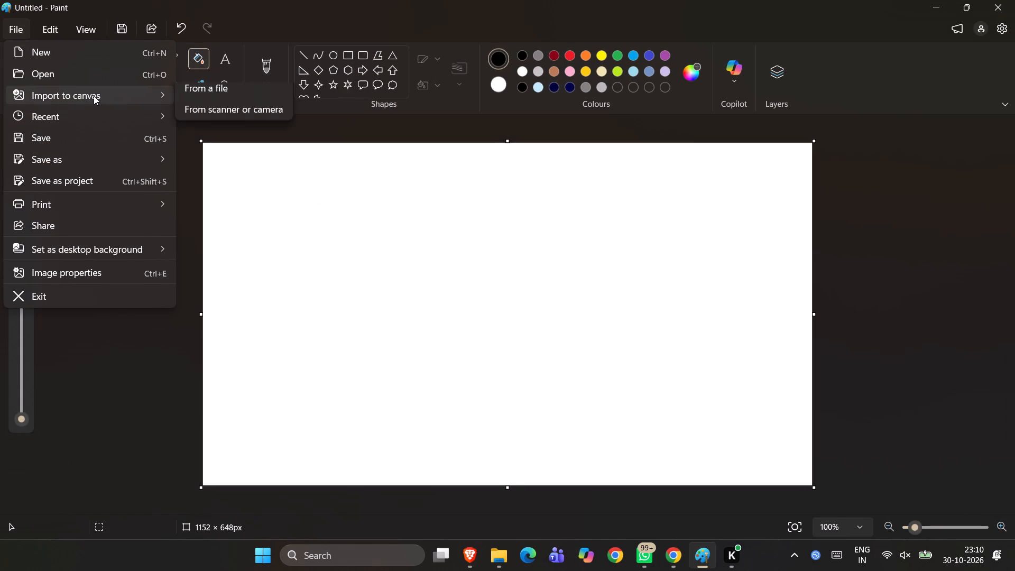
left_click(190, 95)
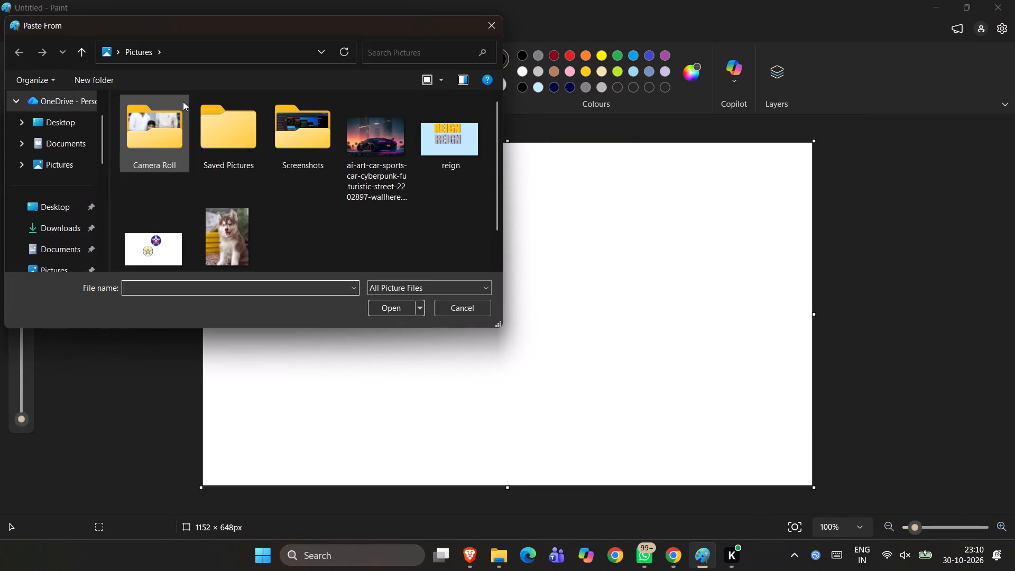
scroll(53, 105, "up", 4)
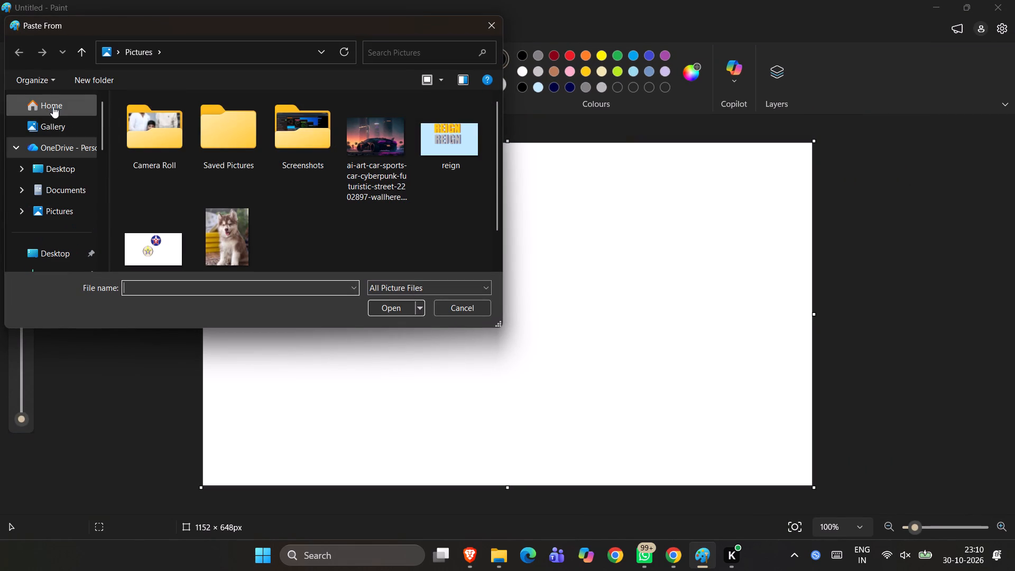
scroll(59, 222, "down", 2)
left_click(59, 217)
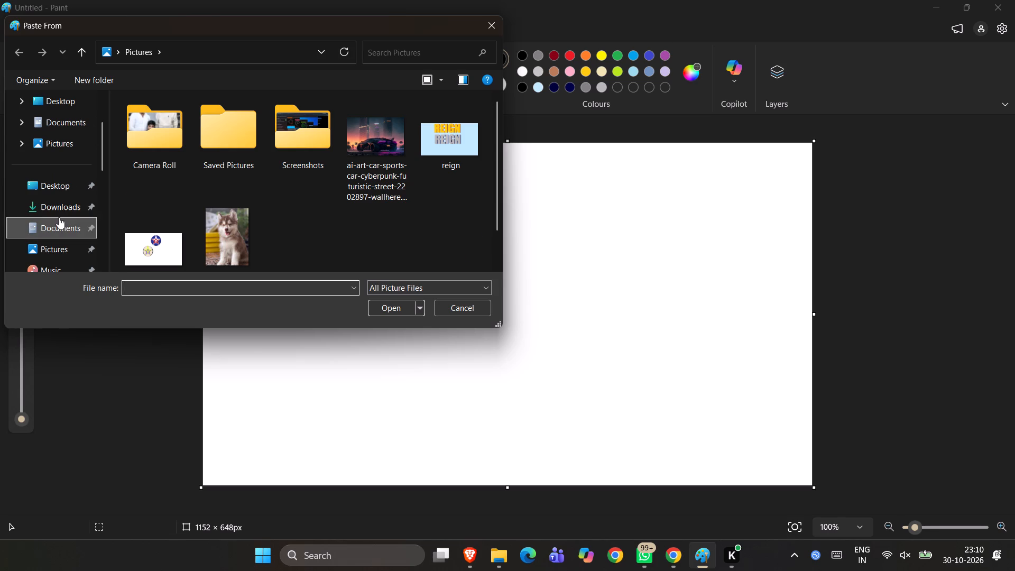
left_click(59, 206)
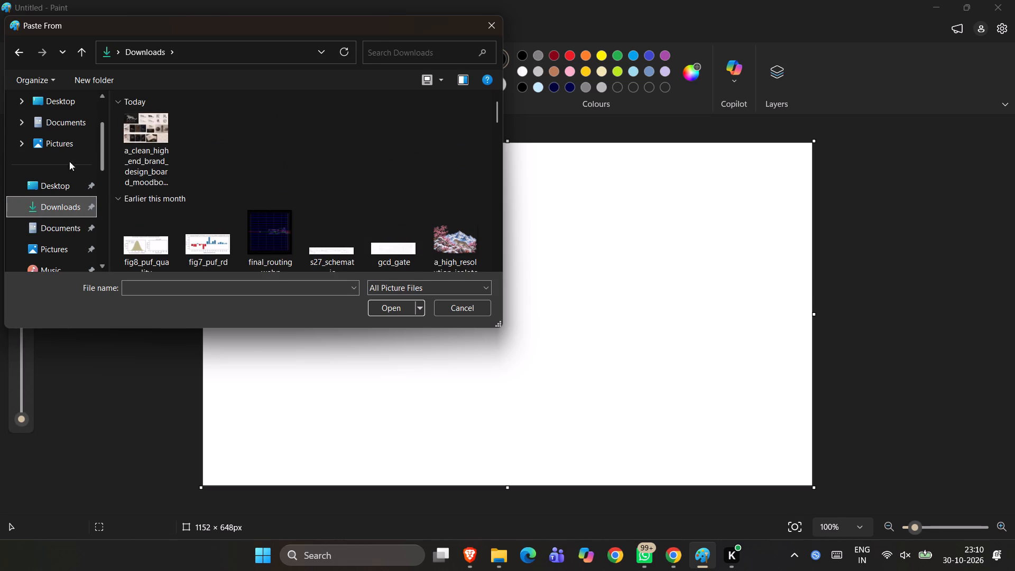
scroll(47, 107, "up", 3)
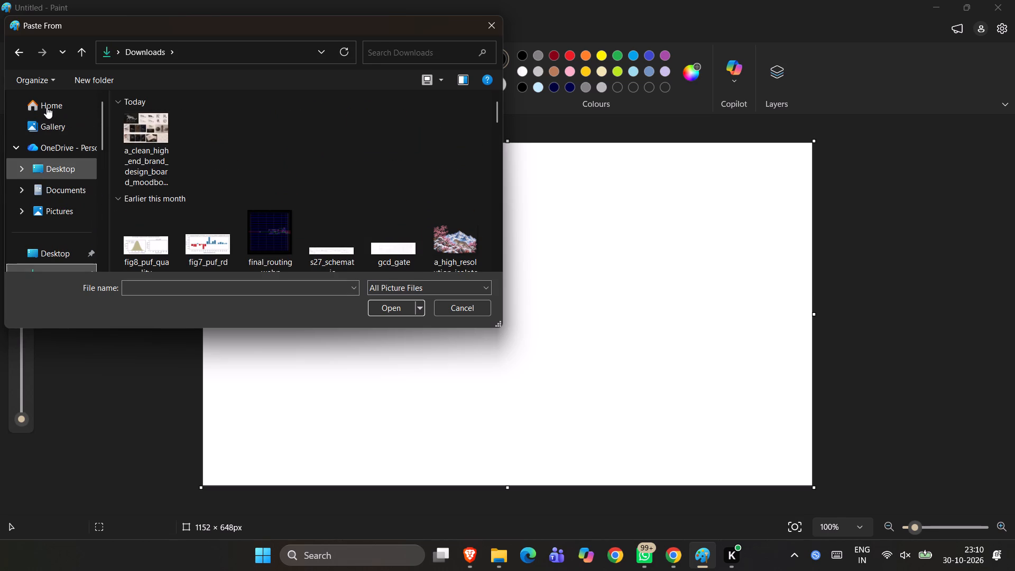
left_click(53, 107)
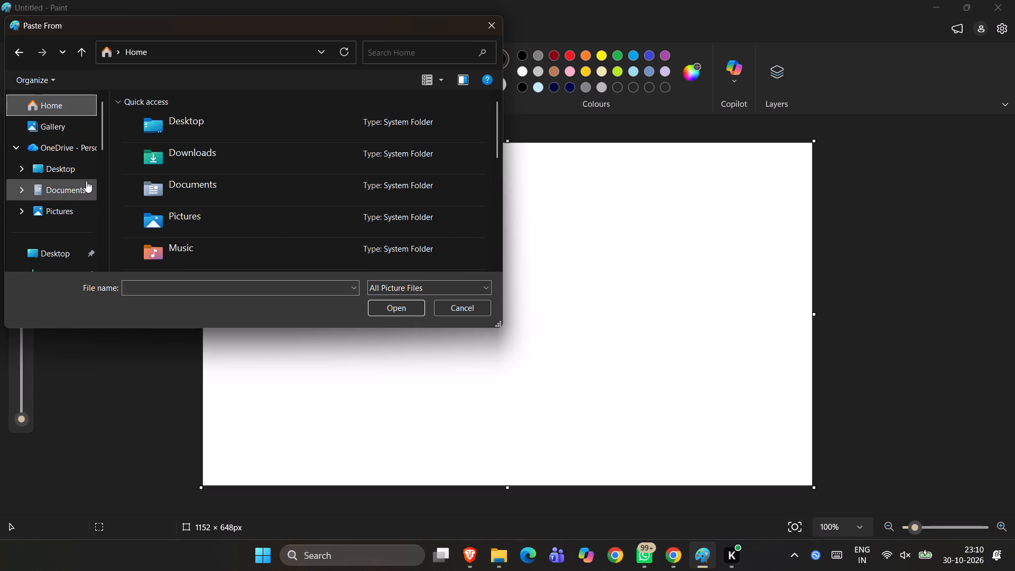
scroll(86, 181, "down", 1)
scroll(197, 176, "down", 1)
scroll(197, 176, "up", 1)
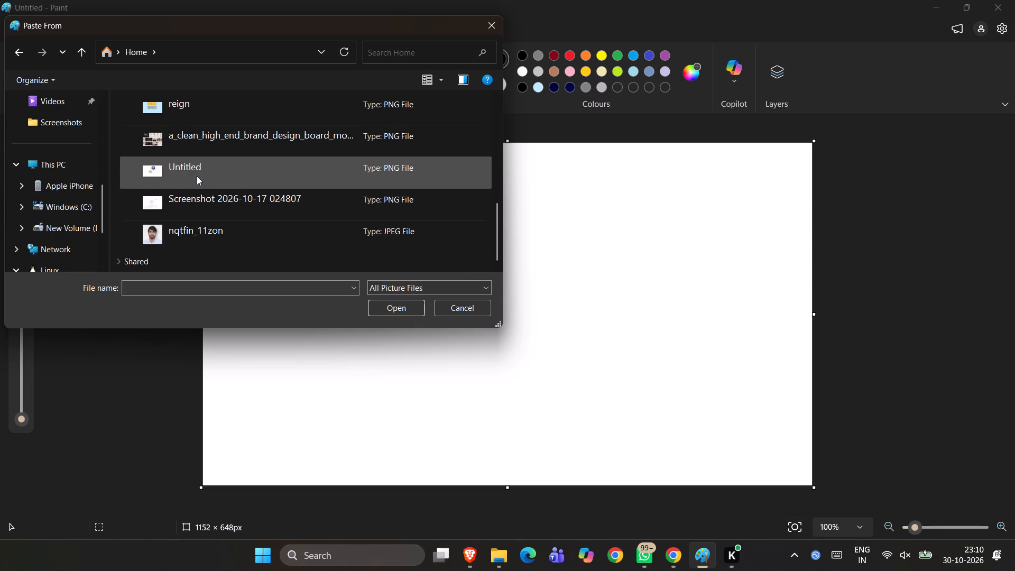
scroll(197, 176, "up", 1)
scroll(197, 176, "down", 1)
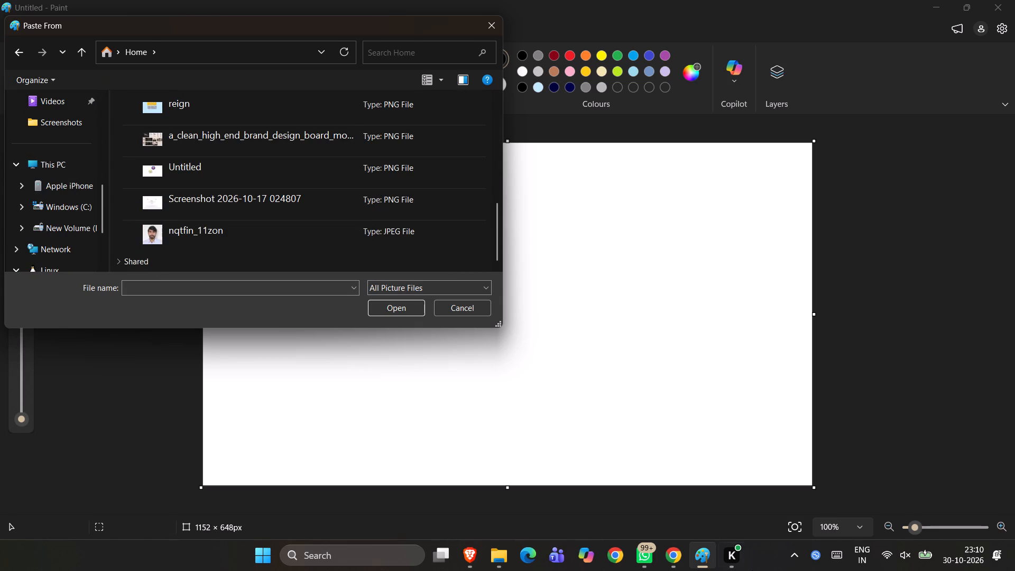
Check Chrome's recent downloads and refresh the Home view in File Explorer to look for the downloaded leopard PDF.
left_click(665, 553)
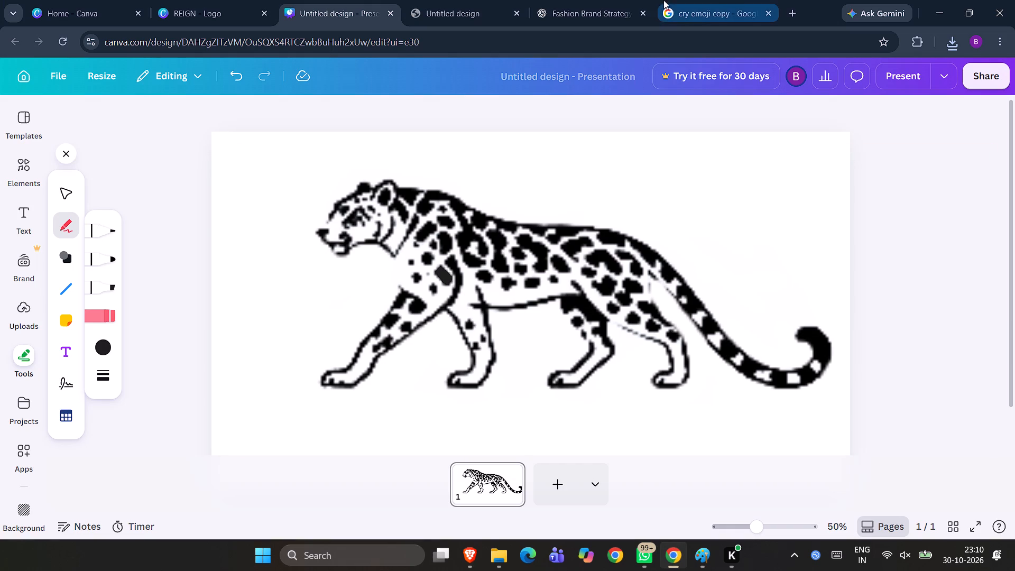
left_click(945, 43)
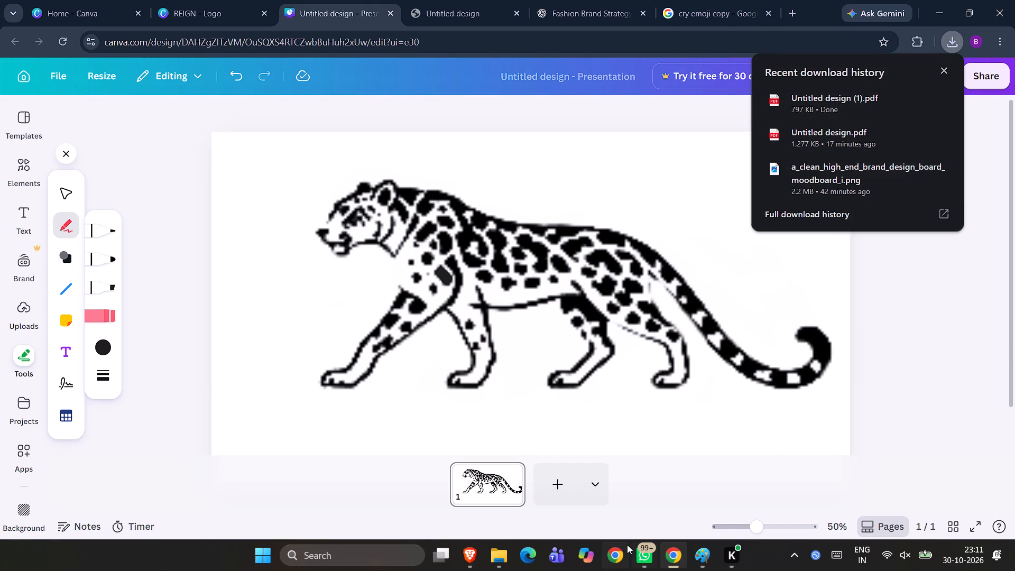
left_click(497, 557)
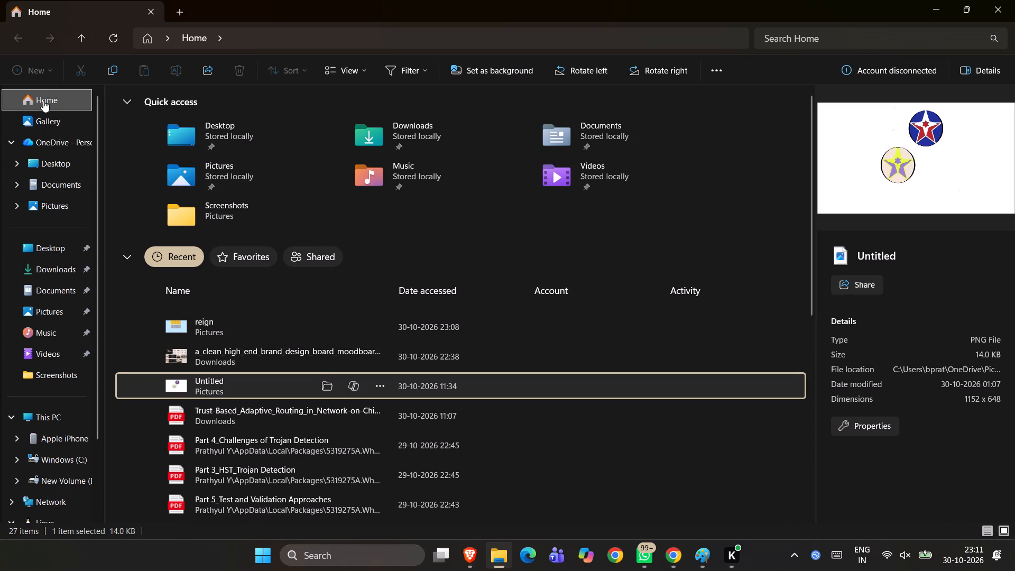
left_click(42, 98)
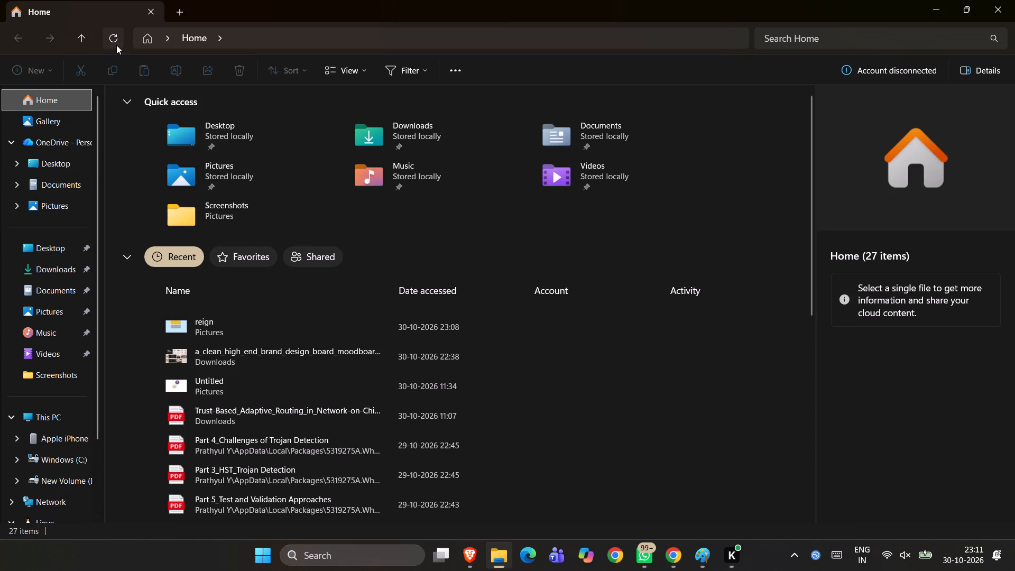
left_click(115, 42)
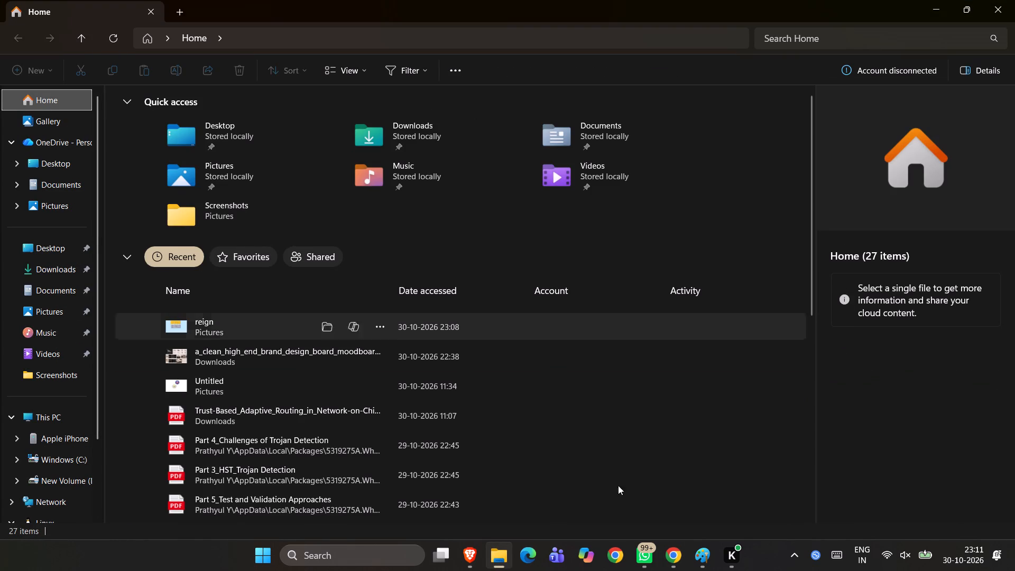
Open the downloaded Untitled design (1).pdf in Chrome and view the leopard at 45% zoom.
left_click(679, 556)
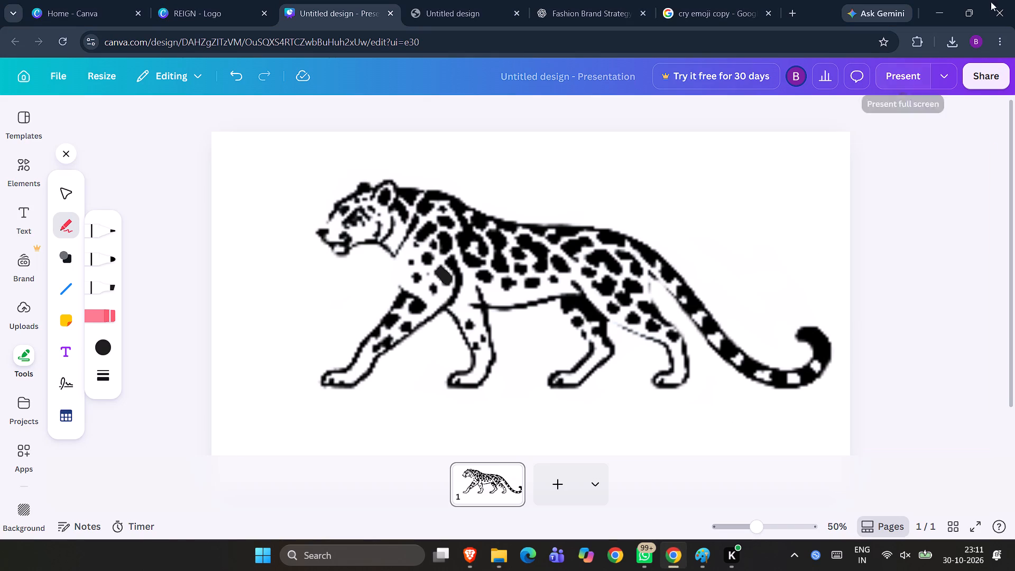
left_click(954, 38)
double_click(872, 97)
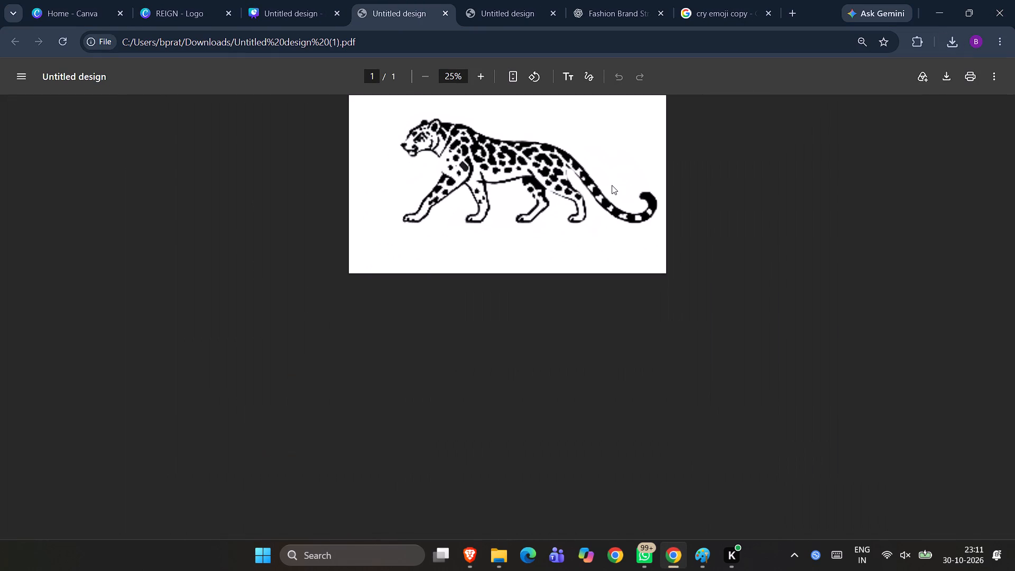
scroll(612, 185, "up", 2)
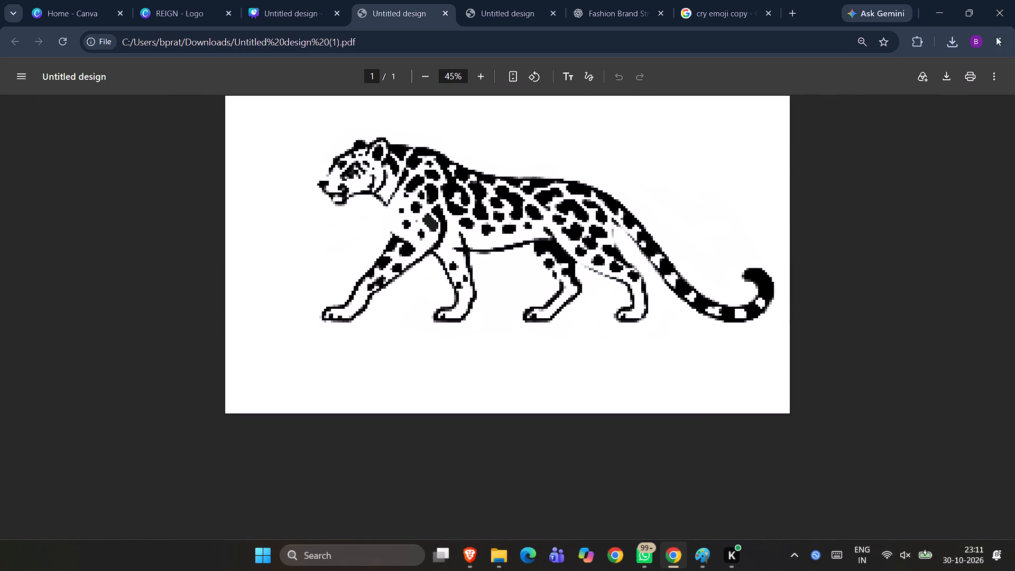
left_click(944, 71)
Look for the leopard PDF in the Downloads folder in File Explorer.
left_click(500, 560)
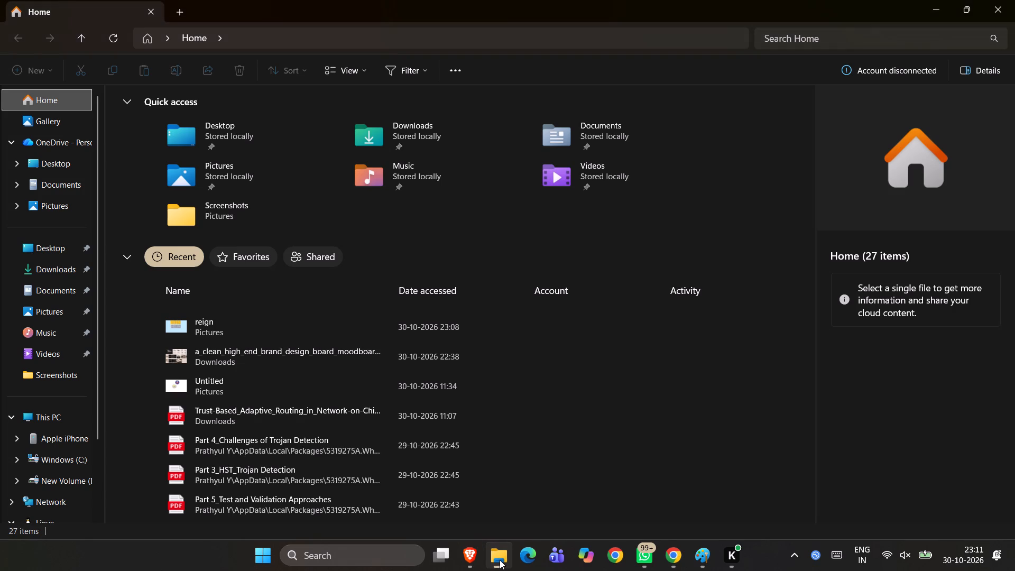
left_click(63, 263)
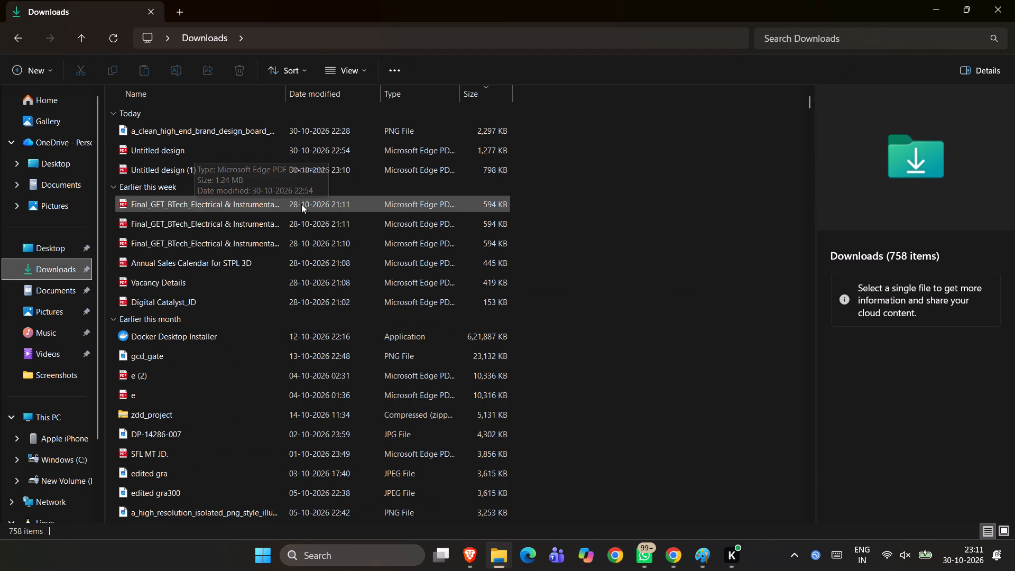
Return to Paint, look for the leopard design in the Downloads folder of the import dialog, and cancel the import.
left_click(693, 557)
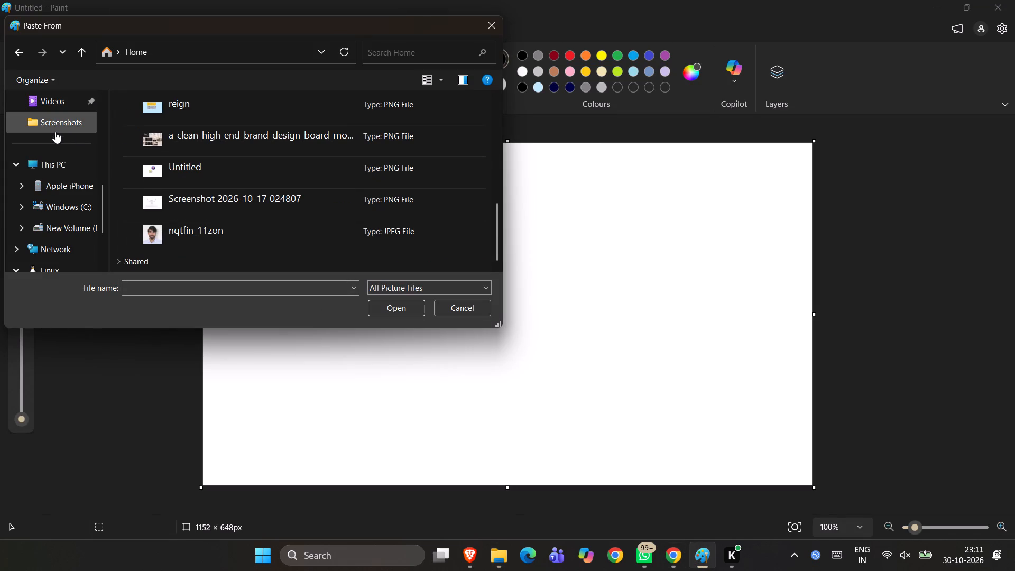
scroll(58, 171, "up", 7)
scroll(52, 204, "down", 2)
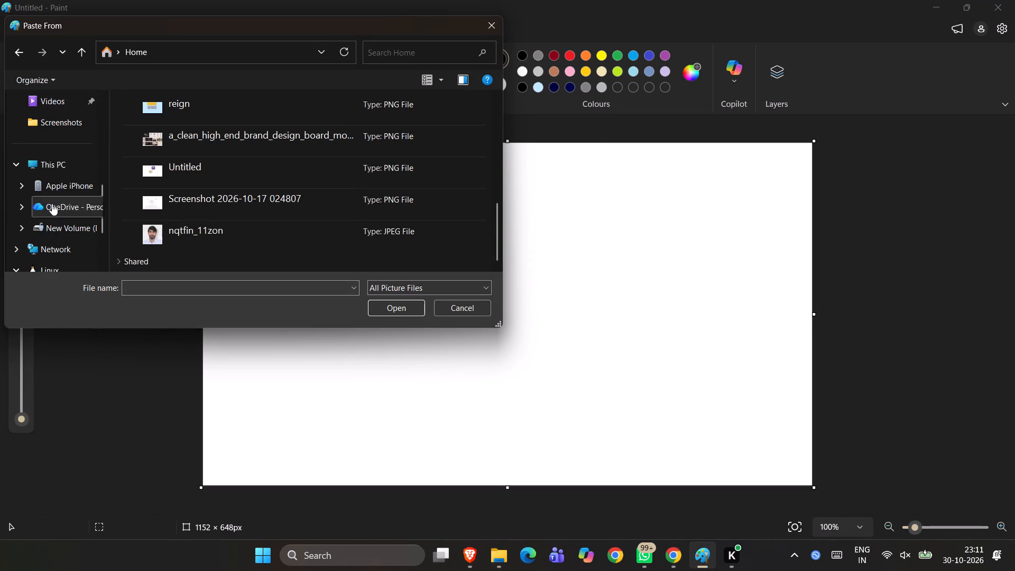
scroll(51, 141, "up", 1)
left_click(52, 145)
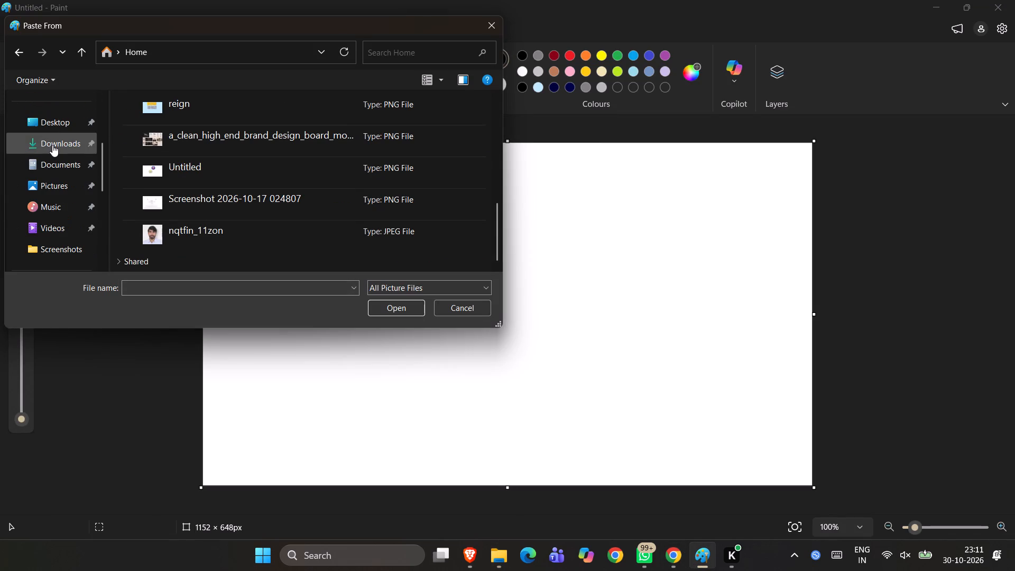
scroll(229, 204, "up", 3)
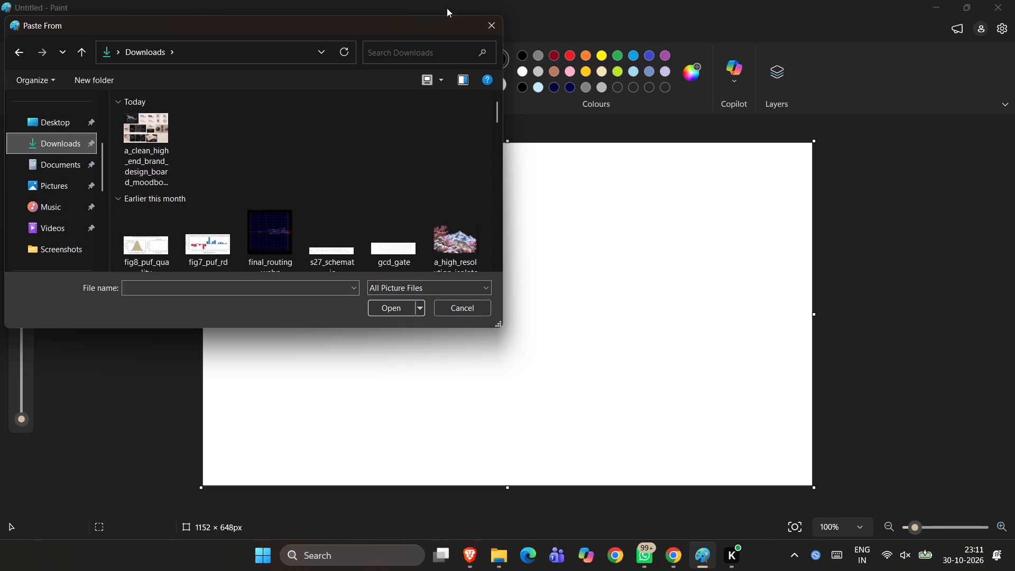
left_click(474, 310)
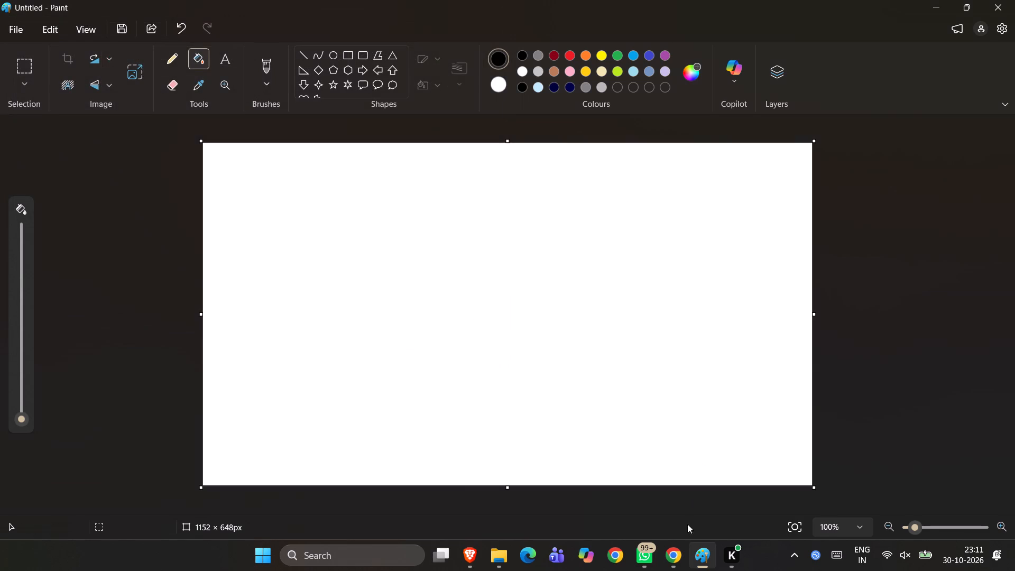
Switch to the leopard design in Canva and crop the image's tail-side edge in to just beyond the tail.
left_click(676, 561)
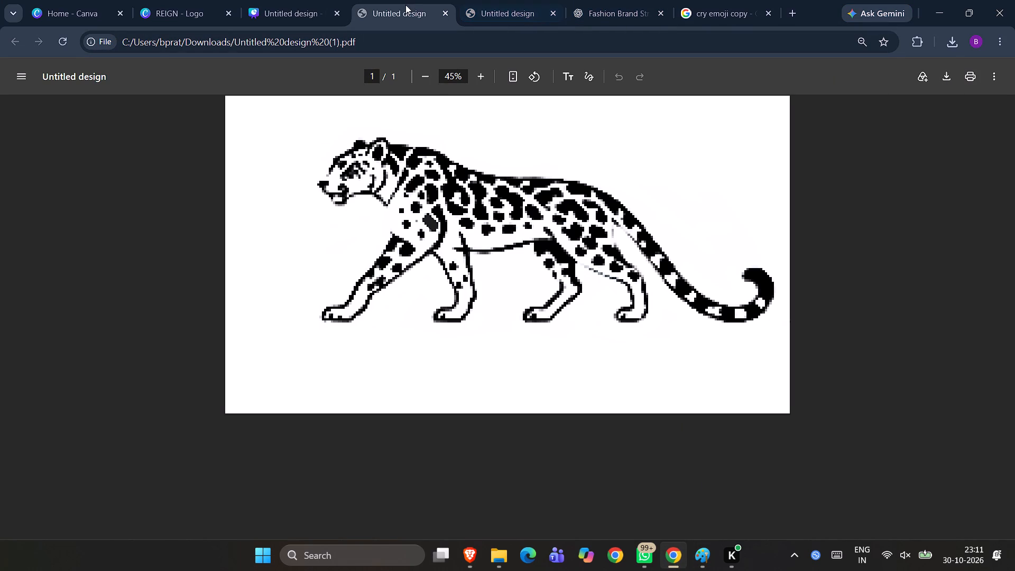
left_click(309, 7)
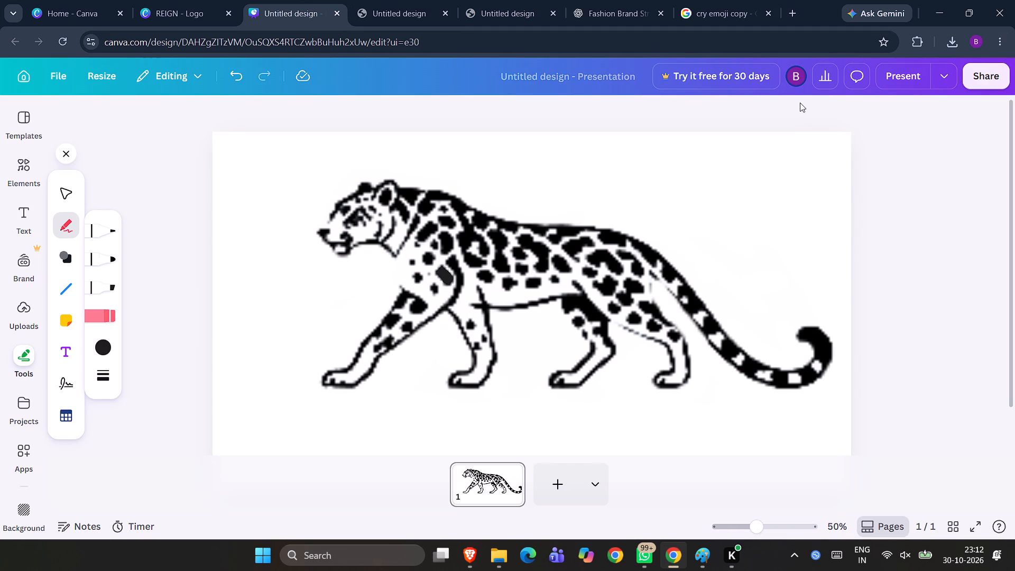
scroll(650, 234, "up", 1)
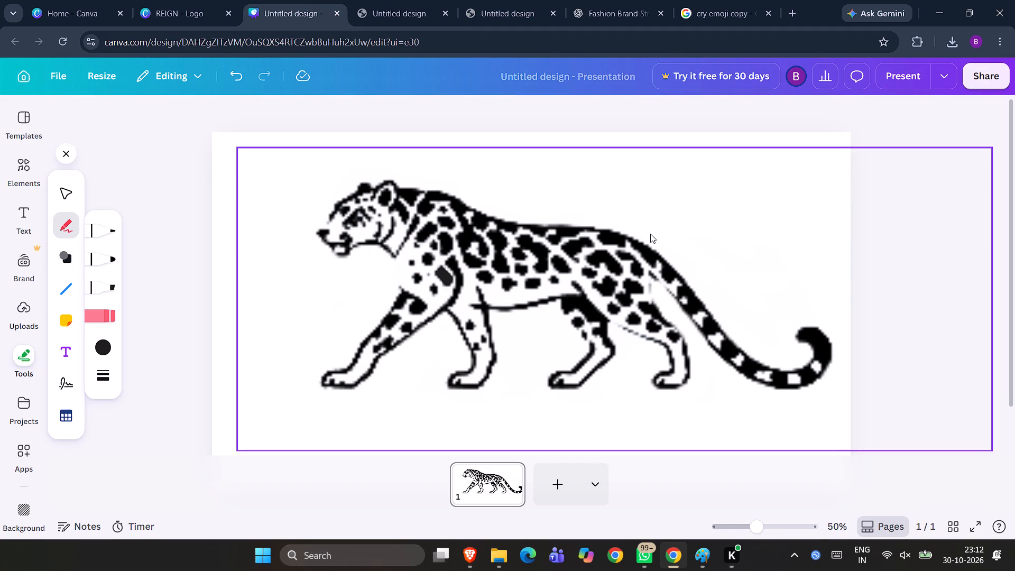
scroll(650, 234, "up", 1)
left_click(833, 371)
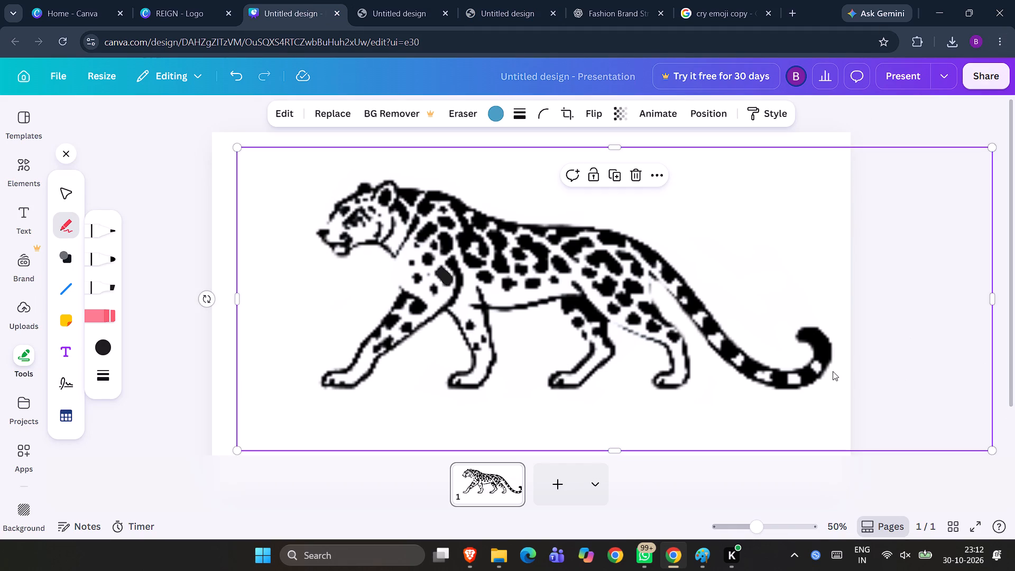
left_click_drag(991, 299, 862, 302)
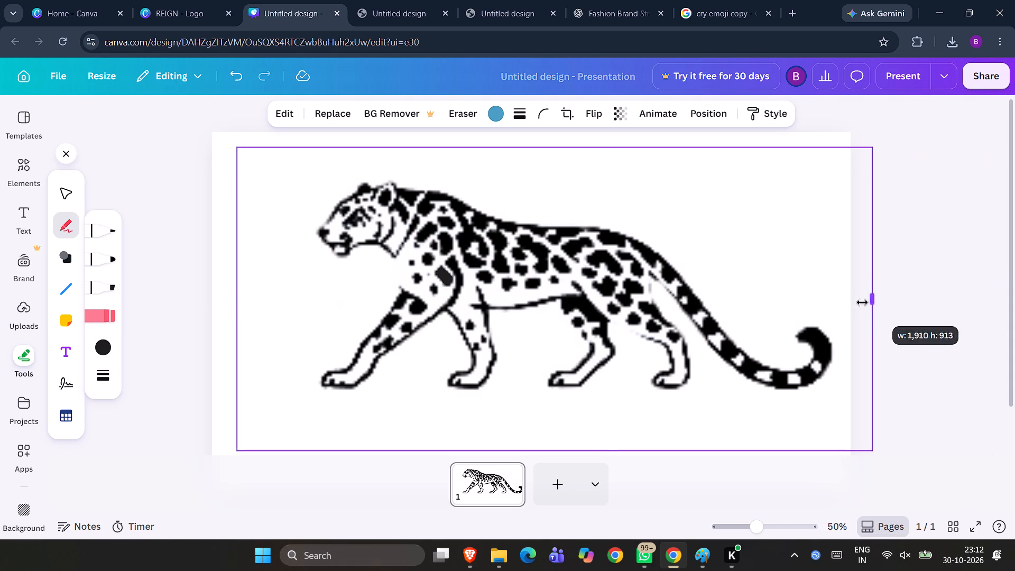
left_click_drag(862, 302, 840, 310)
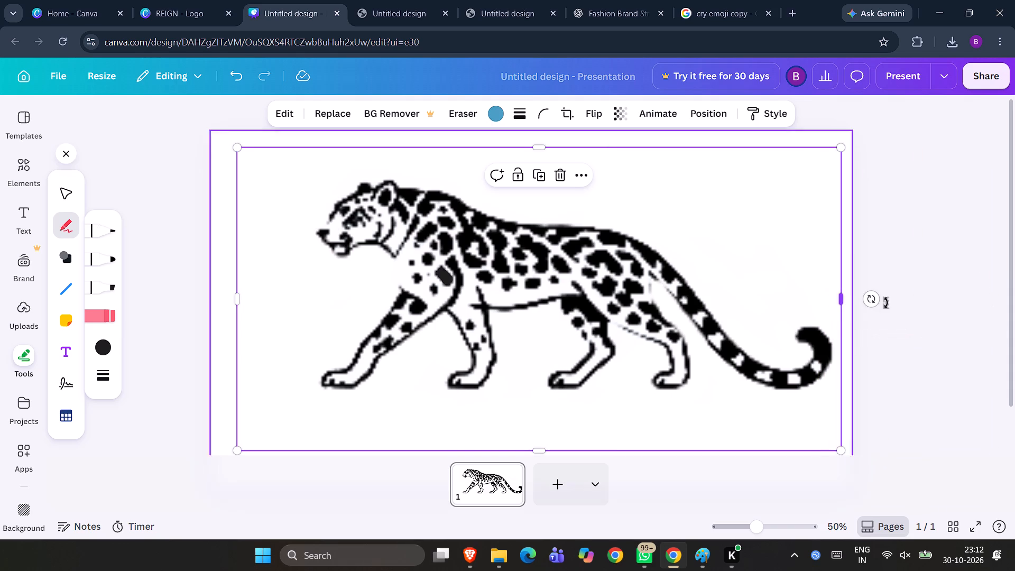
left_click(943, 301)
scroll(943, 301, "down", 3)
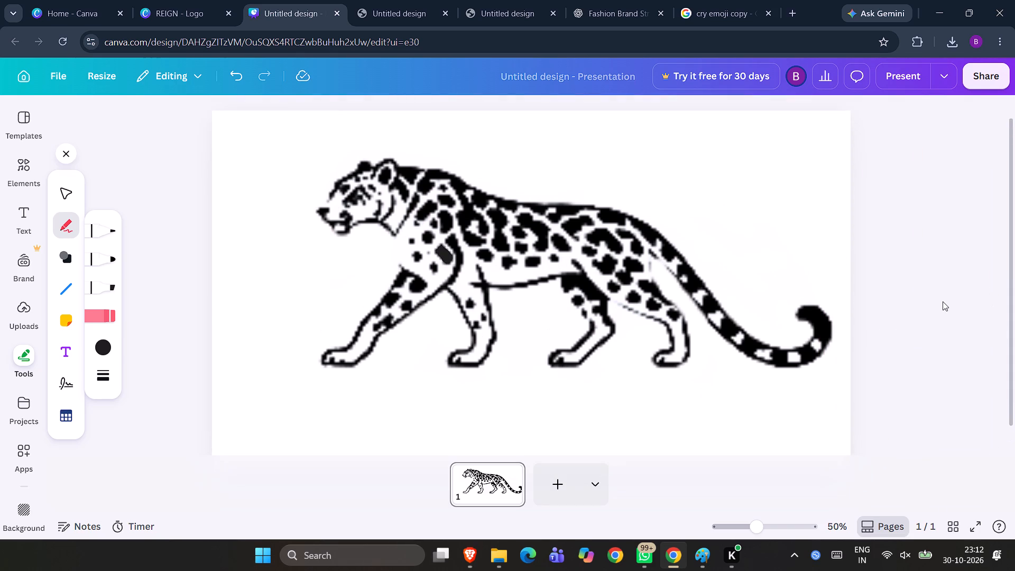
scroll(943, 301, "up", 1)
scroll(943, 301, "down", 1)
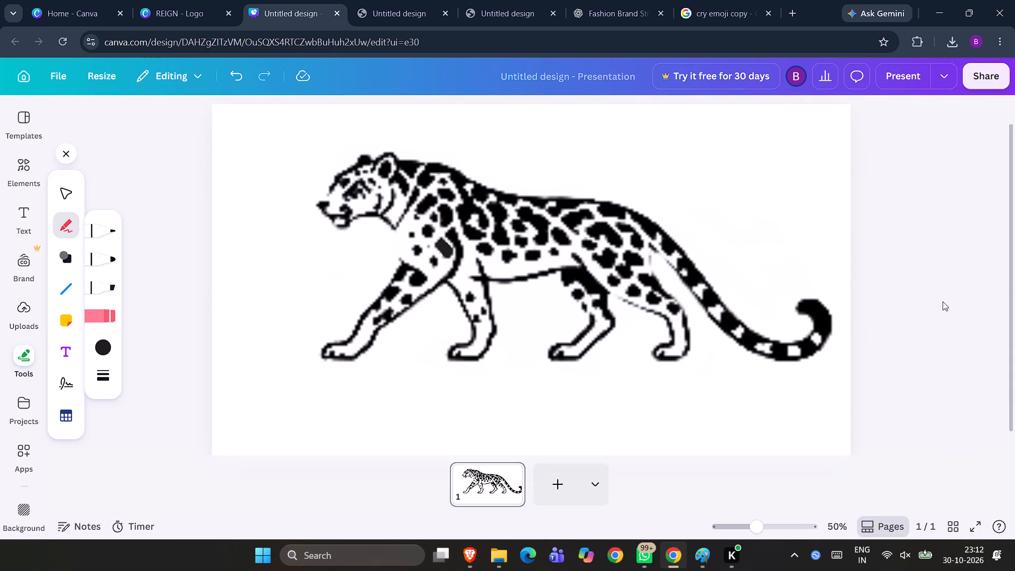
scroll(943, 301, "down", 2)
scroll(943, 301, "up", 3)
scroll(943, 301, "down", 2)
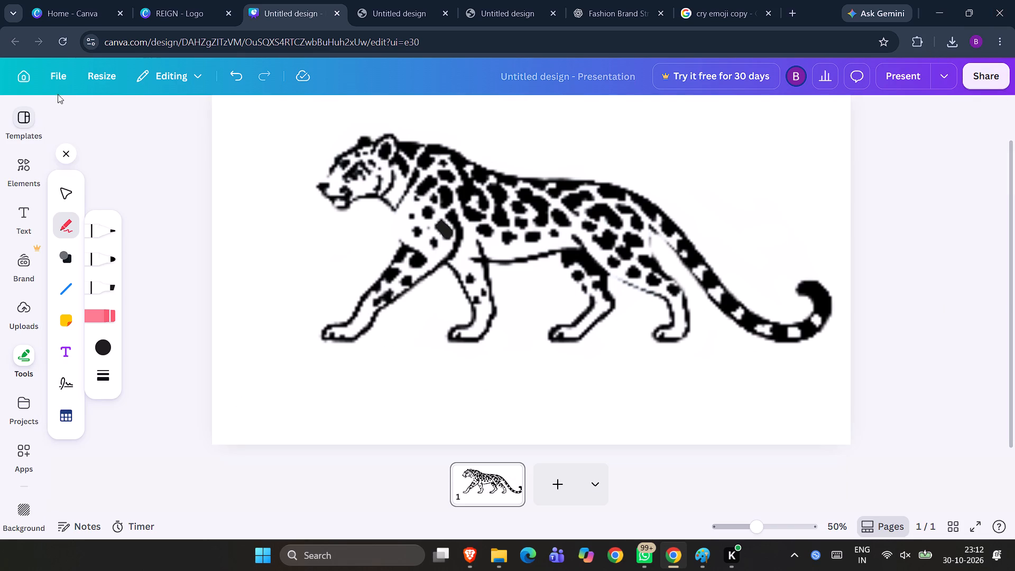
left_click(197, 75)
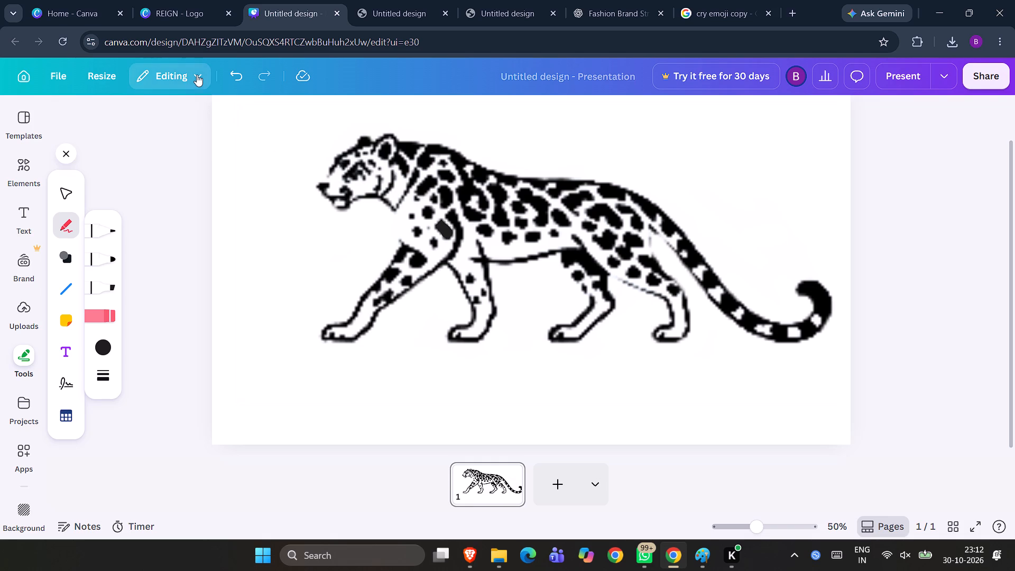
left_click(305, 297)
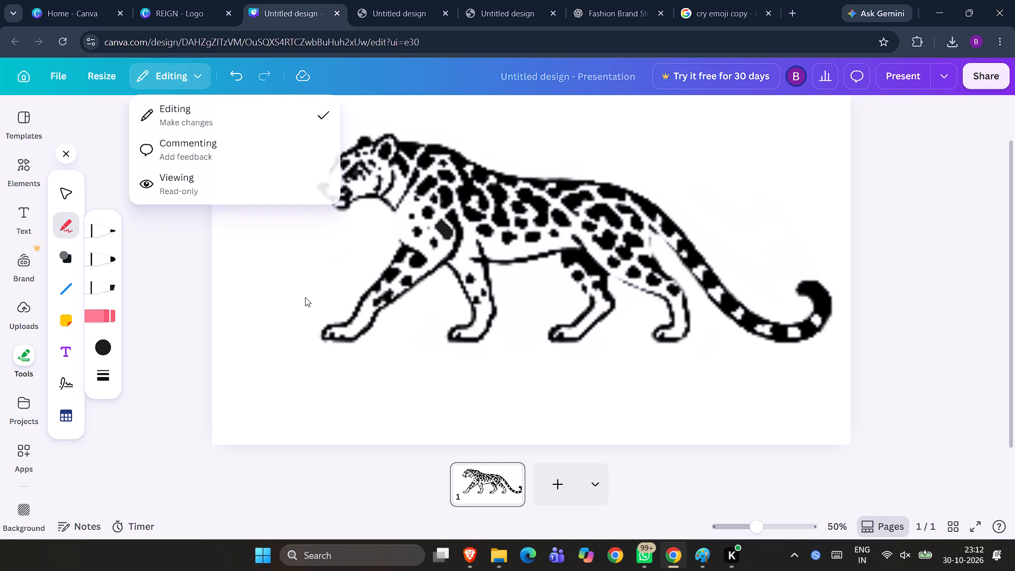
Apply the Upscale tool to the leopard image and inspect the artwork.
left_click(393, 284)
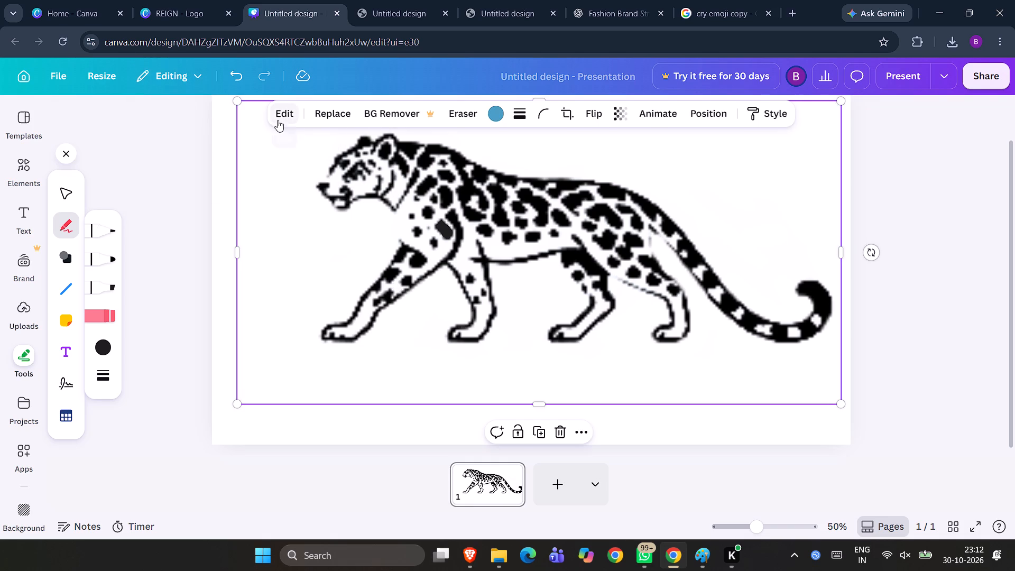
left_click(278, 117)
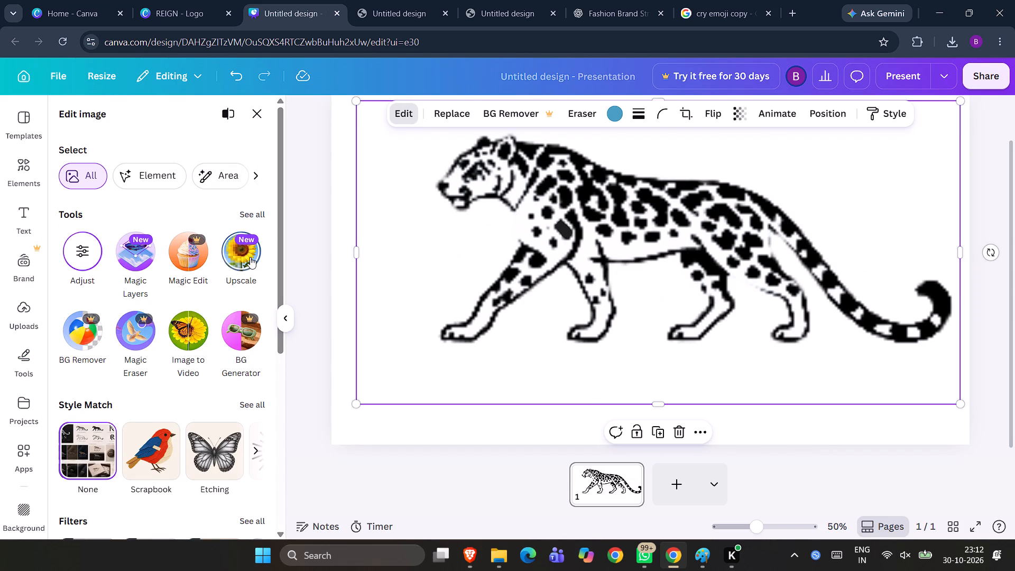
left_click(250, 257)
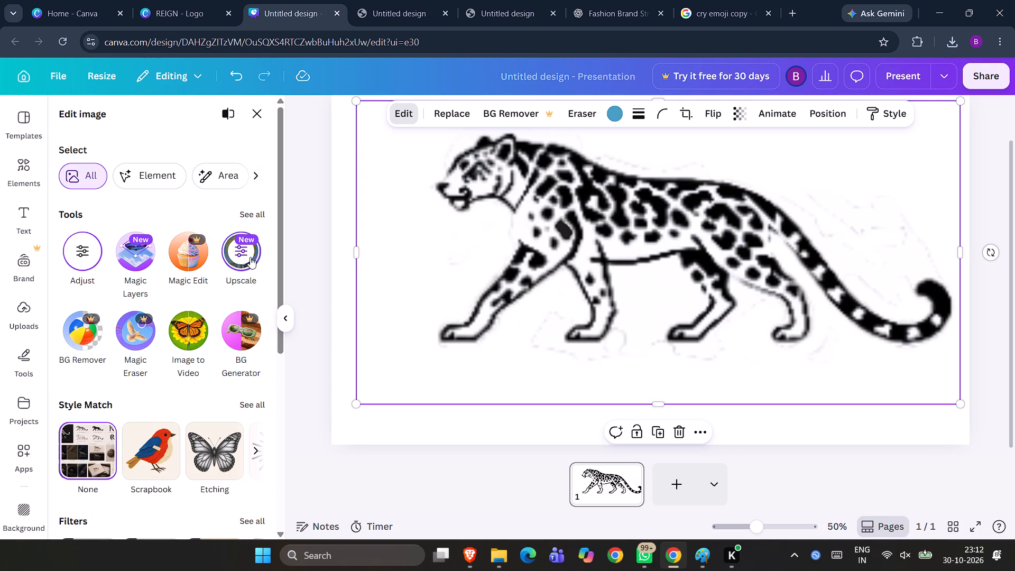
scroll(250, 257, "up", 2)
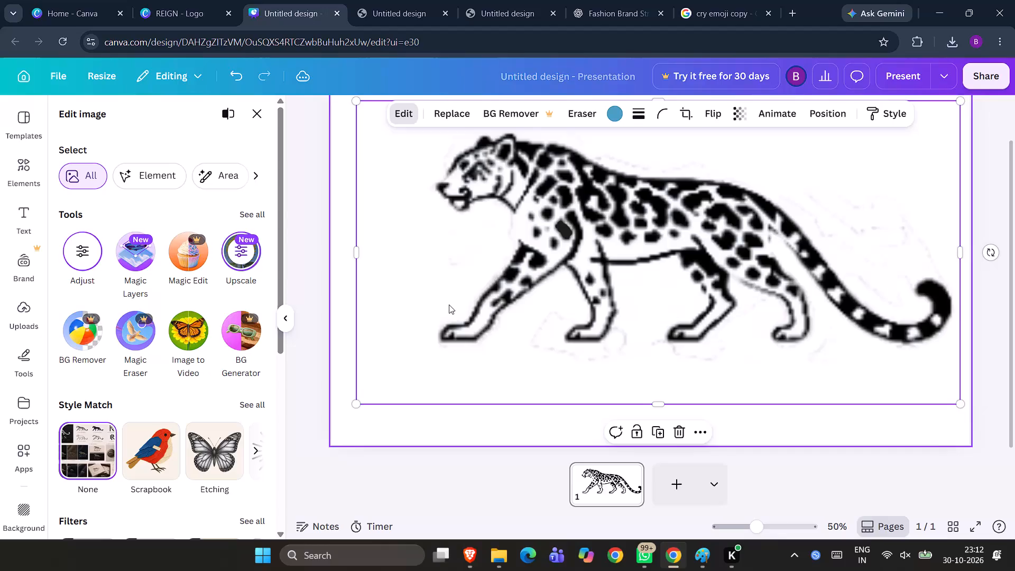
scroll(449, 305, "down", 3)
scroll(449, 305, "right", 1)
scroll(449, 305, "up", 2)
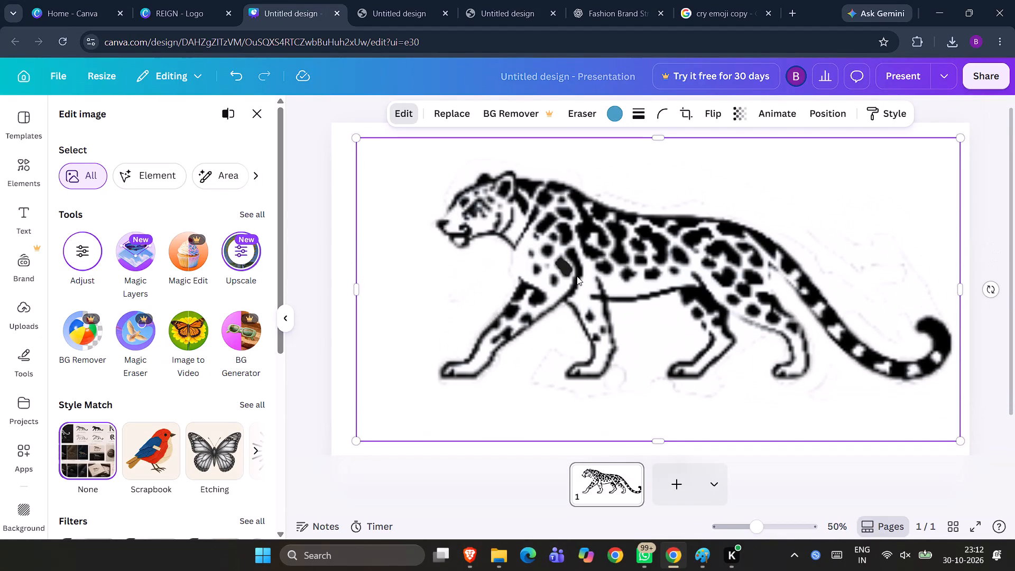
Check the Upscale tool's options and the linked page for reporting AI-generated images, and return to the design.
left_click(241, 243)
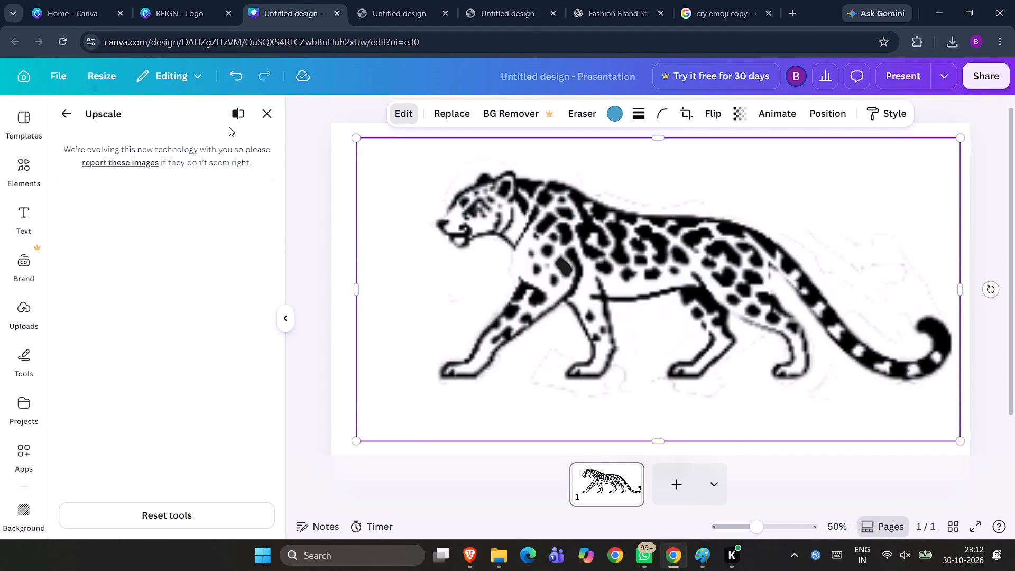
left_click(61, 102)
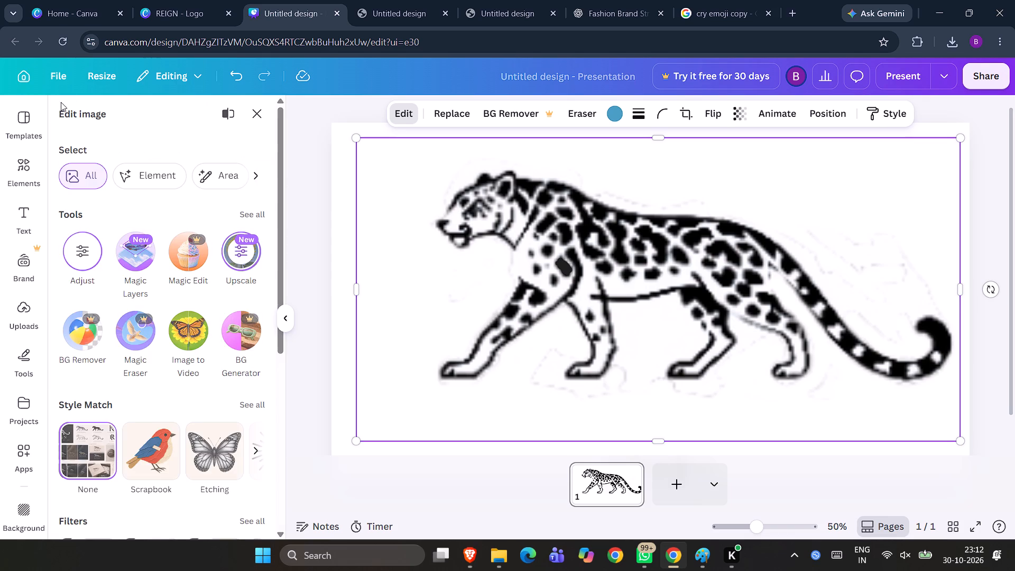
left_click(239, 253)
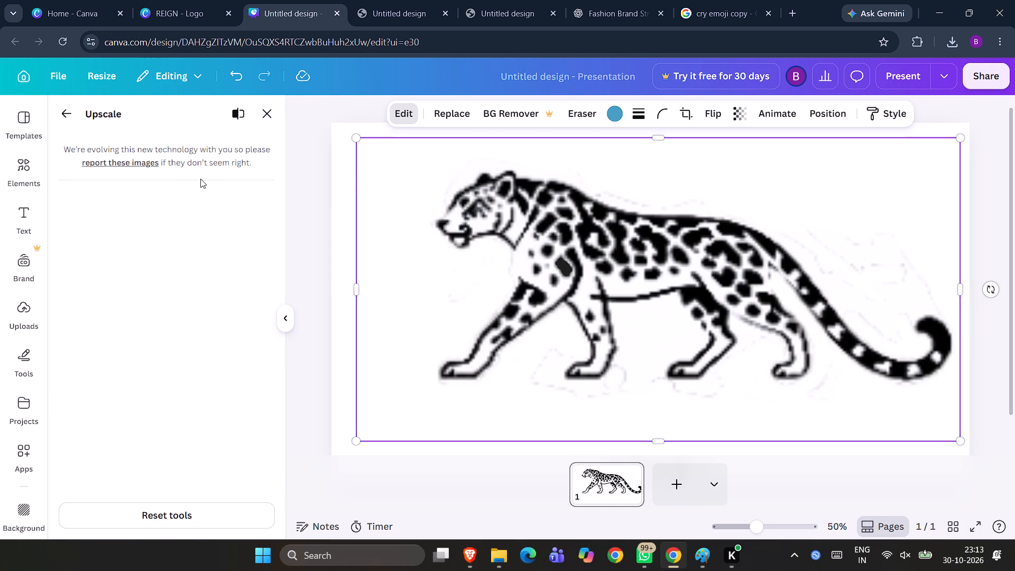
left_click(121, 160)
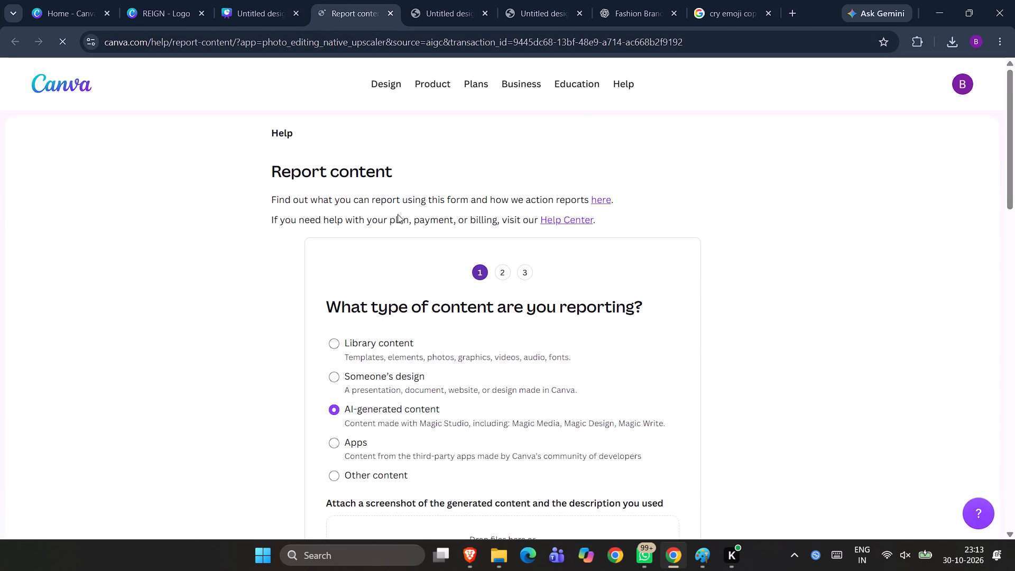
scroll(398, 214, "down", 6)
scroll(398, 214, "up", 1)
left_click(389, 12)
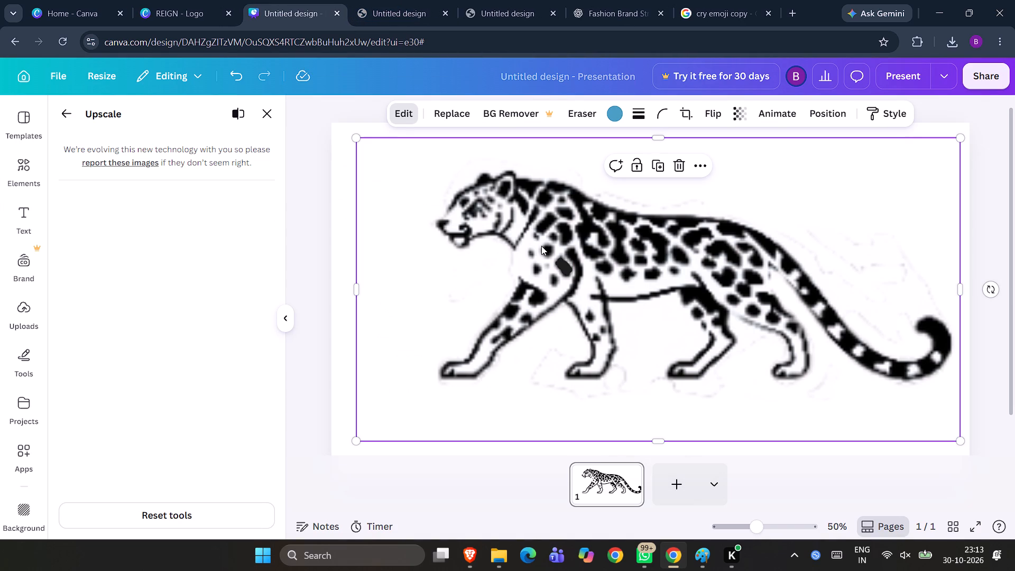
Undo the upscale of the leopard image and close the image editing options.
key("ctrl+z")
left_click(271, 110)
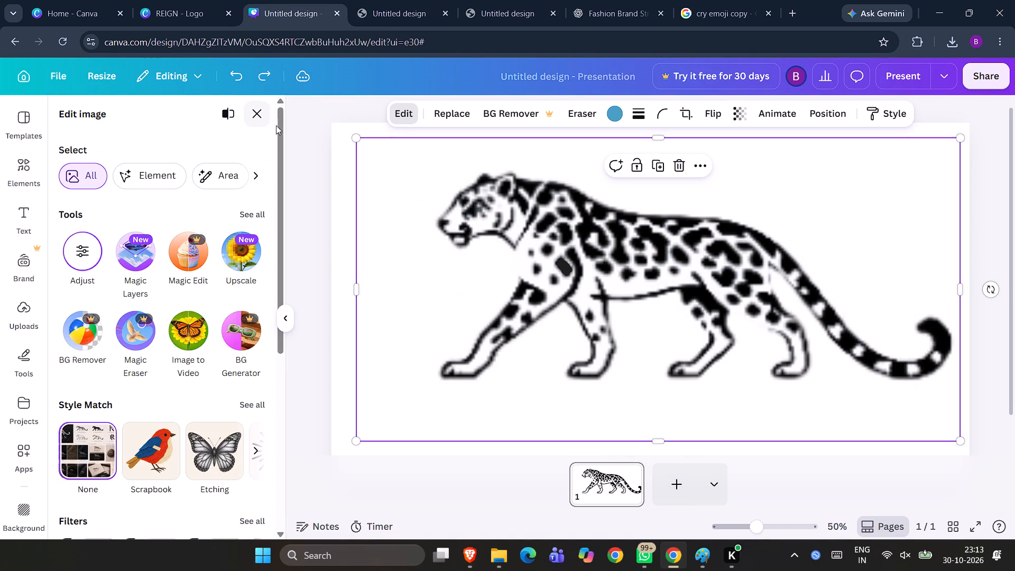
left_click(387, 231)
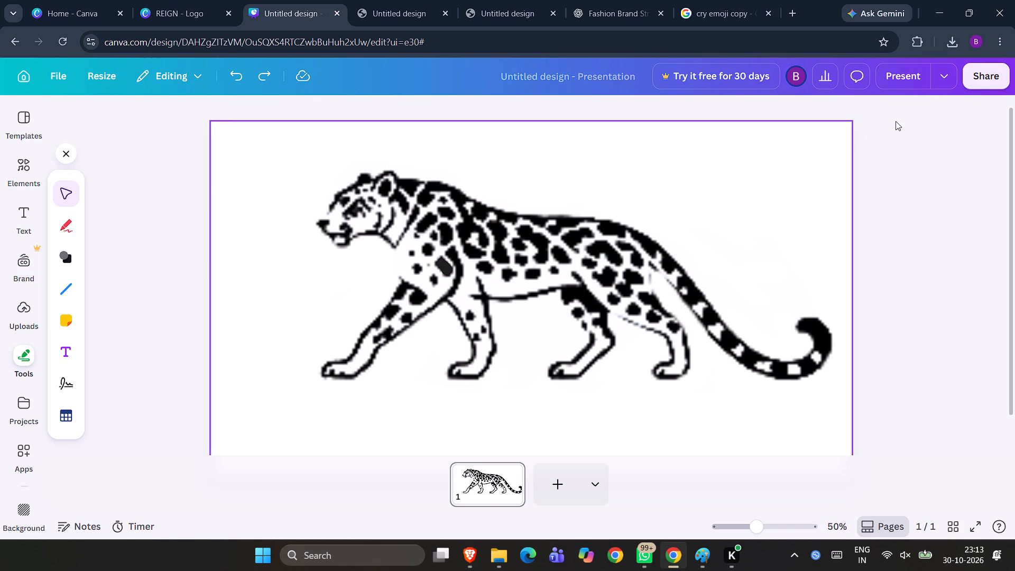
Download the leopard design as a PNG at 1,920 × 1,080 px.
left_click(988, 76)
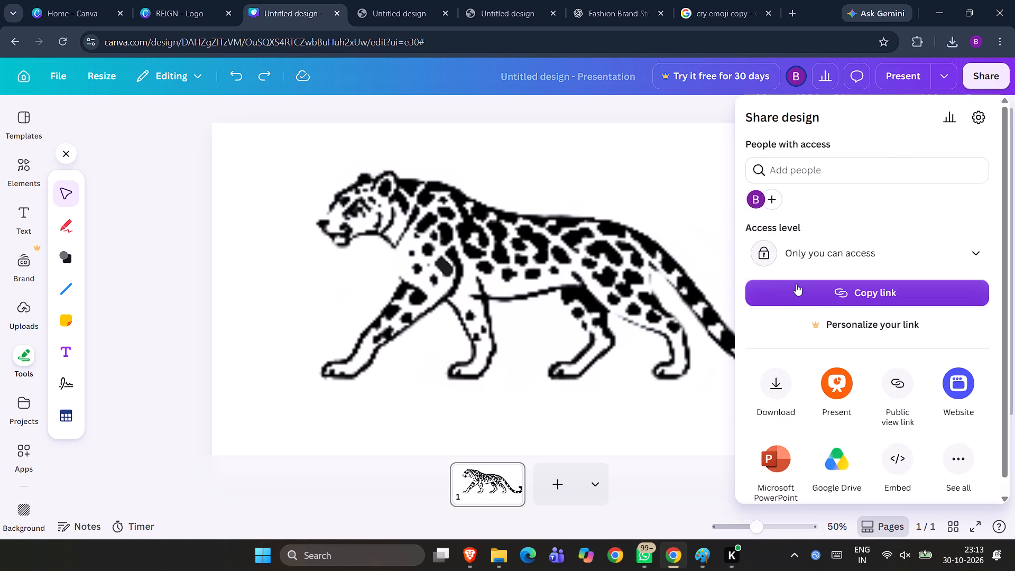
left_click(770, 383)
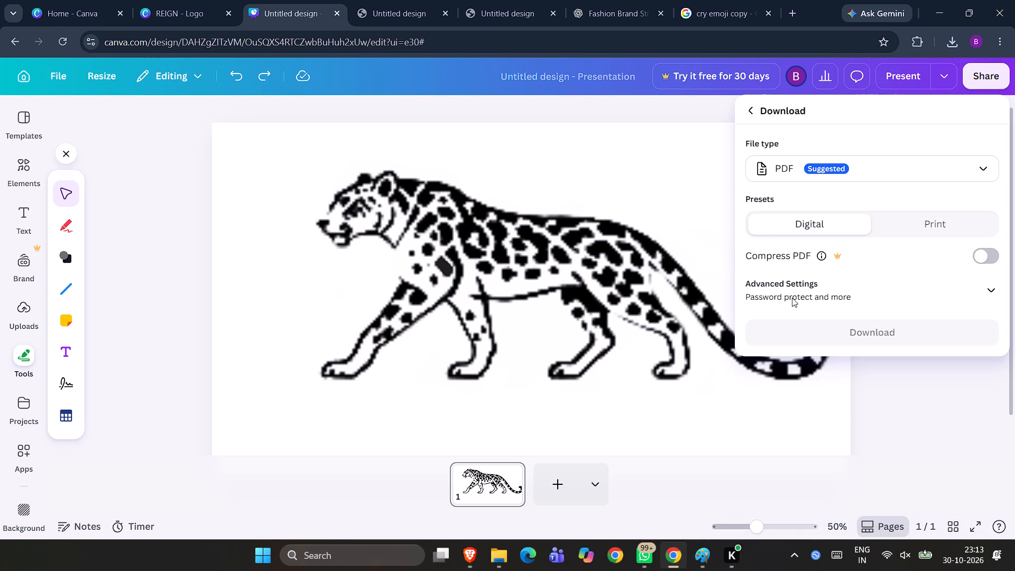
left_click(844, 159)
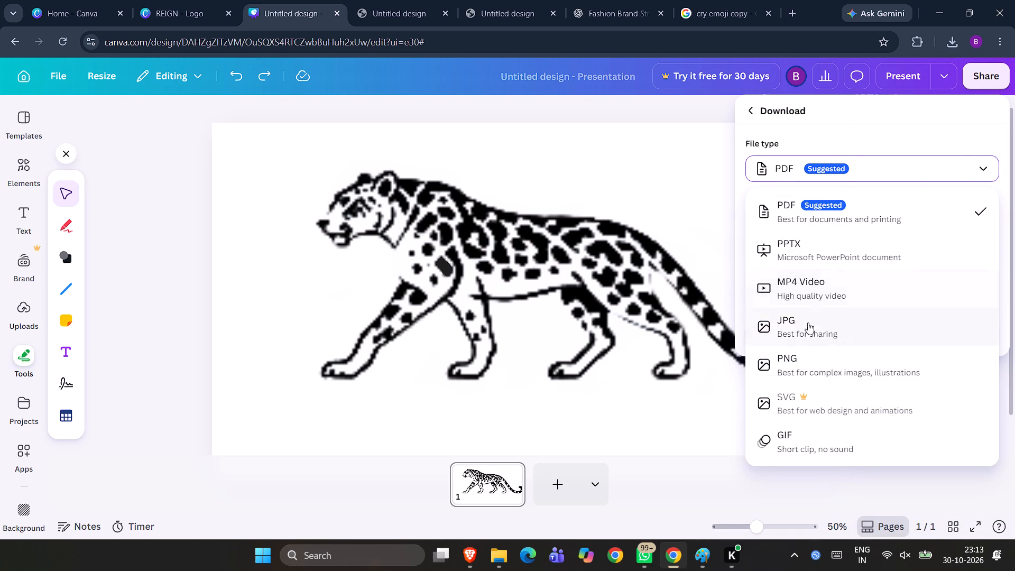
left_click(809, 355)
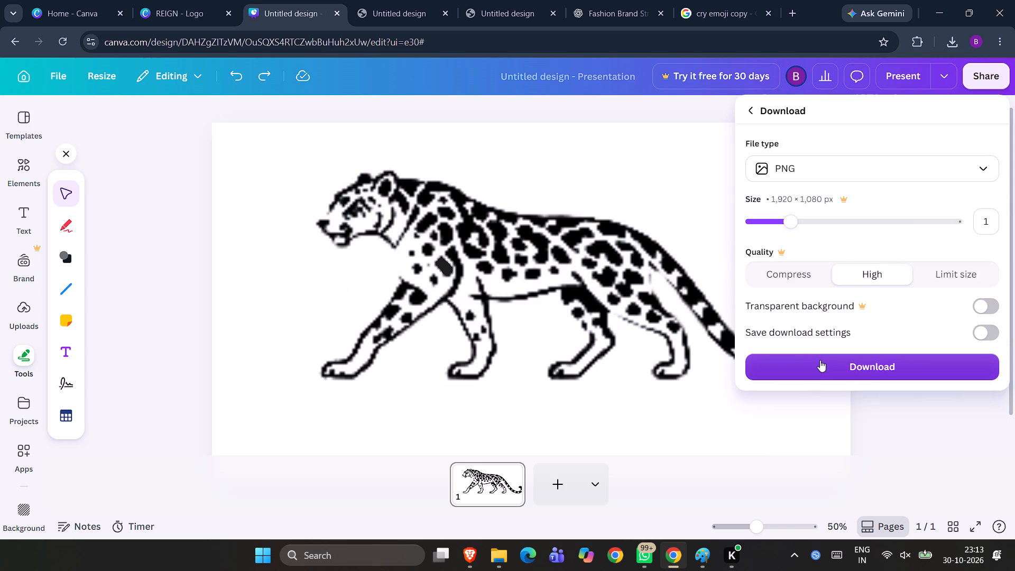
left_click(820, 360)
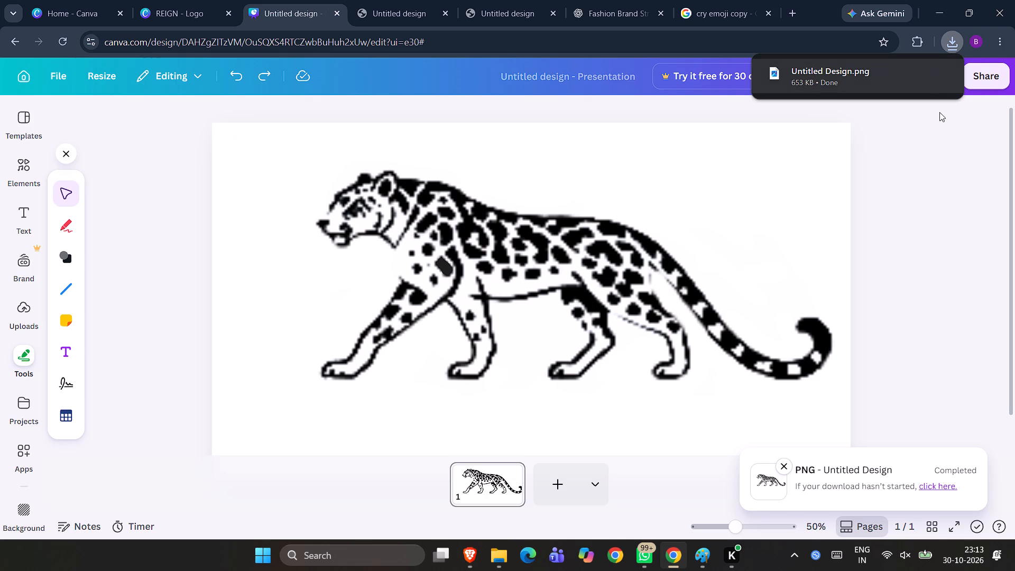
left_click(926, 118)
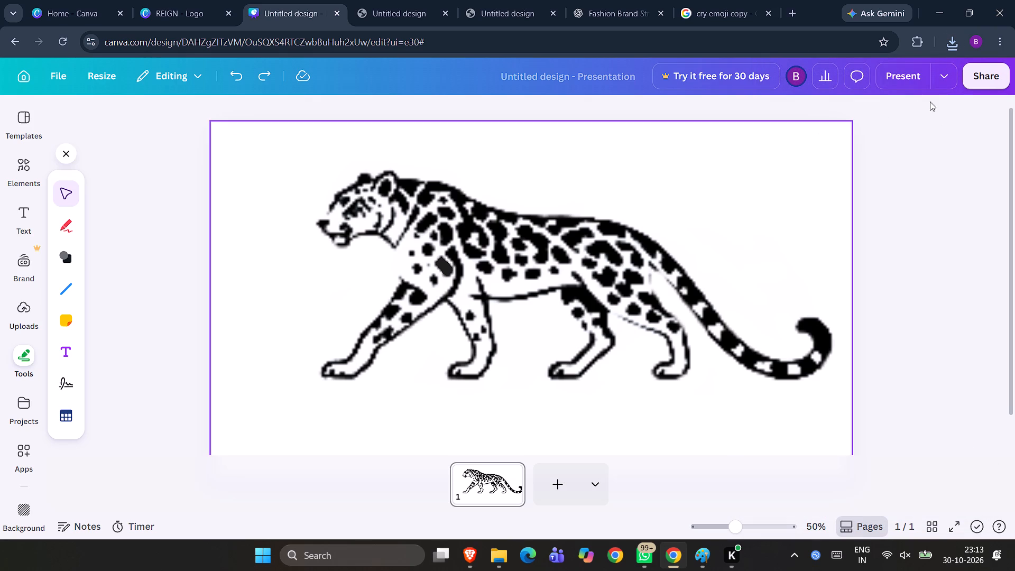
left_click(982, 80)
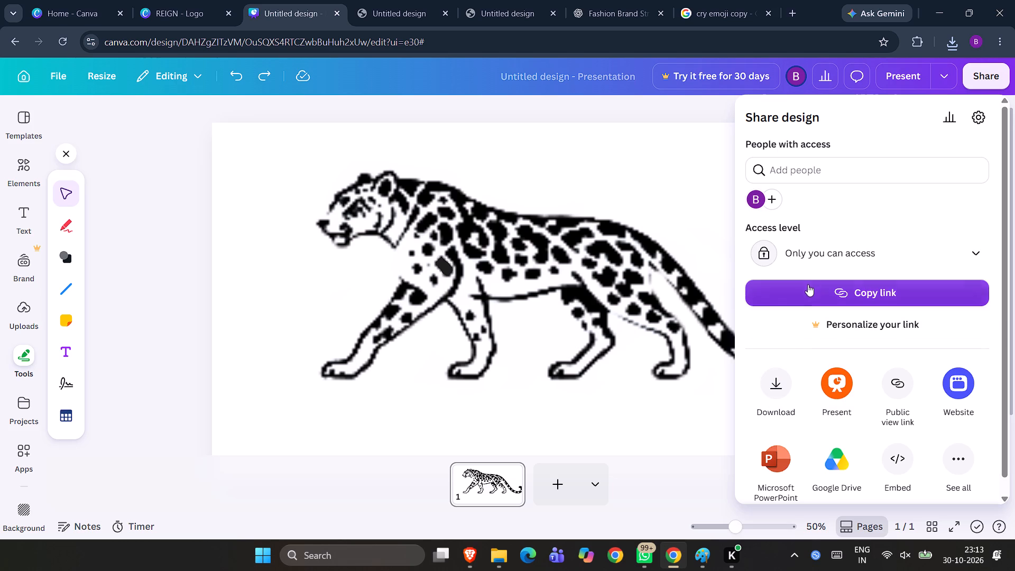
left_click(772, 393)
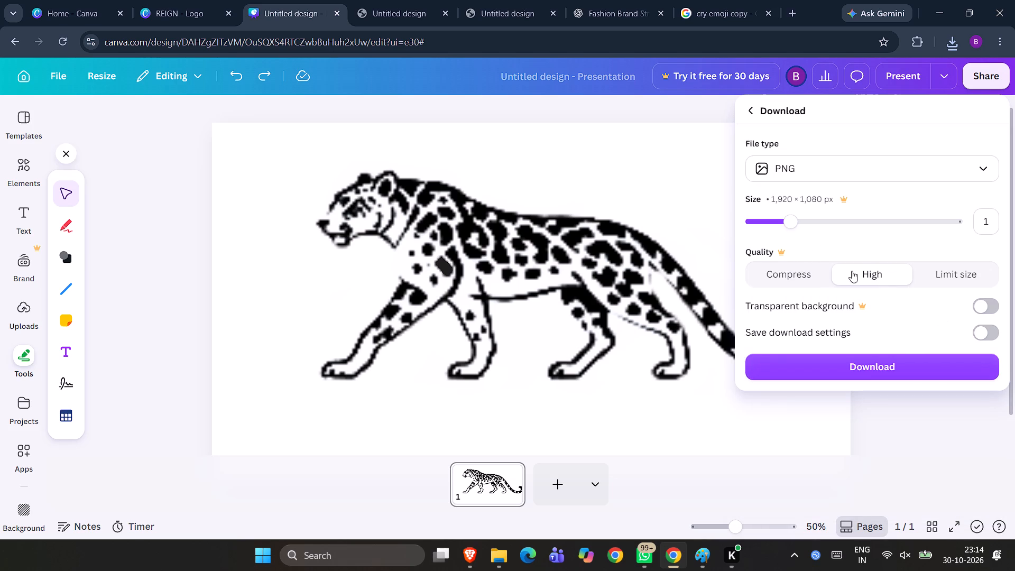
Switch to Paint and import the Untitled Design image from the Downloads folder onto the blank canvas.
left_click(689, 557)
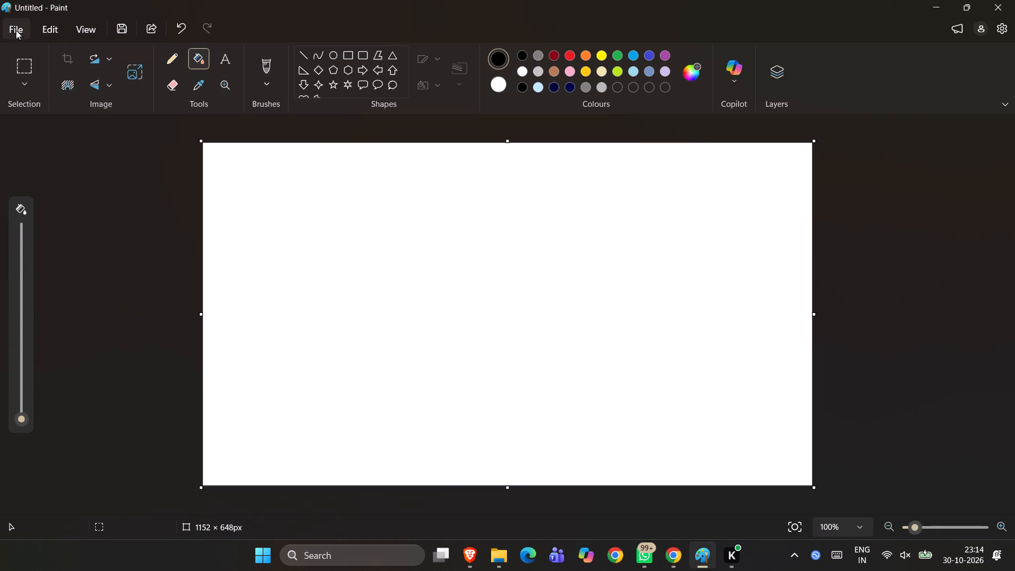
left_click(16, 30)
left_click(54, 95)
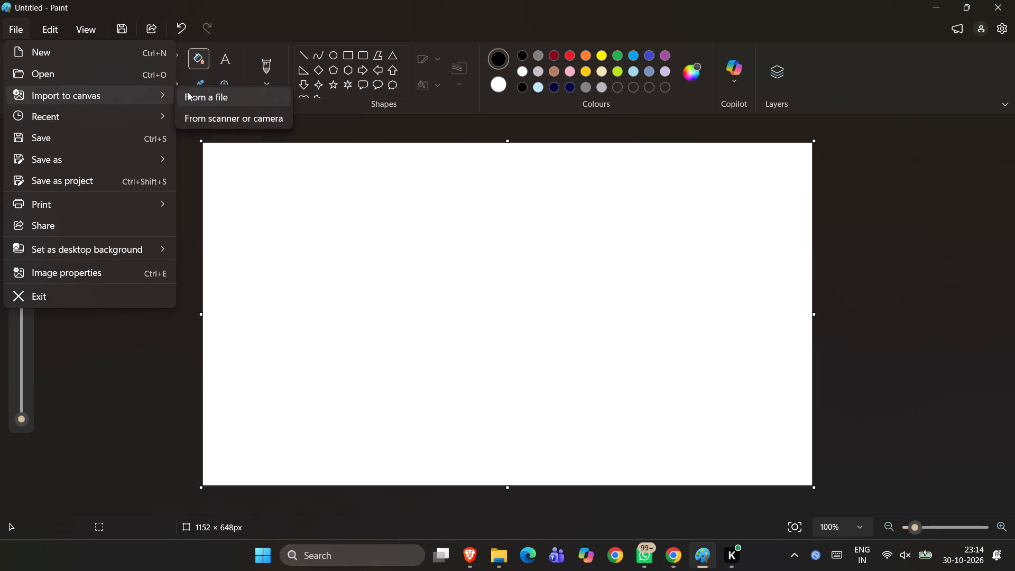
left_click(189, 93)
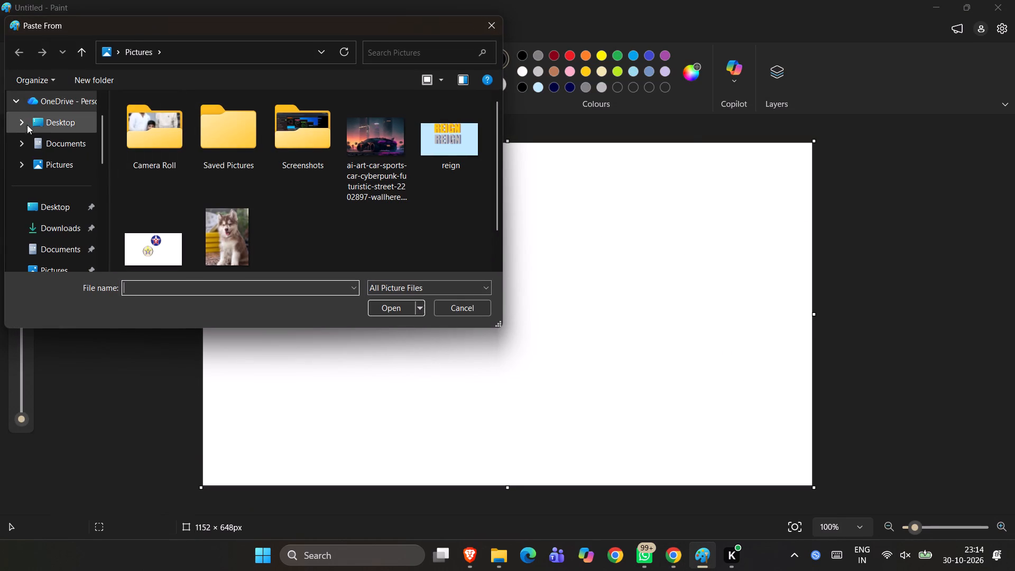
left_click(67, 226)
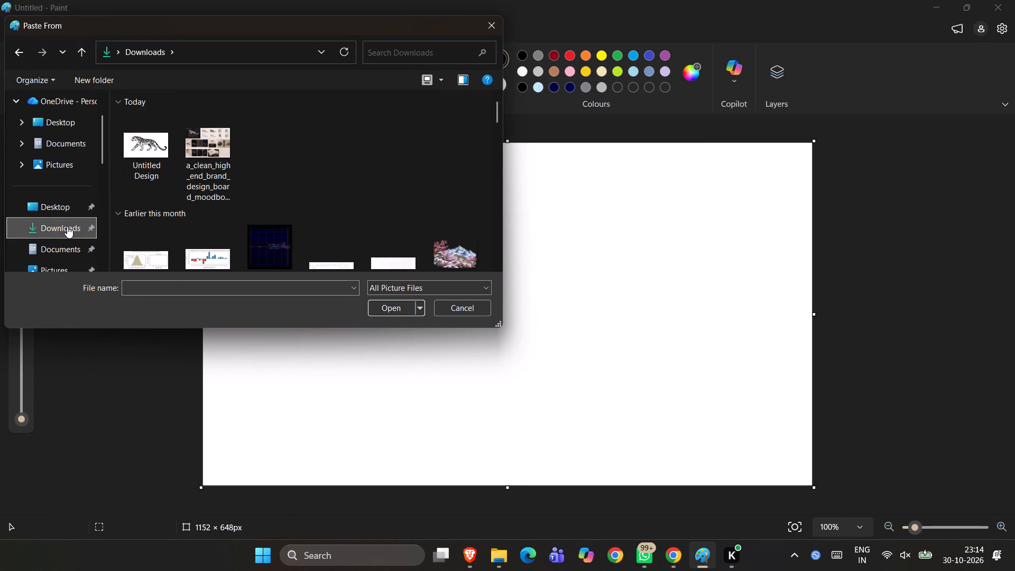
double_click(139, 154)
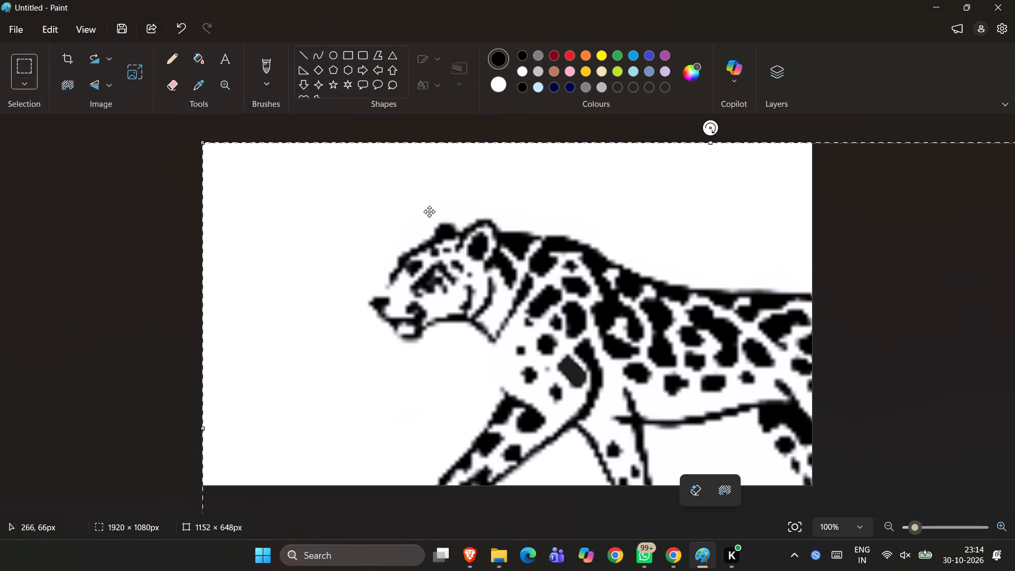
Resize the imported leopard image to about 1152 × 652 px so it fits the canvas, and deselect it.
scroll(849, 240, "down", 6, "ctrl")
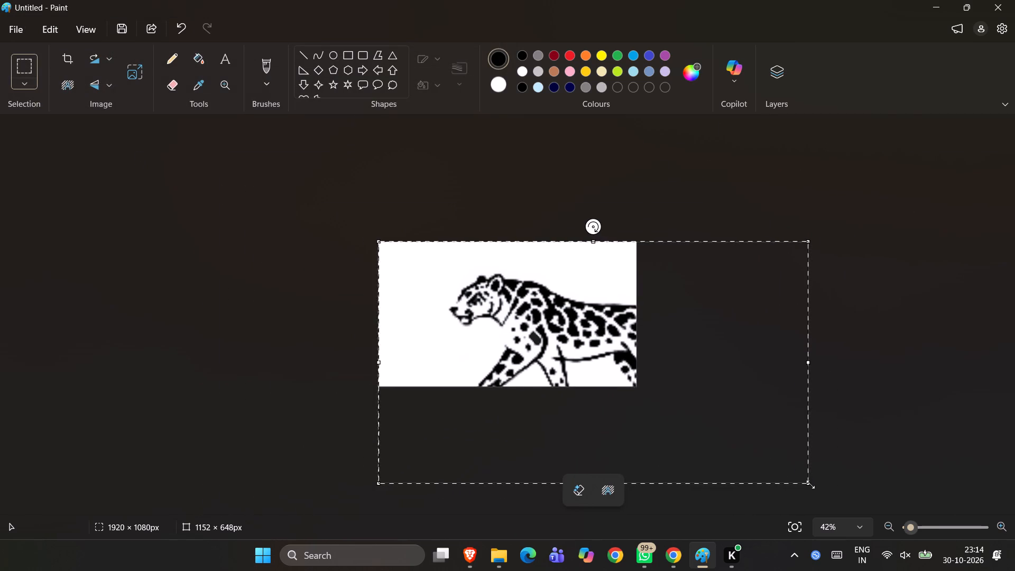
left_click_drag(810, 484, 626, 390)
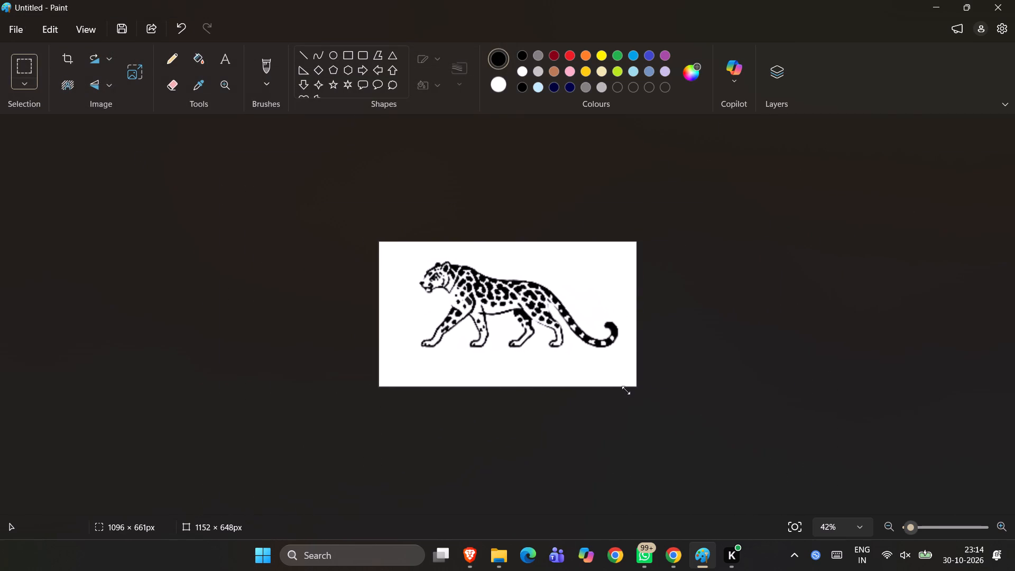
left_click_drag(626, 390, 641, 400)
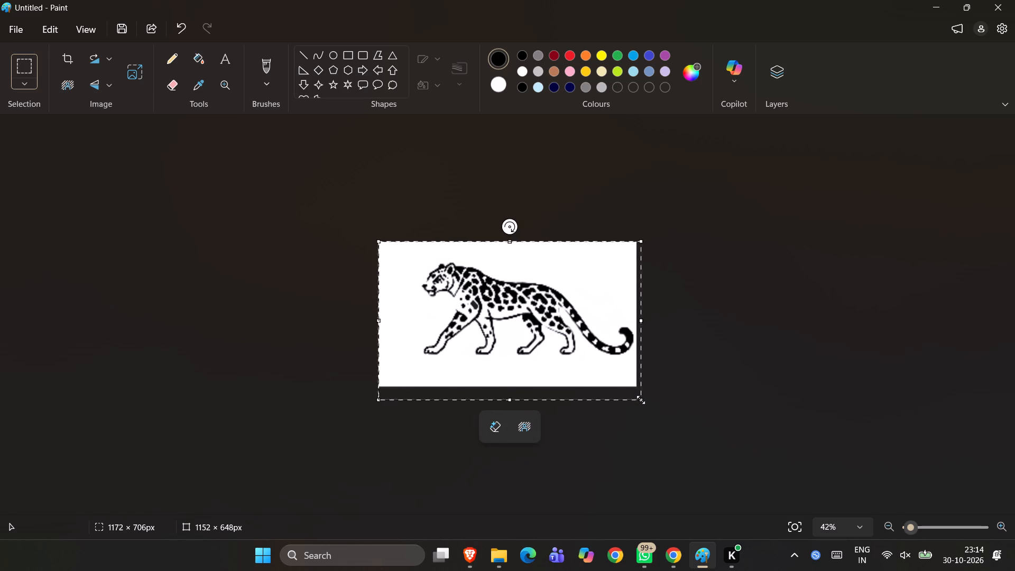
left_click_drag(640, 400, 624, 391)
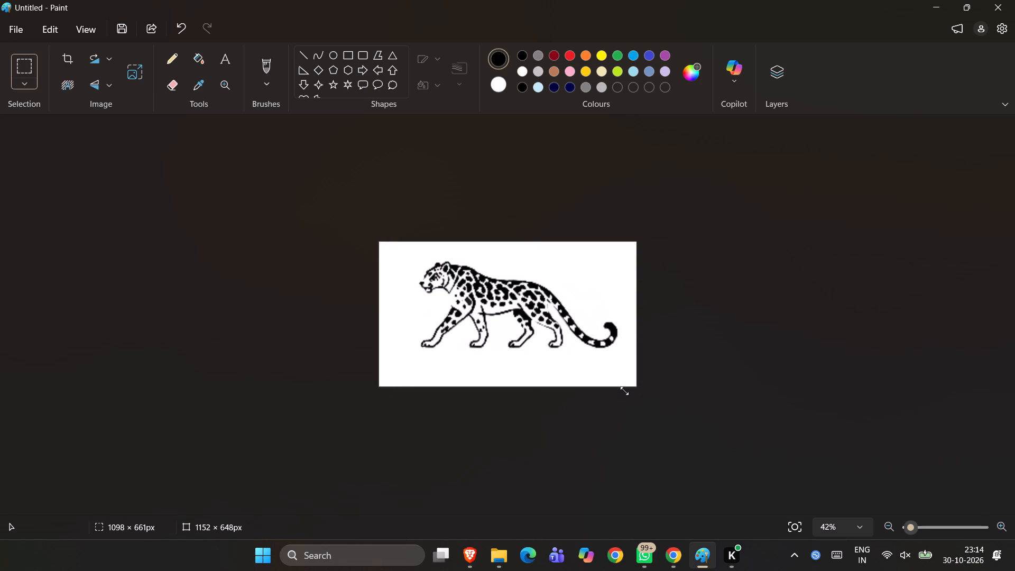
left_click_drag(624, 391, 626, 391)
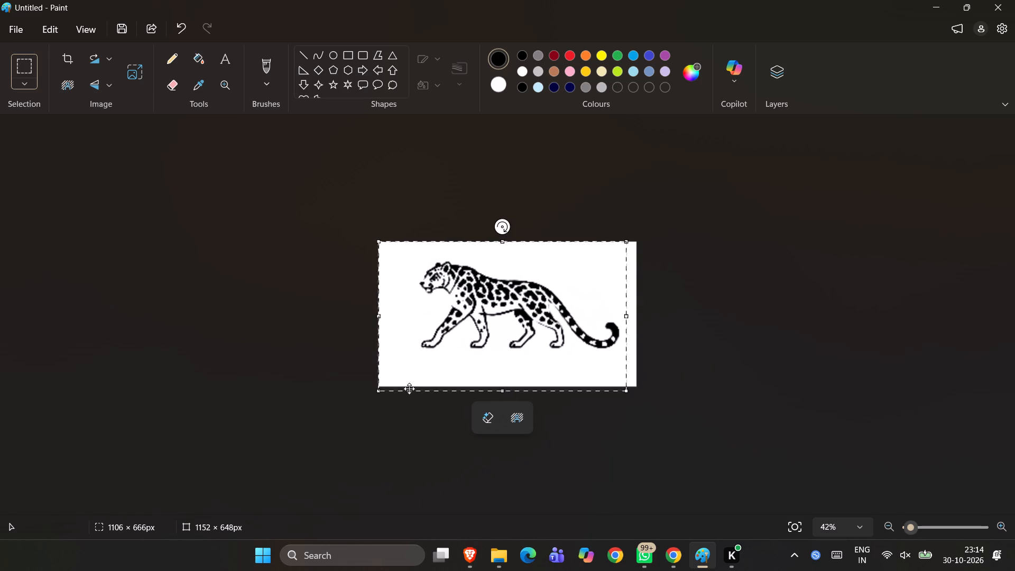
left_click(377, 392)
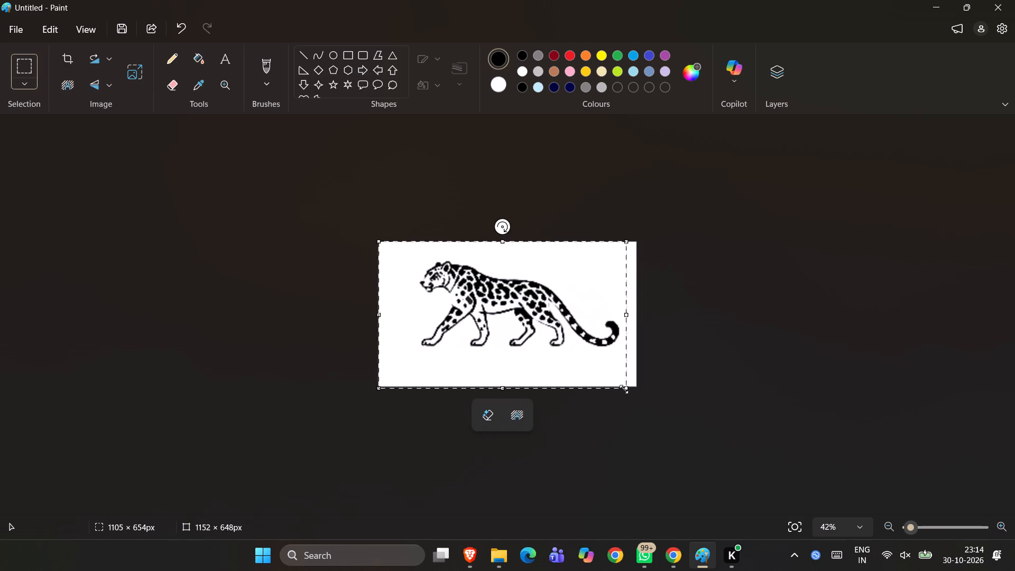
left_click_drag(624, 389, 636, 388)
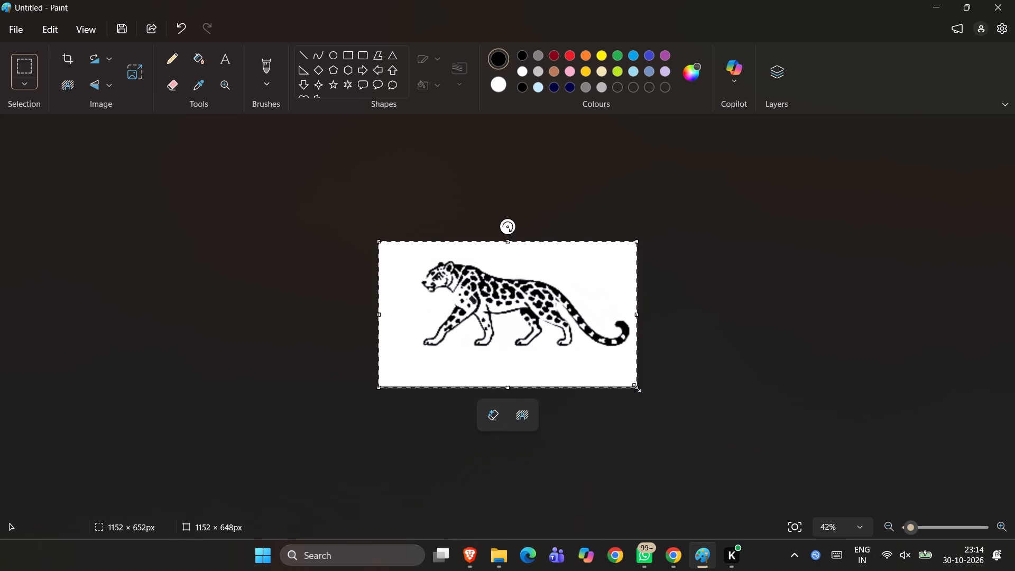
left_click(585, 195)
Trace the leopard's profile from the nose up to the forehead with a thin black Pencil line.
scroll(454, 277, "up", 6, "ctrl")
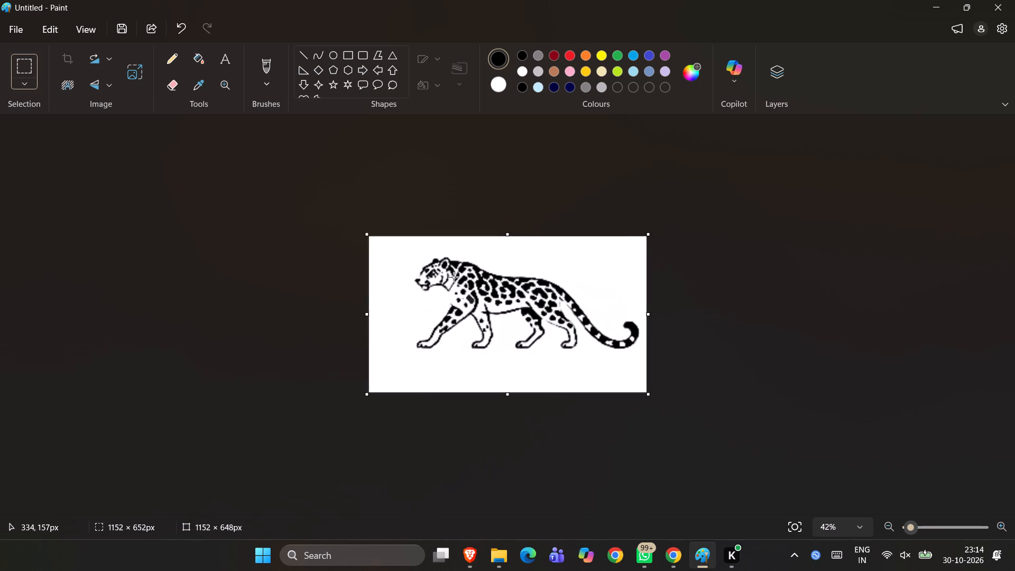
scroll(454, 277, "up", 10, "ctrl")
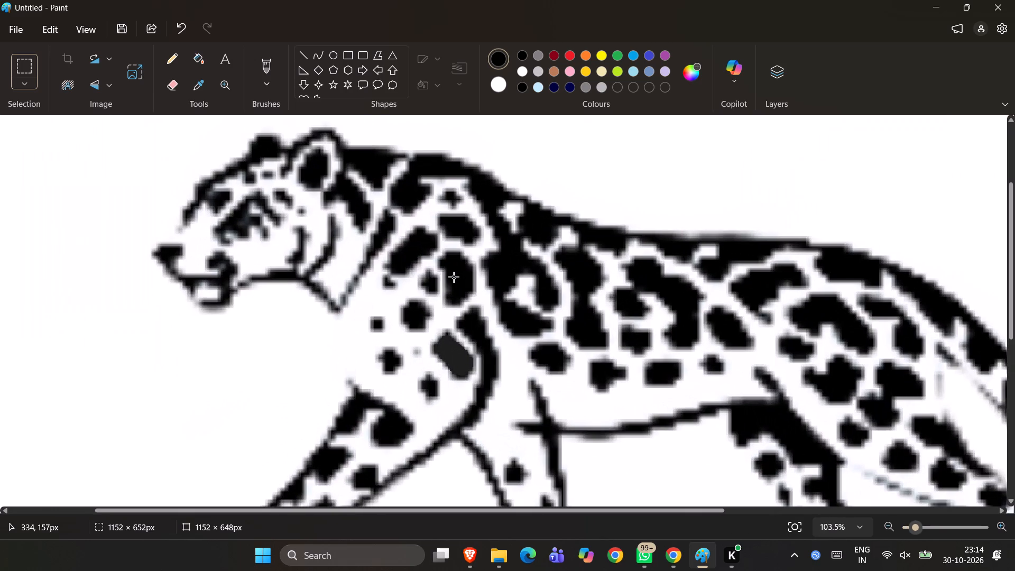
scroll(454, 277, "down", 1, "ctrl")
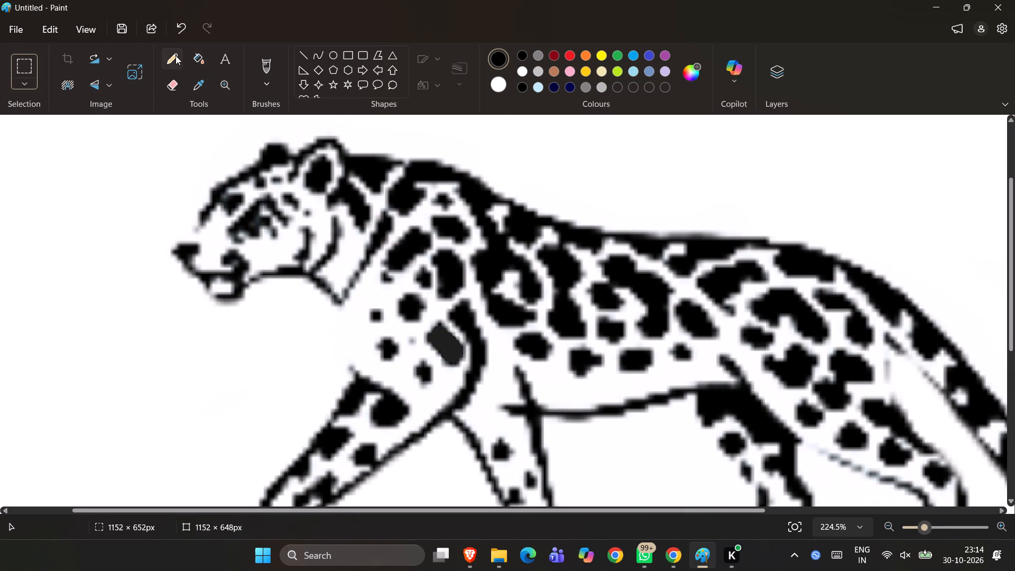
left_click(201, 56)
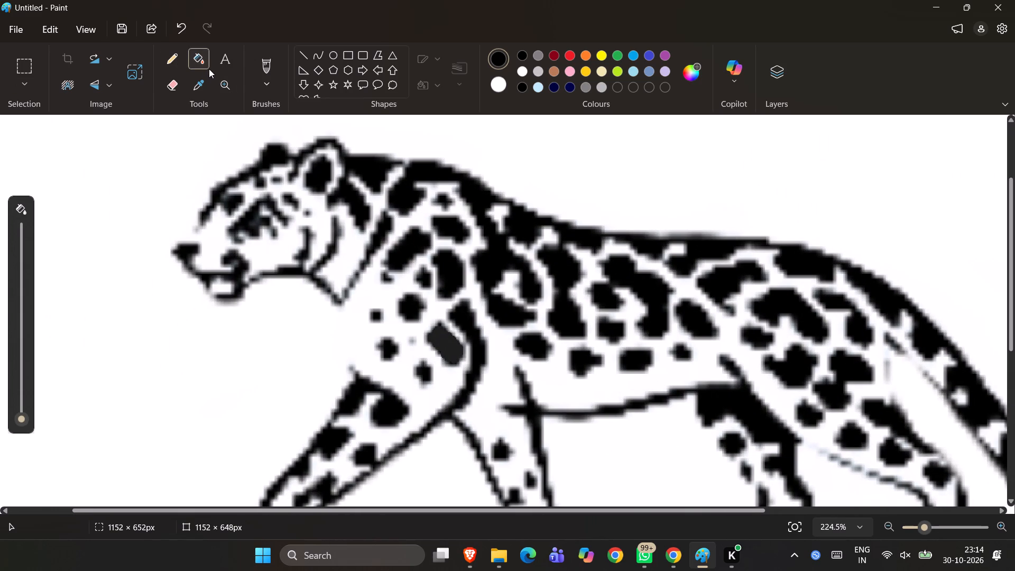
left_click(173, 56)
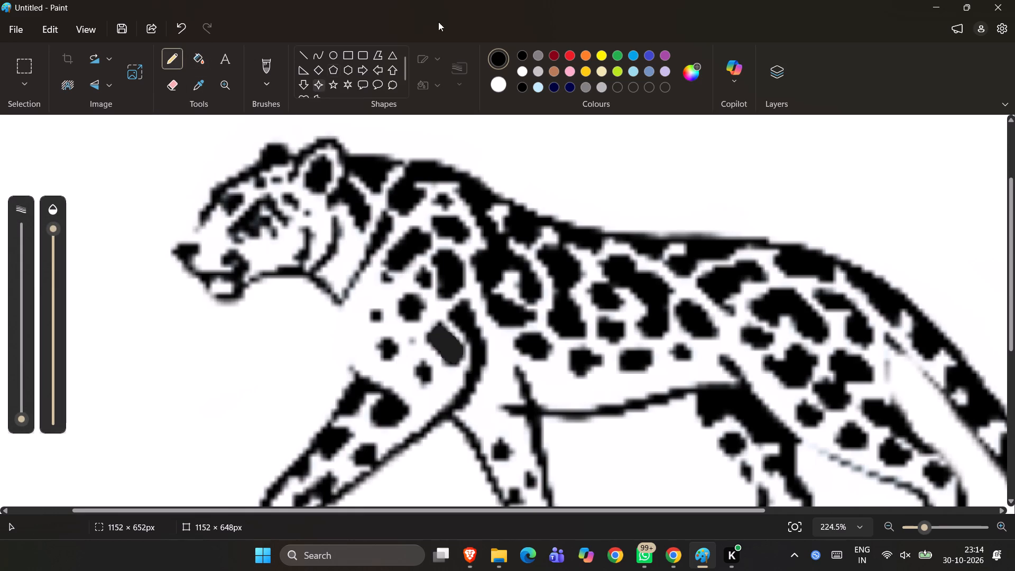
left_click(503, 63)
scroll(179, 244, "up", 8, "ctrl")
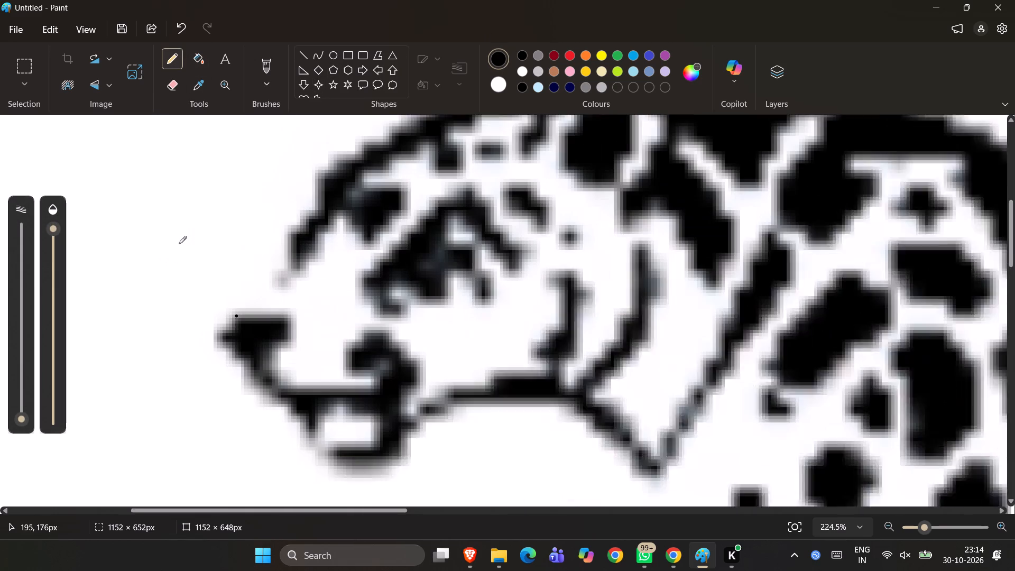
left_click_drag(248, 327, 301, 276)
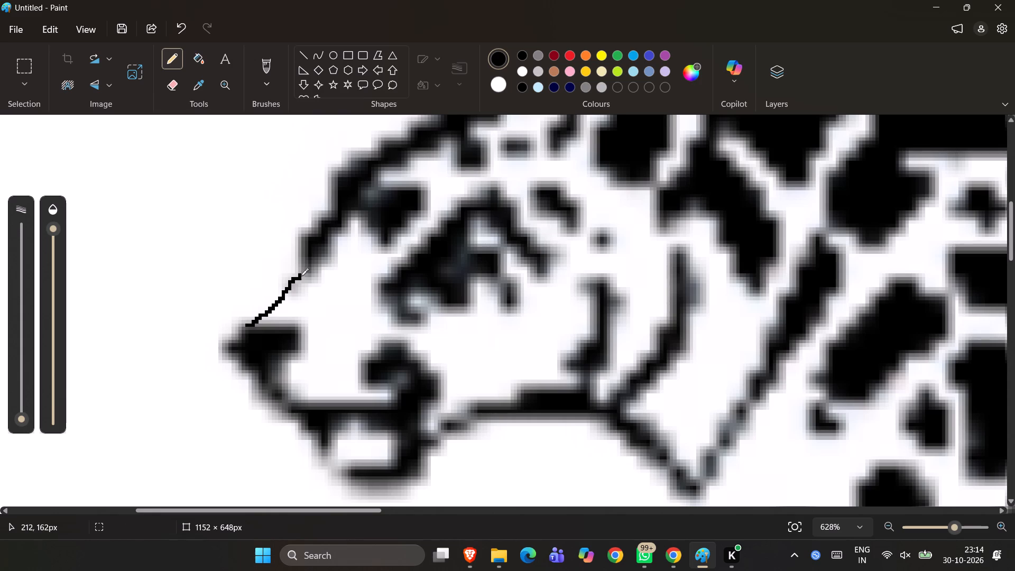
left_click_drag(301, 276, 320, 234)
left_click_drag(320, 234, 368, 160)
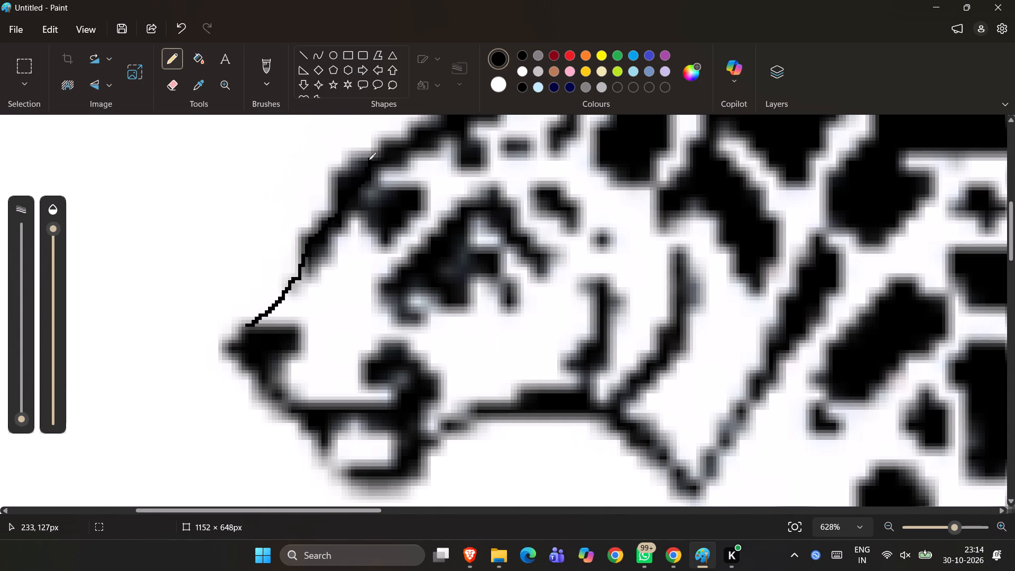
Increase the Pencil thickness slightly and retrace the leopard's muzzle line in black from the nose to the start of the forehead outline.
scroll(384, 228, "down", 17, "ctrl")
scroll(384, 228, "down", 6, "ctrl")
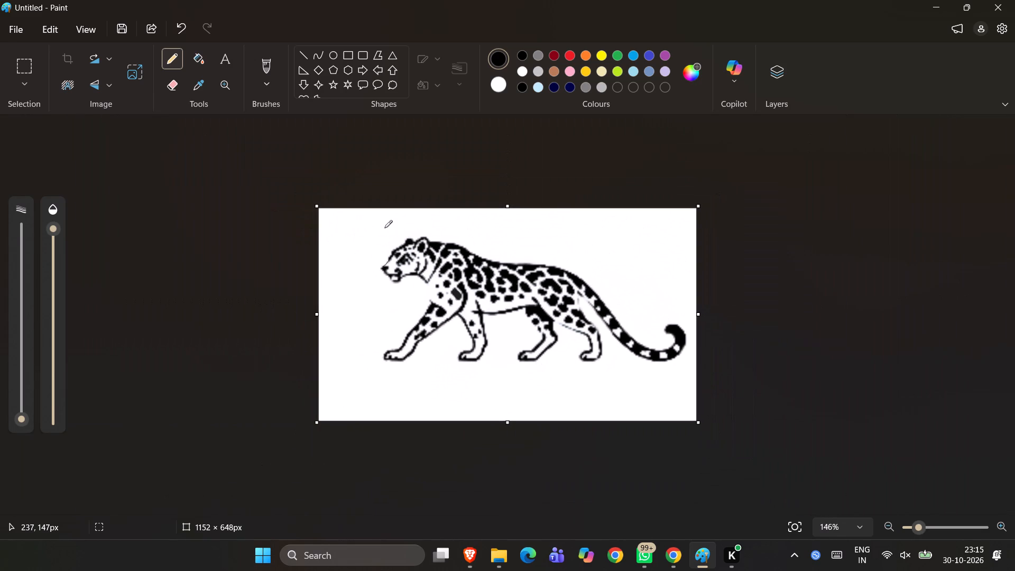
scroll(392, 255, "up", 9, "ctrl")
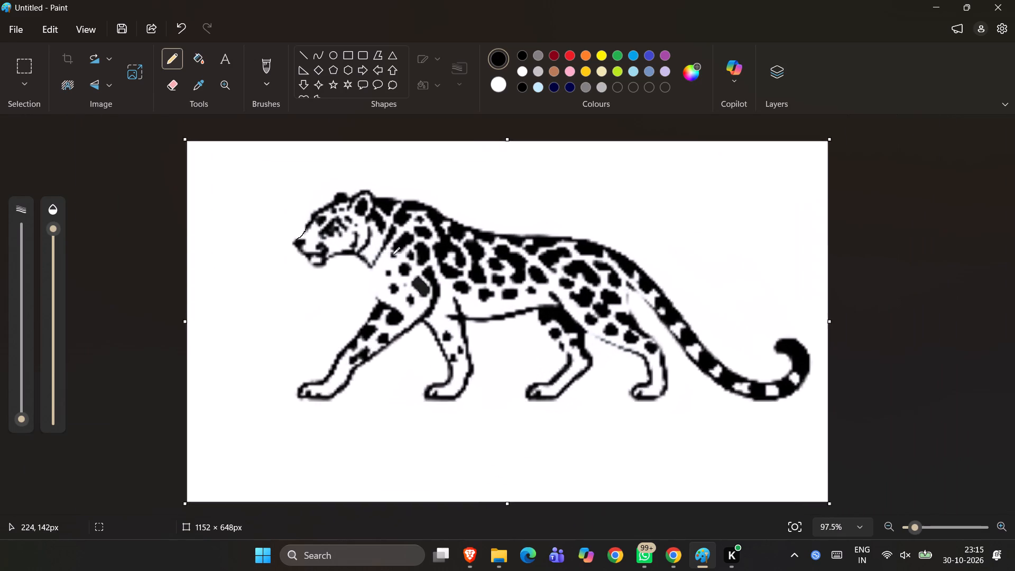
scroll(199, 235, "up", 12, "ctrl")
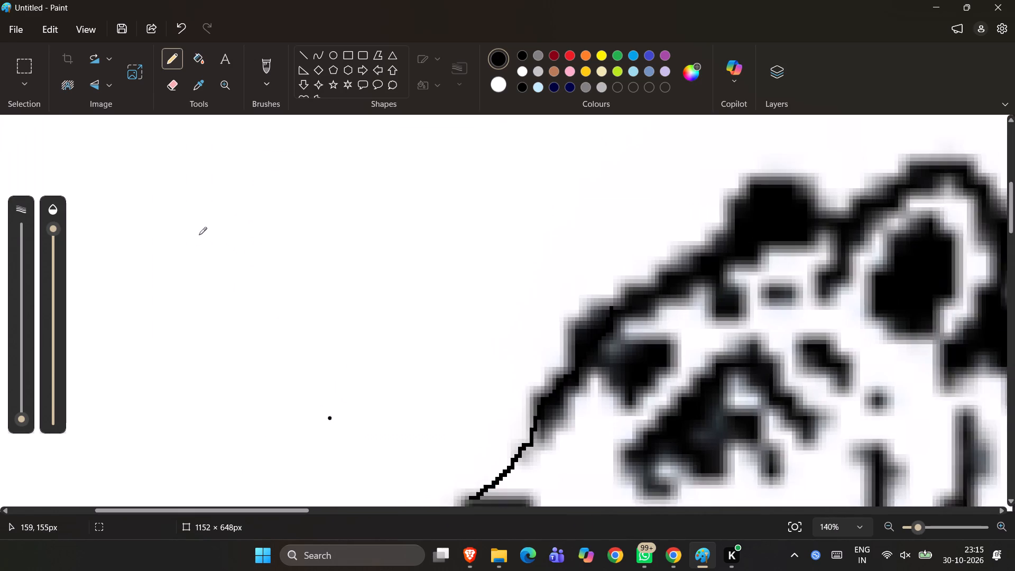
scroll(199, 235, "down", 1)
scroll(199, 235, "down", 6, "ctrl")
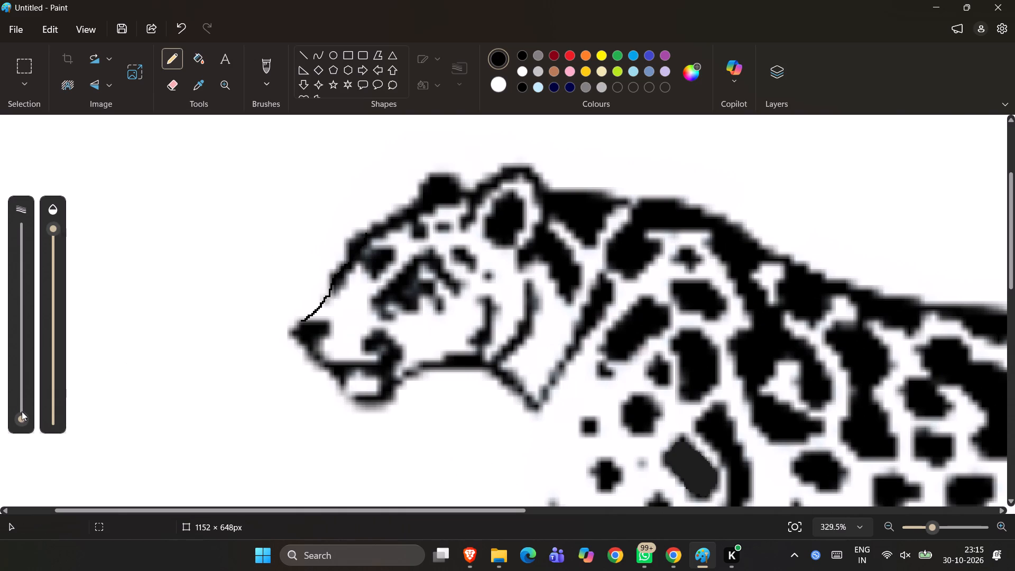
left_click_drag(22, 412, 27, 380)
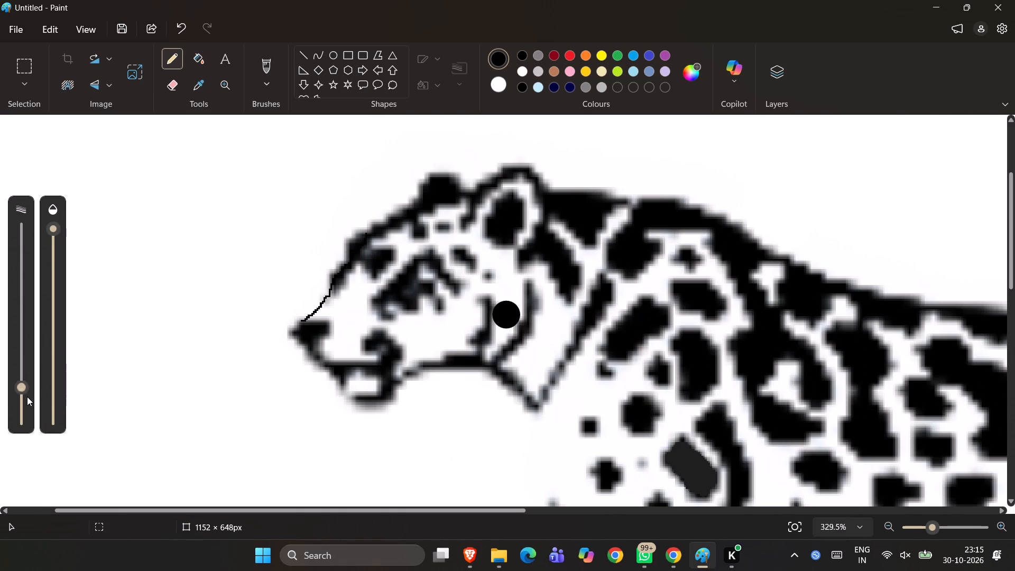
left_click_drag(23, 393, 29, 429)
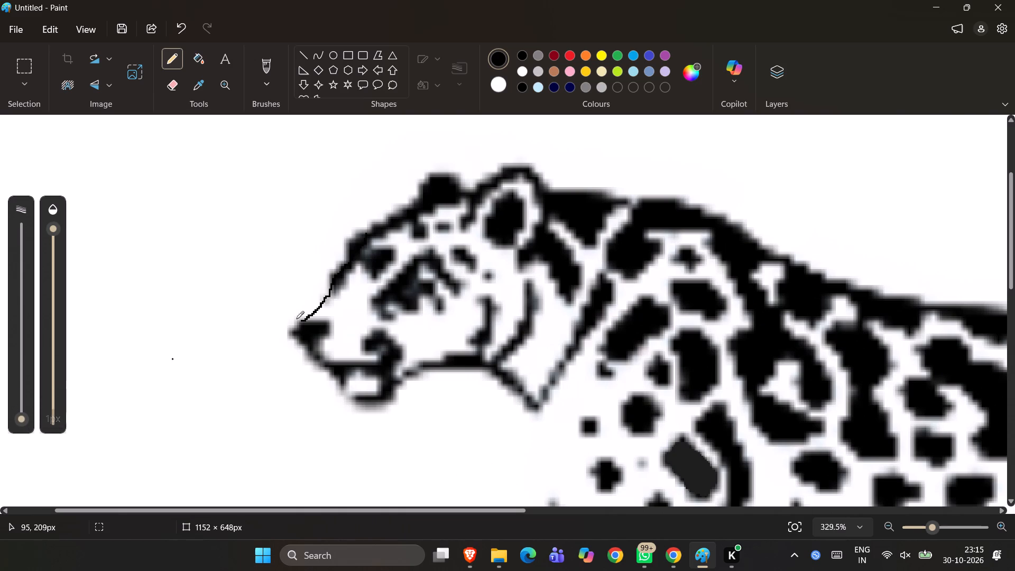
scroll(317, 300, "up", 10, "ctrl")
scroll(317, 300, "down", 1)
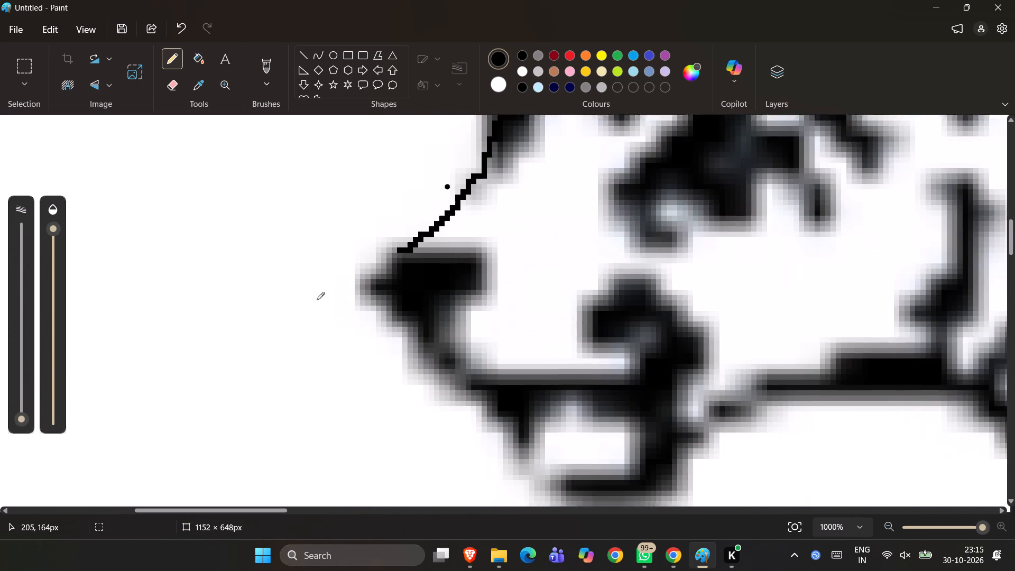
scroll(317, 300, "down", 1)
scroll(317, 300, "up", 1)
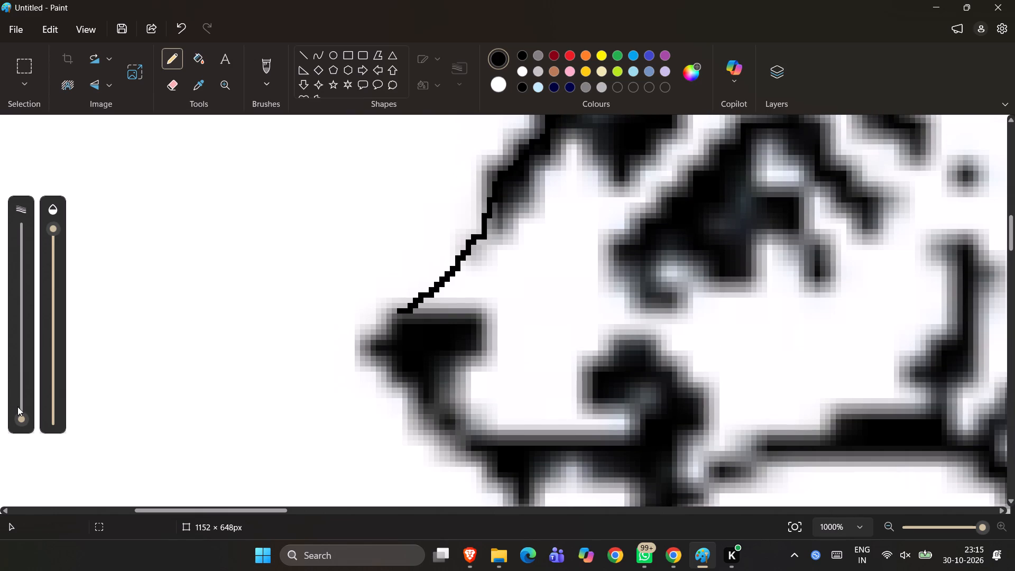
left_click(21, 400)
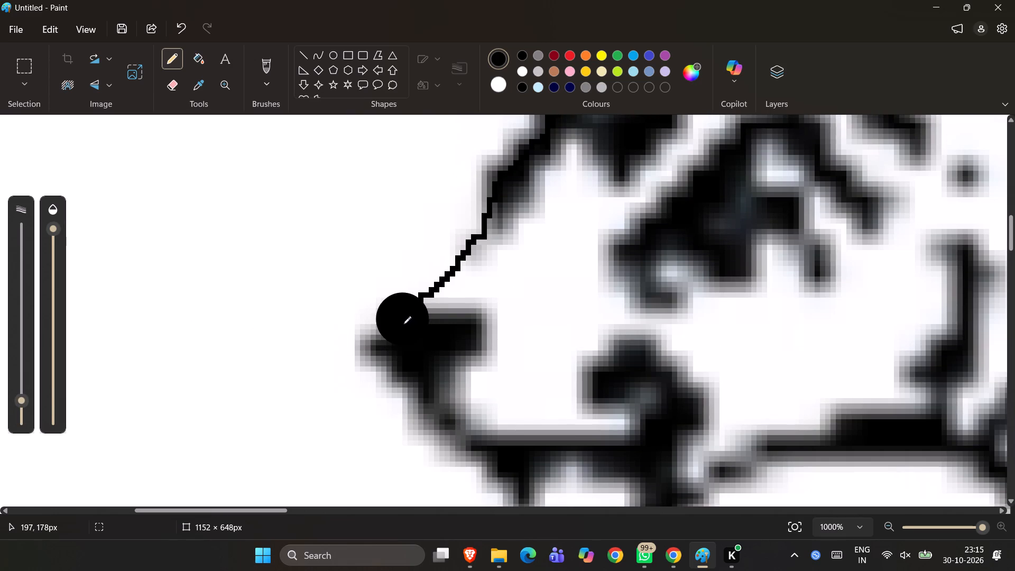
left_click(21, 413)
left_click_drag(407, 316, 476, 238)
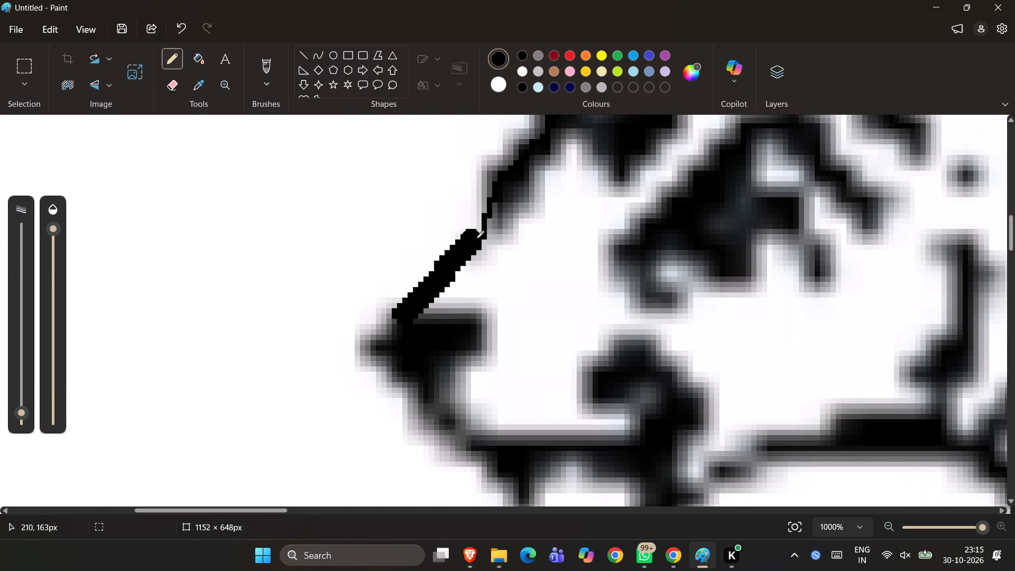
Continue the thicker black Pencil line from the top of the muzzle onto the lower forehead outline.
left_click_drag(476, 238, 518, 167)
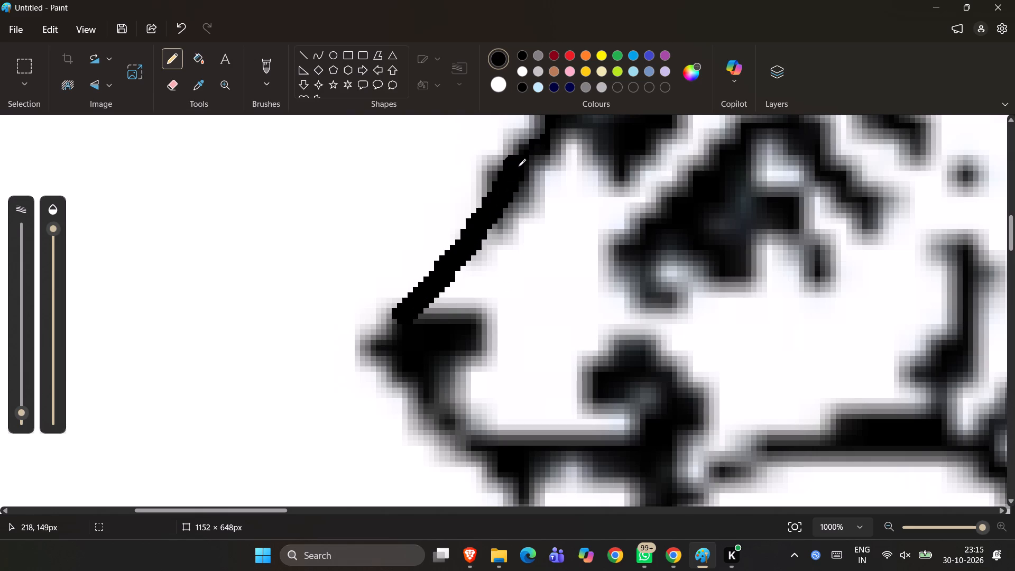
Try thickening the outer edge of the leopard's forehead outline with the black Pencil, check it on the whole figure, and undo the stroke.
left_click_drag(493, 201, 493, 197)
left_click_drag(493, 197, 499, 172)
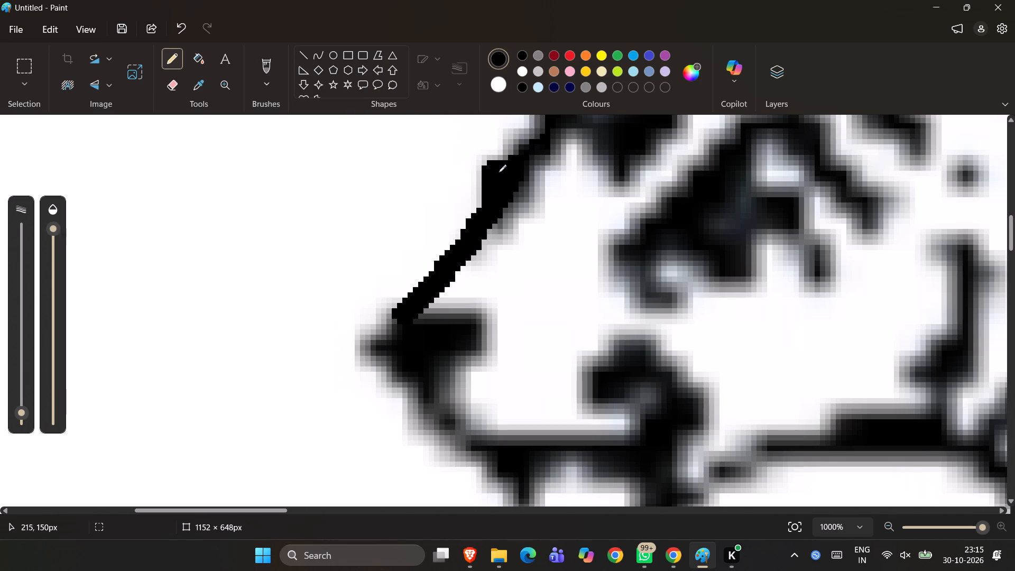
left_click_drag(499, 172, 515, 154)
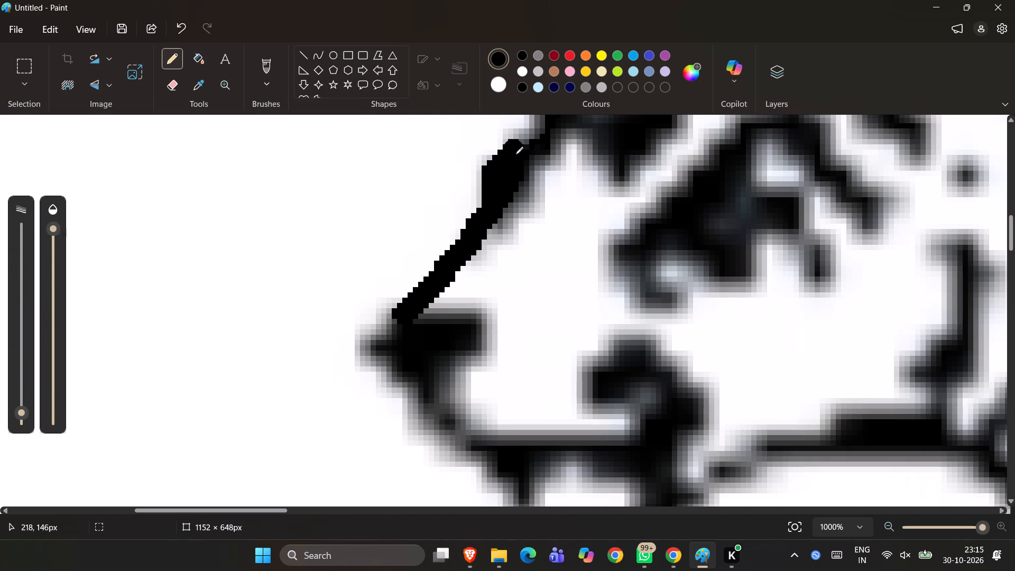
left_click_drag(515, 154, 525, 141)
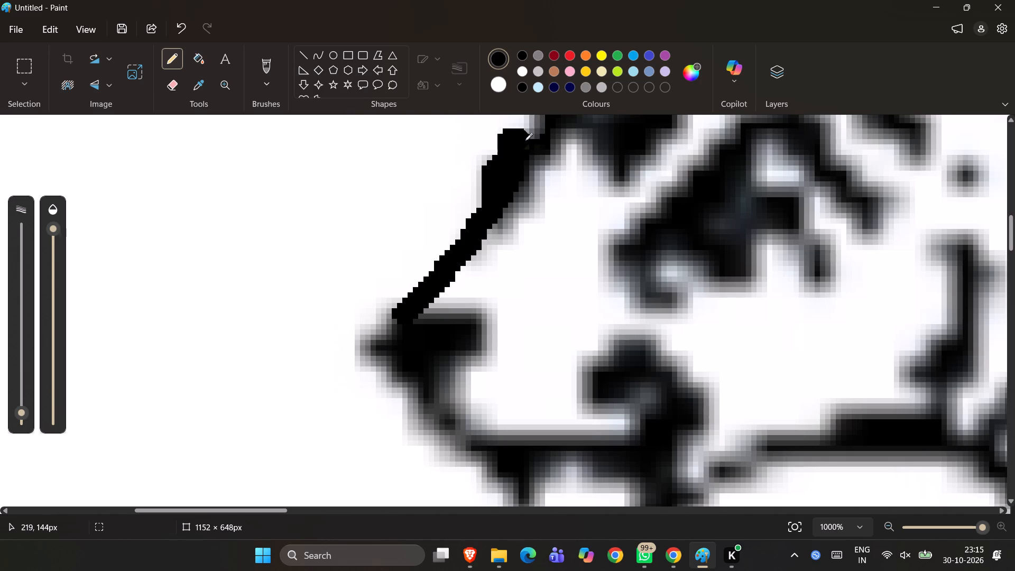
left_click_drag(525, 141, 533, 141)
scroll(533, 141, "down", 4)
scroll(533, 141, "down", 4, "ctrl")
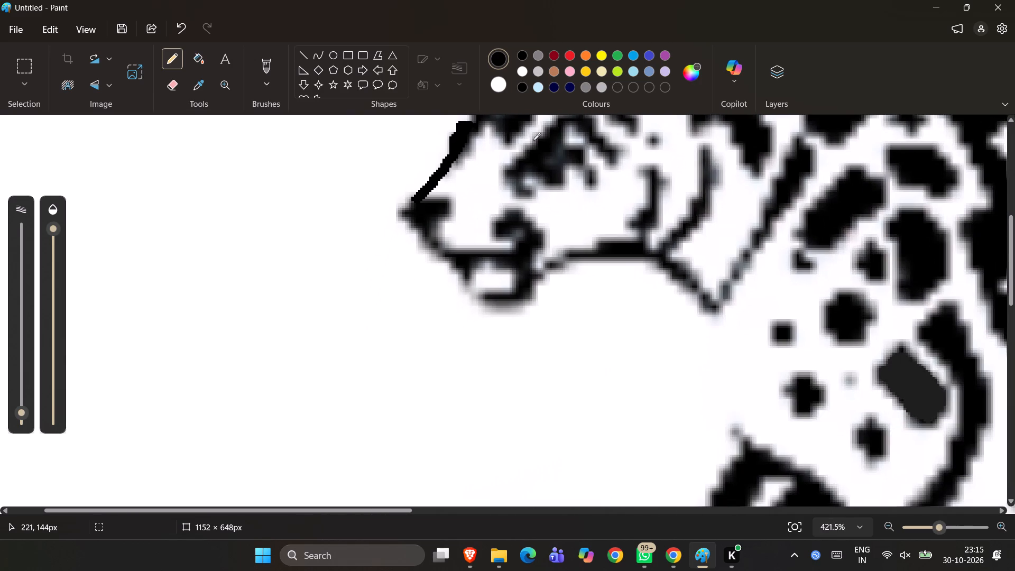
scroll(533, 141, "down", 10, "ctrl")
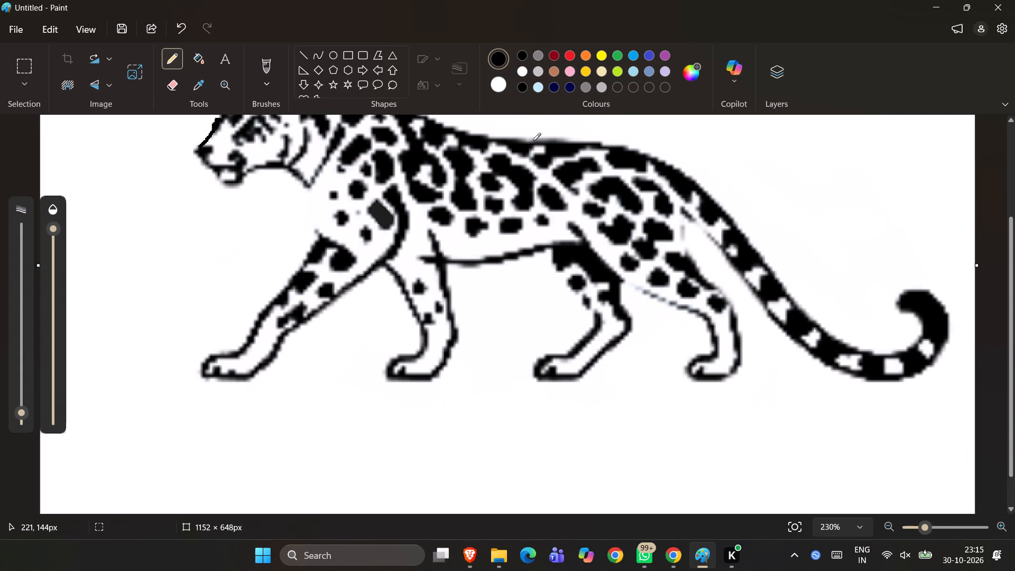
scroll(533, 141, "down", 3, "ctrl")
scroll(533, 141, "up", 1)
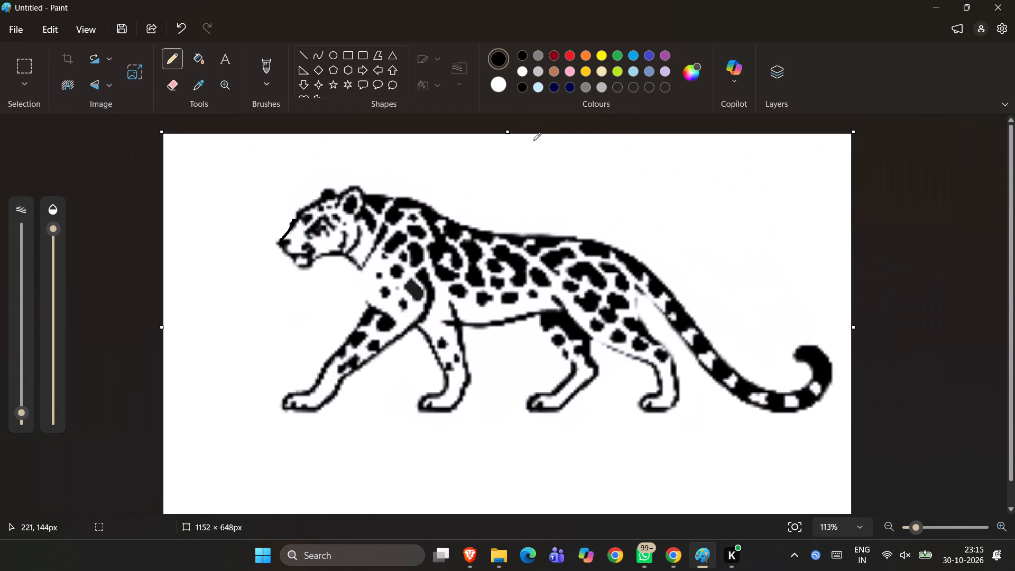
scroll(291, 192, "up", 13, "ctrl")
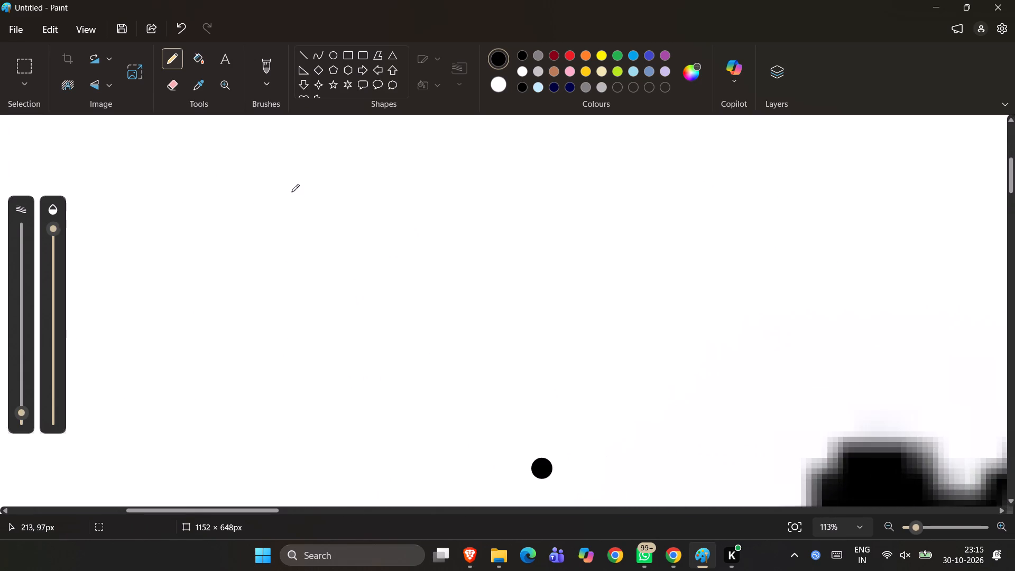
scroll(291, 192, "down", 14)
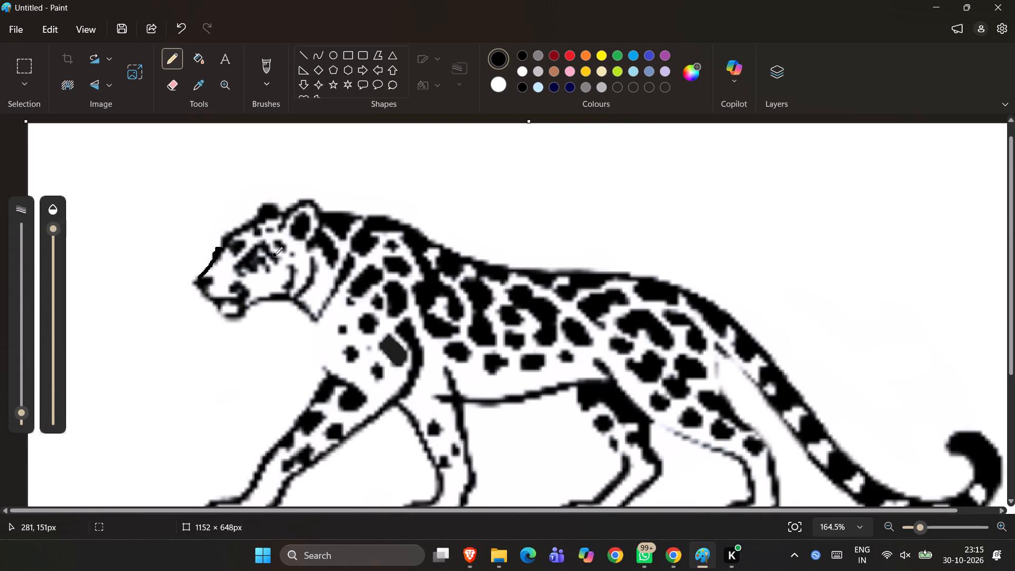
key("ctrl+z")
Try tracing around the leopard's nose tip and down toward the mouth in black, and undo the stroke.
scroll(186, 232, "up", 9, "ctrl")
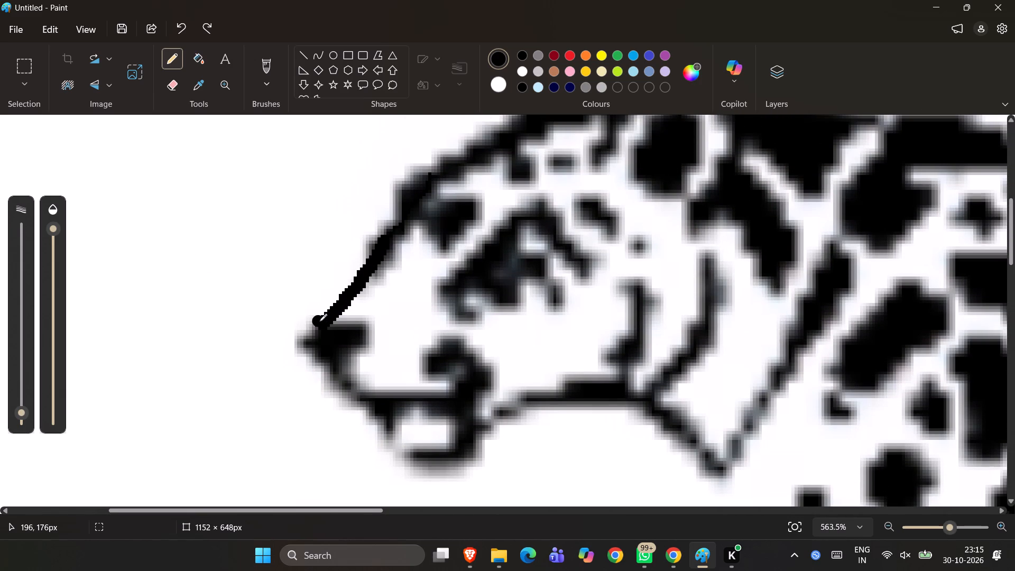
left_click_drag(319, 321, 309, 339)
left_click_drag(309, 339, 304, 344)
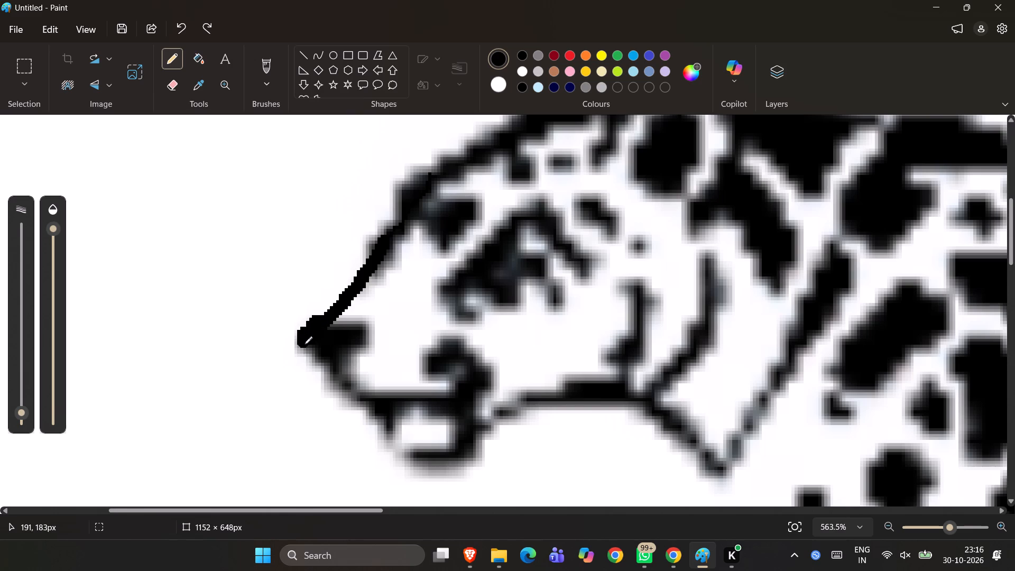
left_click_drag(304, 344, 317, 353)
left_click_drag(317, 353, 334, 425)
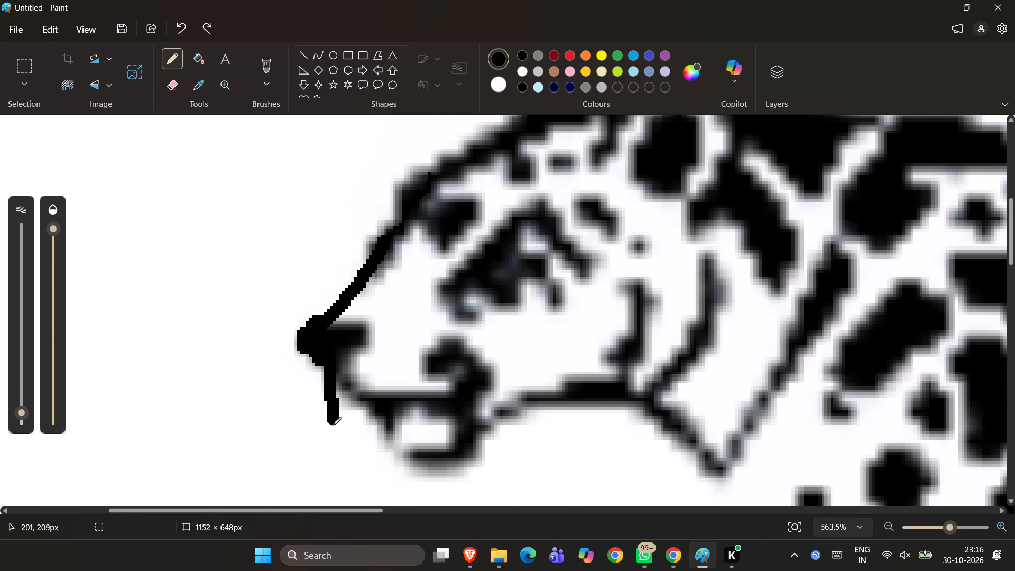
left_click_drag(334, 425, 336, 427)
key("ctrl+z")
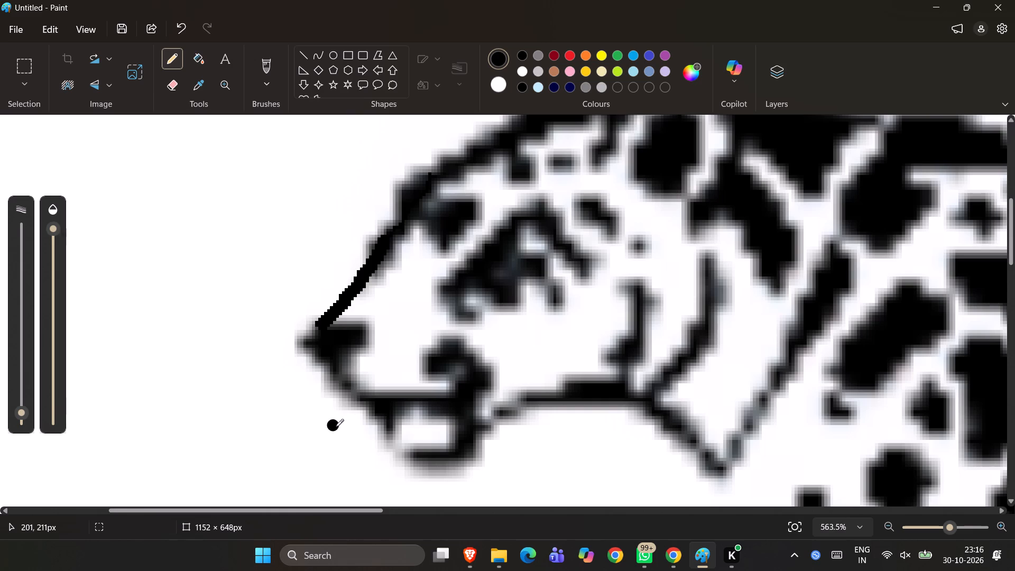
Trace the leopard's outline in black from the nose tip down to the mouth and around the underside of the chin.
left_click_drag(322, 325, 319, 327)
left_click_drag(319, 327, 310, 347)
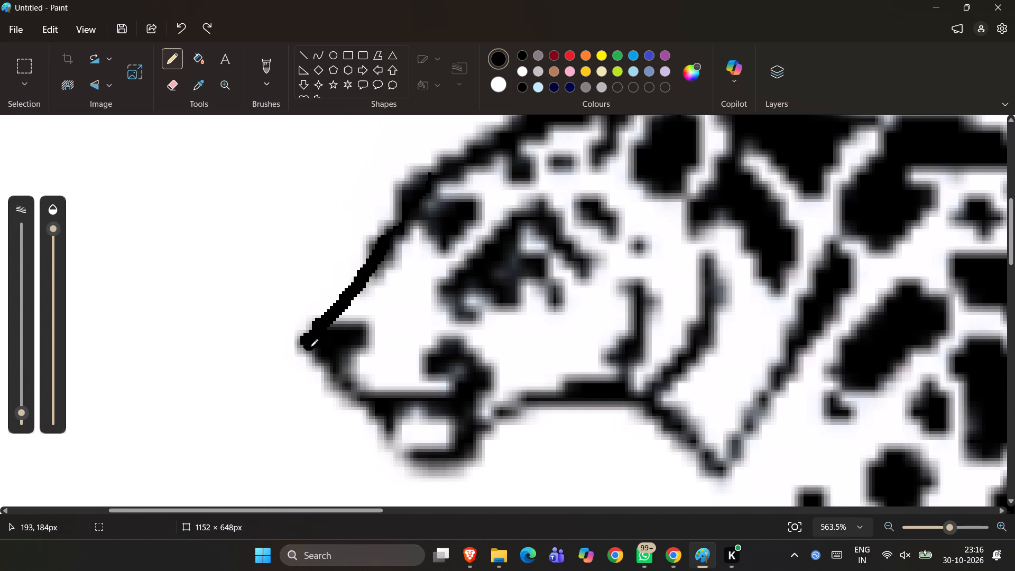
left_click_drag(310, 347, 333, 368)
left_click_drag(333, 368, 349, 393)
left_click_drag(349, 393, 381, 416)
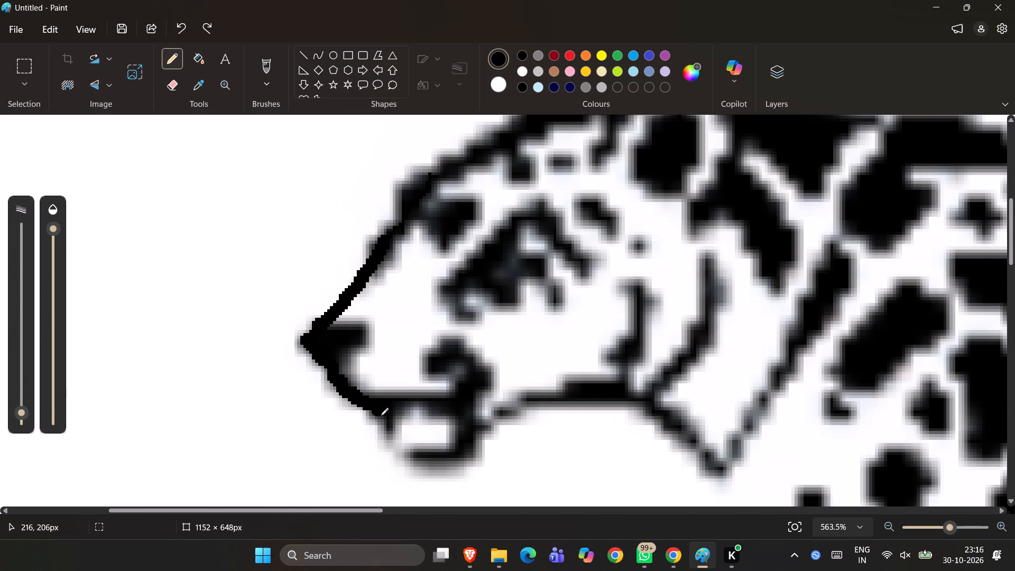
left_click_drag(381, 416, 383, 452)
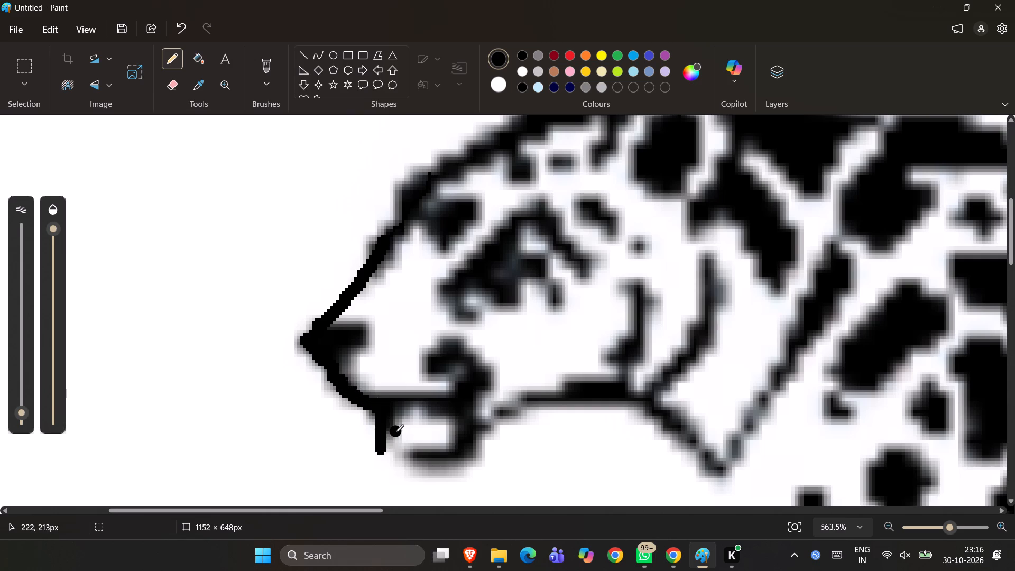
left_click_drag(389, 432, 405, 453)
left_click_drag(405, 453, 470, 449)
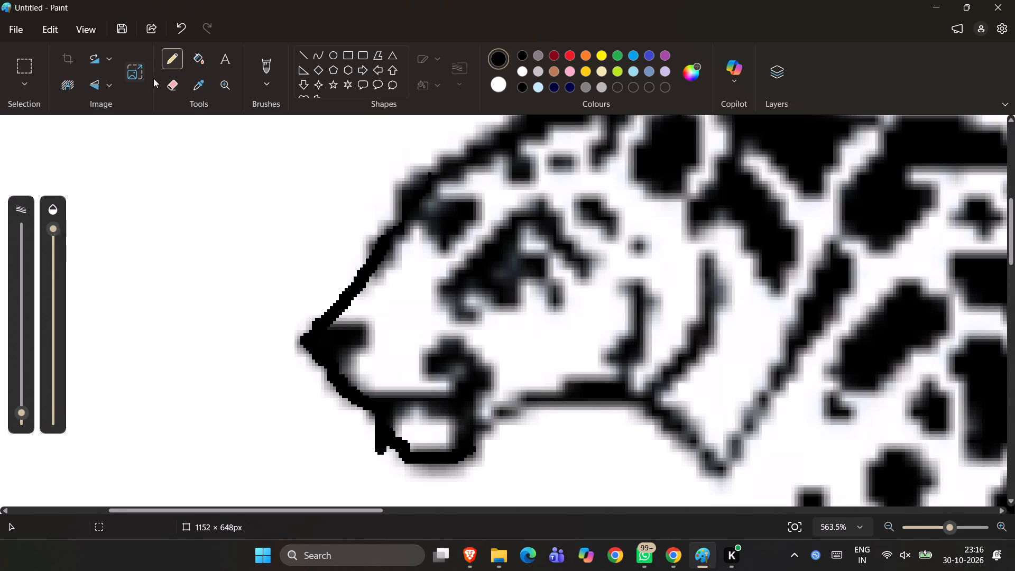
Erase the stray black line end sticking out below the front of the leopard's chin.
left_click(167, 85)
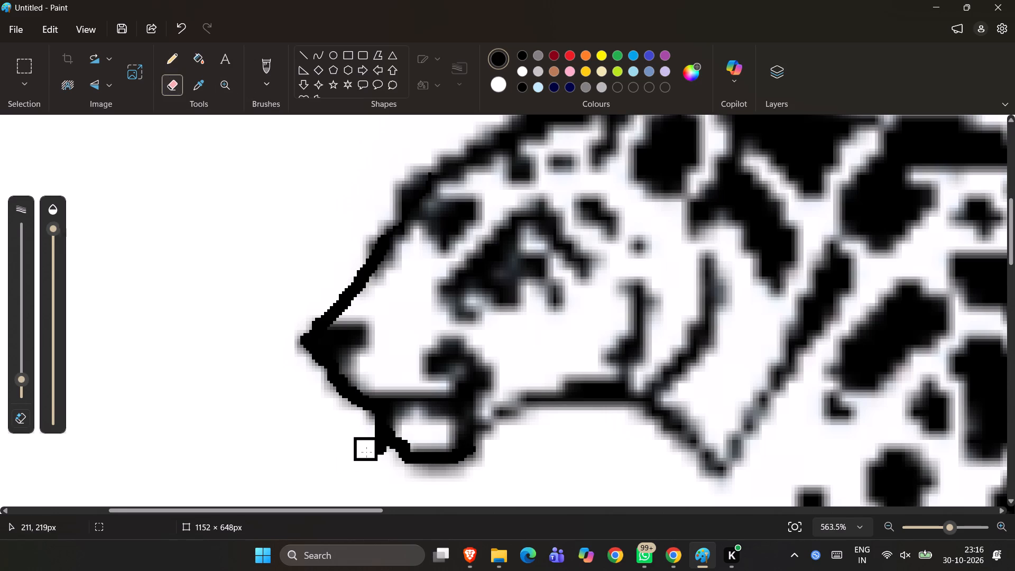
left_click_drag(366, 452, 378, 464)
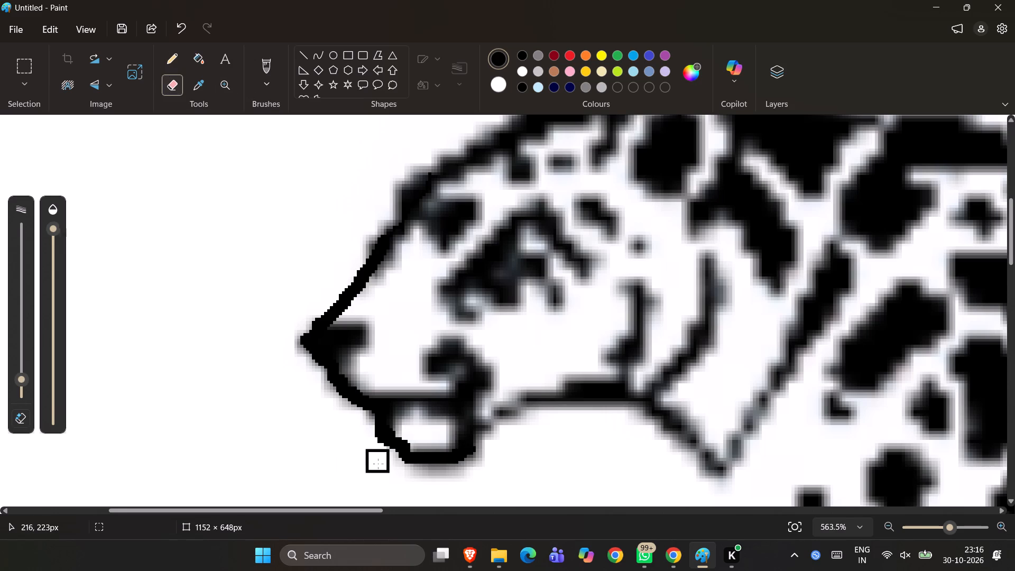
left_click_drag(378, 464, 344, 472)
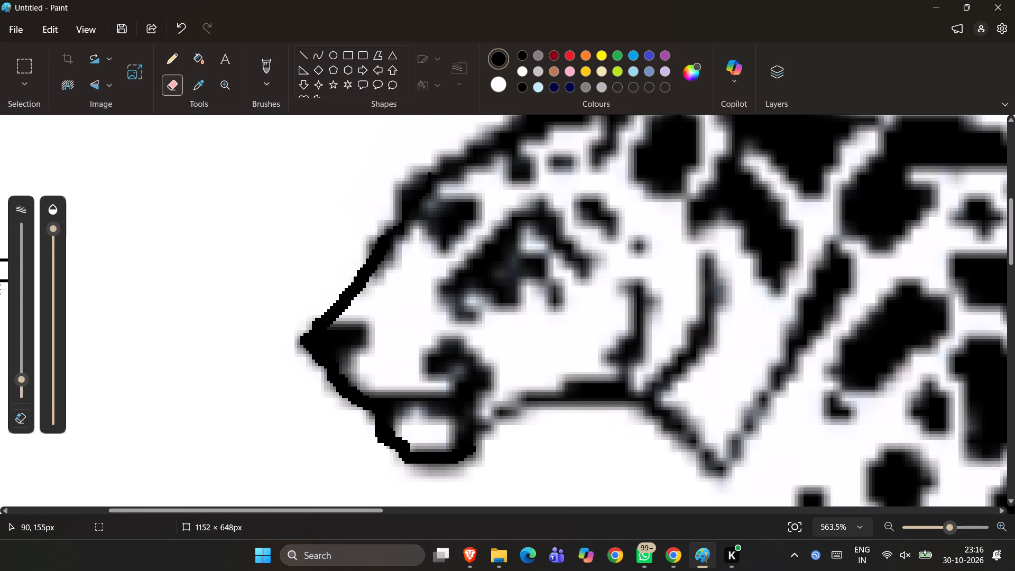
Trace the leopard's outline in black with the Pencil from the back of the chin along the lower jaw to the throat's pointed tip.
left_click(174, 59)
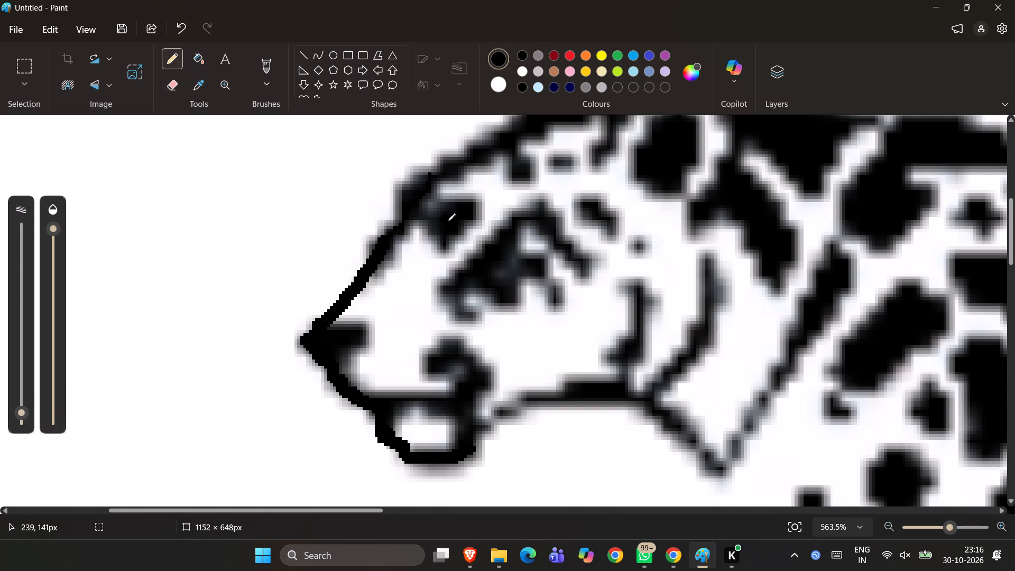
left_click_drag(474, 447, 475, 443)
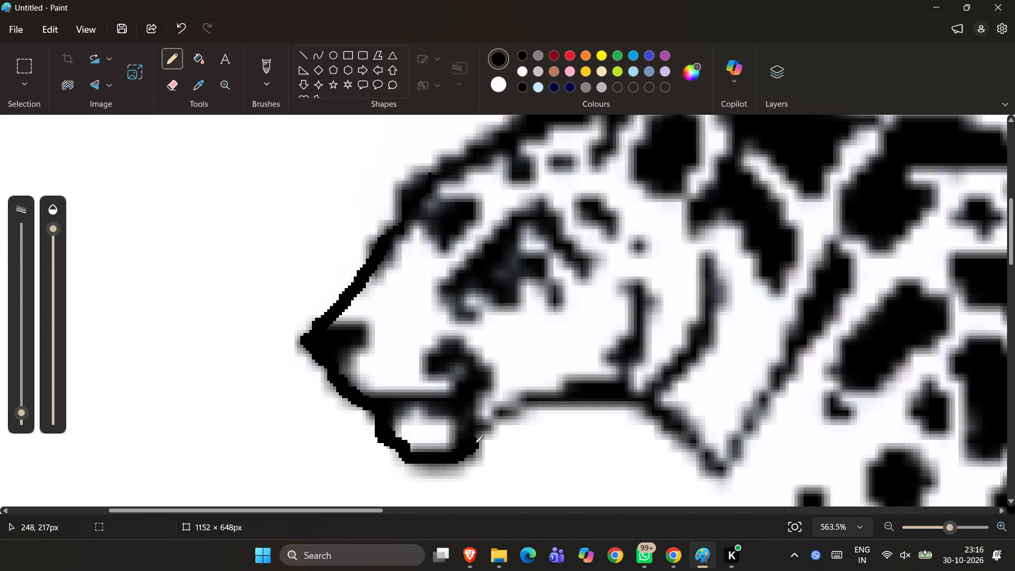
left_click_drag(475, 443, 502, 416)
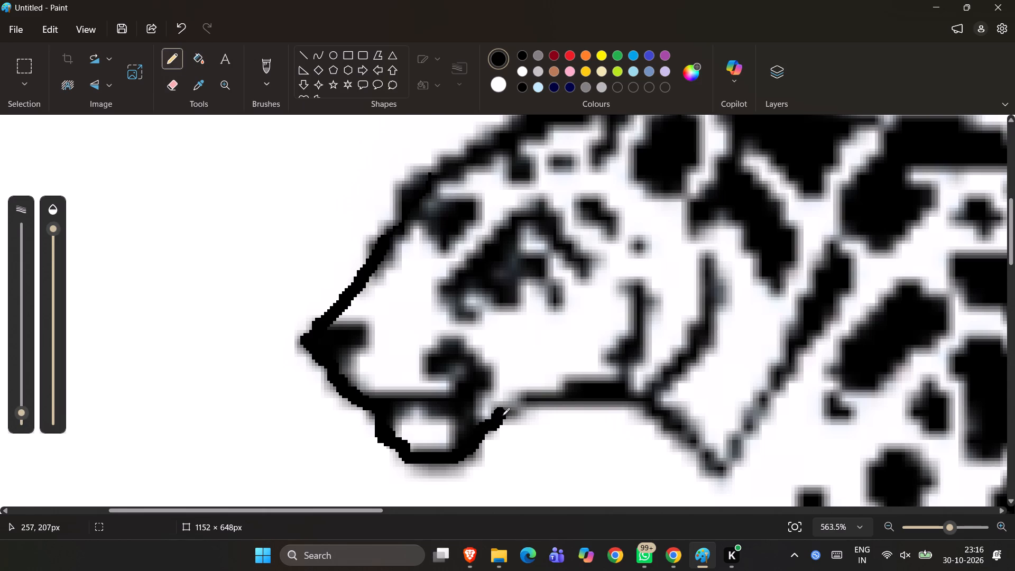
left_click_drag(502, 416, 547, 400)
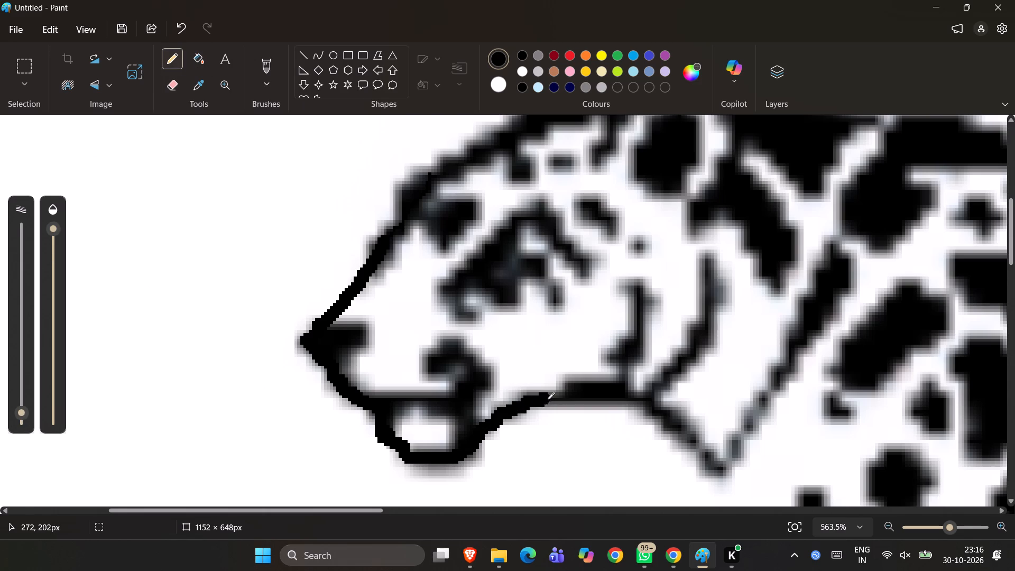
left_click_drag(547, 400, 641, 404)
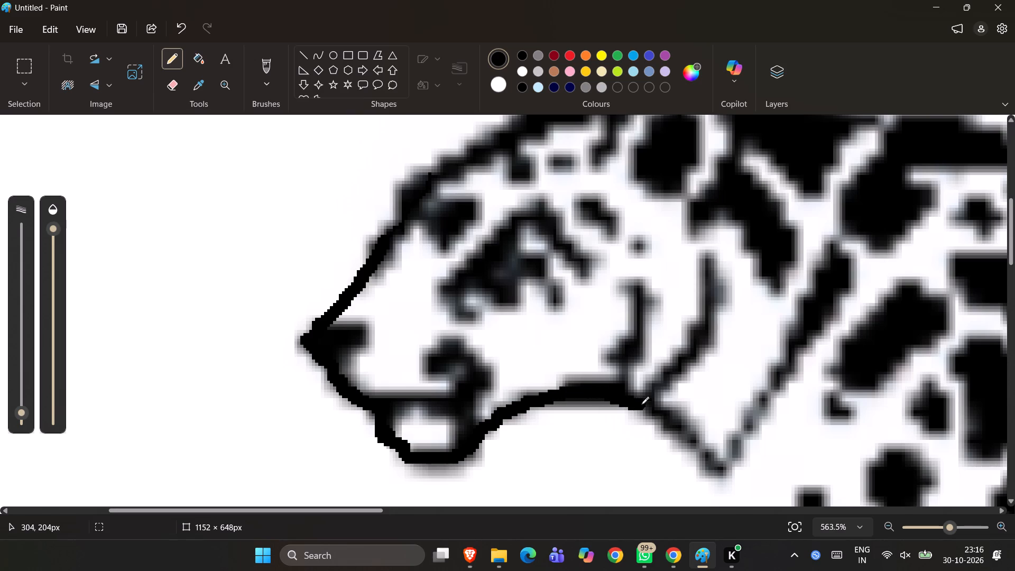
left_click_drag(641, 404, 674, 426)
left_click_drag(674, 426, 709, 457)
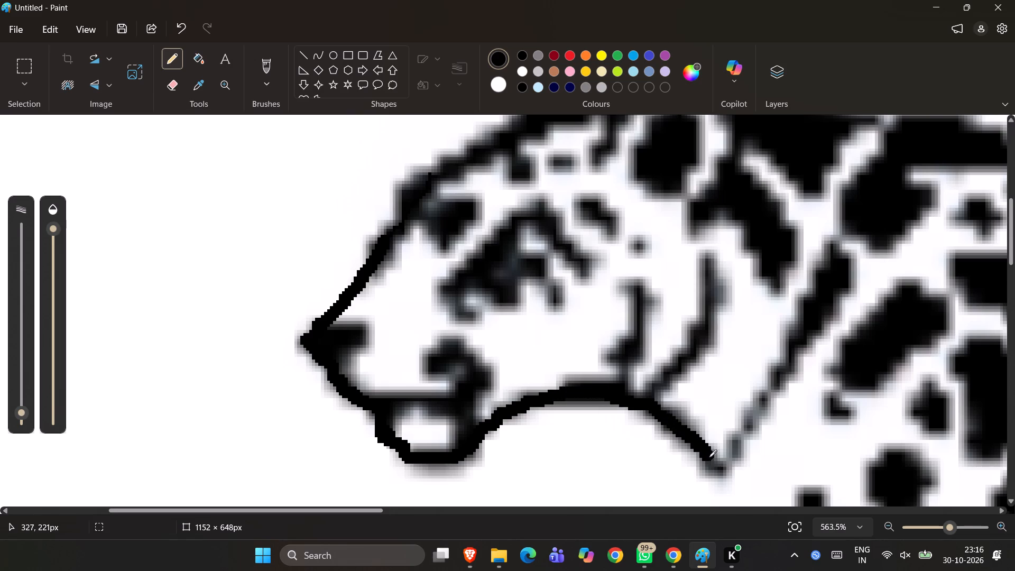
left_click_drag(709, 457, 721, 468)
left_click_drag(712, 459, 723, 471)
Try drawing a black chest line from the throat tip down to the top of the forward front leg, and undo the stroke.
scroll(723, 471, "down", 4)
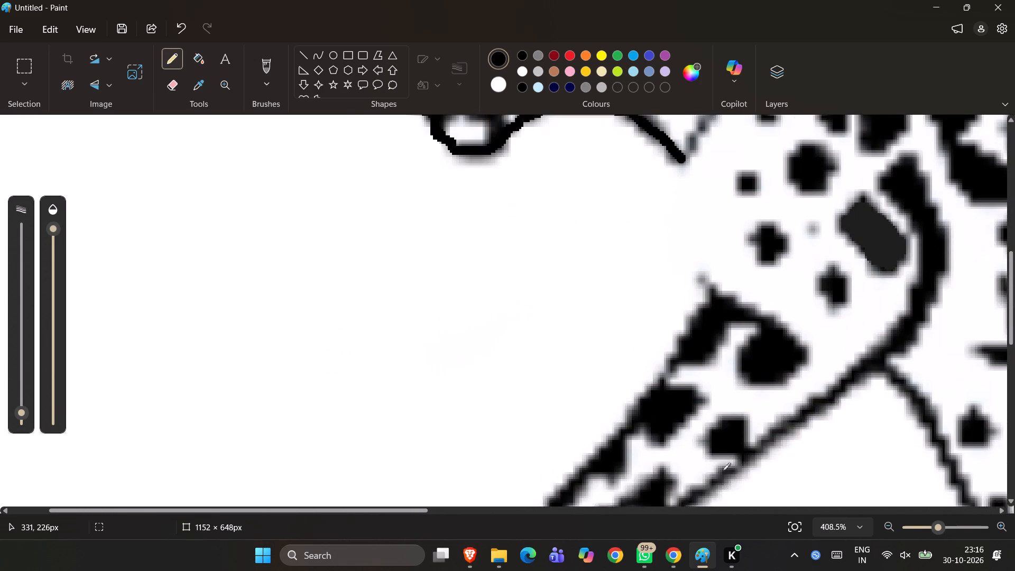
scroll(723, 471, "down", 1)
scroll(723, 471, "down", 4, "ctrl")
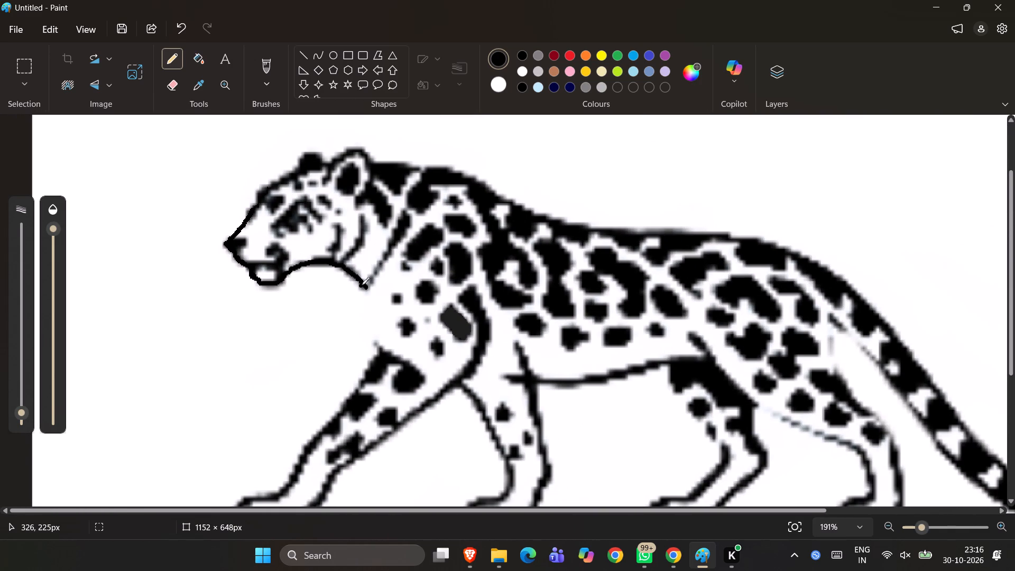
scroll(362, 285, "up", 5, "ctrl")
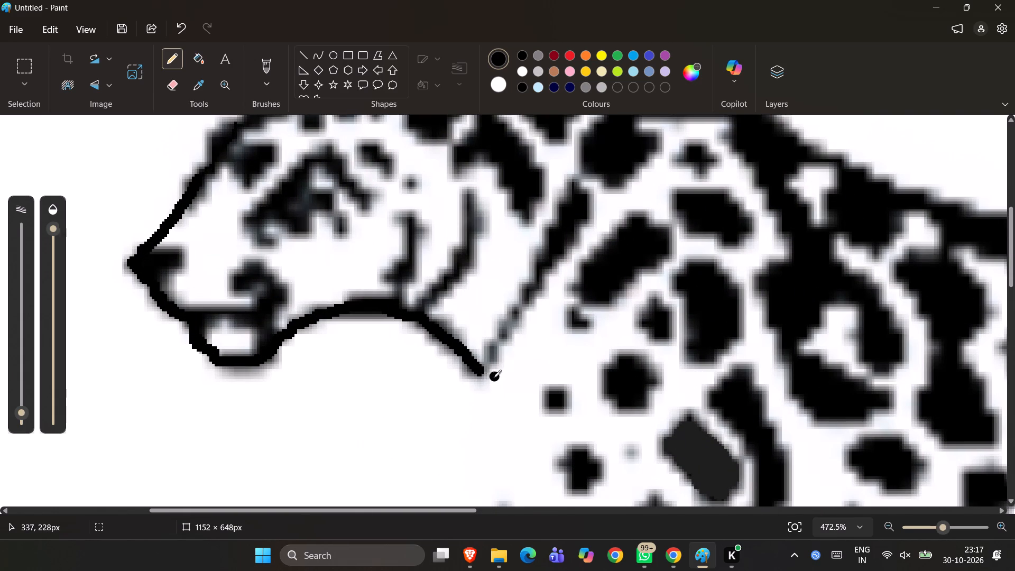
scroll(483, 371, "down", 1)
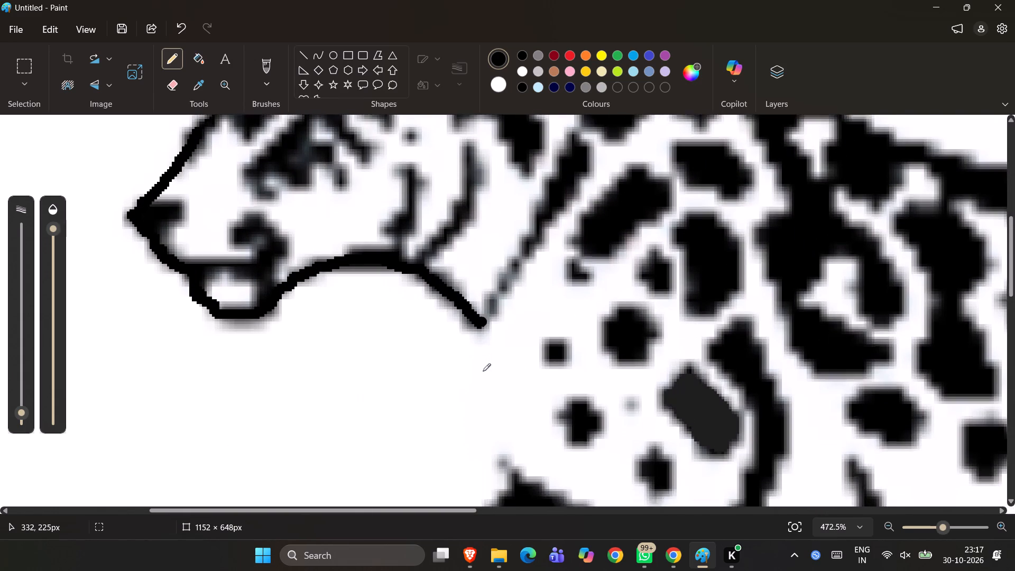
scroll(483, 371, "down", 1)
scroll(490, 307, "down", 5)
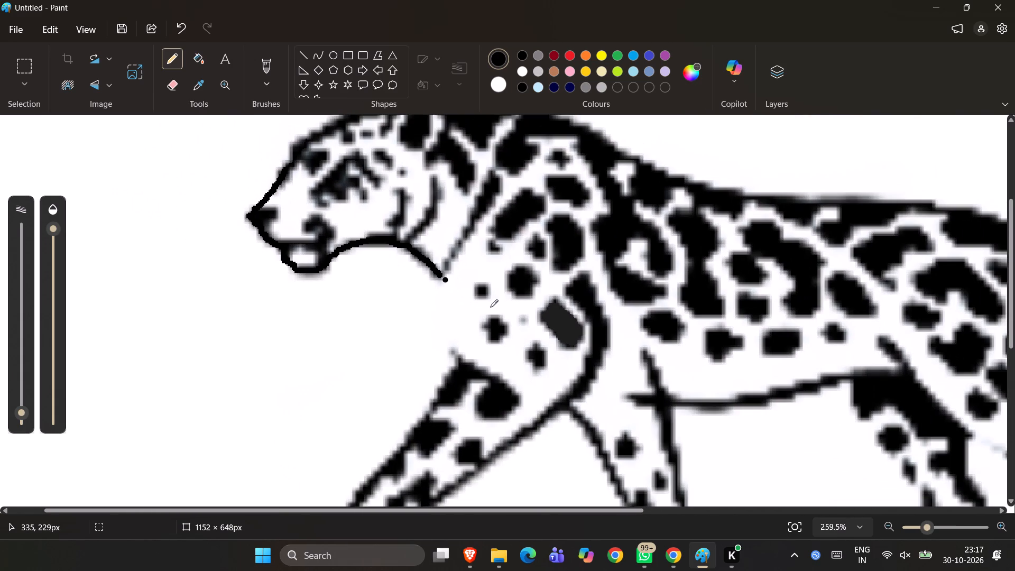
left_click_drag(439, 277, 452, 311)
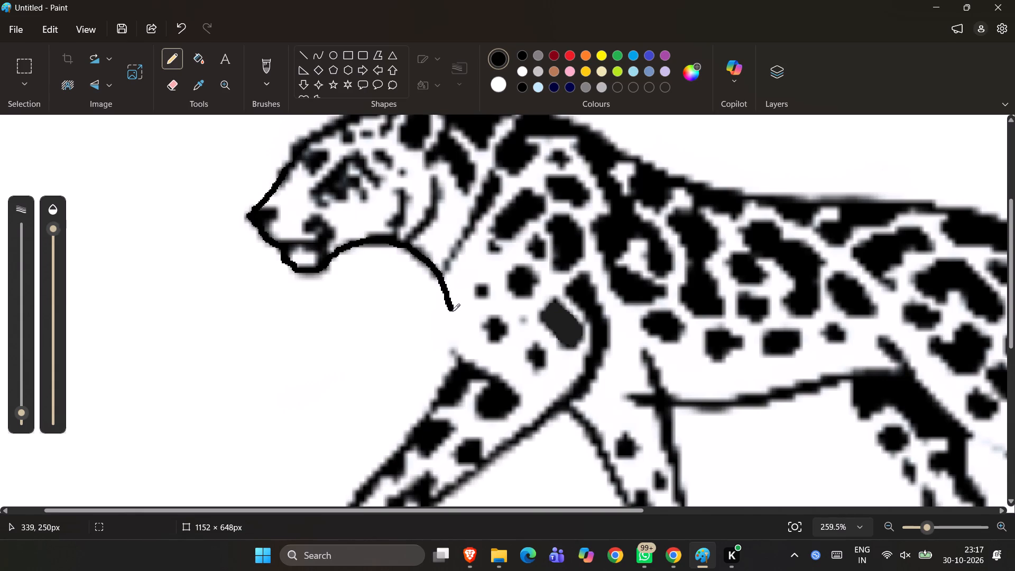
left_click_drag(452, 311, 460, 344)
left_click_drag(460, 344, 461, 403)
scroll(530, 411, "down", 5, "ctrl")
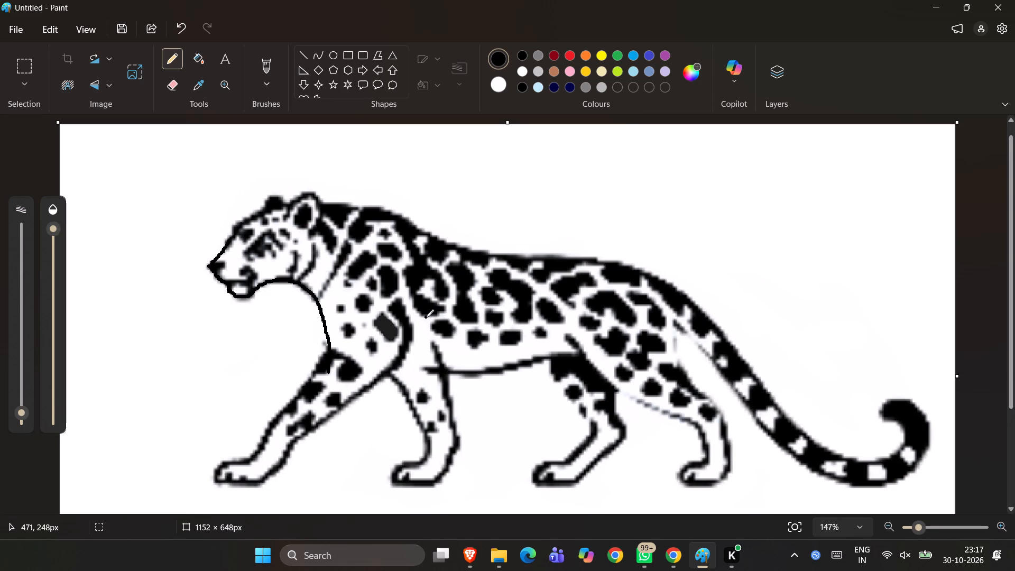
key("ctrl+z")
Draw the leopard's chest outline in black from the throat tip down to the top of the forward front leg.
scroll(317, 299, "up", 9, "ctrl")
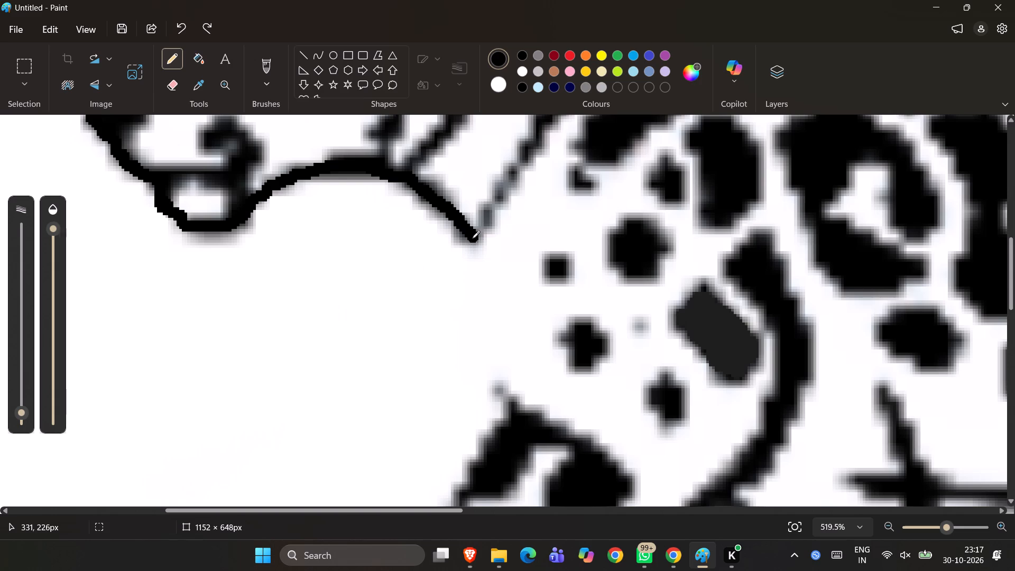
left_click_drag(470, 237, 479, 264)
left_click_drag(479, 264, 495, 315)
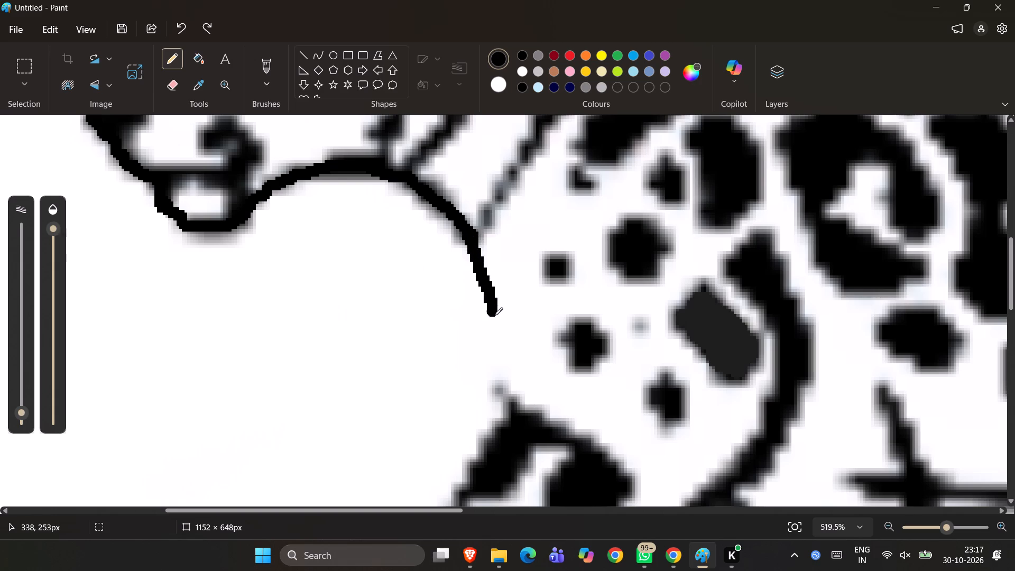
left_click_drag(495, 315, 509, 436)
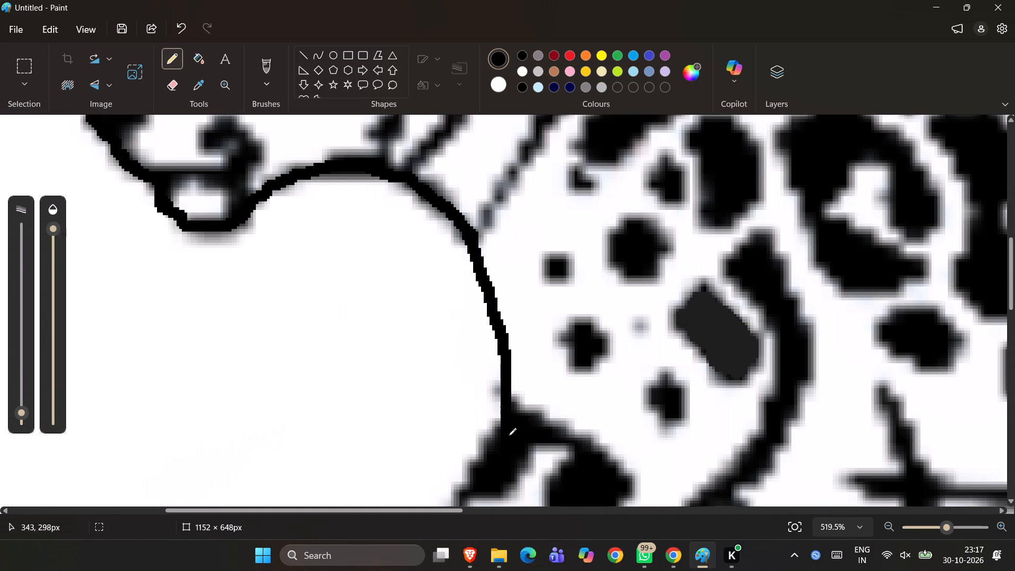
Trace the front edge of the leopard's forward front leg in black from the paw tip up to the chest line.
scroll(504, 366, "down", 7, "ctrl")
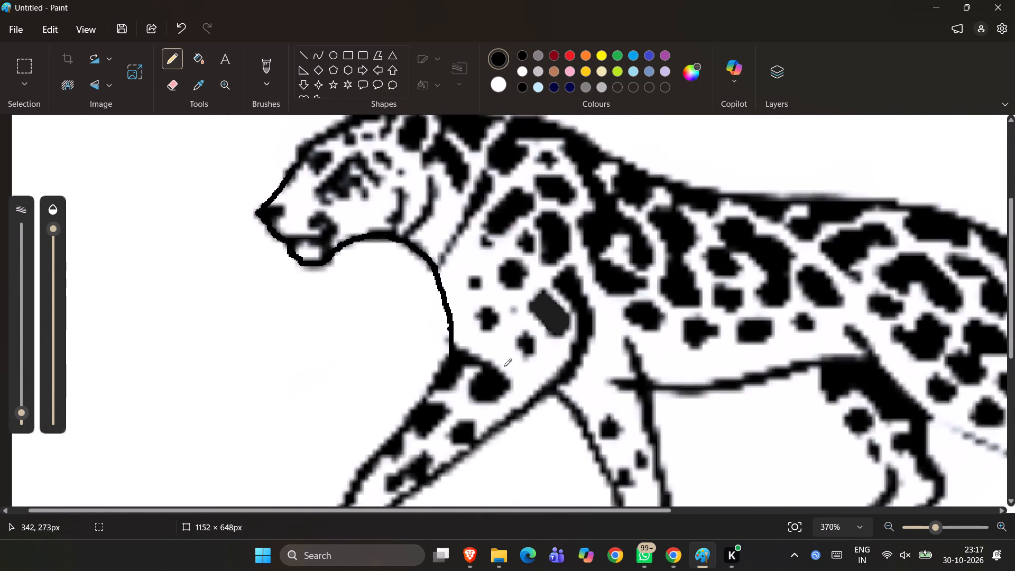
scroll(504, 366, "down", 2, "ctrl")
scroll(504, 366, "down", 1)
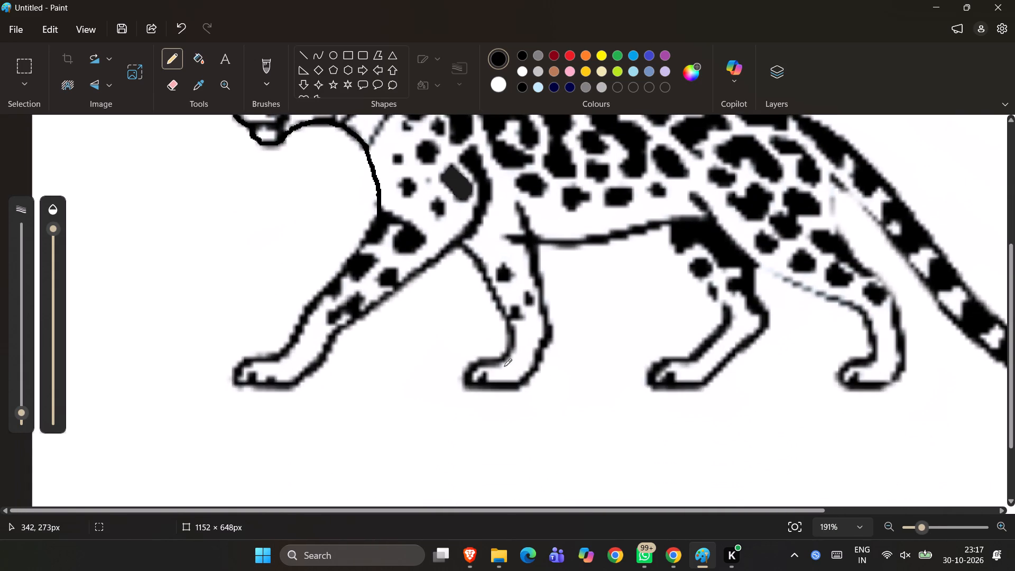
scroll(504, 366, "down", 4, "ctrl")
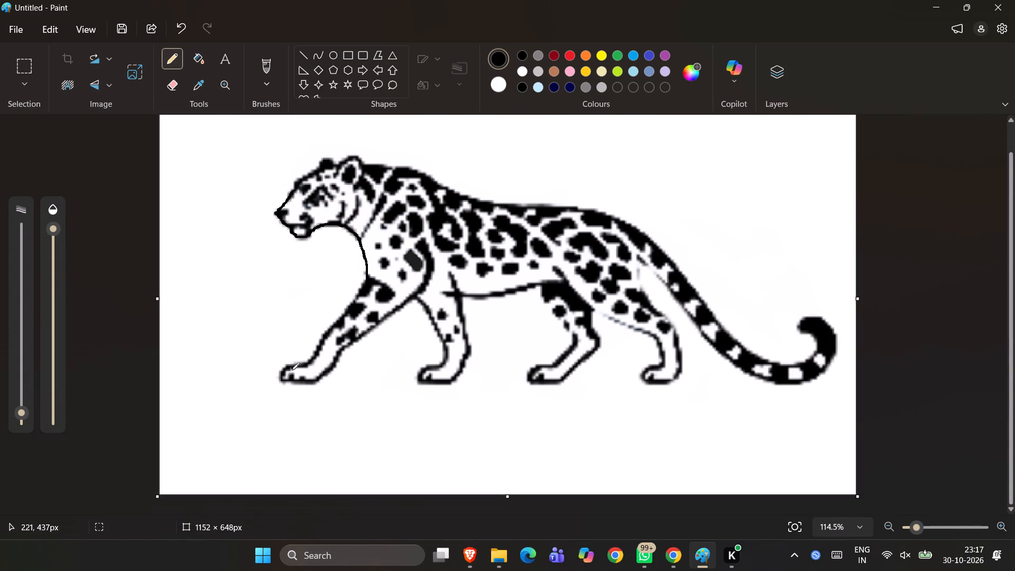
scroll(283, 376, "up", 3, "ctrl")
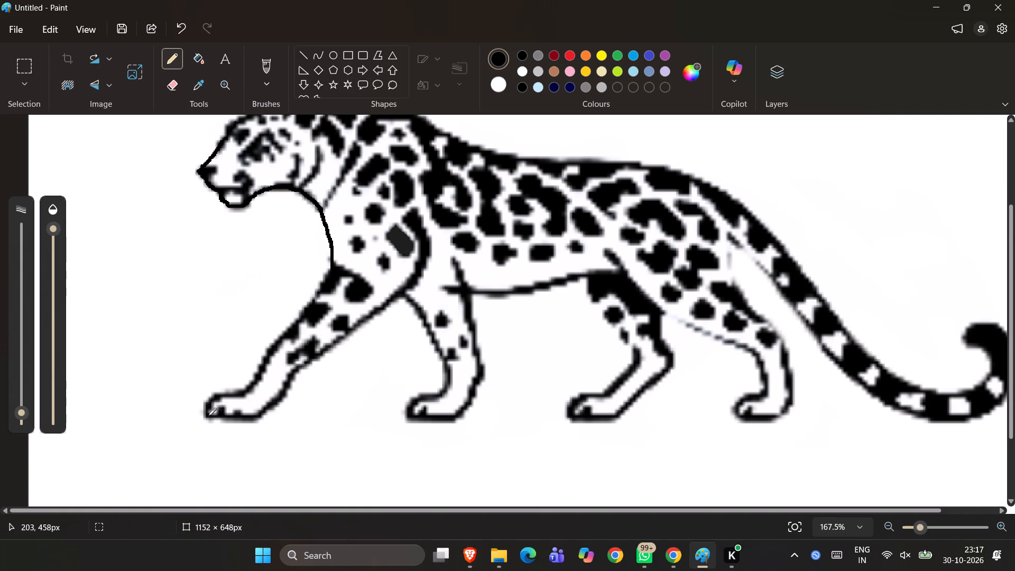
left_click_drag(208, 416, 214, 400)
left_click_drag(214, 400, 233, 393)
left_click_drag(233, 393, 256, 380)
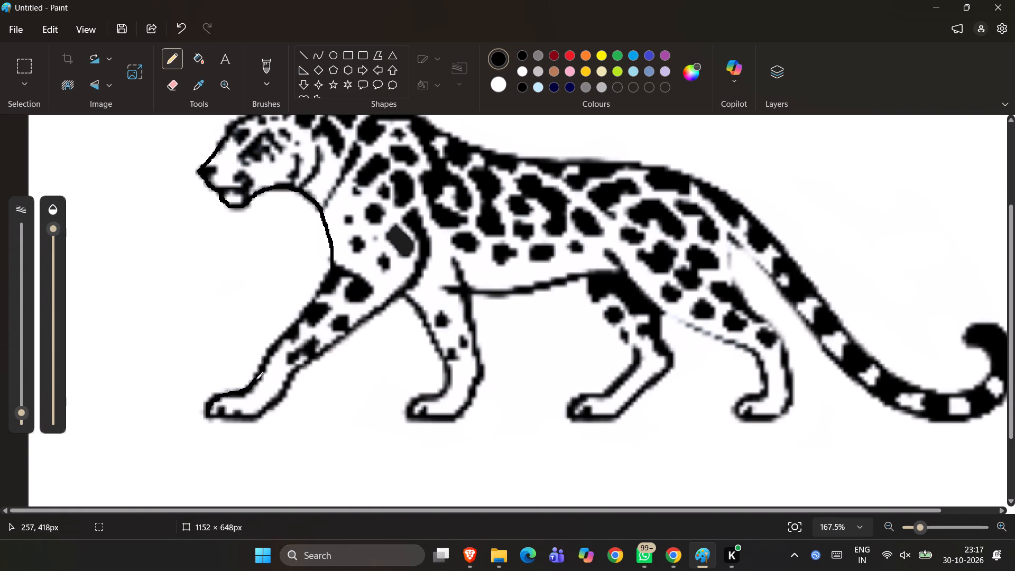
left_click_drag(256, 380, 270, 354)
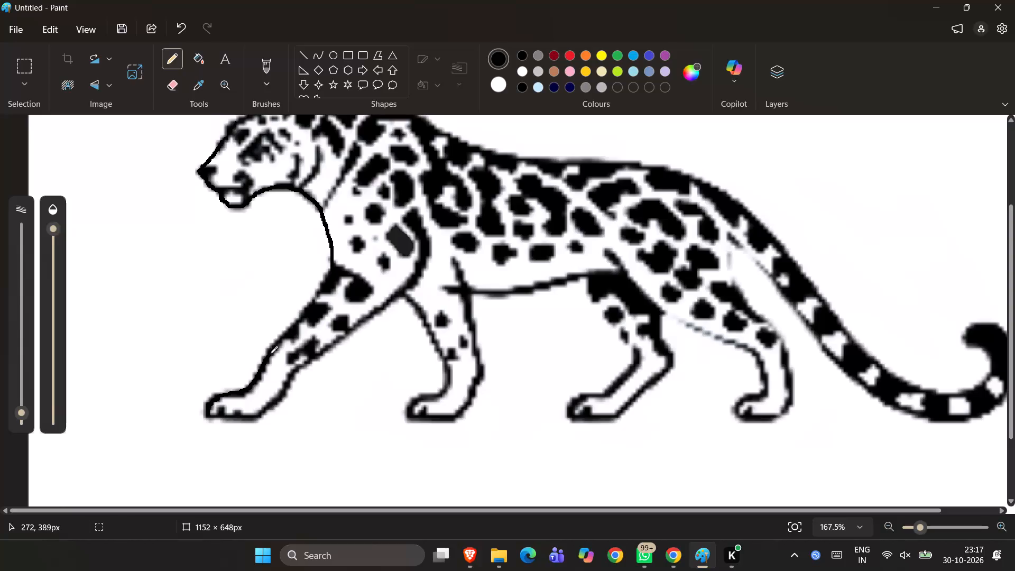
left_click_drag(270, 354, 289, 330)
left_click_drag(289, 330, 308, 308)
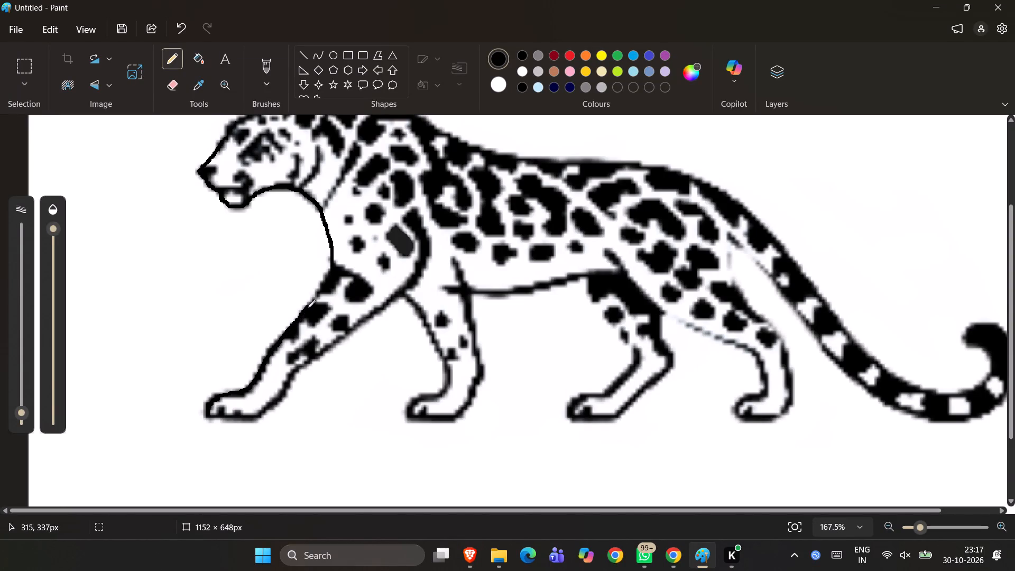
left_click_drag(308, 308, 319, 293)
left_click_drag(319, 293, 322, 284)
left_click_drag(322, 284, 333, 273)
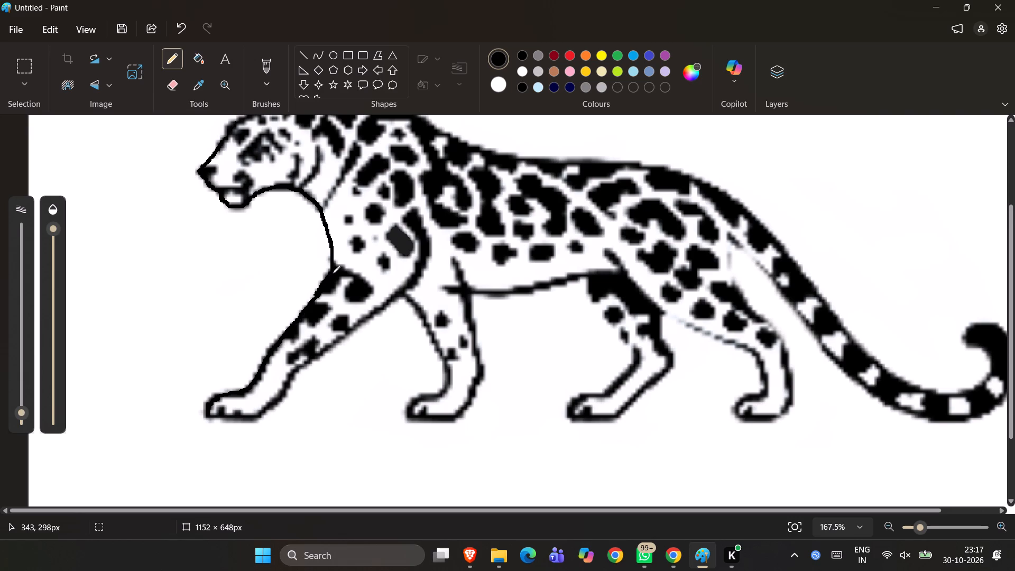
scroll(333, 273, "down", 1)
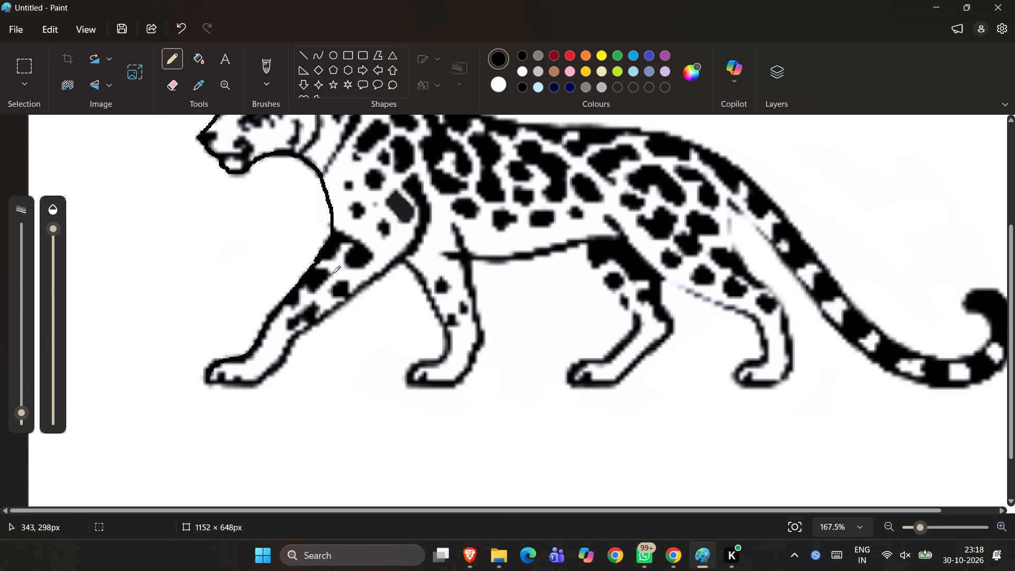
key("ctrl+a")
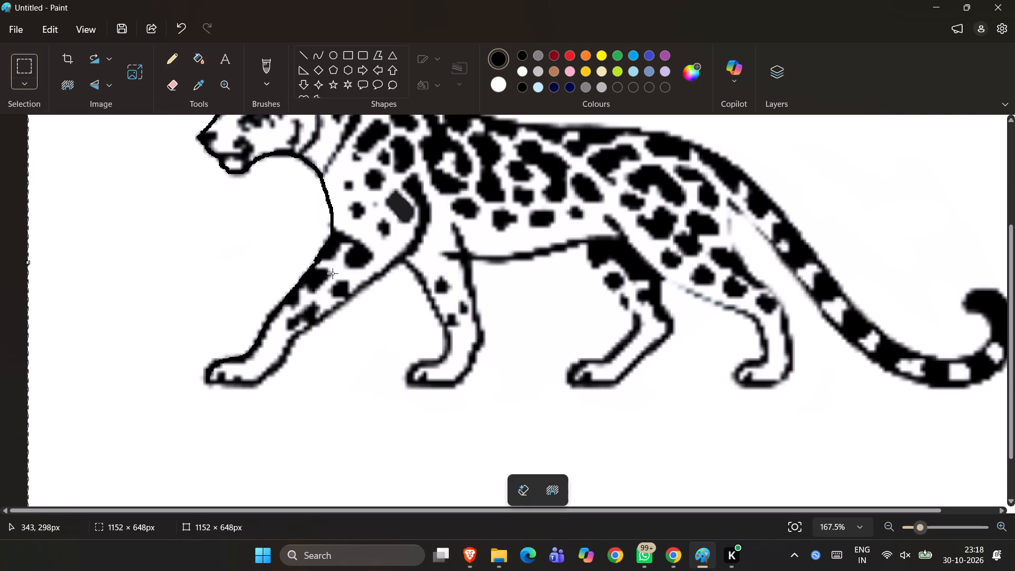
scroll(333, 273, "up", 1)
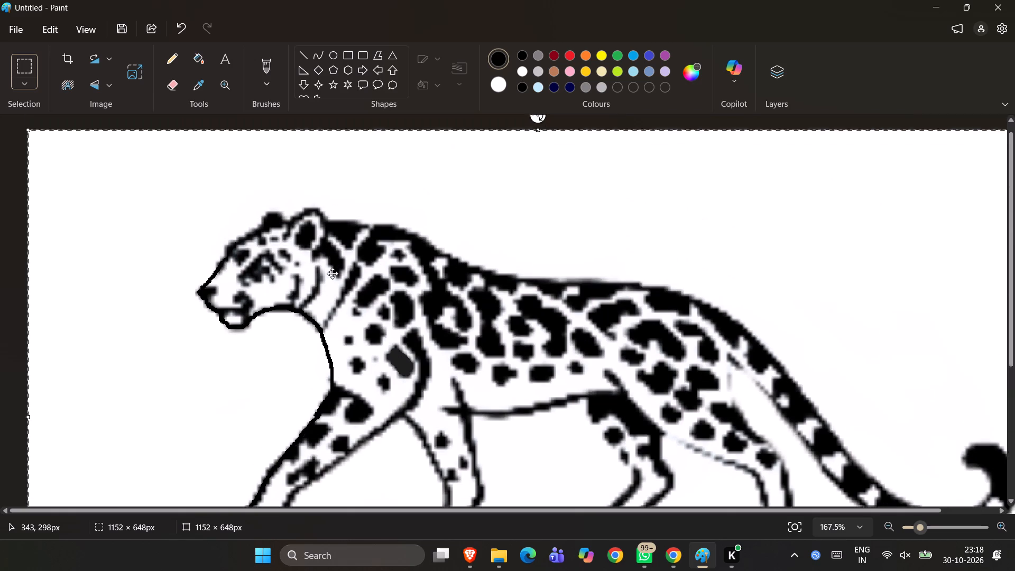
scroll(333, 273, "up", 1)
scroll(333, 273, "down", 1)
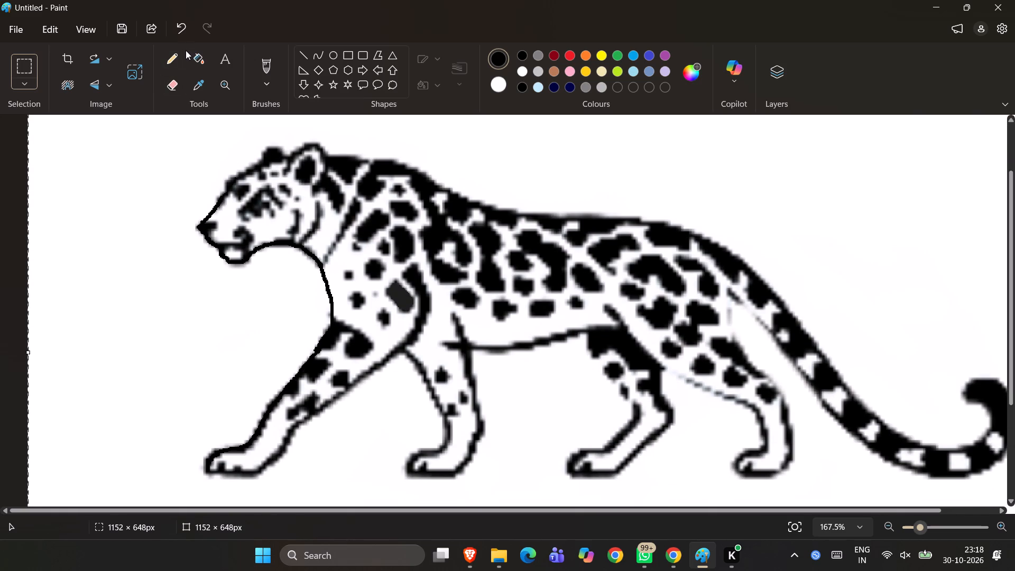
Undo the last black stroke along the front edge of the leopard's forward front leg.
left_click(179, 56)
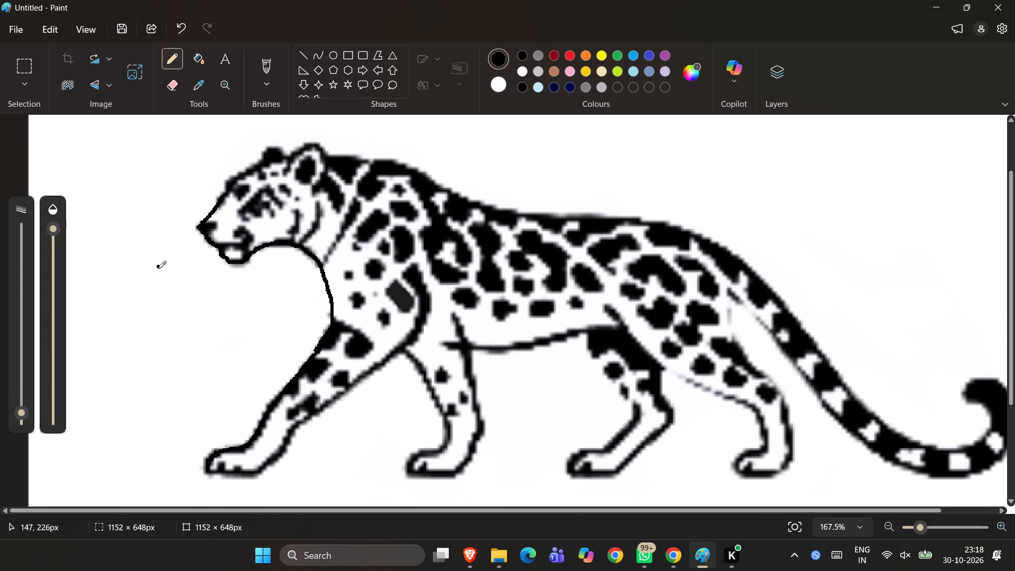
key("ctrl+z")
key("ctrl+z")
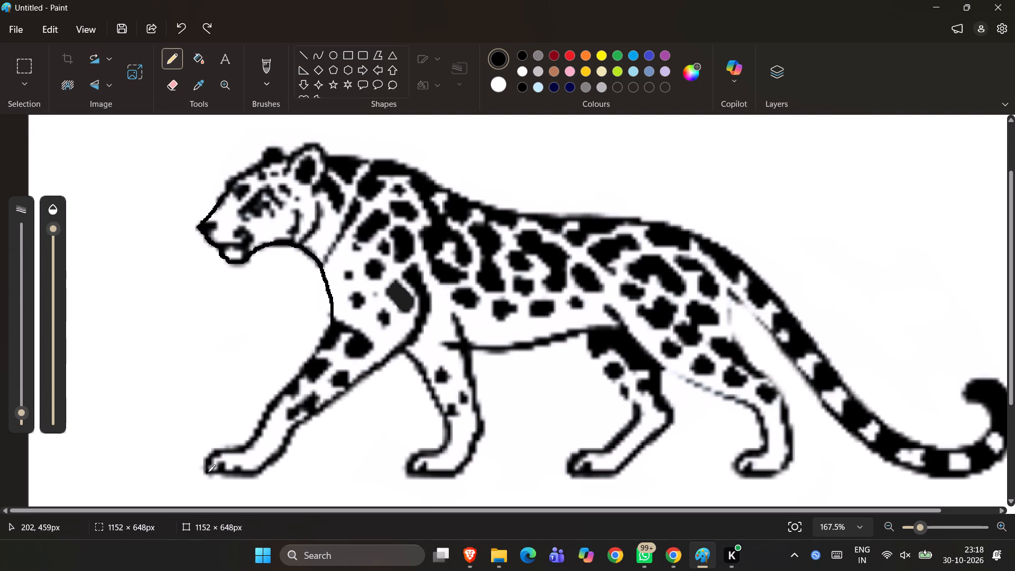
Retrace the front edge of the forward front leg in black with the Pencil from the paw tip up to the chest line.
left_click_drag(208, 472, 216, 454)
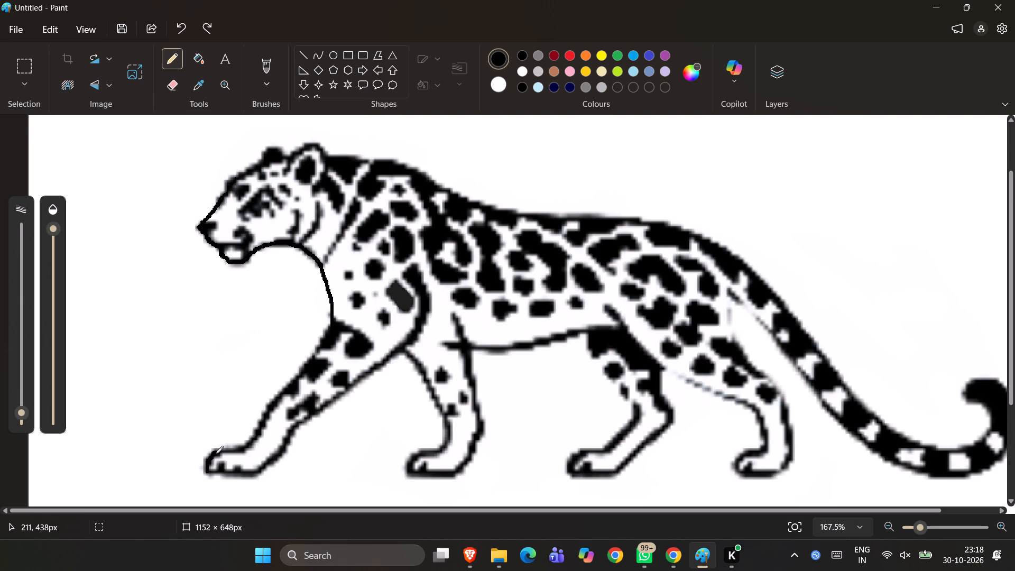
left_click_drag(216, 454, 248, 444)
left_click_drag(248, 444, 267, 413)
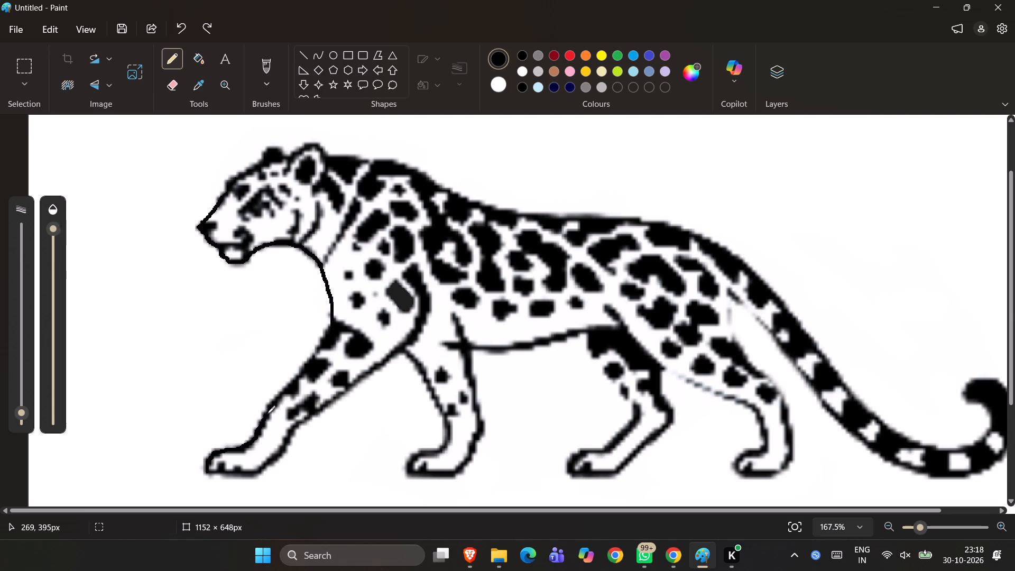
left_click_drag(267, 413, 289, 388)
left_click_drag(289, 388, 311, 362)
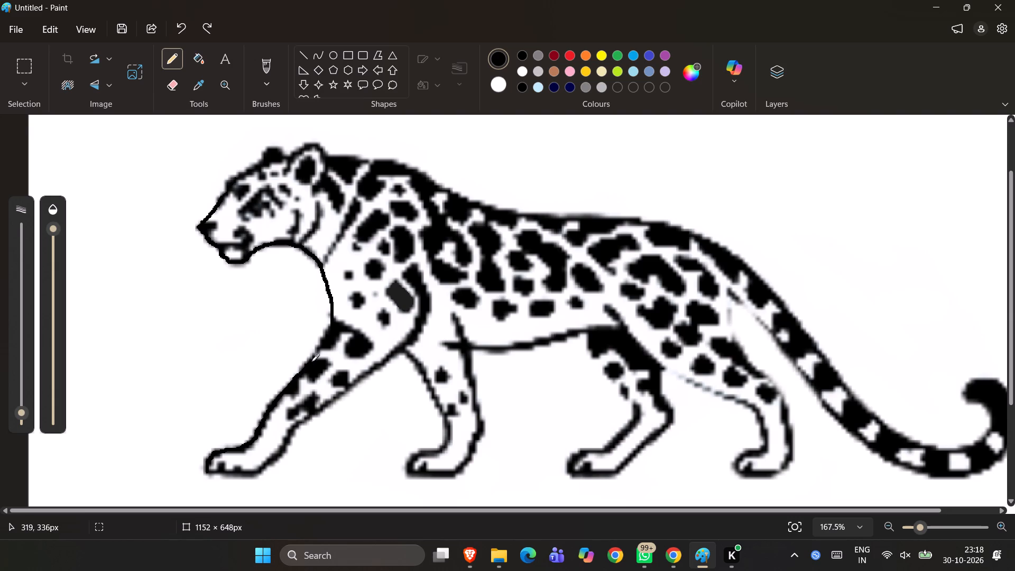
left_click_drag(311, 362, 326, 338)
left_click_drag(326, 338, 327, 337)
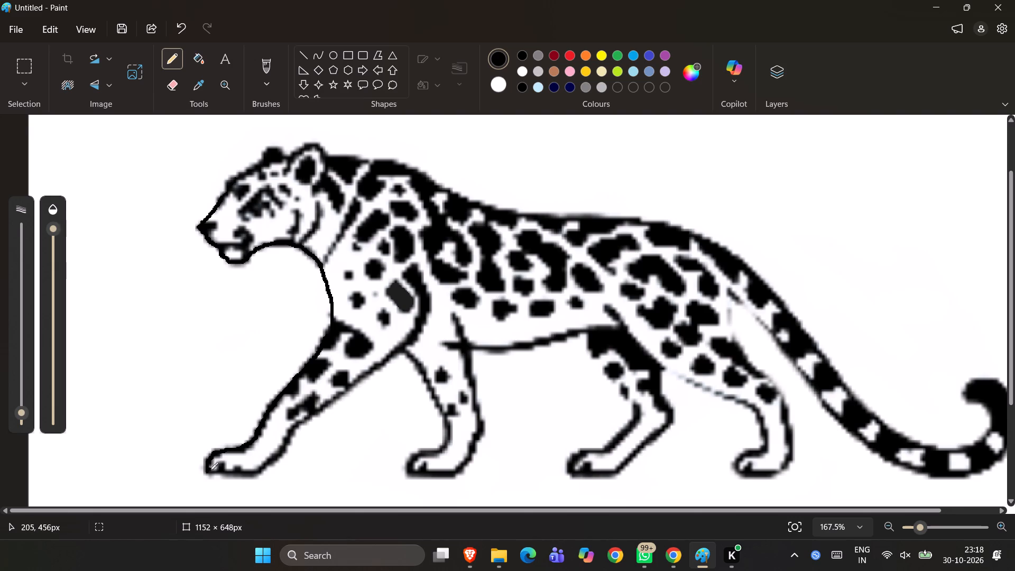
Trace the forward front leg in black along the paw's underside and rear edge, then around the elbow to the shoulder stripe's top.
left_click_drag(208, 471, 244, 474)
left_click_drag(244, 474, 272, 461)
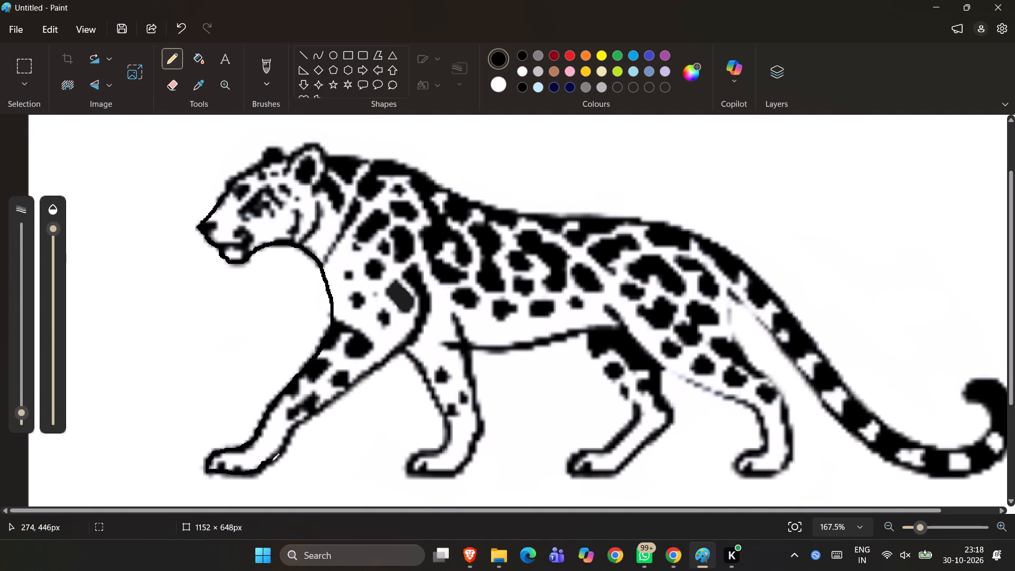
left_click_drag(272, 461, 302, 422)
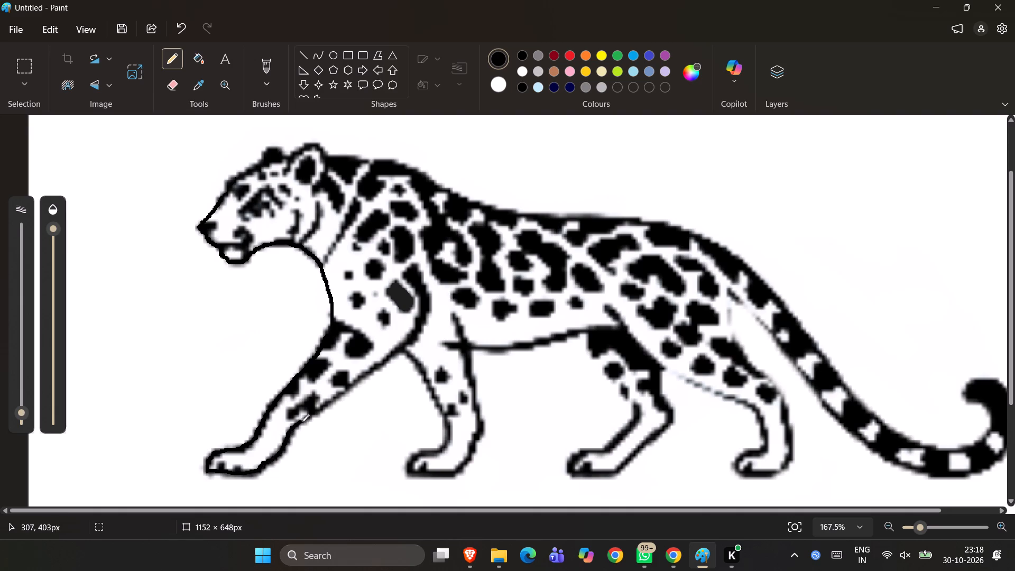
left_click_drag(302, 422, 339, 398)
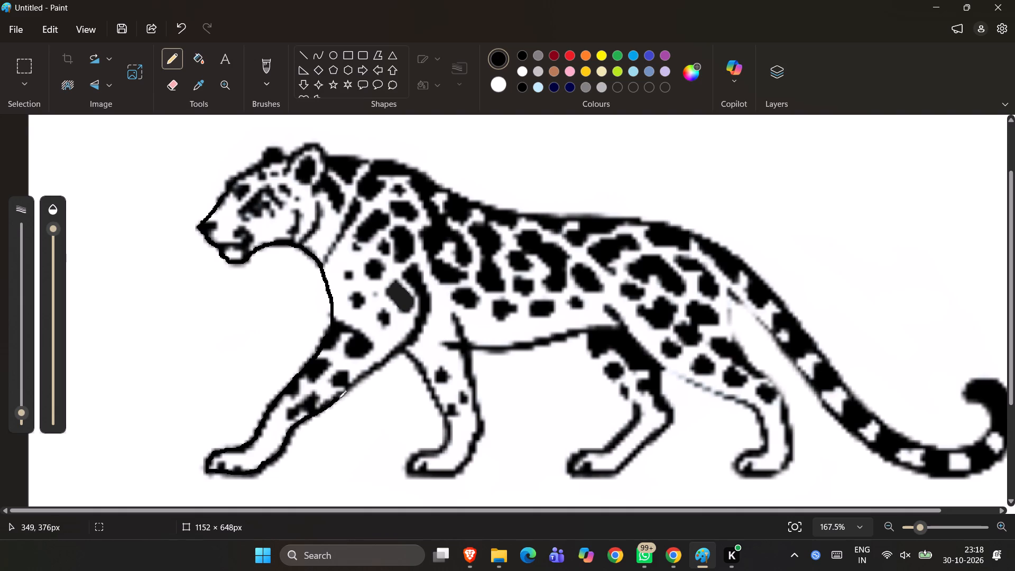
left_click_drag(339, 398, 381, 369)
left_click_drag(381, 369, 420, 331)
left_click_drag(420, 331, 427, 309)
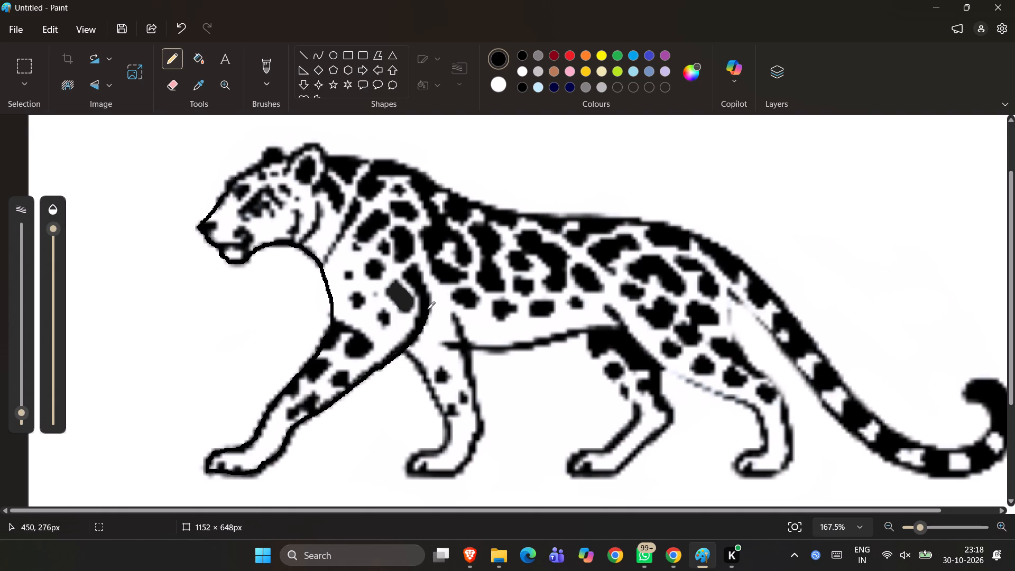
left_click_drag(427, 309, 423, 289)
left_click_drag(423, 289, 416, 265)
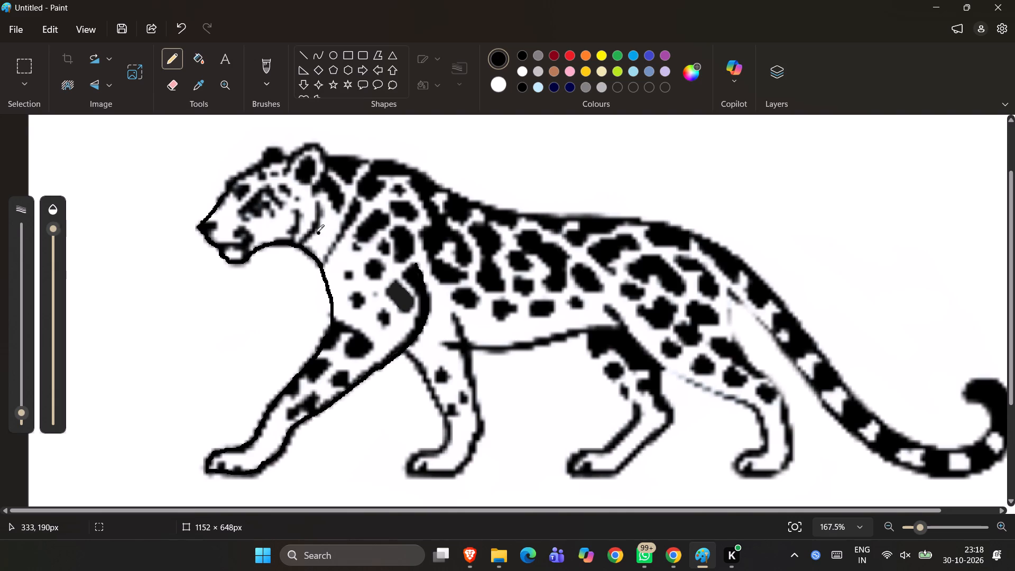
Sharpen the dark spot just behind the leopard's forehead outline, filling its blurred edges with solid black using the Pencil.
scroll(234, 183, "up", 5, "ctrl")
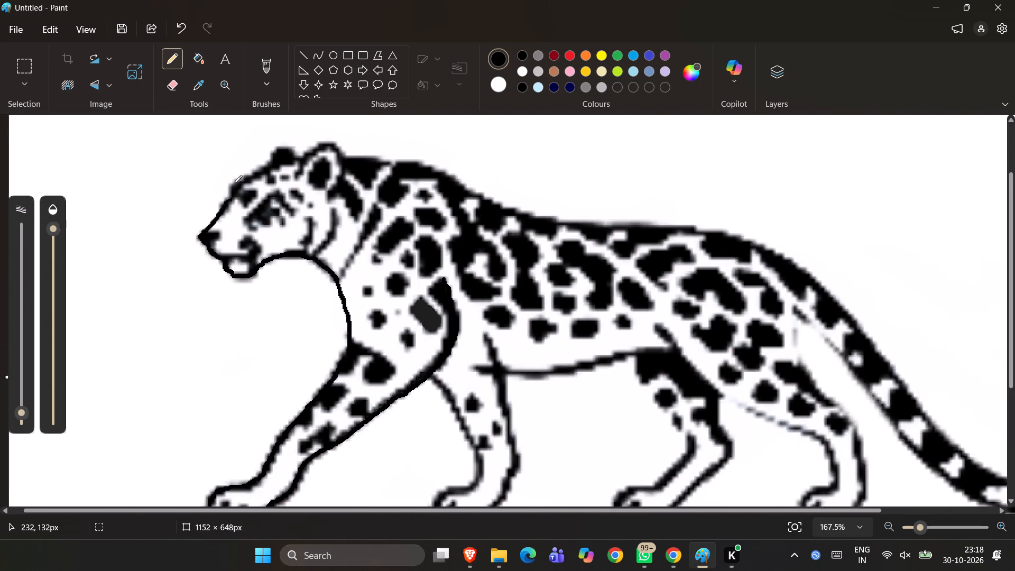
scroll(234, 183, "up", 3, "ctrl")
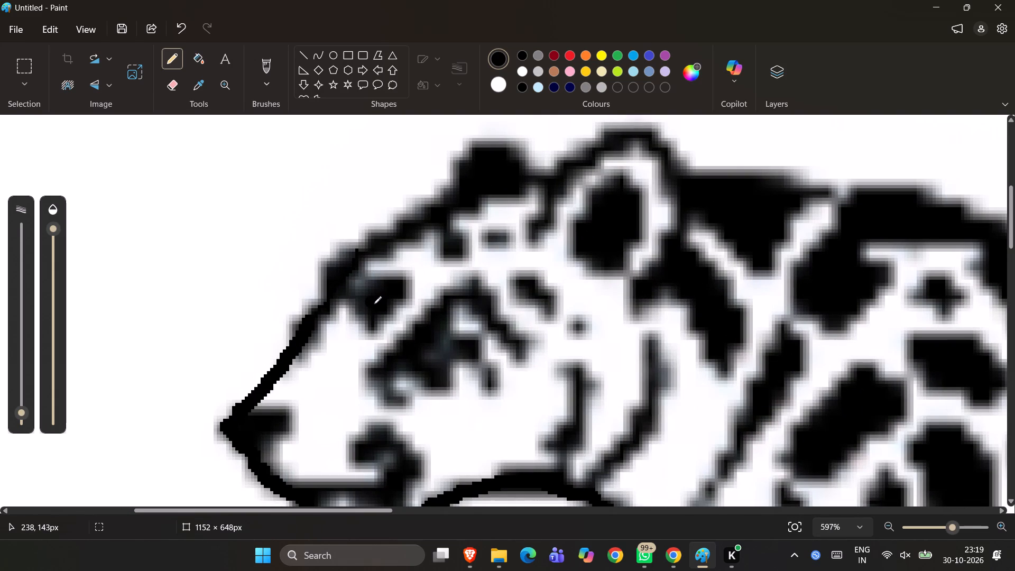
left_click_drag(374, 304, 377, 314)
left_click_drag(377, 314, 401, 288)
left_click_drag(401, 288, 394, 286)
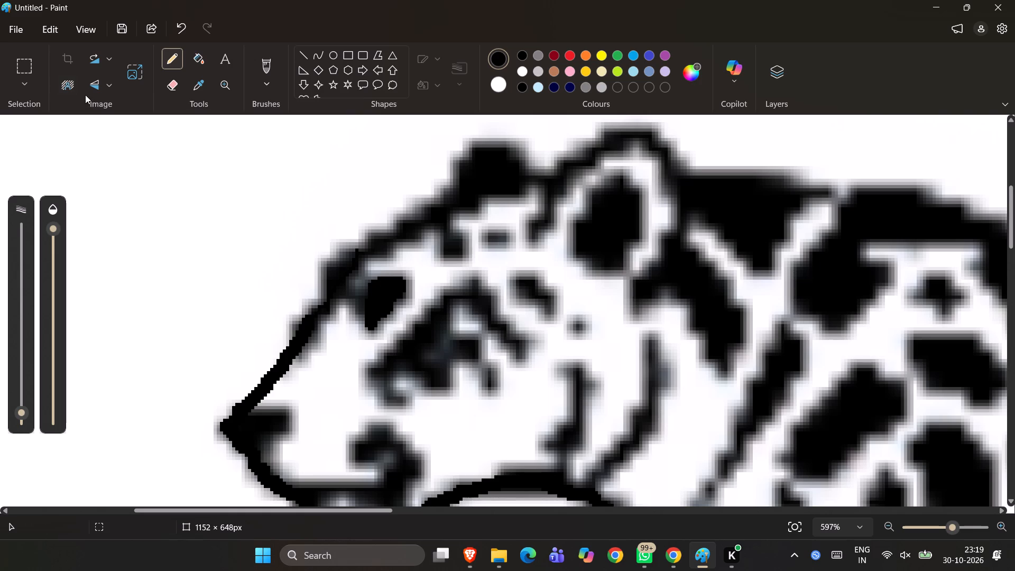
Erase the grey blur between the forehead outline and the black brow spot, using the Eraser at its smallest size.
left_click(170, 84)
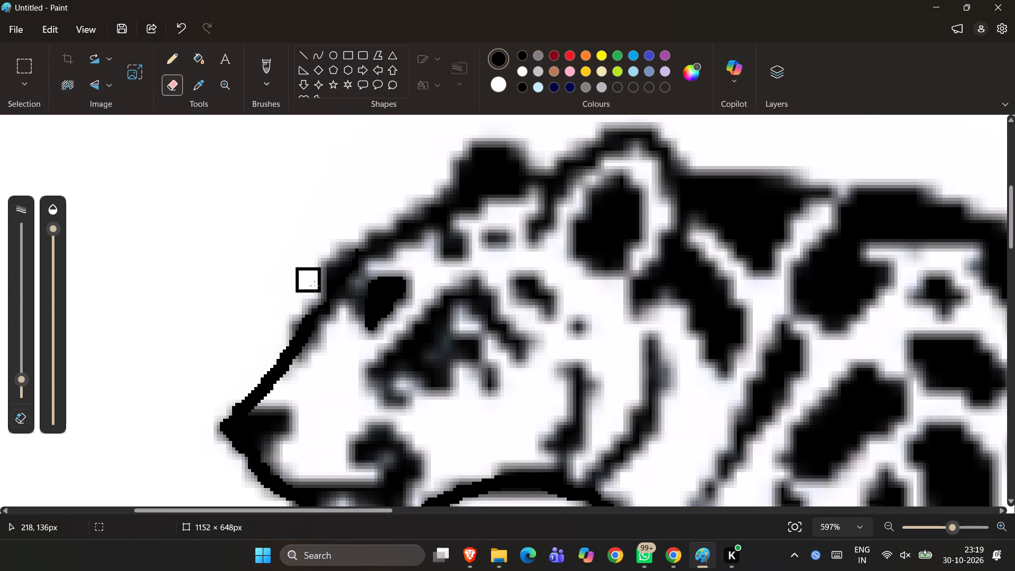
left_click_drag(23, 381, 26, 399)
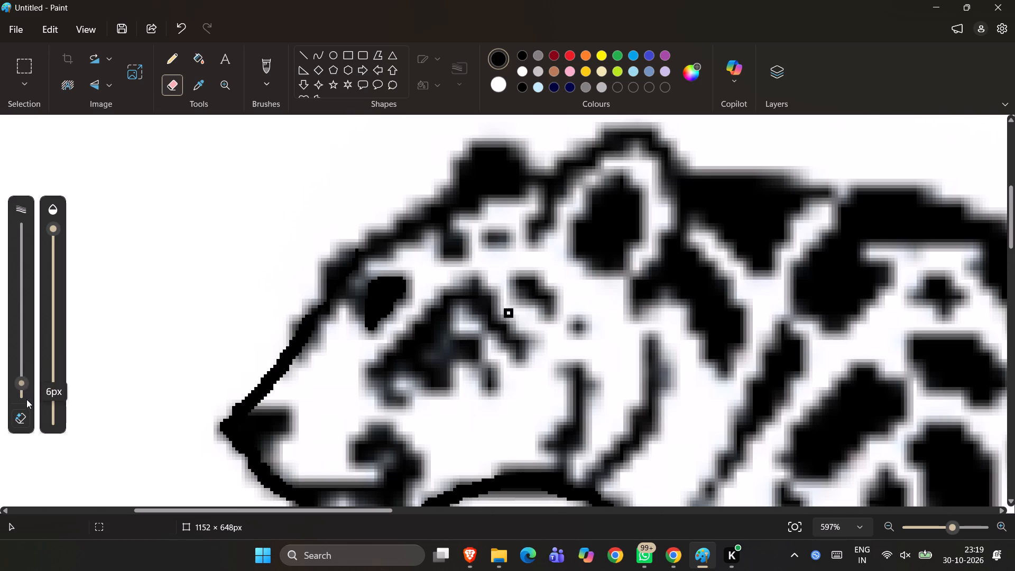
left_click_drag(26, 399, 27, 405)
left_click_drag(326, 345, 351, 308)
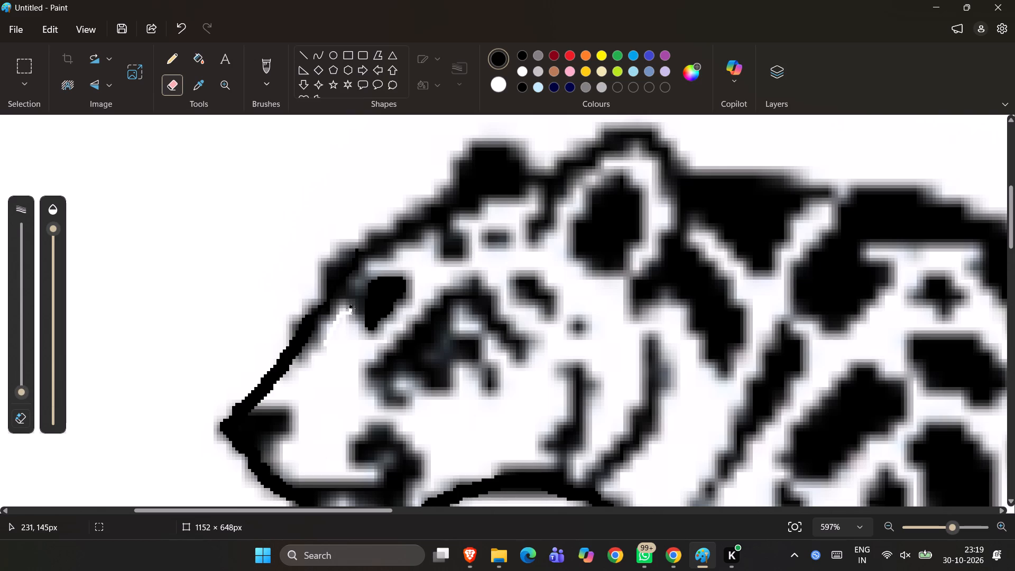
left_click_drag(351, 308, 360, 288)
left_click_drag(360, 288, 385, 271)
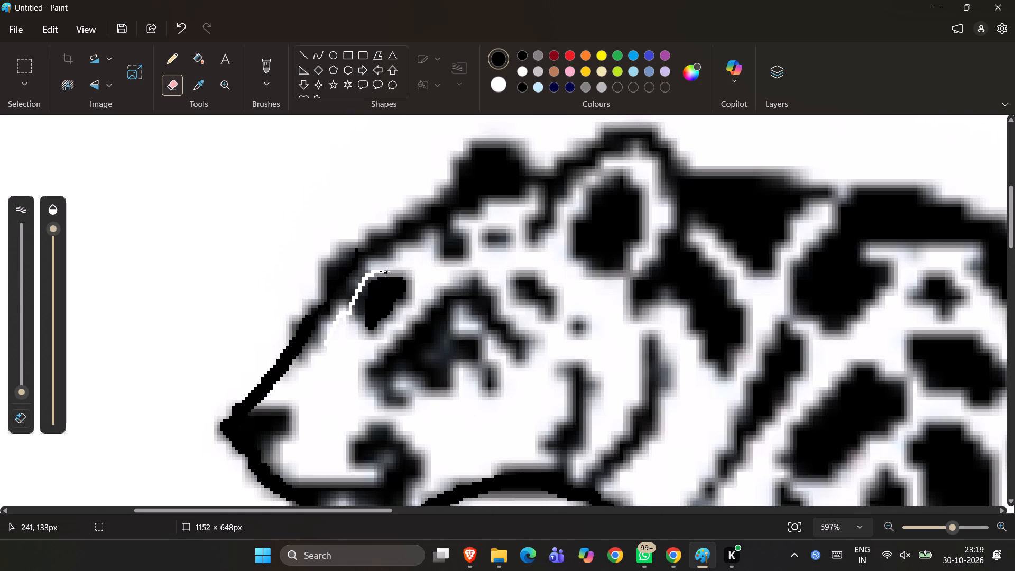
left_click_drag(385, 271, 418, 270)
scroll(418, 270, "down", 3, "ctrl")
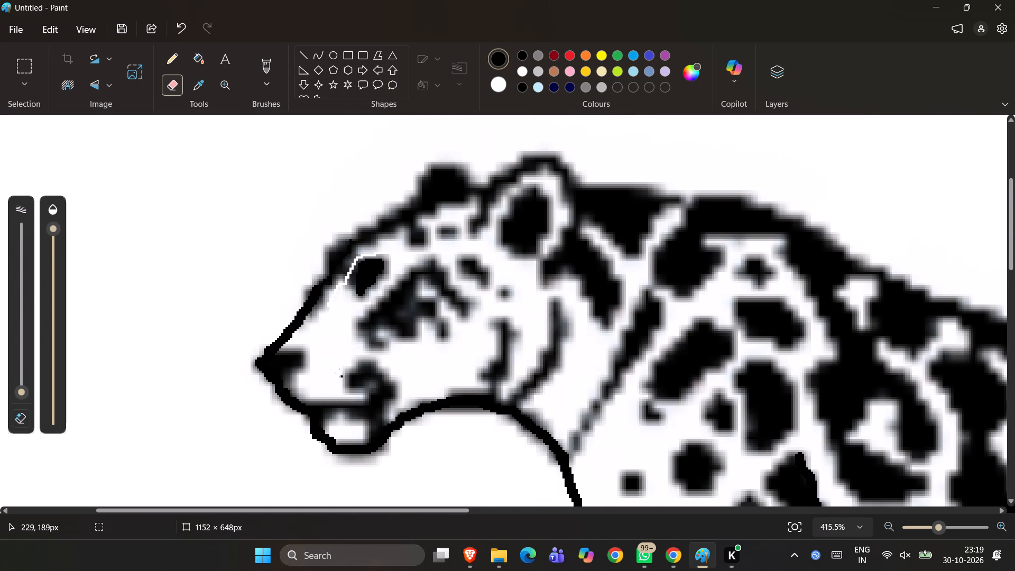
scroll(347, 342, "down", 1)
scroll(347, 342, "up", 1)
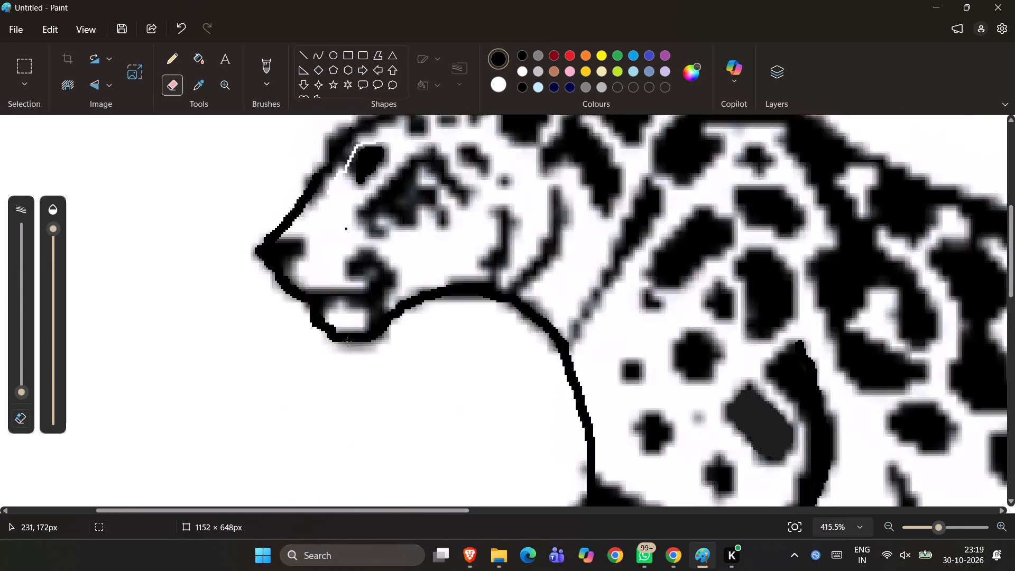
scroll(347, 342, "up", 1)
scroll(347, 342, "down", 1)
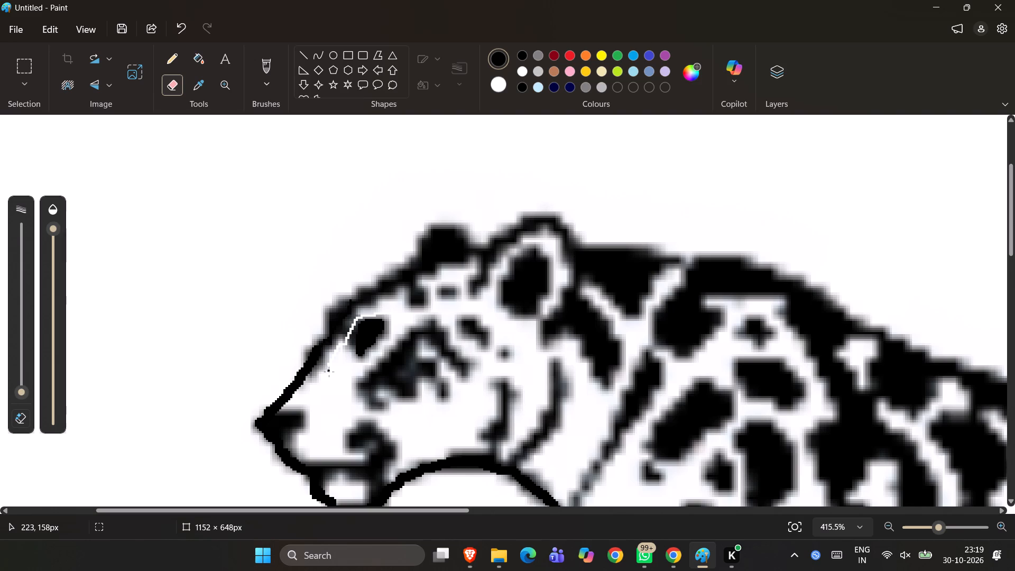
Erase the grey blur along the inner side of the leopard's forehead and nose-bridge outline, below the brow spot.
left_click_drag(330, 374, 326, 374)
left_click_drag(326, 374, 316, 384)
left_click_drag(316, 384, 340, 353)
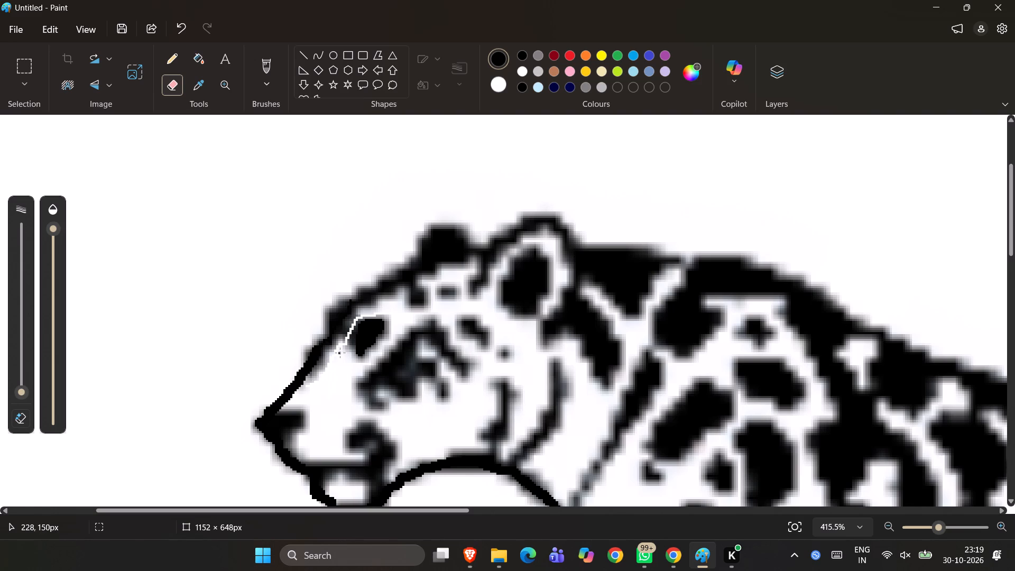
left_click_drag(340, 353, 338, 354)
left_click_drag(338, 354, 342, 347)
left_click_drag(342, 347, 347, 363)
scroll(347, 363, "down", 7, "ctrl")
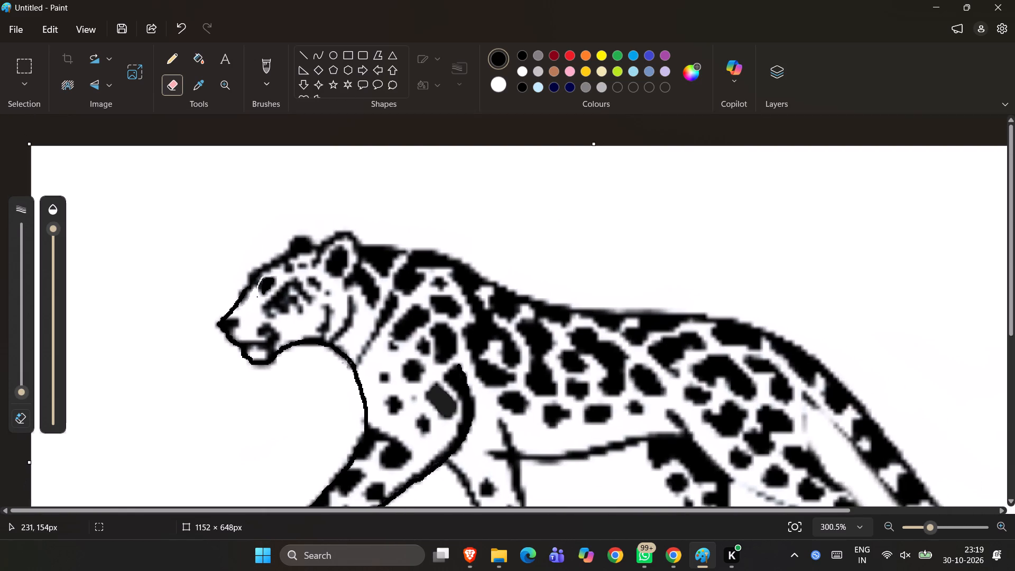
scroll(347, 363, "down", 4, "ctrl")
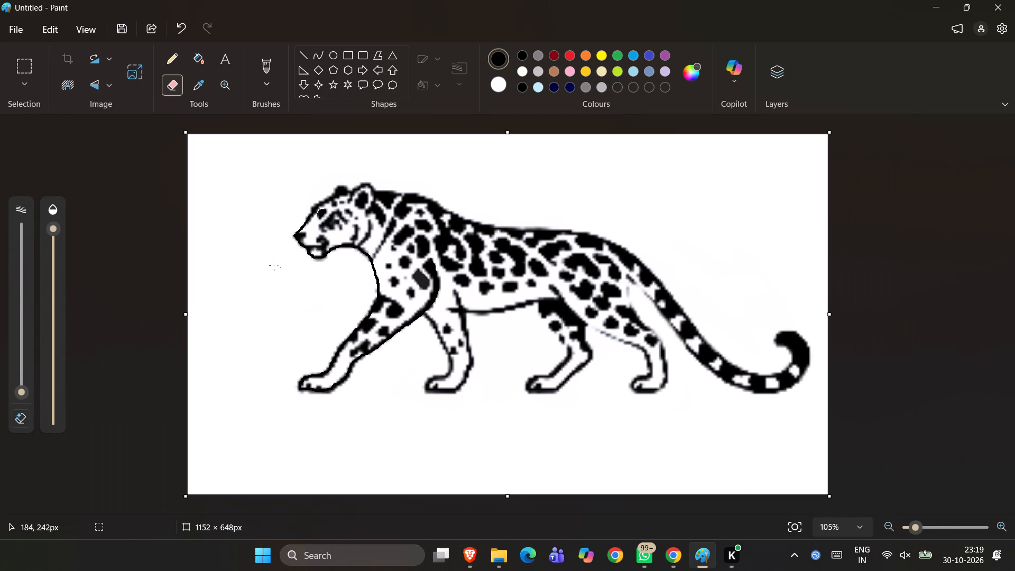
left_click(314, 220)
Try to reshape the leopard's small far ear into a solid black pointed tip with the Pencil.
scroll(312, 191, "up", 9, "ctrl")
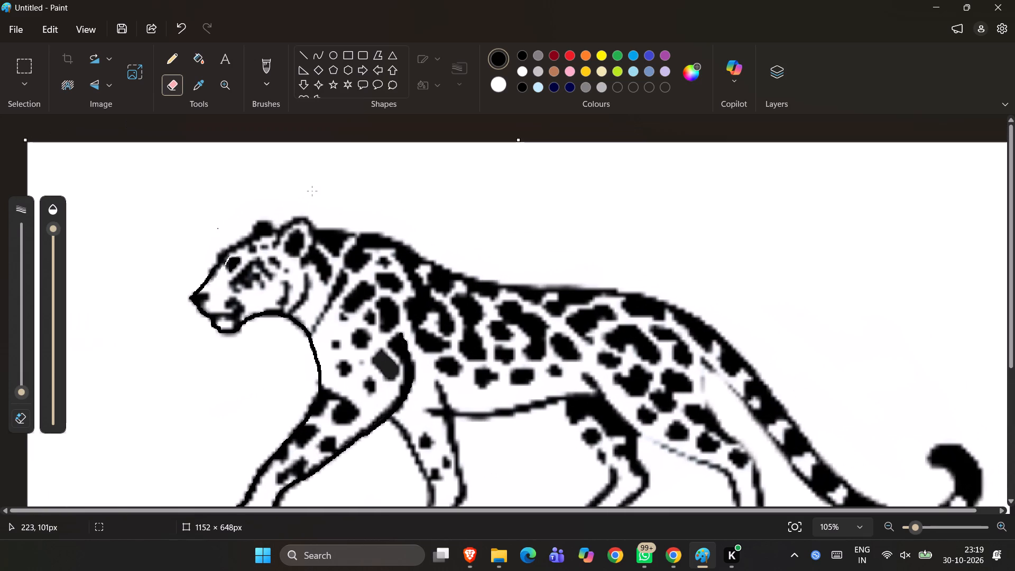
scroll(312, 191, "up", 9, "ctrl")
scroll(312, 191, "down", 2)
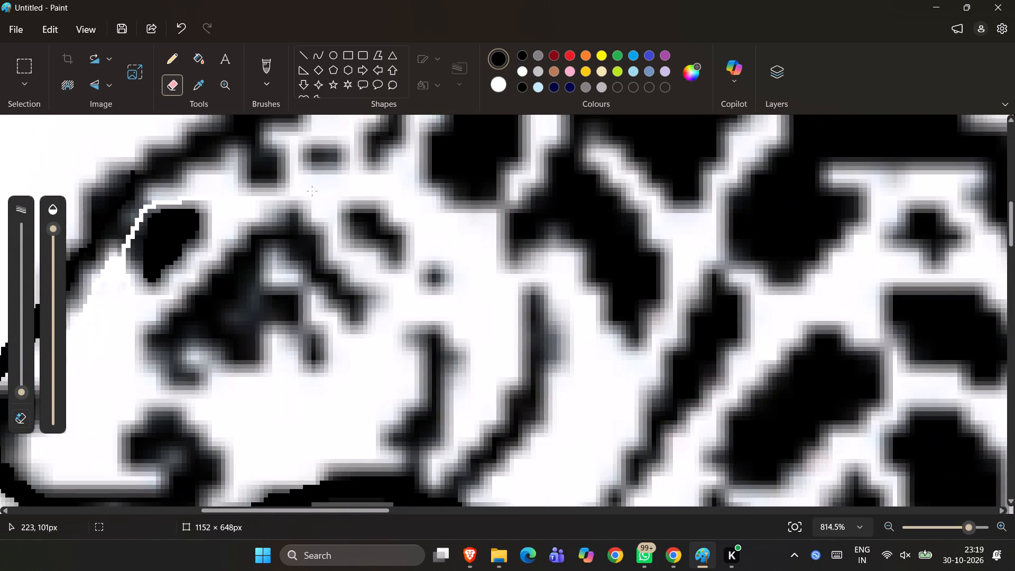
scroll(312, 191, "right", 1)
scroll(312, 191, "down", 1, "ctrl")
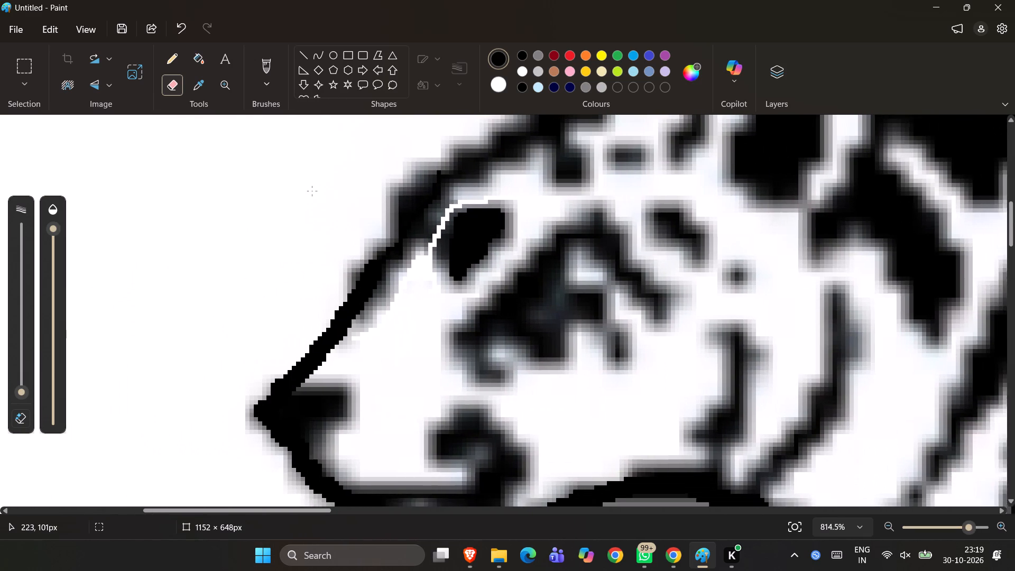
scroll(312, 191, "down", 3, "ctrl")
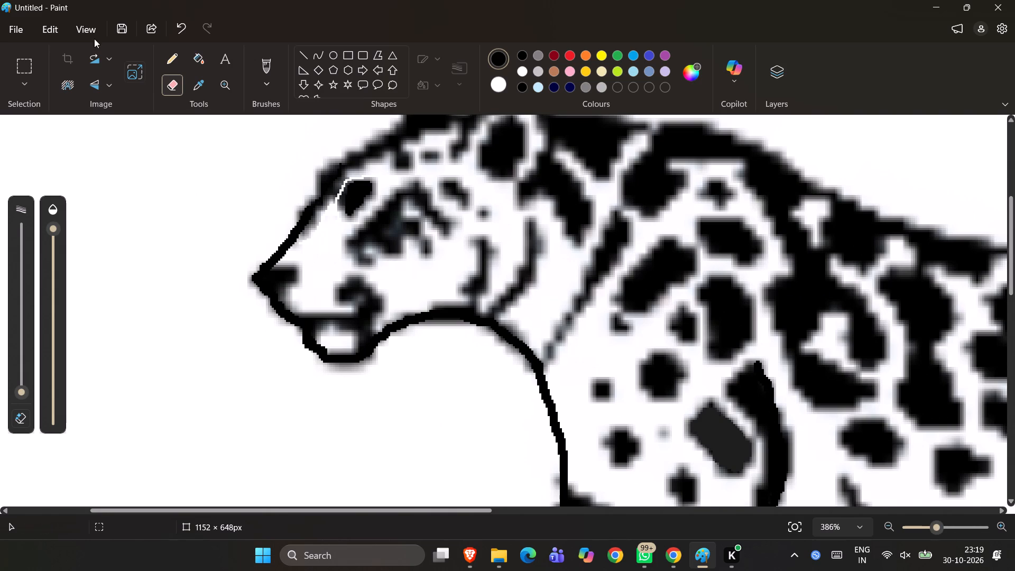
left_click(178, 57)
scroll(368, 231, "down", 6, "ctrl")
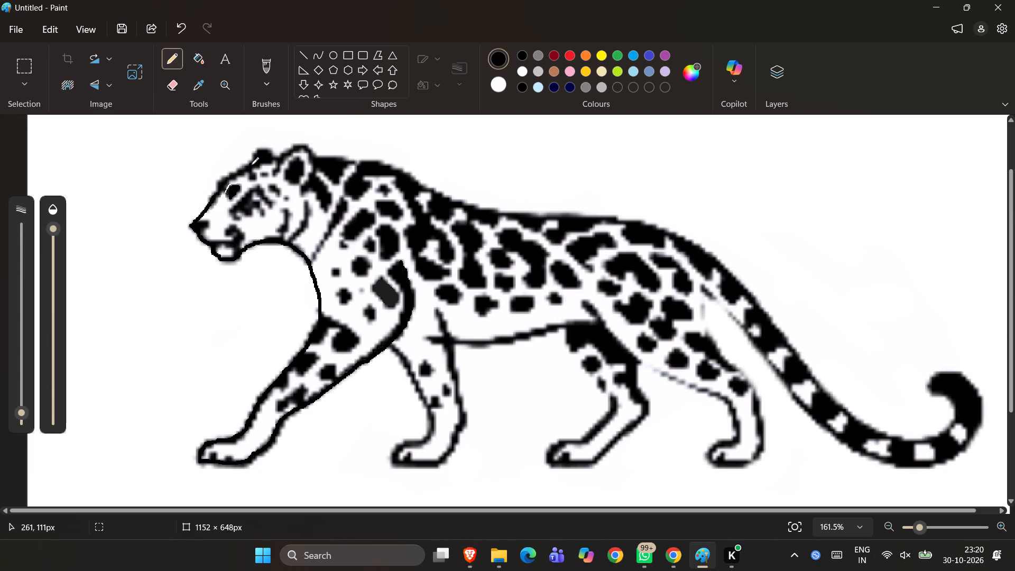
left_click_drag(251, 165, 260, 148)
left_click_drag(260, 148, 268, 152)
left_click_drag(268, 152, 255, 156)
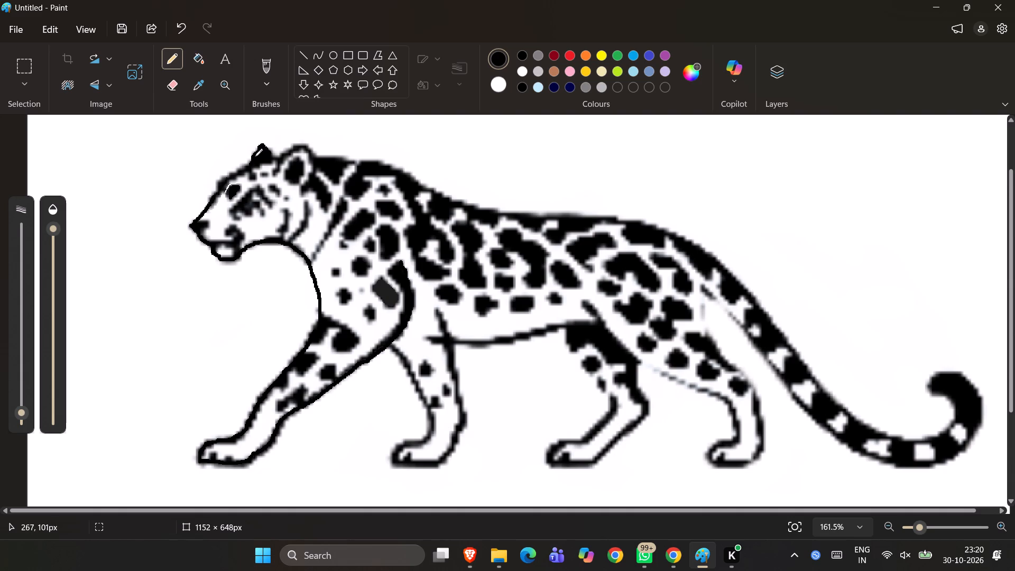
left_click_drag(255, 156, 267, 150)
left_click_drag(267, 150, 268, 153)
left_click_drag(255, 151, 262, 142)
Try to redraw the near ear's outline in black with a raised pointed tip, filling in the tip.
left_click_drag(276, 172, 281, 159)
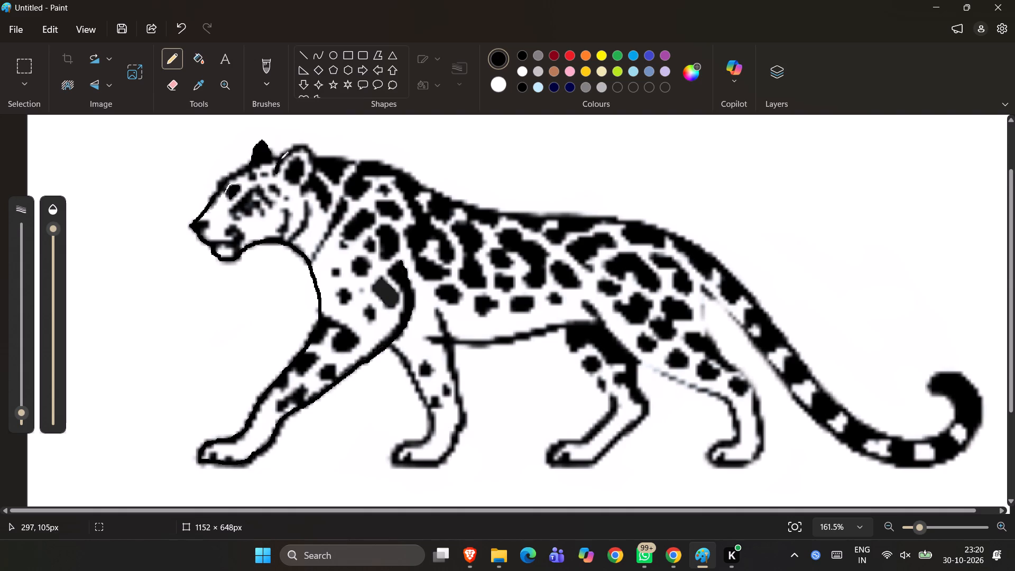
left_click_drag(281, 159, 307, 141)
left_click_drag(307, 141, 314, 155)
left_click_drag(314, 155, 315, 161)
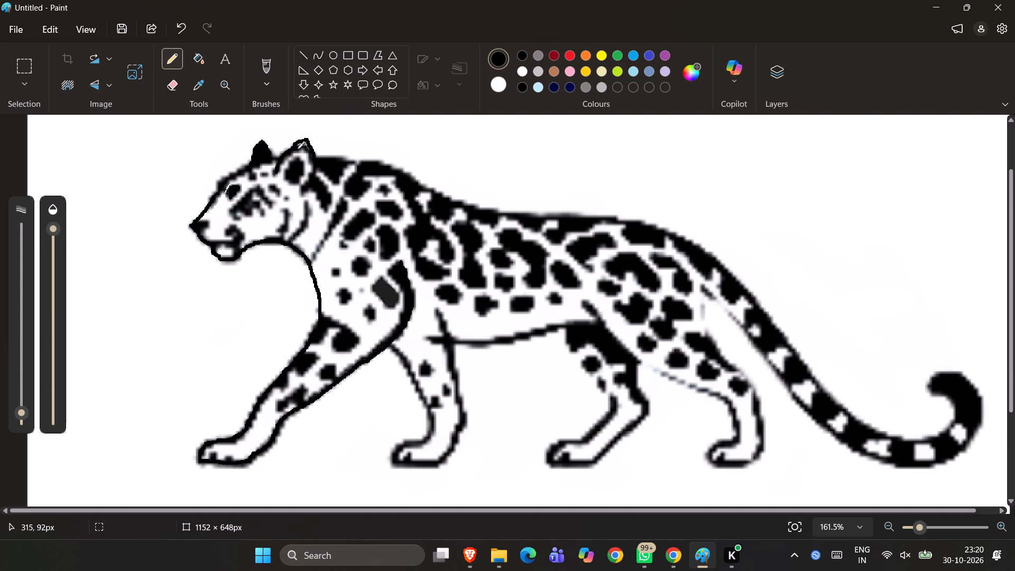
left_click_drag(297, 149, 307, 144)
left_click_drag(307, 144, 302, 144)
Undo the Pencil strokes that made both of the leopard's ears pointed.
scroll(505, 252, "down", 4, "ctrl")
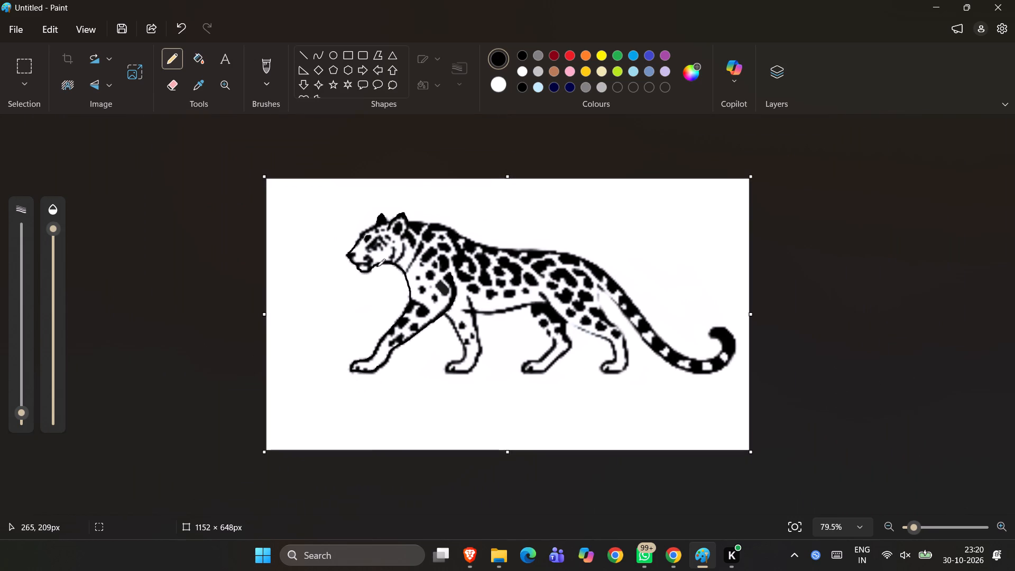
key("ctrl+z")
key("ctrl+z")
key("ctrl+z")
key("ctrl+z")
Redraw the leopard's small far ear in solid black with the Pencil, building it up to a short pointed tip.
scroll(367, 204, "up", 7, "ctrl")
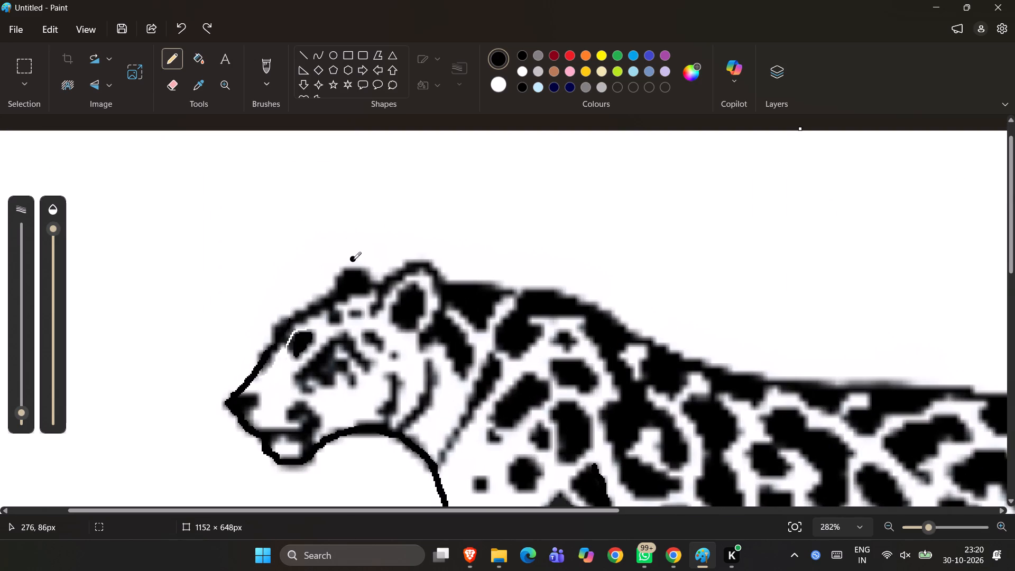
left_click_drag(343, 278, 350, 271)
left_click_drag(350, 271, 358, 266)
left_click_drag(358, 266, 361, 270)
left_click_drag(361, 270, 365, 274)
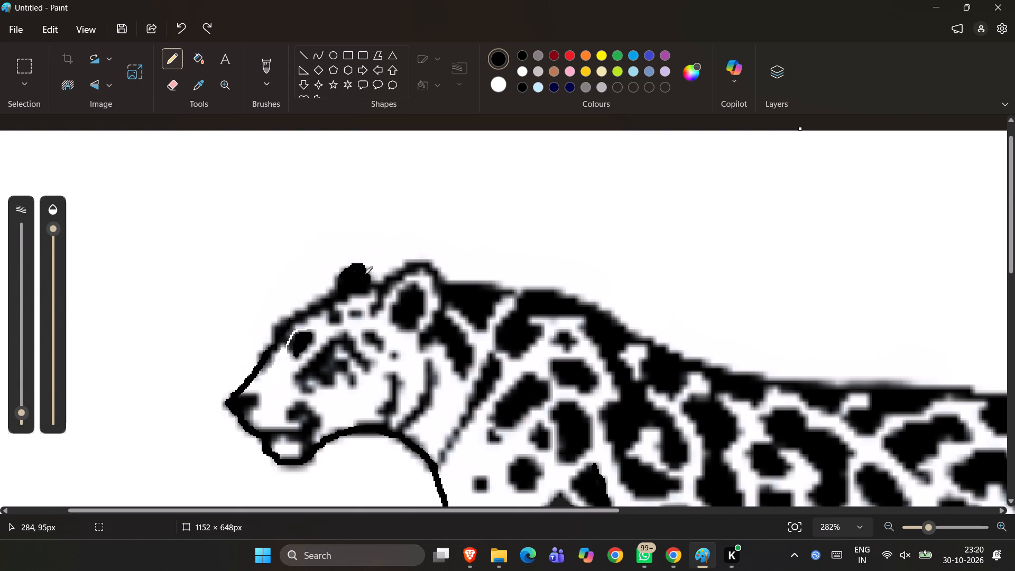
left_click_drag(365, 274, 358, 269)
scroll(348, 259, "up", 8, "ctrl")
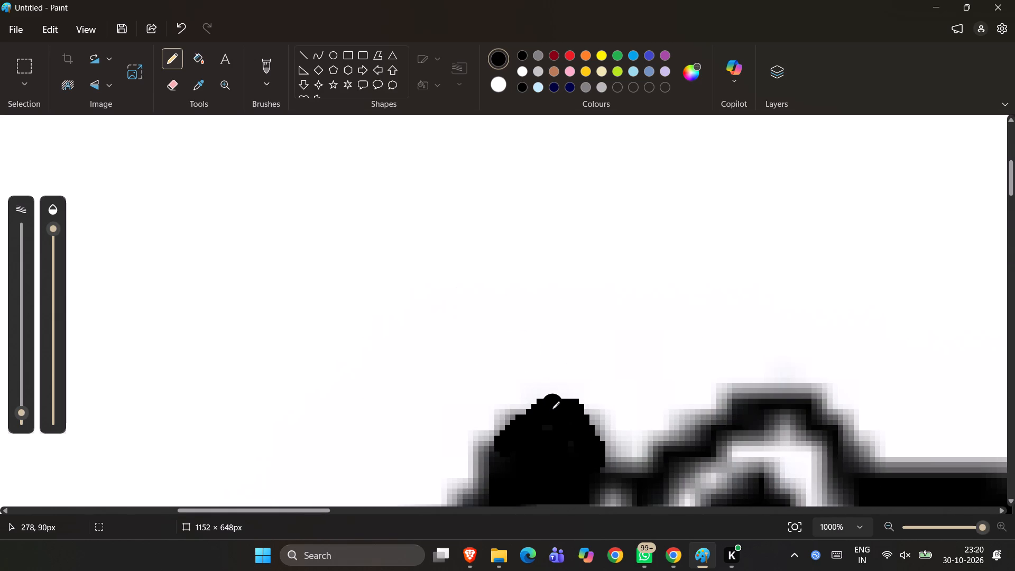
left_click_drag(550, 413, 558, 403)
left_click_drag(558, 403, 564, 408)
Trace the near ear's outer outline in black from its front base over a slightly pointed tip and down the back edge.
scroll(564, 408, "down", 11, "ctrl")
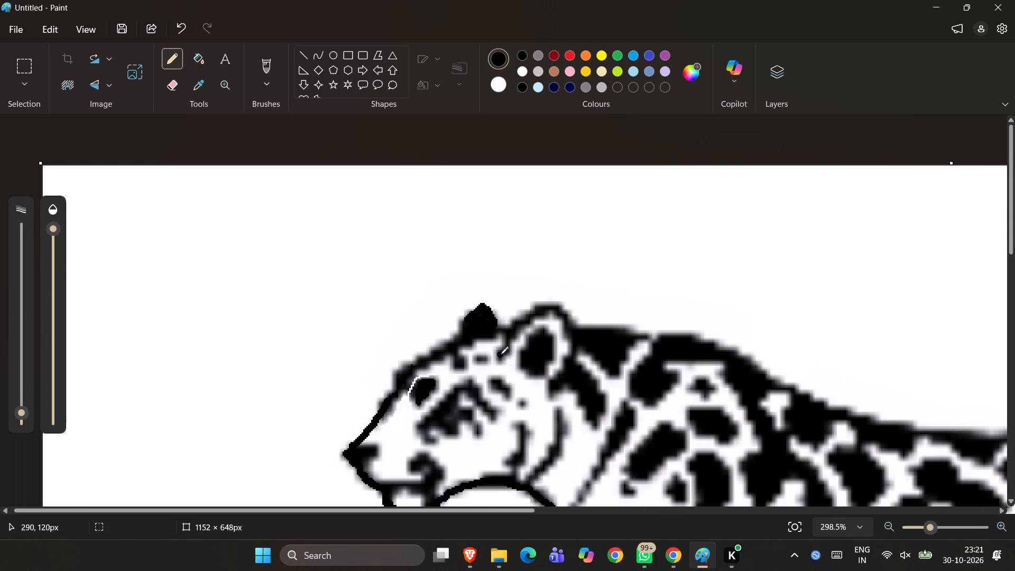
left_click_drag(503, 355, 516, 331)
left_click_drag(516, 331, 542, 307)
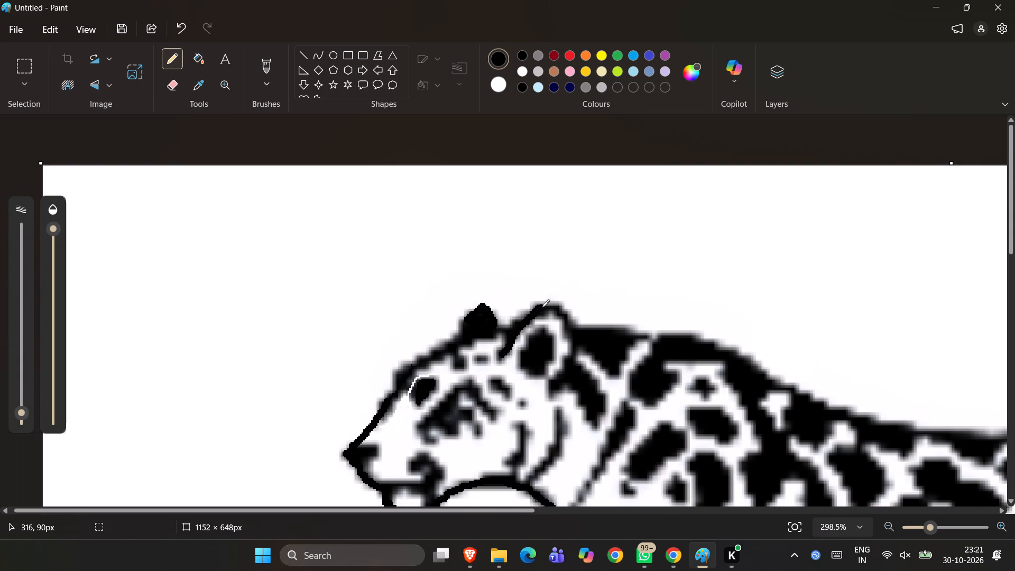
left_click_drag(542, 307, 548, 302)
left_click_drag(548, 302, 564, 317)
Trace the leopard's upper outline in black from behind the near ear over the shoulders to the dip of the back.
scroll(564, 317, "down", 4, "ctrl")
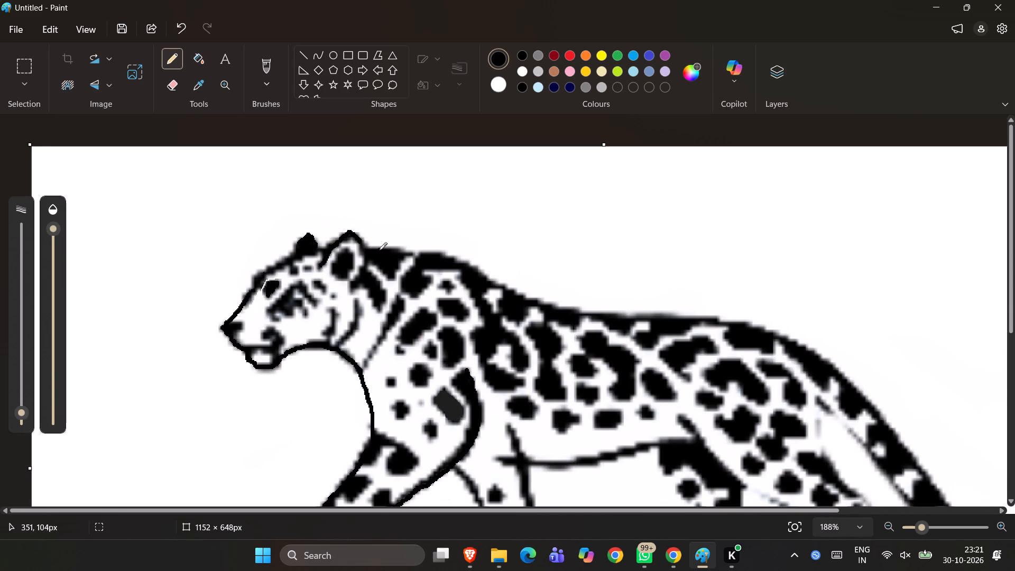
left_click_drag(370, 251, 380, 251)
left_click_drag(380, 251, 429, 252)
left_click_drag(429, 252, 463, 264)
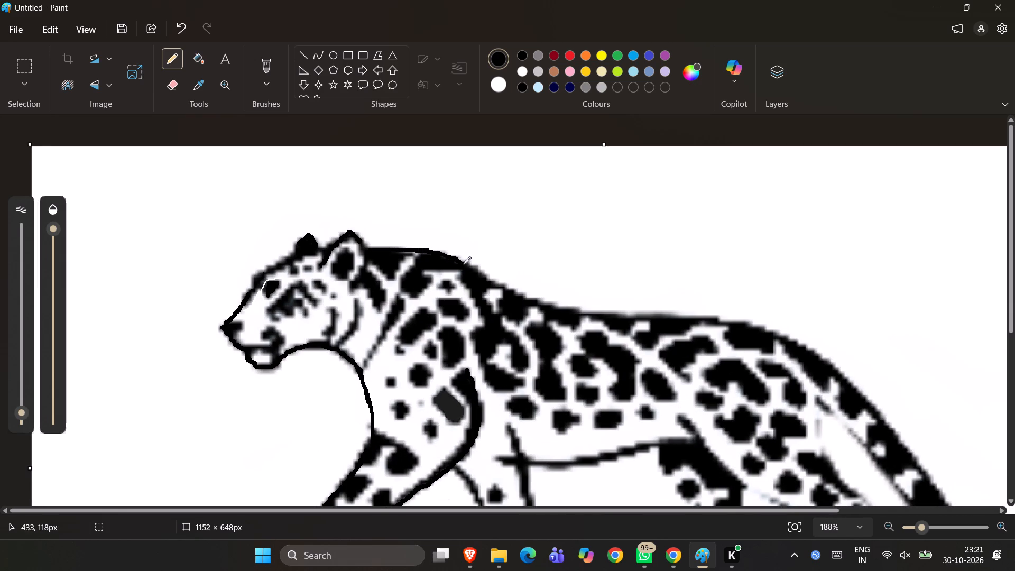
left_click_drag(463, 264, 501, 286)
left_click_drag(501, 286, 545, 302)
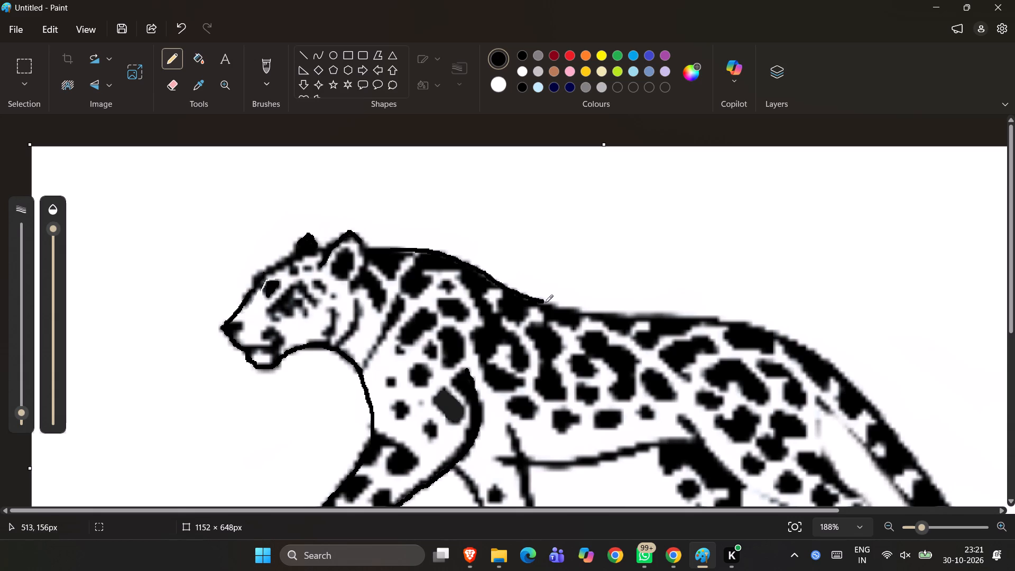
left_click_drag(545, 302, 574, 310)
Retrace the neck and shoulder outline in black, filling the thin gaps between the new line and the original edge.
scroll(574, 310, "down", 5, "ctrl")
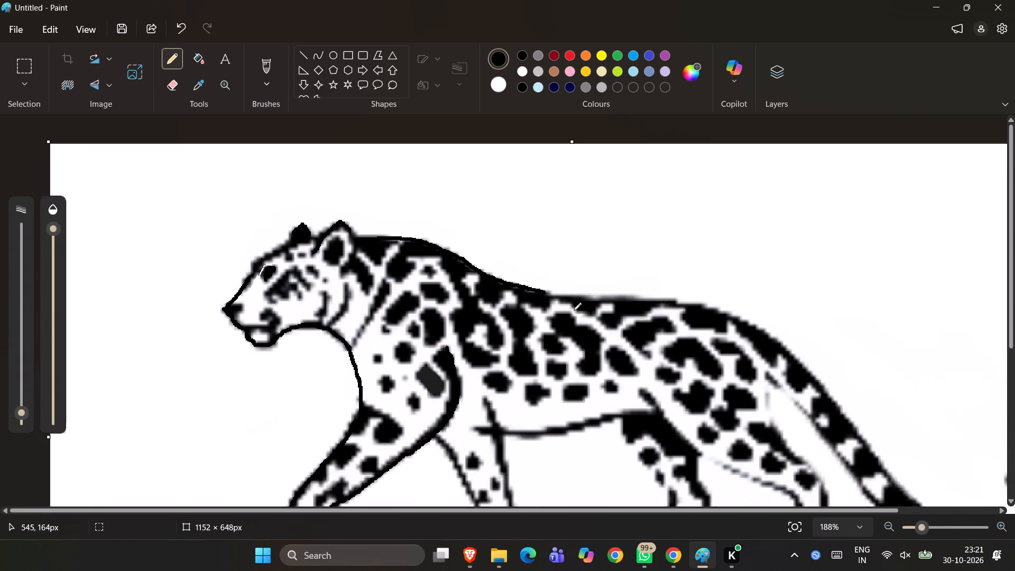
scroll(497, 260, "up", 5, "ctrl")
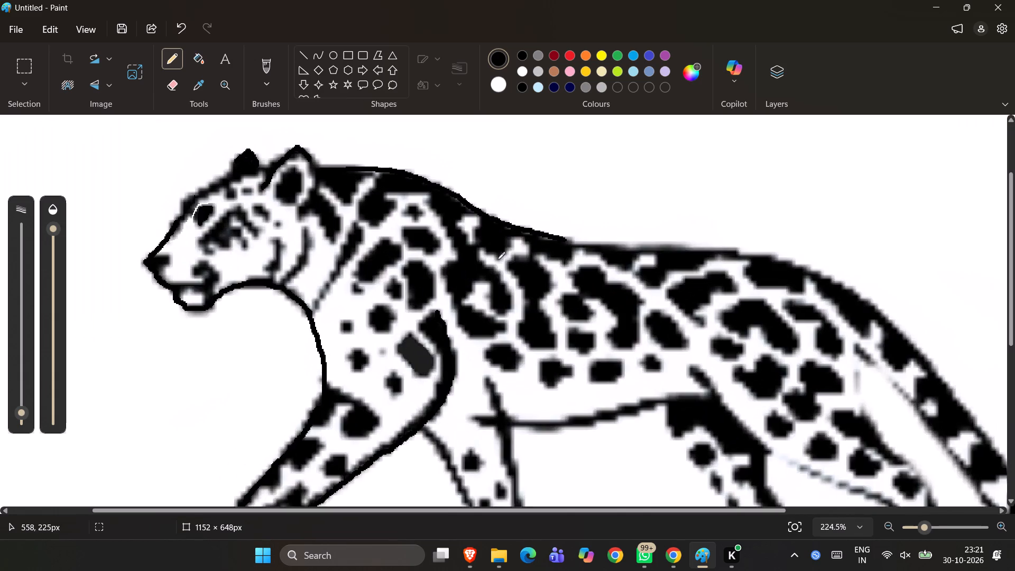
scroll(497, 260, "up", 2)
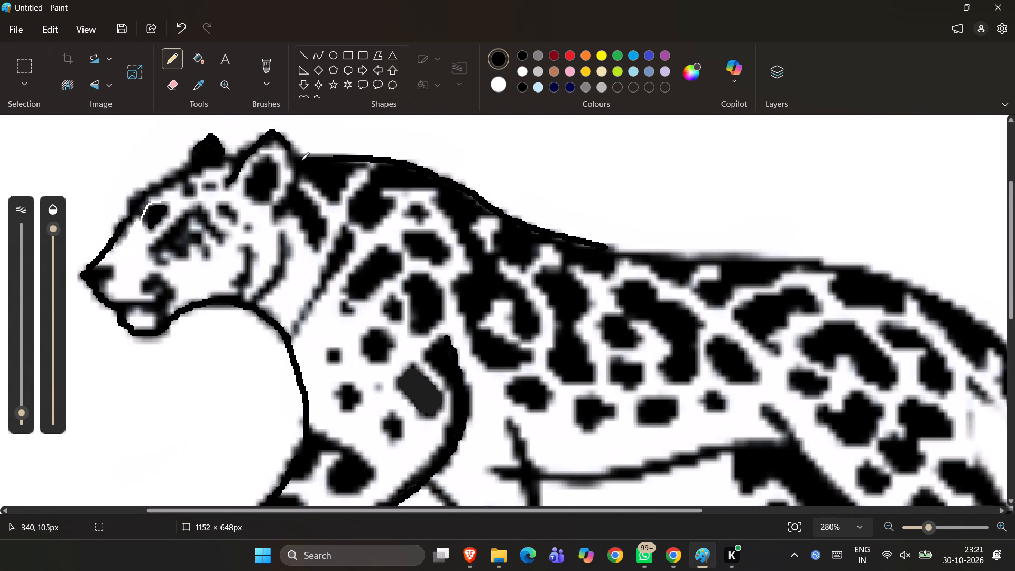
left_click_drag(298, 159, 373, 161)
left_click_drag(373, 161, 453, 185)
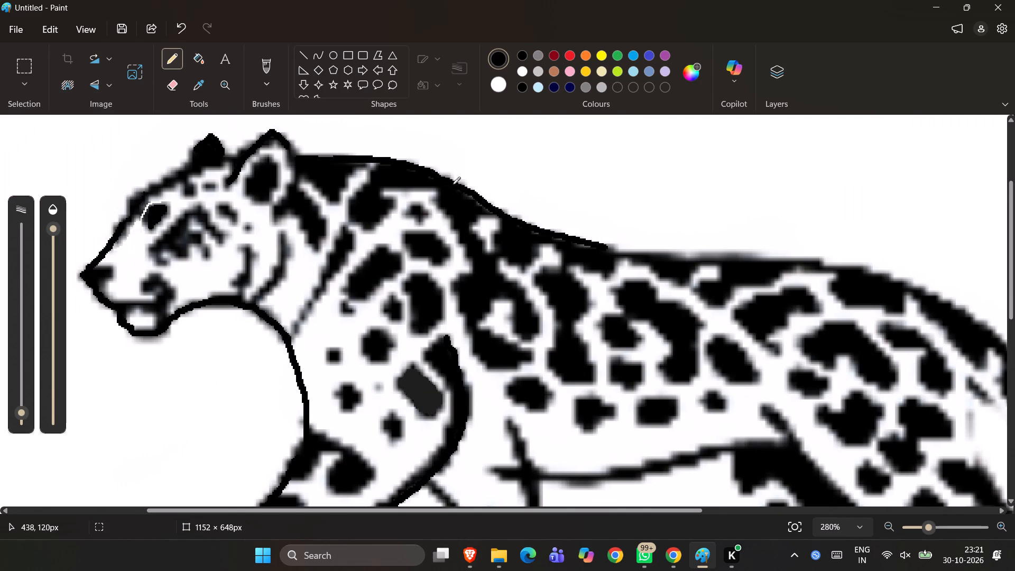
left_click_drag(453, 185, 514, 220)
scroll(467, 192, "right", 1)
scroll(514, 220, "right", 1)
left_click_drag(514, 220, 597, 247)
Extend the black back outline from the dip behind the shoulders along the back to the top of the rump.
scroll(543, 235, "right", 1)
scroll(597, 247, "right", 1)
left_click_drag(597, 247, 674, 255)
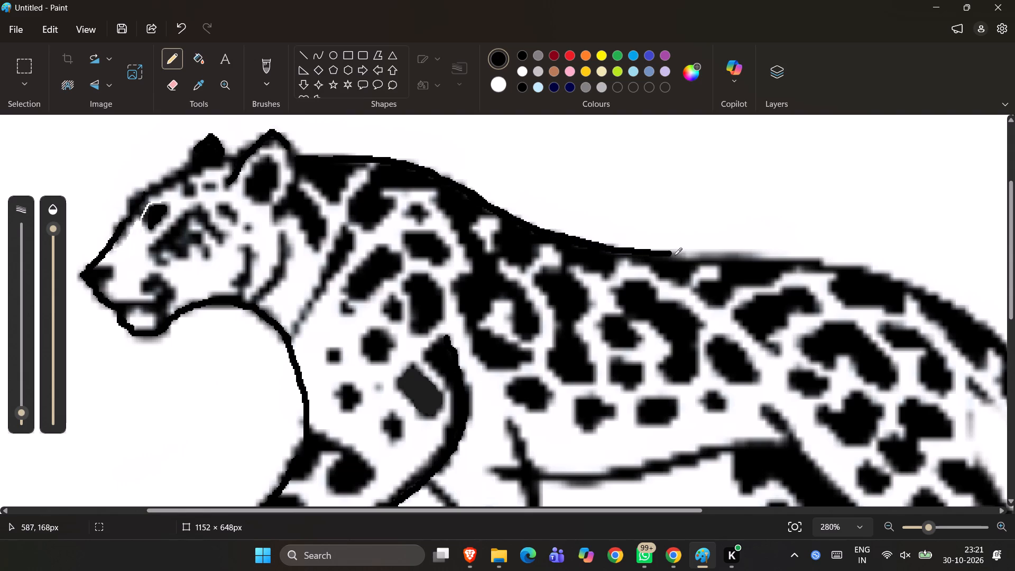
left_click_drag(674, 255, 783, 263)
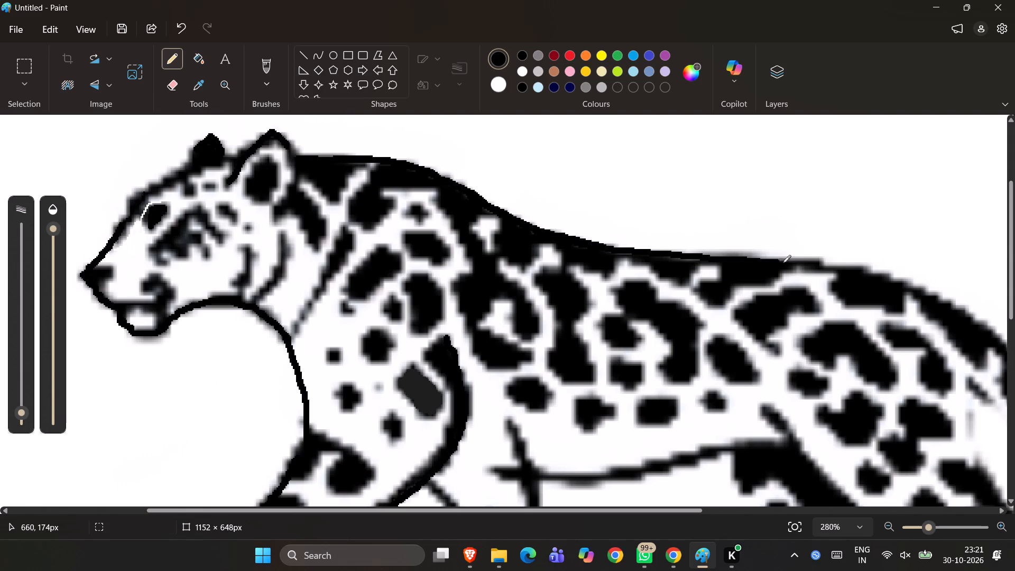
left_click_drag(783, 263, 940, 297)
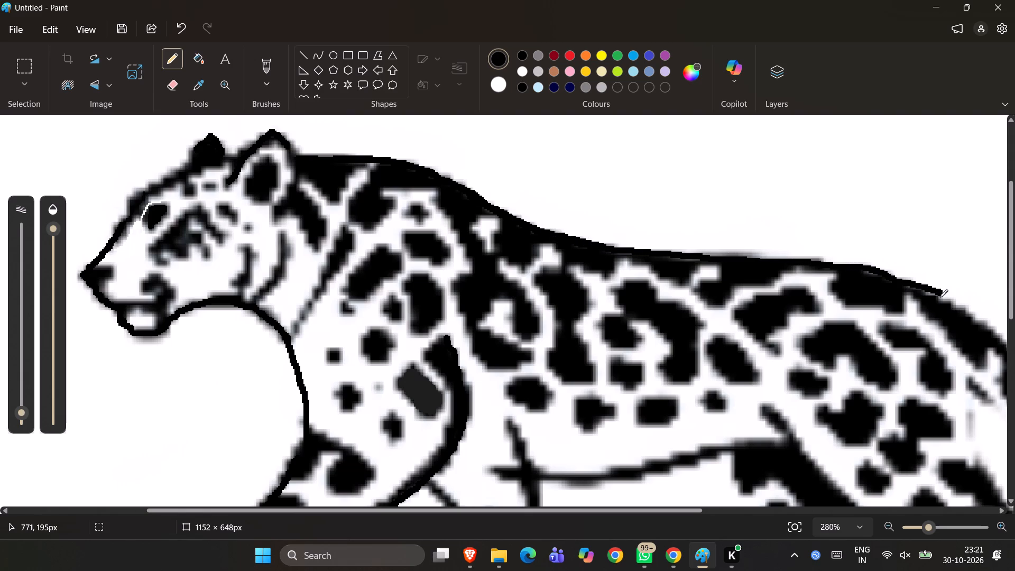
left_click_drag(940, 297, 940, 298)
Thicken the black outline over the rump and continue it down towards the base of the tail.
scroll(940, 298, "down", 7, "ctrl")
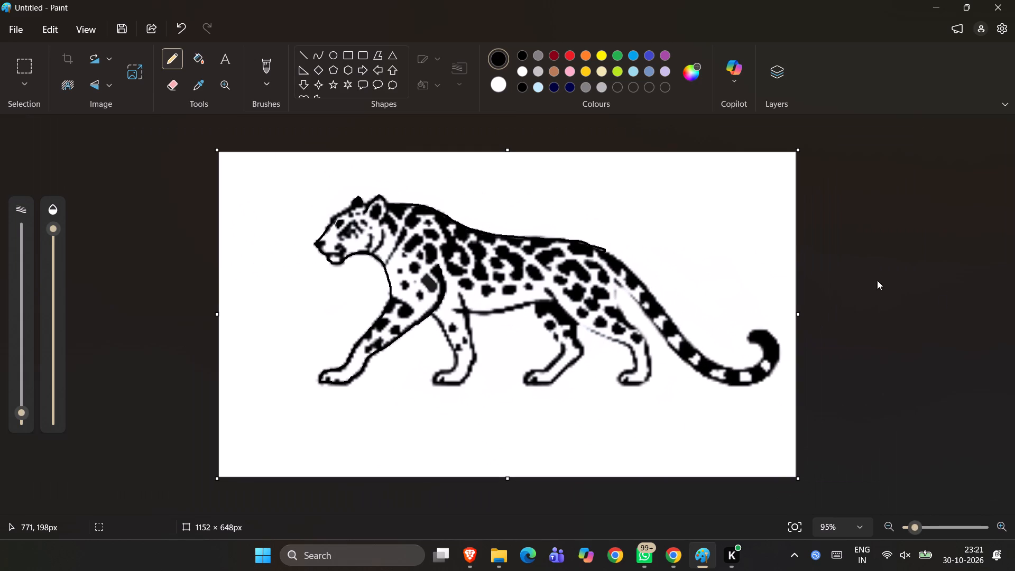
scroll(638, 202, "up", 7, "ctrl")
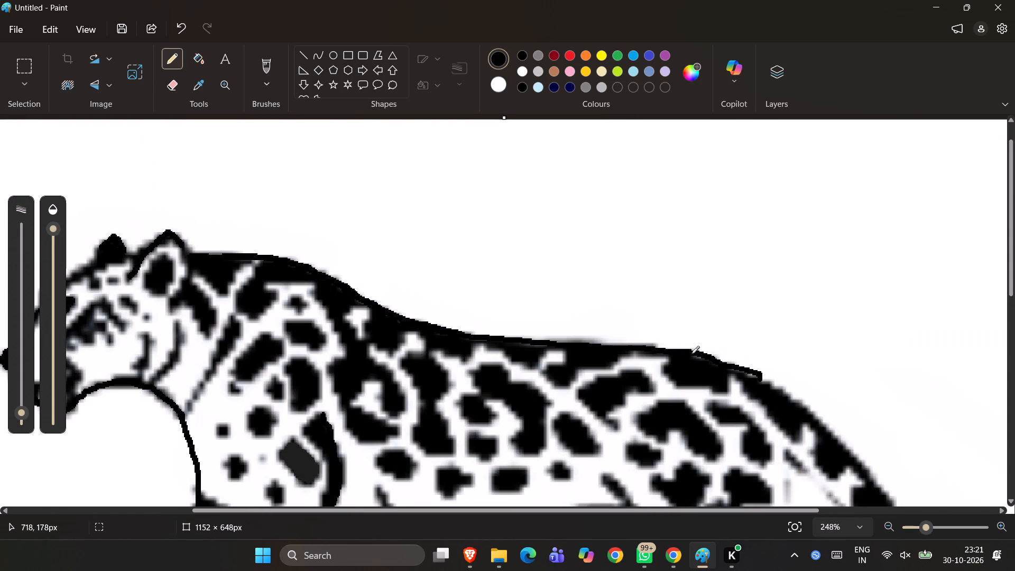
left_click_drag(691, 354, 750, 373)
left_click_drag(750, 373, 810, 410)
scroll(766, 383, "right", 1)
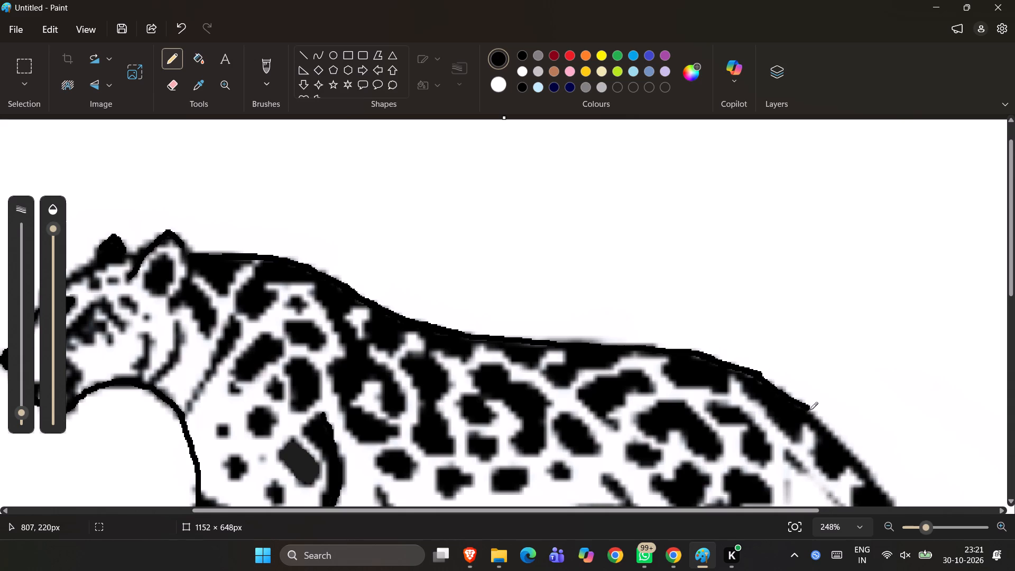
left_click_drag(810, 410, 817, 417)
scroll(810, 410, "right", 1)
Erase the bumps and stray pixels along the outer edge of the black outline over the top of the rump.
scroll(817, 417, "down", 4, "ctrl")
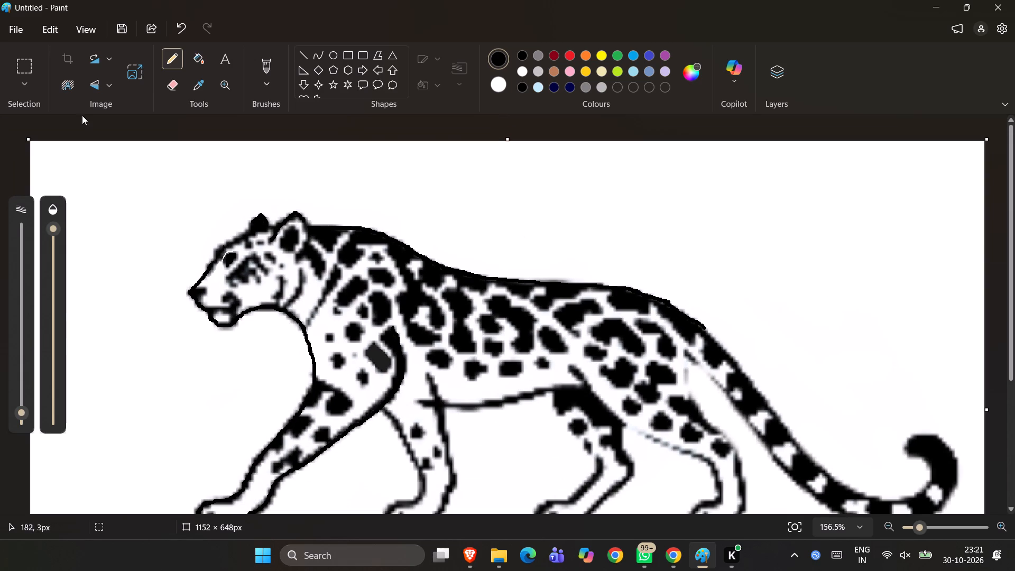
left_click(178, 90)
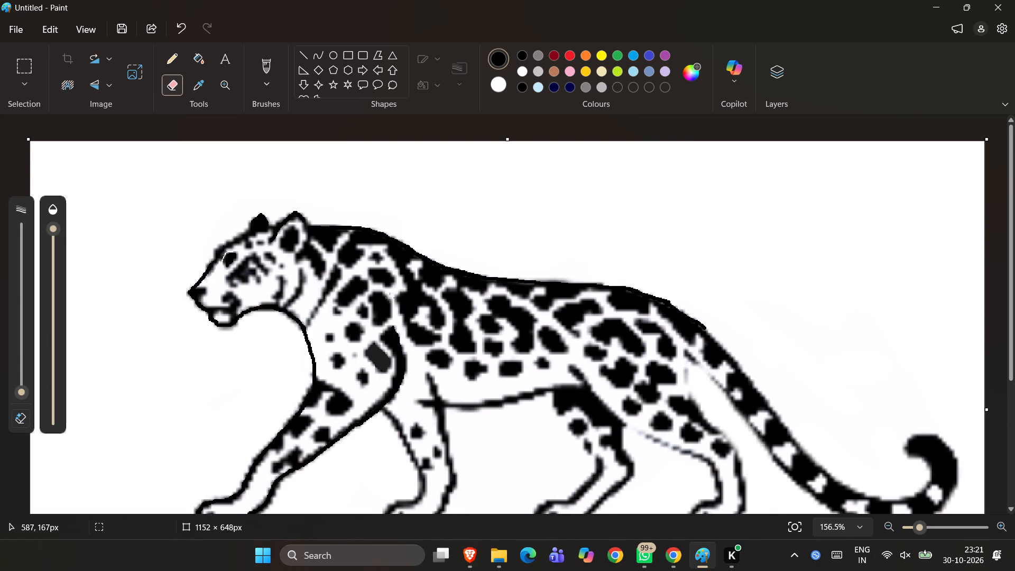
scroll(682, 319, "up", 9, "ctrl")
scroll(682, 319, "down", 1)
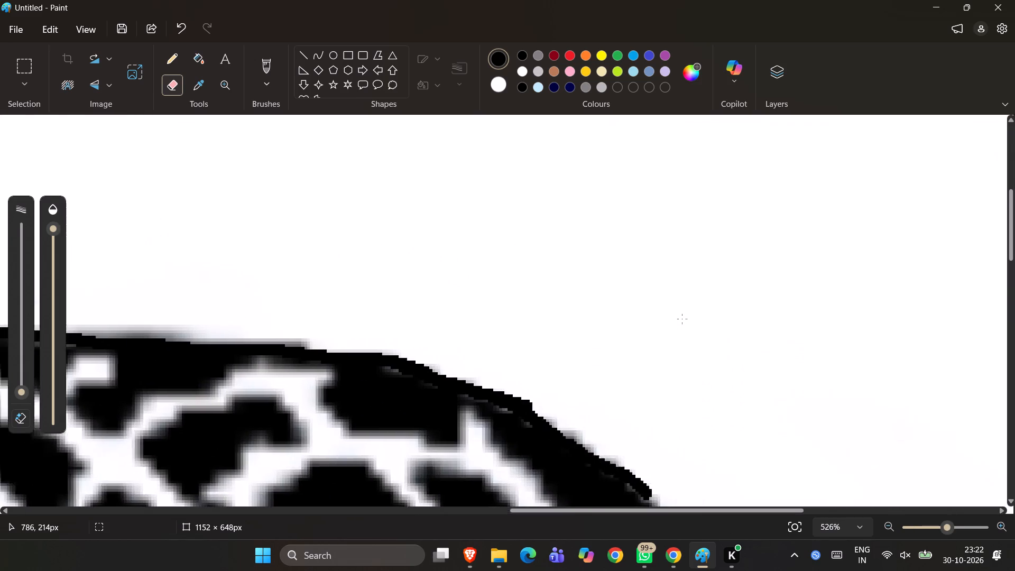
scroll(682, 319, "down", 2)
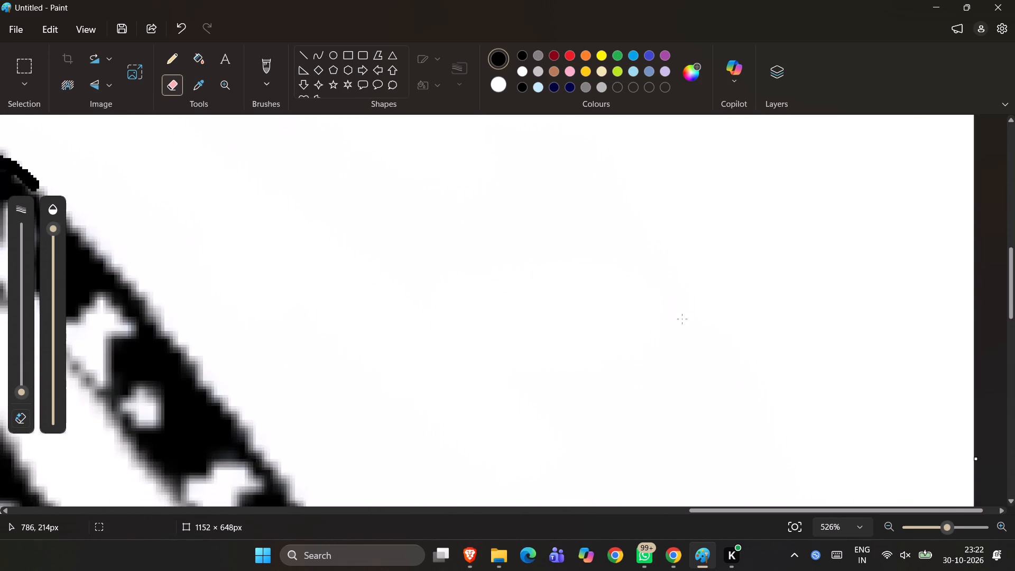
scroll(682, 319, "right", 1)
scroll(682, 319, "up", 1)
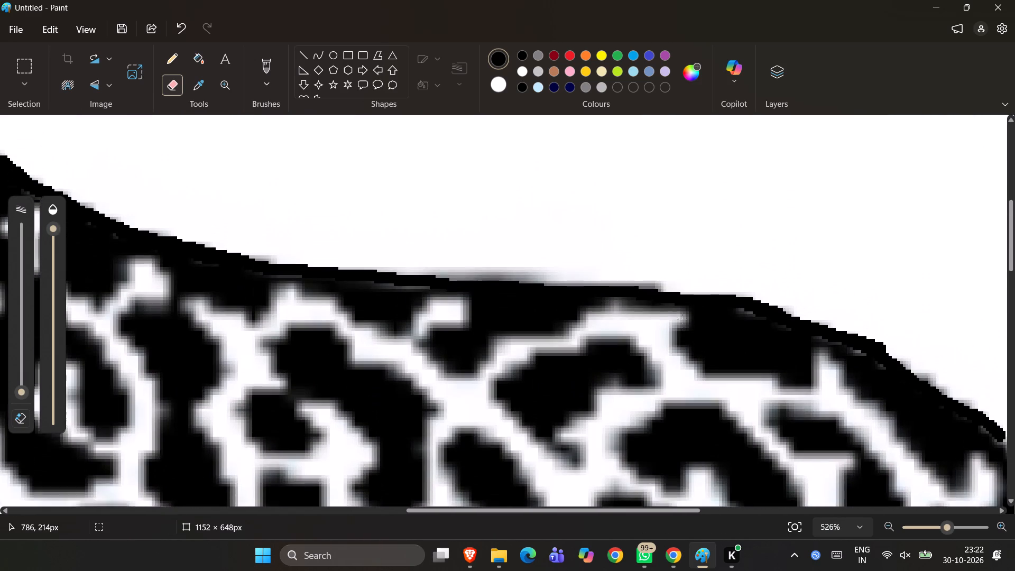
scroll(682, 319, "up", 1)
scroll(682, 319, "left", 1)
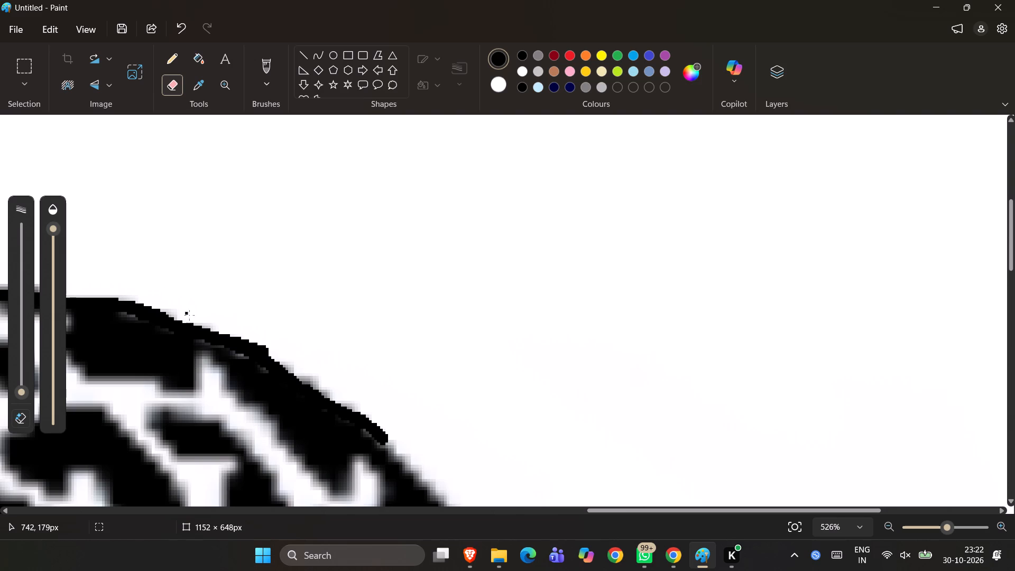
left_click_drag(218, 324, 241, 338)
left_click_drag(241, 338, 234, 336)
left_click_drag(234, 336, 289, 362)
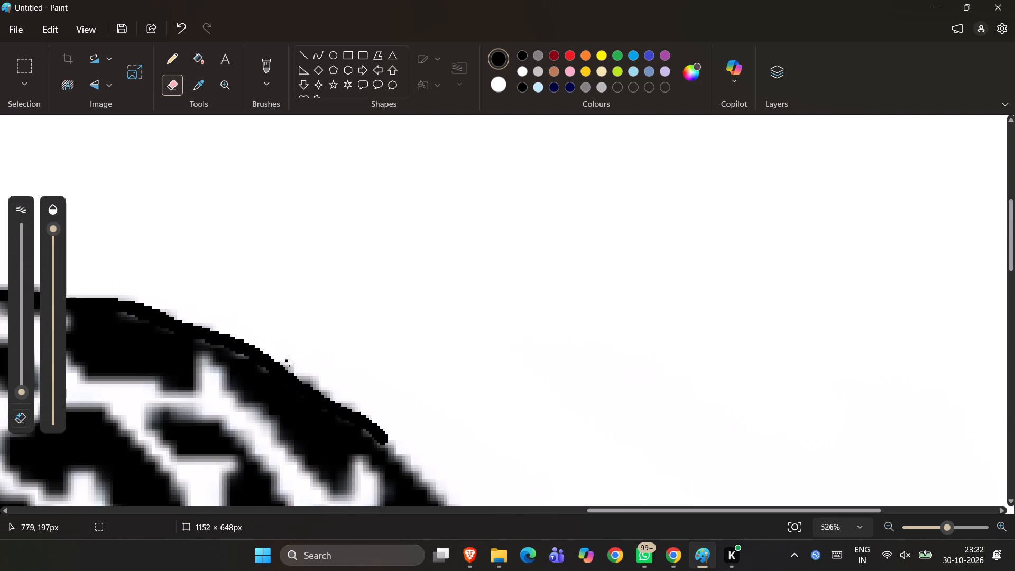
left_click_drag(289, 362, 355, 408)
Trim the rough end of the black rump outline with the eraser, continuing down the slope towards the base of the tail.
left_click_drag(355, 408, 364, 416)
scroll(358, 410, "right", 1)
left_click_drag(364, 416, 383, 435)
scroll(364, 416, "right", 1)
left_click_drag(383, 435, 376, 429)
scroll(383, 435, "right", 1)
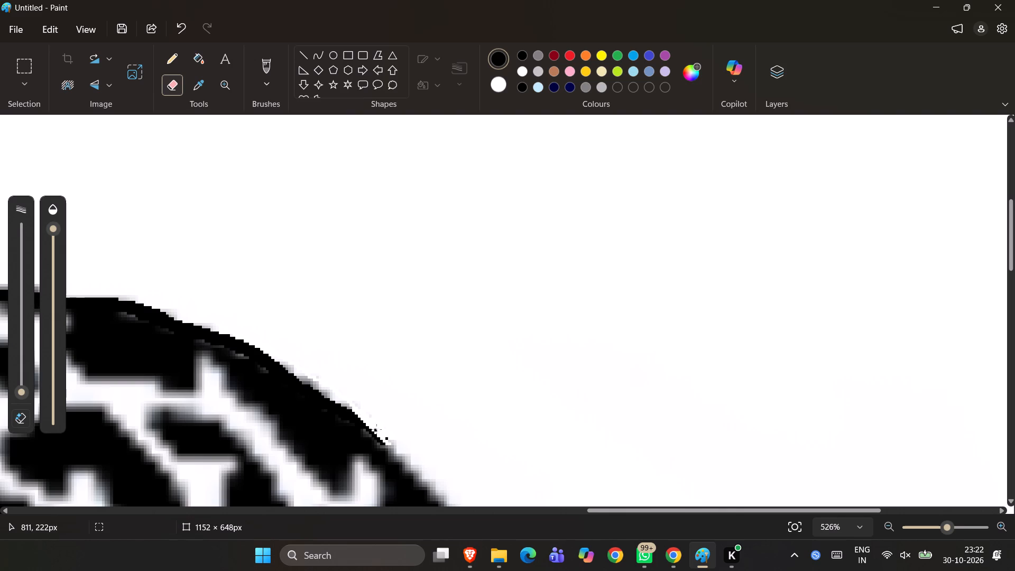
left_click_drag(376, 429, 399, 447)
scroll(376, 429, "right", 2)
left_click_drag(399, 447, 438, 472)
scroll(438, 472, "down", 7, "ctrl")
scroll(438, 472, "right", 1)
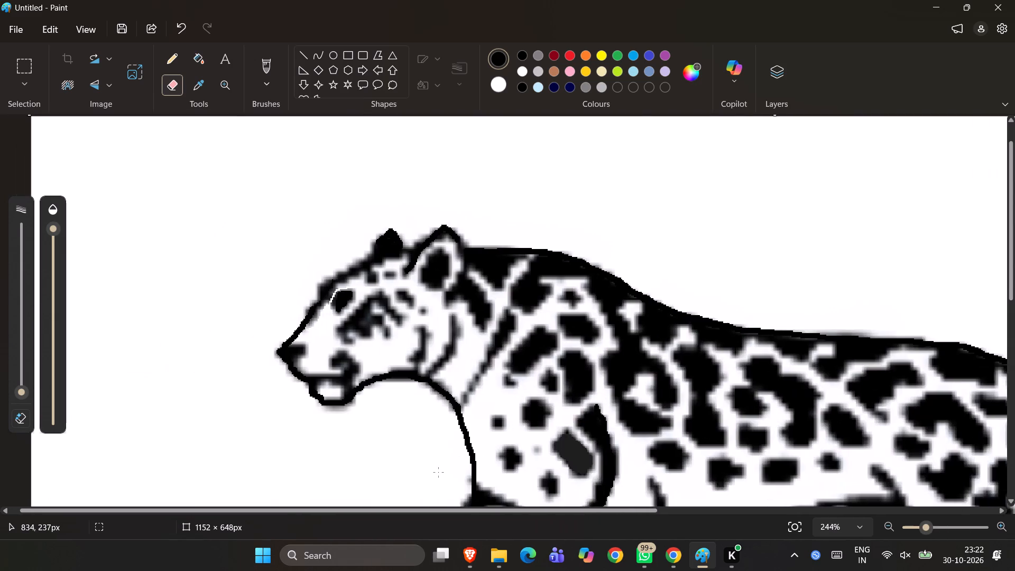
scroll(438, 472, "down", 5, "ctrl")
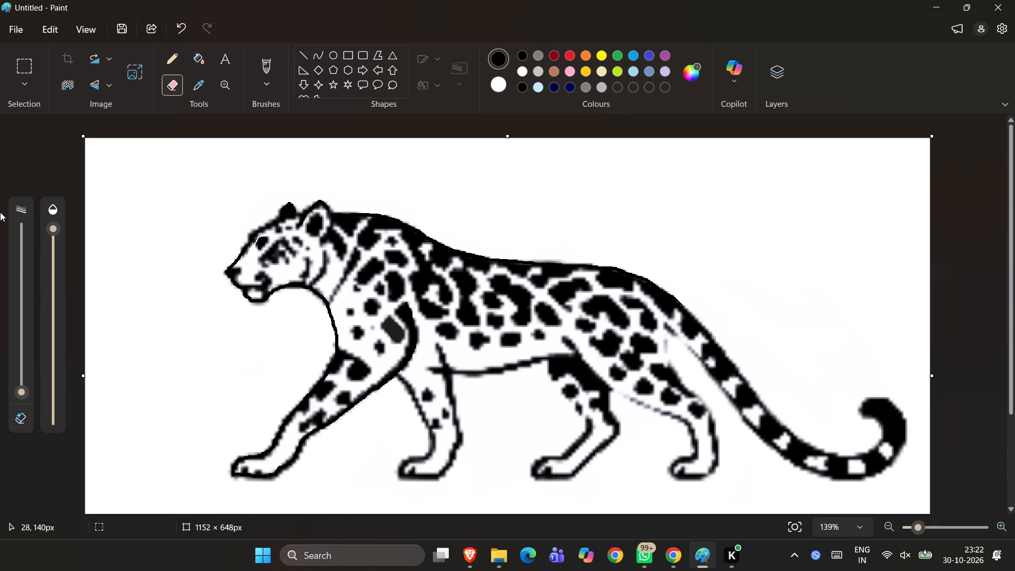
Undo the stray dot, the rump erasing and the black outline strokes from behind the near ear along the back to the rump.
left_click(173, 64)
scroll(638, 262, "up", 10, "ctrl")
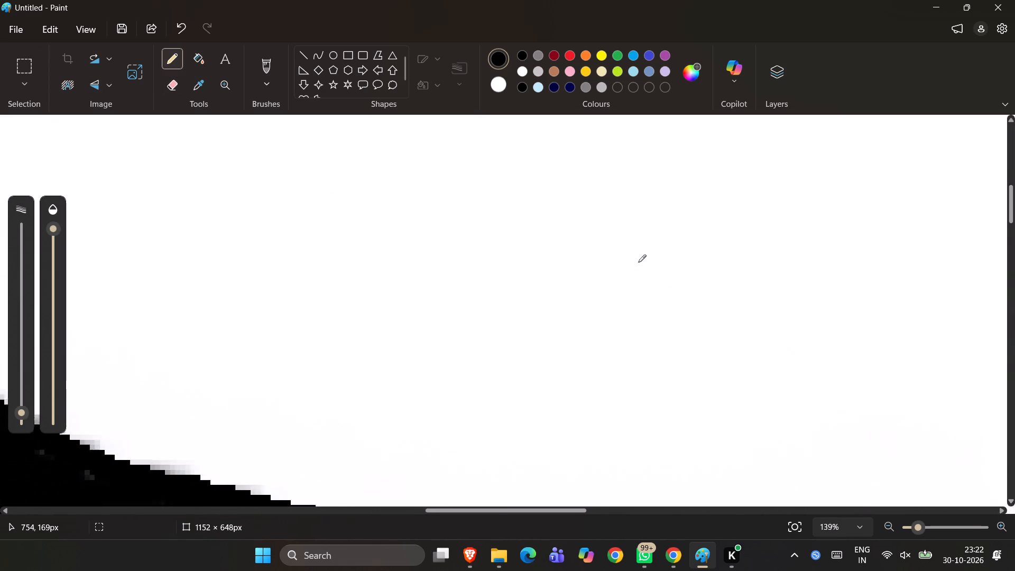
scroll(638, 262, "down", 3, "ctrl")
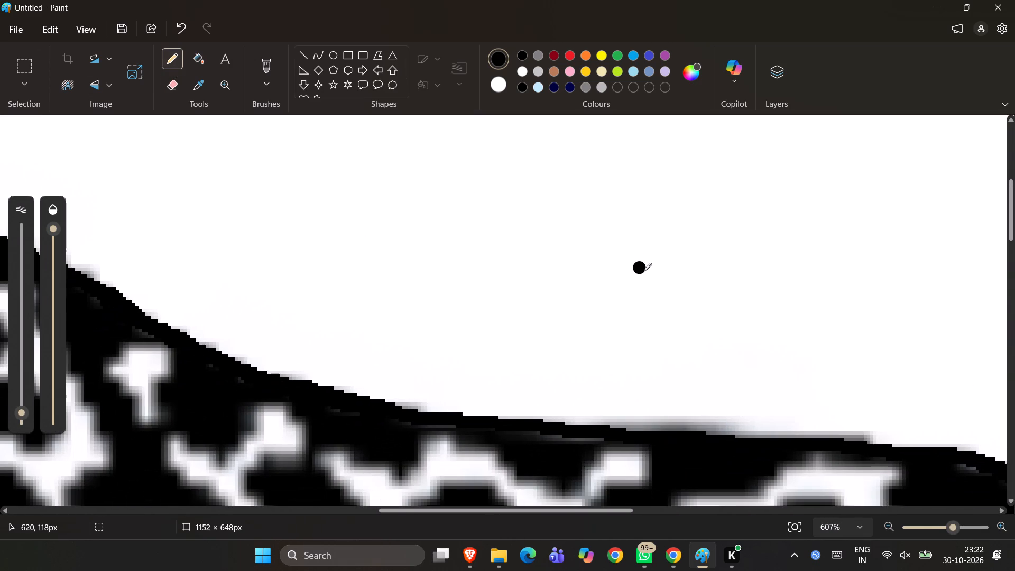
scroll(644, 271, "down", 2, "ctrl")
key("ctrl+z")
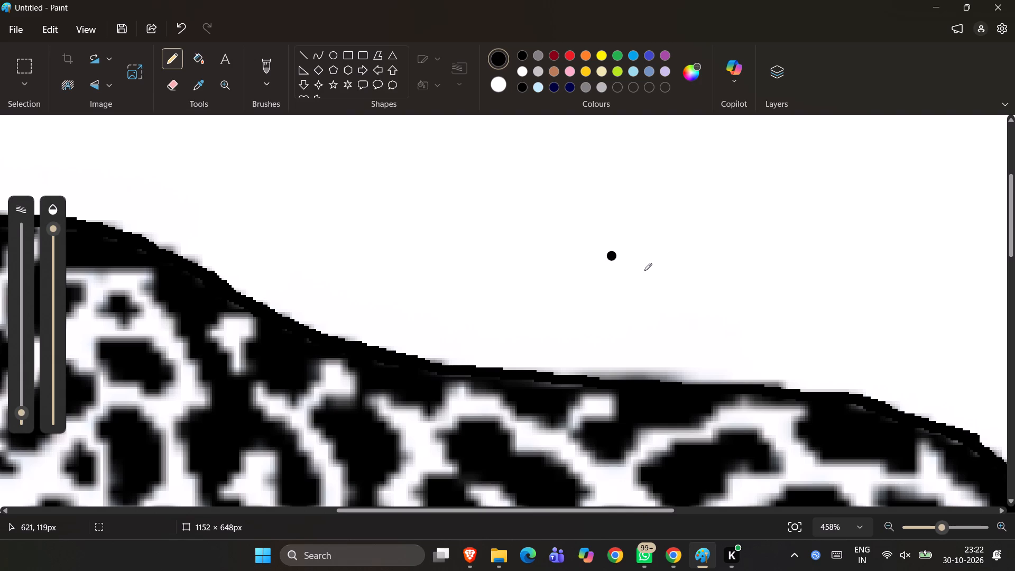
scroll(644, 271, "down", 4)
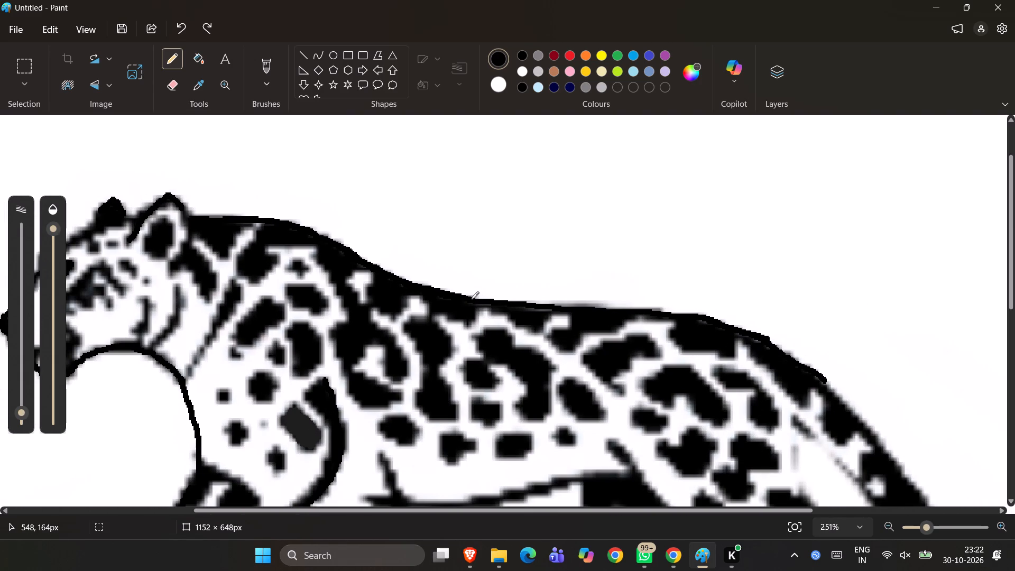
key("ctrl+z")
key("ctrl+z")
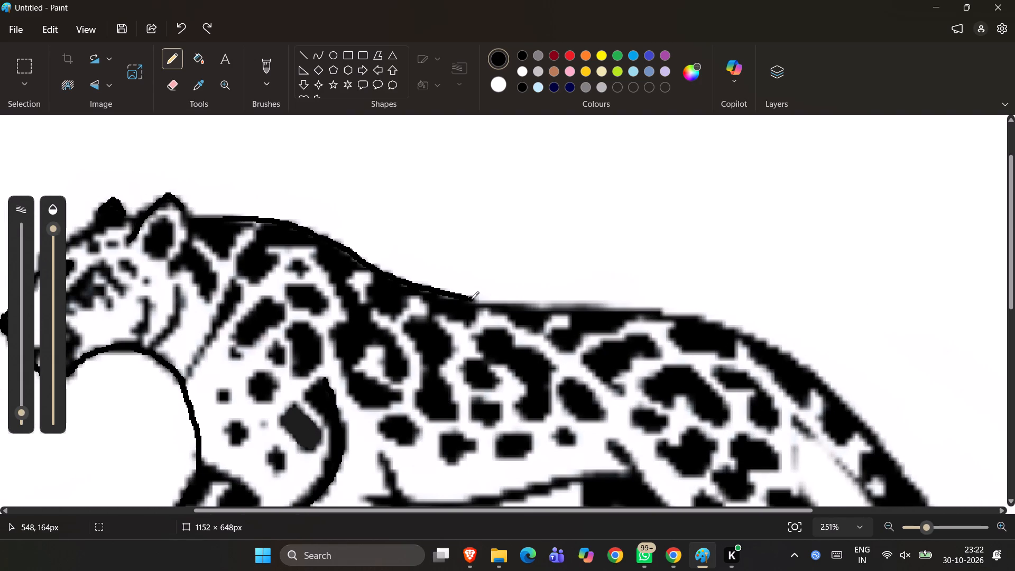
key("ctrl+z")
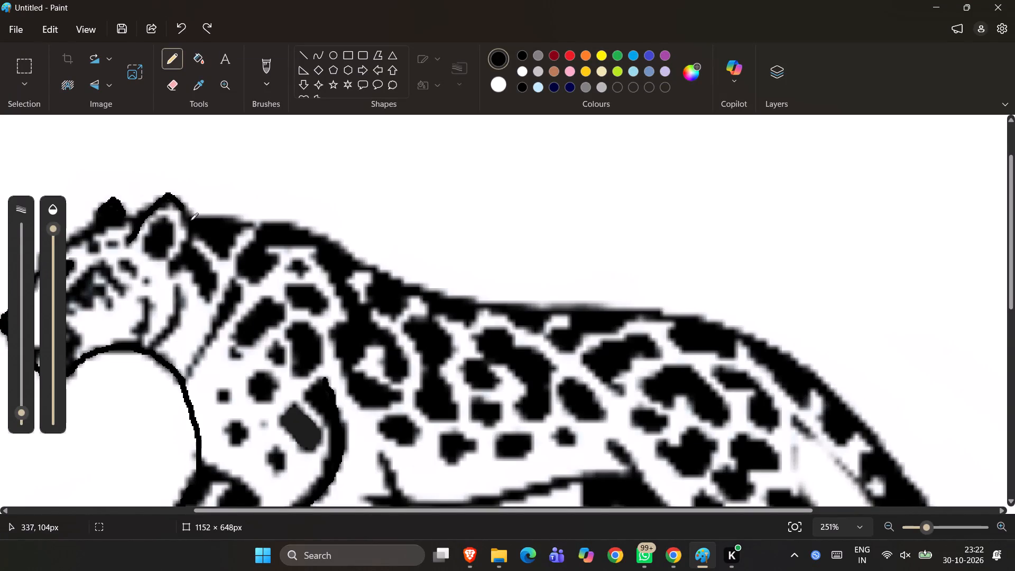
Retrace the leopard's upper outline in black with short pencil strokes from behind the near ear over the shoulders to the dip of the back.
left_click_drag(188, 220, 215, 222)
left_click_drag(215, 222, 254, 223)
left_click_drag(254, 223, 294, 228)
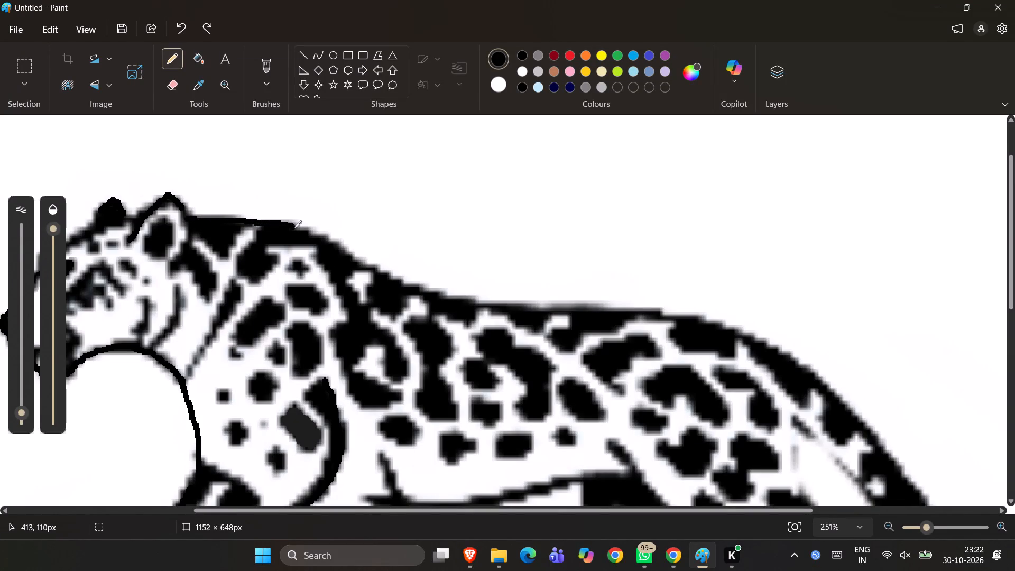
left_click_drag(294, 228, 328, 240)
left_click_drag(328, 240, 347, 254)
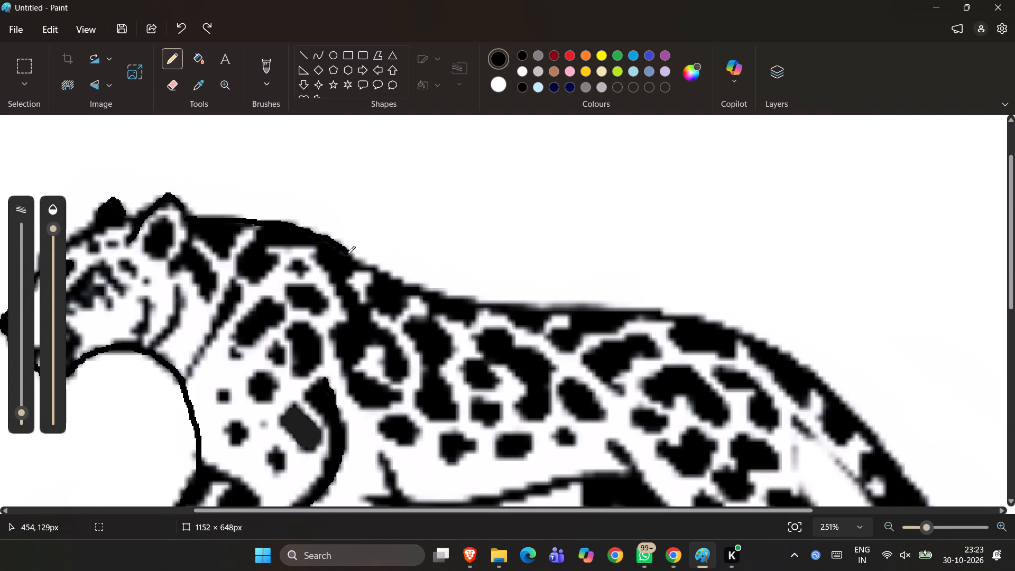
left_click_drag(347, 254, 359, 262)
left_click_drag(359, 262, 392, 277)
left_click_drag(392, 277, 433, 292)
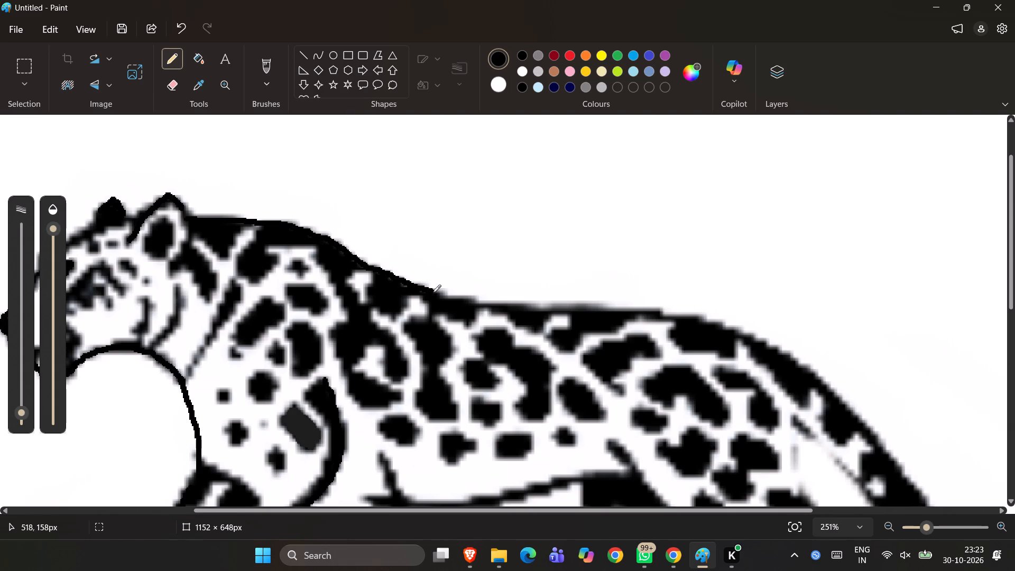
left_click_drag(433, 292, 465, 312)
left_click_drag(465, 312, 472, 342)
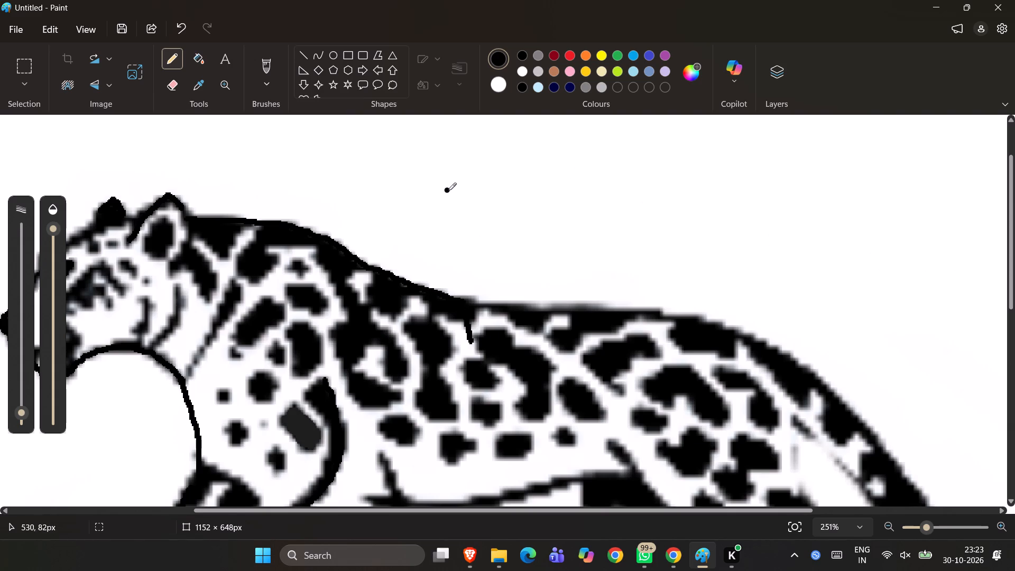
Continue the black pencil outline along the leopard's upper edge from the dip of the back towards the rump.
left_click_drag(463, 301, 514, 308)
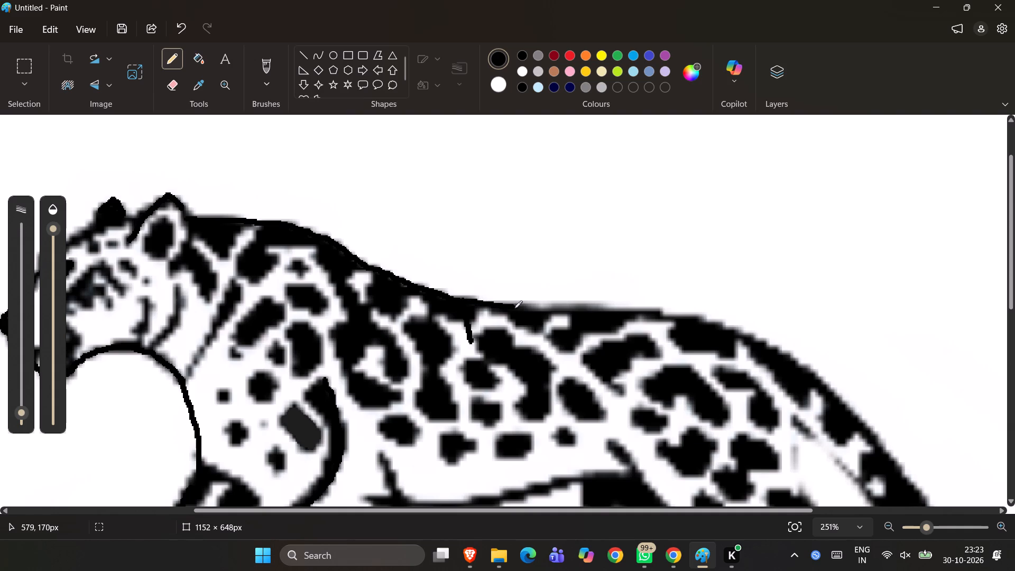
left_click_drag(514, 308, 570, 311)
left_click_drag(570, 311, 597, 312)
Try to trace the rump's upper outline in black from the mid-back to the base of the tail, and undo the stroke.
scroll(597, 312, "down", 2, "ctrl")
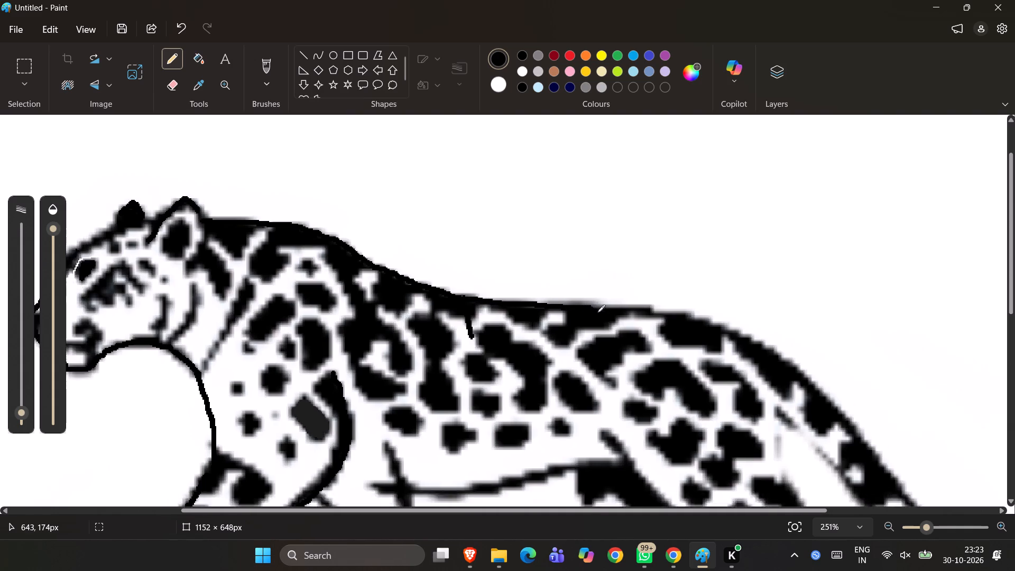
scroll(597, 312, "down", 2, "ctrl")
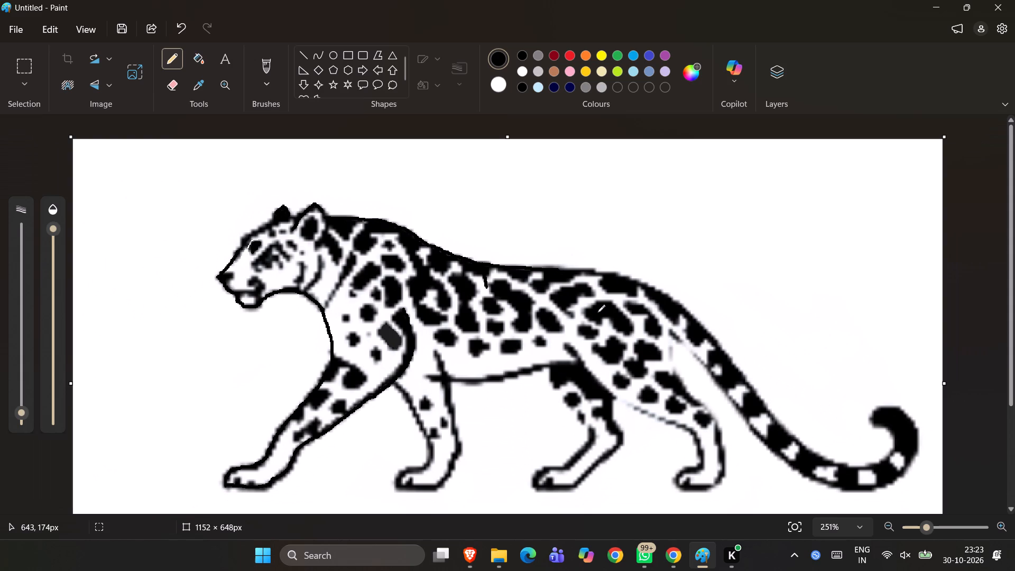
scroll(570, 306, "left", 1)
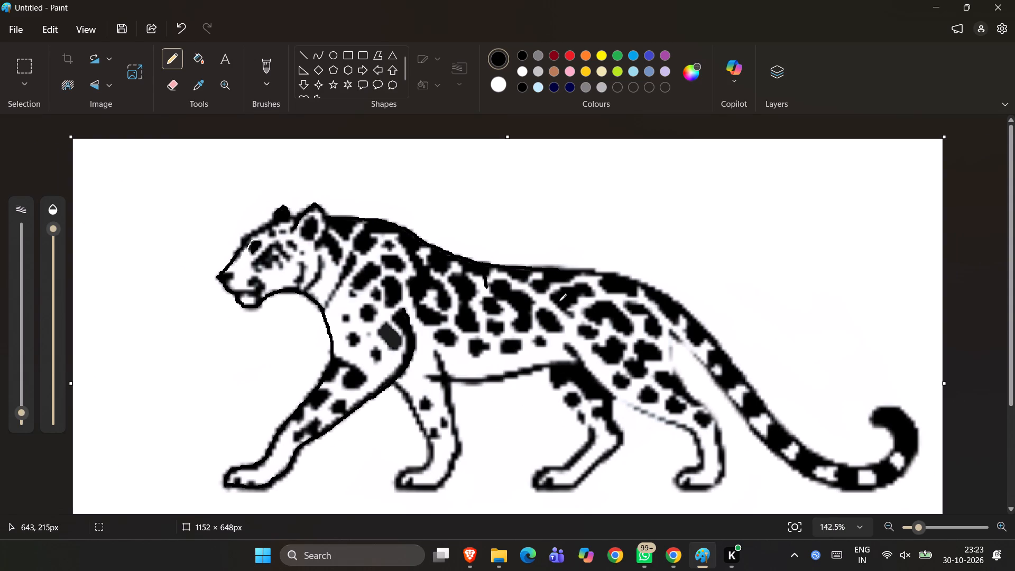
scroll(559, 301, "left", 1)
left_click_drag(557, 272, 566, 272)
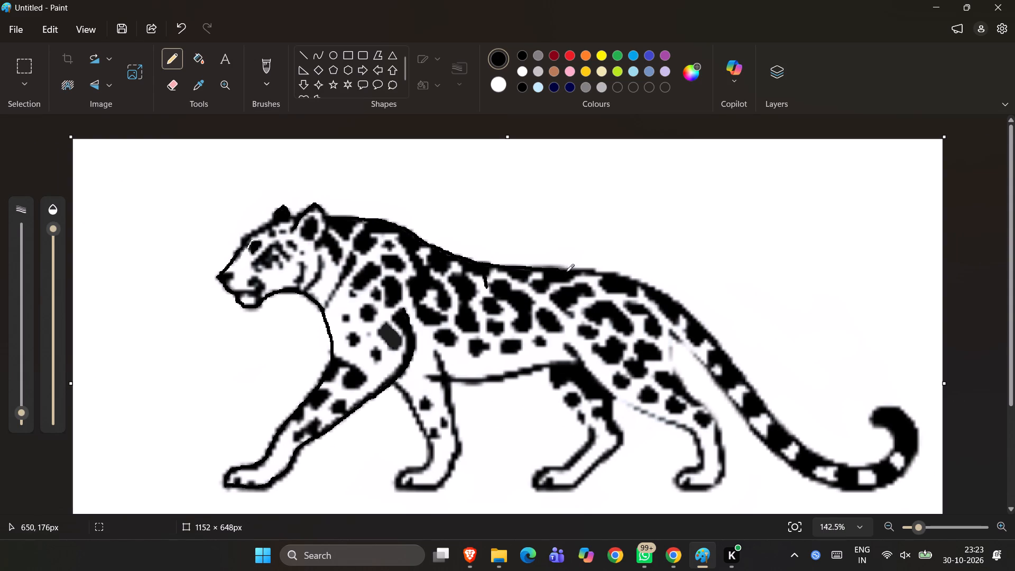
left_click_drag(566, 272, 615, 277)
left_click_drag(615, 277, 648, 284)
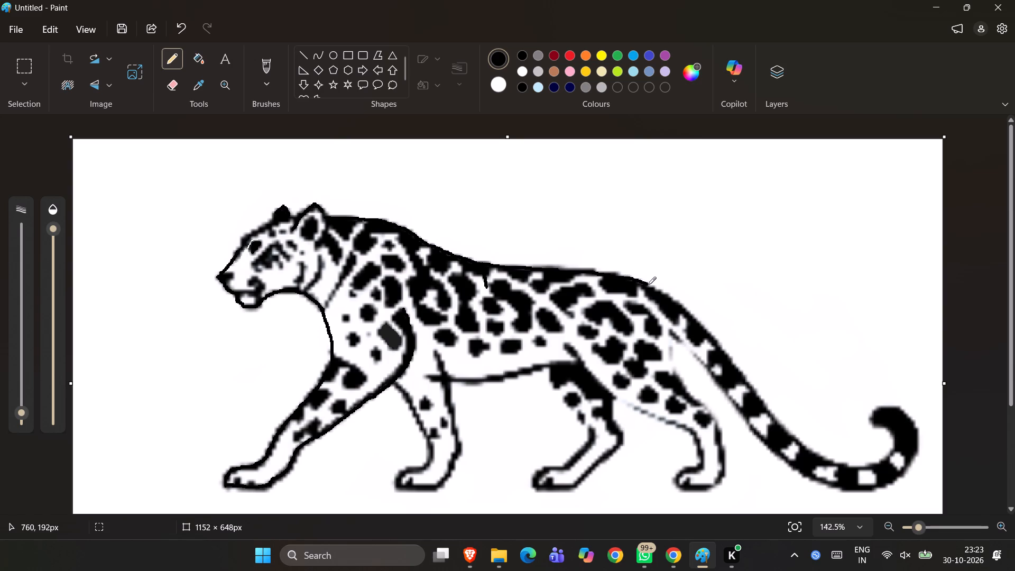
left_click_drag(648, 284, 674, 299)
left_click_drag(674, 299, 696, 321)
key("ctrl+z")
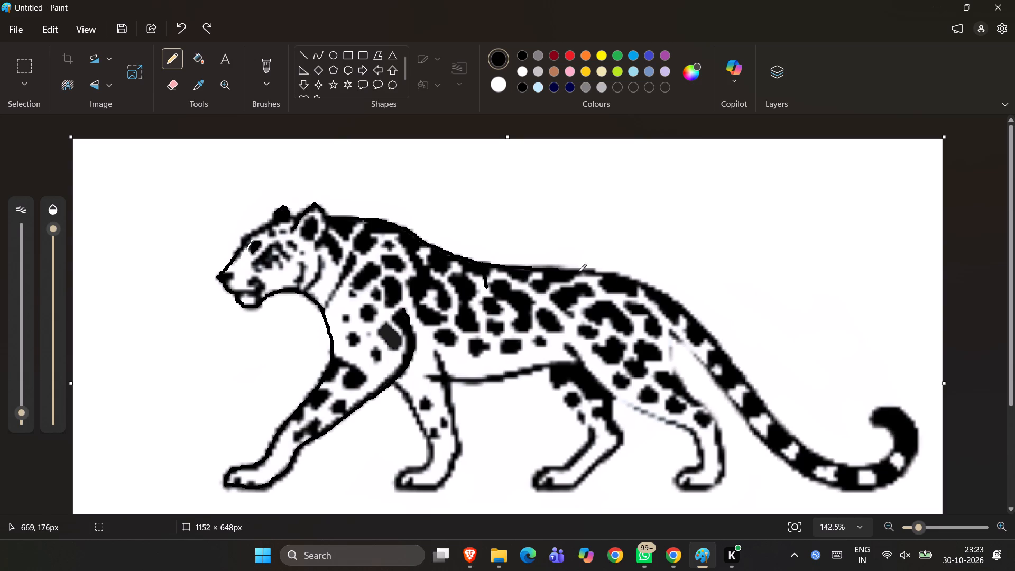
Trace the leopard's upper outline in black again from the mid-back over the rump to the base of the tail.
left_click_drag(532, 269, 551, 269)
left_click_drag(551, 269, 607, 274)
left_click_drag(607, 274, 642, 282)
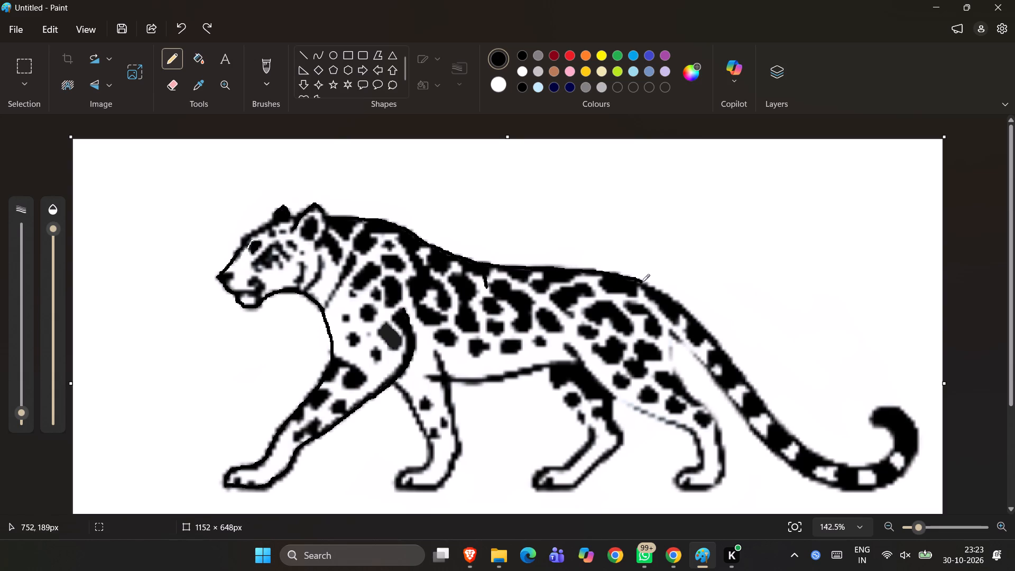
left_click_drag(642, 282, 680, 304)
left_click_drag(680, 304, 693, 314)
Fill the pale gaps just beneath the new rump outline with black pencil strokes, working down into the top of the tail.
scroll(724, 306, "left", 1)
scroll(688, 362, "up", 7, "ctrl")
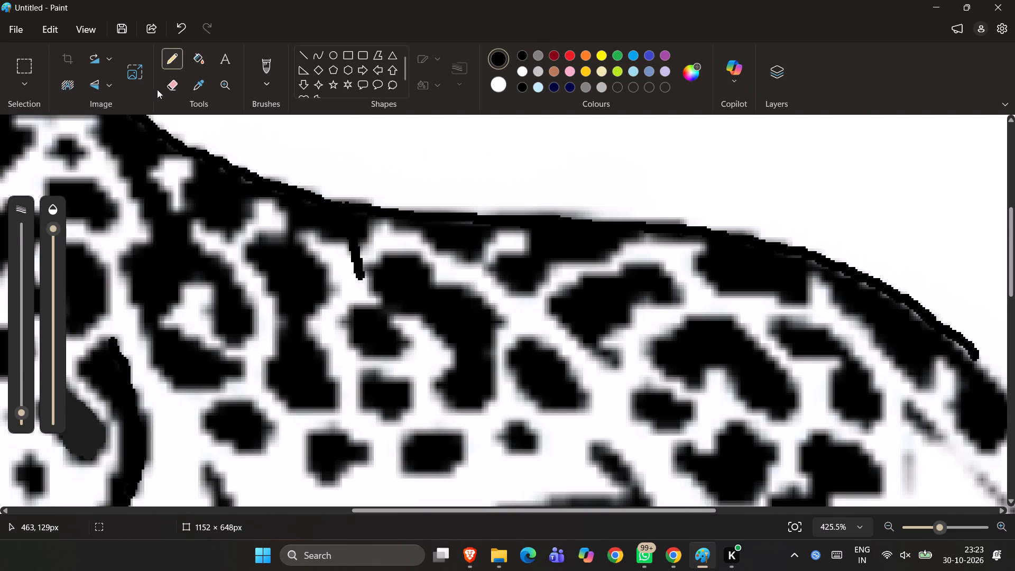
scroll(357, 167, "down", 2, "ctrl")
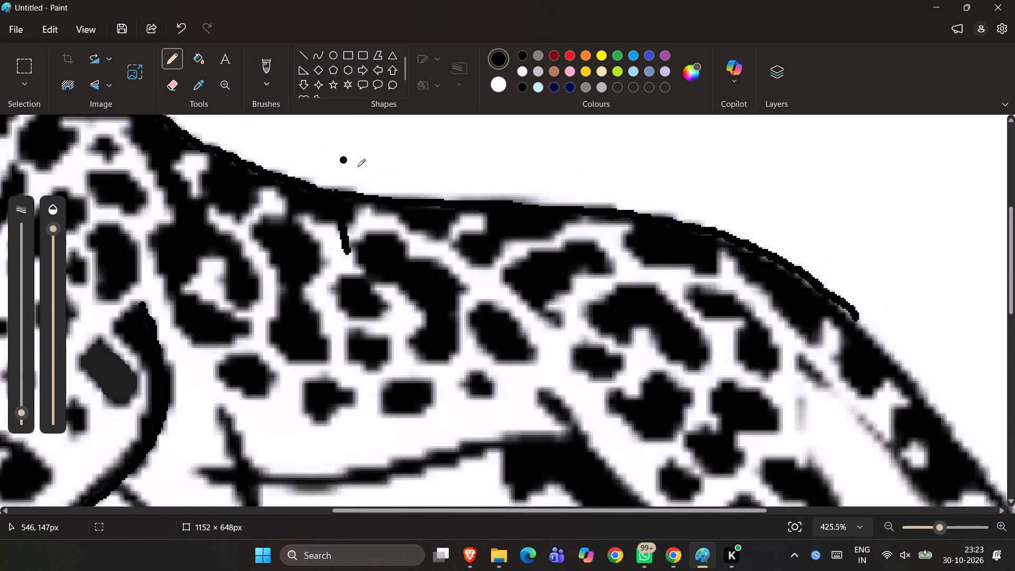
scroll(357, 167, "down", 1, "ctrl")
left_click_drag(606, 213, 660, 238)
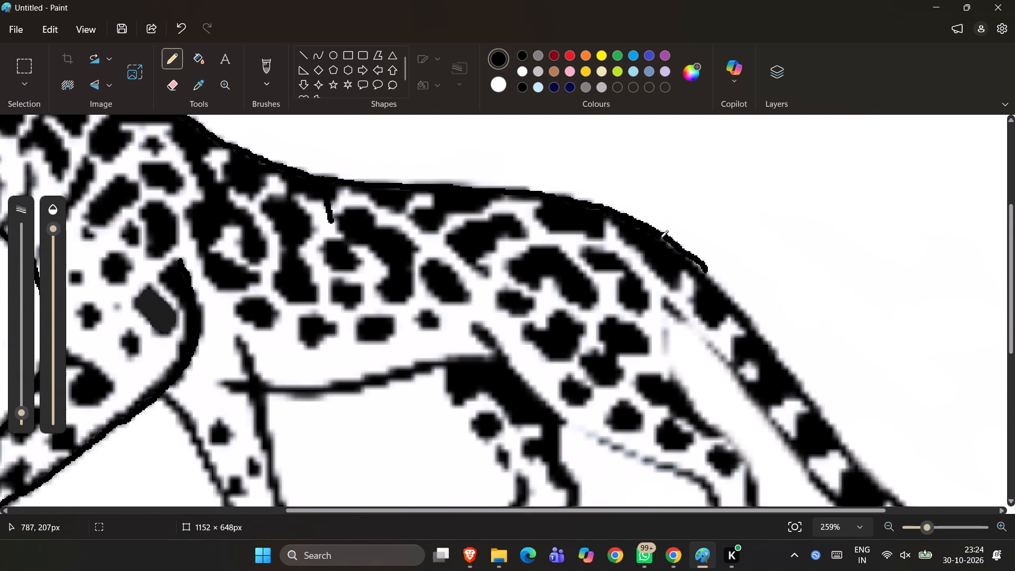
left_click_drag(660, 238, 715, 301)
left_click_drag(715, 301, 719, 333)
Extend the black outline from the rough end at the rump down the outer edge of the upper tail.
left_click_drag(690, 260, 731, 306)
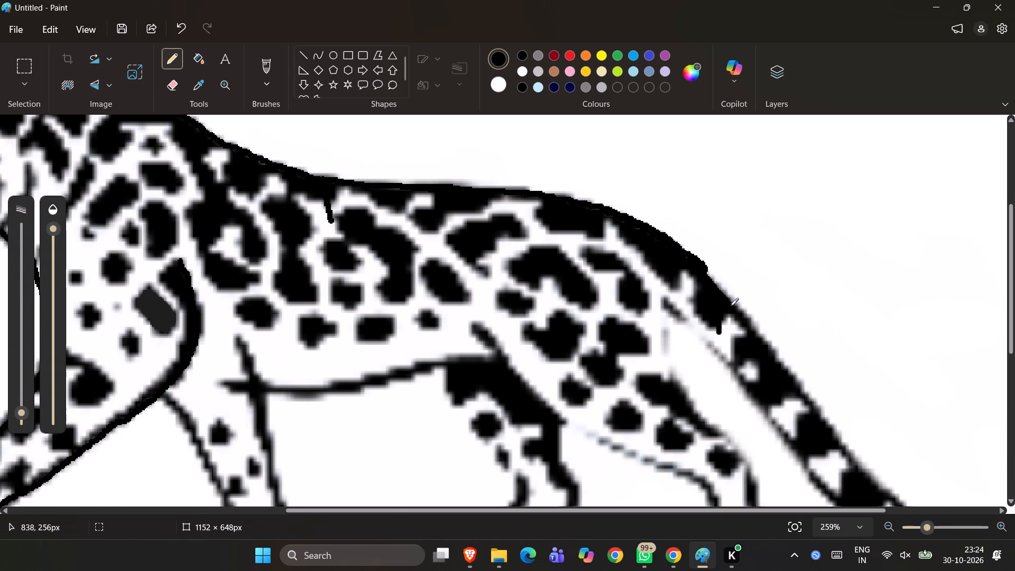
left_click_drag(731, 306, 770, 394)
scroll(770, 394, "left", 1)
scroll(770, 394, "up", 1)
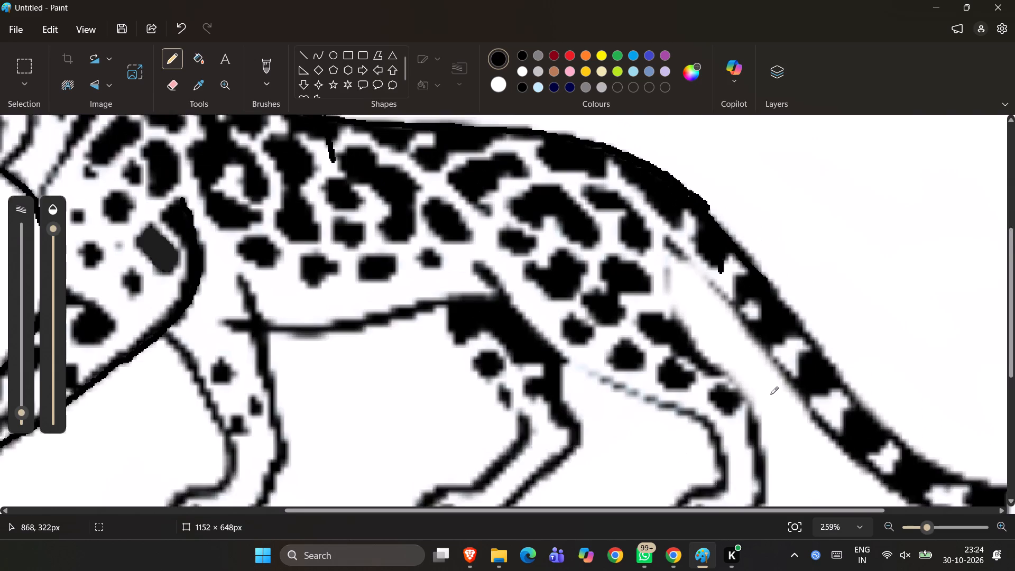
scroll(770, 394, "up", 1)
scroll(770, 394, "left", 3)
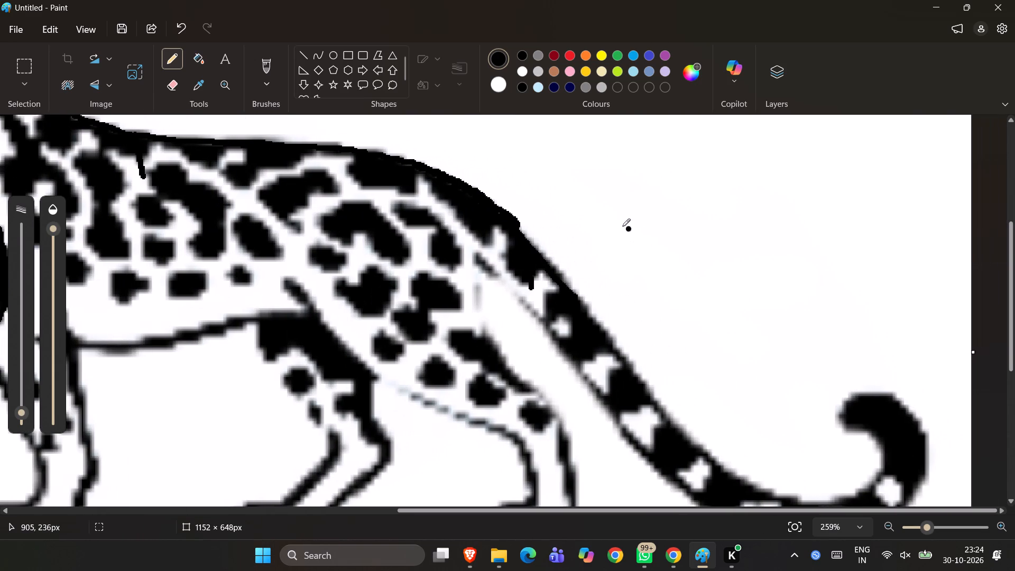
left_click_drag(514, 224, 517, 227)
left_click_drag(517, 227, 554, 272)
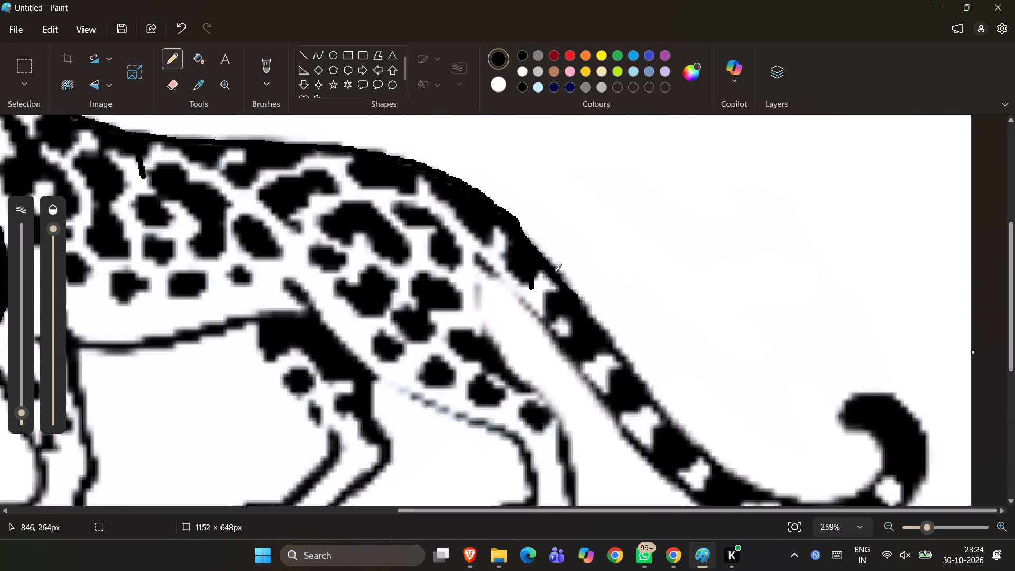
Fill the grey and white gaps inside the upper tail's dark band with short black pencil strokes.
left_click_drag(554, 272, 567, 346)
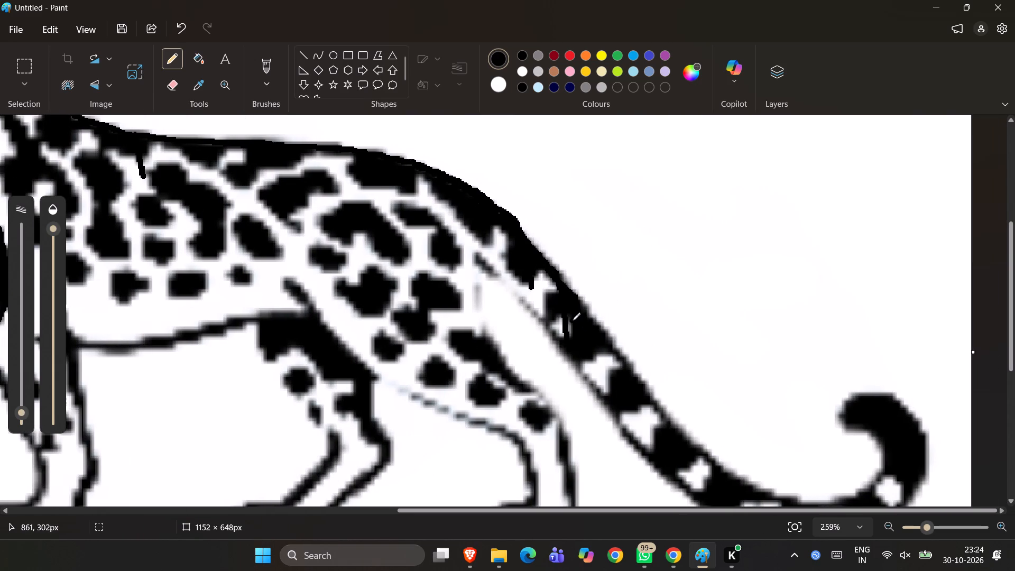
left_click_drag(572, 319, 570, 340)
left_click_drag(570, 338, 576, 319)
left_click_drag(576, 319, 589, 327)
Continue the black pencil outline down the tail's outer edge from the upper bands to the start of the bottom bend.
left_click_drag(574, 294, 584, 309)
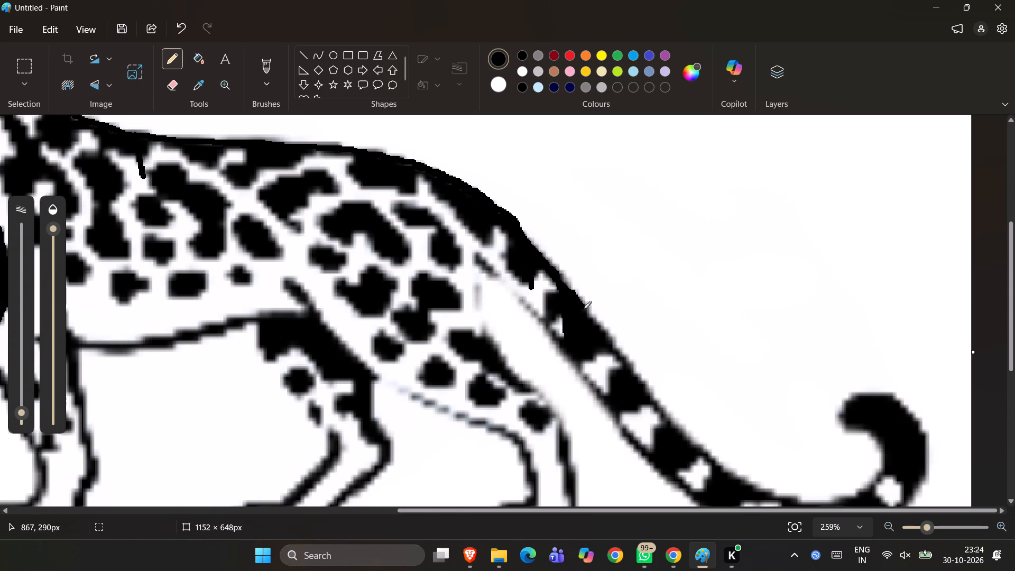
left_click_drag(584, 309, 616, 353)
left_click_drag(616, 353, 628, 409)
scroll(628, 409, "left", 1)
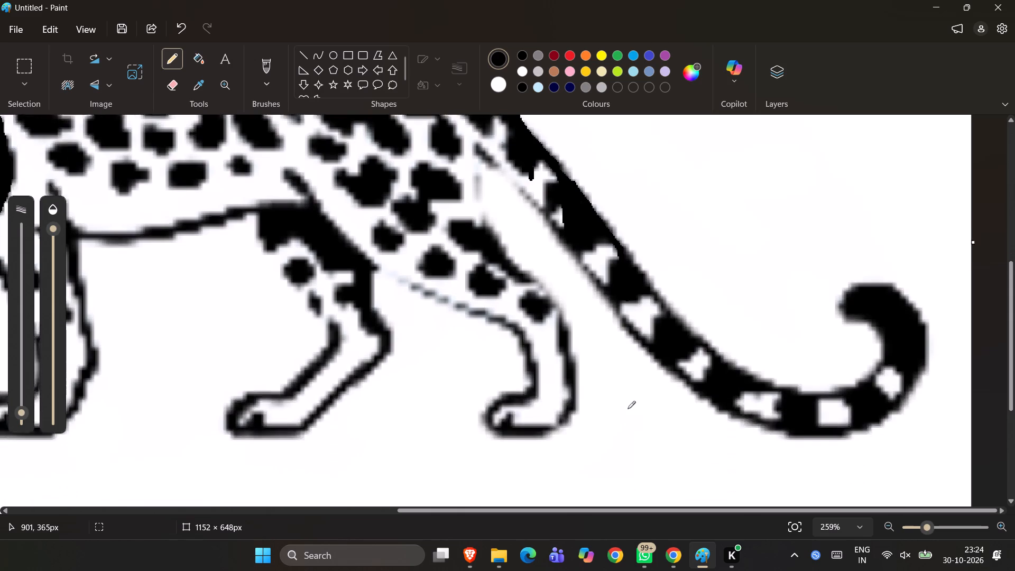
scroll(628, 409, "left", 1)
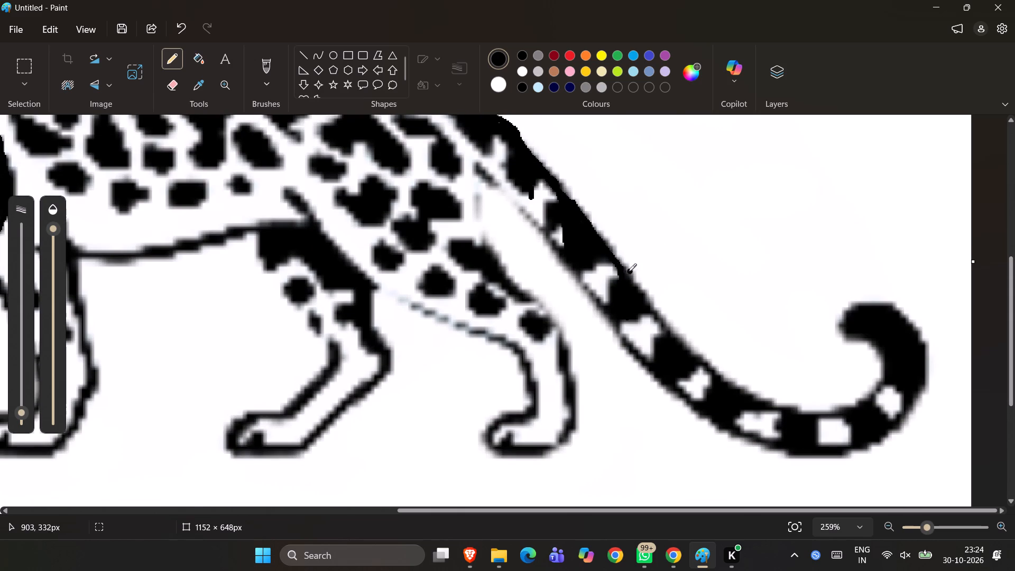
left_click_drag(624, 270, 650, 308)
left_click_drag(650, 308, 680, 338)
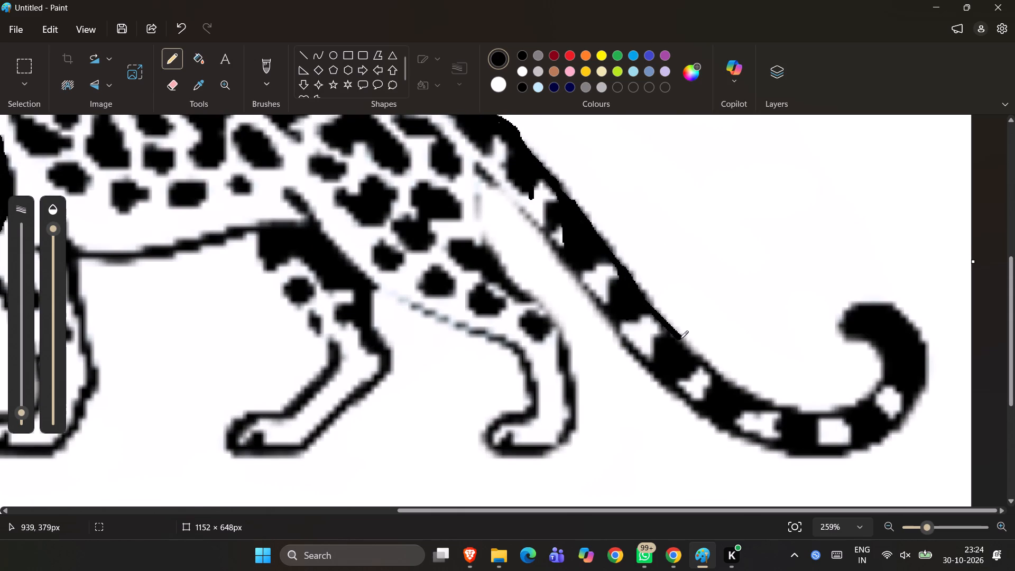
left_click_drag(680, 338, 715, 423)
left_click(715, 384)
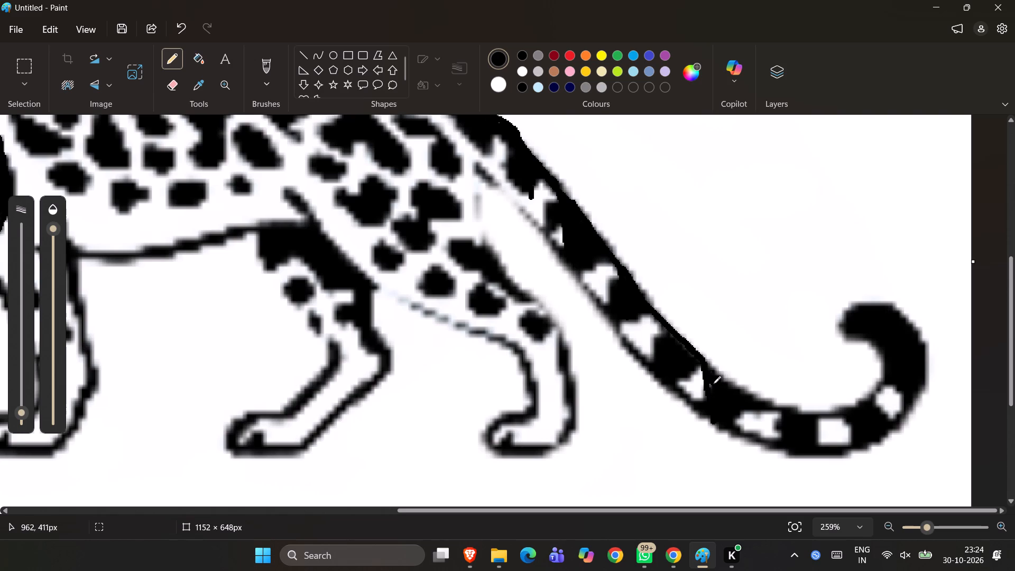
Trace the inner edge of the tail's bottom bend and curl in black up to the tip, going over the curl's inner edge twice.
left_click_drag(705, 360, 746, 394)
left_click_drag(746, 394, 797, 409)
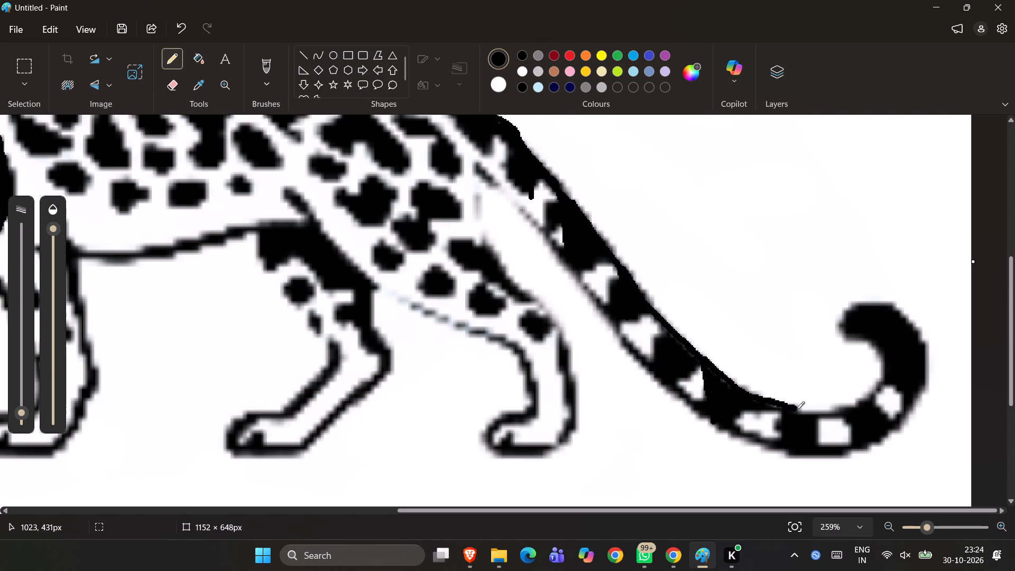
left_click_drag(797, 409, 878, 409)
left_click_drag(847, 409, 874, 389)
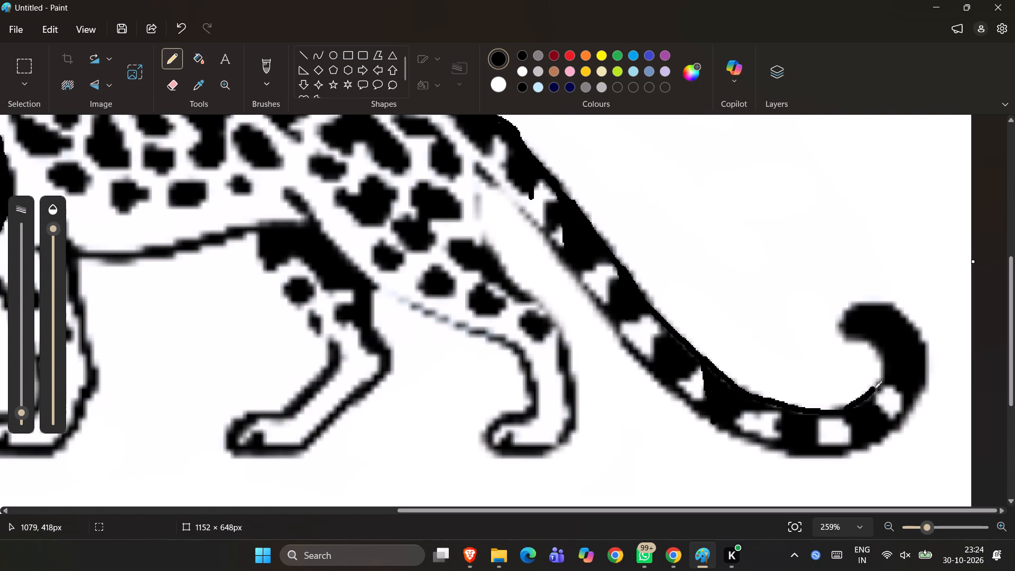
left_click_drag(874, 389, 855, 338)
left_click_drag(855, 338, 859, 316)
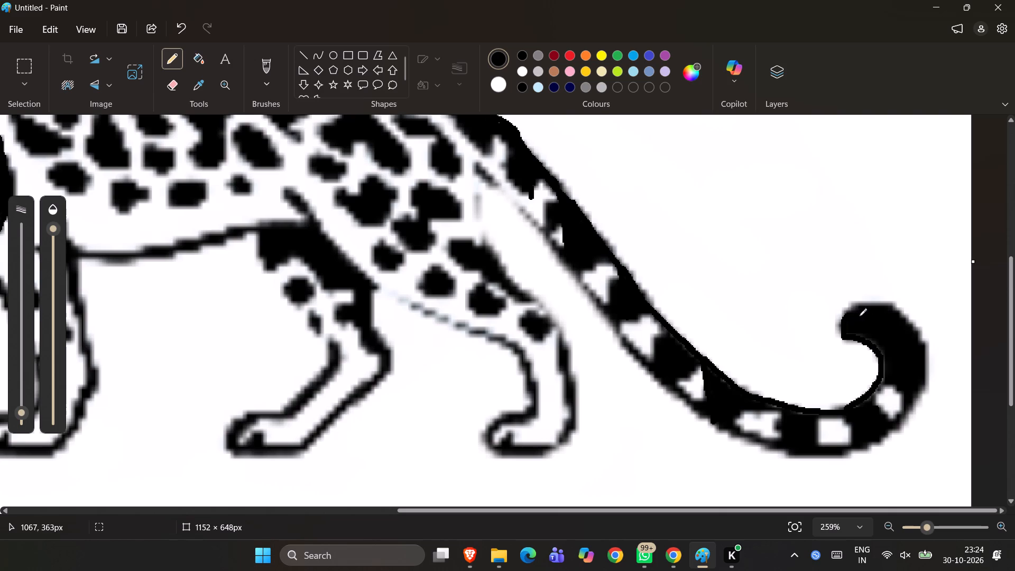
left_click_drag(859, 316, 883, 357)
left_click_drag(883, 357, 871, 393)
left_click_drag(871, 393, 878, 384)
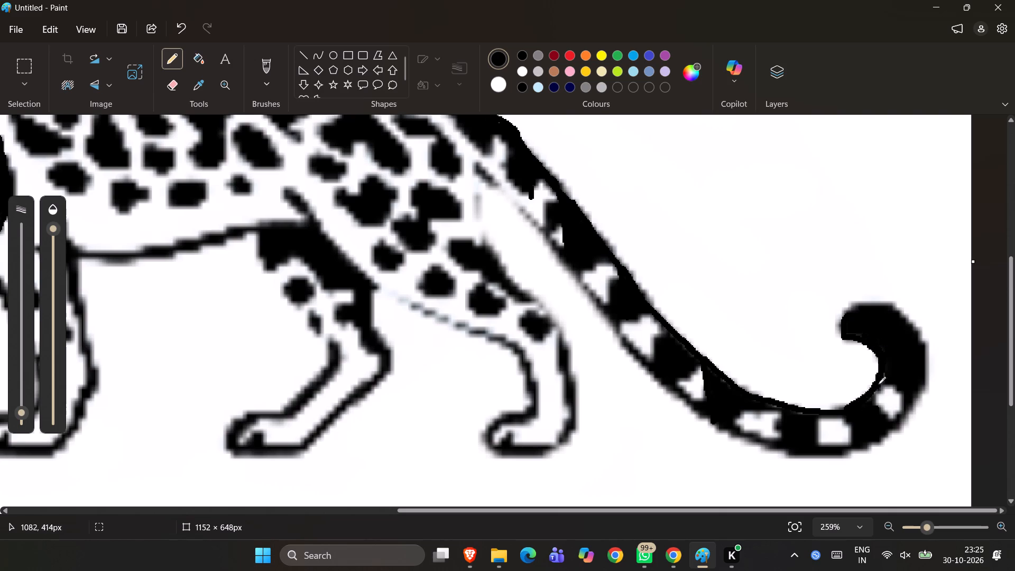
left_click_drag(878, 384, 884, 376)
Smooth the notch where the rump meets the tail with black pencil strokes running down the upper tail's outer edge.
scroll(884, 376, "down", 4, "ctrl")
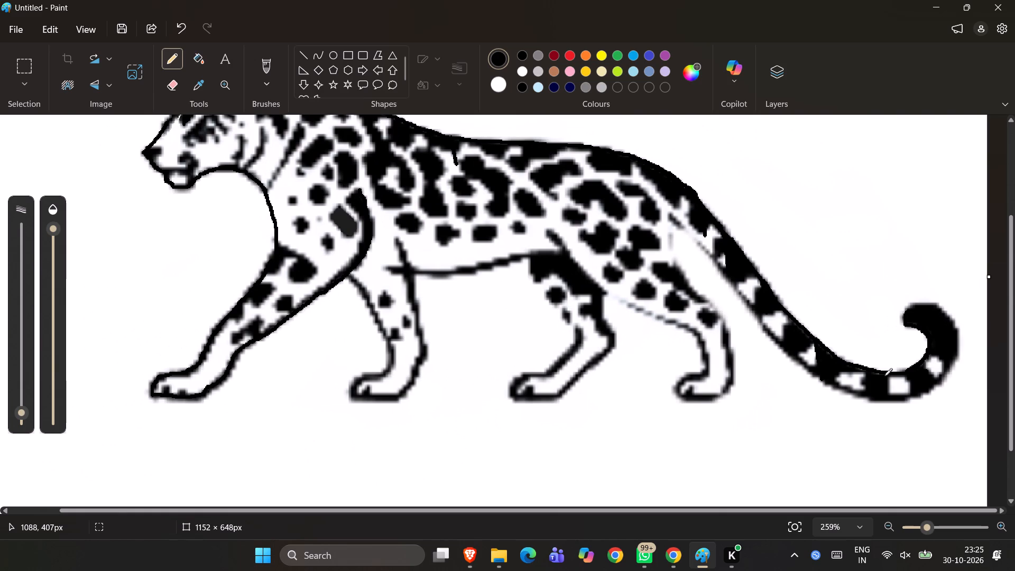
scroll(734, 197, "up", 3, "ctrl")
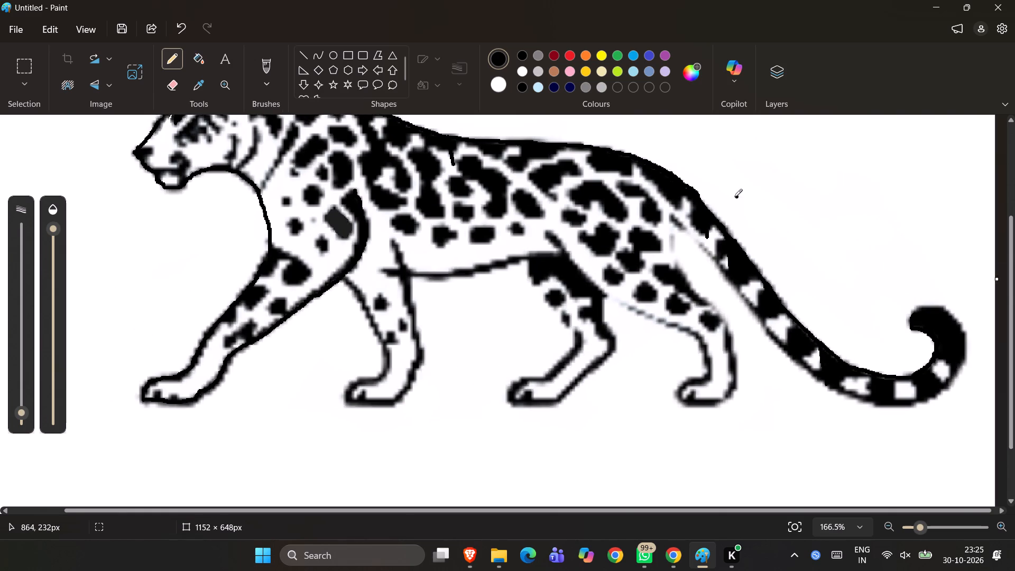
scroll(734, 197, "up", 7, "ctrl")
scroll(734, 197, "down", 8, "ctrl")
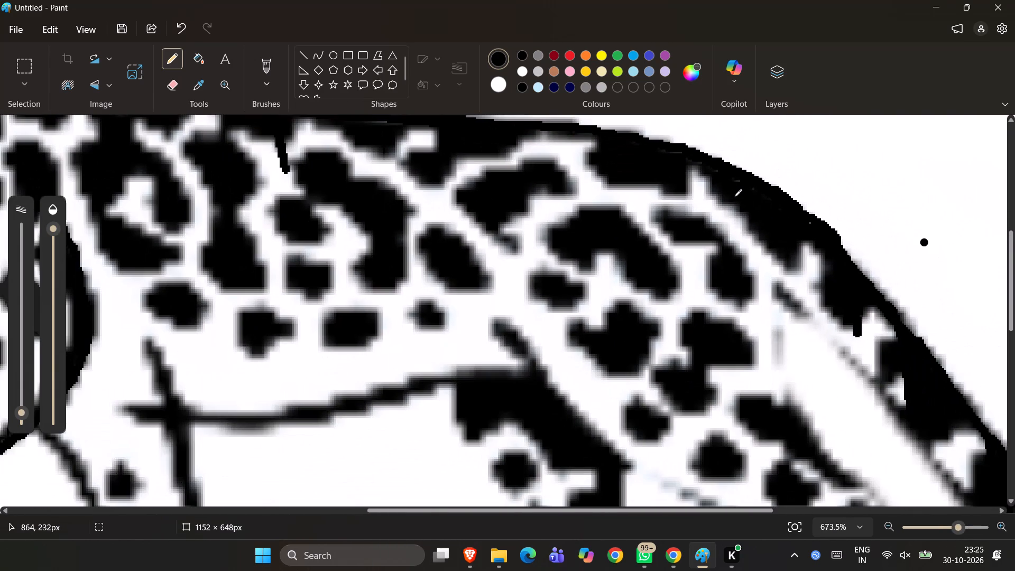
scroll(734, 197, "down", 3, "ctrl")
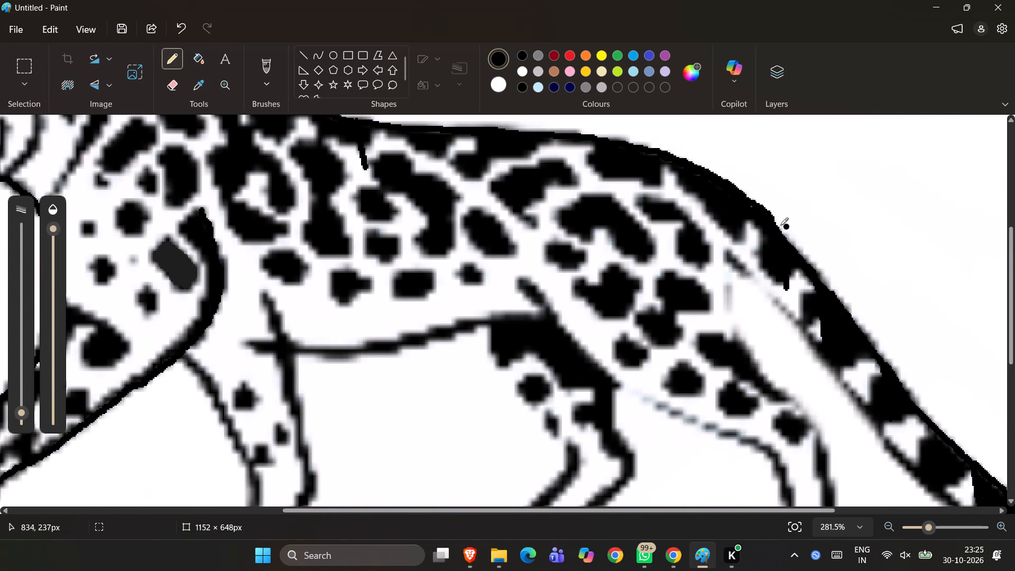
scroll(769, 217, "down", 2, "ctrl")
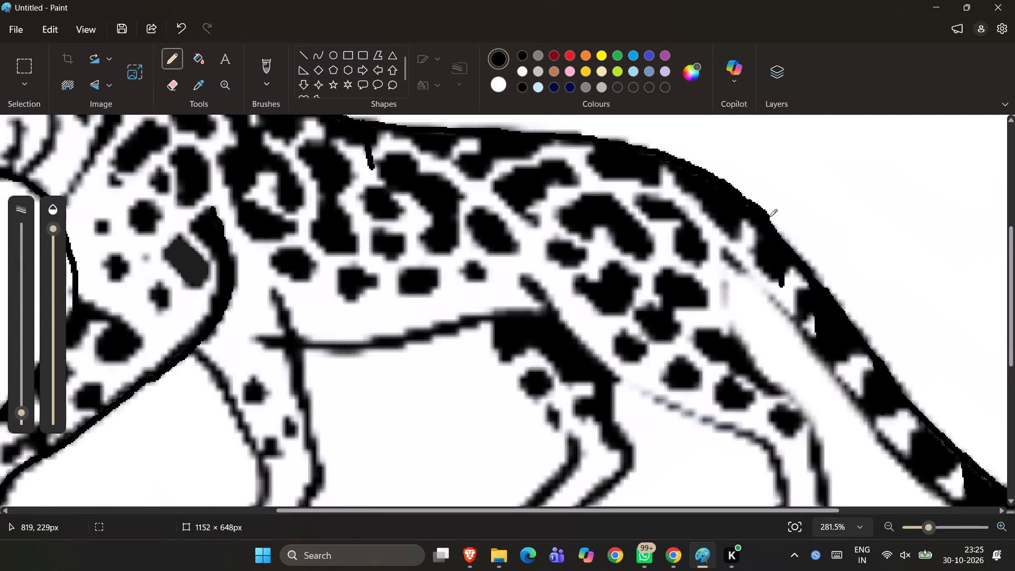
scroll(769, 217, "down", 1, "ctrl")
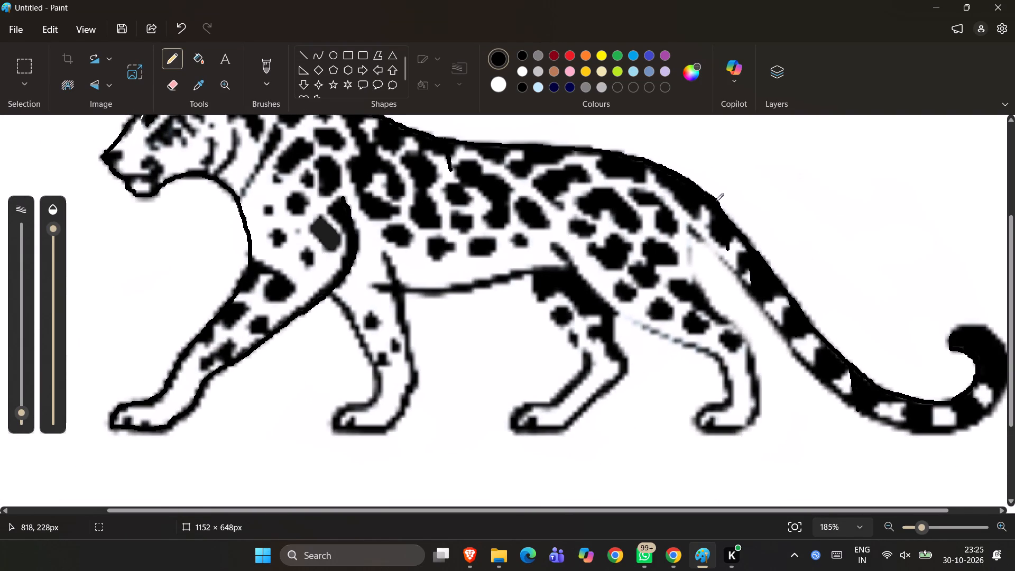
left_click_drag(716, 201, 736, 228)
left_click_drag(736, 228, 743, 238)
left_click_drag(721, 207, 726, 213)
left_click_drag(726, 213, 750, 242)
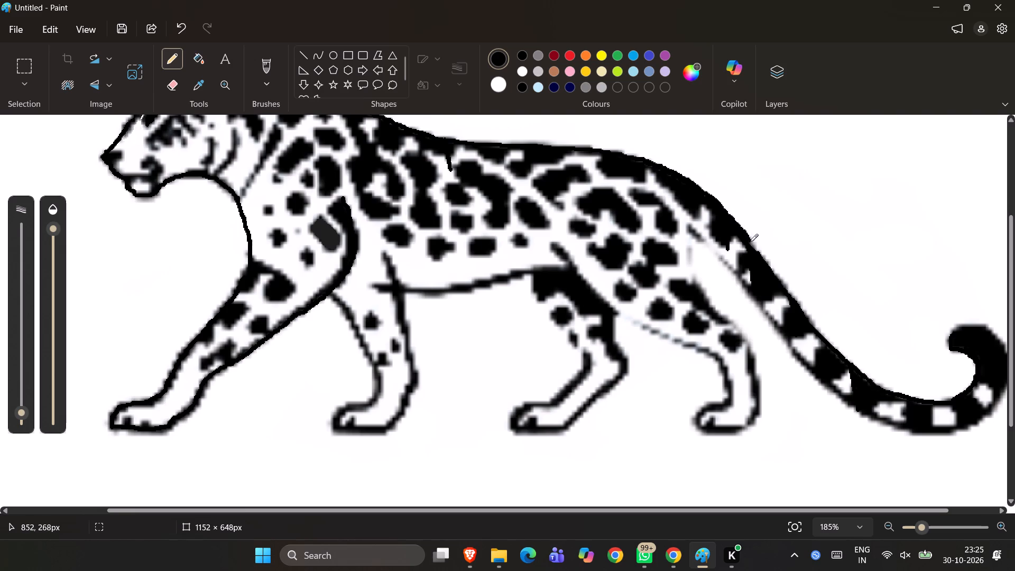
left_click_drag(750, 242, 764, 279)
left_click_drag(764, 279, 765, 307)
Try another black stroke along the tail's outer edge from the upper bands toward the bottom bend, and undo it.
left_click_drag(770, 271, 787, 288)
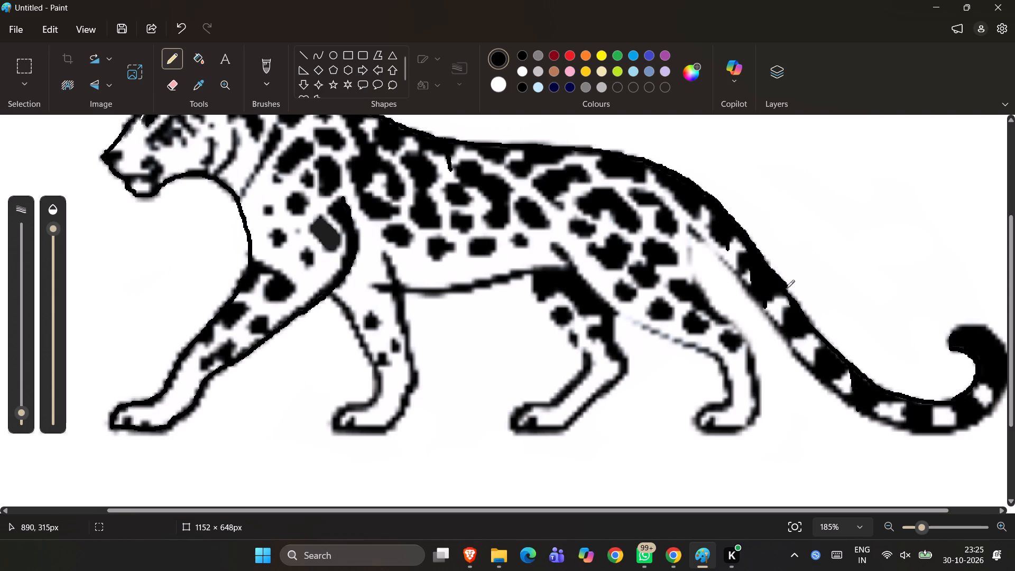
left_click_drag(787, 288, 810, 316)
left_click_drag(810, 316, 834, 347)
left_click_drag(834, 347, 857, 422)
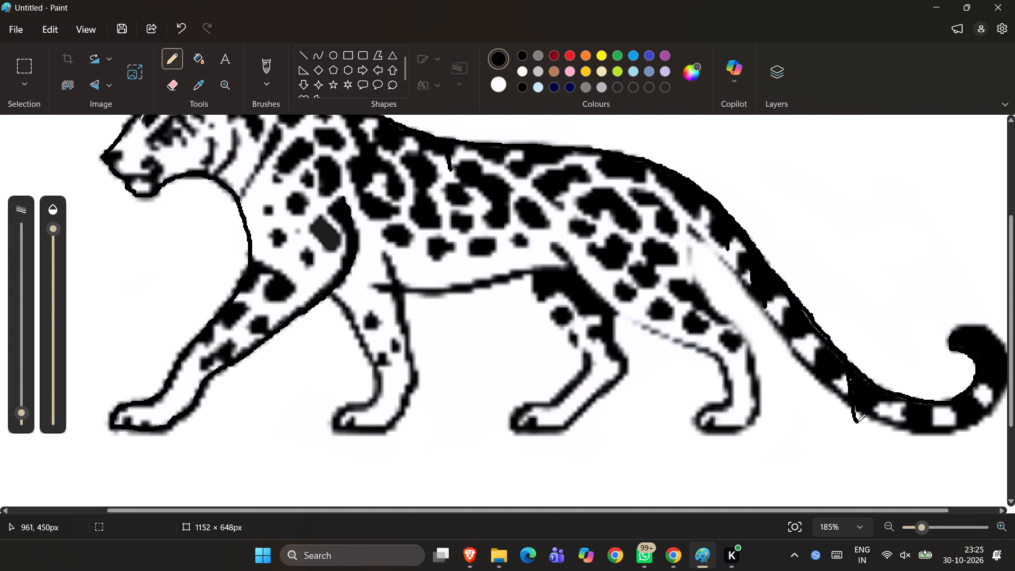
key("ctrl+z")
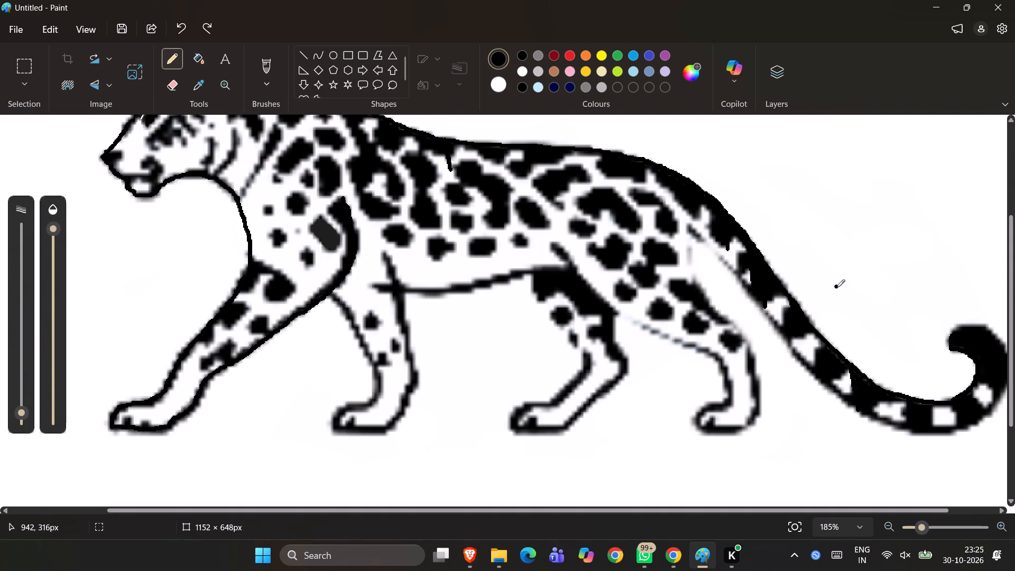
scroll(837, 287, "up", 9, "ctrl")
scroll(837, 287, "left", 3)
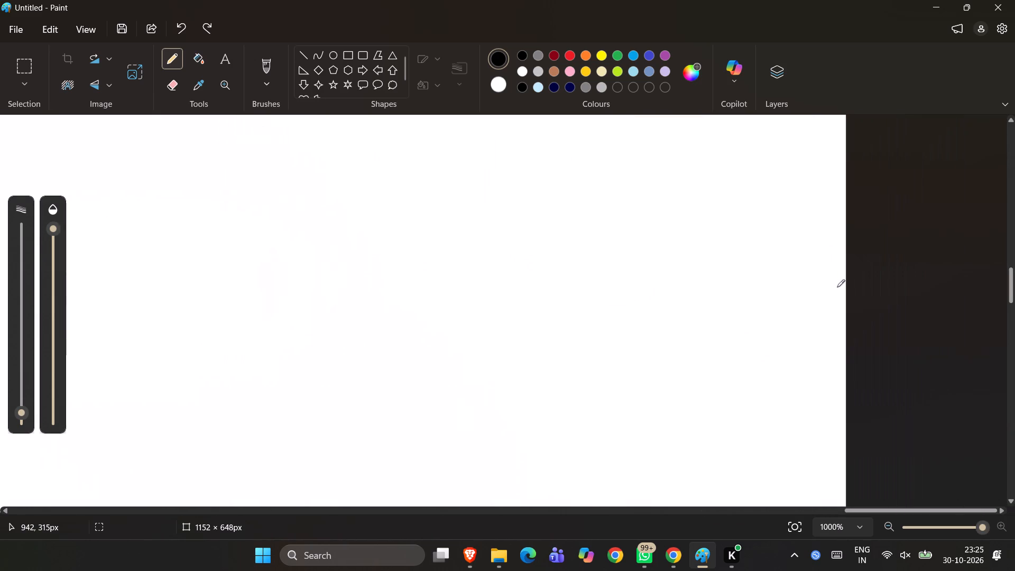
Smooth the tail's outer edge with short black pencil strokes from the upper bands down to the middle bands.
scroll(837, 287, "right", 2)
scroll(837, 287, "left", 1)
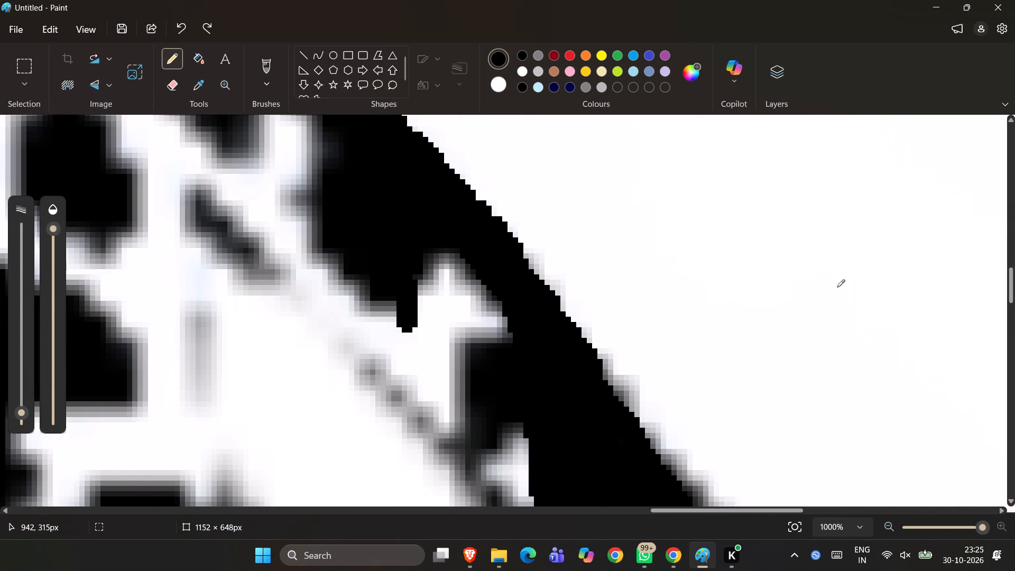
scroll(837, 287, "down", 4, "ctrl")
scroll(837, 287, "down", 1)
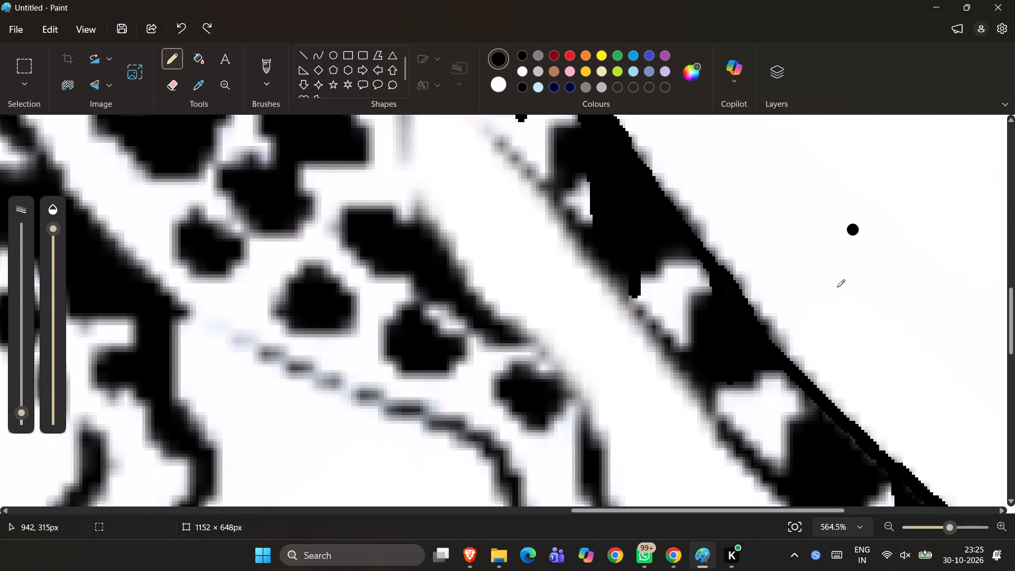
scroll(771, 305, "down", 2)
scroll(771, 305, "down", 1, "ctrl")
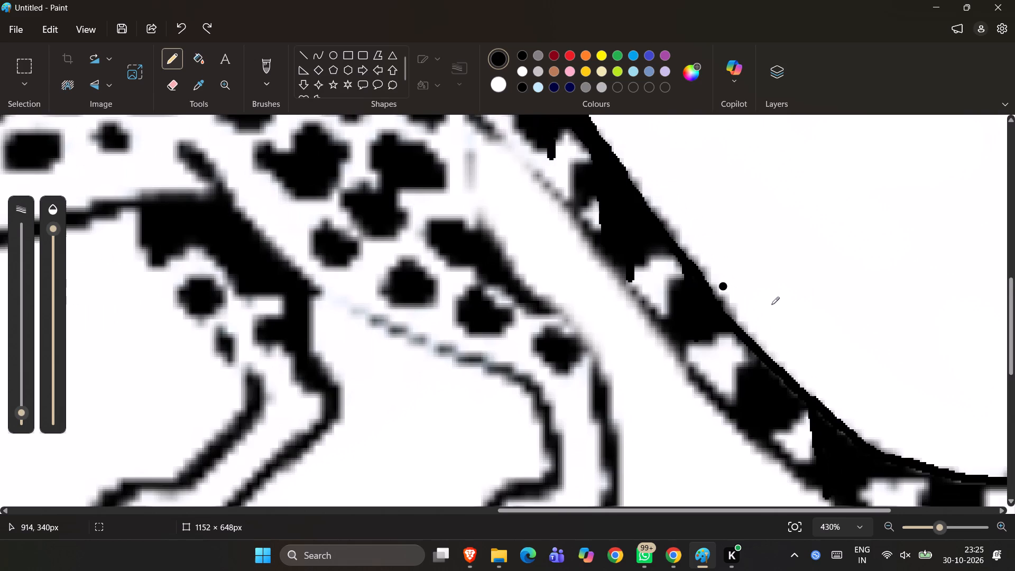
scroll(771, 305, "down", 3, "ctrl")
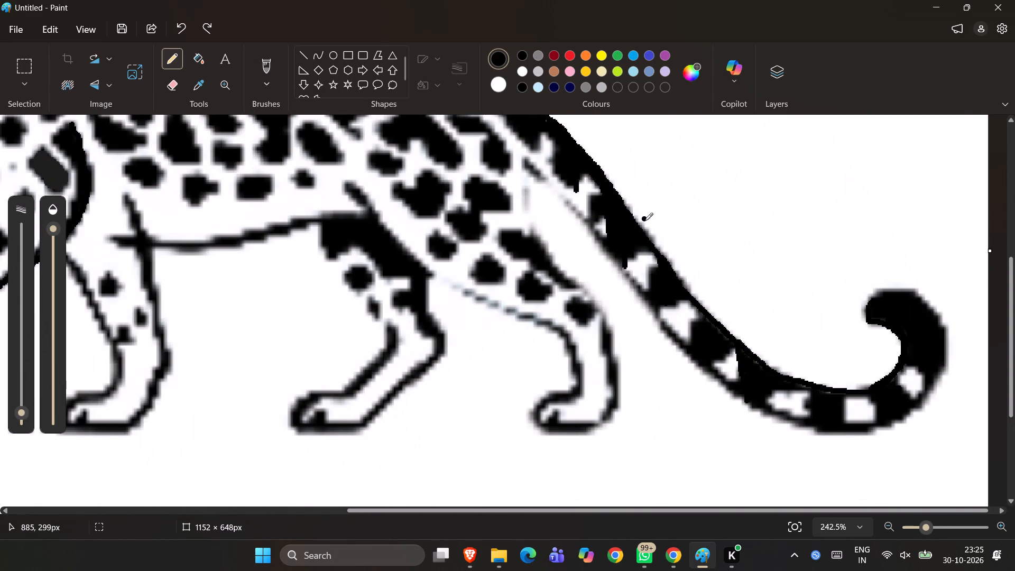
scroll(645, 220, "up", 4, "ctrl")
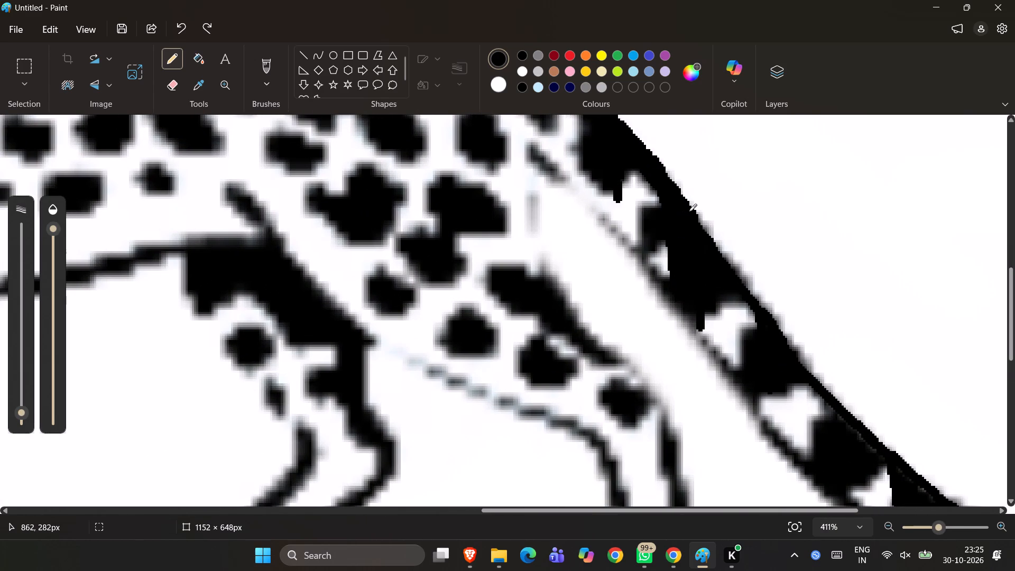
left_click_drag(695, 217, 709, 234)
left_click_drag(709, 234, 740, 280)
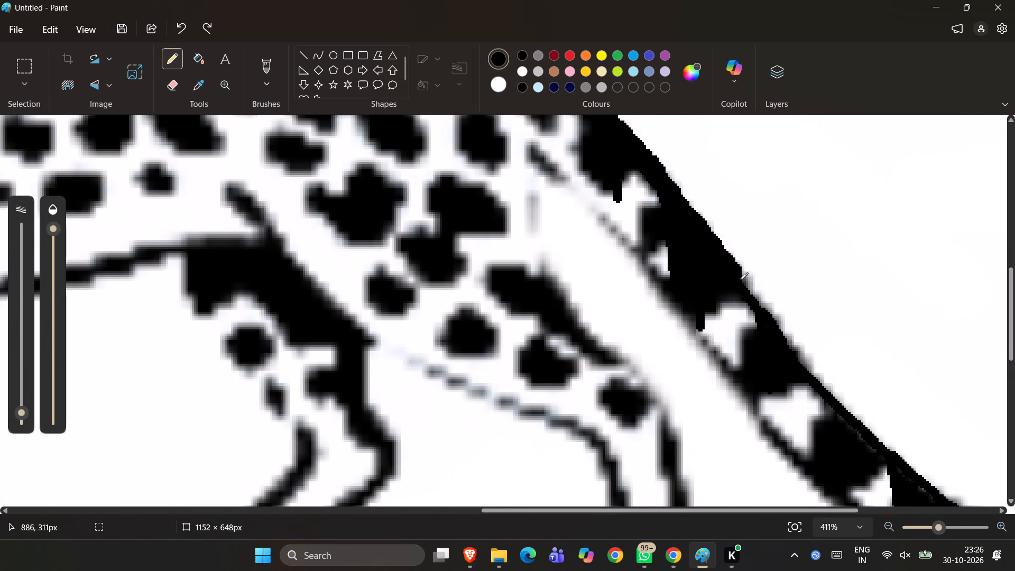
left_click_drag(740, 280, 749, 341)
left_click_drag(749, 329, 755, 329)
left_click_drag(742, 274, 750, 288)
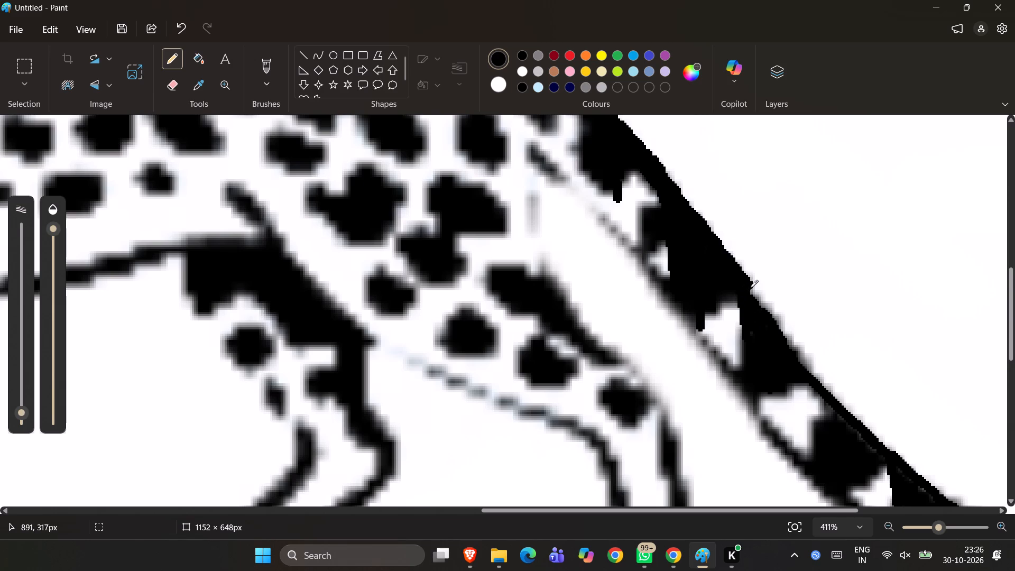
left_click_drag(750, 288, 779, 324)
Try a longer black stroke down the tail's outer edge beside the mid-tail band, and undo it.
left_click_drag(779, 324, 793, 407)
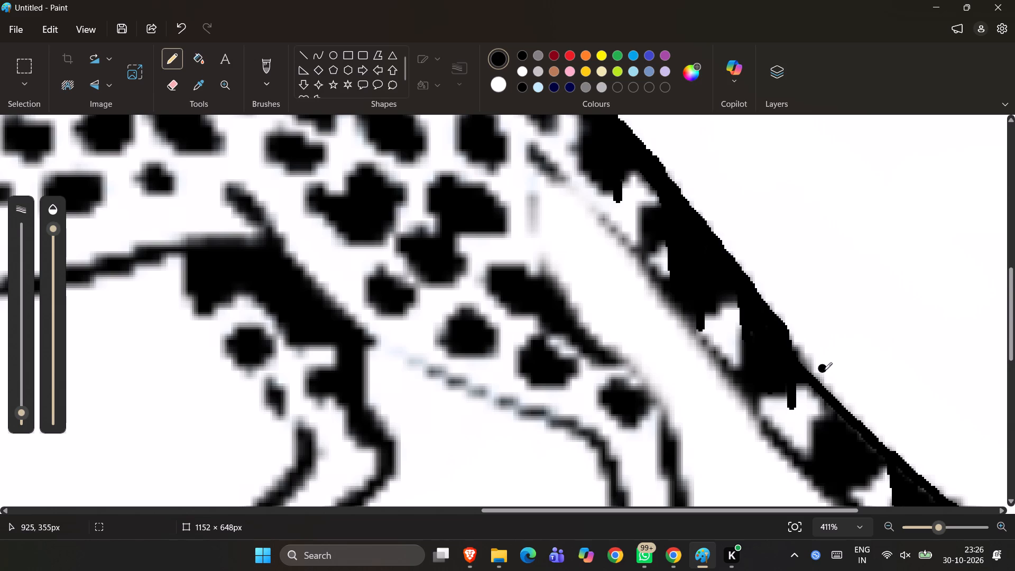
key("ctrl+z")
Redraw the tail's outer edge in black beside the mid-tail band with short pencil strokes.
left_click_drag(736, 273, 774, 316)
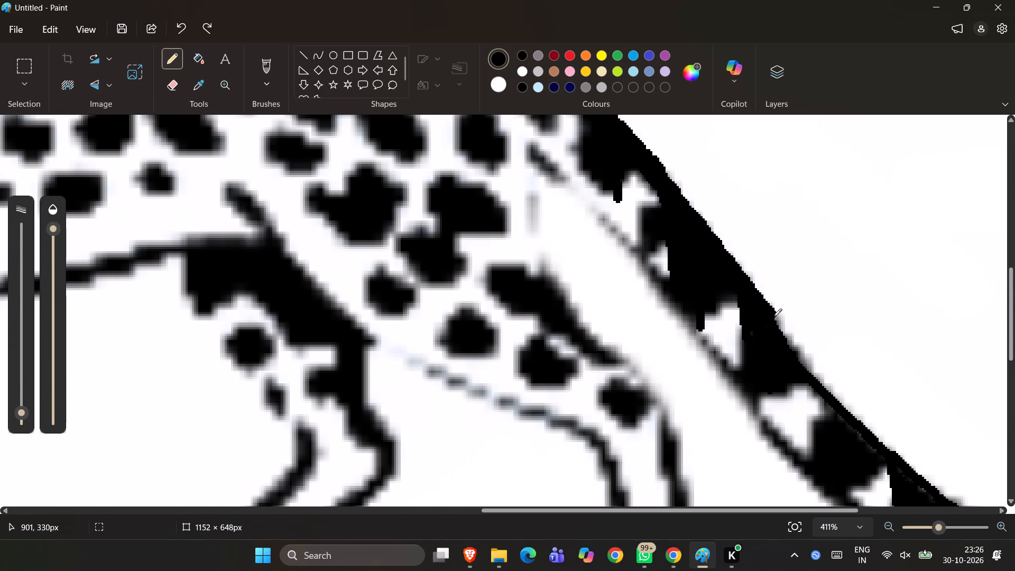
left_click_drag(774, 316, 786, 332)
left_click_drag(786, 332, 787, 334)
left_click_drag(787, 334, 801, 399)
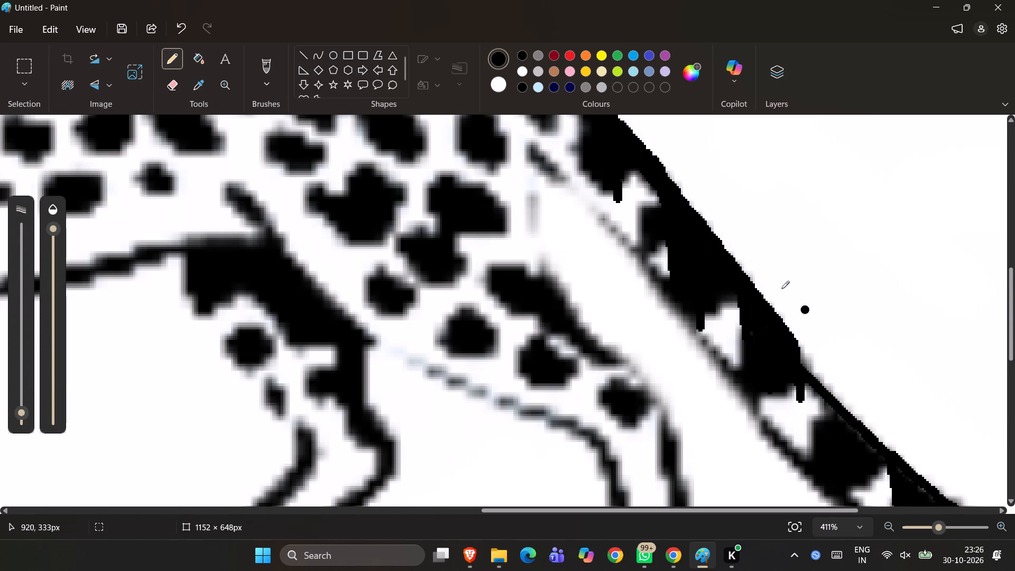
Erase the stray black drip hanging into the white gap below the mid-tail band.
left_click(172, 87)
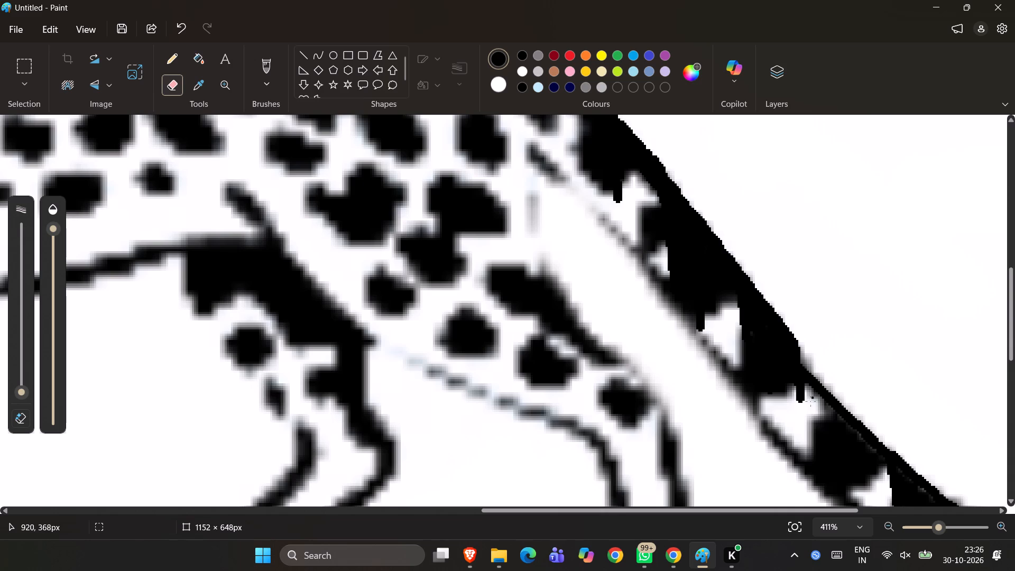
left_click(801, 403)
Continue smoothing the tail's outer edge with the black pencil from the mid-tail band toward the bottom bend.
left_click(496, 56)
left_click(173, 58)
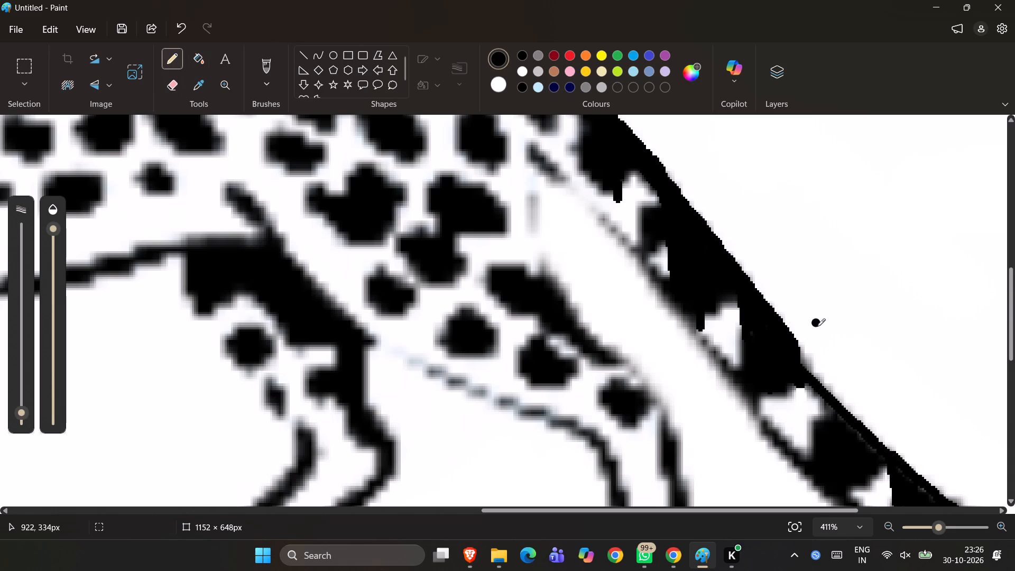
left_click_drag(796, 357, 803, 364)
left_click_drag(803, 364, 816, 381)
scroll(816, 381, "down", 3, "ctrl")
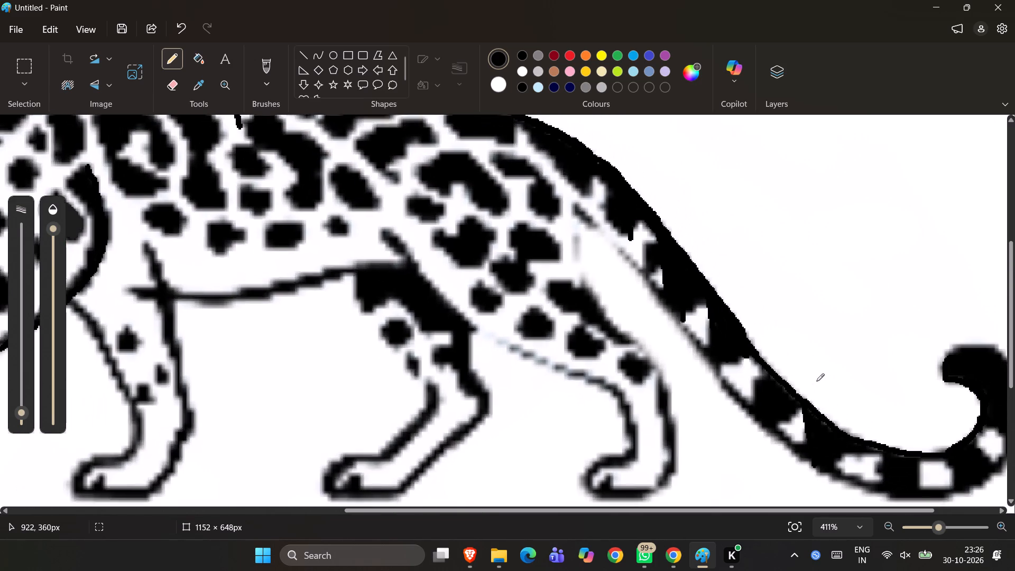
left_click_drag(743, 334, 745, 336)
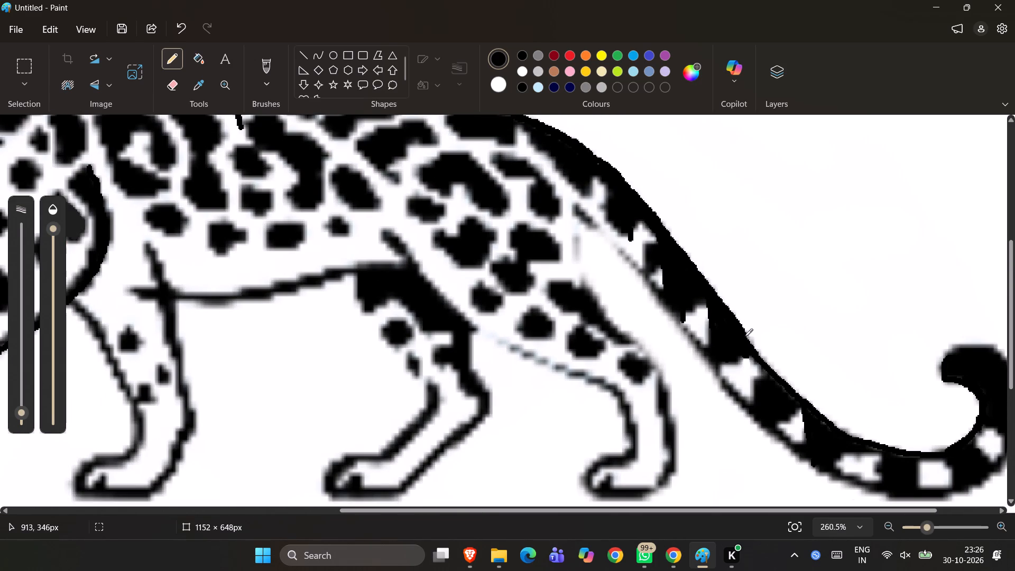
left_click_drag(745, 336, 759, 355)
left_click_drag(759, 355, 775, 380)
left_click_drag(775, 380, 778, 414)
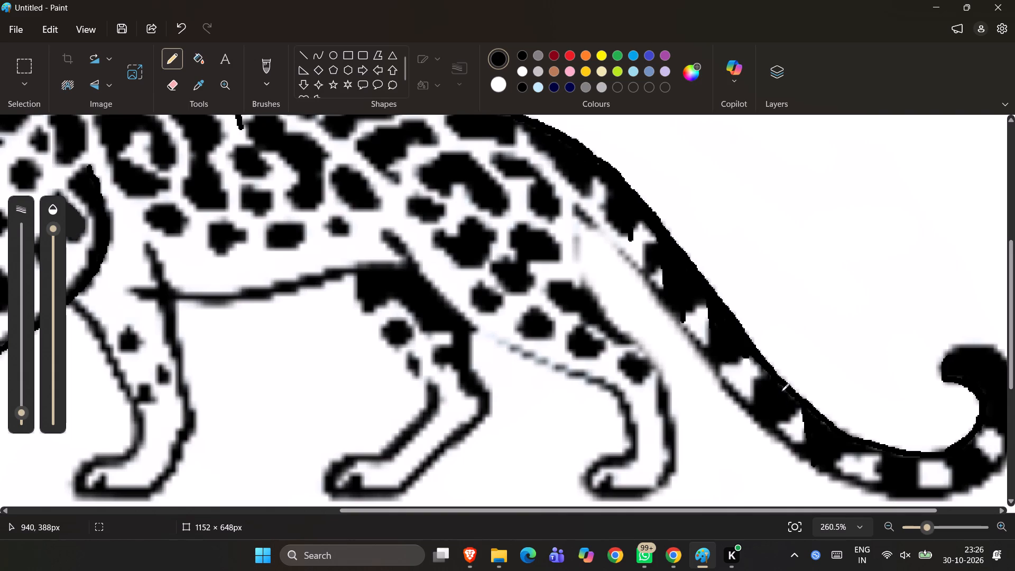
left_click_drag(779, 385, 791, 397)
Touch up the inside of the black band above the bottom bend with short black pencil strokes.
left_click_drag(791, 397, 770, 404)
left_click_drag(770, 404, 773, 403)
left_click_drag(773, 403, 769, 401)
Even out the tail's outer edge in black from the white gap below mid-tail to the start of the bottom bend.
scroll(769, 401, "down", 3, "ctrl")
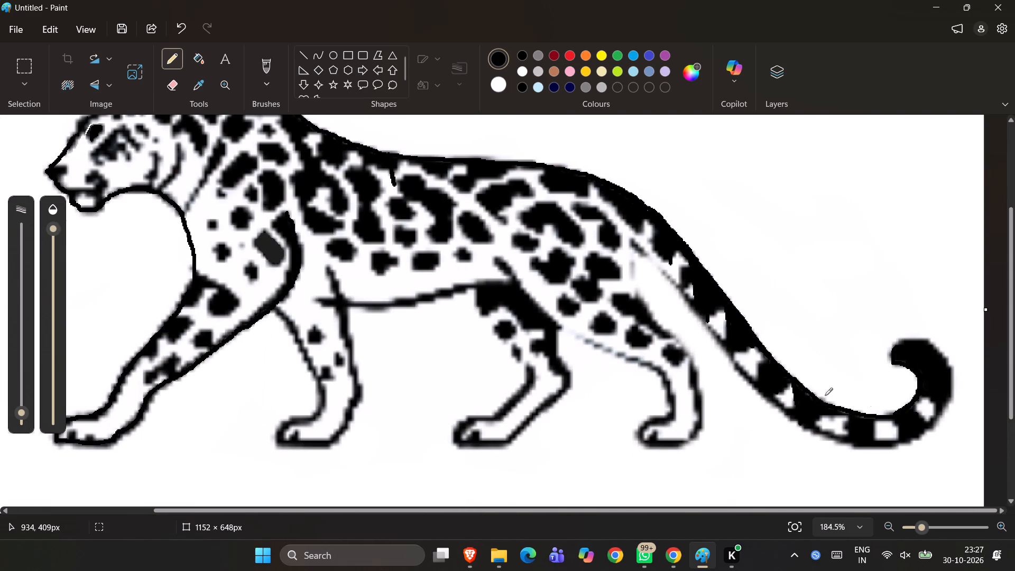
scroll(912, 462, "up", 6, "ctrl")
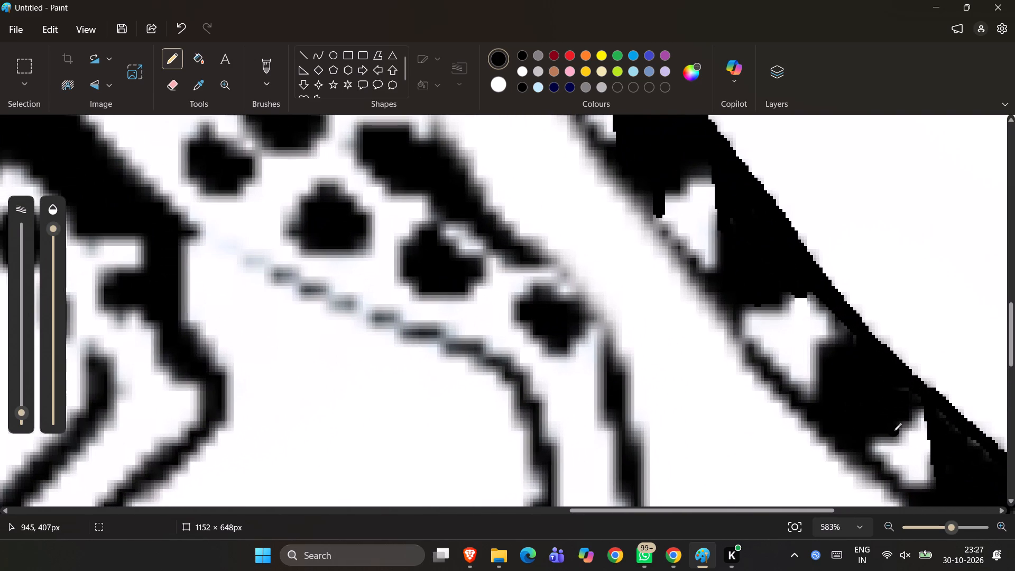
scroll(894, 431, "down", 2, "ctrl")
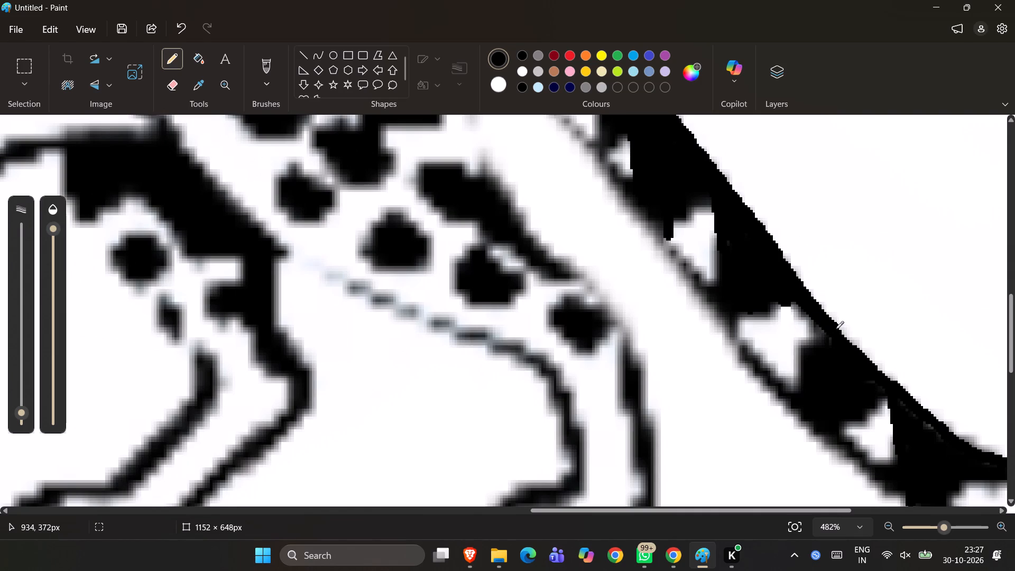
left_click_drag(835, 329, 857, 348)
left_click_drag(857, 348, 892, 382)
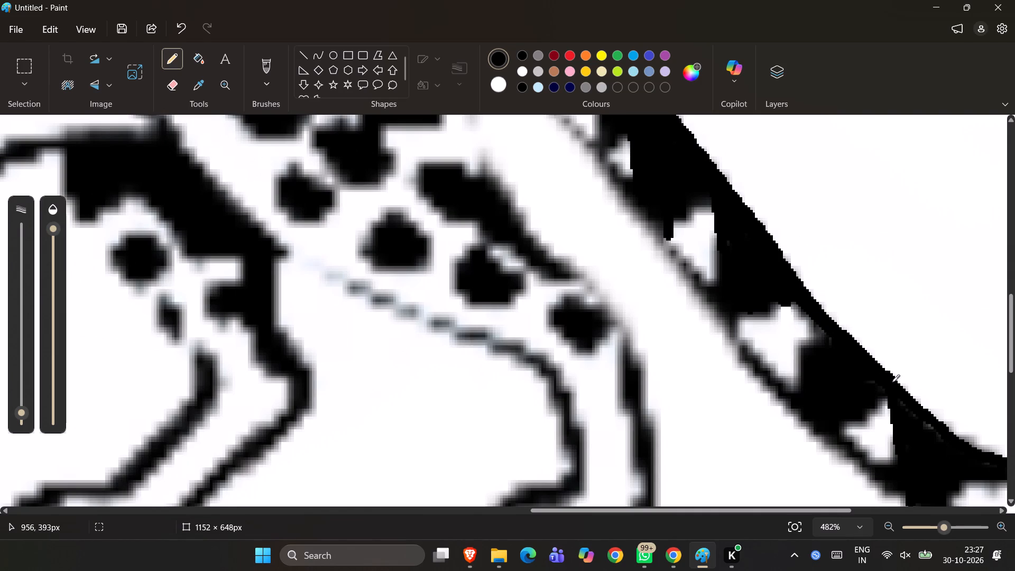
Touch up the black shading on the lower stretch of the leopard's tail with the black Pencil.
left_click_drag(892, 382, 959, 491)
Thicken the short black mark below the middle of the leopard's back and touch up the adjoining spots with the black Pencil.
scroll(959, 491, "down", 2, "ctrl")
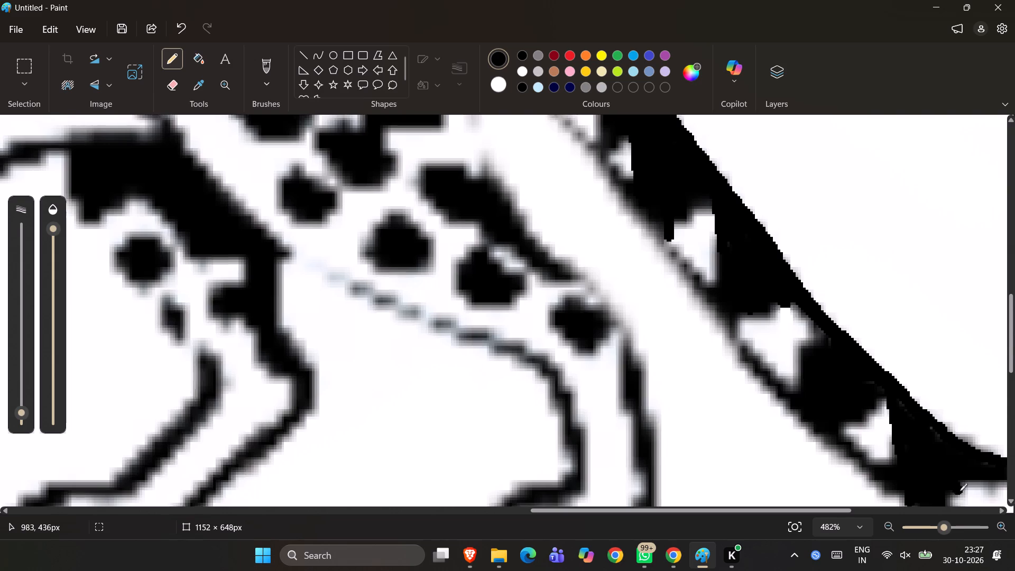
scroll(959, 491, "down", 7, "ctrl")
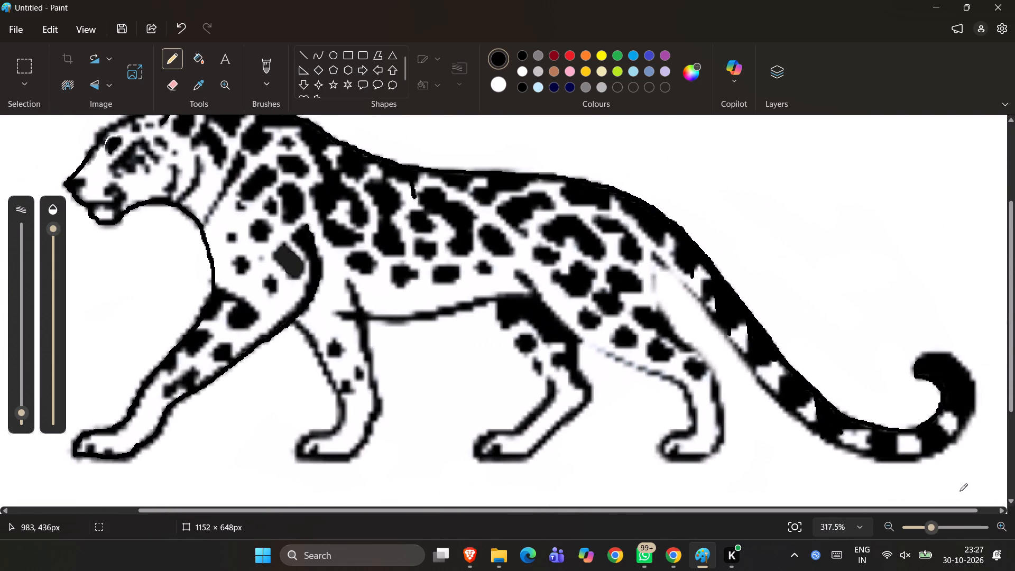
scroll(959, 491, "down", 5, "ctrl")
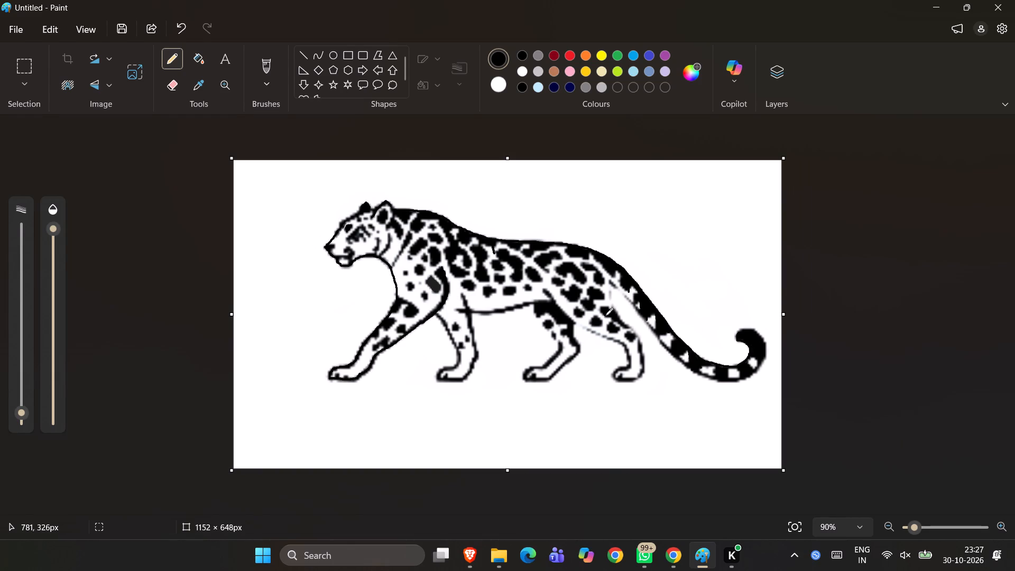
scroll(605, 316, "up", 6, "ctrl")
scroll(605, 316, "left", 1)
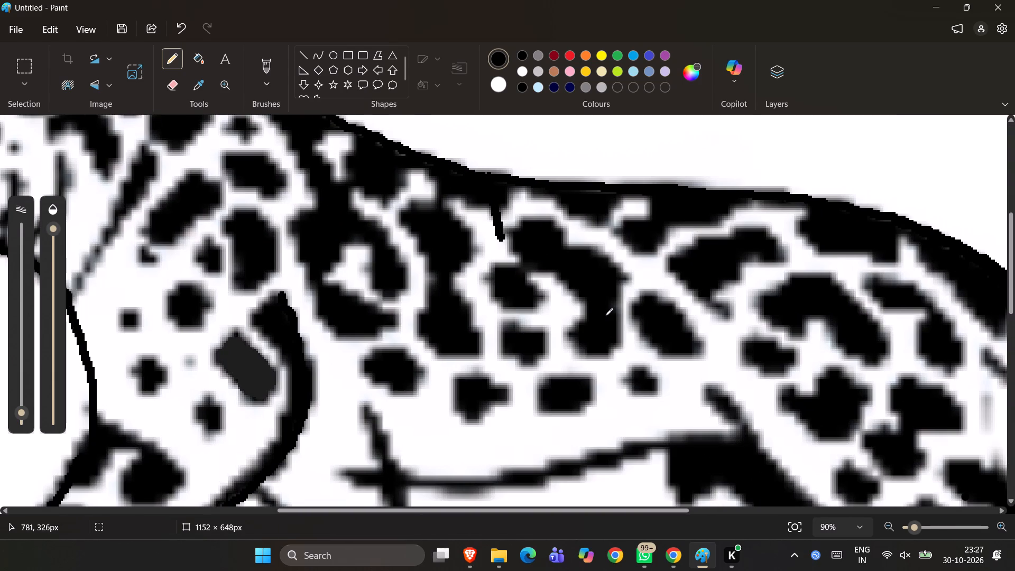
scroll(605, 316, "left", 1)
left_click(605, 316)
left_click_drag(605, 316, 543, 250)
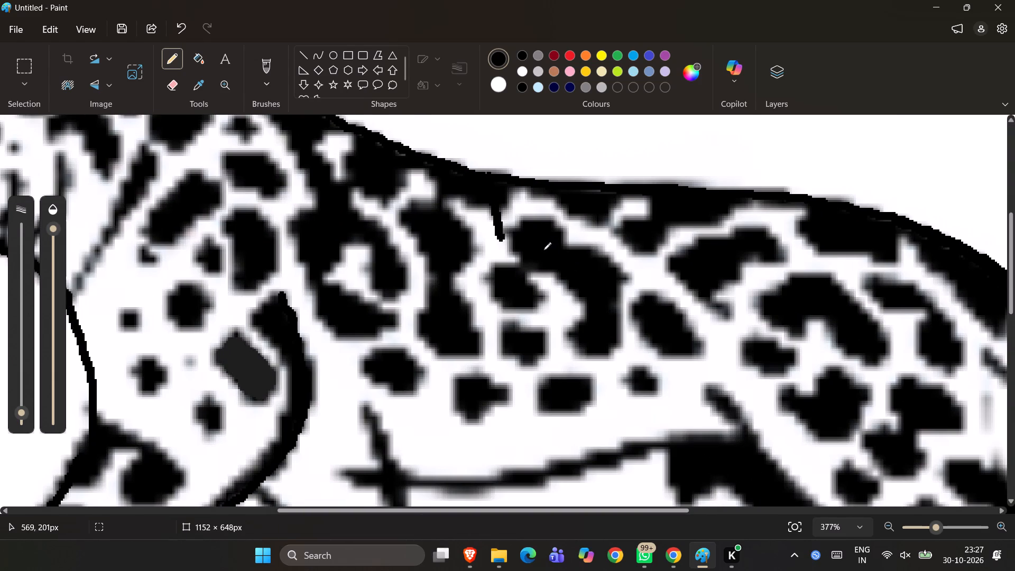
left_click_drag(543, 250, 538, 240)
left_click_drag(499, 209, 505, 235)
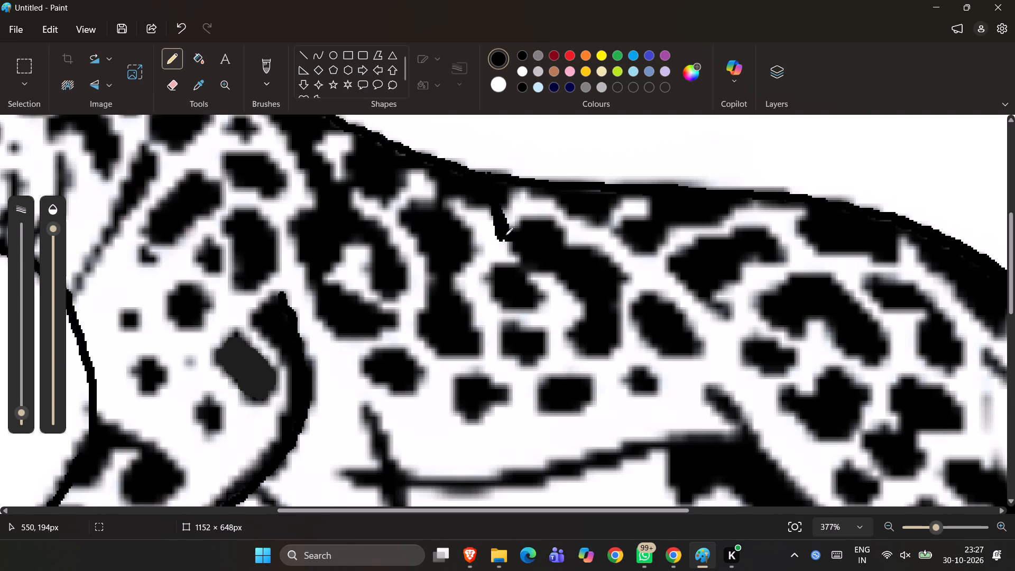
left_click_drag(505, 235, 520, 248)
Trace the faint rear edge of the hind thigh in black Pencil, from the dark thigh spot up to the tail base.
scroll(520, 248, "down", 5, "ctrl")
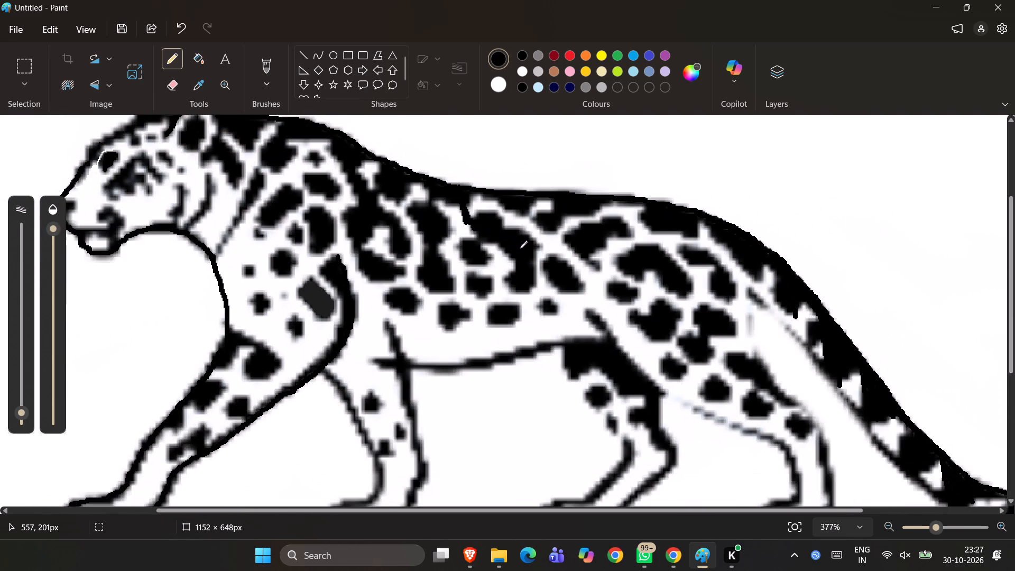
scroll(520, 248, "down", 10, "ctrl")
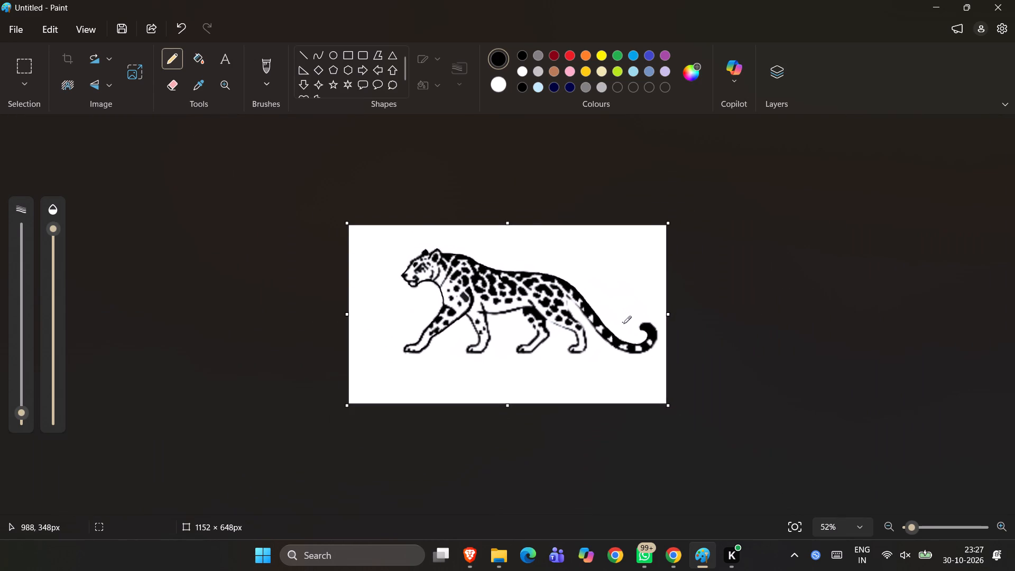
scroll(623, 324, "up", 6, "ctrl")
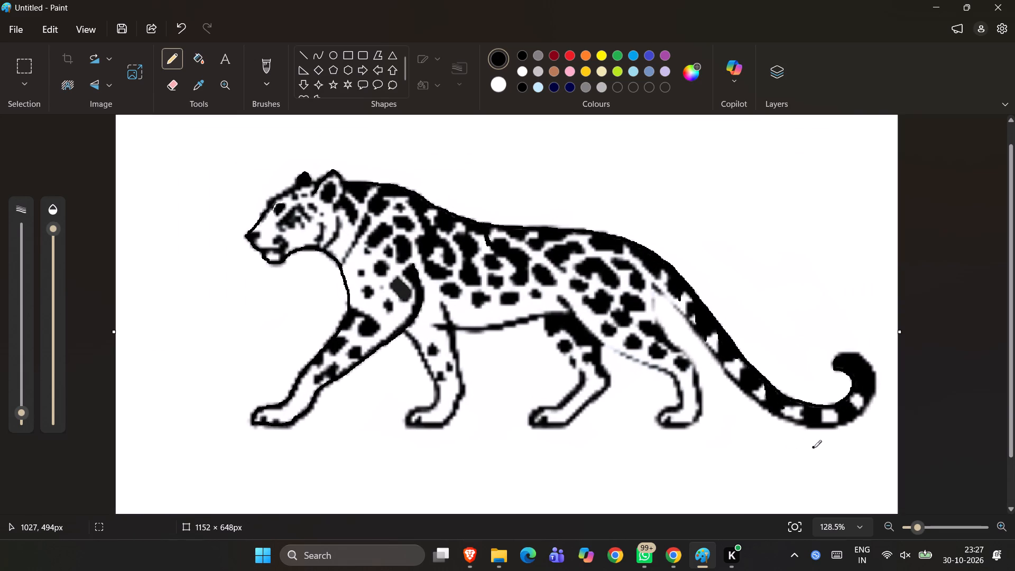
scroll(814, 448, "left", 2)
scroll(740, 362, "up", 6, "ctrl")
scroll(740, 362, "down", 1)
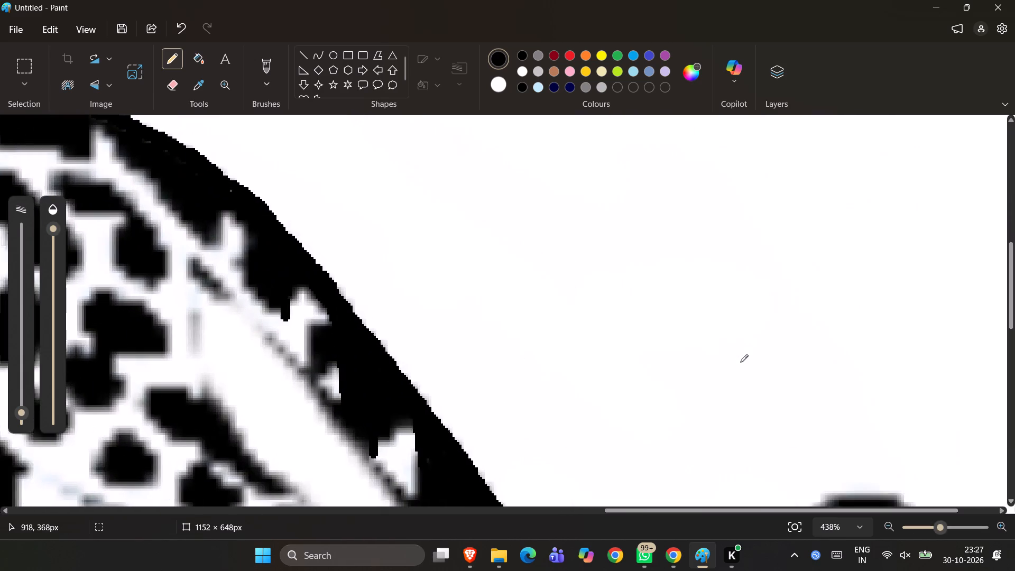
scroll(740, 362, "down", 1)
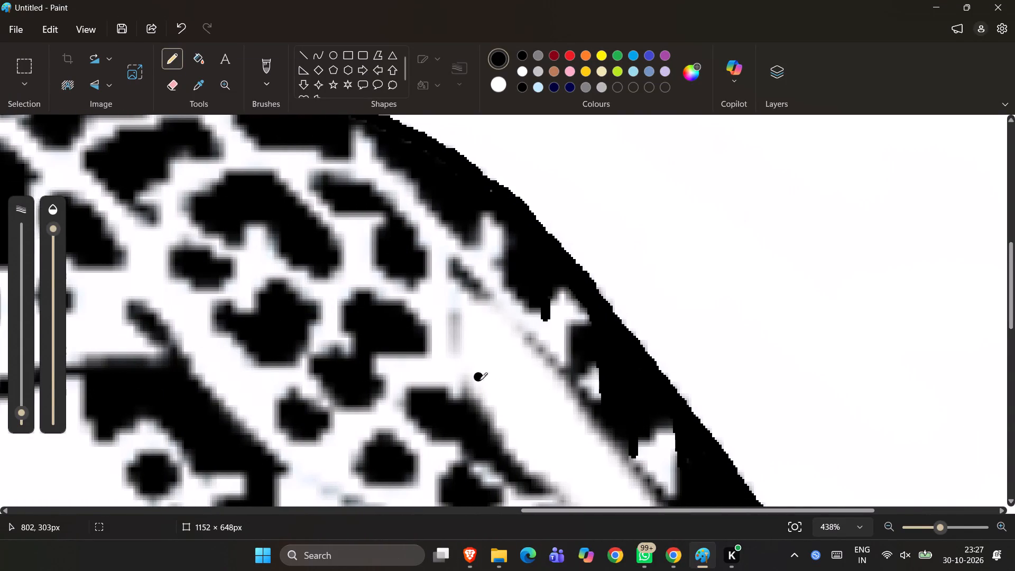
left_click_drag(492, 434, 483, 407)
left_click_drag(483, 407, 457, 334)
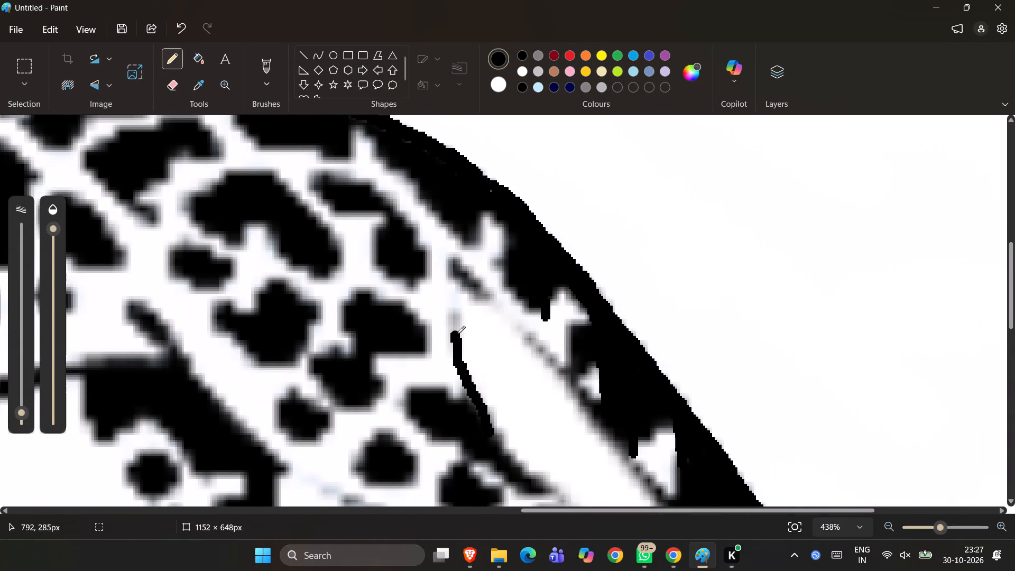
left_click_drag(457, 334, 458, 271)
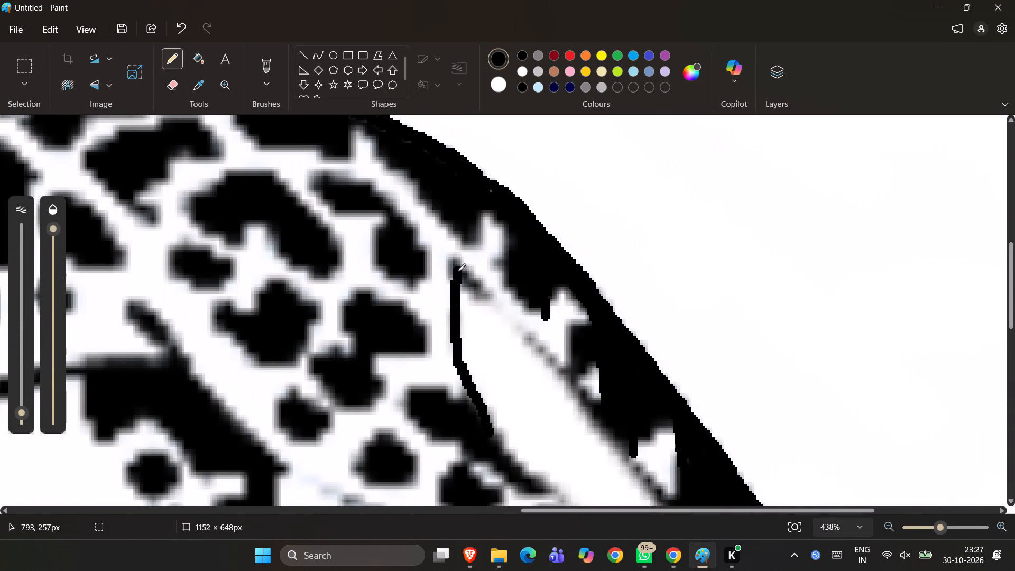
Trace the tail's faint lower edge in black Pencil, from the tail base down along the first white tail patches.
left_click_drag(458, 271, 485, 297)
left_click_drag(485, 297, 530, 341)
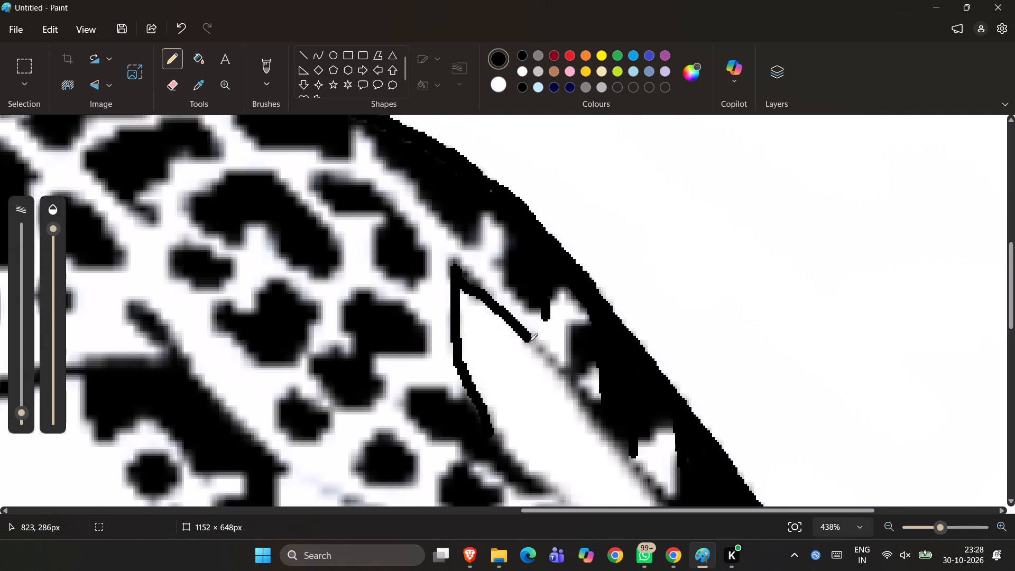
left_click_drag(530, 341, 563, 381)
left_click_drag(563, 381, 592, 419)
left_click_drag(592, 419, 619, 506)
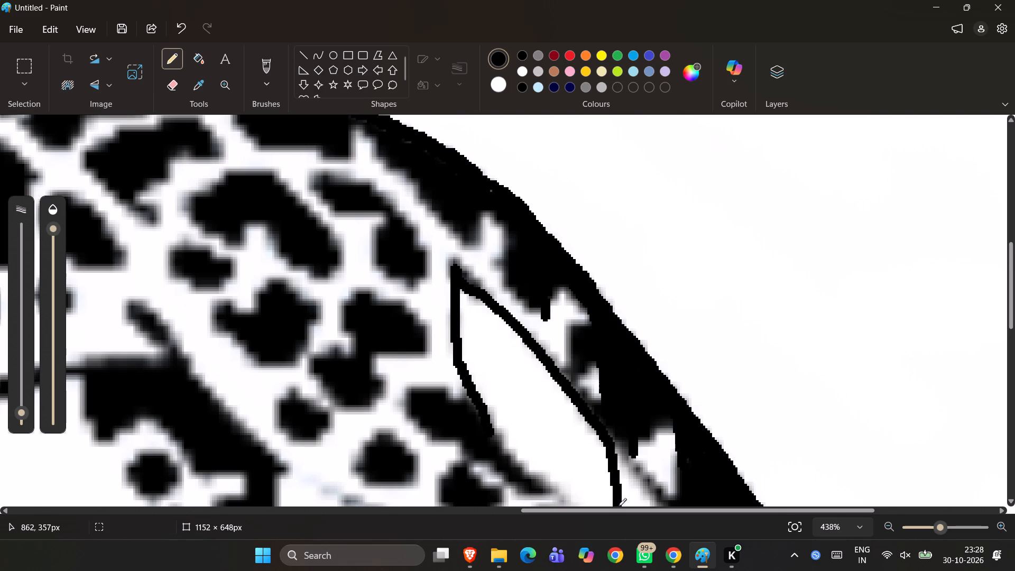
Erase the stray line that runs off the tail's lower edge toward the hind leg.
scroll(619, 506, "down", 7, "ctrl")
scroll(619, 506, "down", 3)
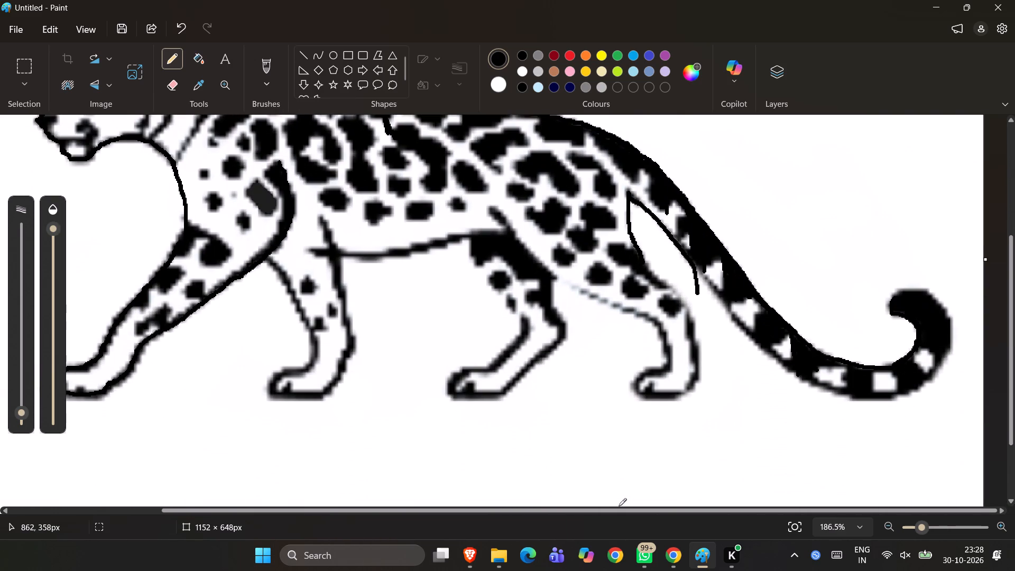
left_click(178, 80)
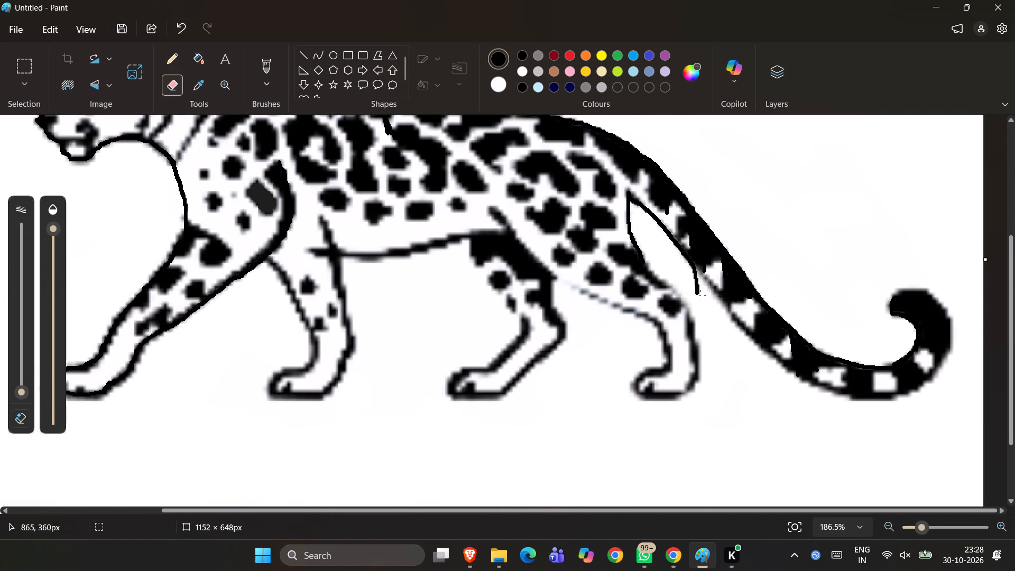
left_click_drag(700, 295, 699, 294)
left_click_drag(699, 294, 691, 289)
left_click_drag(691, 289, 695, 283)
left_click_drag(695, 283, 697, 288)
left_click_drag(697, 288, 697, 285)
left_click_drag(697, 285, 699, 283)
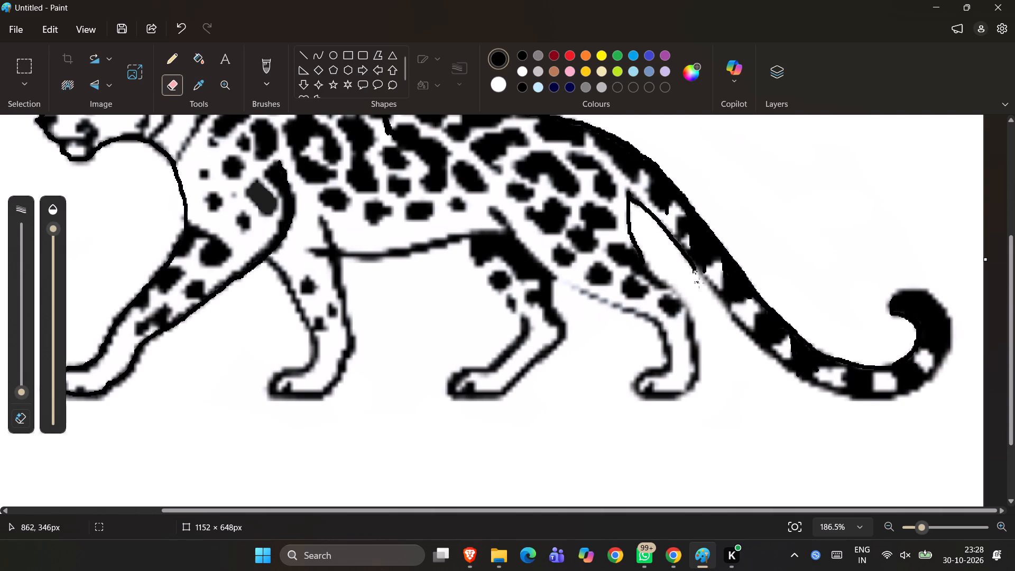
left_click_drag(699, 283, 690, 276)
left_click_drag(690, 276, 693, 273)
left_click_drag(693, 273, 694, 277)
left_click_drag(694, 272, 693, 274)
left_click_drag(693, 274, 700, 293)
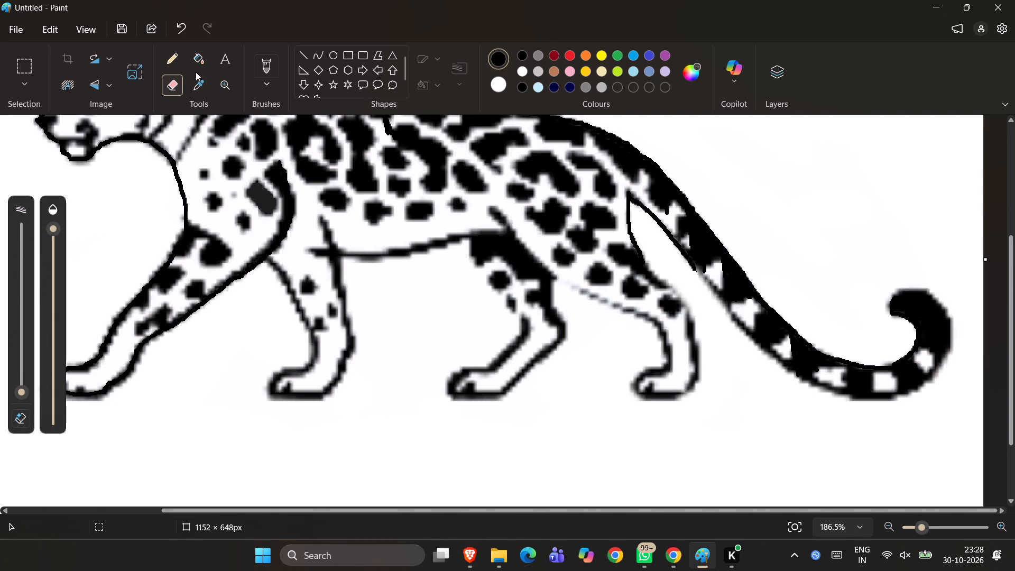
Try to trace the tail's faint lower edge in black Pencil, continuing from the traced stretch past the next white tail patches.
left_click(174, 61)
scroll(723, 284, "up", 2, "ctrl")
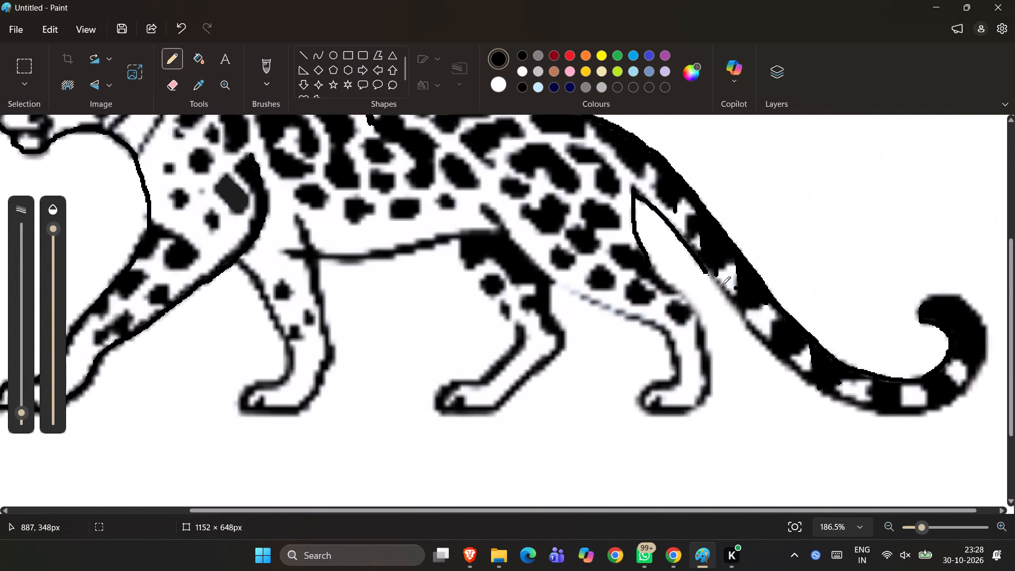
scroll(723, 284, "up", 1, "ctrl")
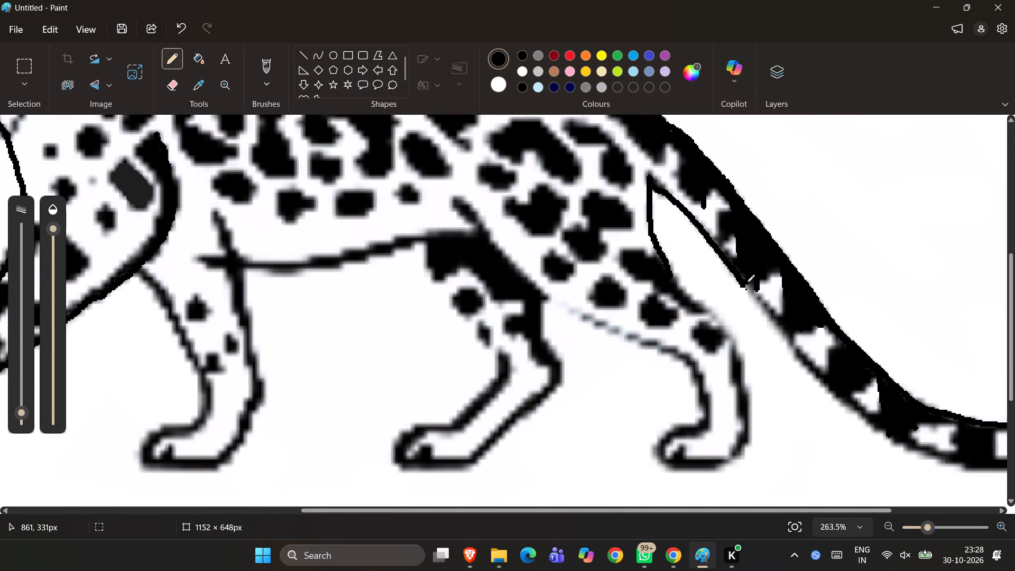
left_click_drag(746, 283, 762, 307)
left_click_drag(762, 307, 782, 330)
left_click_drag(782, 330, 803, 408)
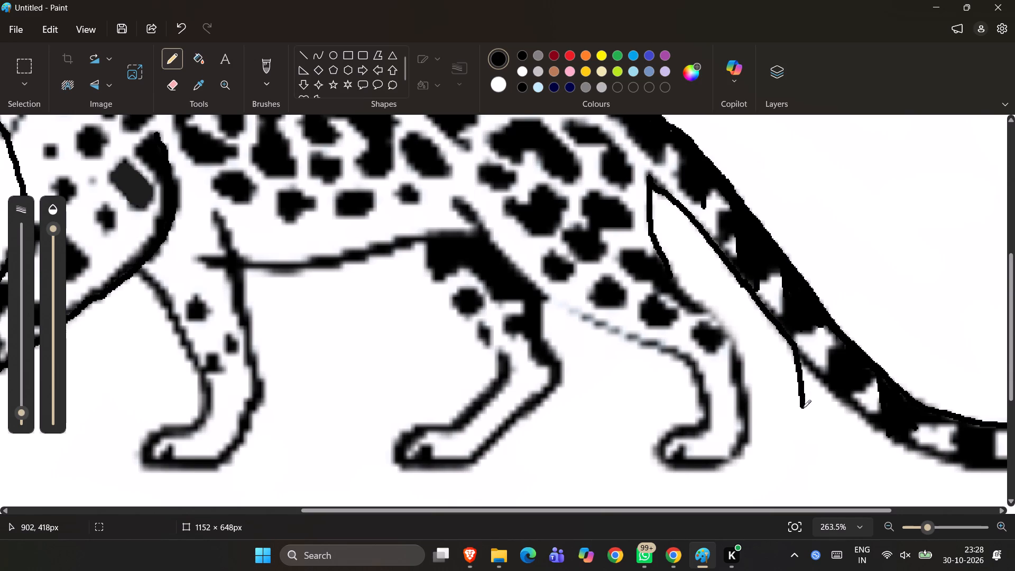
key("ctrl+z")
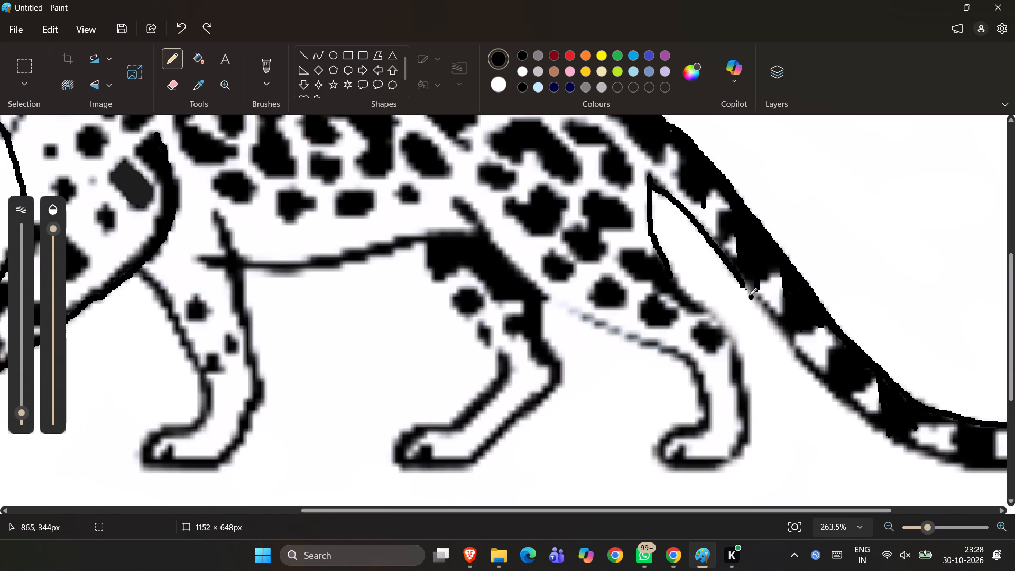
Trace the tail's faint lower edge in black Pencil, from the end of the traced stretch down to the mid-tail white triangular patch.
left_click_drag(745, 285, 748, 289)
left_click_drag(748, 289, 767, 312)
left_click_drag(767, 312, 784, 333)
left_click_drag(784, 333, 793, 346)
left_click_drag(791, 346, 796, 353)
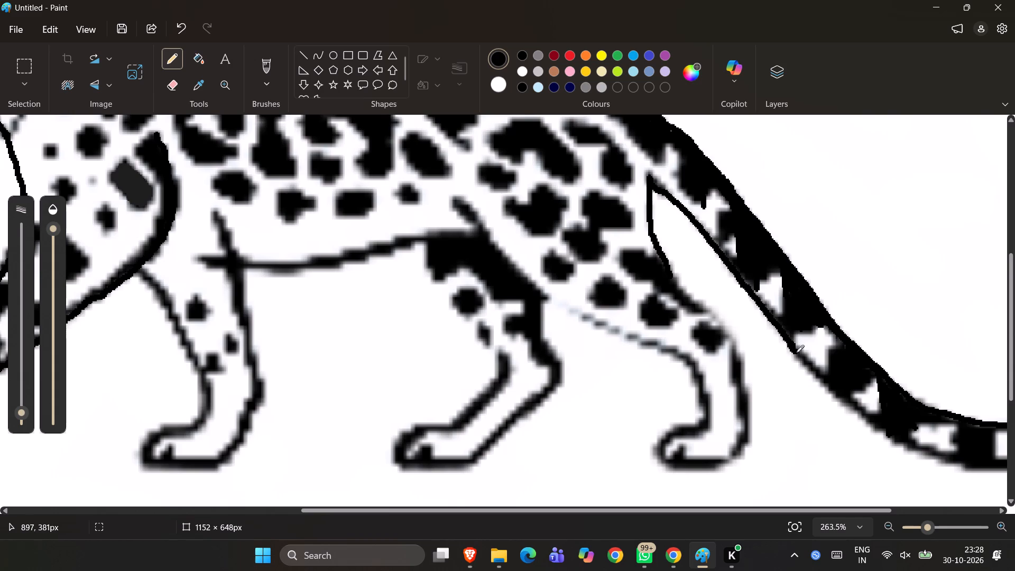
left_click_drag(796, 353, 820, 376)
left_click_drag(820, 376, 848, 401)
left_click_drag(848, 401, 853, 443)
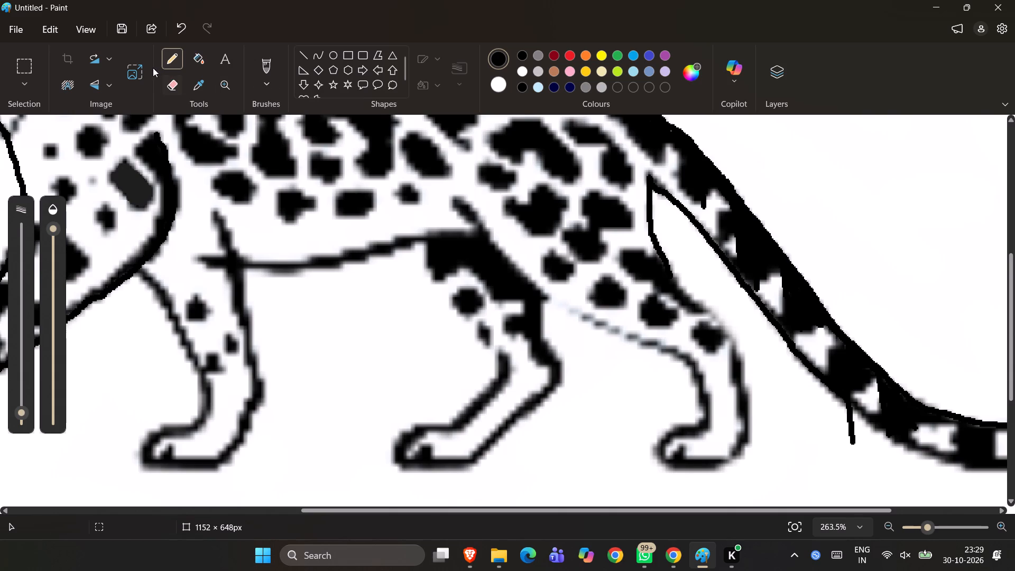
Erase the stray line hanging below the tail's lower edge with the eraser set to 14 px.
left_click(178, 84)
left_click(20, 368)
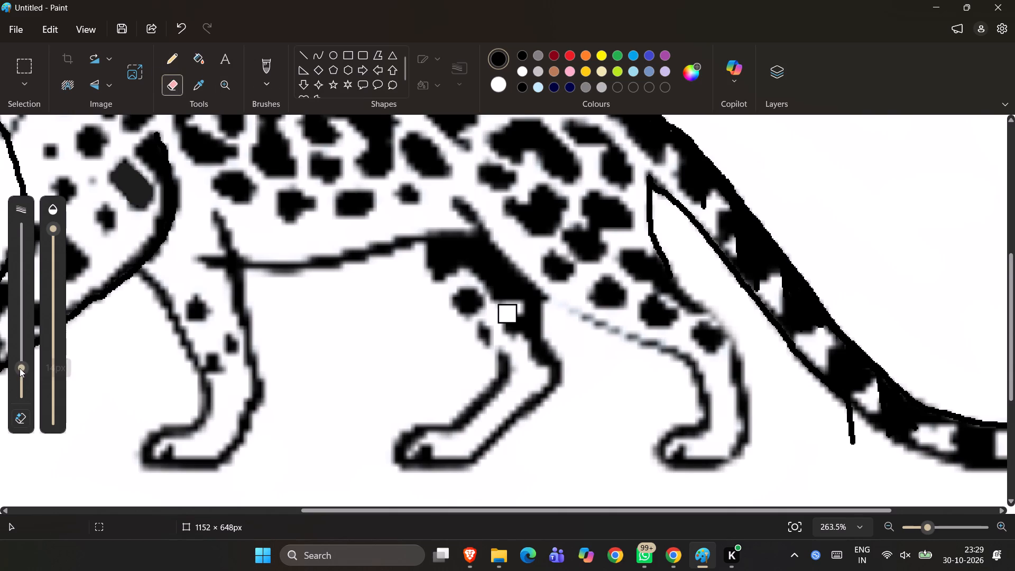
left_click_drag(852, 444, 844, 423)
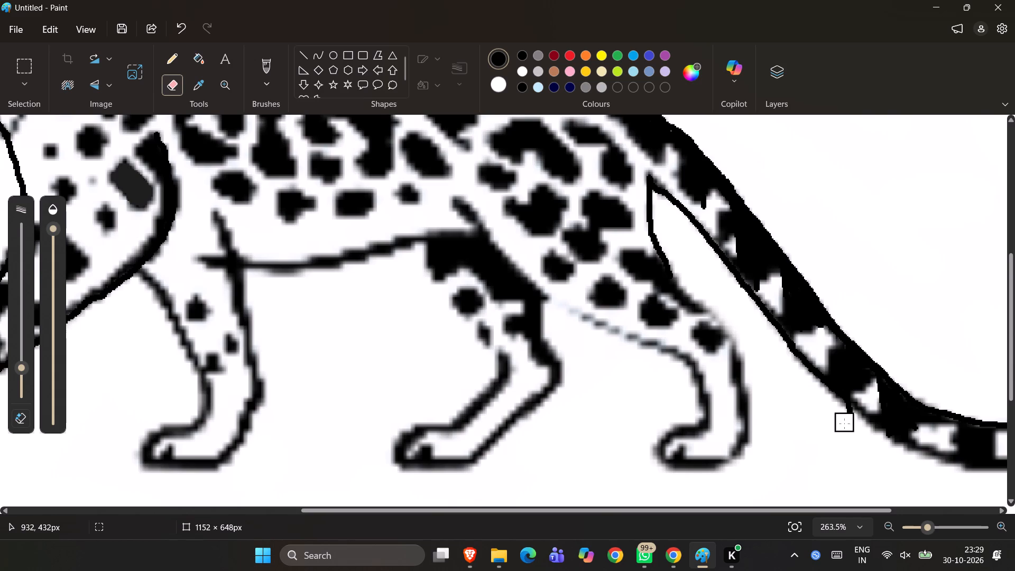
left_click_drag(844, 423, 844, 420)
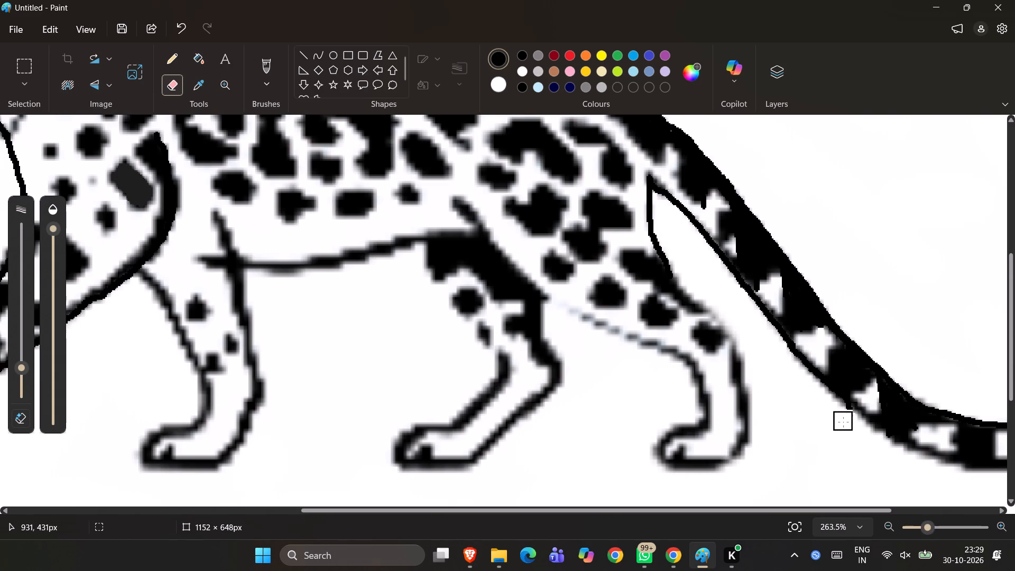
left_click(843, 422)
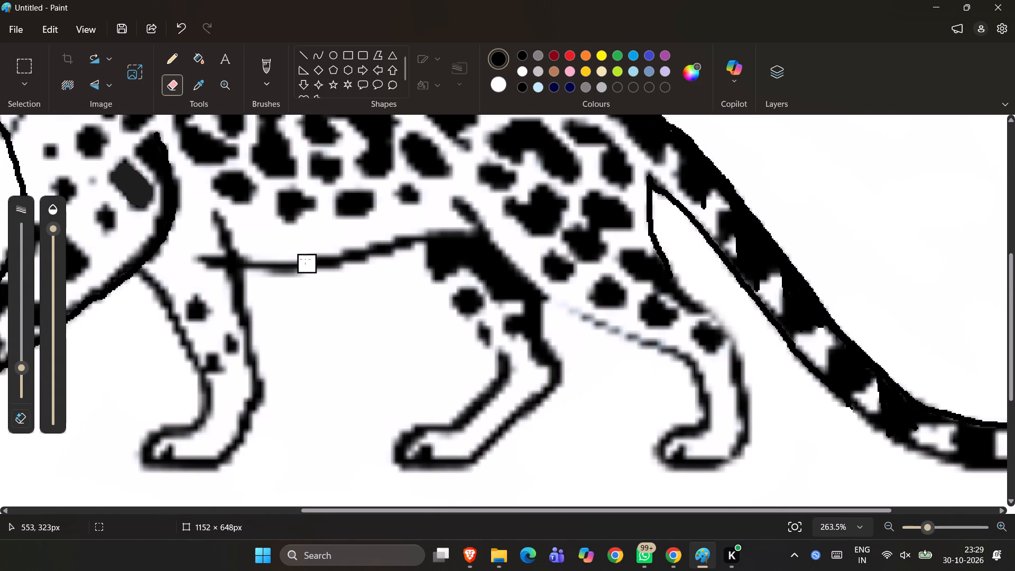
Trace the tail's lower edge in black Pencil, from the mid-tail triangular patch to the black band at the bottom of the curve.
left_click(173, 63)
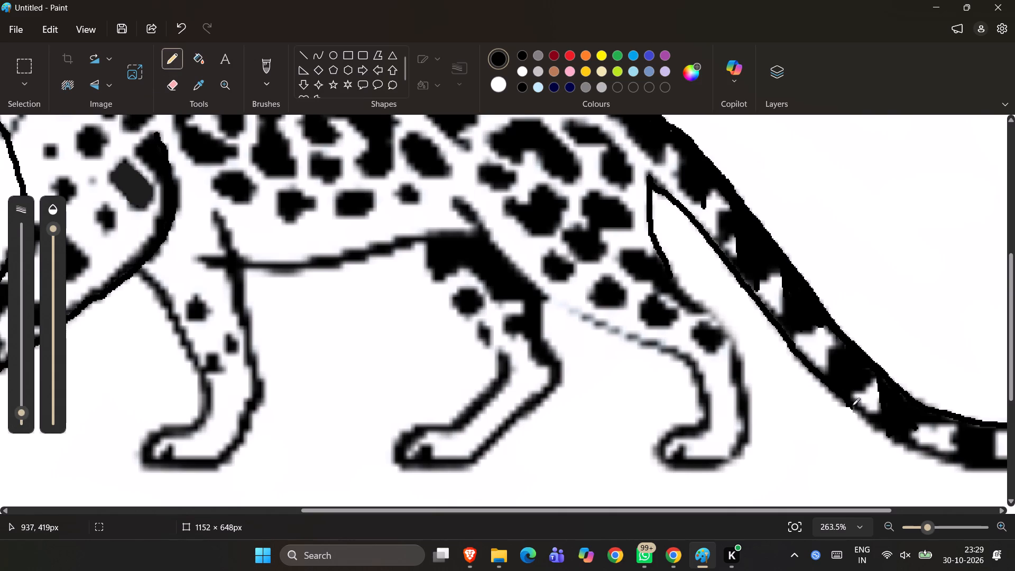
left_click_drag(852, 406, 868, 422)
left_click_drag(868, 422, 906, 444)
left_click_drag(906, 444, 947, 457)
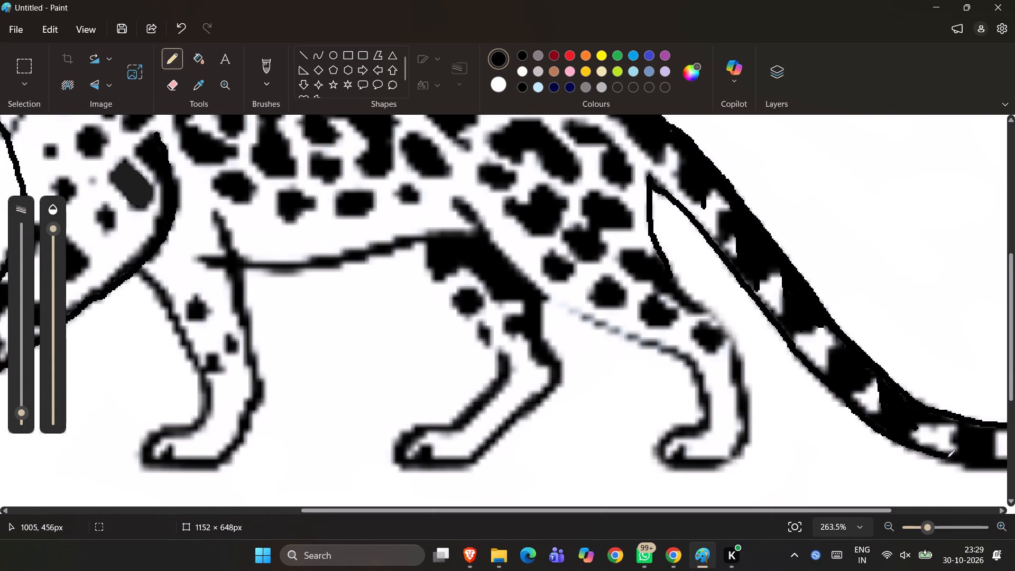
left_click_drag(947, 457, 982, 465)
Darken the leopard's nose in black Pencil and thicken the muzzle line running down from it toward the mouth.
scroll(982, 465, "down", 5, "ctrl")
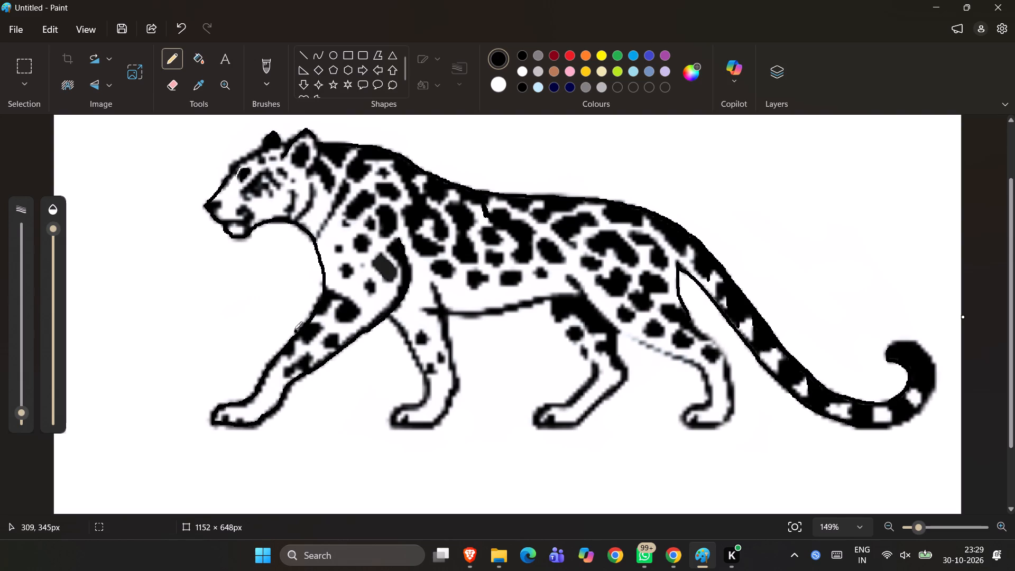
scroll(294, 327, "down", 6, "ctrl")
scroll(294, 327, "up", 2, "ctrl")
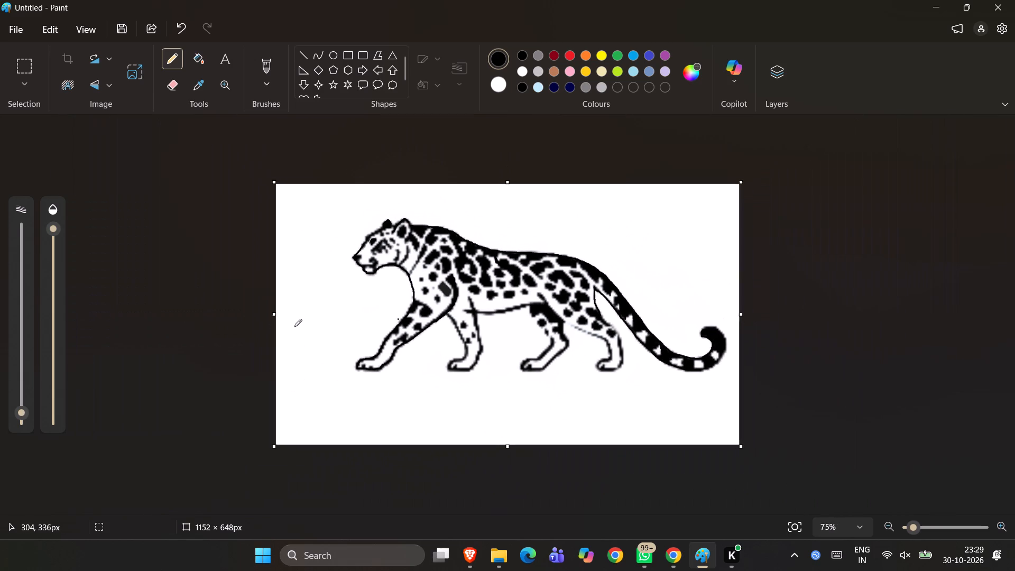
scroll(294, 327, "up", 5, "ctrl")
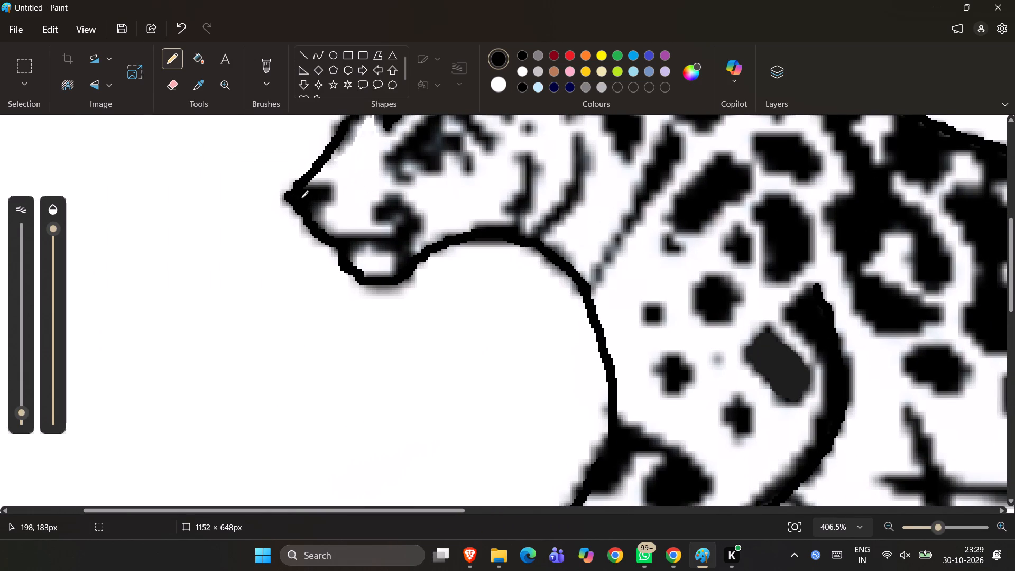
left_click_drag(301, 198, 307, 188)
left_click_drag(307, 188, 316, 215)
left_click_drag(316, 215, 322, 227)
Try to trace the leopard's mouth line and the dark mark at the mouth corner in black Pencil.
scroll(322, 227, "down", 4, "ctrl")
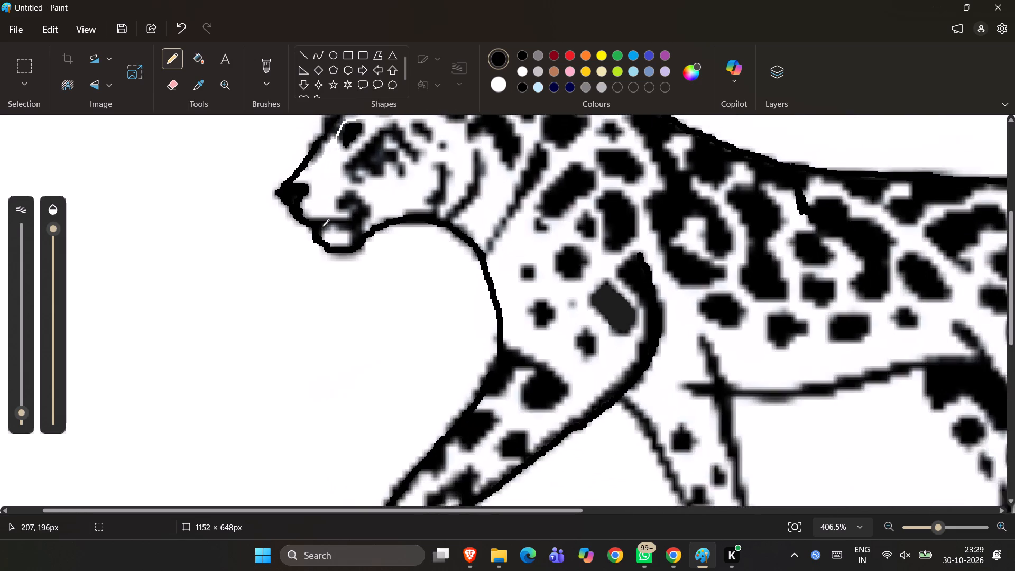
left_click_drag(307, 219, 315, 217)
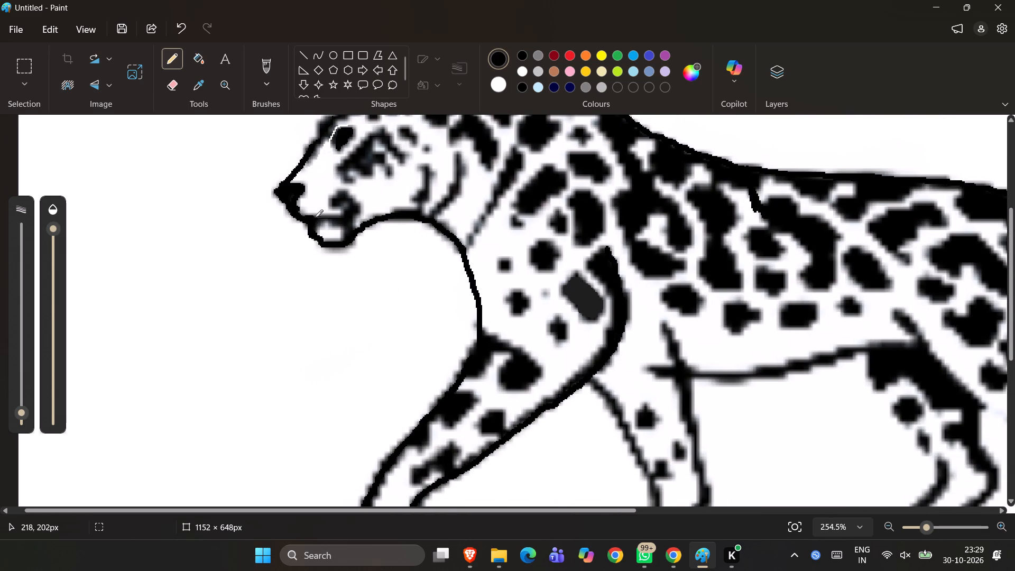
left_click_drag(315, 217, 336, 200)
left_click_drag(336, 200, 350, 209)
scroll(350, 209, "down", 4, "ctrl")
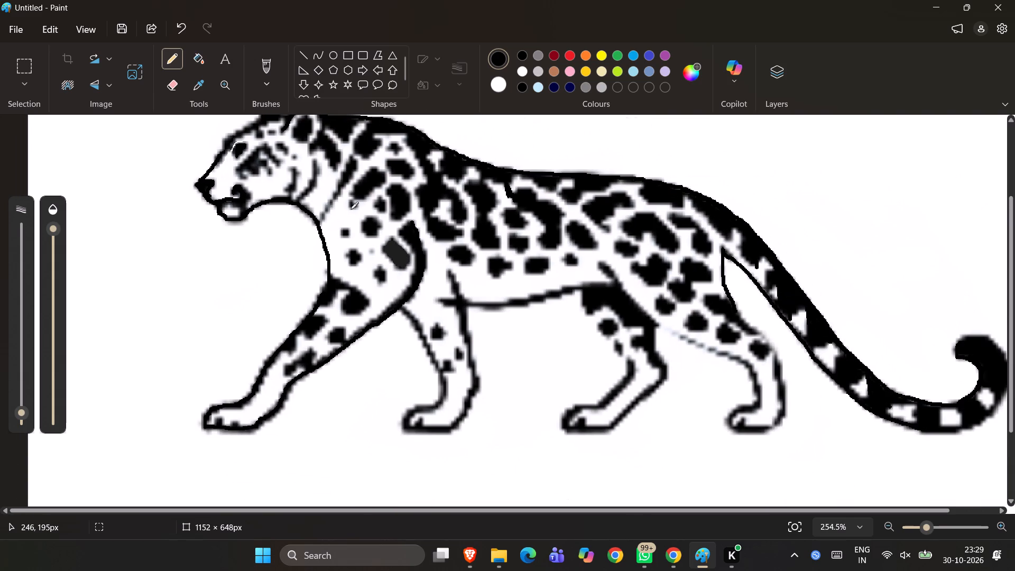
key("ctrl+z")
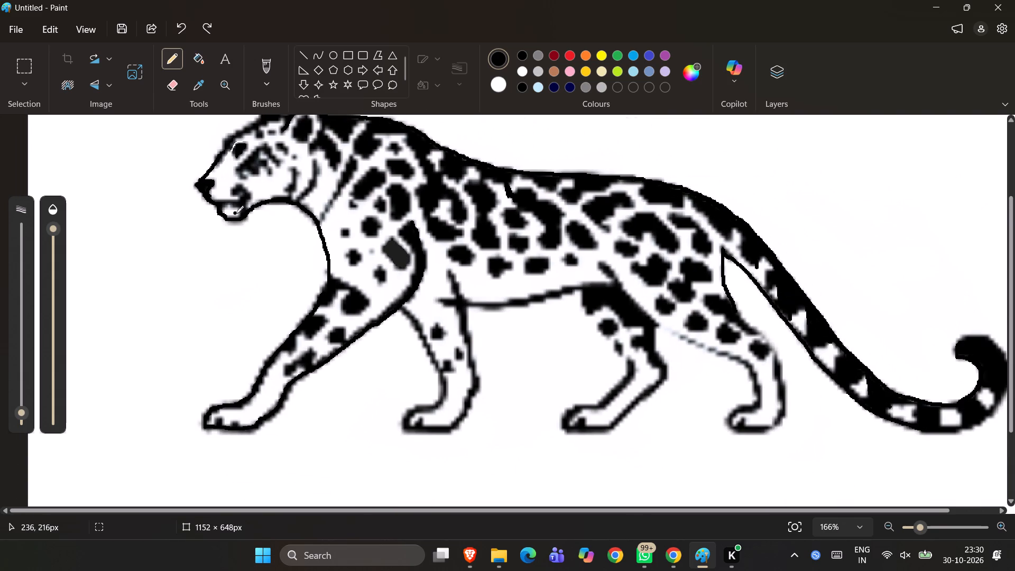
Trace the leopard's mouth line in black Pencil, from the bottom of the muzzle back to the mouth corner.
scroll(236, 214, "up", 7, "ctrl")
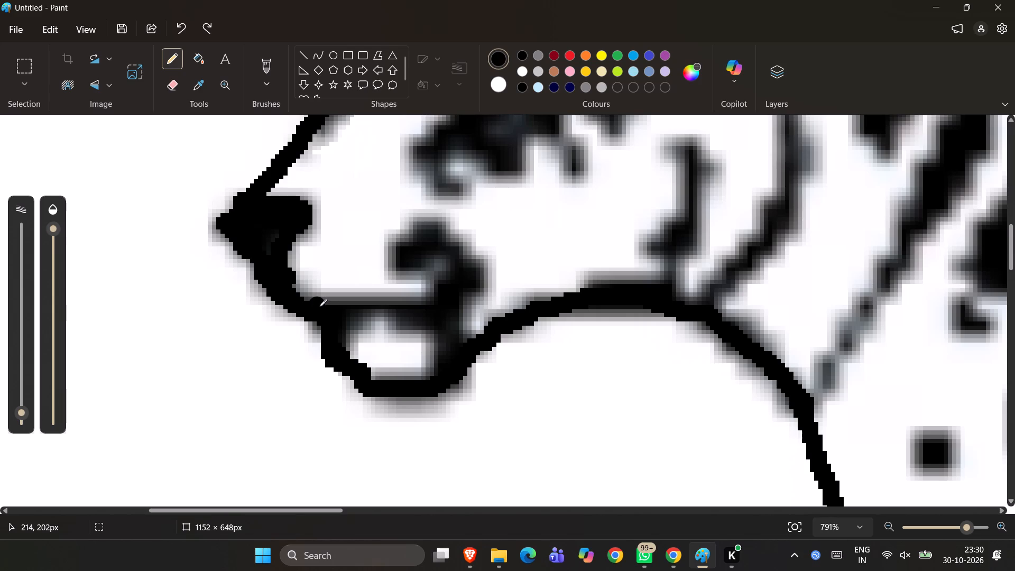
left_click_drag(319, 307, 426, 305)
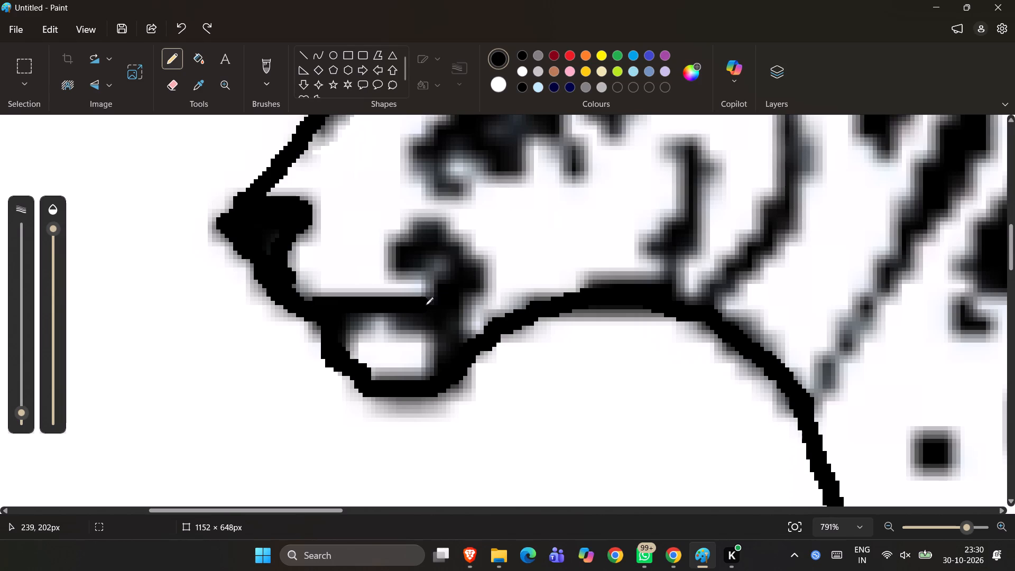
left_click_drag(426, 305, 435, 304)
left_click_drag(299, 305, 318, 305)
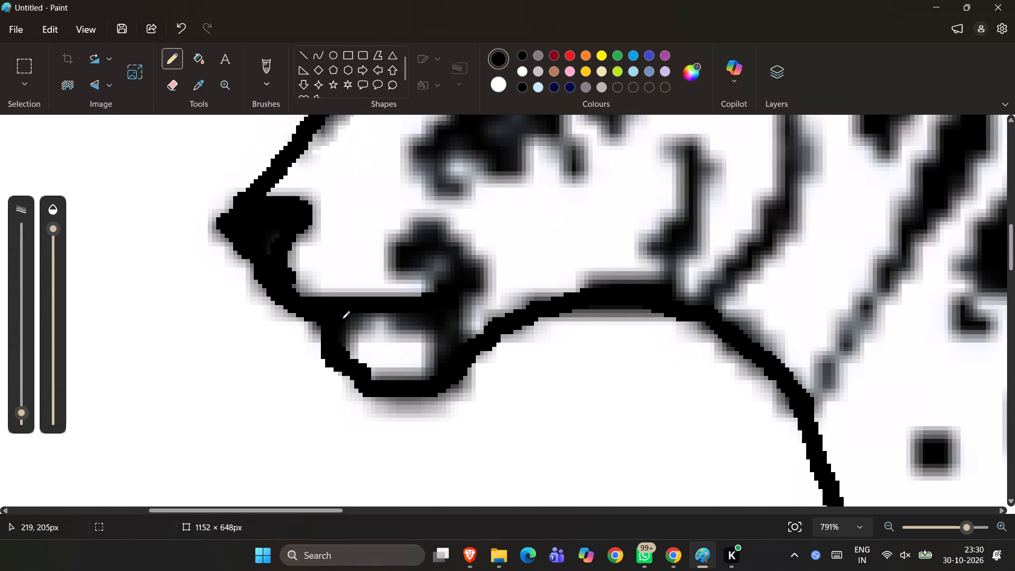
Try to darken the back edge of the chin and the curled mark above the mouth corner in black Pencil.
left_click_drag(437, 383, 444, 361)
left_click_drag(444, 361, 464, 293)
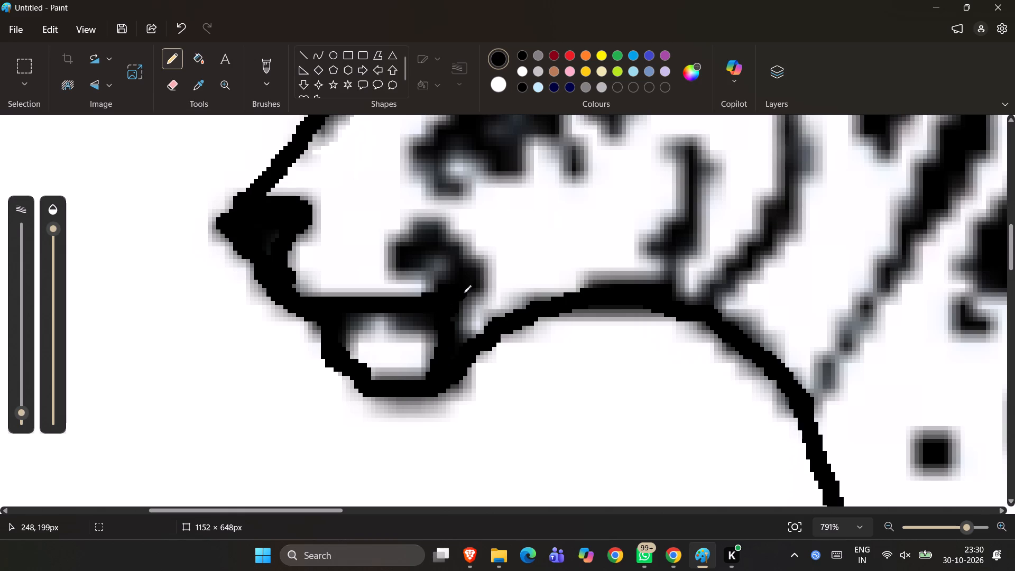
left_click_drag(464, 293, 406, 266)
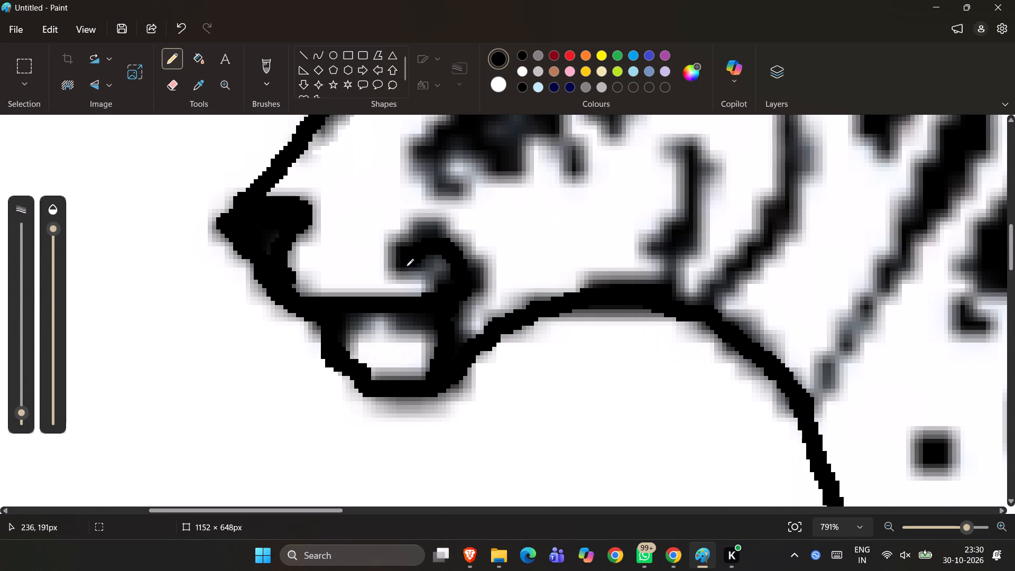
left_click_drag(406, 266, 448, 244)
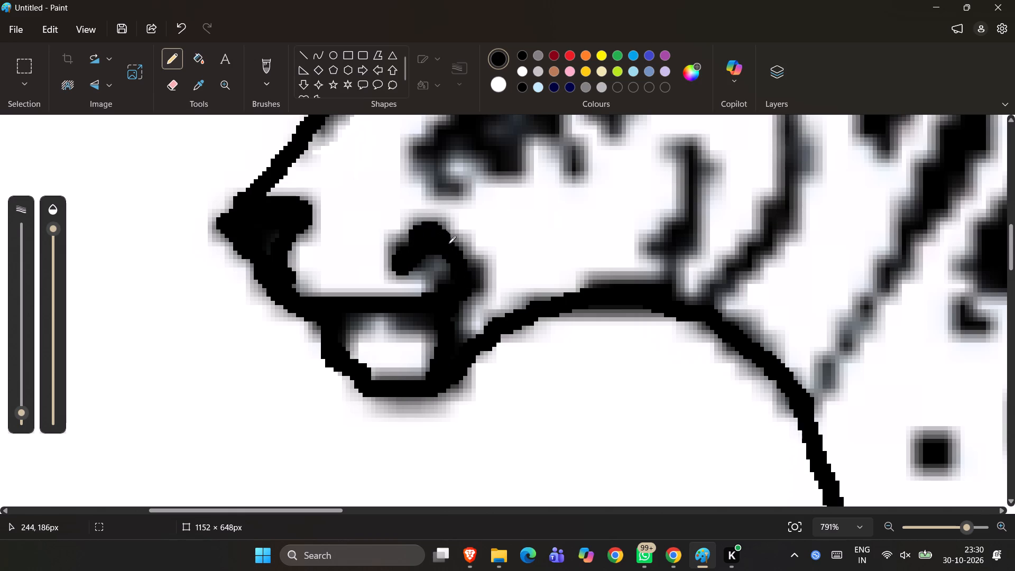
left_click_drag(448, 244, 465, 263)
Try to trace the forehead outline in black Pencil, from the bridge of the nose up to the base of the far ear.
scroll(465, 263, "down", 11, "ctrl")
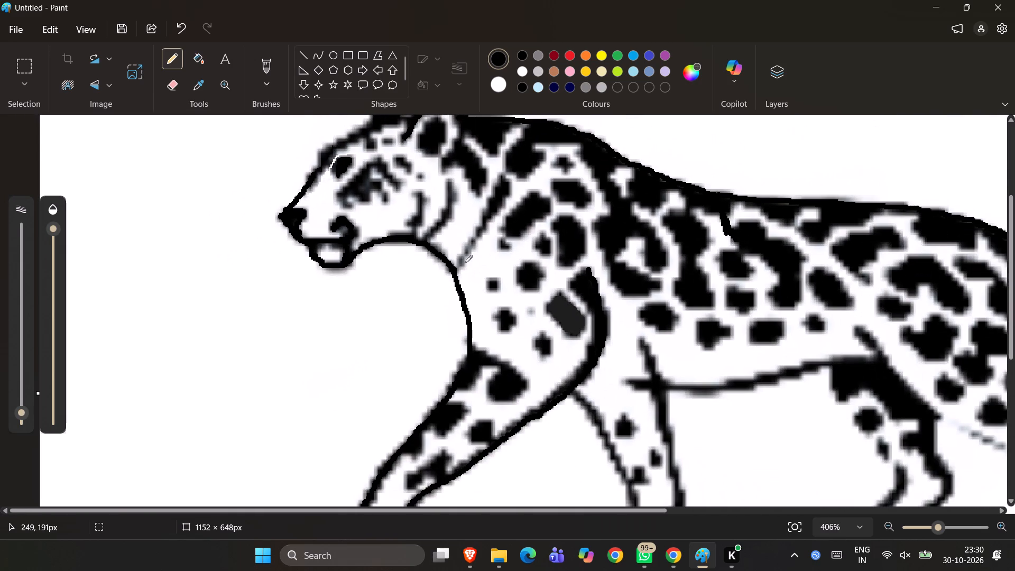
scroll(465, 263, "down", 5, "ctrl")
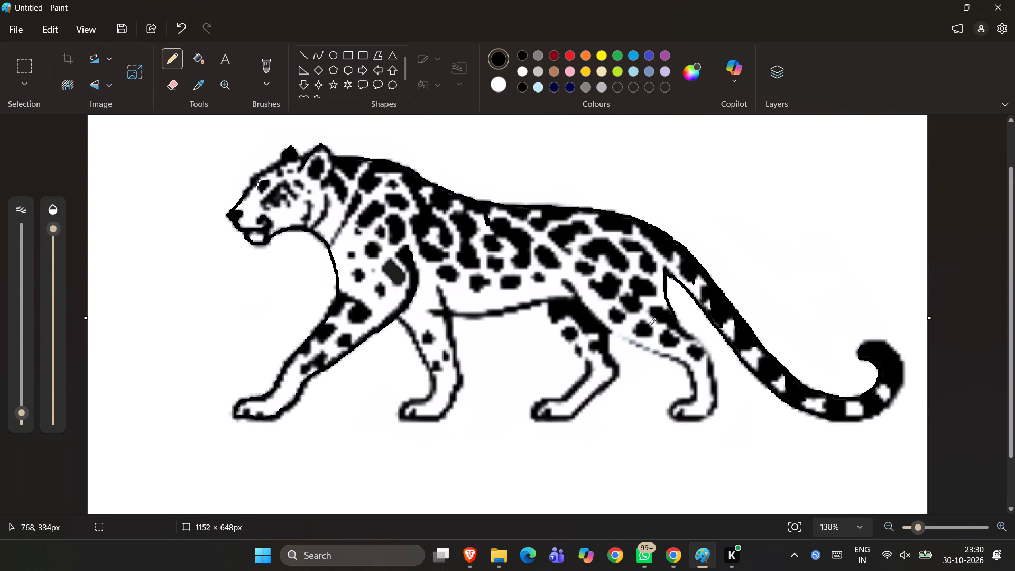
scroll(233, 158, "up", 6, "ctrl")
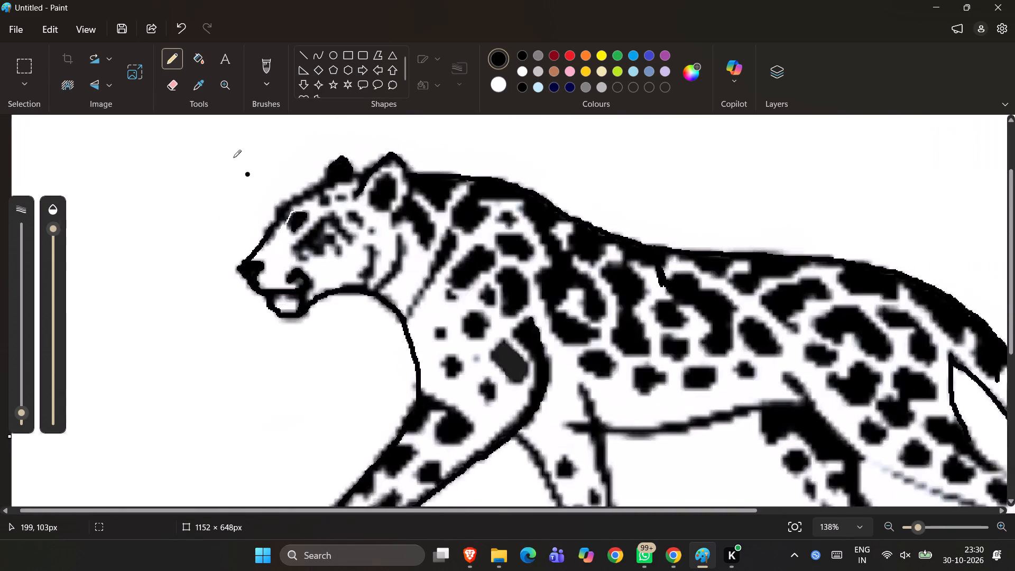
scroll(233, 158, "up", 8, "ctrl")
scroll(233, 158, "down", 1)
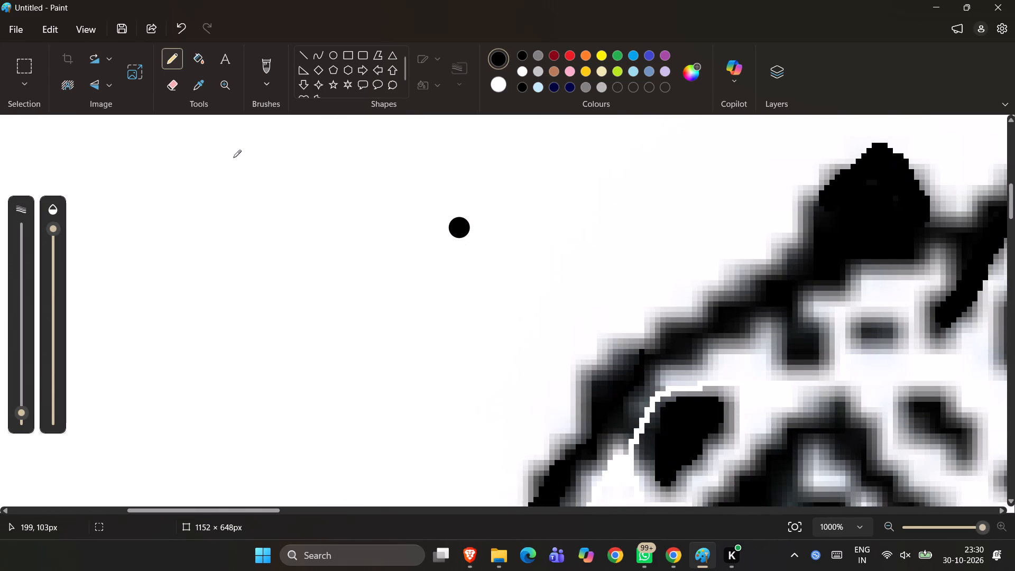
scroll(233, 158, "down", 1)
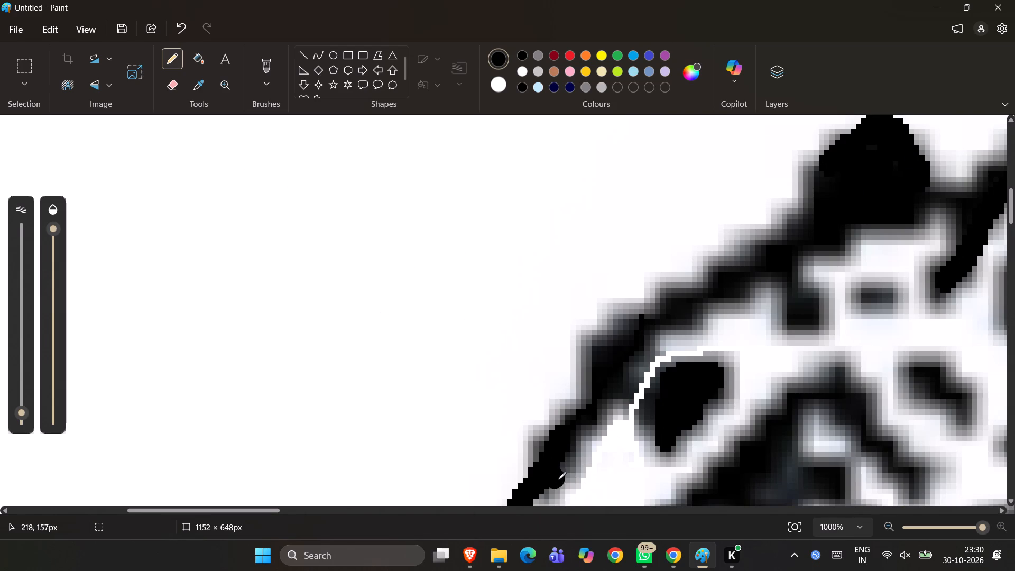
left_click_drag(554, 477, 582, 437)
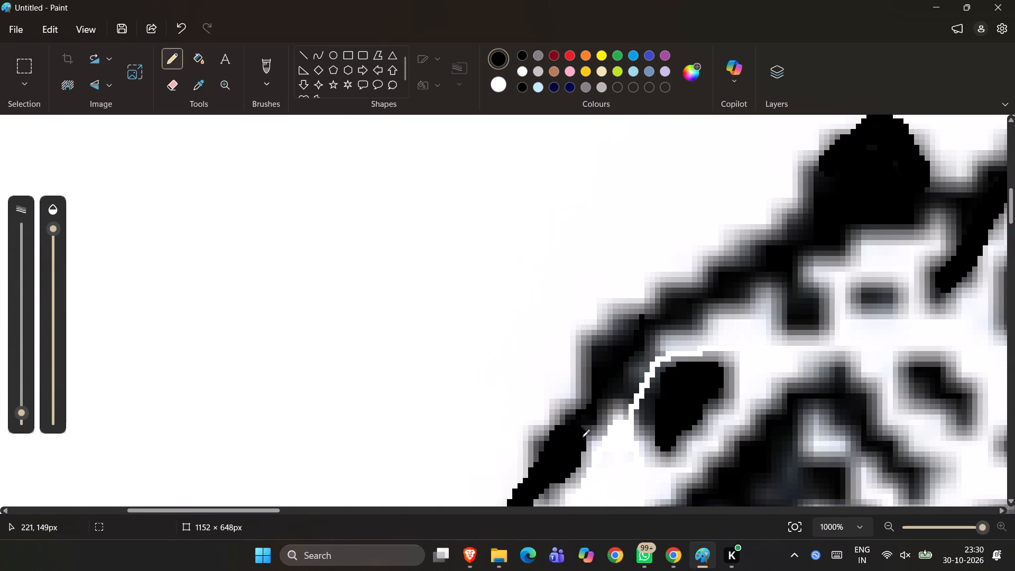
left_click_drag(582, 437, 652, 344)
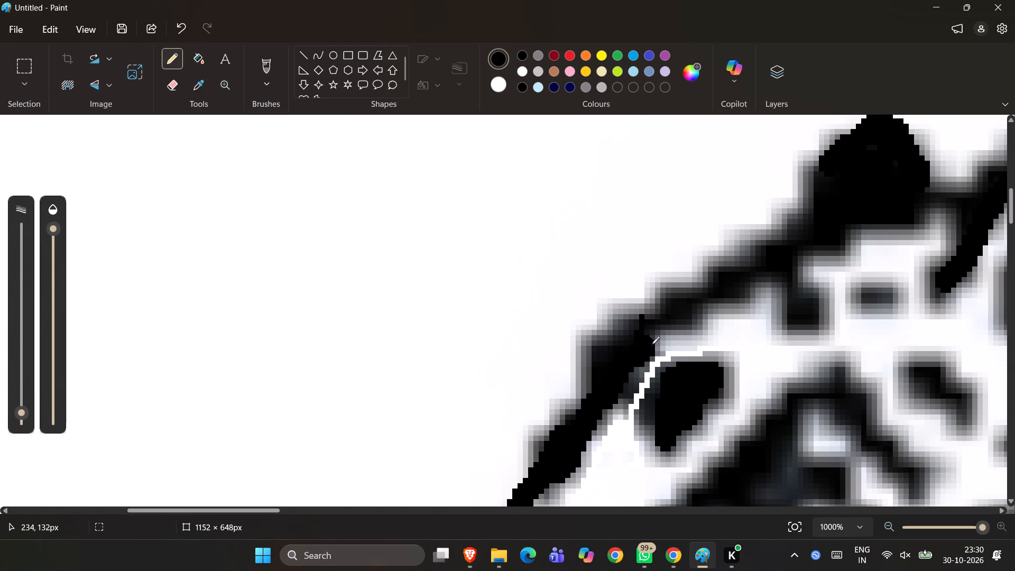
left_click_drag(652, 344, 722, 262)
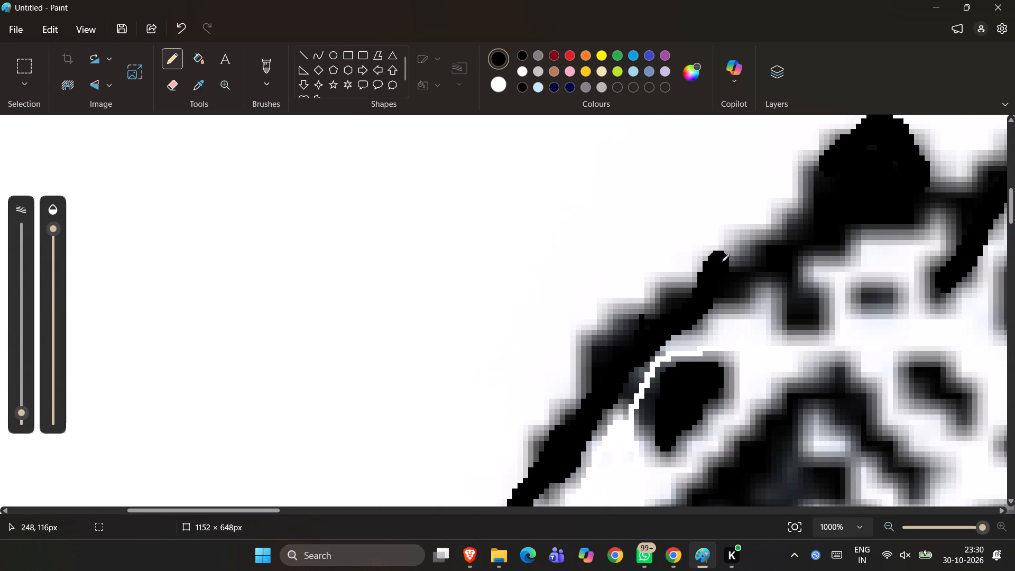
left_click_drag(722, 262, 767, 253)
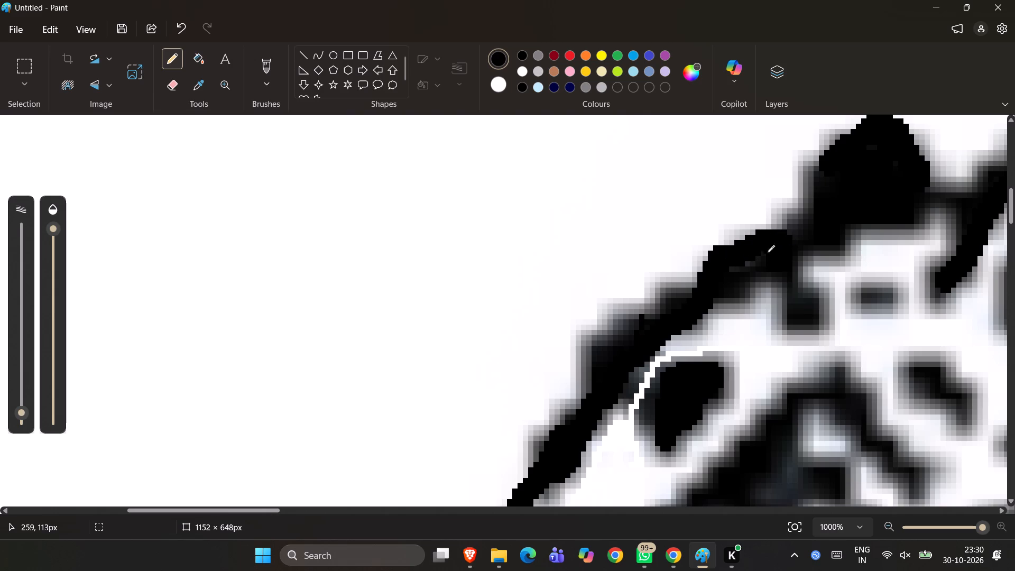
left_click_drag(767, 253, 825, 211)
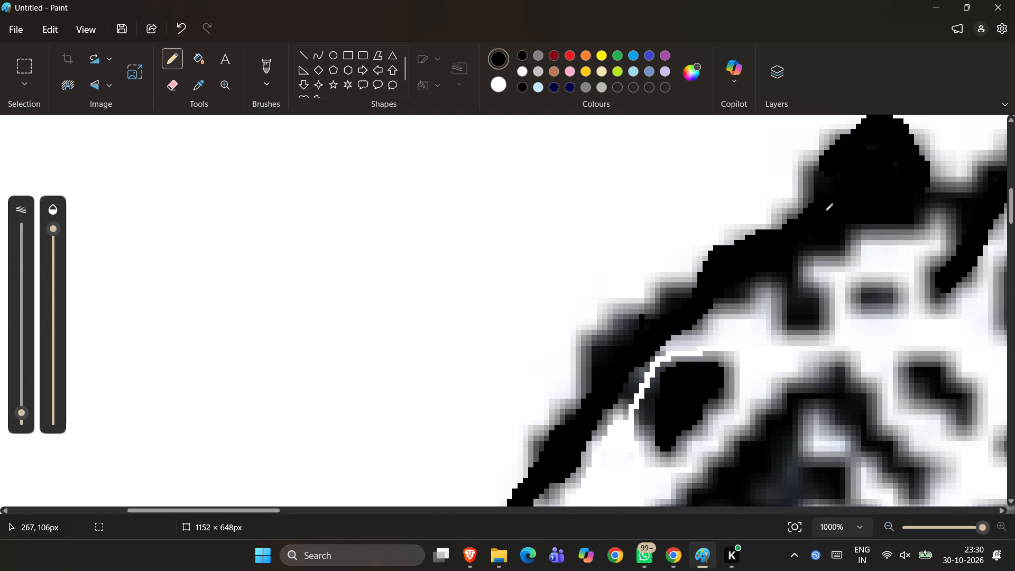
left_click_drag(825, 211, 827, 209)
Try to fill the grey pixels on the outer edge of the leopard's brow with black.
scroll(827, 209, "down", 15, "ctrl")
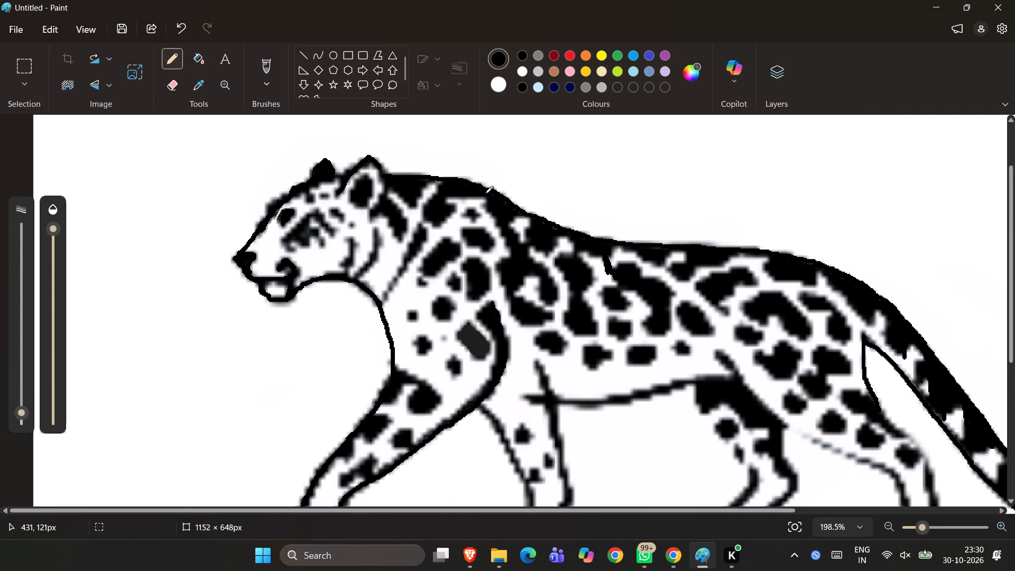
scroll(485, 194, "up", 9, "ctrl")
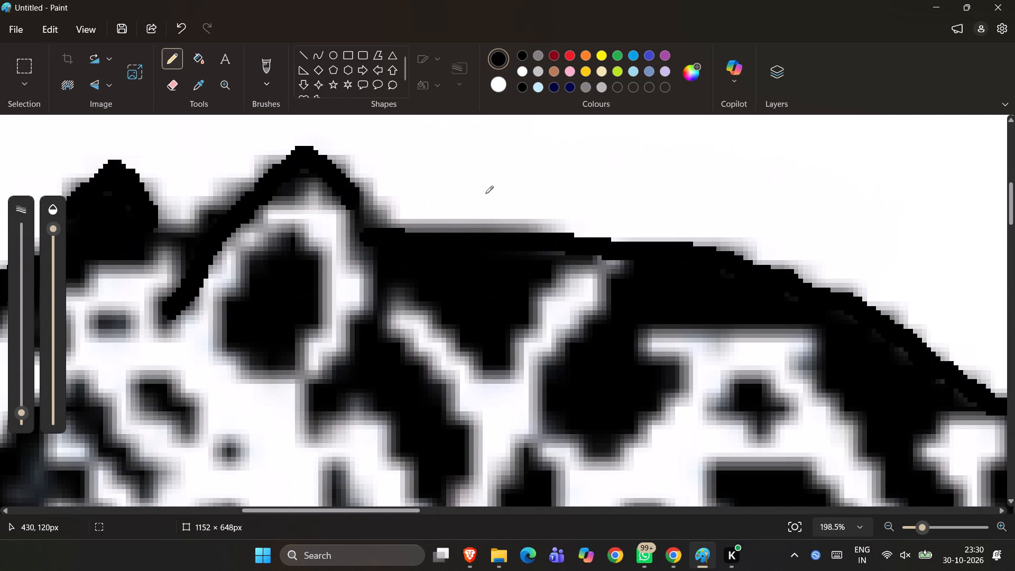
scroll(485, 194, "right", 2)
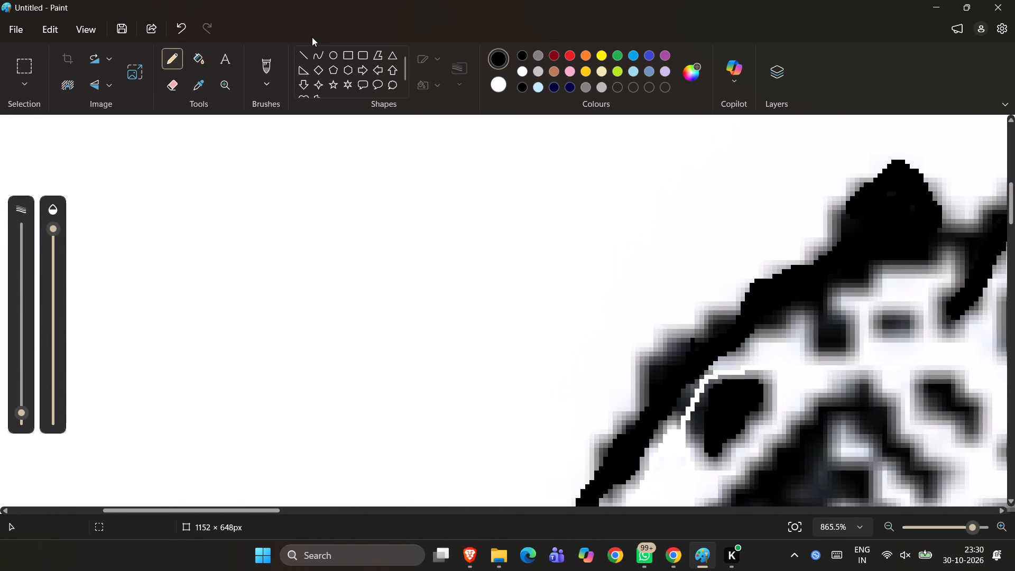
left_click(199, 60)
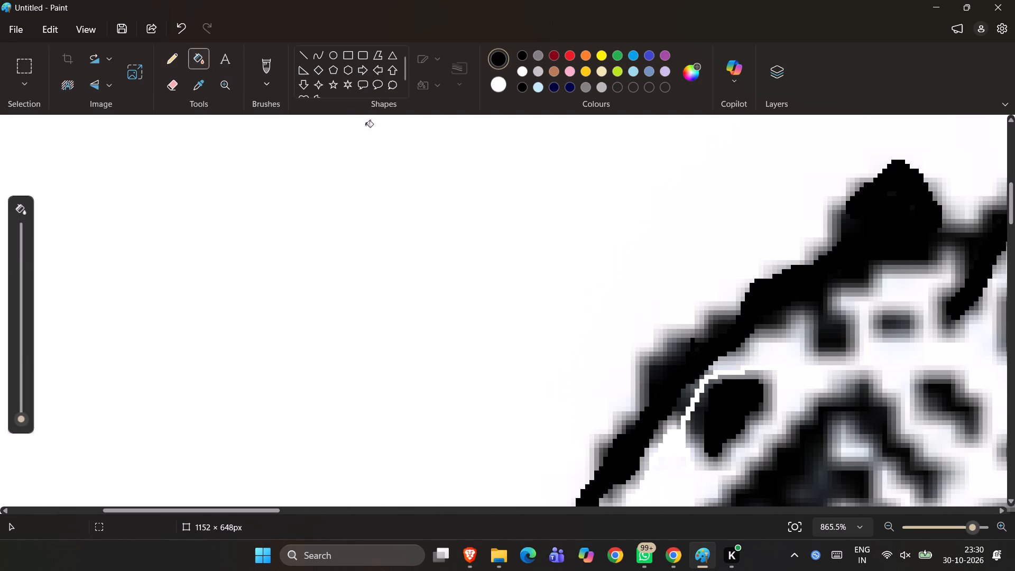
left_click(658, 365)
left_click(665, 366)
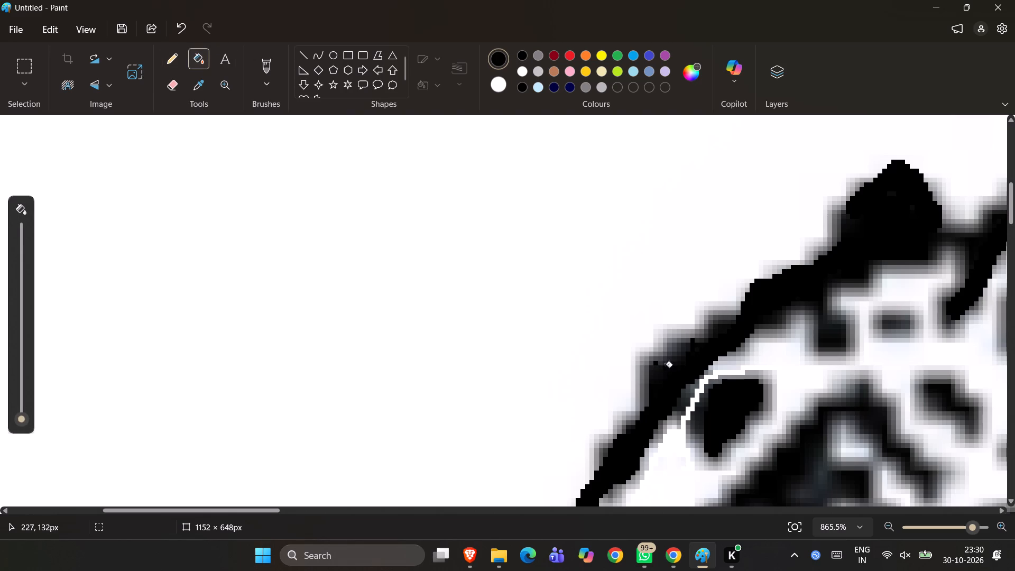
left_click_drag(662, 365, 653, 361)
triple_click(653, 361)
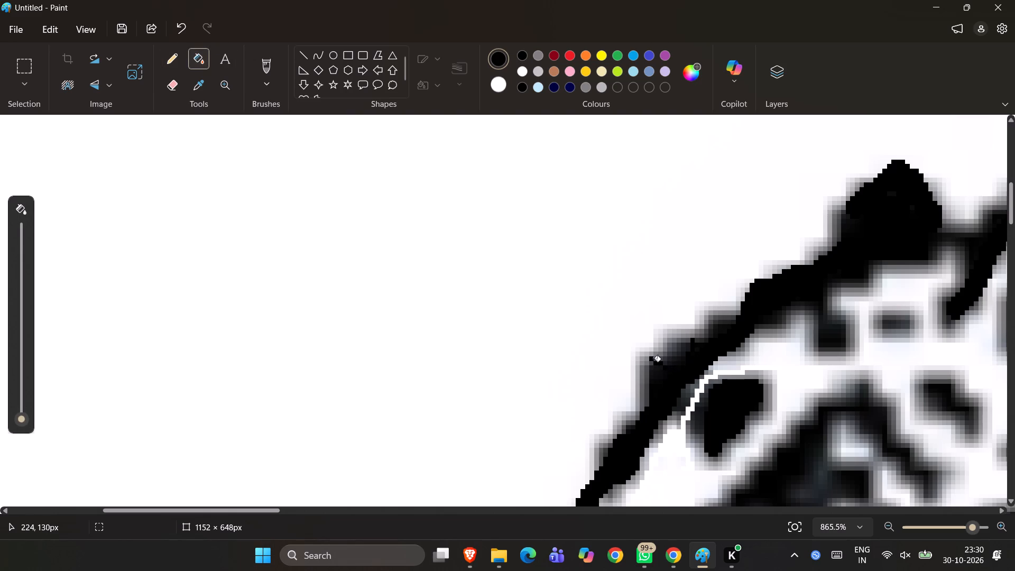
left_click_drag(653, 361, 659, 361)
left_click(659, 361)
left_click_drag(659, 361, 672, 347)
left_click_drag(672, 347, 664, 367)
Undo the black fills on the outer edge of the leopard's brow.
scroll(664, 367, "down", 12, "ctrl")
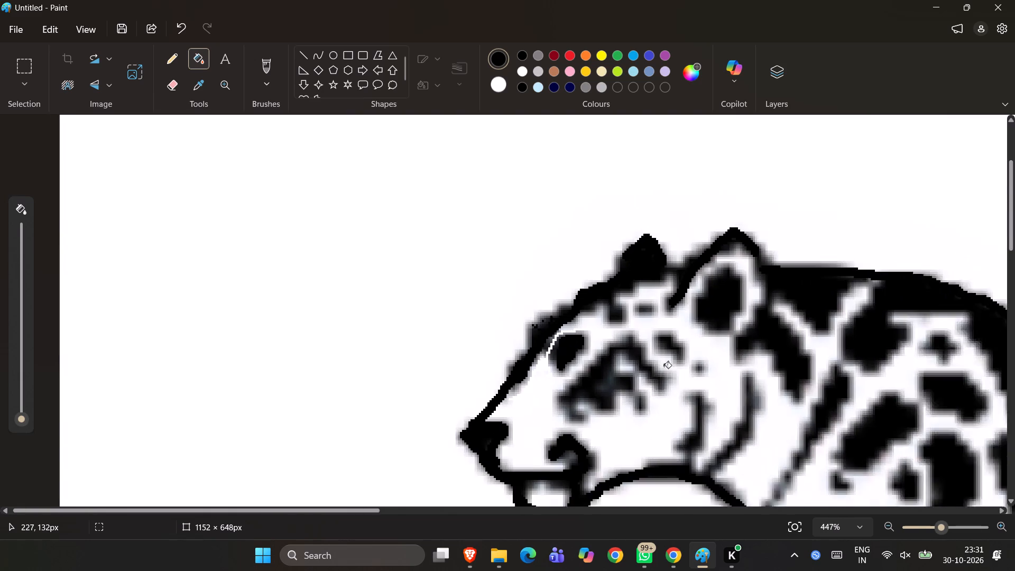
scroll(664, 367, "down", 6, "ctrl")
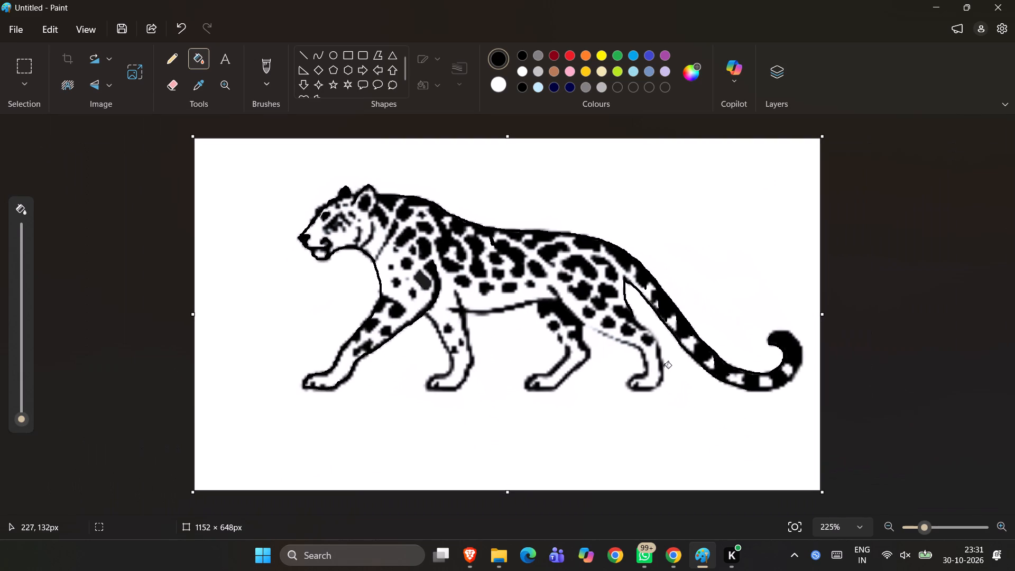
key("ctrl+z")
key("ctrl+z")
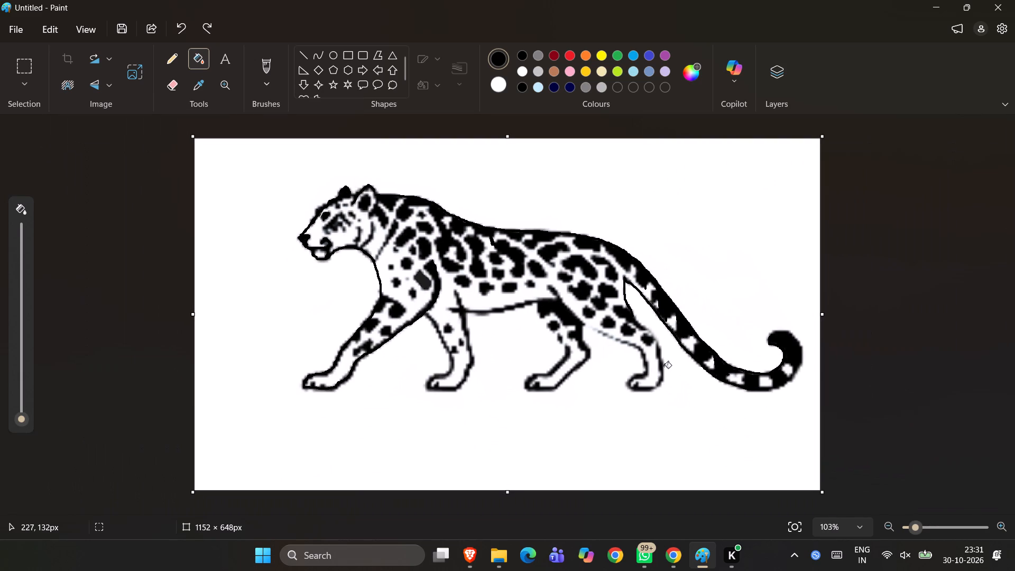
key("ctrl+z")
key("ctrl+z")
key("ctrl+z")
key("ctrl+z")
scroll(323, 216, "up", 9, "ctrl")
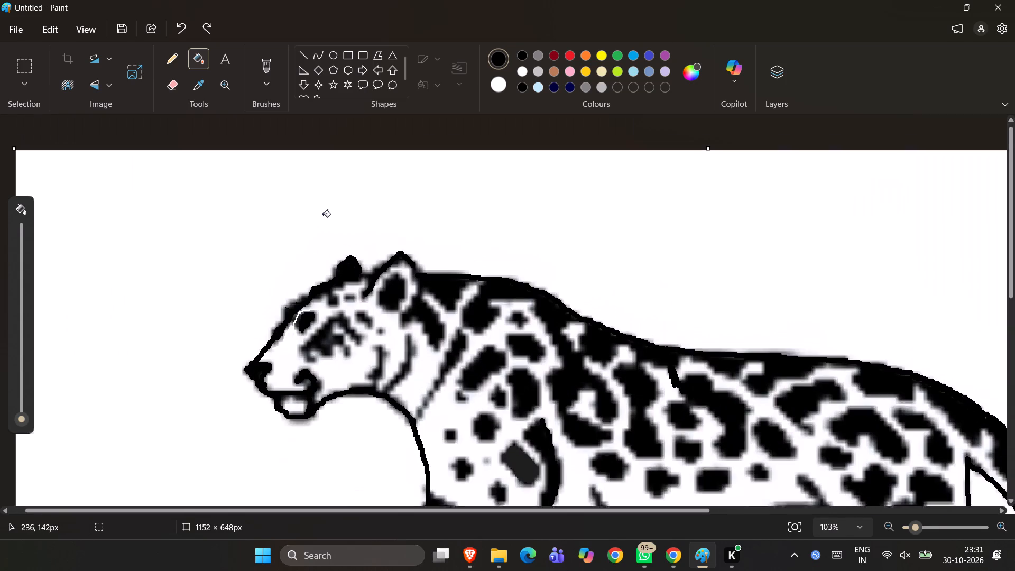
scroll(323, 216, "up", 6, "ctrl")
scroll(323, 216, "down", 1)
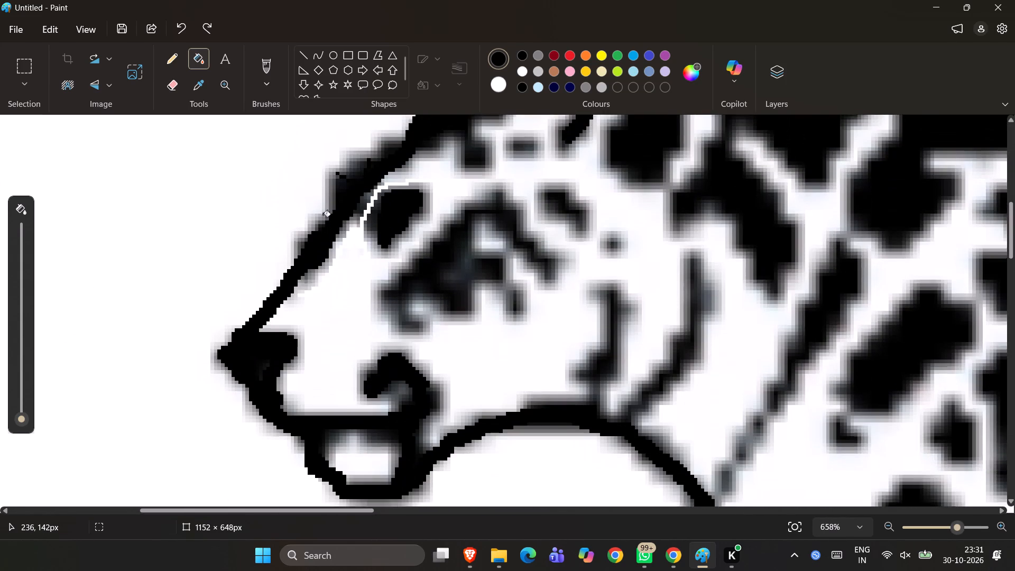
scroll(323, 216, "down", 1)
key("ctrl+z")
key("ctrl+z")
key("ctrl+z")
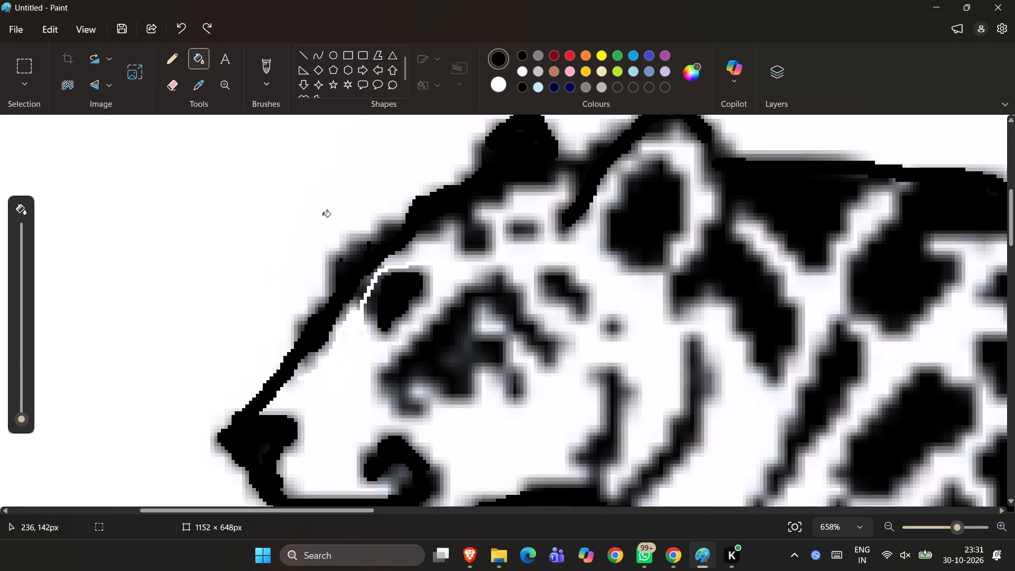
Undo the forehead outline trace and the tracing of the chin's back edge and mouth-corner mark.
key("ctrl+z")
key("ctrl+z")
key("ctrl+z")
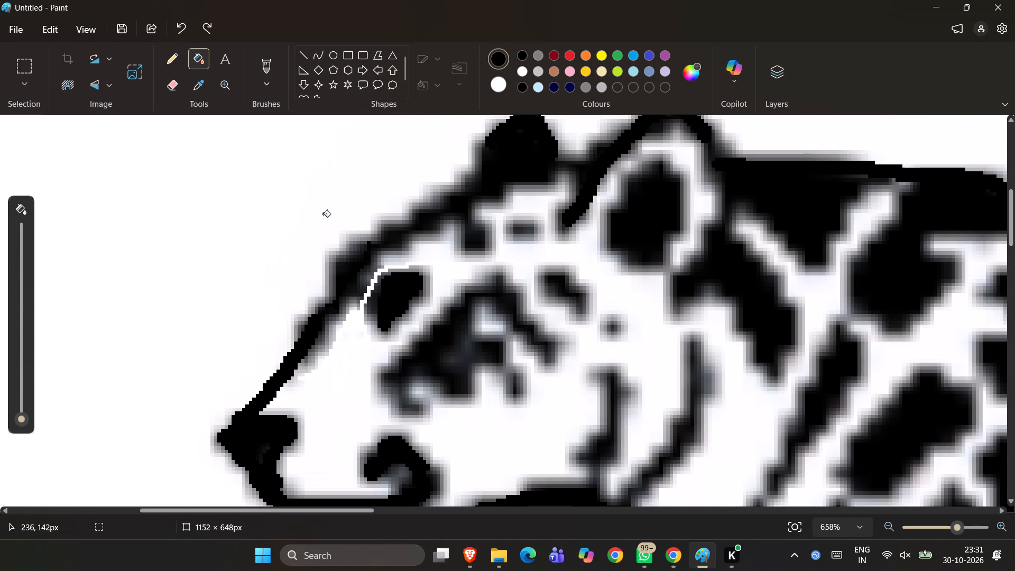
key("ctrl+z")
Trace the leopard's mouth-corner mark in black Pencil, from the lip line up and around its curved top.
scroll(323, 216, "down", 3)
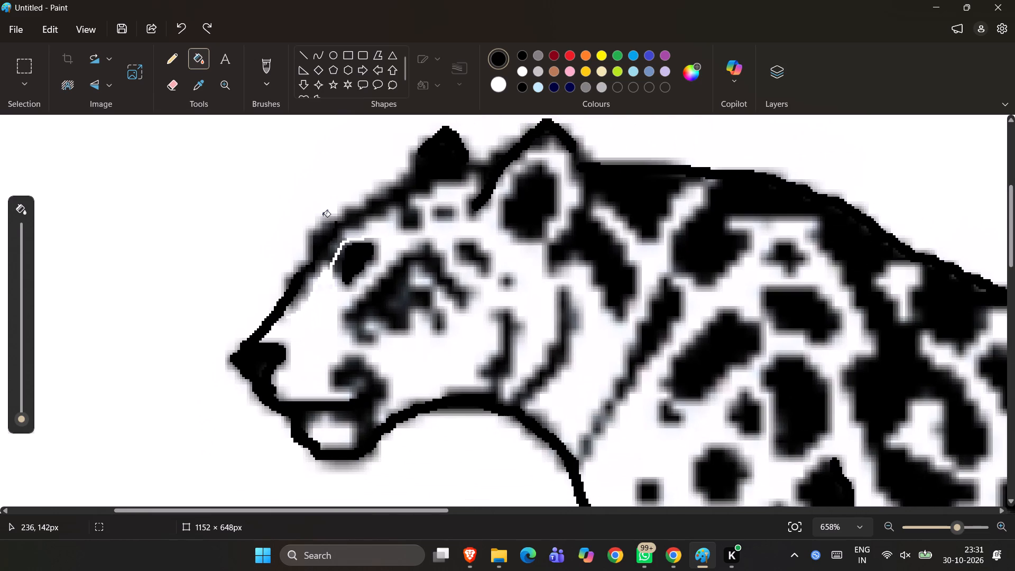
scroll(323, 216, "down", 4, "ctrl")
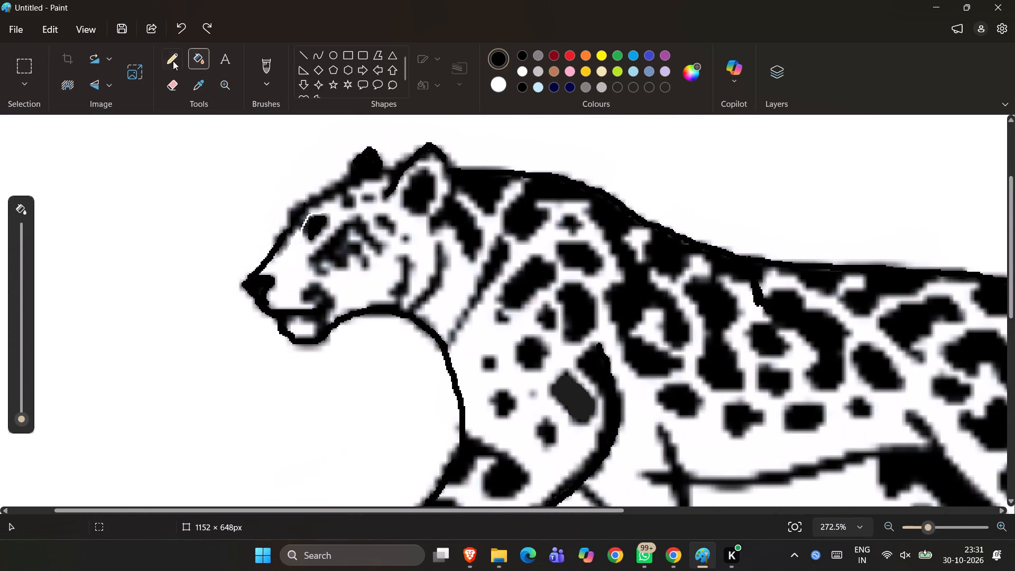
left_click(169, 61)
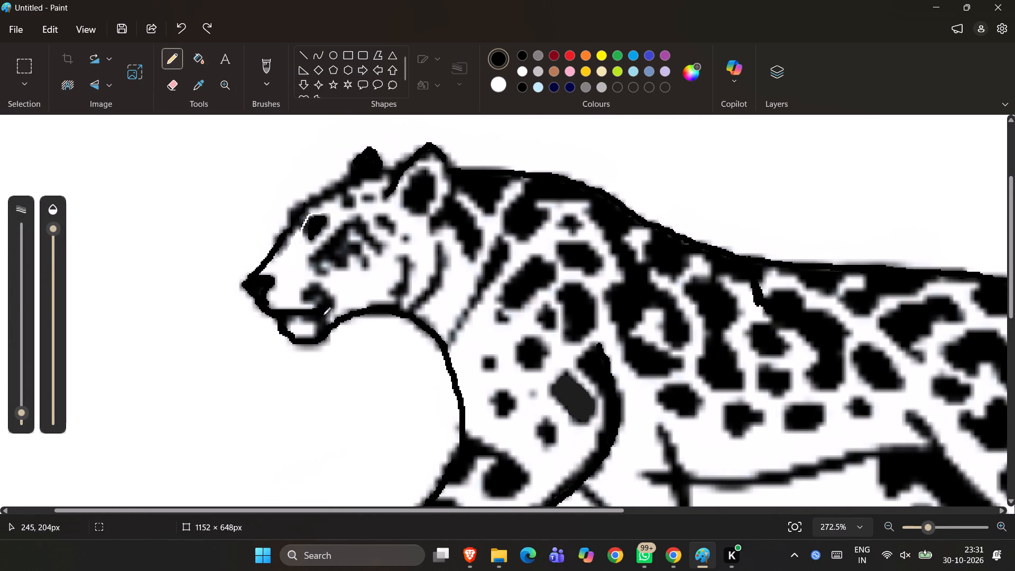
left_click_drag(319, 312, 326, 301)
left_click_drag(326, 301, 307, 296)
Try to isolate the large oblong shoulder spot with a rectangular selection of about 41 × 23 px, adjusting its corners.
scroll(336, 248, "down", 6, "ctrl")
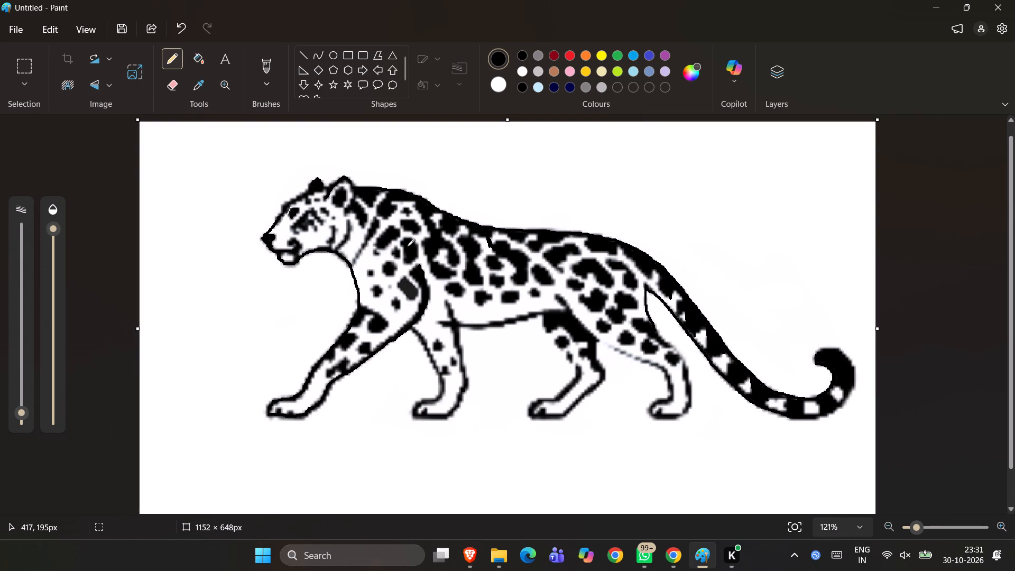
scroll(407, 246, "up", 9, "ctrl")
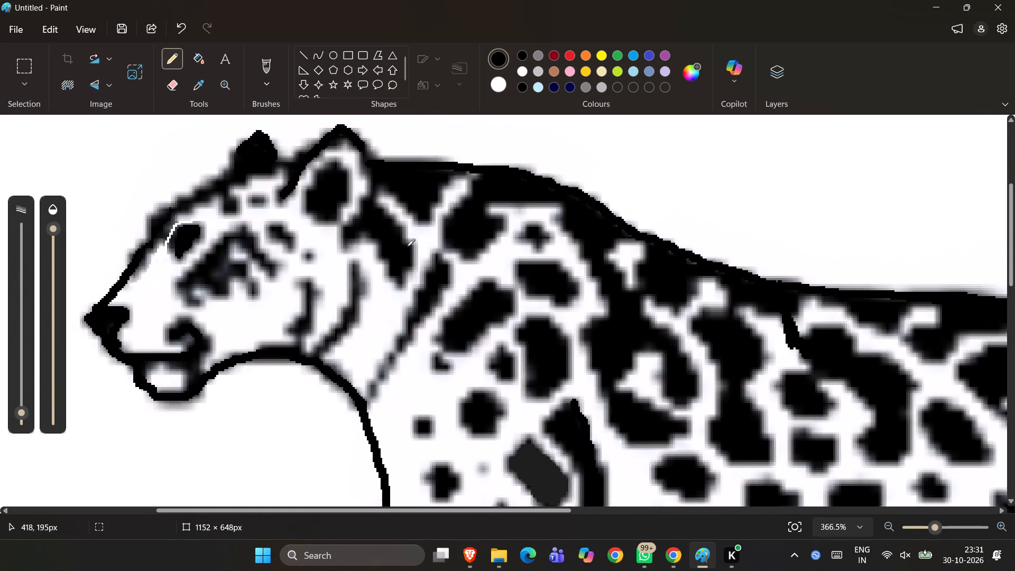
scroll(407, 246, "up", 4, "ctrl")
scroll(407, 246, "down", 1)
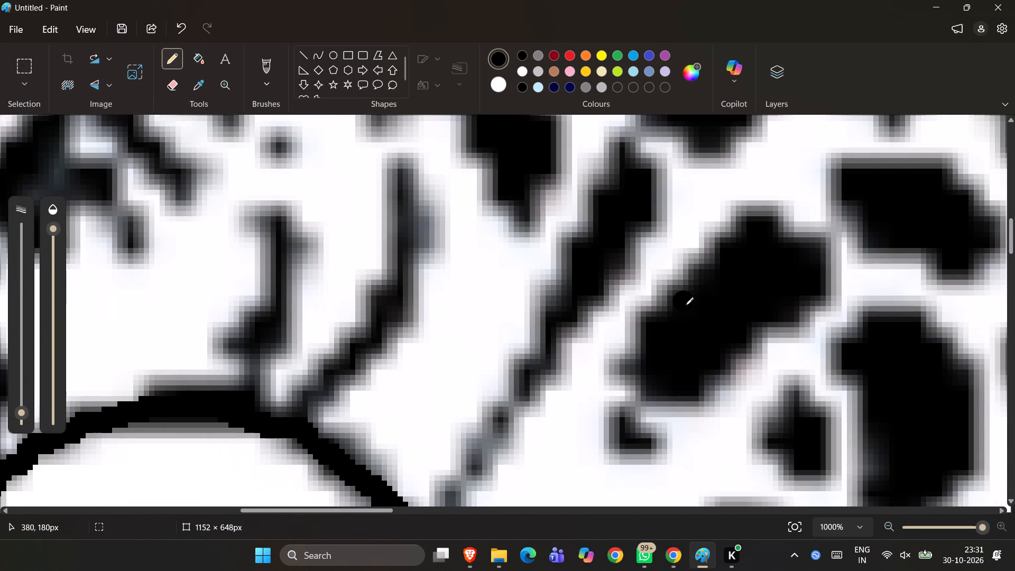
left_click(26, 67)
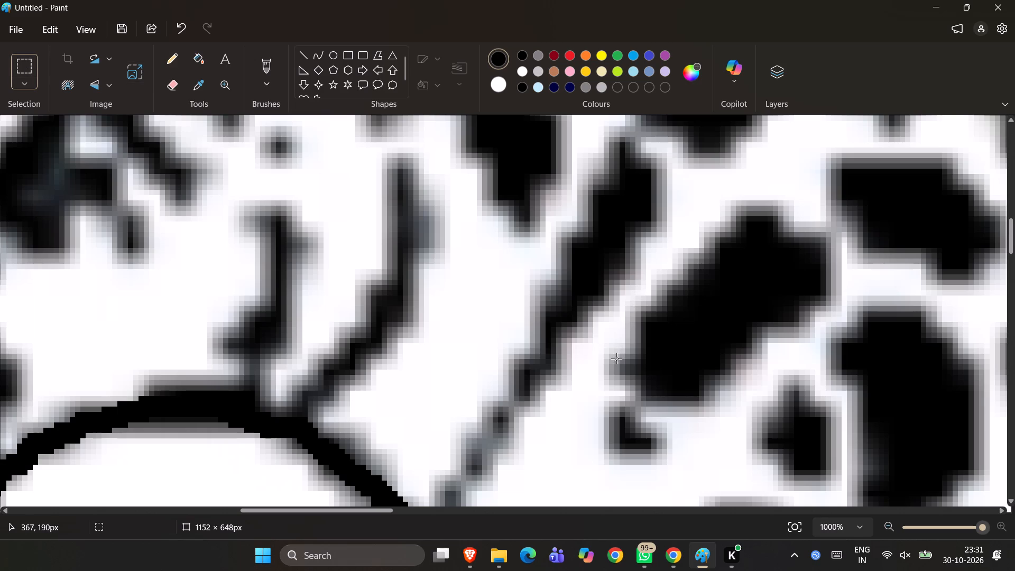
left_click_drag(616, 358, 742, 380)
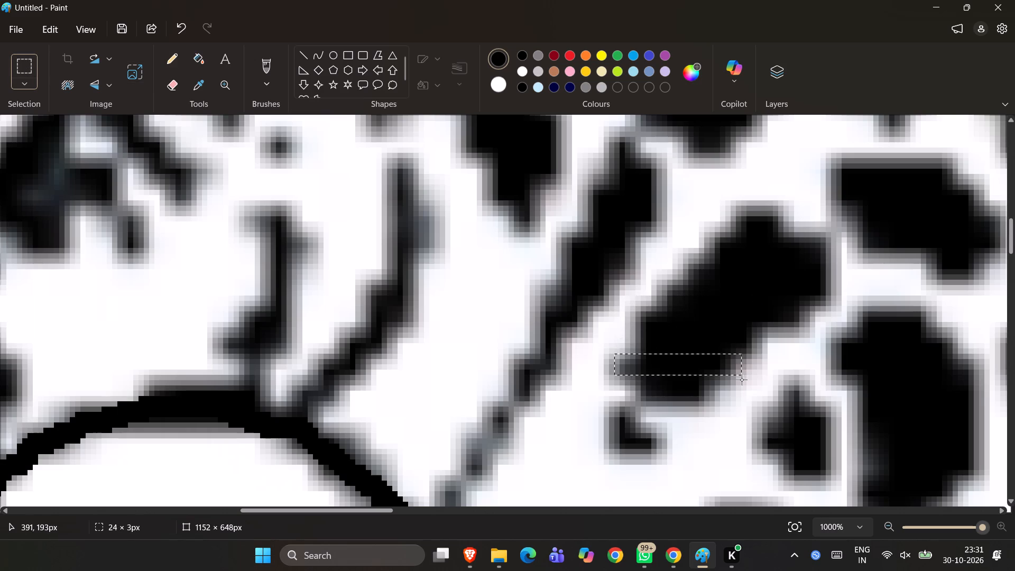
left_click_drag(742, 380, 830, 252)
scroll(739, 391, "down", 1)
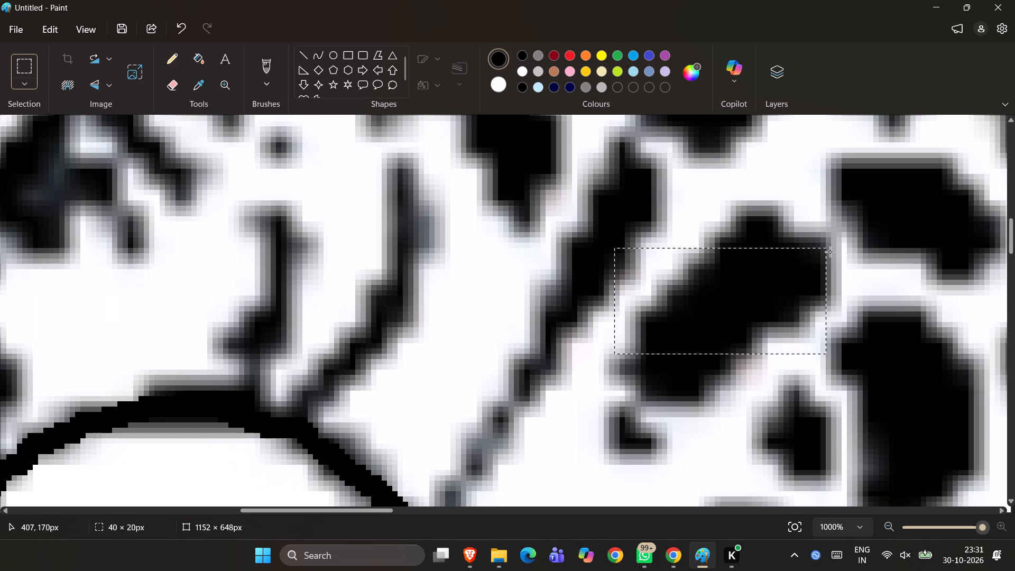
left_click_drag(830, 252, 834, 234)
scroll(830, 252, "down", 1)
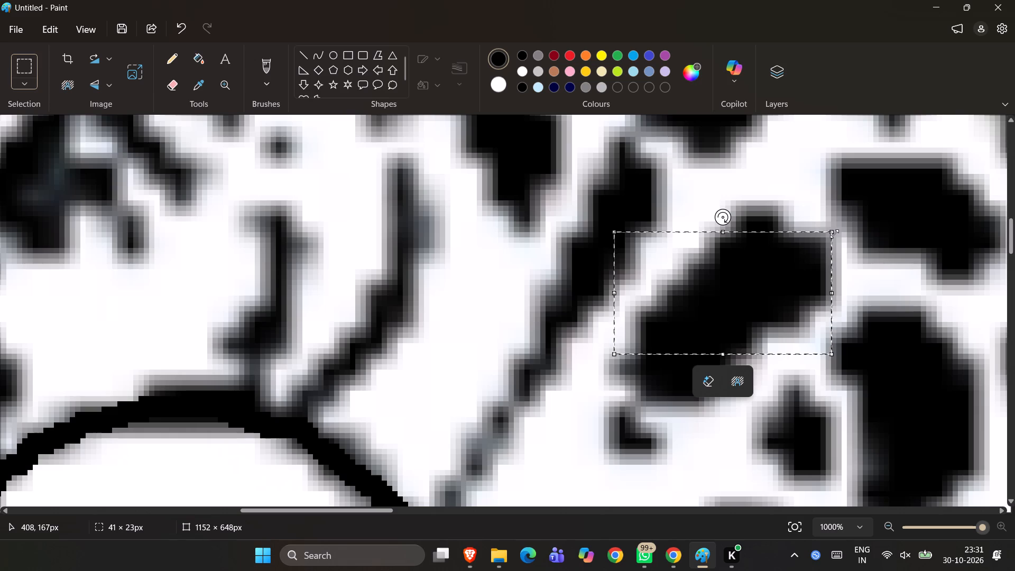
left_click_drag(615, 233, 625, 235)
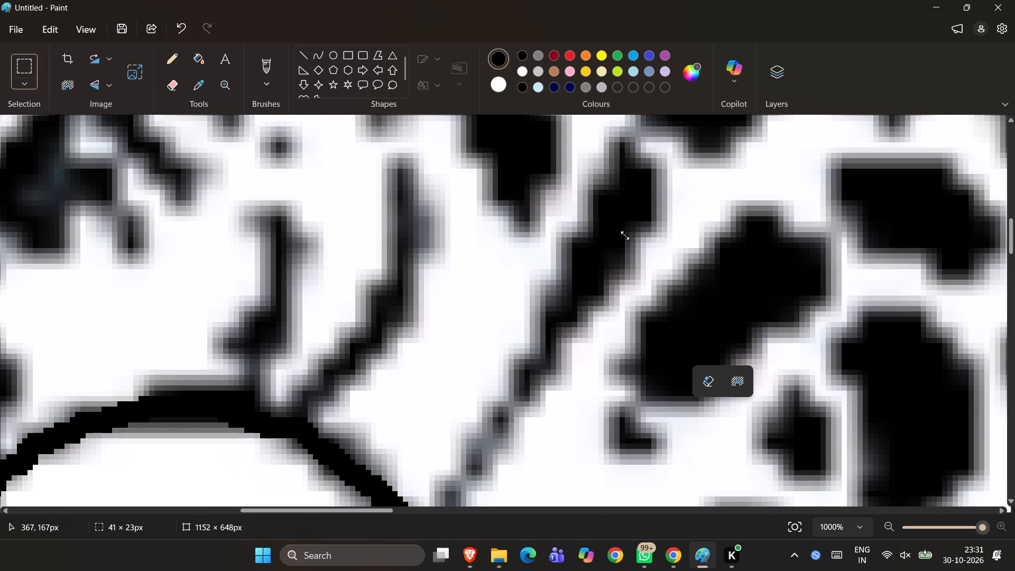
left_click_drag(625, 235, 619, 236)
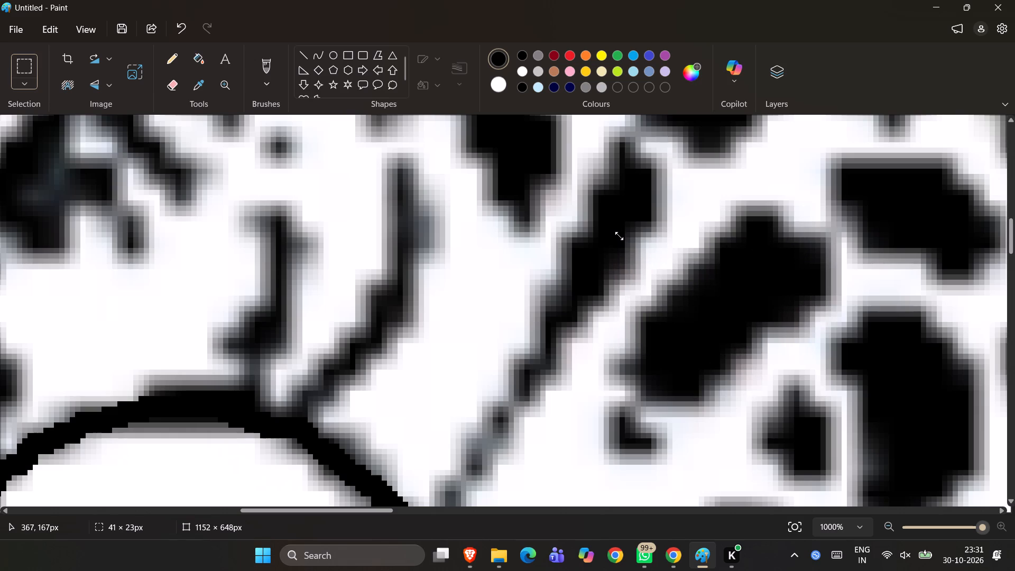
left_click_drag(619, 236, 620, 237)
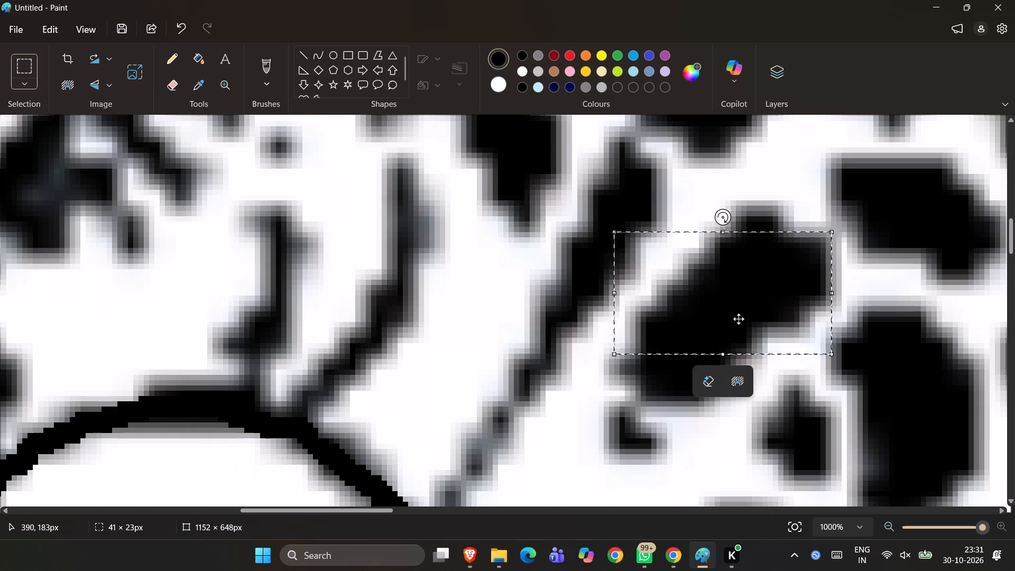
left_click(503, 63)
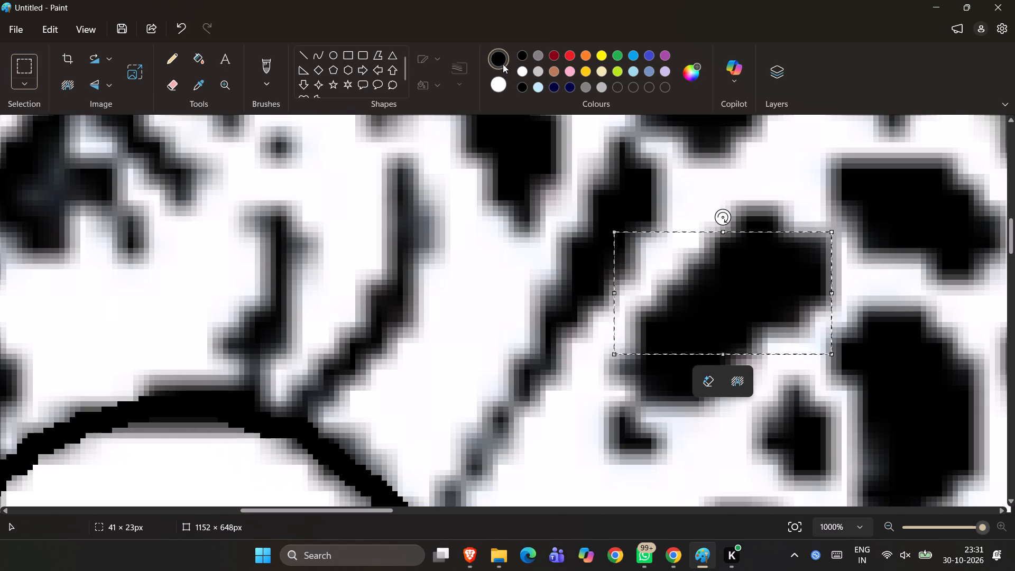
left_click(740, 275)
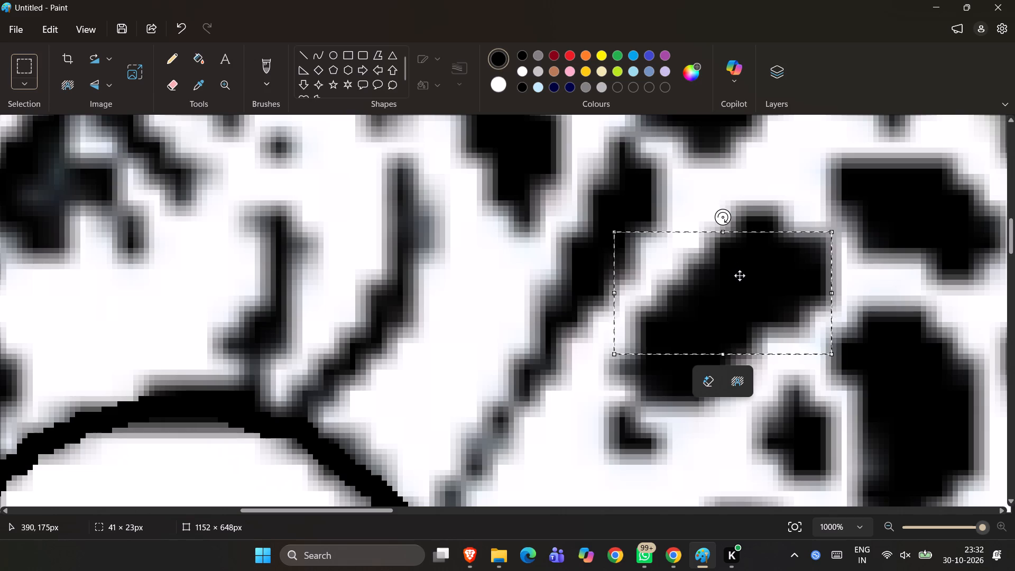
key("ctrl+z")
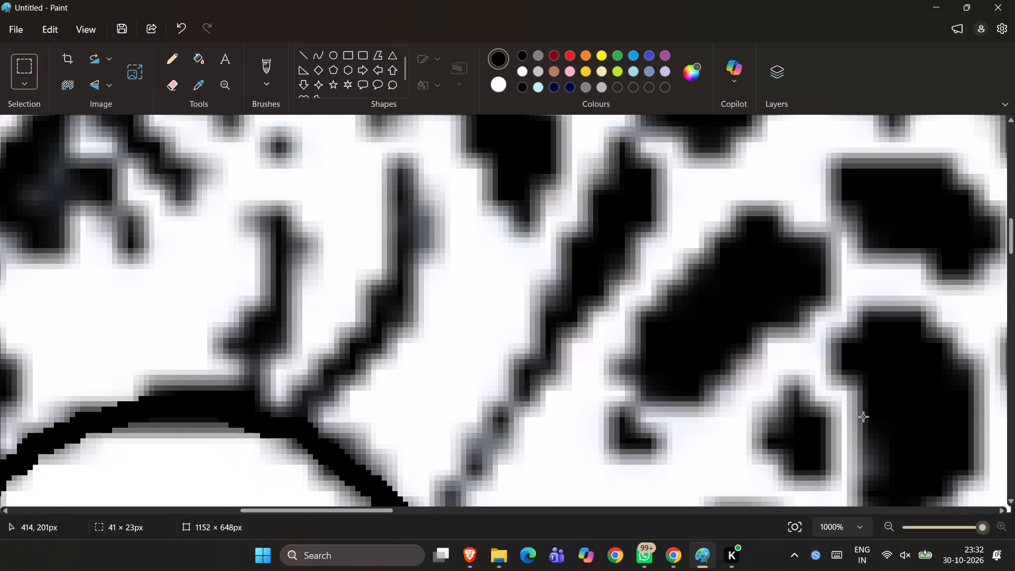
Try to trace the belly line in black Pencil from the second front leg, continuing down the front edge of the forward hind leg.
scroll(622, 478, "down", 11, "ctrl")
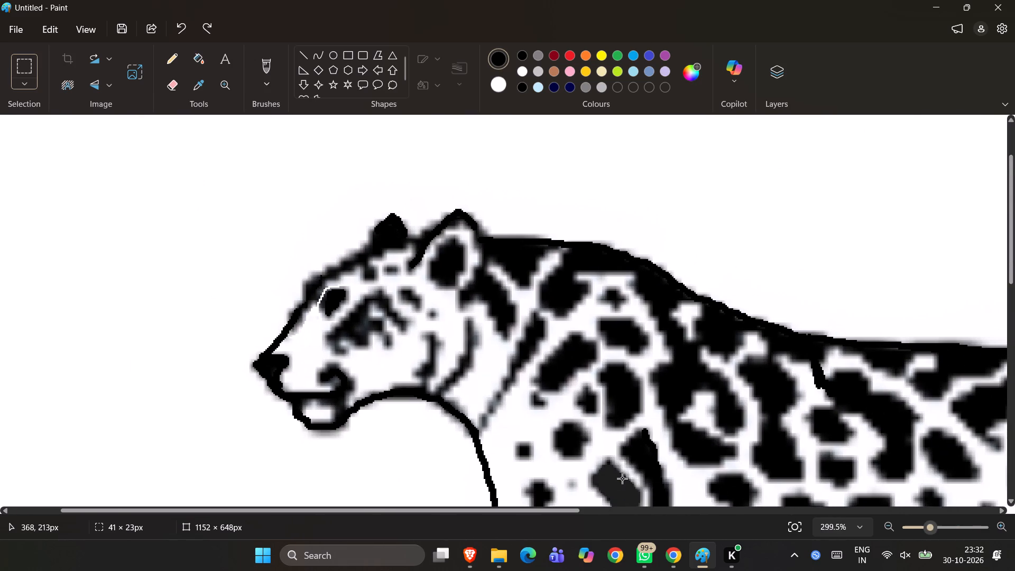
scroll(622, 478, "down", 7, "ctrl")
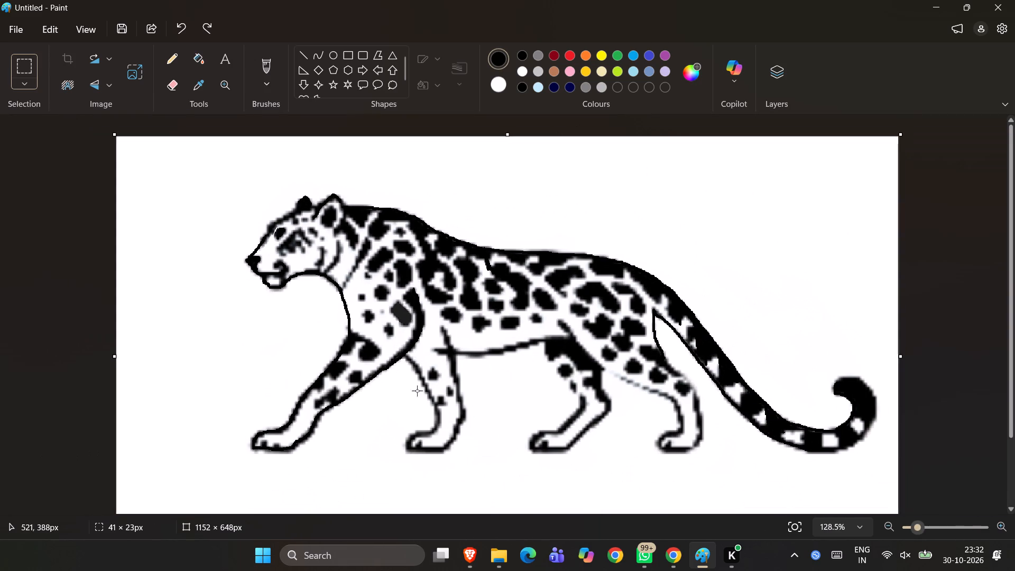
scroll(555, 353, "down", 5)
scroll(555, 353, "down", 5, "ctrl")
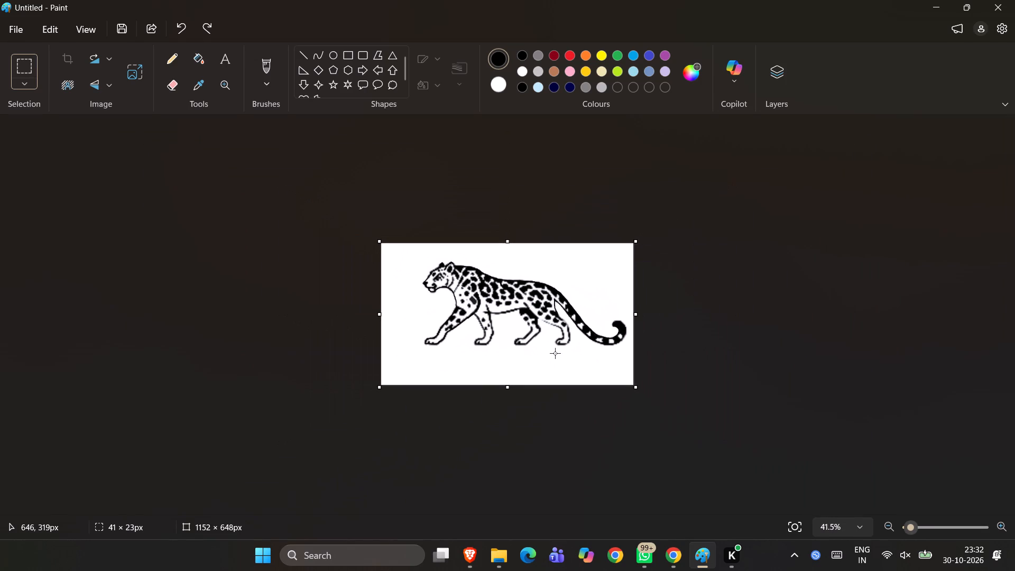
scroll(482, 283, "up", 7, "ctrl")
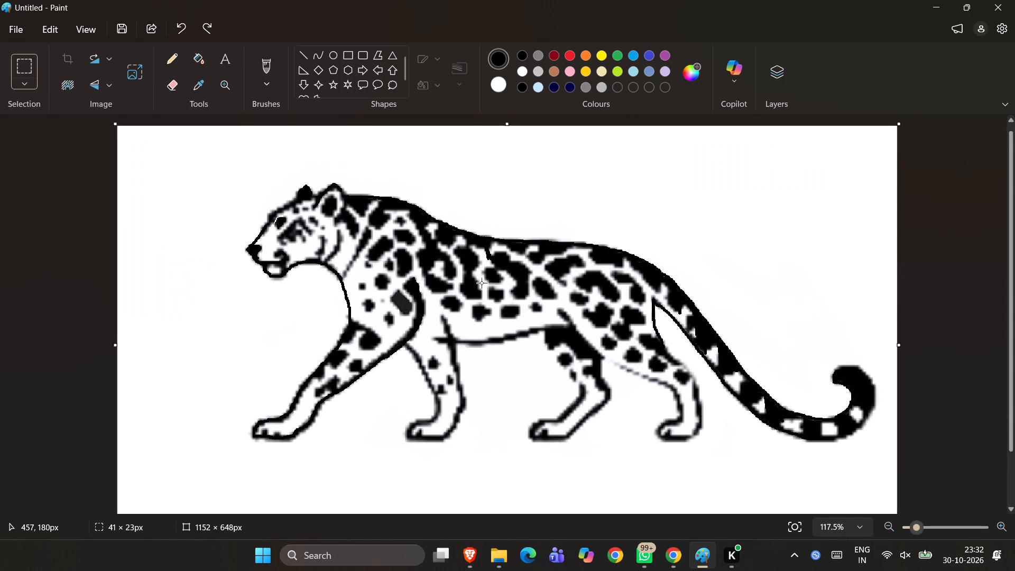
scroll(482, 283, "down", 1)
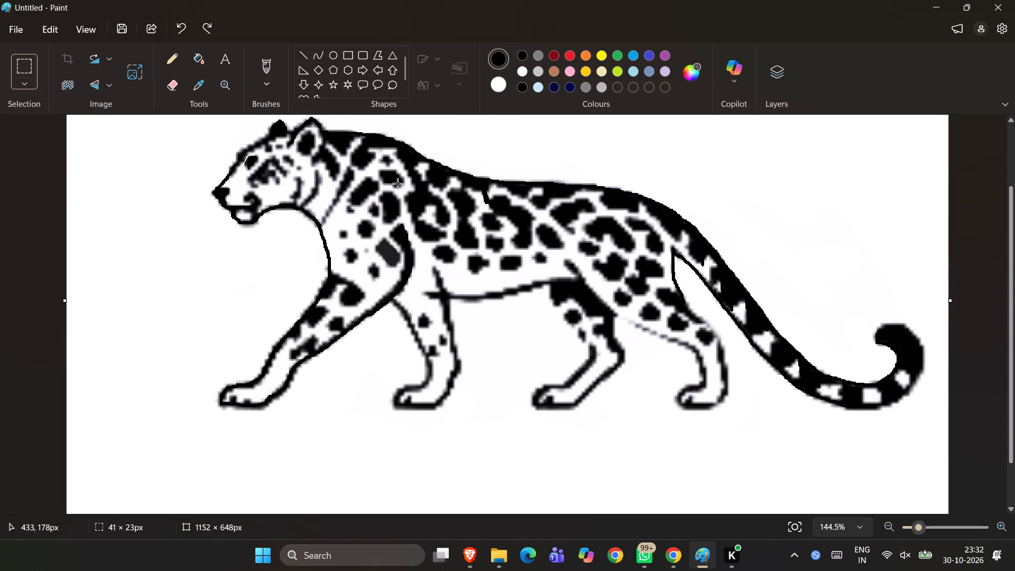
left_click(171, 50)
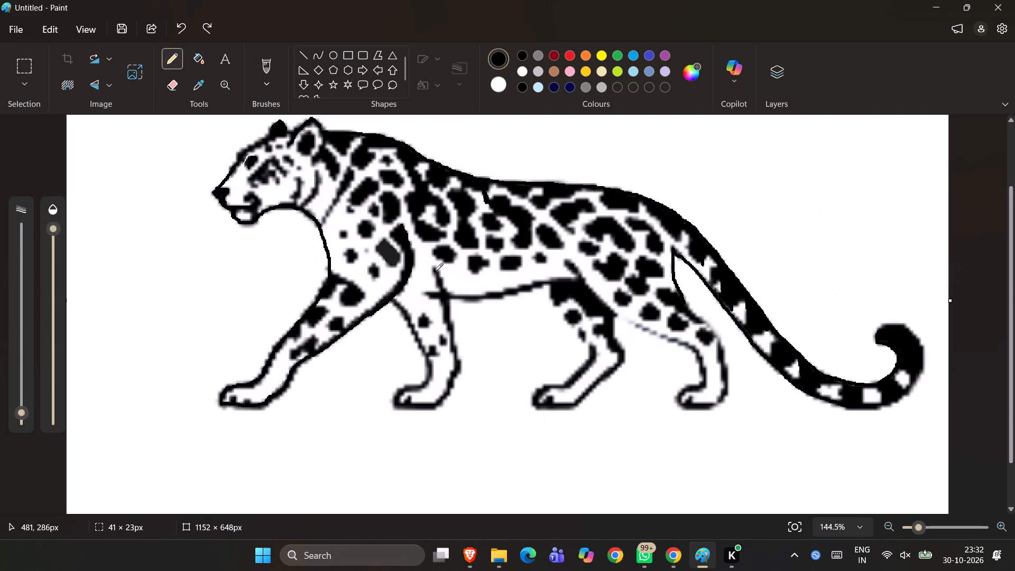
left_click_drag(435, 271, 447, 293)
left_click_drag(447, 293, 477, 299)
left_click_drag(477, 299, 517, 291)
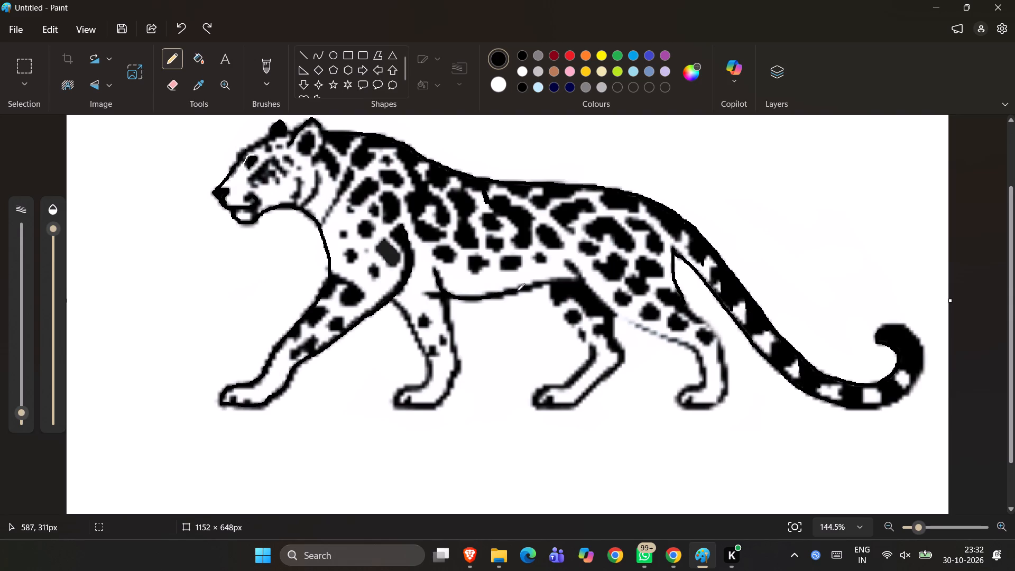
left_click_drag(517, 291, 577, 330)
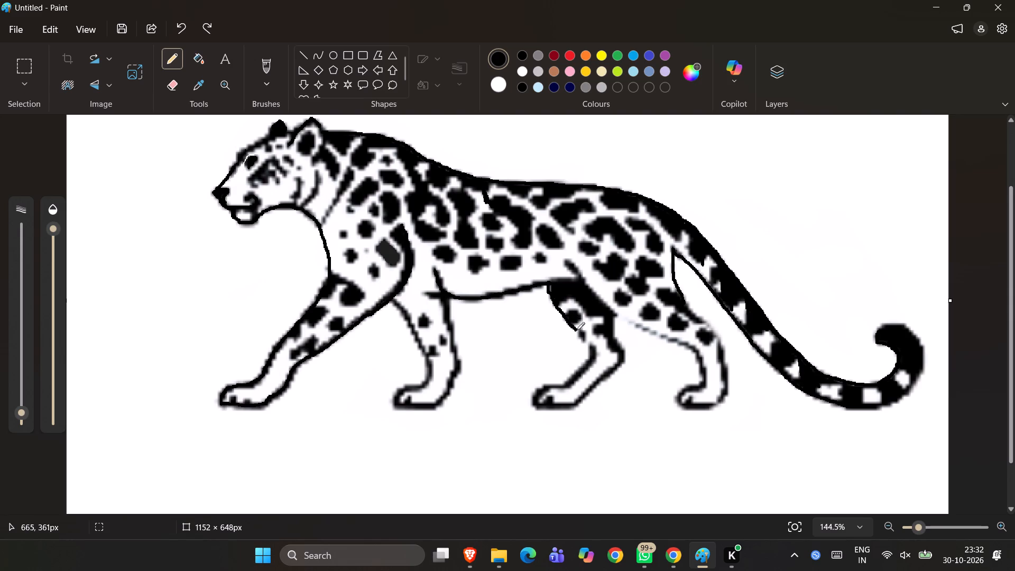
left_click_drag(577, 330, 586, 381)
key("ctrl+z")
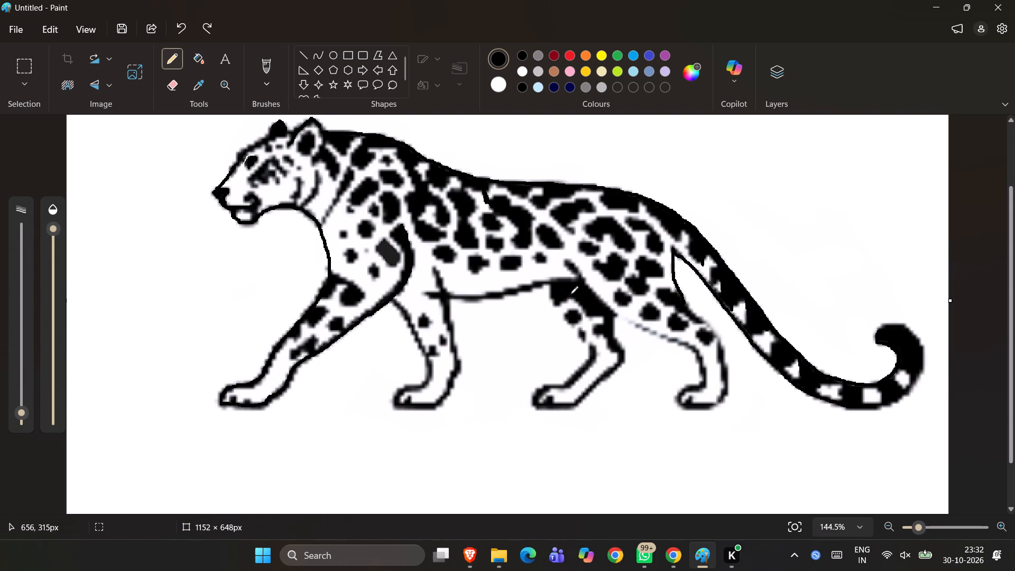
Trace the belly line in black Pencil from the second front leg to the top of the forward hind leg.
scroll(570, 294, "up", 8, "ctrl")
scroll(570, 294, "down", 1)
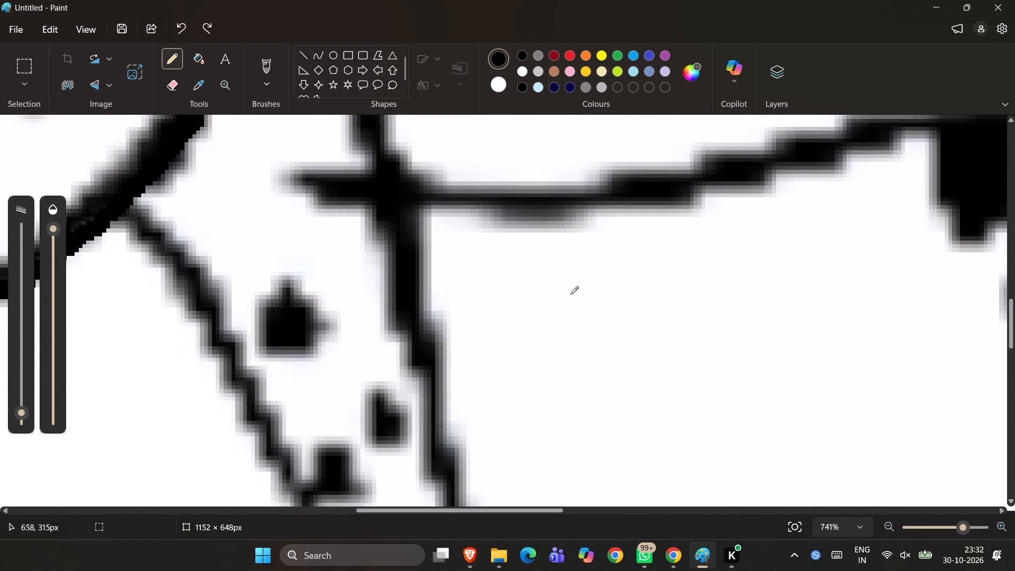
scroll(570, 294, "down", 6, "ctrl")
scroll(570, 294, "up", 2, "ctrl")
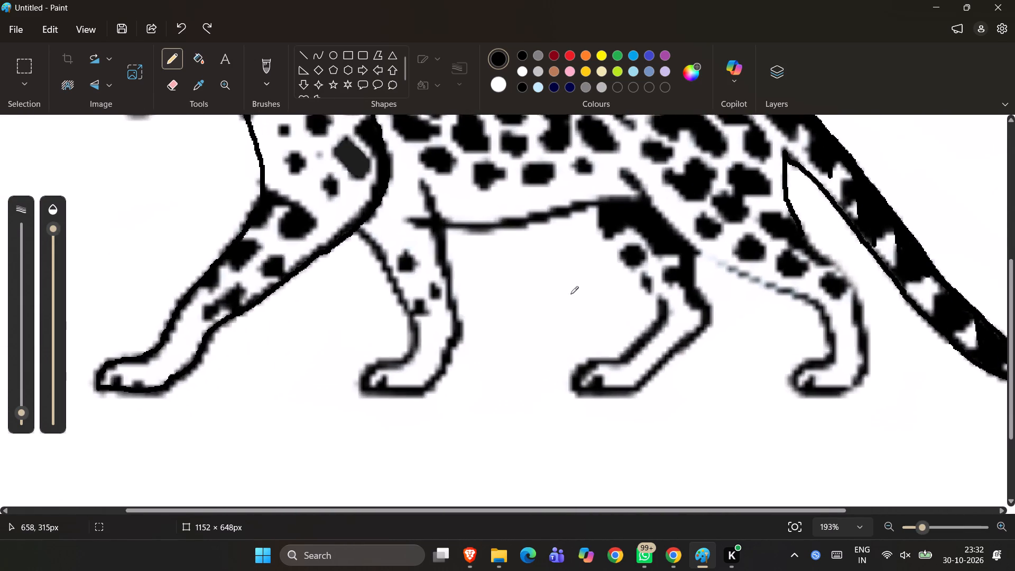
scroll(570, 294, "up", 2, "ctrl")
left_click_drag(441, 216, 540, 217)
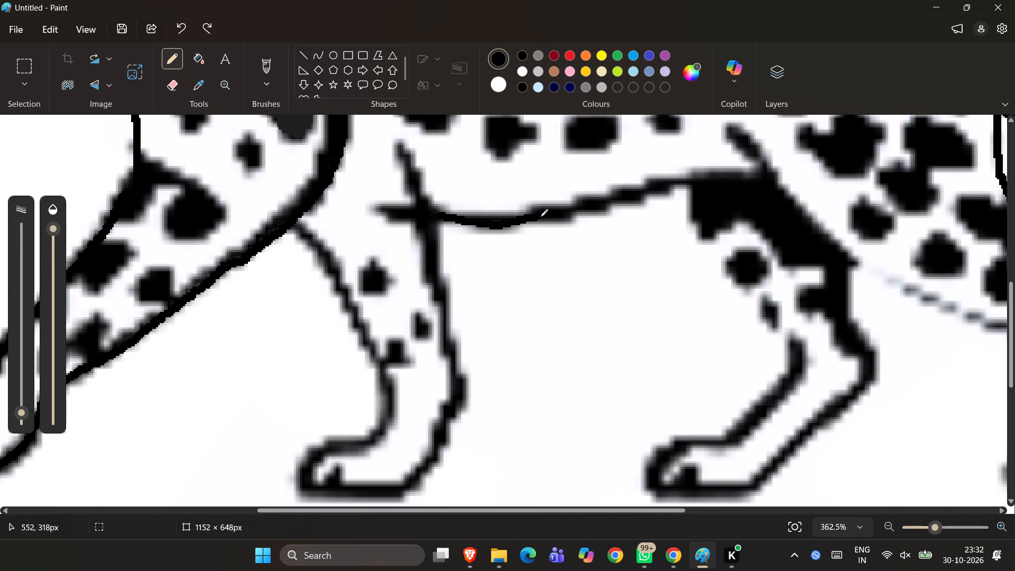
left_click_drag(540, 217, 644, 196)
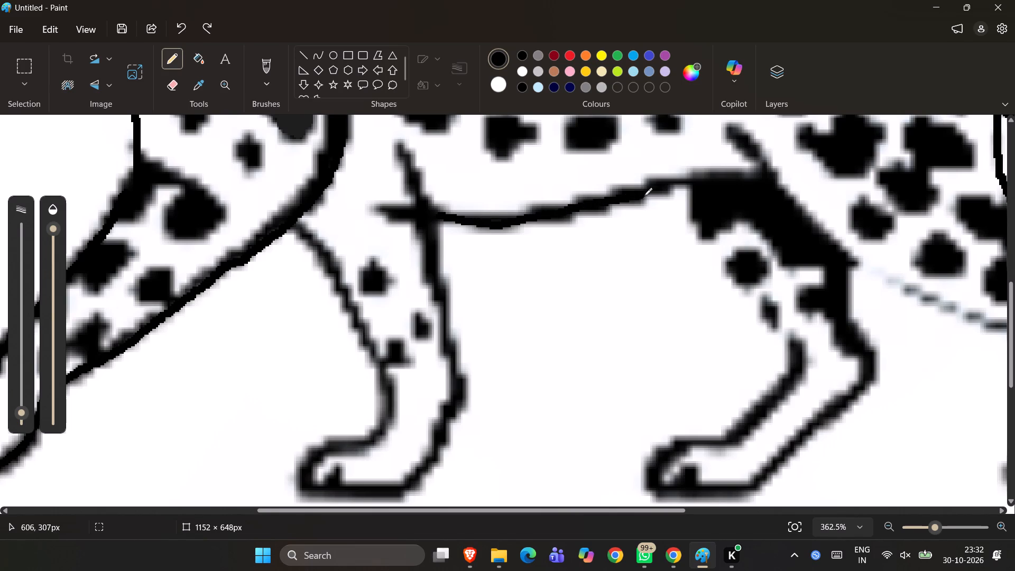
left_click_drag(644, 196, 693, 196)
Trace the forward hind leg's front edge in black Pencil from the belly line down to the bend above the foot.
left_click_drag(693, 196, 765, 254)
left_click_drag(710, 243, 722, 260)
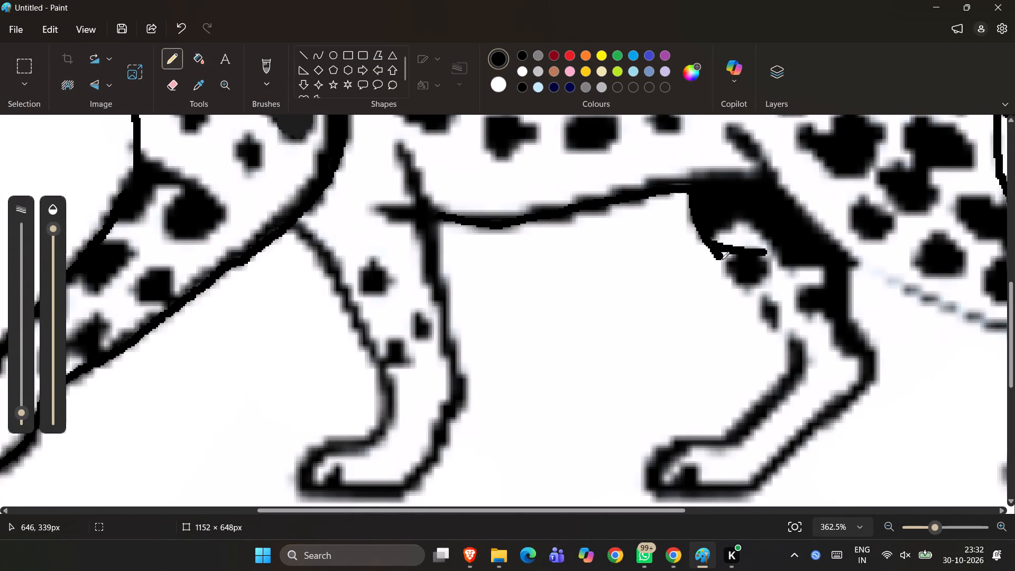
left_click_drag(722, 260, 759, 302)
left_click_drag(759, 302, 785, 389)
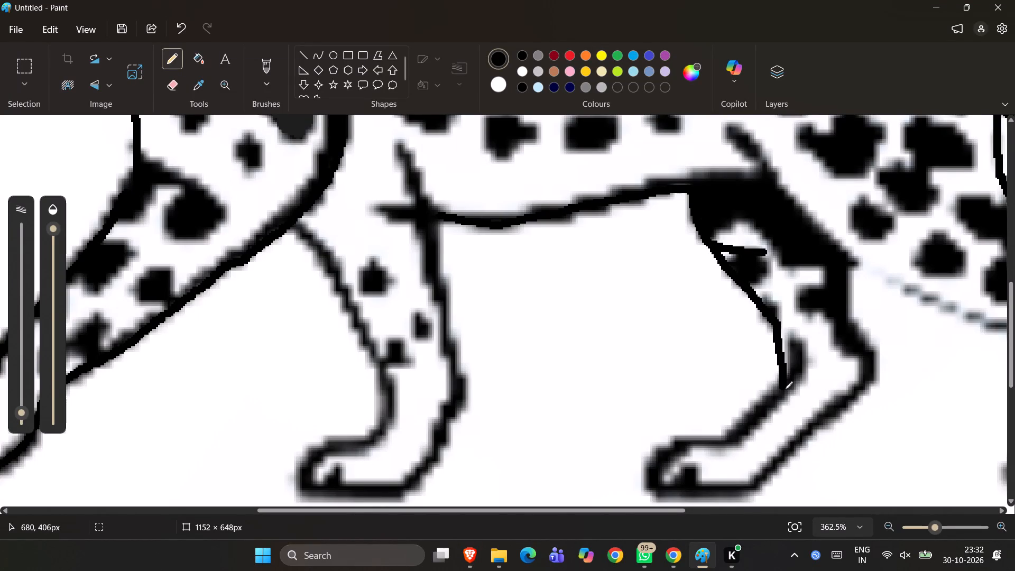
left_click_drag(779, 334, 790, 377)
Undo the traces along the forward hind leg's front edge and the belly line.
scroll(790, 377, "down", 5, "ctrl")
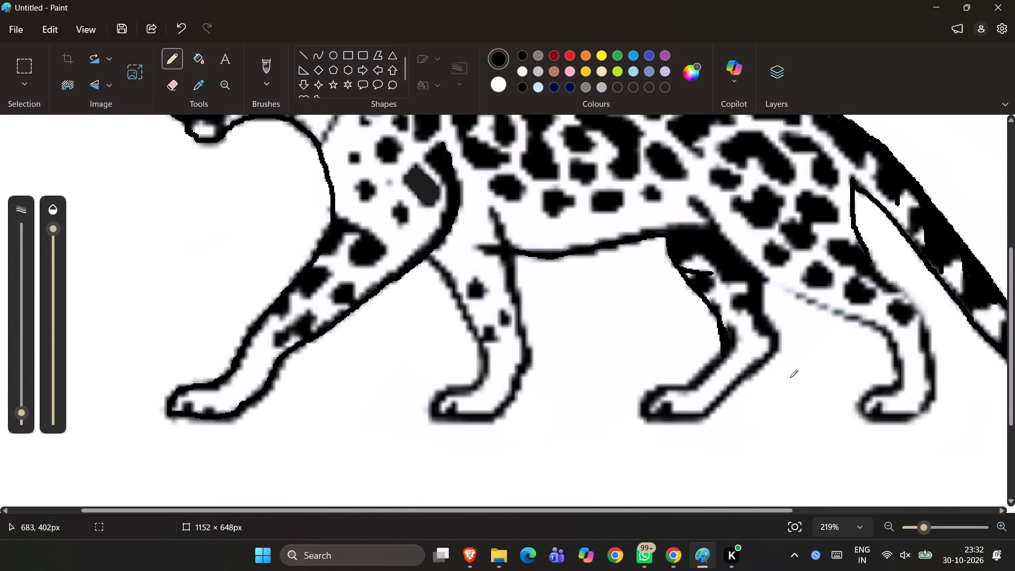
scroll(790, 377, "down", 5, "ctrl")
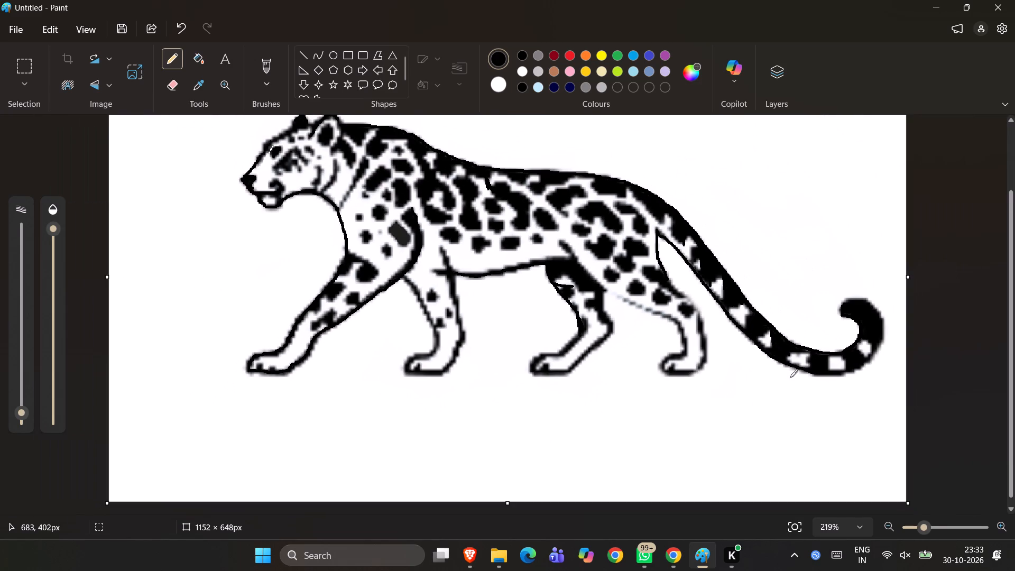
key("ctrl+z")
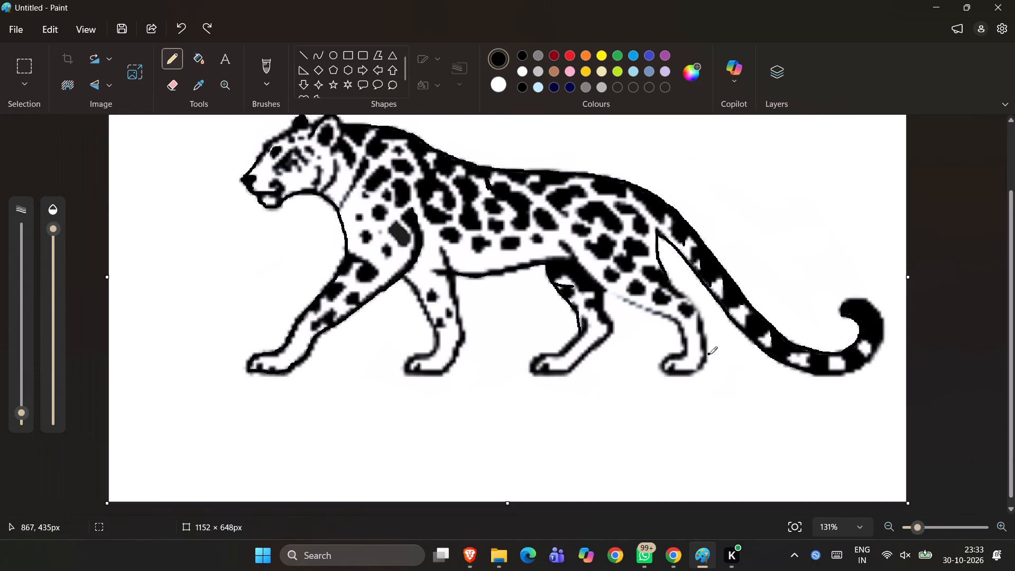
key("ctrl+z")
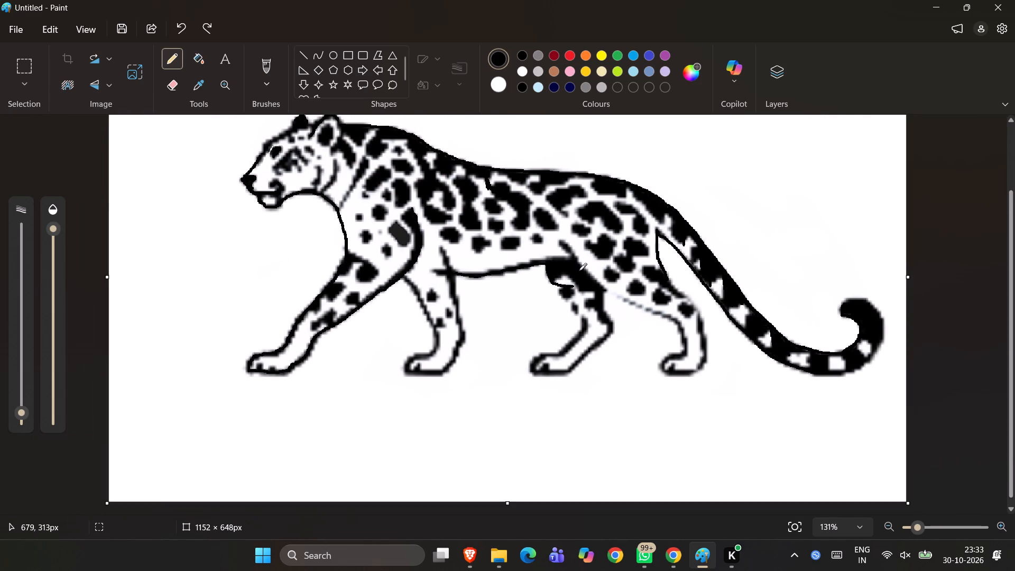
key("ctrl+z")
Retrace the belly line in black Pencil from the second front leg to the dark patch atop the forward hind leg.
scroll(548, 244, "up", 9, "ctrl")
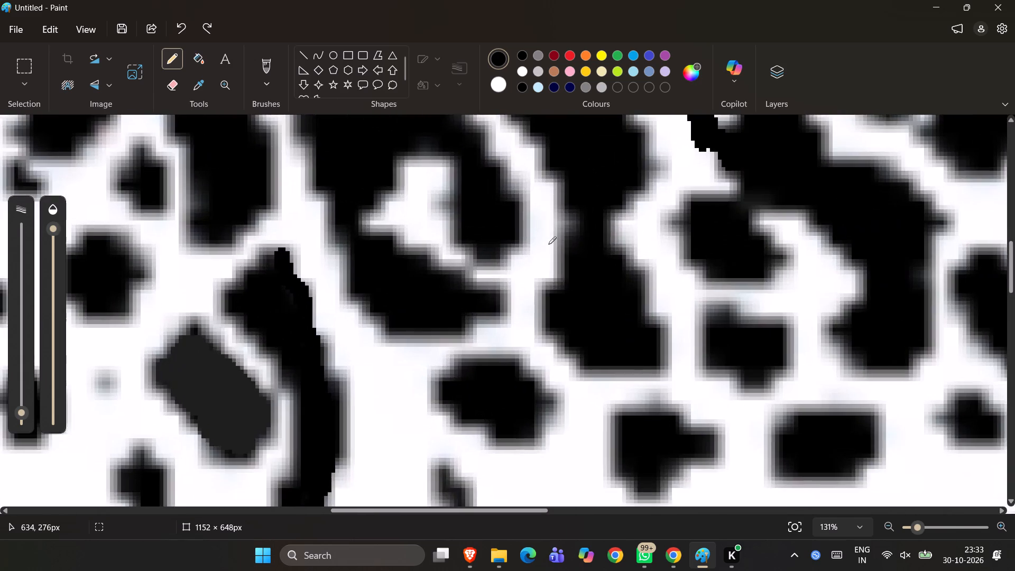
scroll(548, 244, "down", 1)
scroll(548, 244, "down", 2, "ctrl")
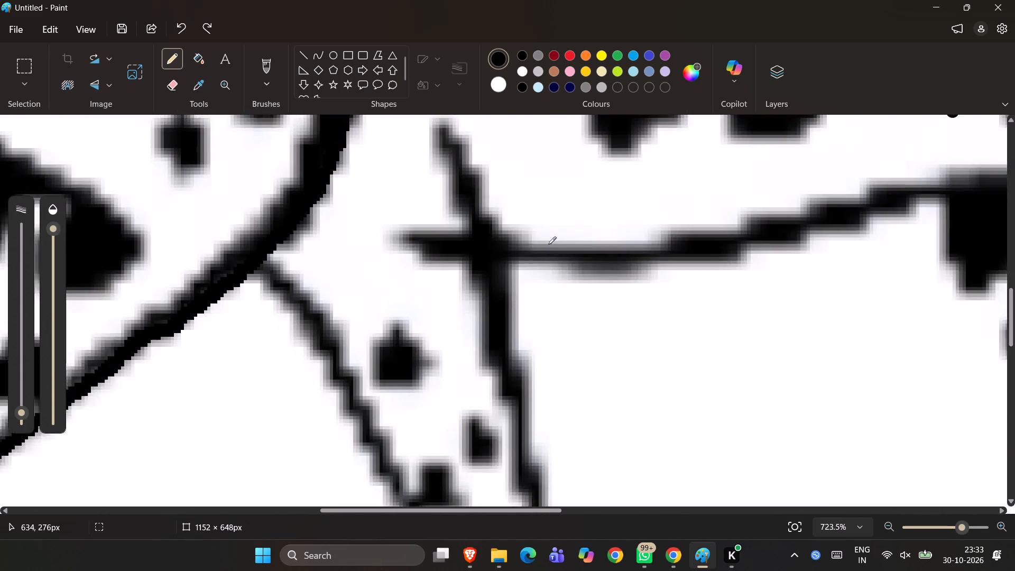
scroll(548, 244, "down", 1, "ctrl")
left_click_drag(469, 230, 487, 236)
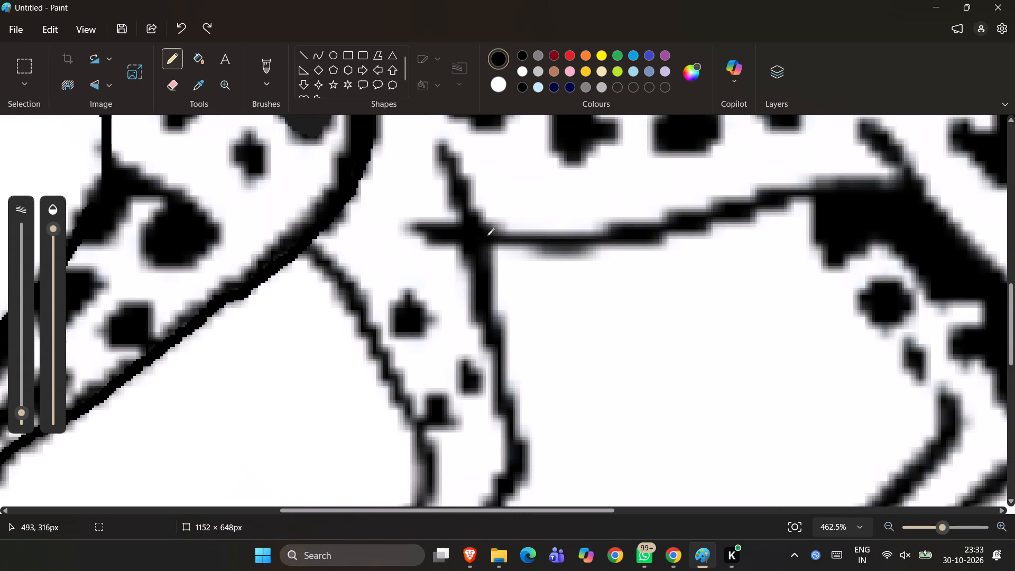
left_click_drag(487, 236, 641, 233)
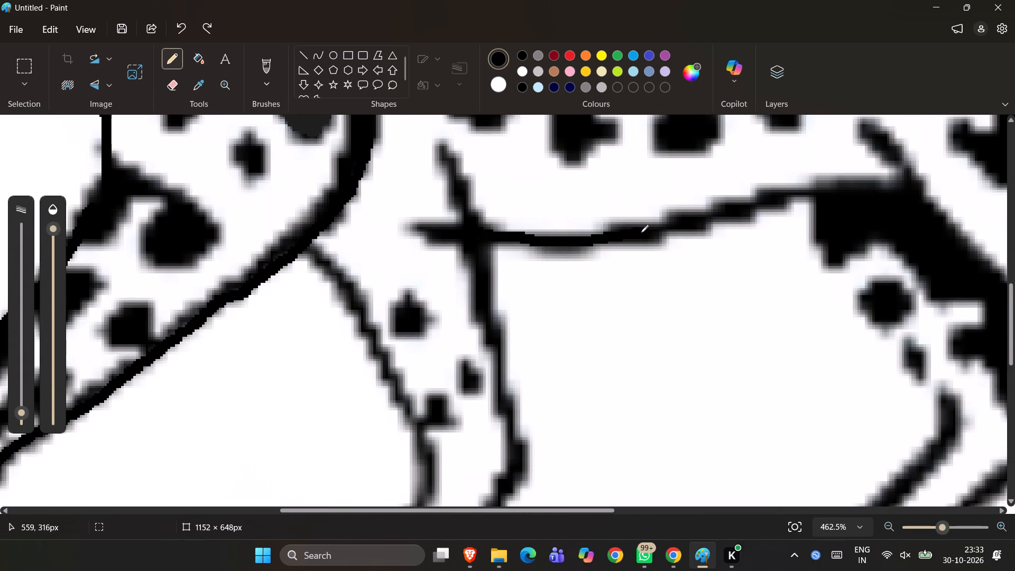
left_click_drag(641, 233, 678, 225)
left_click_drag(678, 225, 723, 213)
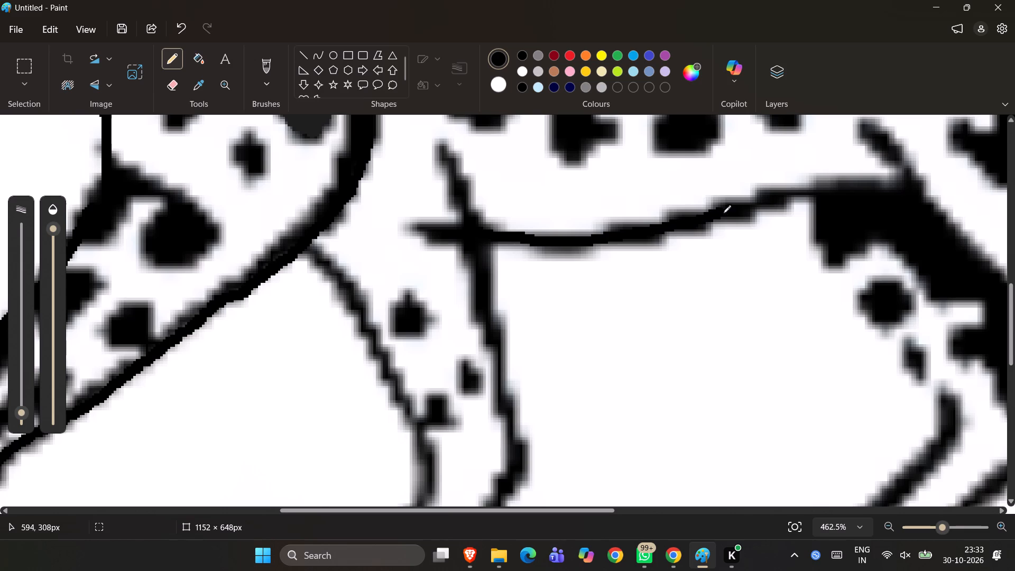
left_click_drag(723, 213, 806, 195)
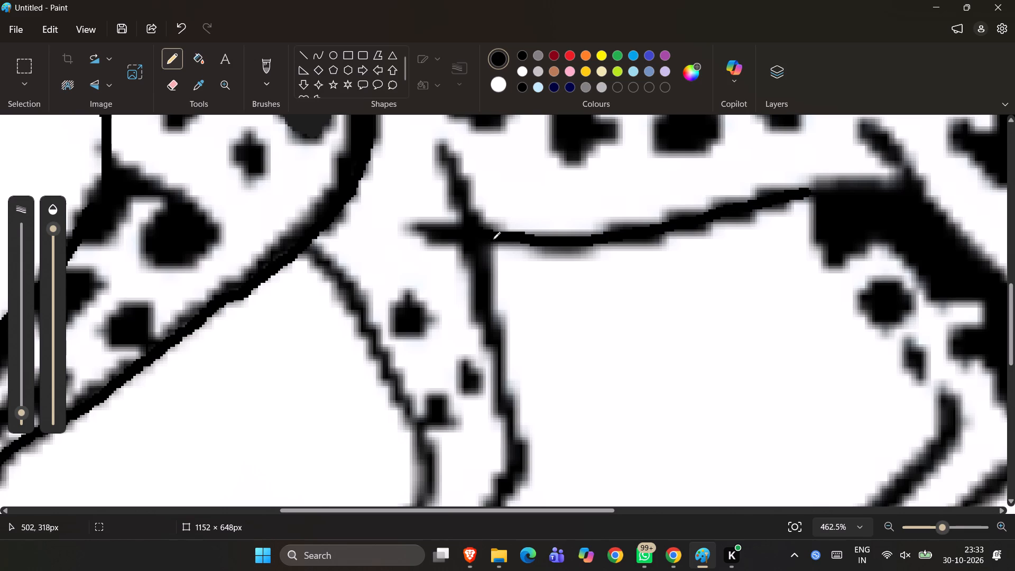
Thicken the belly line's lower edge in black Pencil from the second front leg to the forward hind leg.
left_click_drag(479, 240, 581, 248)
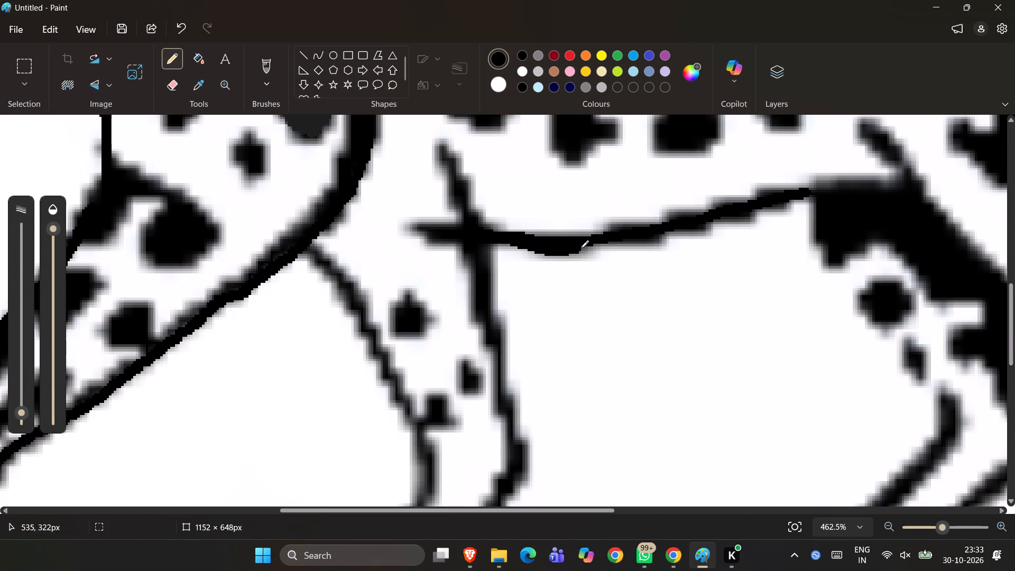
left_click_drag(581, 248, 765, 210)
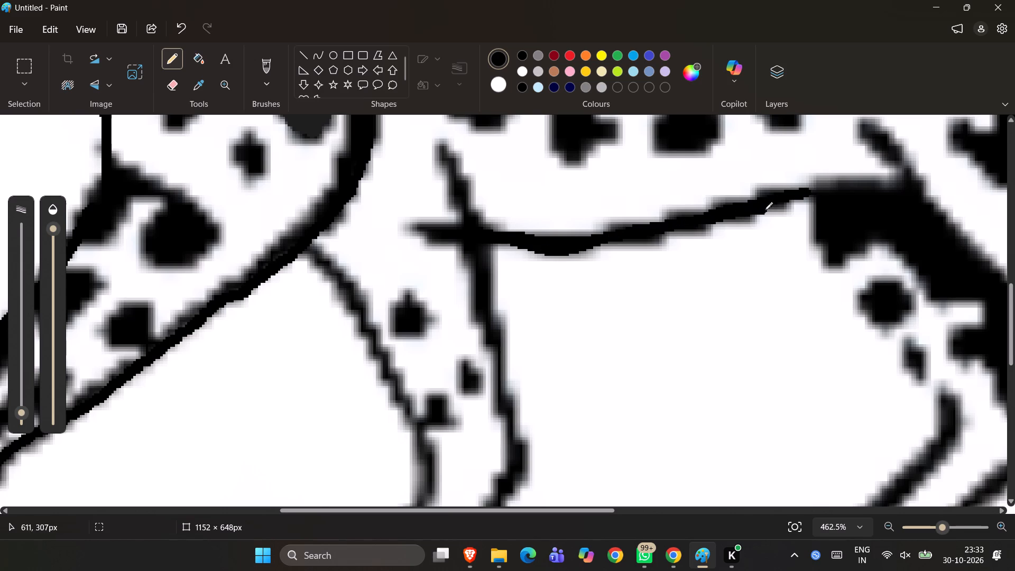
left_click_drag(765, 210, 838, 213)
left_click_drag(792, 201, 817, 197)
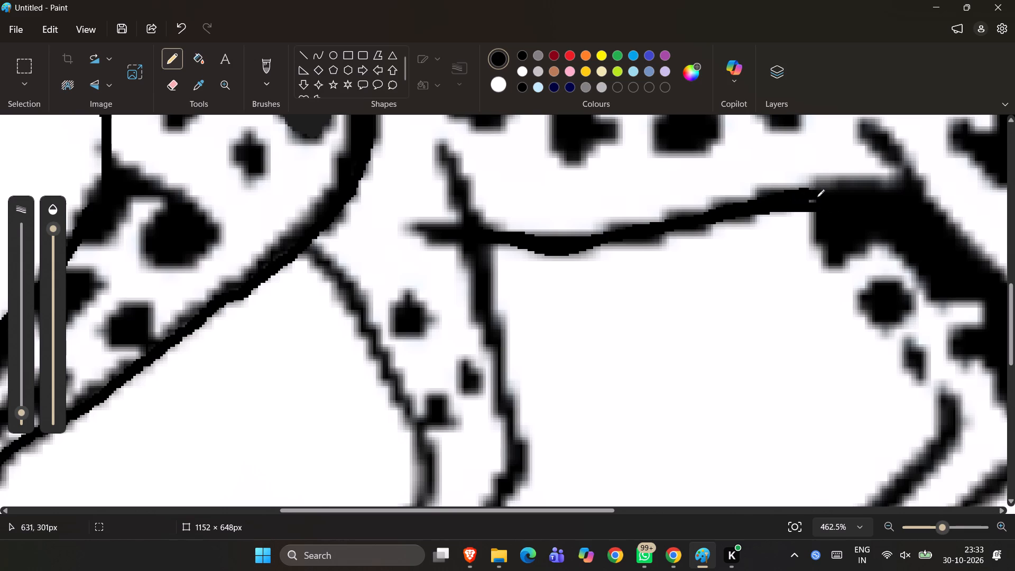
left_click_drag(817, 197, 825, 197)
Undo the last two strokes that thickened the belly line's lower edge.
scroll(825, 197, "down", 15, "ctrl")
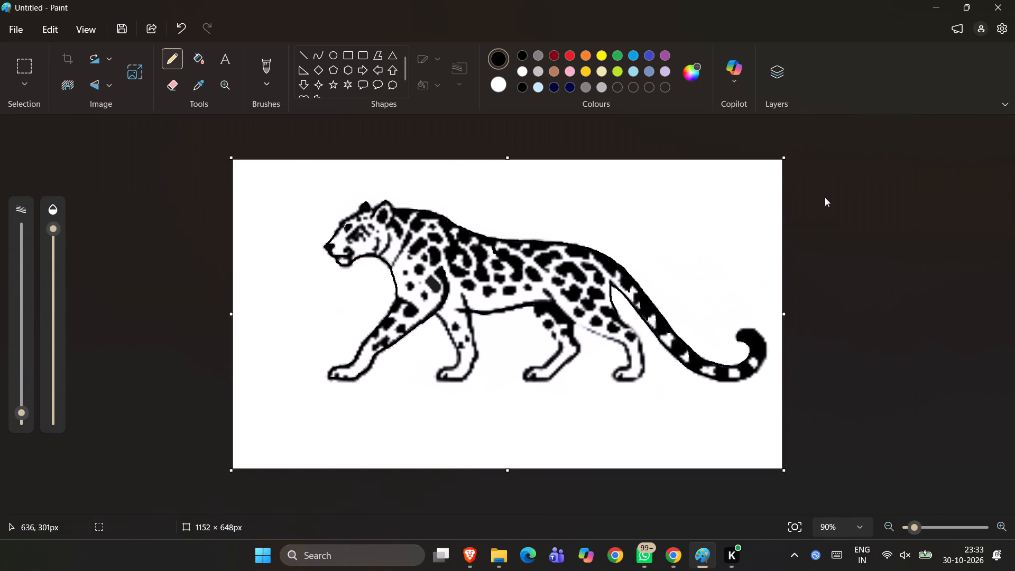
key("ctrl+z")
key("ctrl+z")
Trace the forward hind leg's front edge in black Pencil from the belly line, past the round spot, down toward the lower leg.
scroll(475, 321, "up", 8, "ctrl")
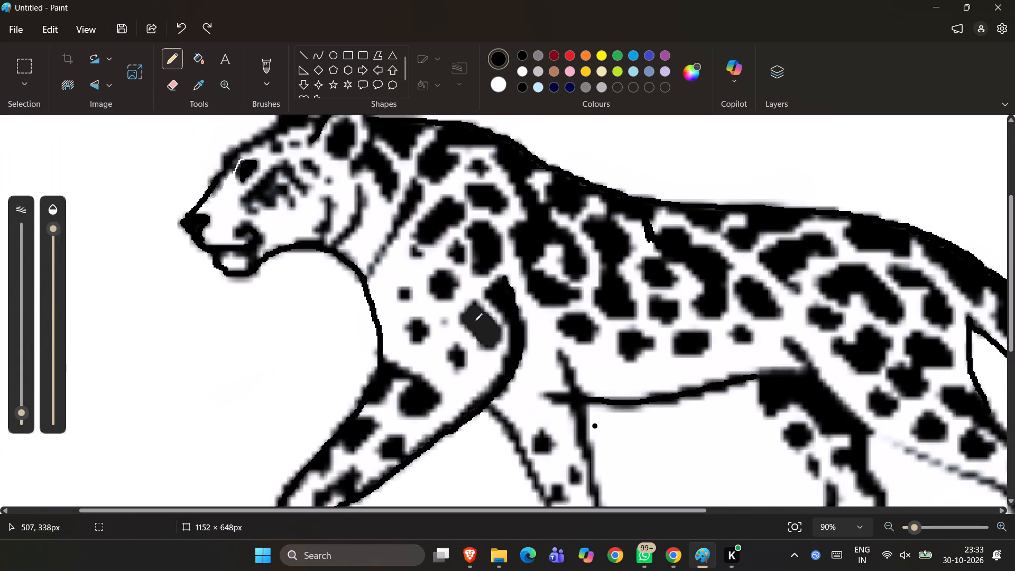
scroll(475, 321, "down", 1)
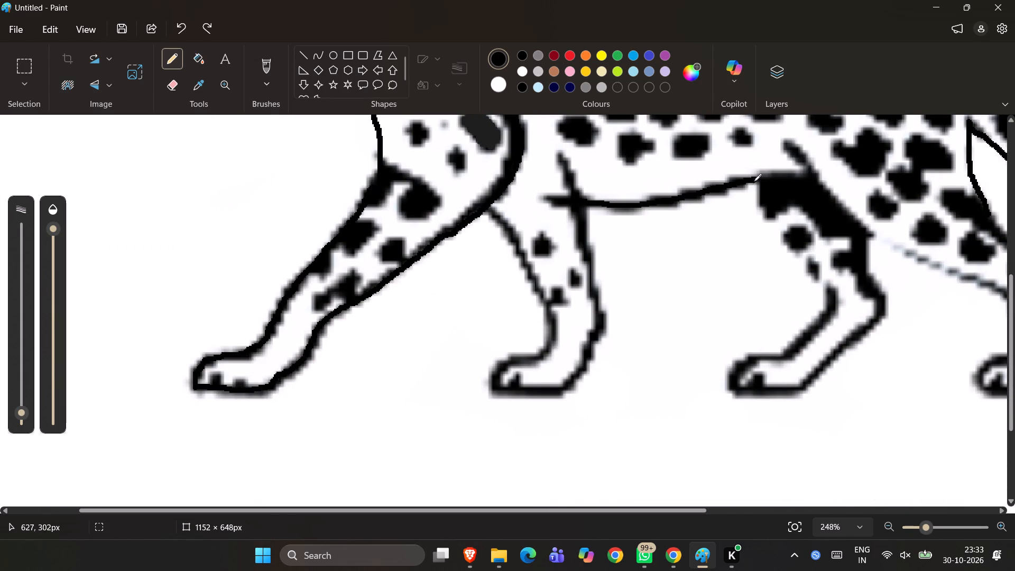
left_click_drag(757, 181, 767, 215)
left_click_drag(767, 215, 786, 239)
left_click_drag(786, 239, 804, 257)
left_click_drag(804, 257, 813, 314)
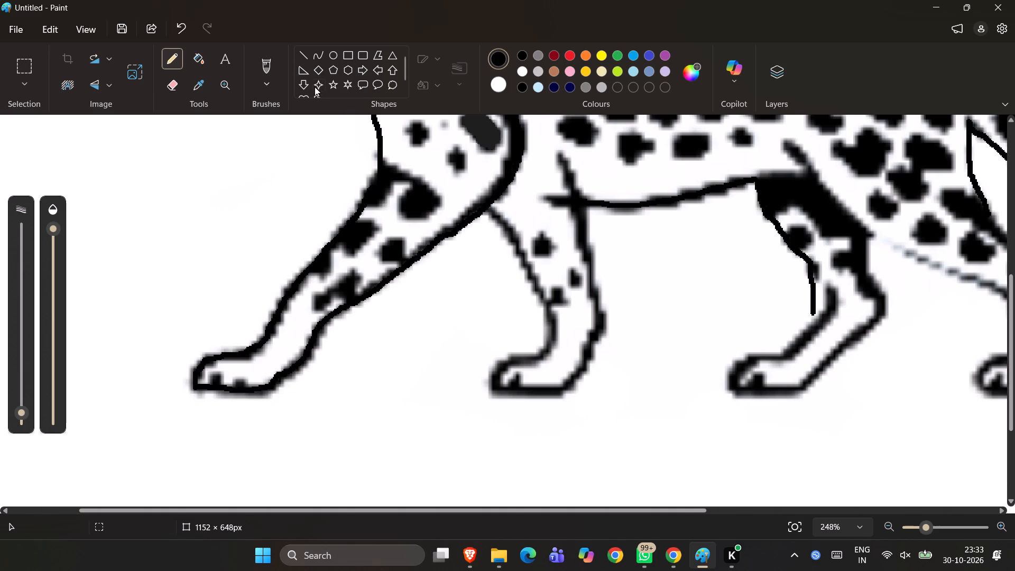
Erase the stray lower end of the new line beside the forward hind leg, just below the small spot.
left_click(169, 89)
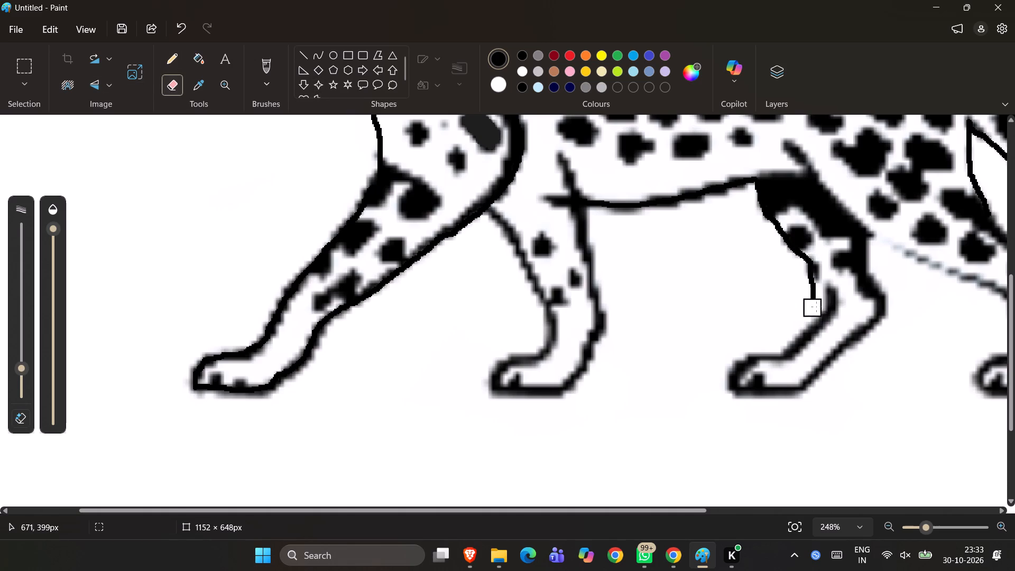
left_click_drag(802, 303, 810, 295)
left_click_drag(810, 295, 810, 306)
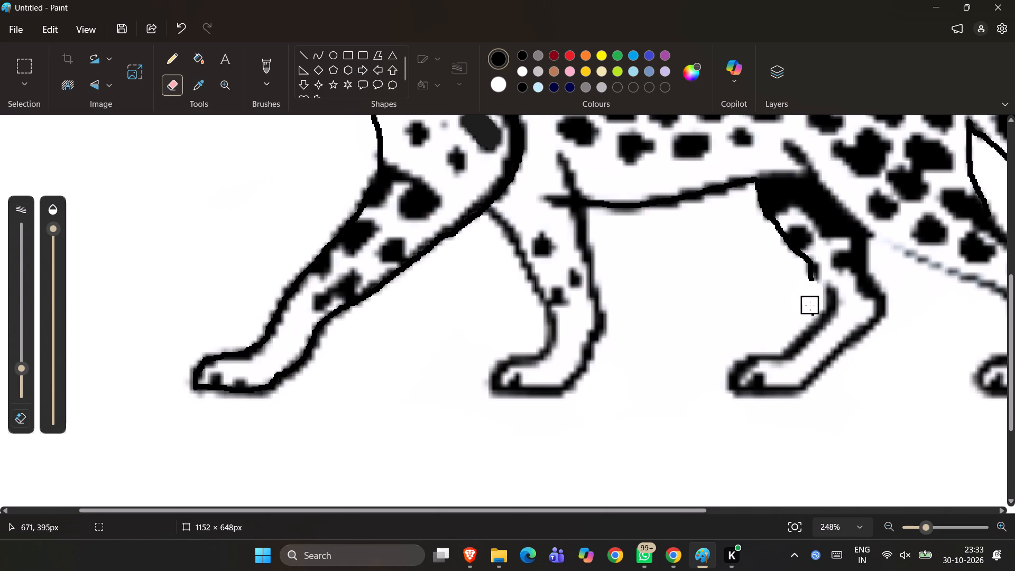
left_click_drag(810, 306, 710, 296)
left_click_drag(809, 289, 806, 280)
left_click_drag(806, 280, 801, 275)
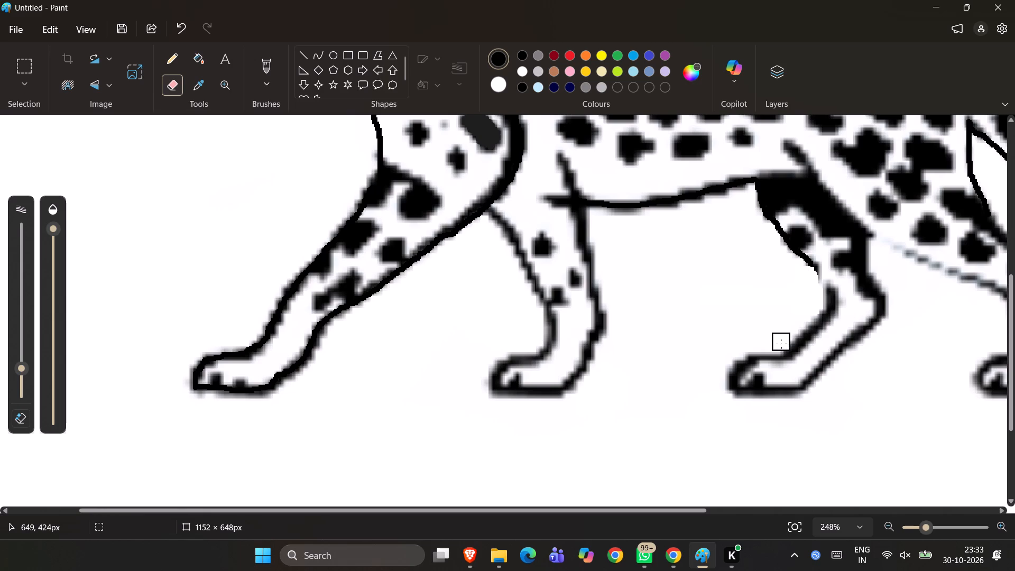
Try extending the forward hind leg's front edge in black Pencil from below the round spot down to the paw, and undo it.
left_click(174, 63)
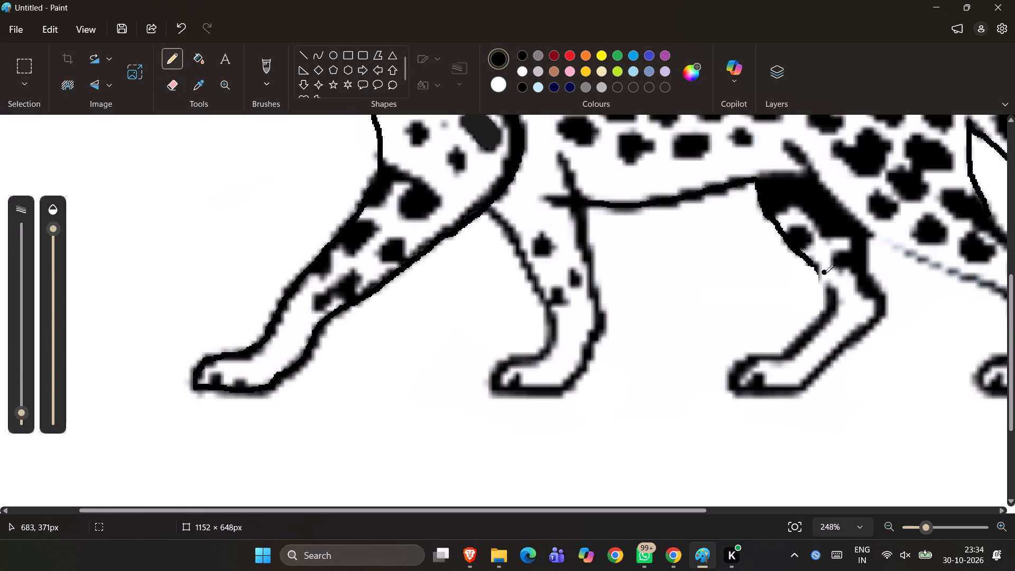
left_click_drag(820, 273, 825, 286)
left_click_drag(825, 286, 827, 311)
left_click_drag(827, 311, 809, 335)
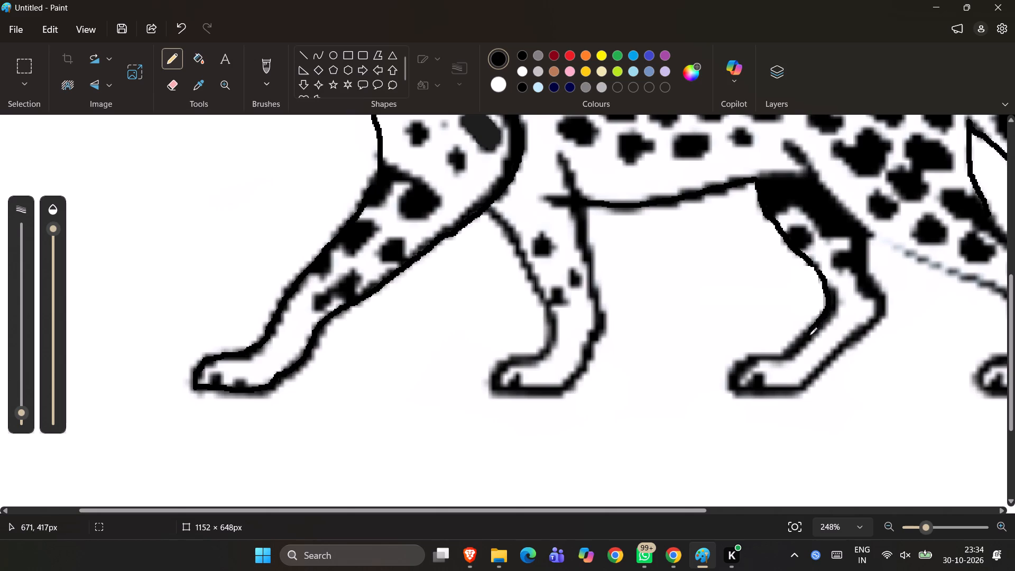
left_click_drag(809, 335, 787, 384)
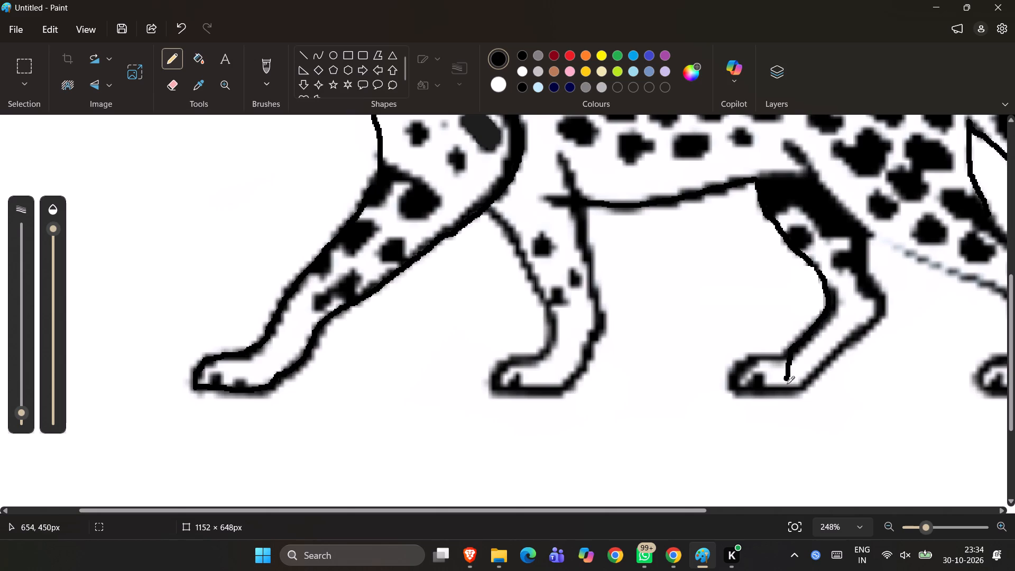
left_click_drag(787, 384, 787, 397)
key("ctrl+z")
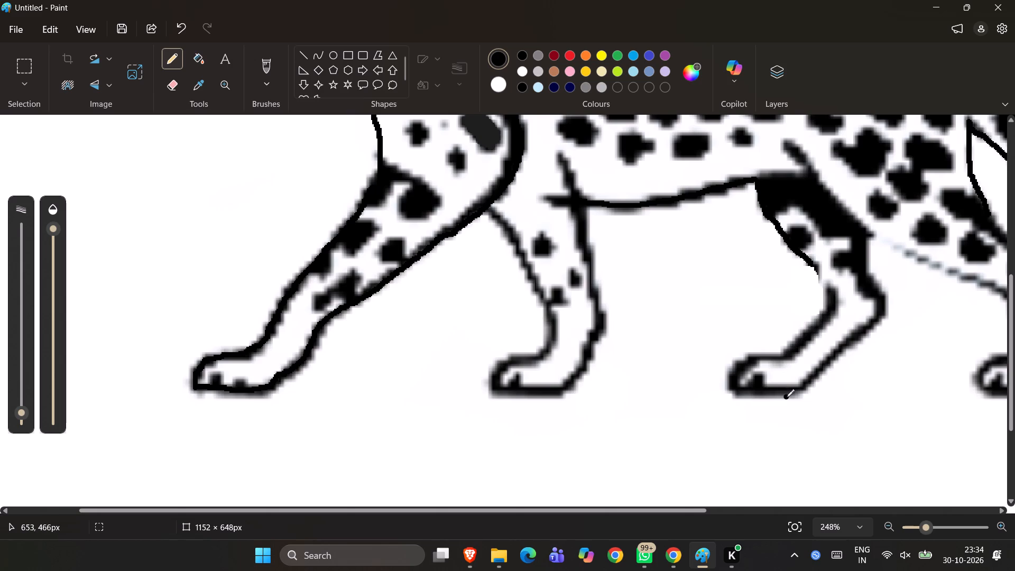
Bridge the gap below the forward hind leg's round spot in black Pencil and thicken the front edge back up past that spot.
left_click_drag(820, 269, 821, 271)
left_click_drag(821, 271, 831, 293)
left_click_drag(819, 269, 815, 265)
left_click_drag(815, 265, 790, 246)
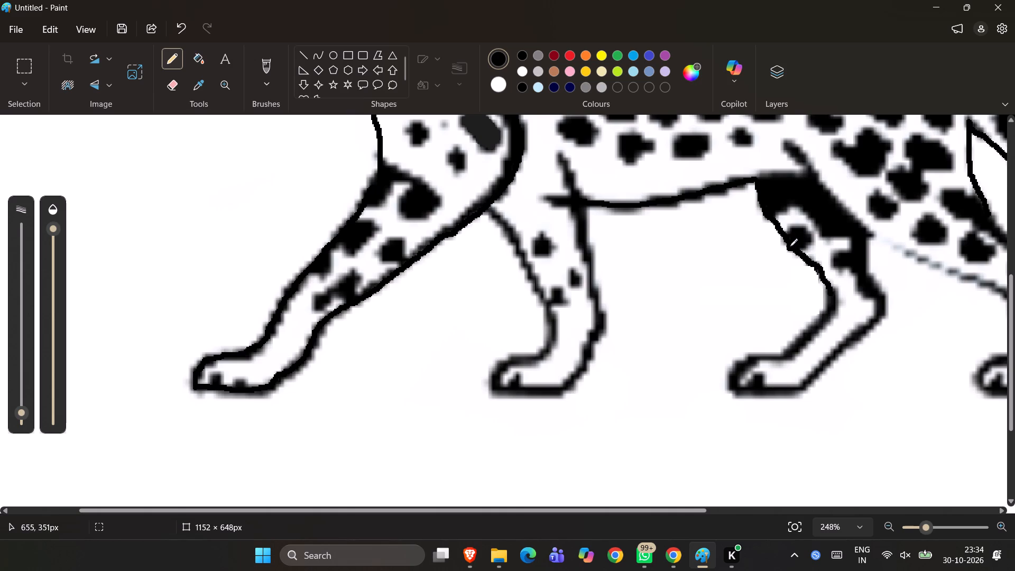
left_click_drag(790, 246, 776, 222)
Undo the recent strokes and erasing along the forward hind leg's front edge, back to the untraced leg.
scroll(776, 222, "down", 5, "ctrl")
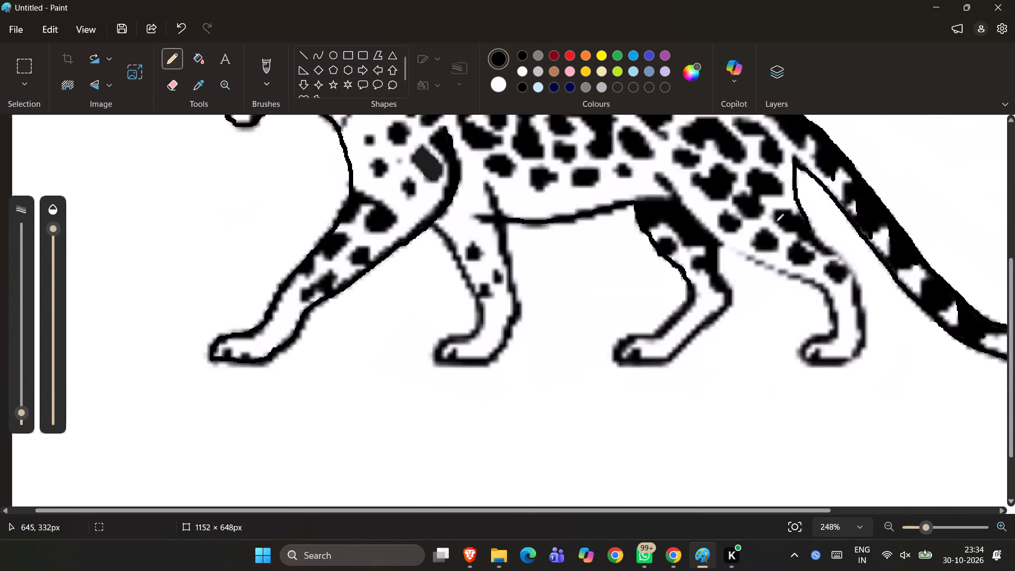
scroll(776, 222, "down", 4, "ctrl")
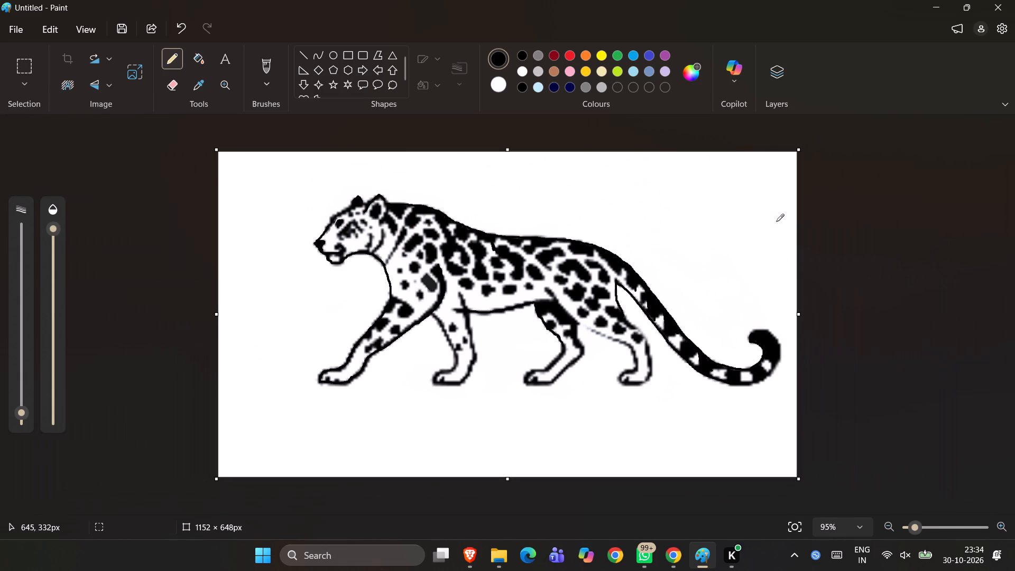
key("ctrl+z")
key("ctrl+z")
key("ctrl+z")
key("ctrl+z")
key("ctrl+z")
Retrace the forward hind leg's front edge in black Pencil from the belly line, past the round spot, down to the leg's bend.
scroll(544, 272, "up", 5, "ctrl")
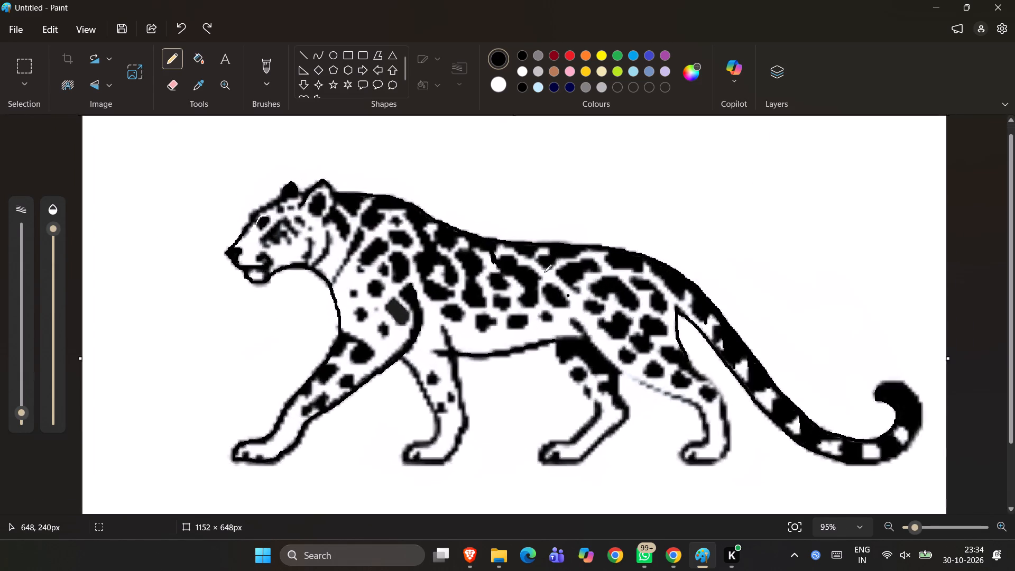
scroll(544, 272, "up", 1, "ctrl")
scroll(544, 272, "down", 1)
scroll(544, 272, "up", 2)
scroll(544, 272, "down", 1)
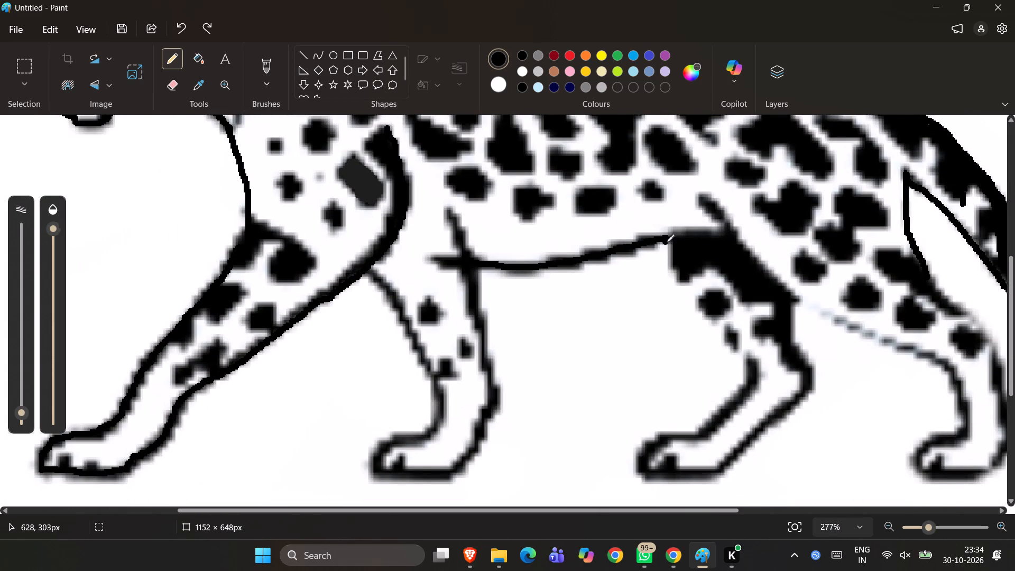
left_click_drag(672, 241, 675, 261)
left_click_drag(675, 261, 691, 292)
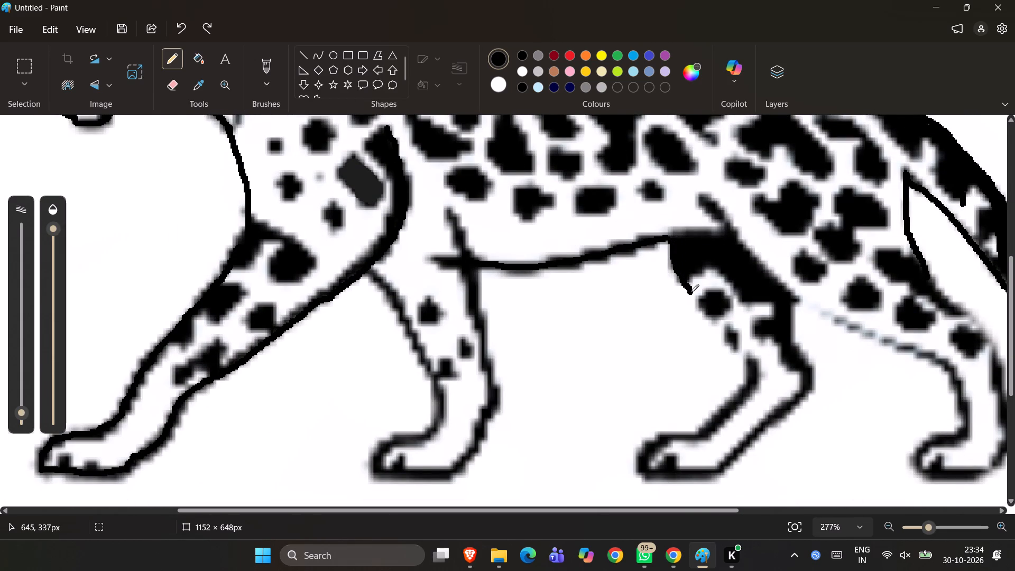
left_click_drag(691, 292, 710, 318)
left_click_drag(710, 318, 732, 338)
left_click_drag(732, 338, 744, 361)
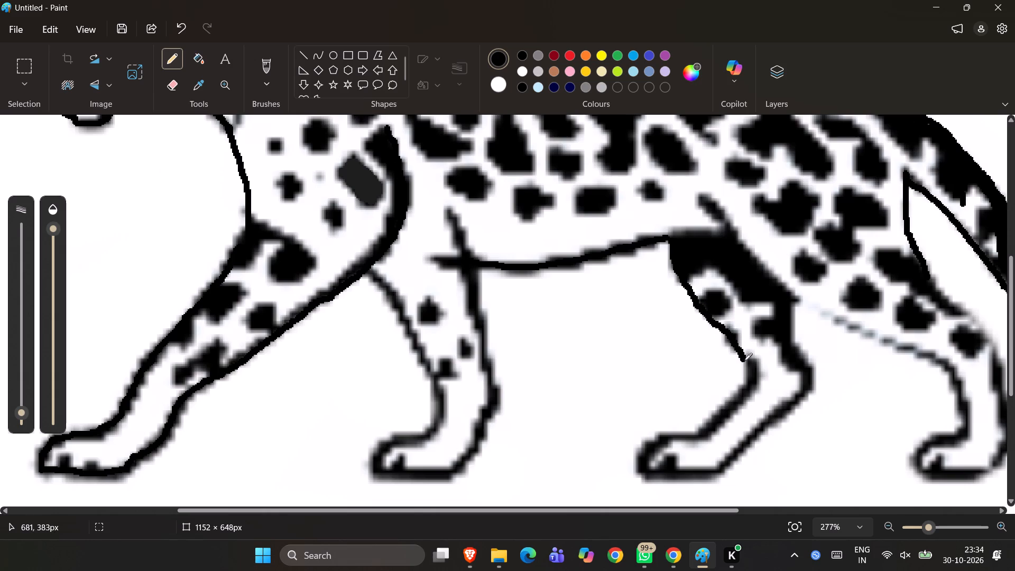
left_click_drag(744, 361, 748, 383)
Trace the forward hind leg's front outline in black Pencil from the toes up over the paw and bend to the upper thigh.
left_click_drag(643, 467, 655, 443)
left_click_drag(655, 443, 704, 428)
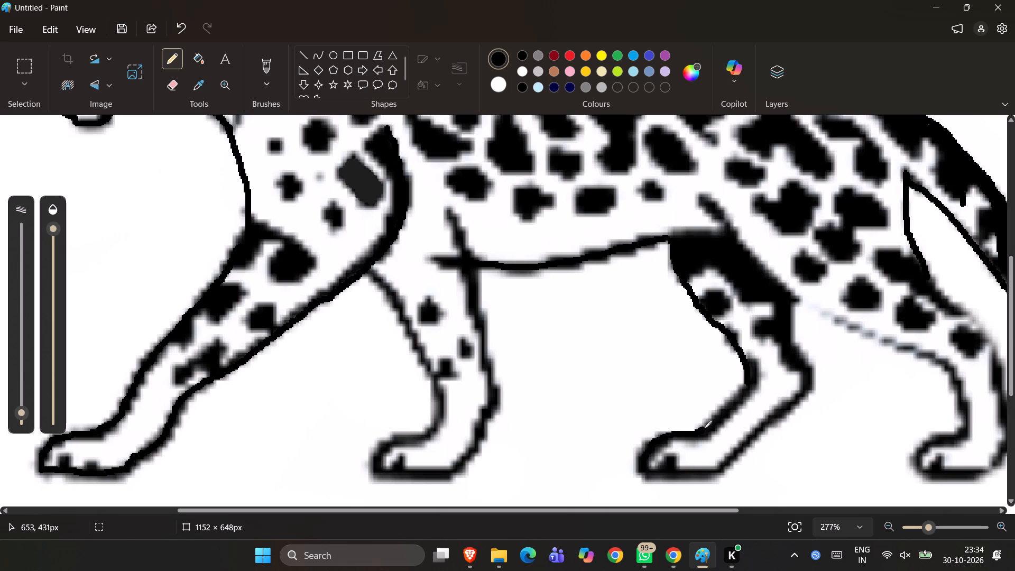
left_click_drag(704, 428, 742, 393)
left_click_drag(742, 393, 748, 379)
left_click_drag(748, 379, 731, 337)
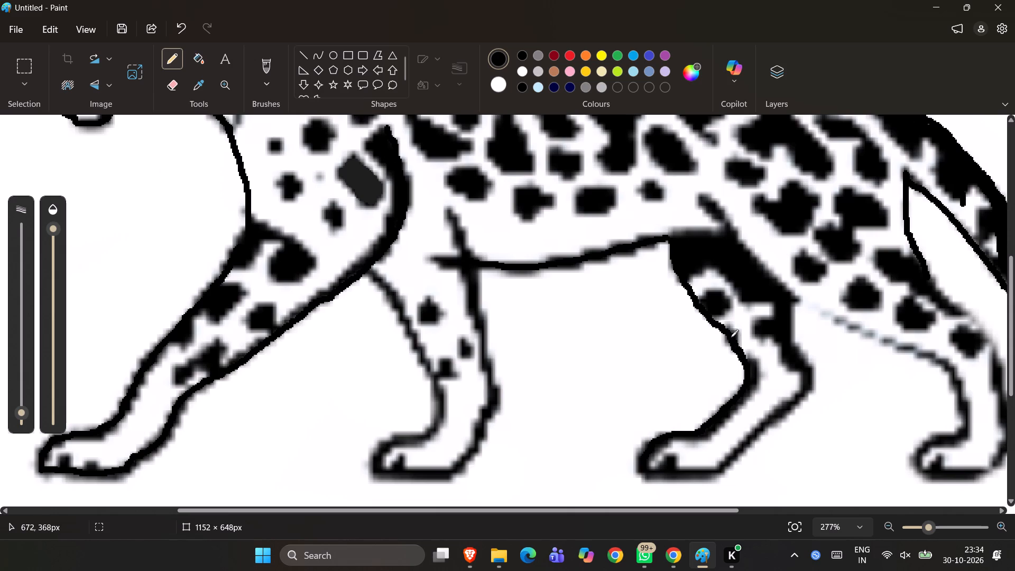
left_click_drag(731, 337, 697, 303)
left_click_drag(697, 303, 682, 265)
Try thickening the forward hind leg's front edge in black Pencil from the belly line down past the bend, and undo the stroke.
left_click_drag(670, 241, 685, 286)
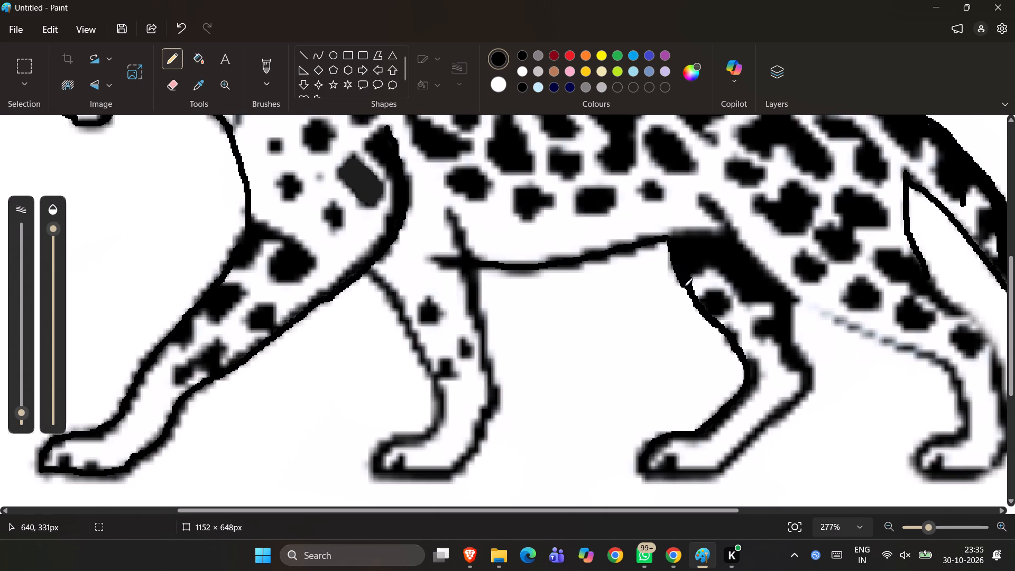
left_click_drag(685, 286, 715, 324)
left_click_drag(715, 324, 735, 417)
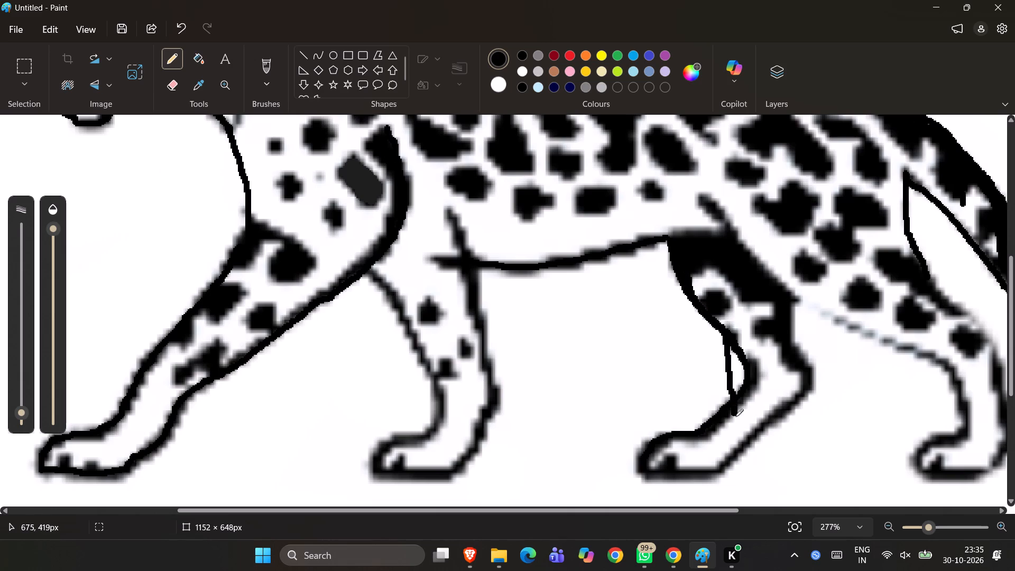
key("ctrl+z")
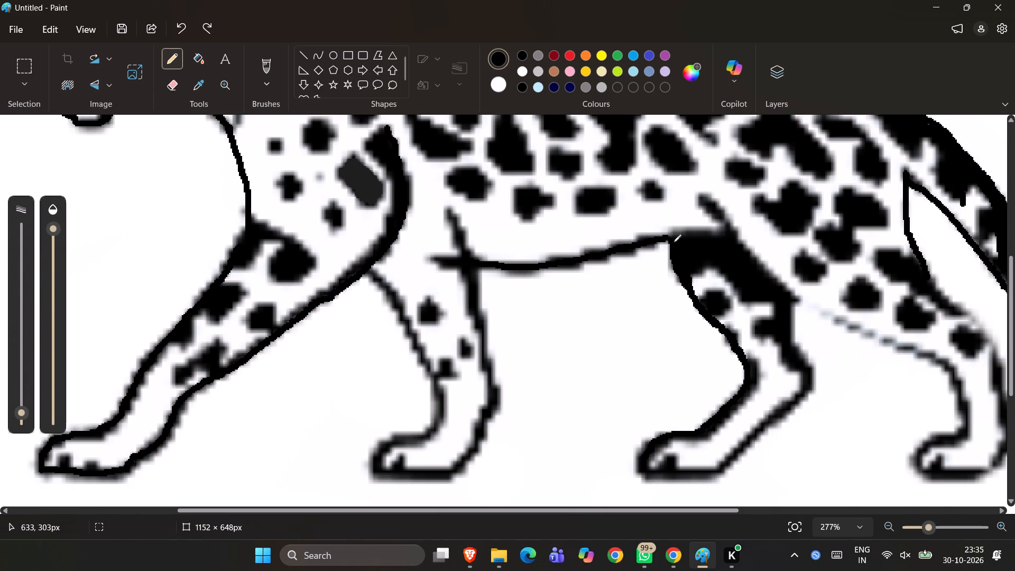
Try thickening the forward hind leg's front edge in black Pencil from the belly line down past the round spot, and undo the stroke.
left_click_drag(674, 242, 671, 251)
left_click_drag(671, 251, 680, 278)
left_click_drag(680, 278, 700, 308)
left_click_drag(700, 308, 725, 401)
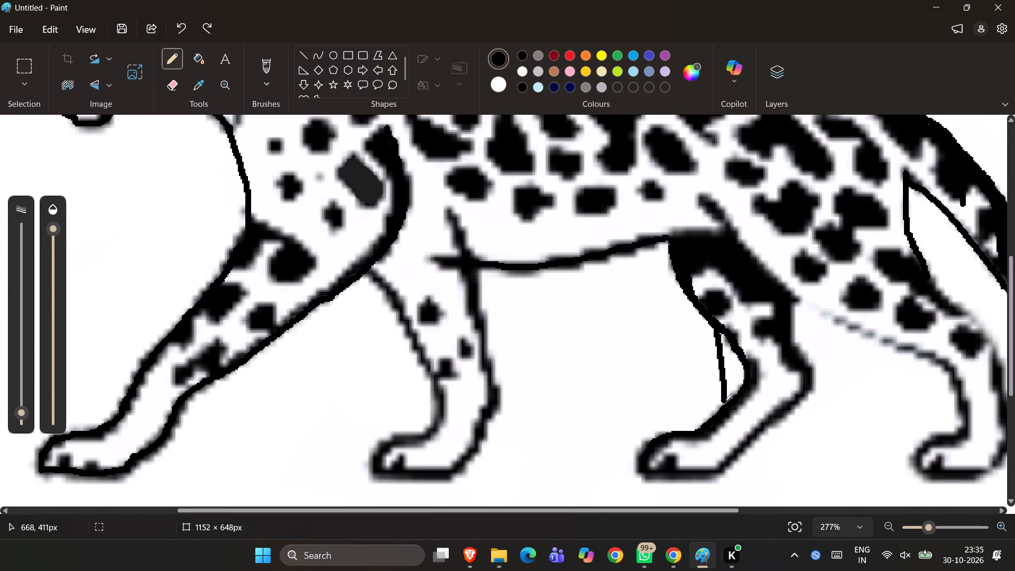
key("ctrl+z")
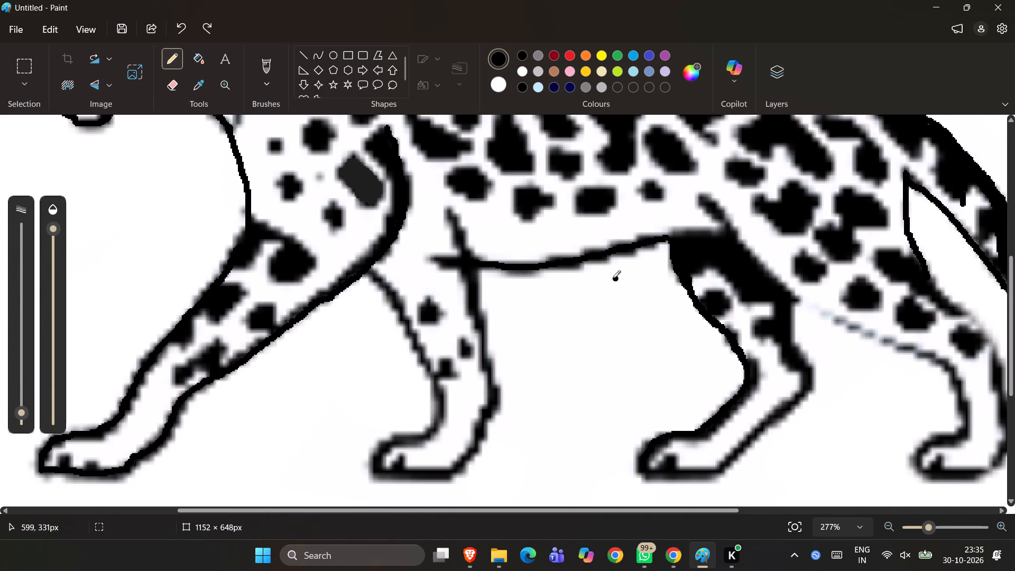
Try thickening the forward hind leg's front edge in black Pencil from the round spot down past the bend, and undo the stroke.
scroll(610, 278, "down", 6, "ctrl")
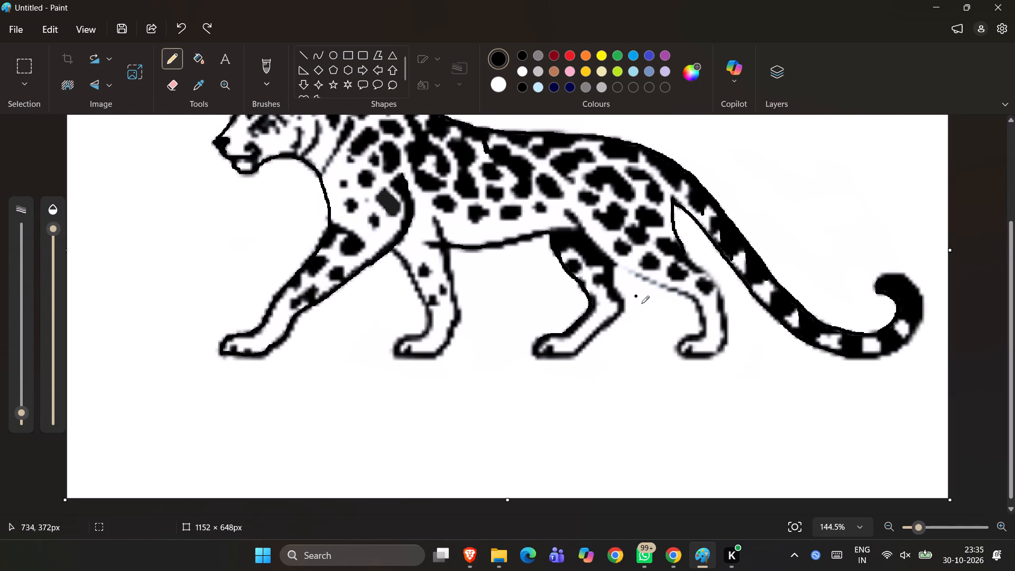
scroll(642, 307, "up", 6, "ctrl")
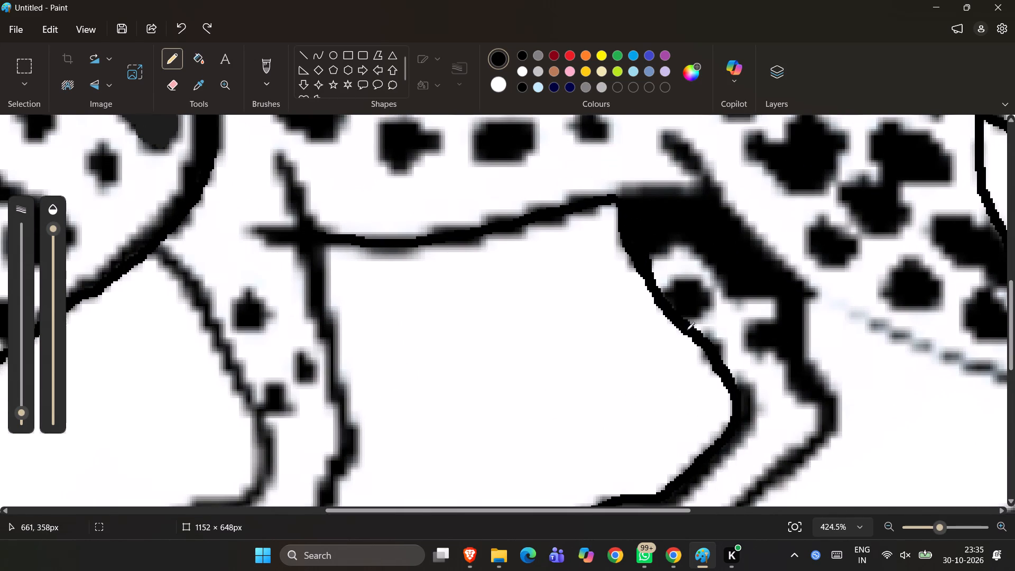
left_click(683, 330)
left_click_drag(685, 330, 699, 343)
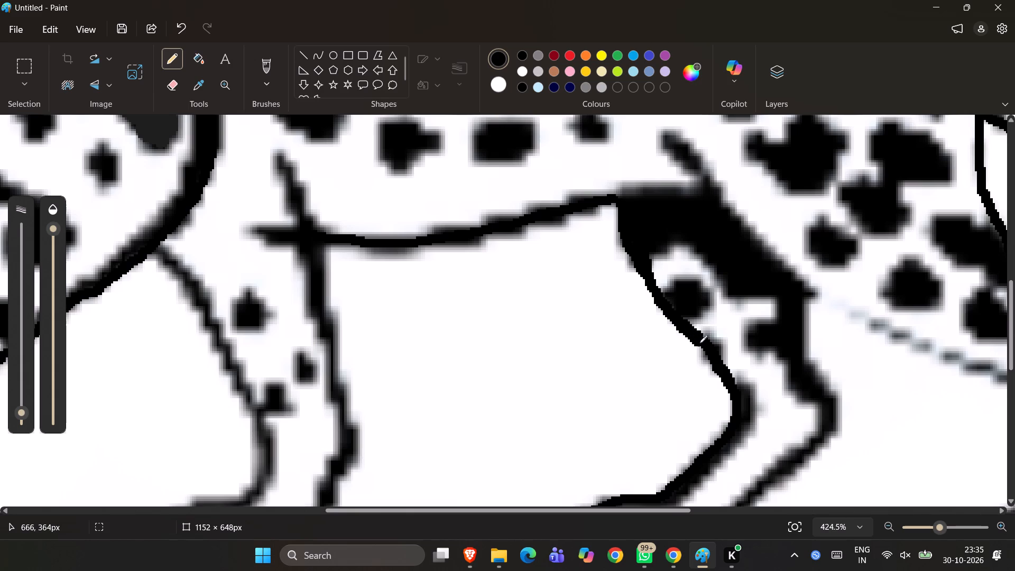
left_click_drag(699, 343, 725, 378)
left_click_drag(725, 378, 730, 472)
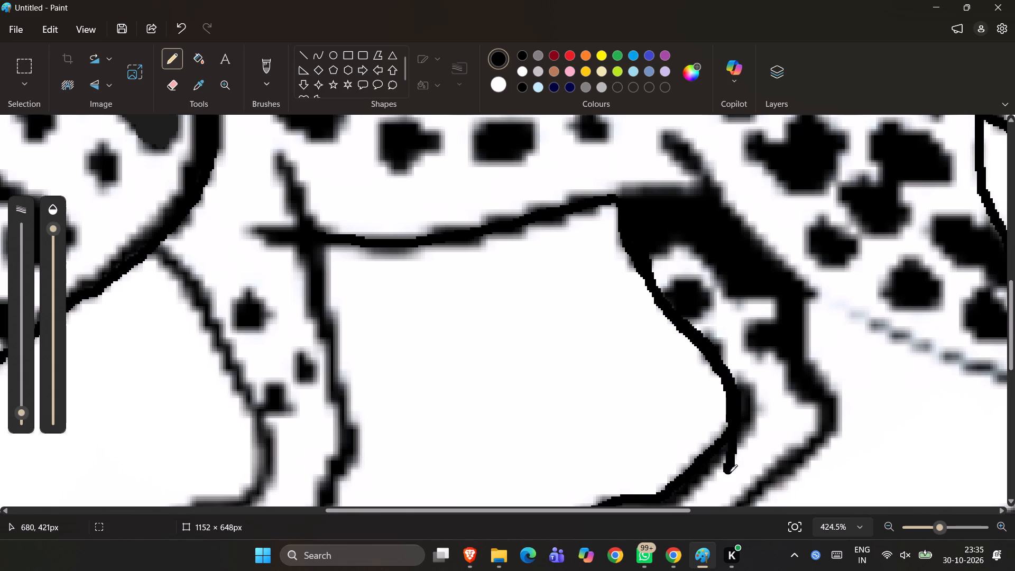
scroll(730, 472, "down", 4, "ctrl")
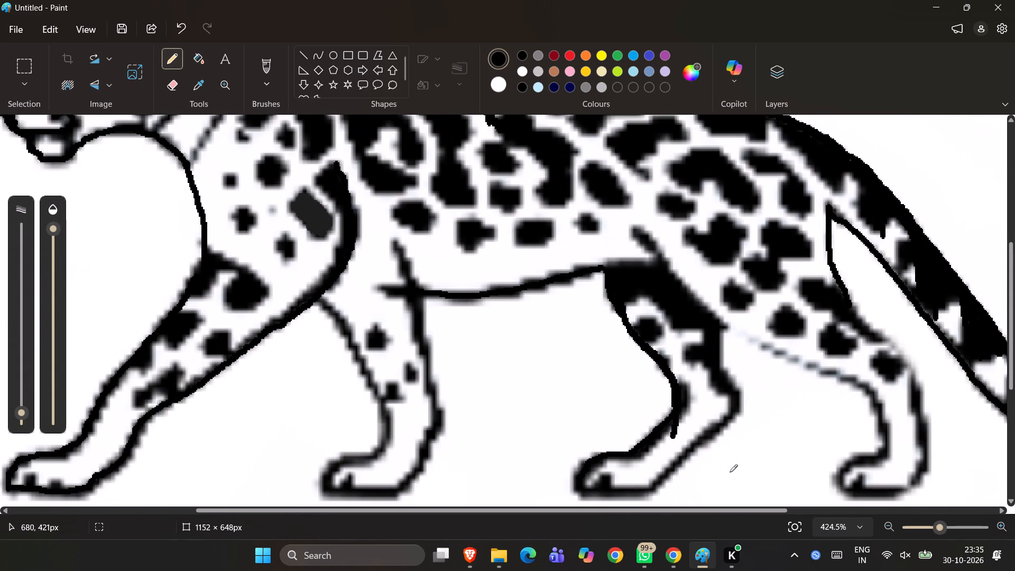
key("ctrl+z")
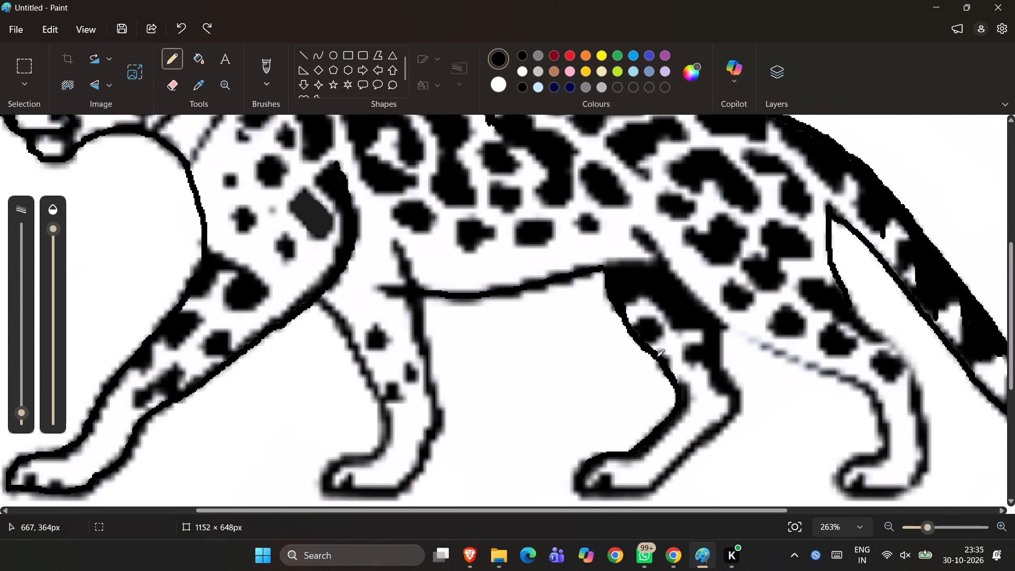
Thicken the forward hind leg's front edge in black Pencil from below the round spot, around the bend, to the lower leg.
scroll(657, 357, "up", 8, "ctrl")
scroll(657, 357, "down", 1)
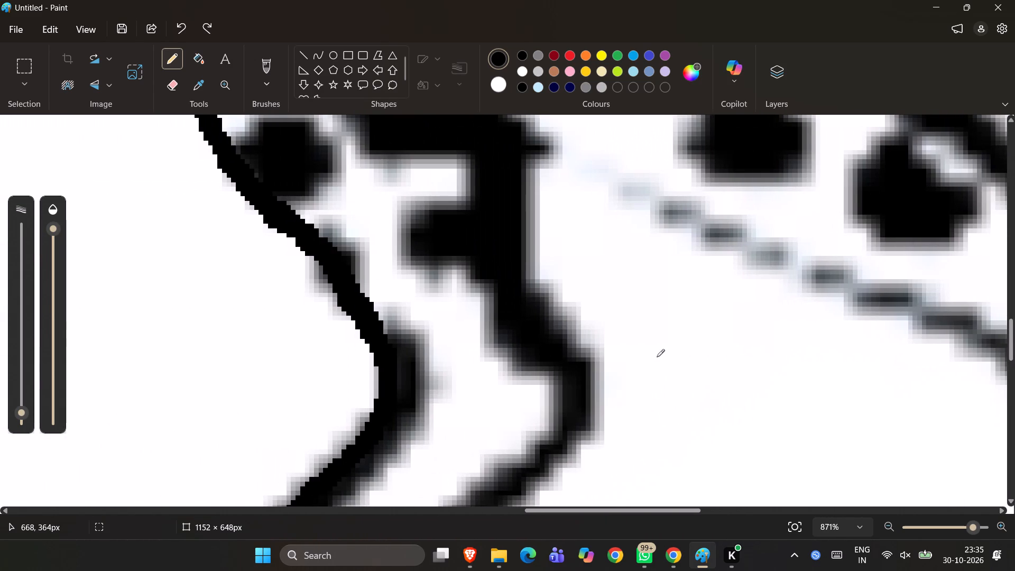
left_click_drag(315, 252, 359, 320)
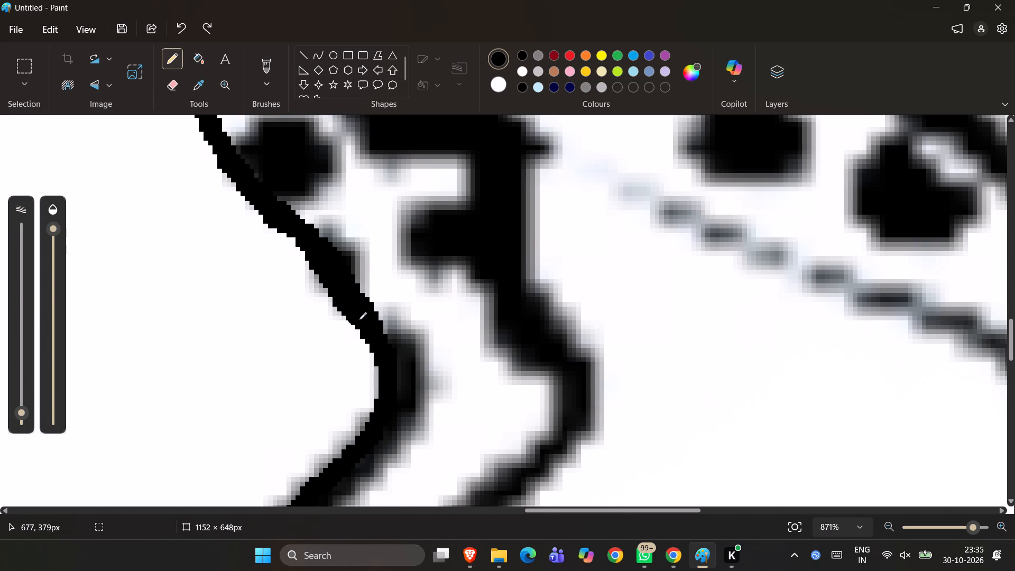
left_click_drag(359, 320, 370, 403)
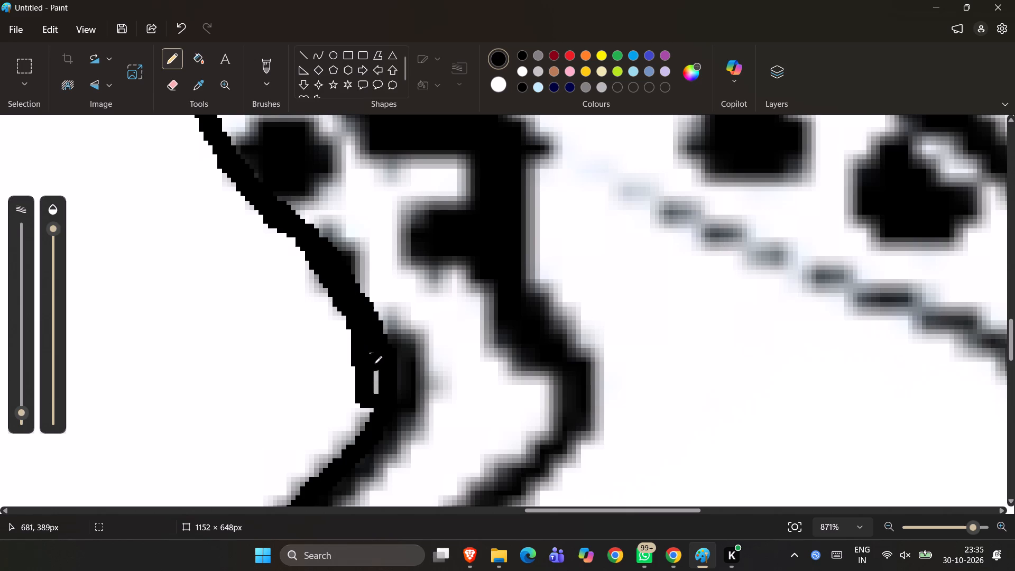
left_click_drag(374, 364, 357, 438)
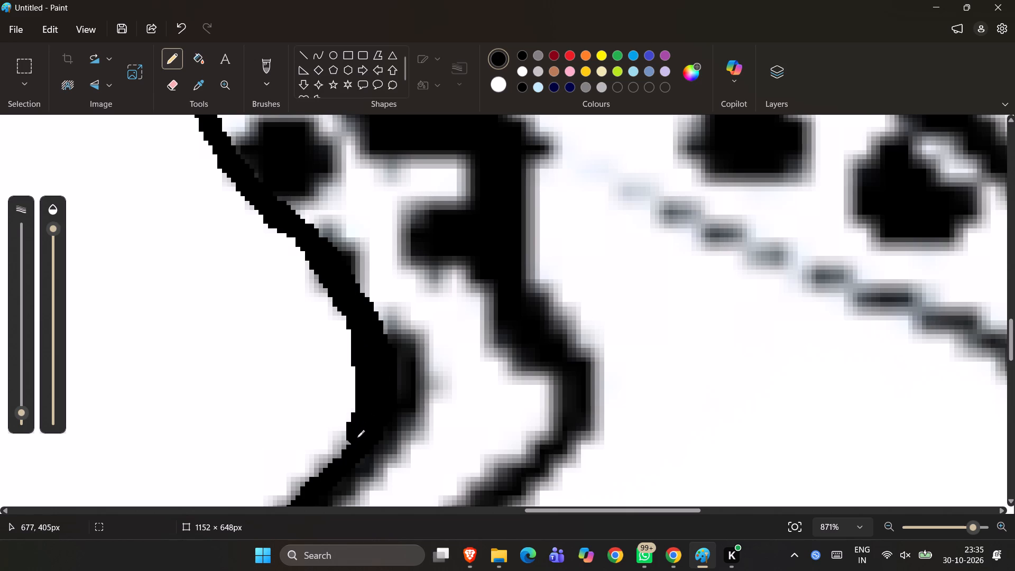
left_click_drag(357, 438, 334, 469)
Trace the sole of the forward hind paw in black Pencil from the toes to the heel.
scroll(334, 469, "down", 12, "ctrl")
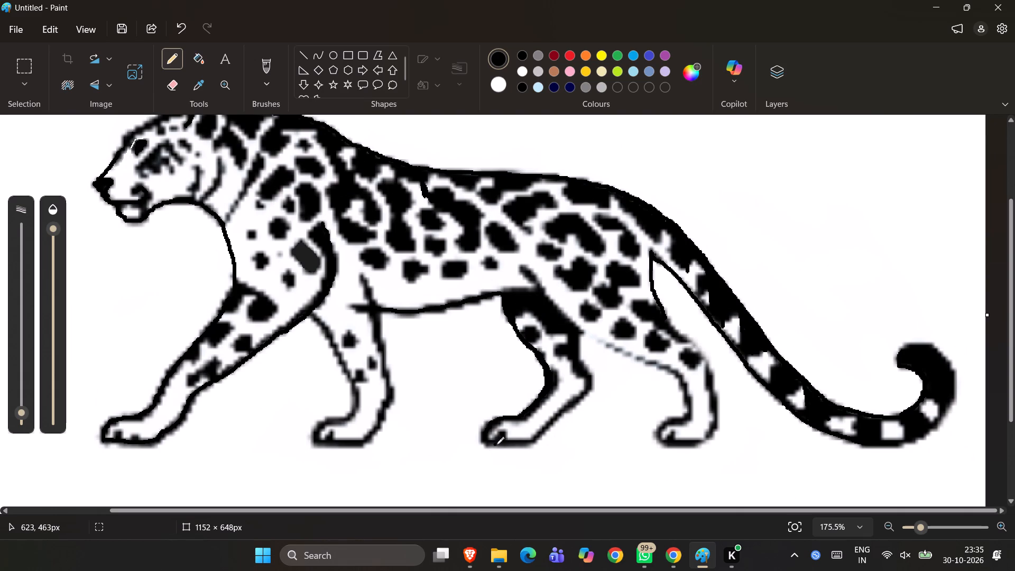
left_click_drag(488, 443, 500, 443)
left_click_drag(500, 443, 529, 441)
Trace the forward hind leg's rear edge in black Pencil from the heel up the lower leg and past the hock.
scroll(529, 441, "up", 2, "ctrl")
scroll(529, 441, "left", 1)
scroll(588, 410, "up", 1, "ctrl")
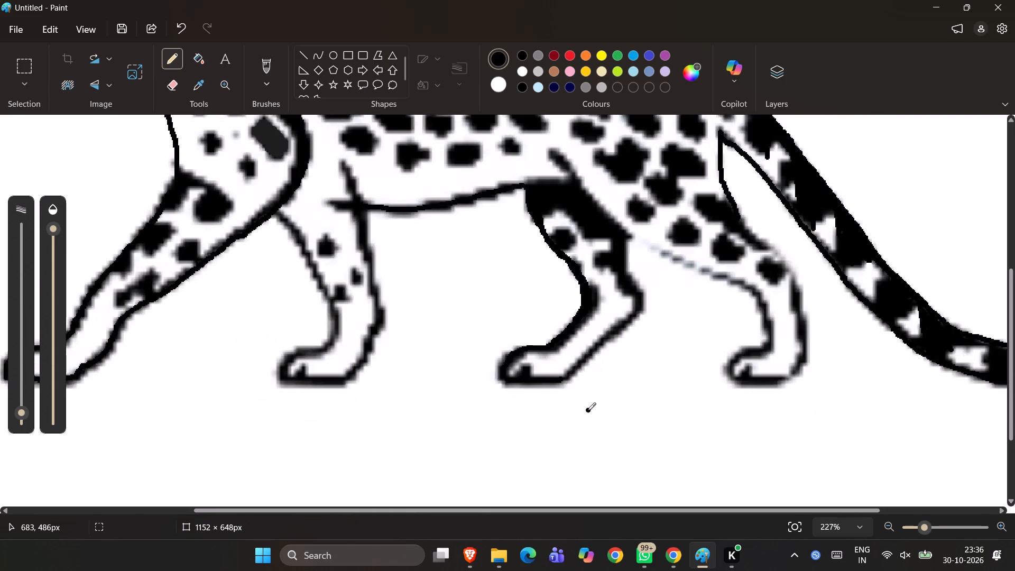
scroll(588, 410, "up", 3, "ctrl")
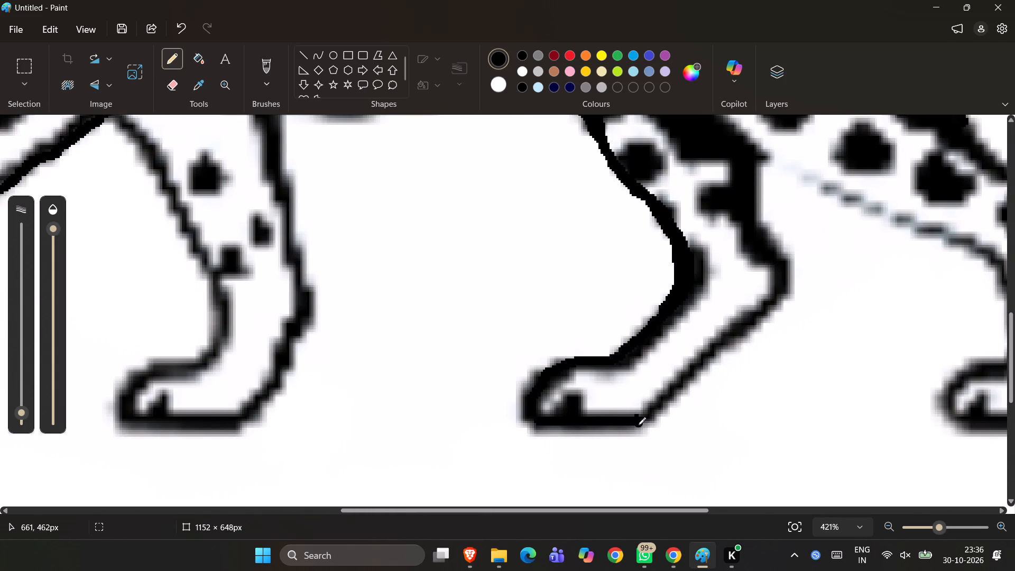
left_click_drag(638, 425, 666, 398)
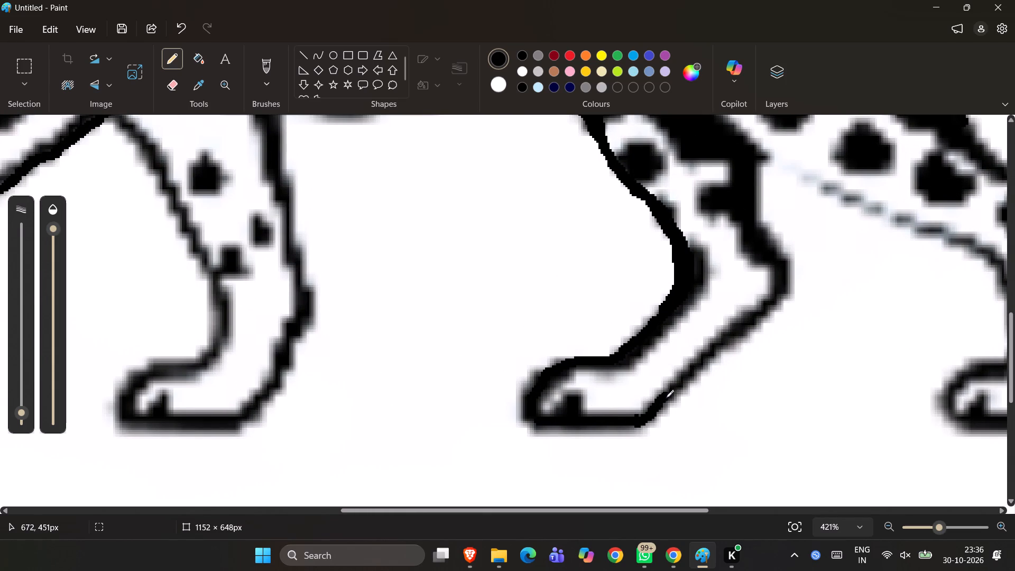
left_click_drag(666, 398, 701, 366)
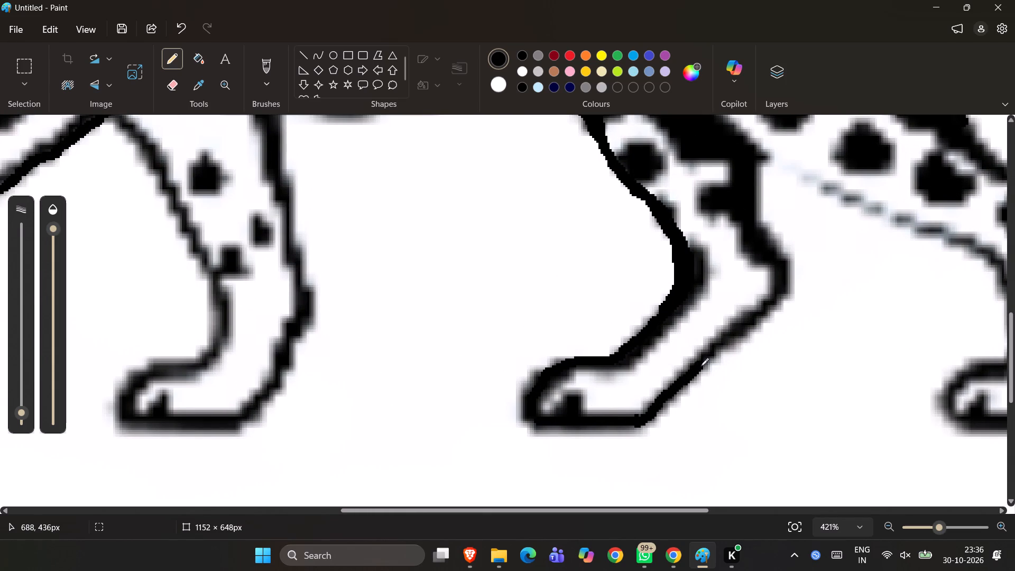
left_click_drag(701, 366, 743, 331)
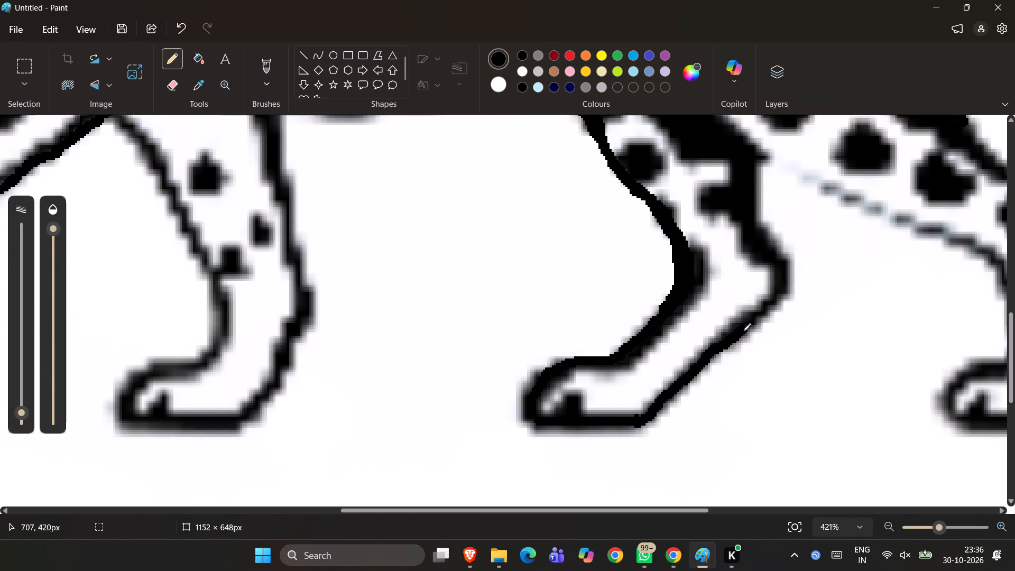
left_click_drag(743, 331, 781, 292)
left_click_drag(781, 292, 779, 222)
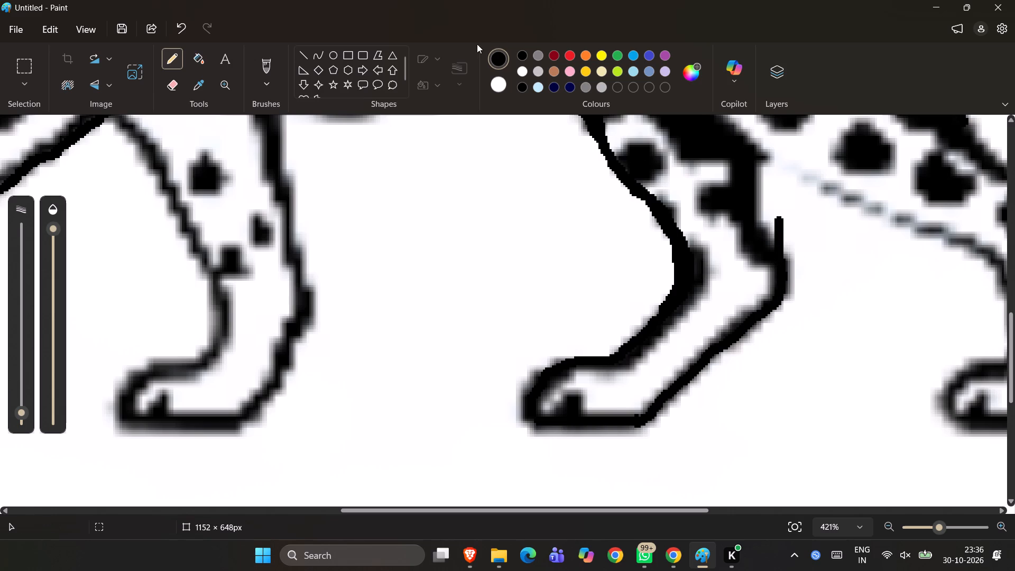
Erase the stray vertical line sticking up above the forward hind leg's hock with the Eraser.
left_click(172, 78)
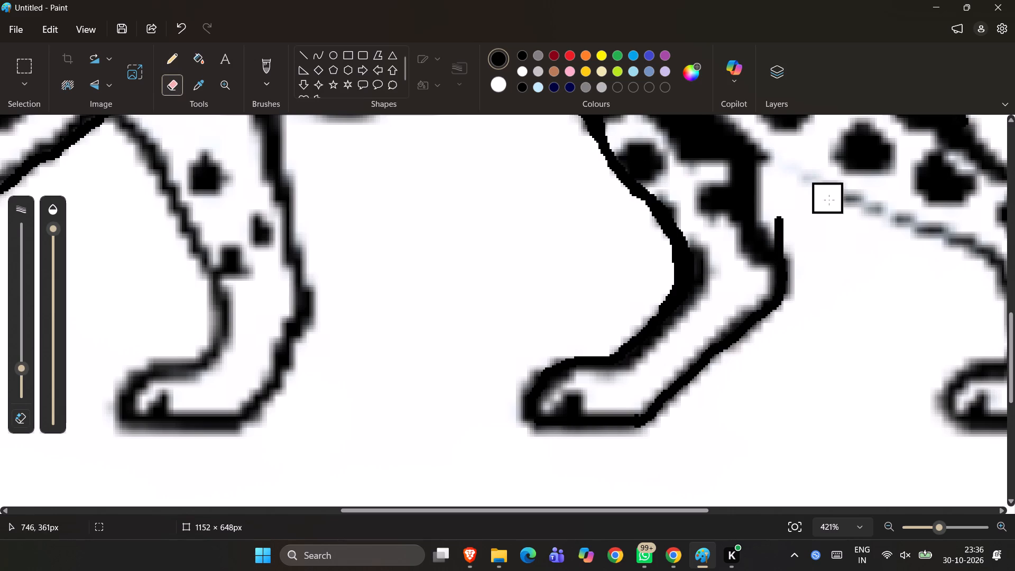
left_click_drag(791, 206, 793, 228)
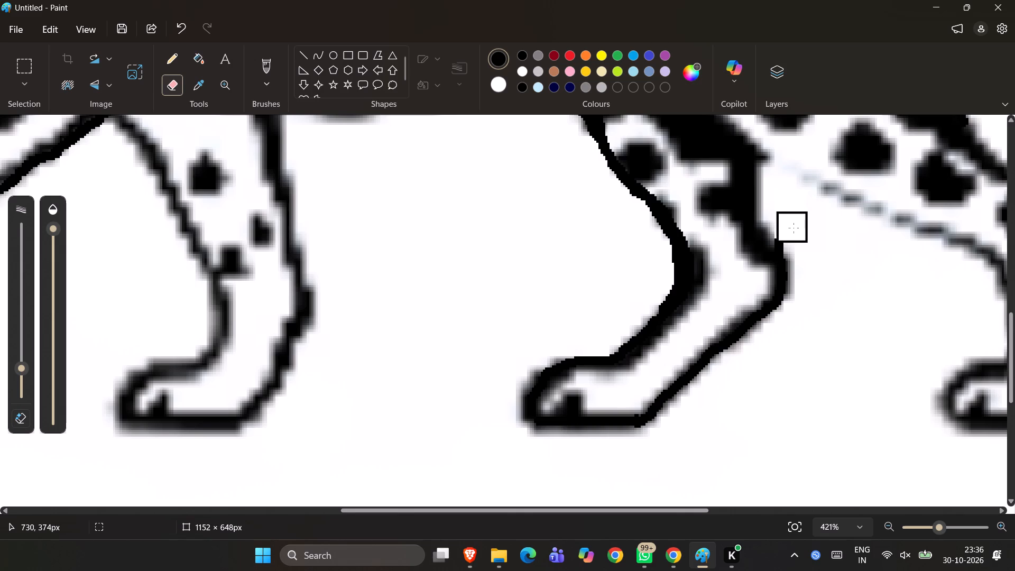
left_click_drag(793, 228, 794, 231)
left_click_drag(794, 231, 796, 235)
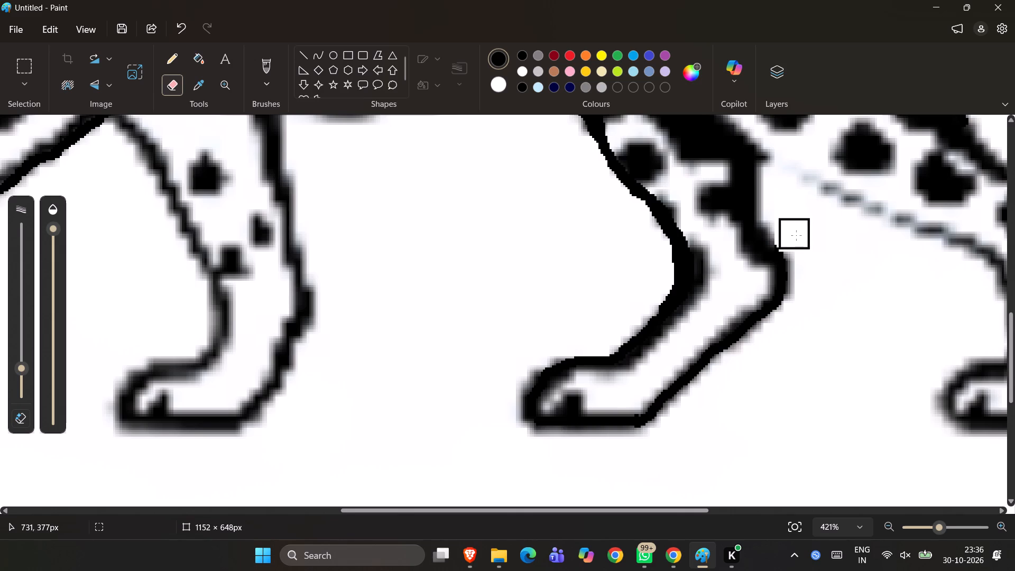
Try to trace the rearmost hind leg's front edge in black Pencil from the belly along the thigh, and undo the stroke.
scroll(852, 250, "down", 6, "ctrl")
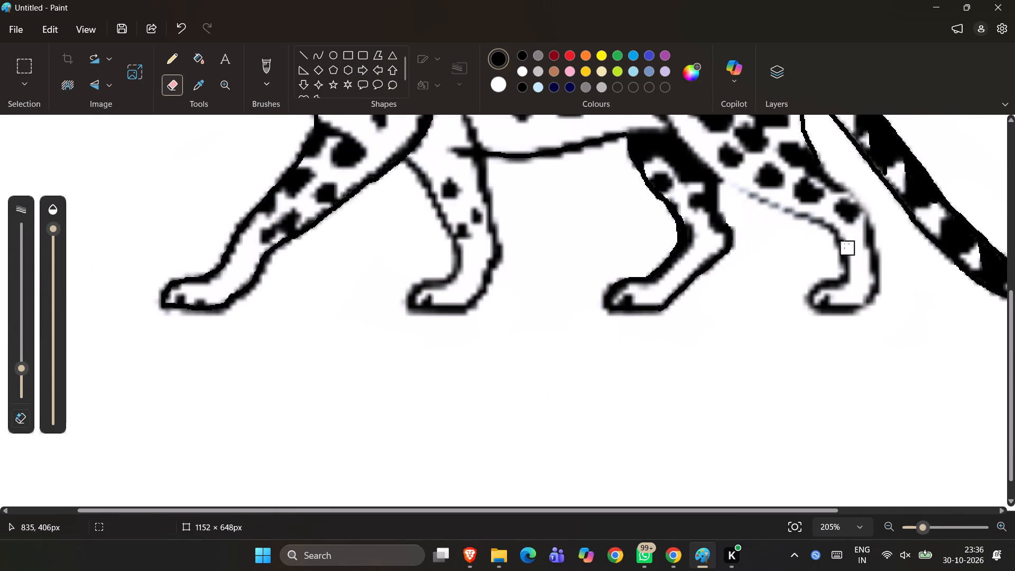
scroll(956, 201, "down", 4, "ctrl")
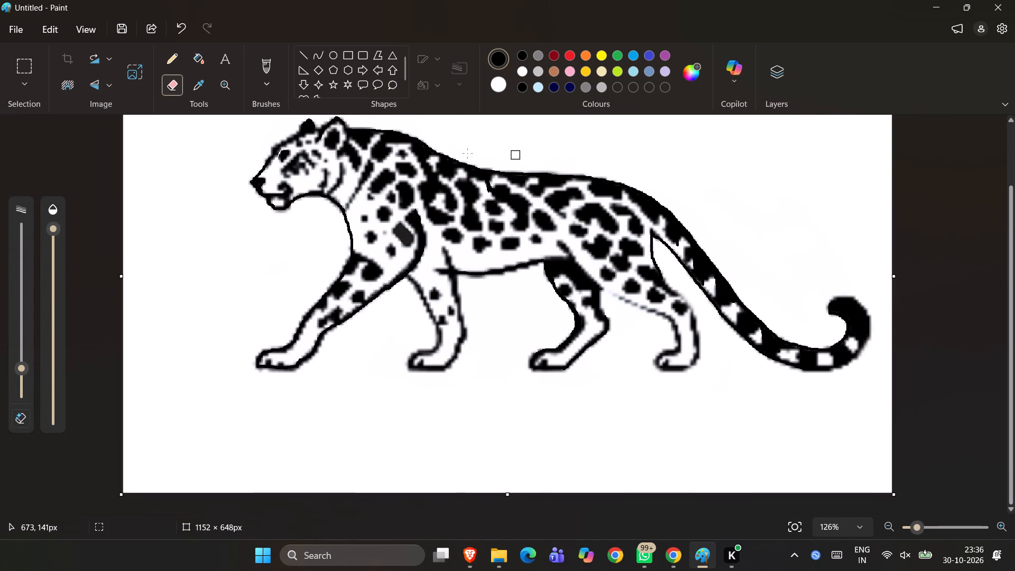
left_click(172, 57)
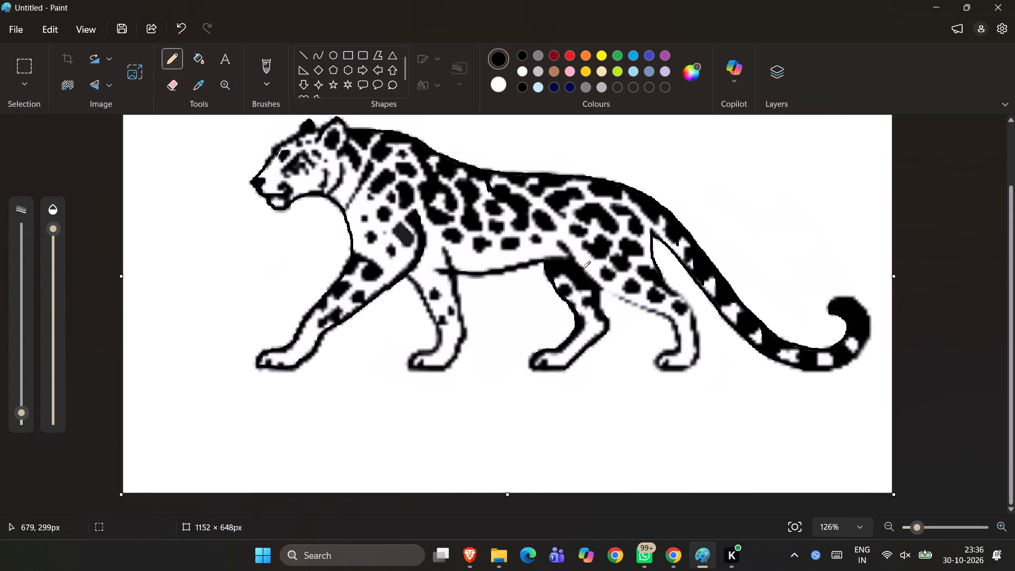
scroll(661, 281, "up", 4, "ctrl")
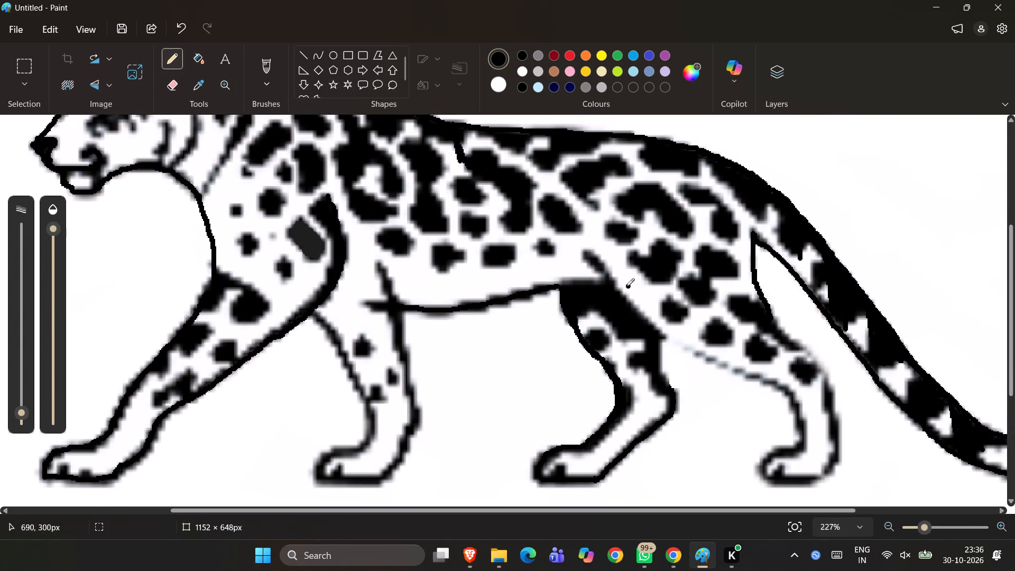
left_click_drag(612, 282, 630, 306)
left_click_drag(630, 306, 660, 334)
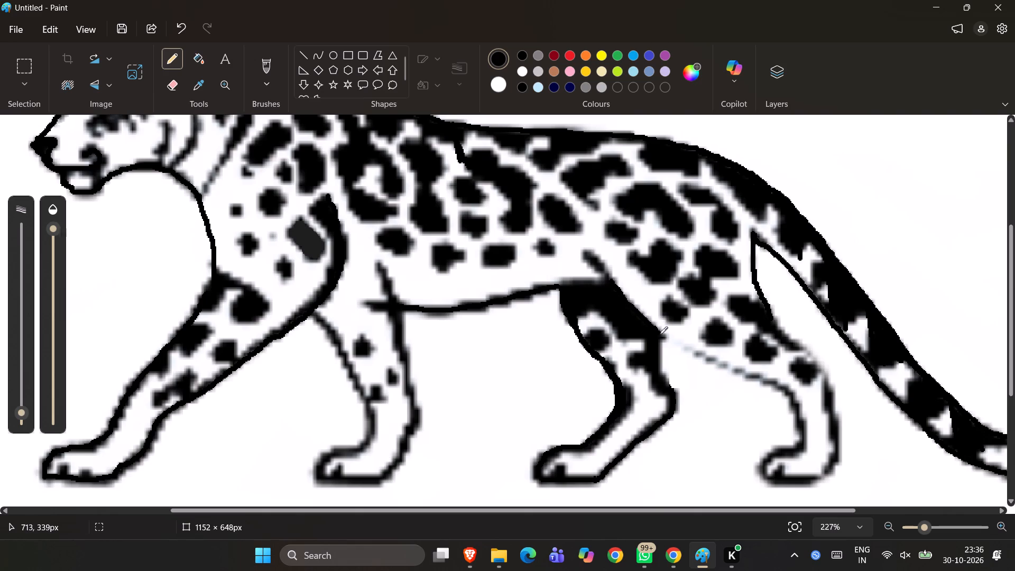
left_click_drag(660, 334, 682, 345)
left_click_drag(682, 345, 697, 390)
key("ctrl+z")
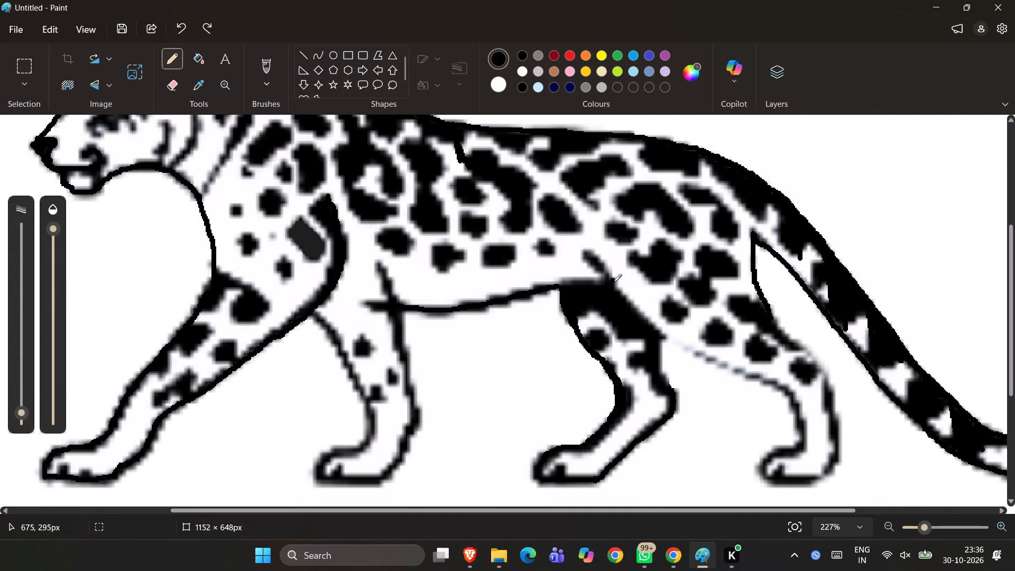
Trace the rearmost hind leg's front edge in black Pencil from the belly along the thigh's underside and down into the paw.
left_click_drag(614, 282, 643, 316)
left_click_drag(643, 316, 671, 343)
left_click_drag(671, 343, 696, 355)
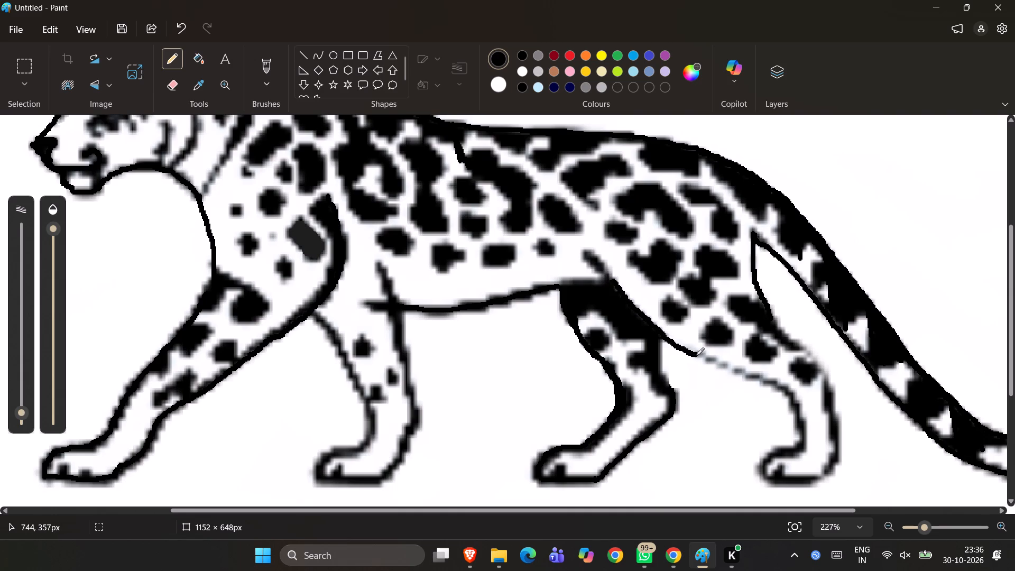
left_click_drag(696, 355, 725, 367)
left_click_drag(725, 367, 757, 380)
left_click_drag(757, 380, 761, 381)
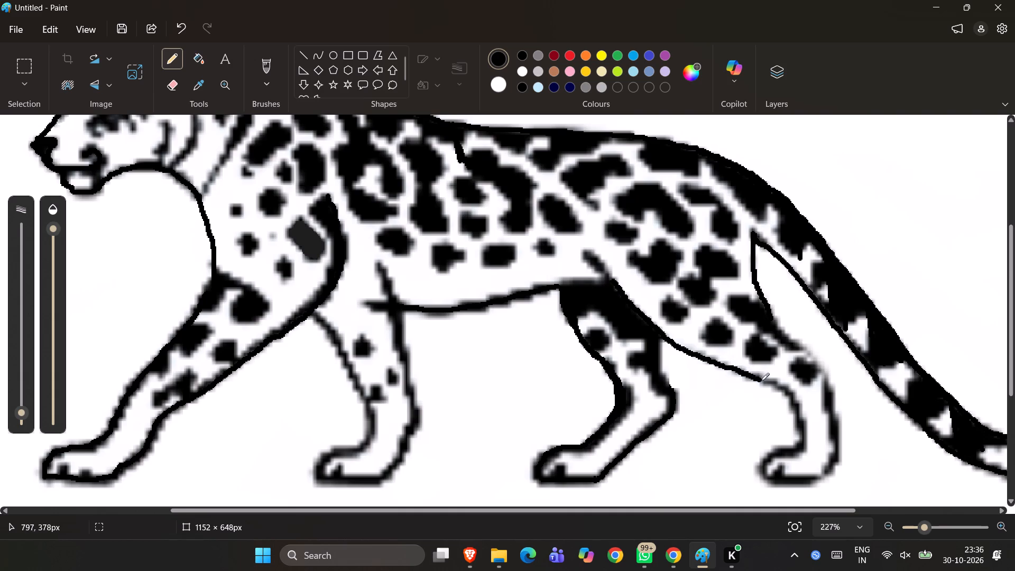
left_click_drag(761, 381, 793, 396)
left_click_drag(793, 396, 802, 464)
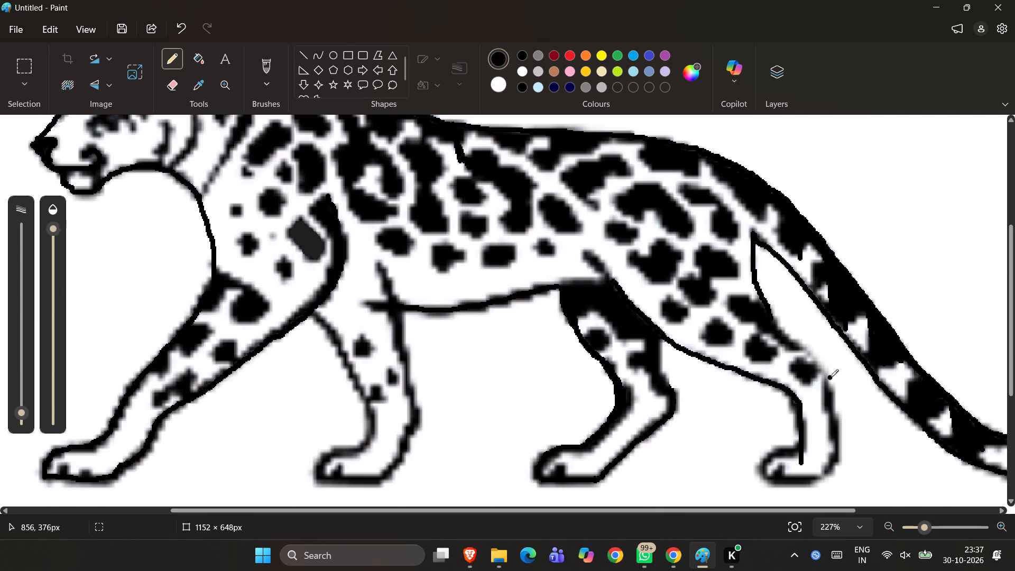
Erase the end of the traced line that overshoots into the rearmost hind paw with the Eraser.
scroll(831, 377, "up", 4, "ctrl")
scroll(831, 377, "down", 1)
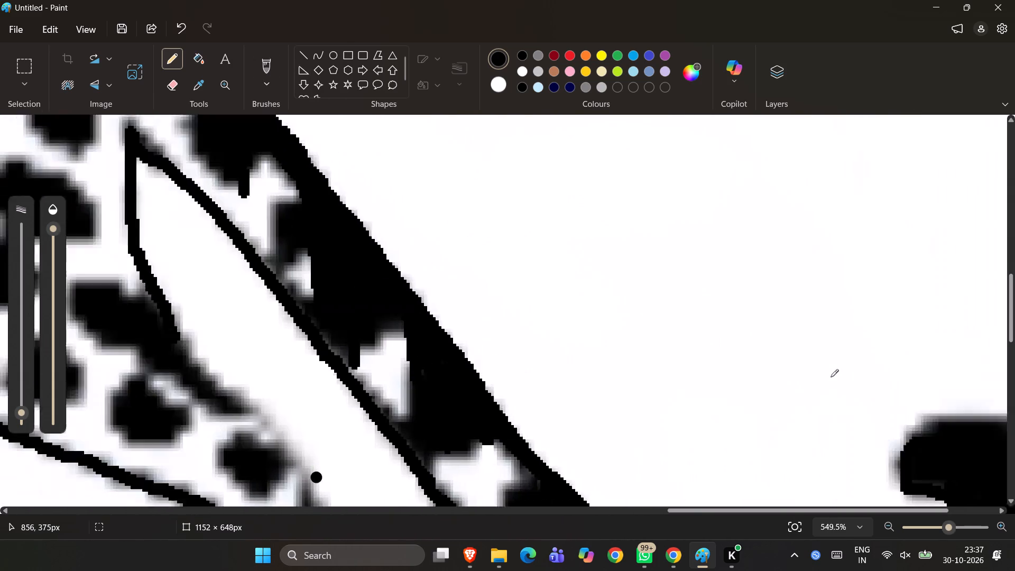
scroll(831, 377, "down", 2)
scroll(831, 377, "left", 1)
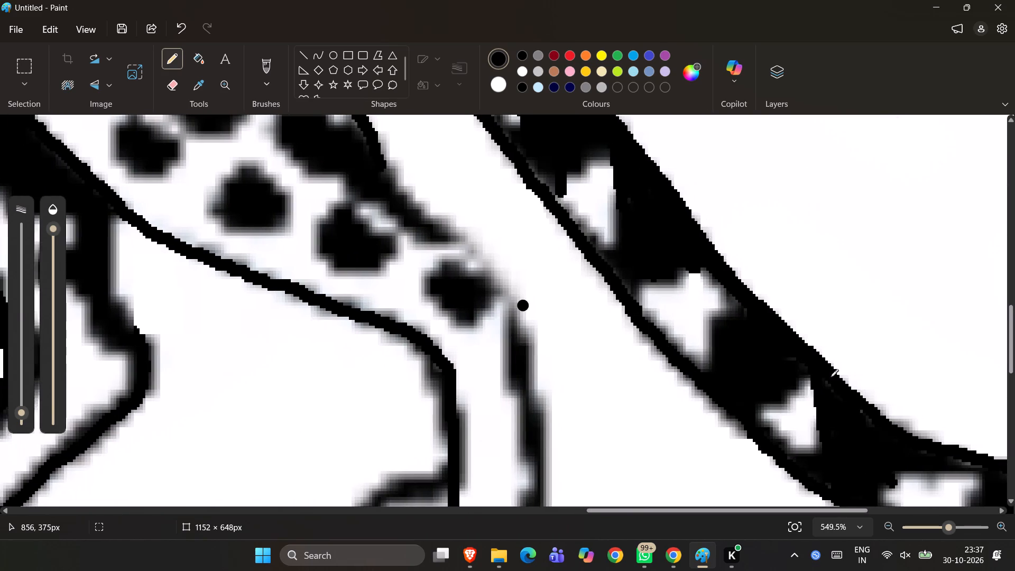
scroll(831, 377, "left", 1)
scroll(831, 377, "down", 1)
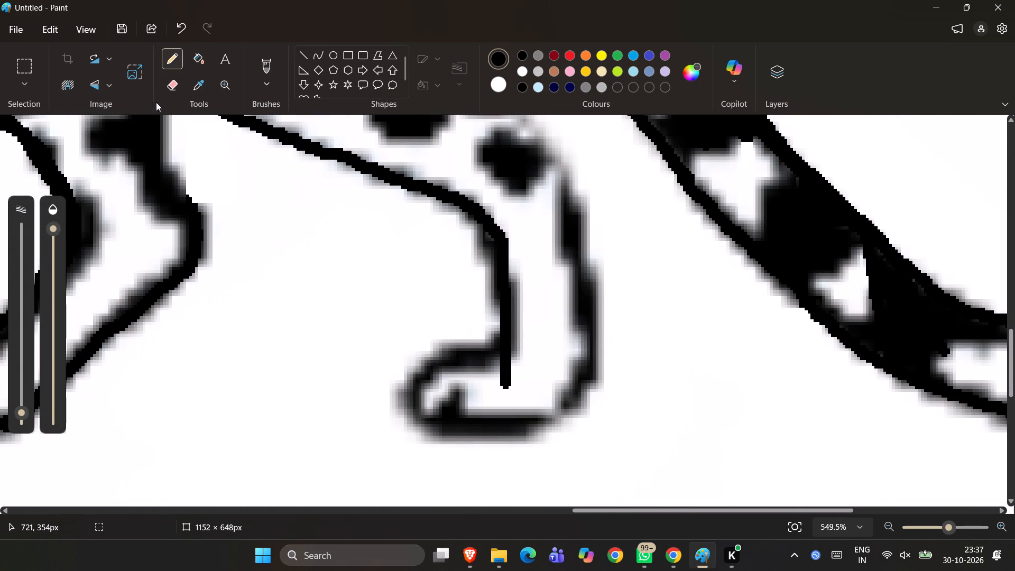
left_click(166, 91)
left_click_drag(517, 402, 526, 380)
scroll(526, 380, "down", 4, "ctrl")
left_click(648, 439)
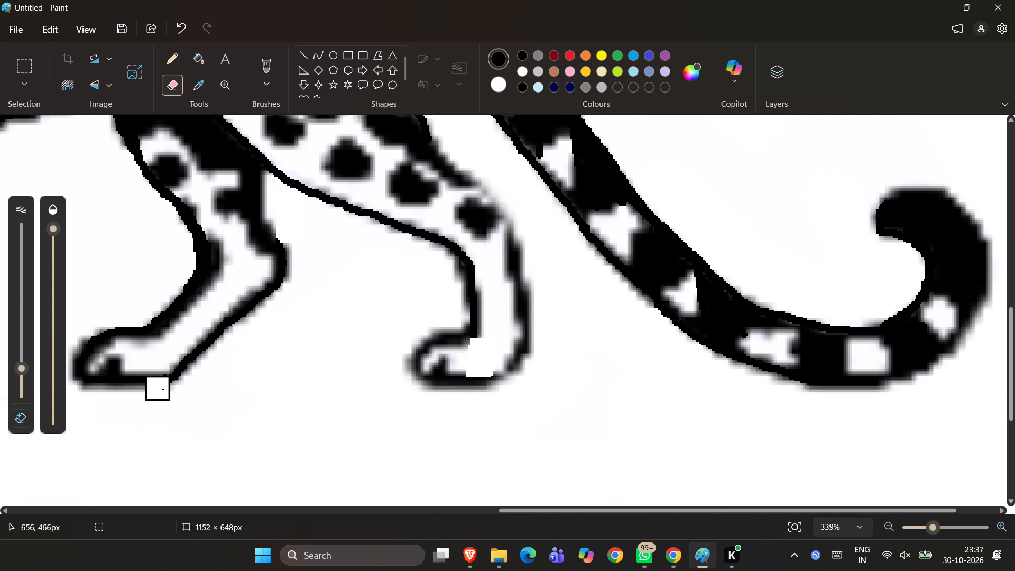
Reduce the Eraser size and clean the faint grey smudges inside the forward hind leg from the paw up towards the hock.
scroll(159, 389, "up", 9, "ctrl")
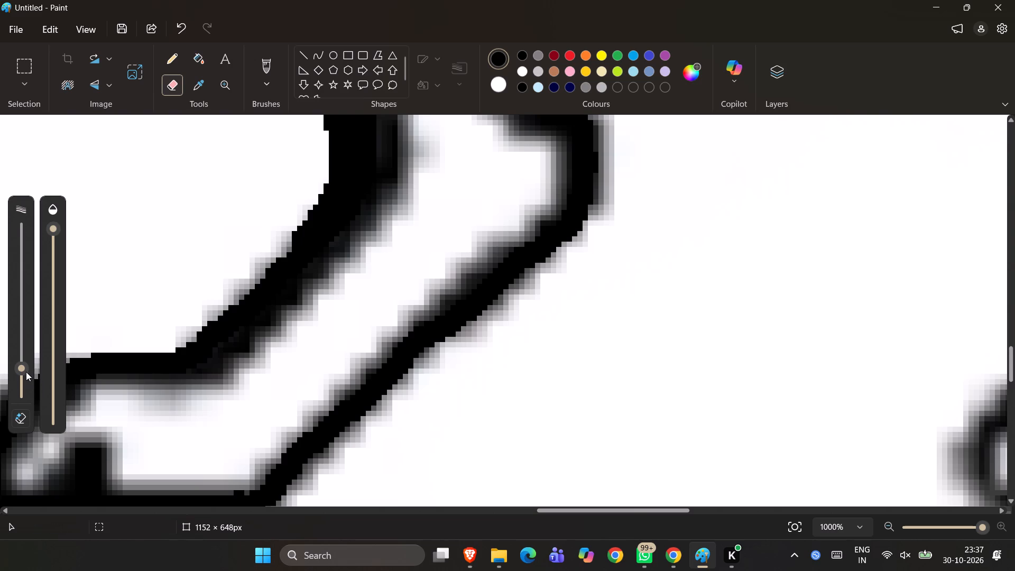
left_click_drag(23, 369, 23, 383)
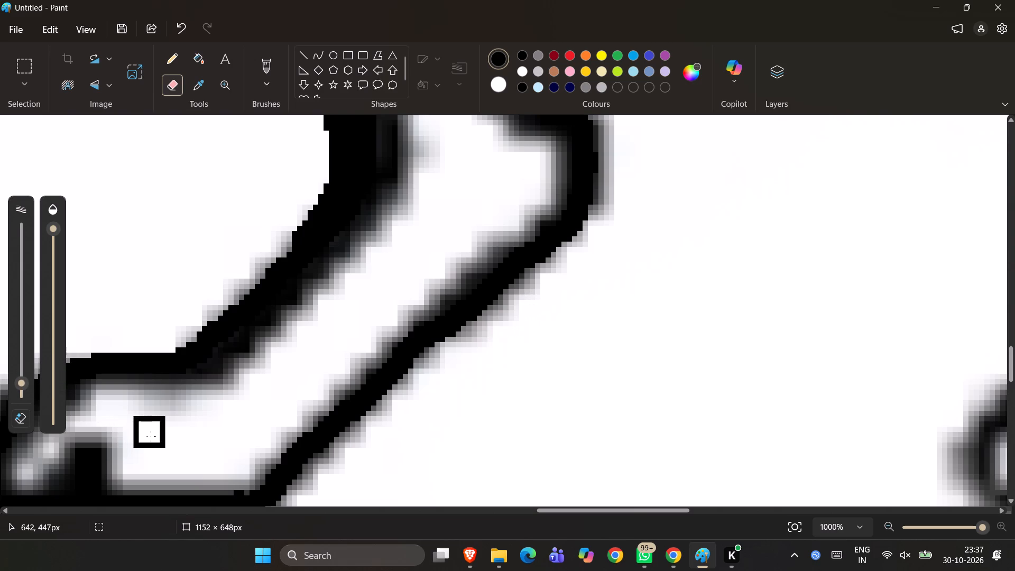
left_click_drag(151, 436, 250, 416)
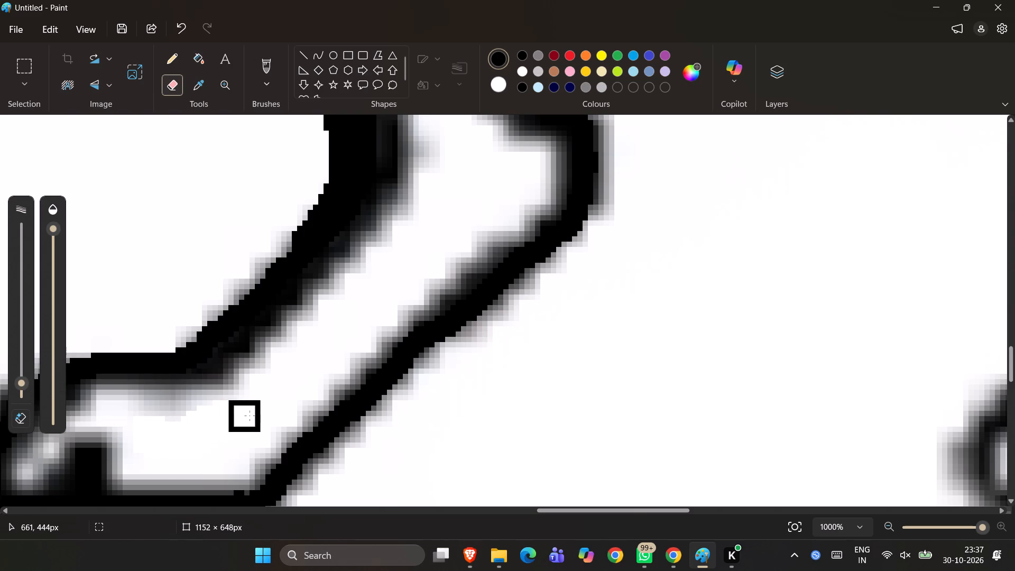
left_click_drag(250, 416, 334, 345)
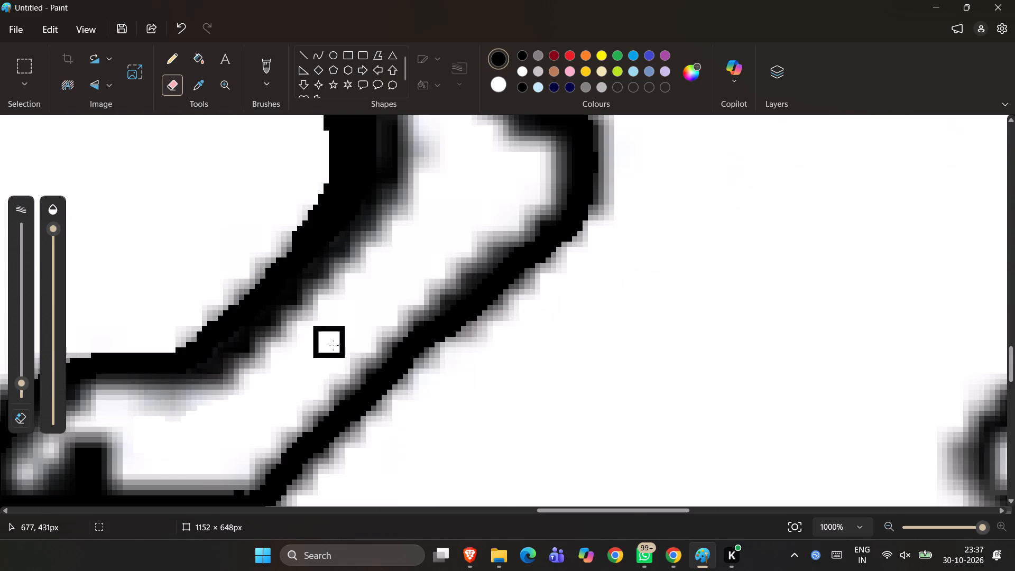
left_click_drag(334, 345, 413, 229)
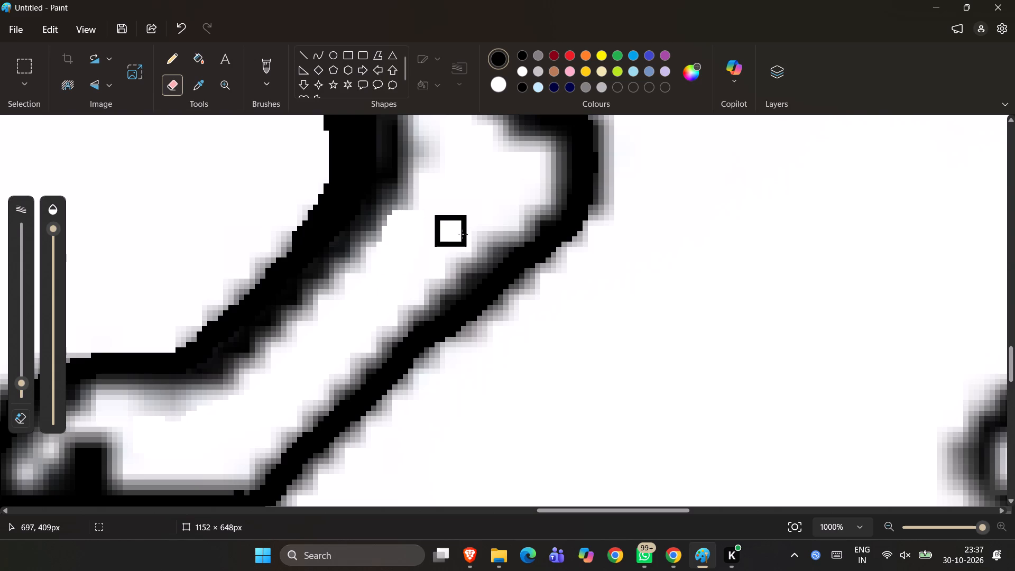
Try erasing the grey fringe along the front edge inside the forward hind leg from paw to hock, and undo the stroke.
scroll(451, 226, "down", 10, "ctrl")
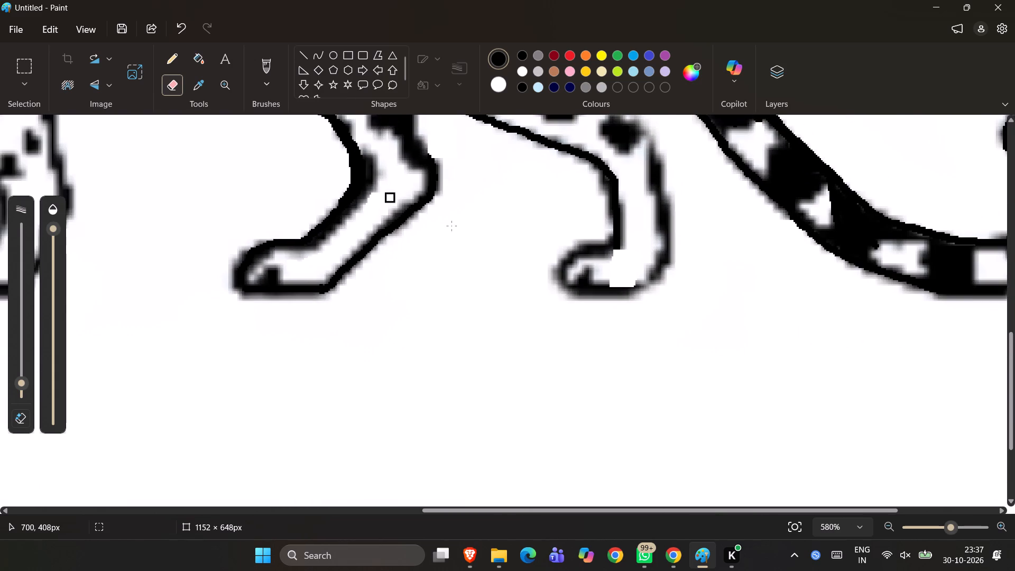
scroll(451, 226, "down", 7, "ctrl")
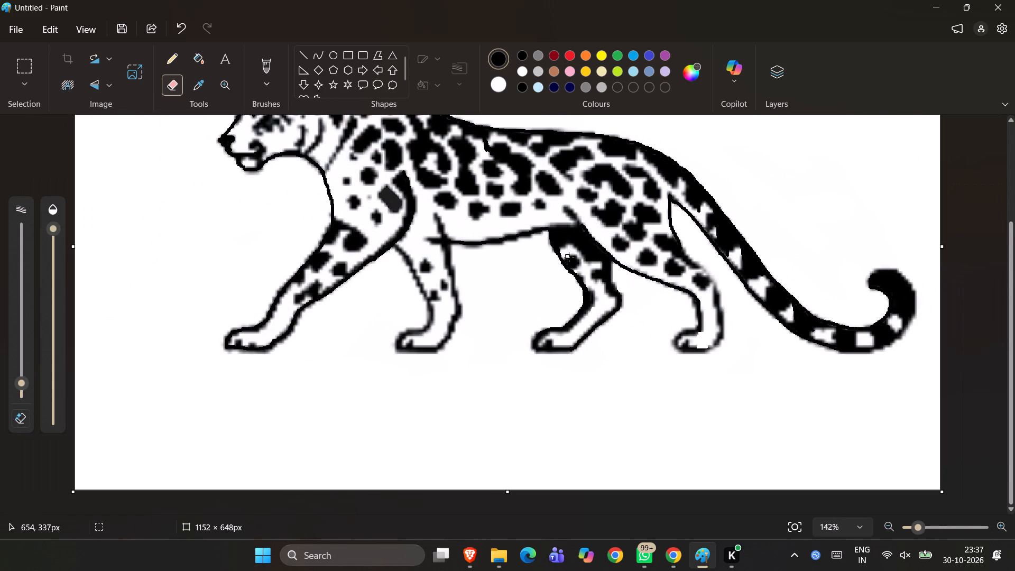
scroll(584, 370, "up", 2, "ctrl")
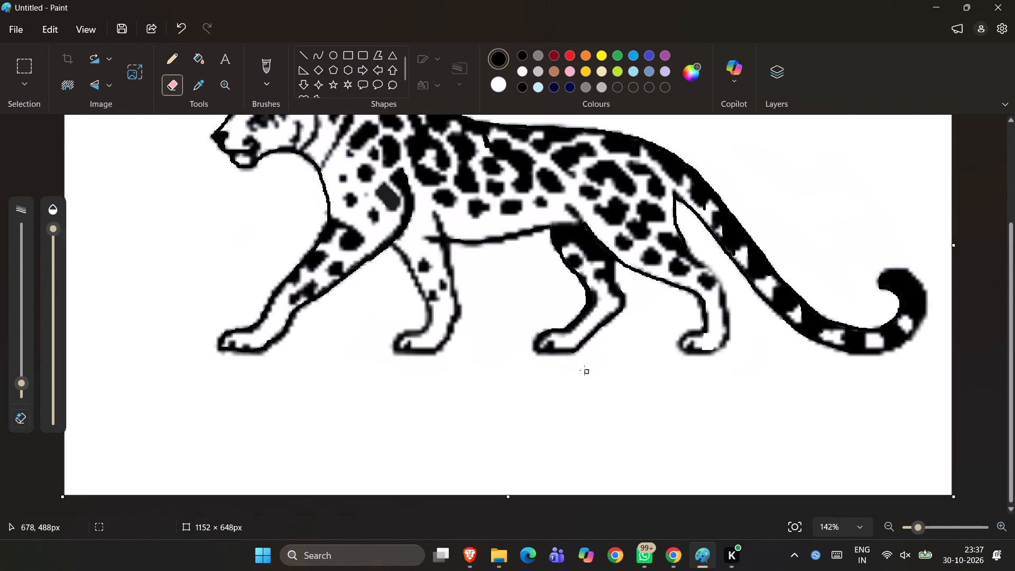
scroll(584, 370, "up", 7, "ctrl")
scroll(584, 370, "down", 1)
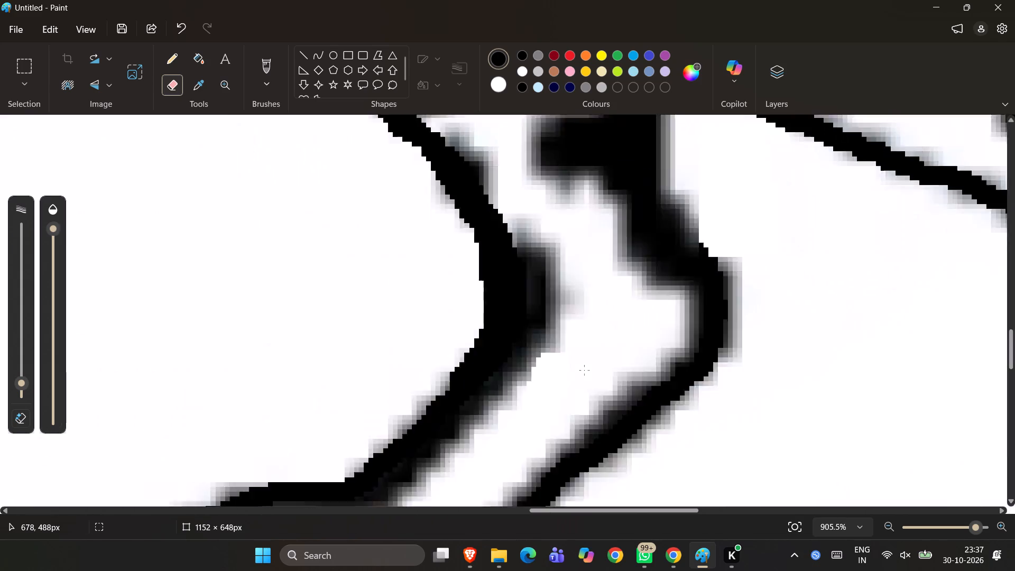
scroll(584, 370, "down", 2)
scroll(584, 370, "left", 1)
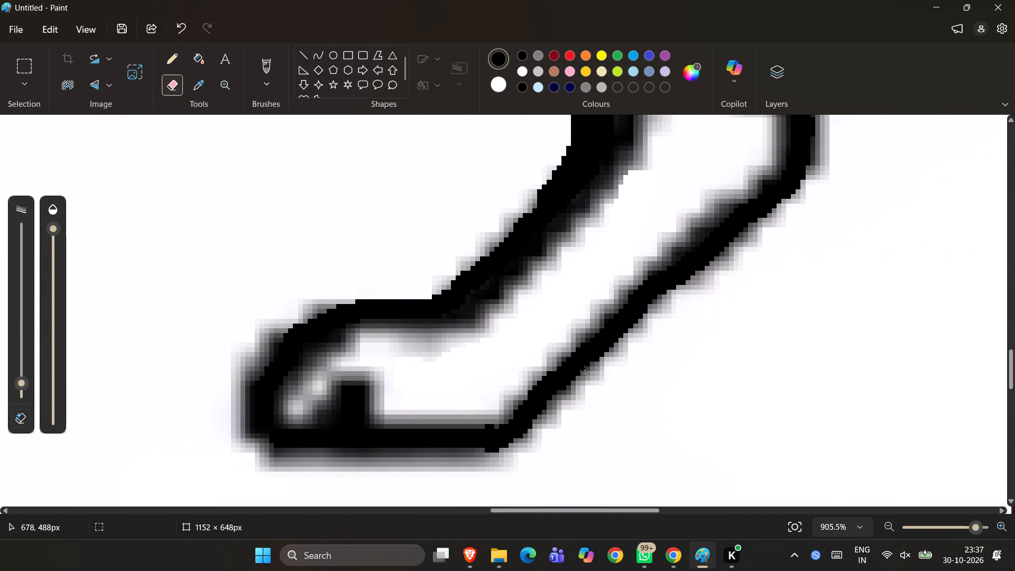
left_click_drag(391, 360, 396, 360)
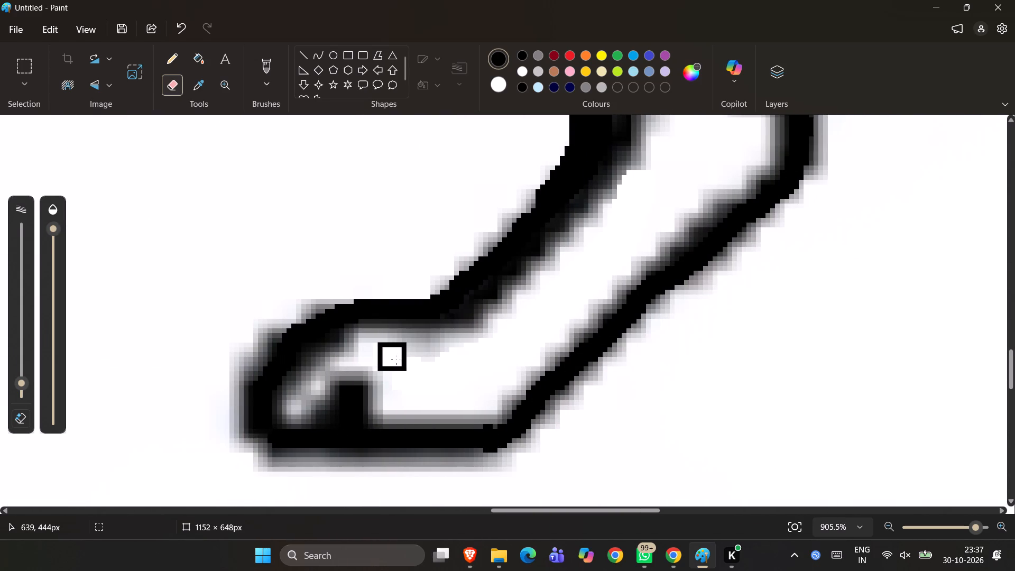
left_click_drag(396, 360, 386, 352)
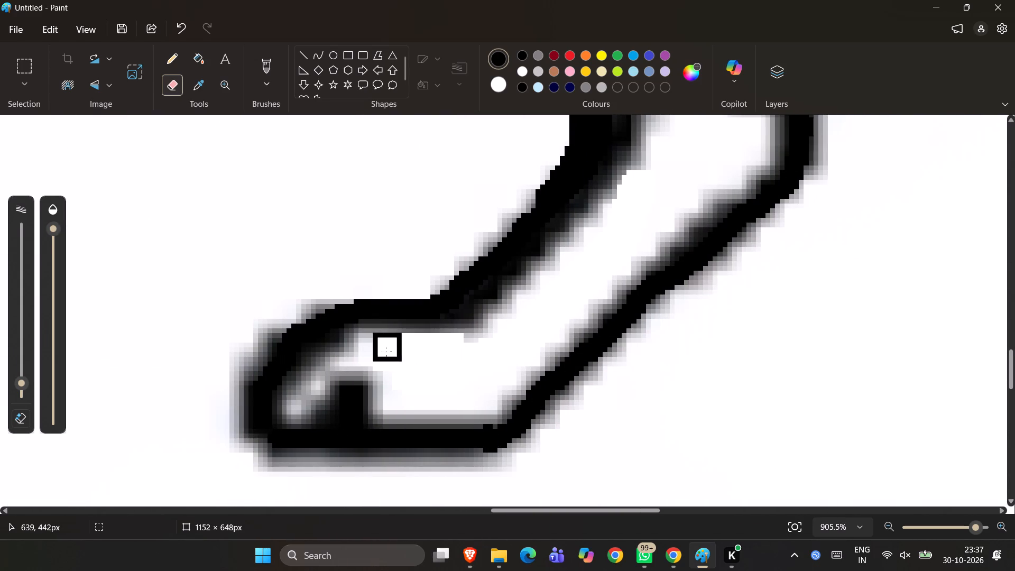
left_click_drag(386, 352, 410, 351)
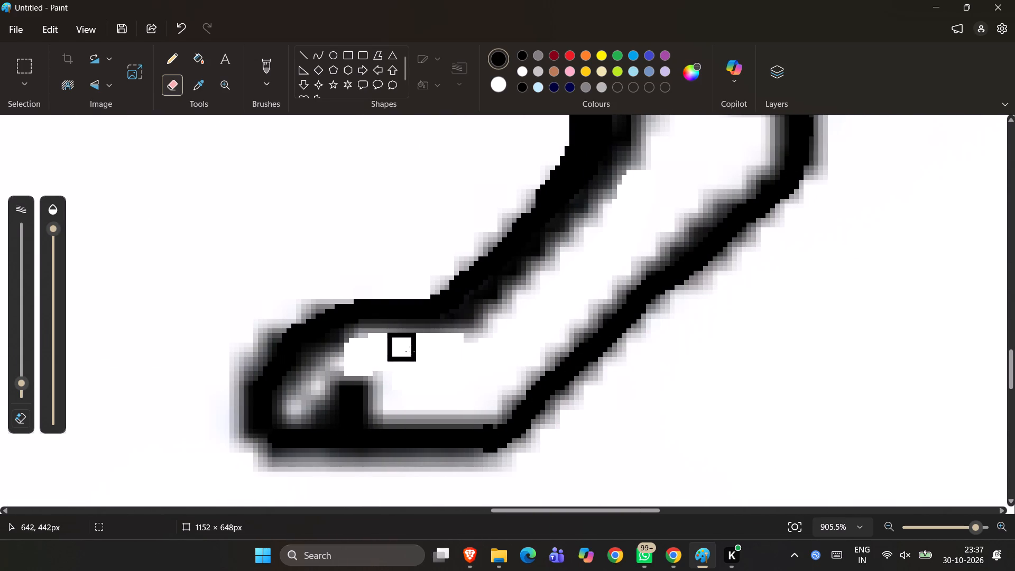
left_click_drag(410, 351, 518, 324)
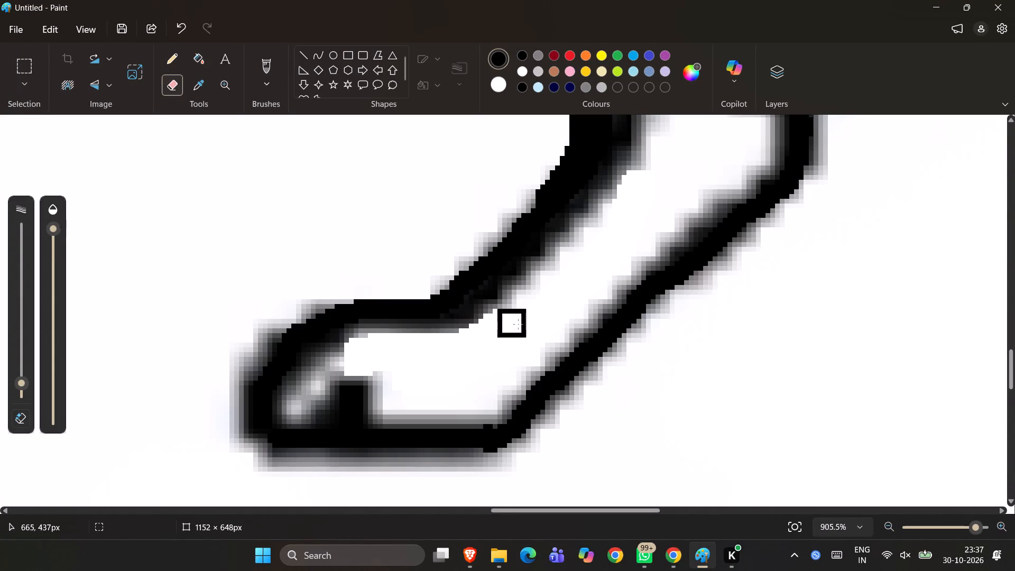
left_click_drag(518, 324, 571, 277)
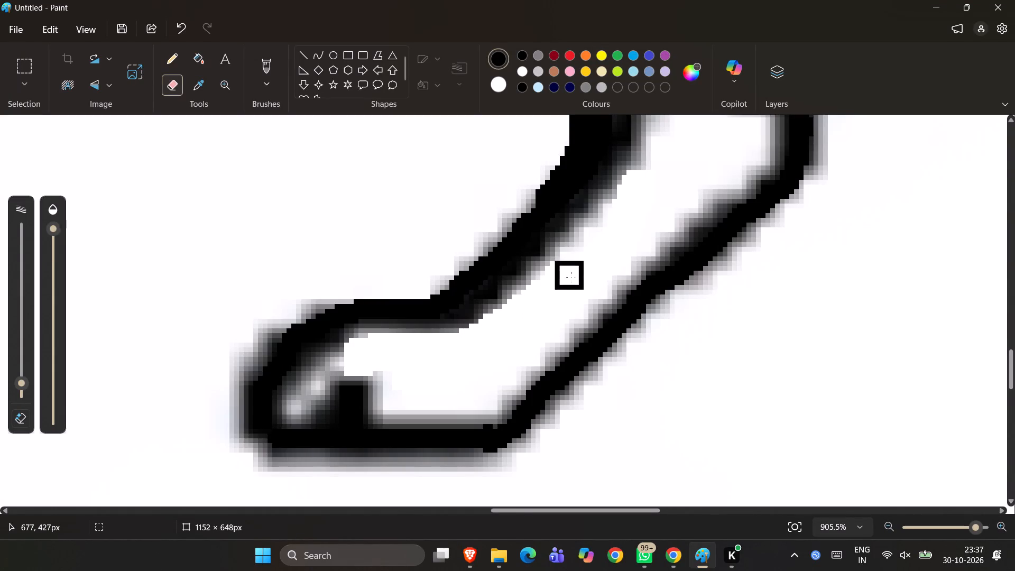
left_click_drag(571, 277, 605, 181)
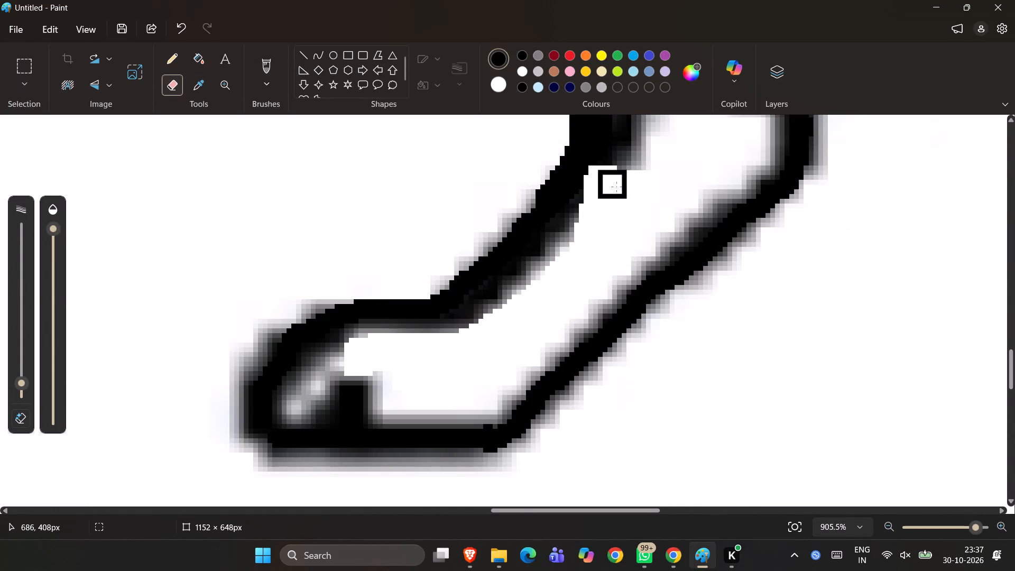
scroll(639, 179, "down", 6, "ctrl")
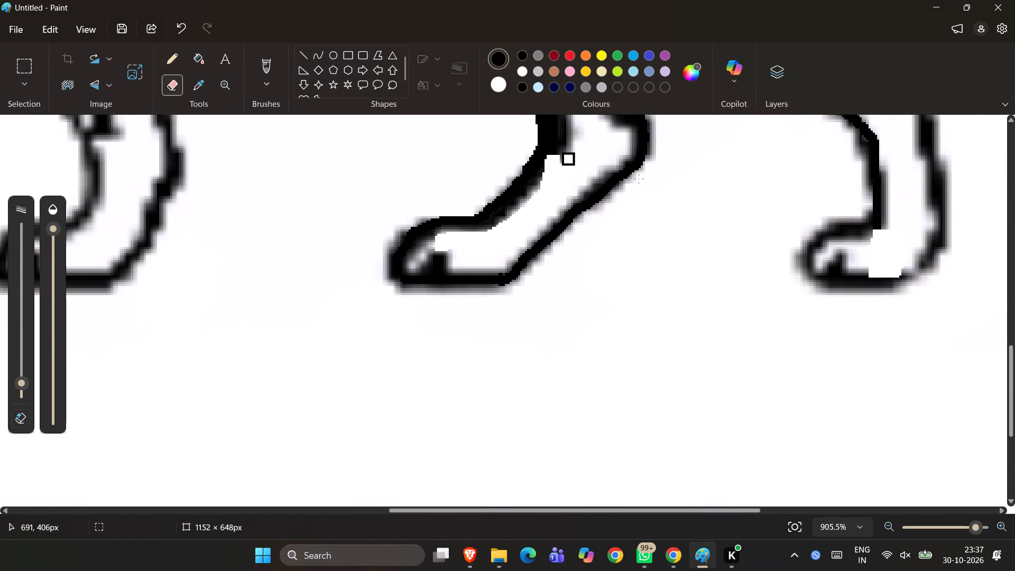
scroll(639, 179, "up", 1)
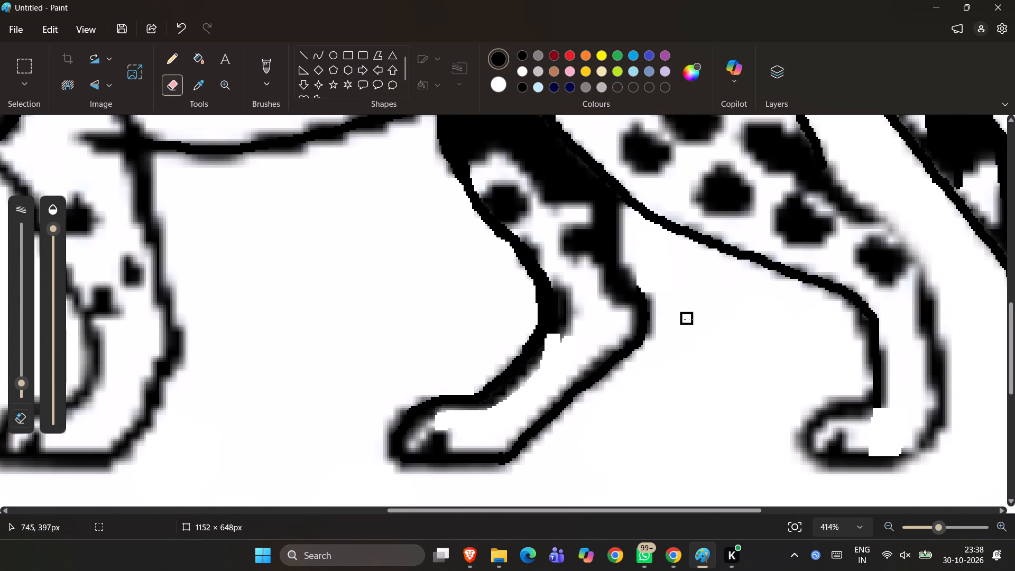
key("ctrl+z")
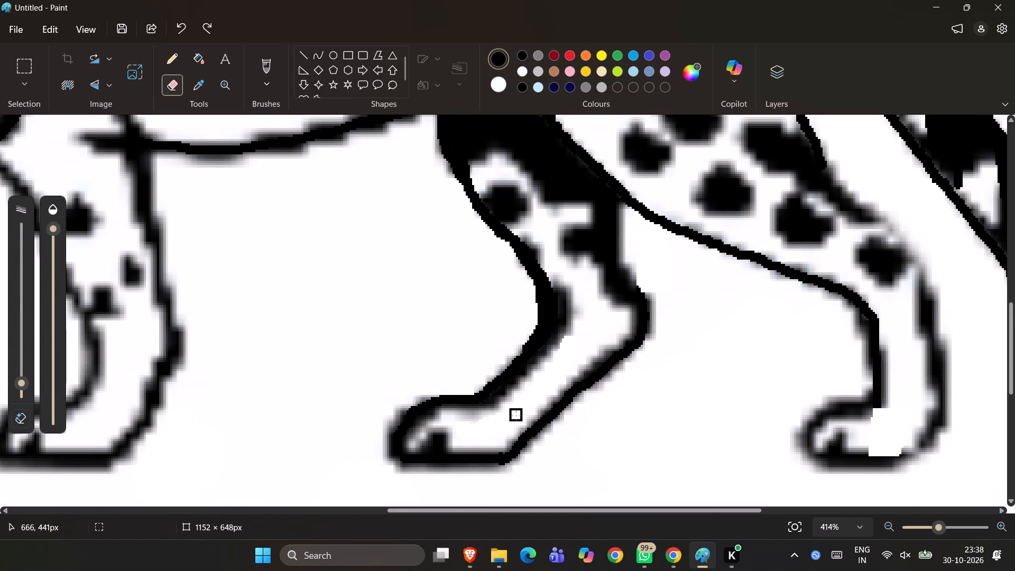
Erase the grey fringe along the front edge inside the forward hind leg, from the paw past the hock to the lower thigh spot.
left_click_drag(452, 422, 490, 419)
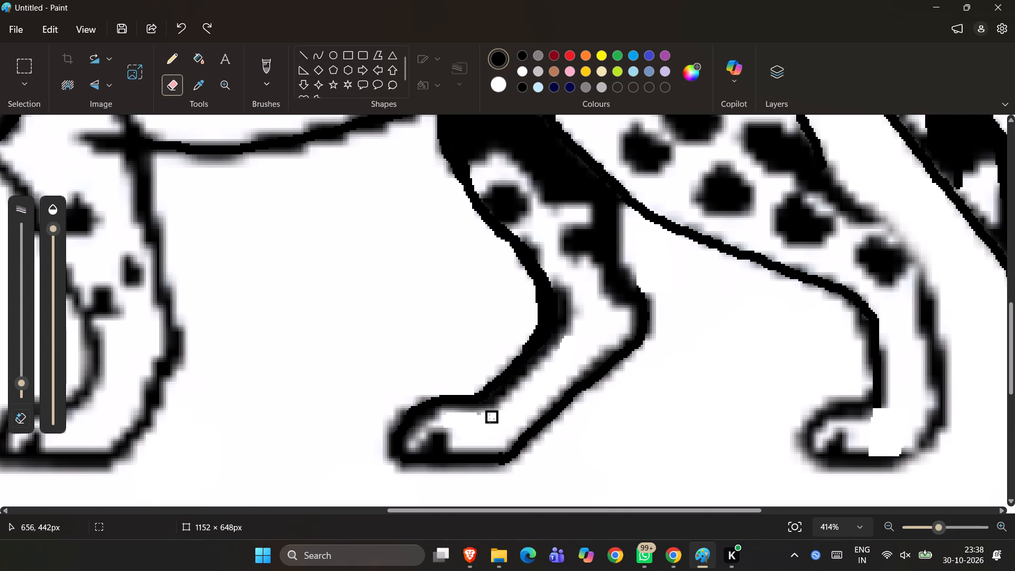
left_click_drag(490, 419, 452, 418)
left_click_drag(452, 418, 442, 424)
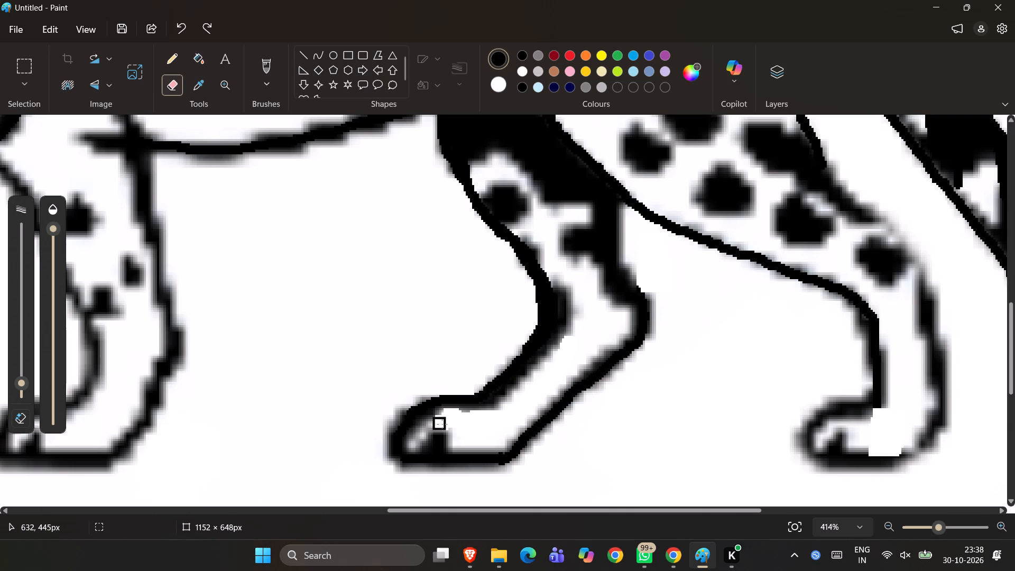
left_click_drag(442, 424, 495, 414)
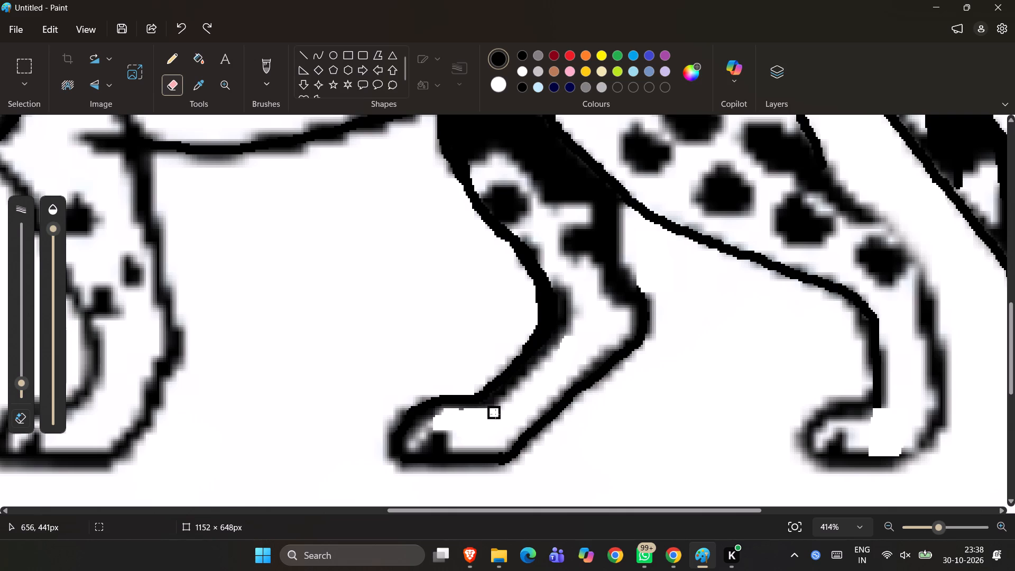
left_click_drag(495, 414, 527, 390)
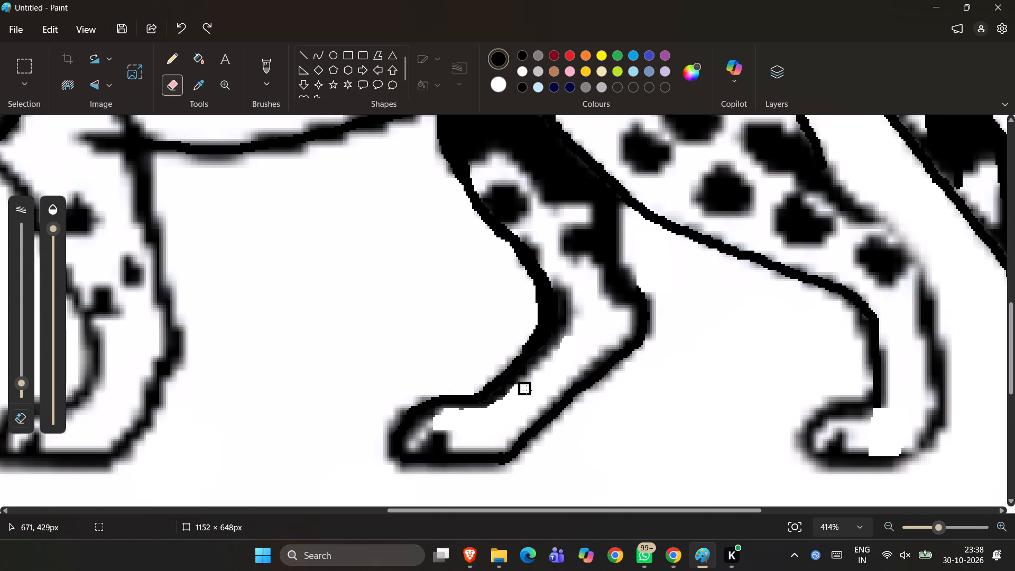
left_click_drag(527, 390, 548, 370)
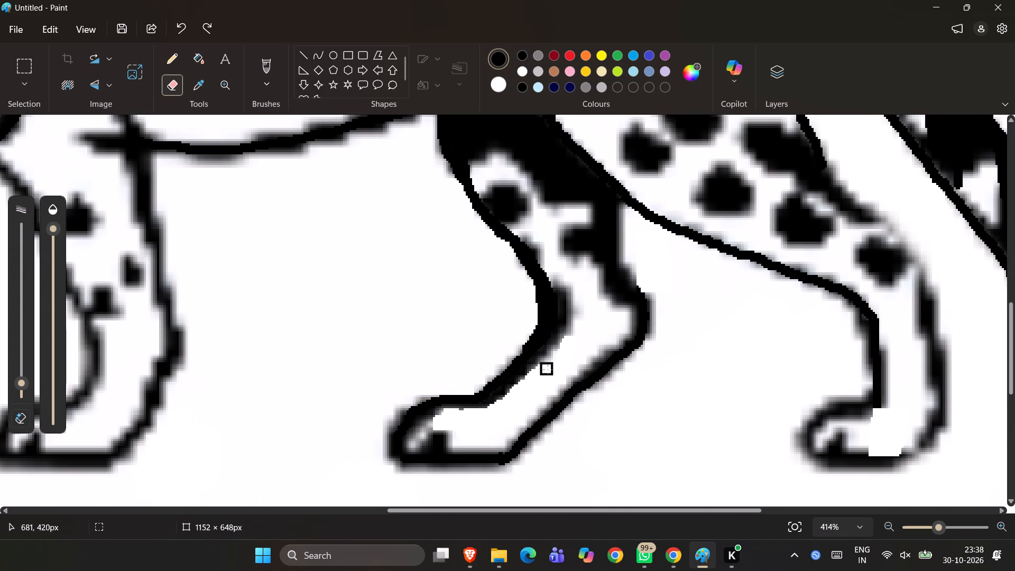
left_click_drag(548, 370, 569, 349)
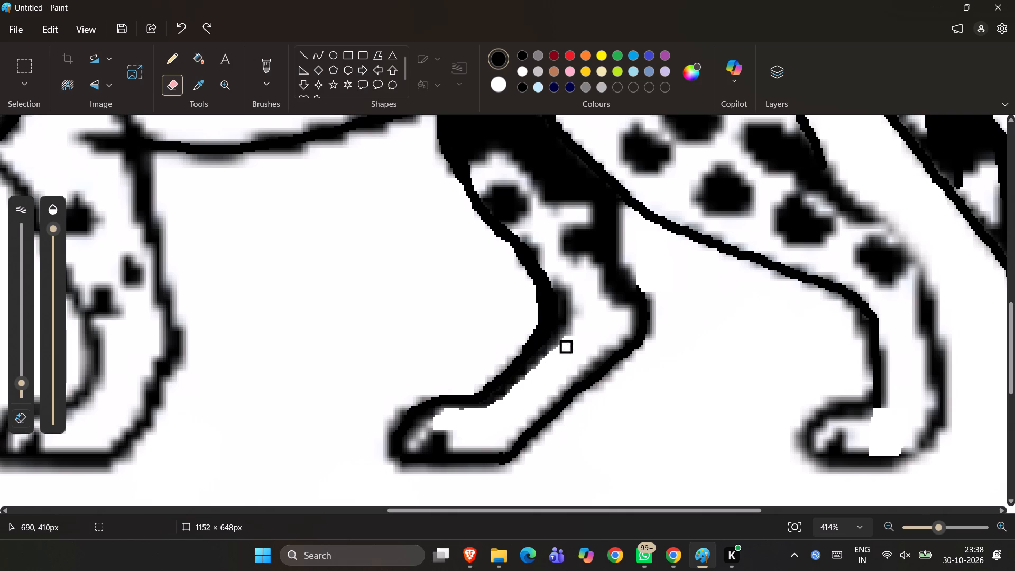
left_click_drag(569, 349, 579, 318)
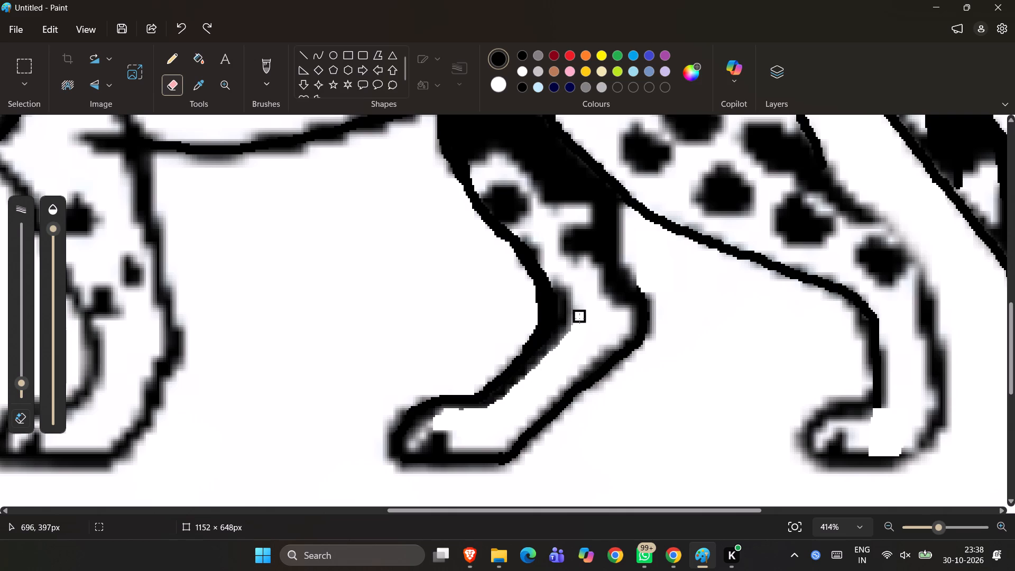
left_click_drag(579, 318, 575, 286)
left_click_drag(575, 286, 561, 270)
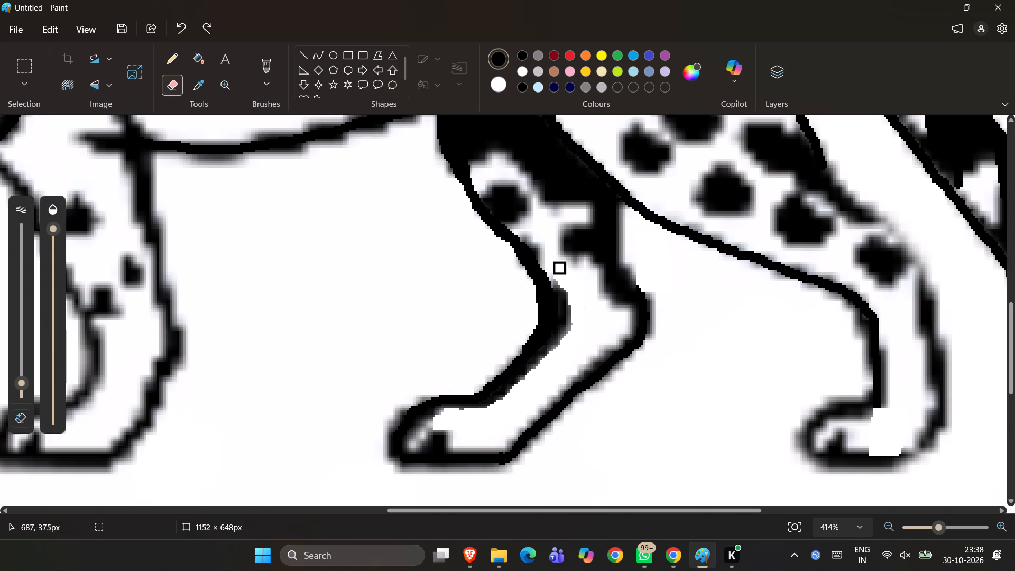
left_click_drag(561, 270, 561, 225)
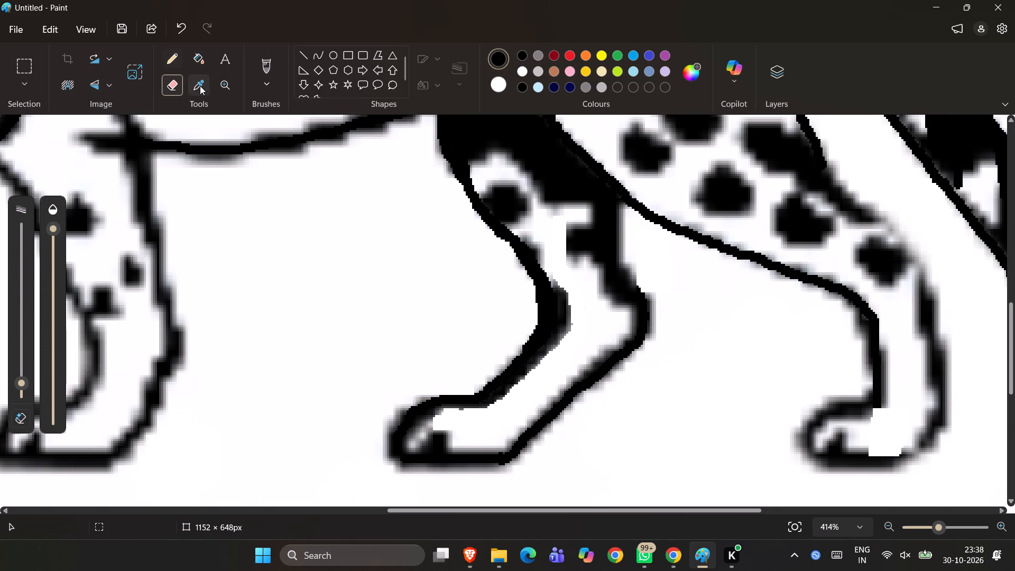
Redraw the clipped edge of the lower spot on the forward hind leg in black Pencil, rounding and filling it.
left_click(175, 62)
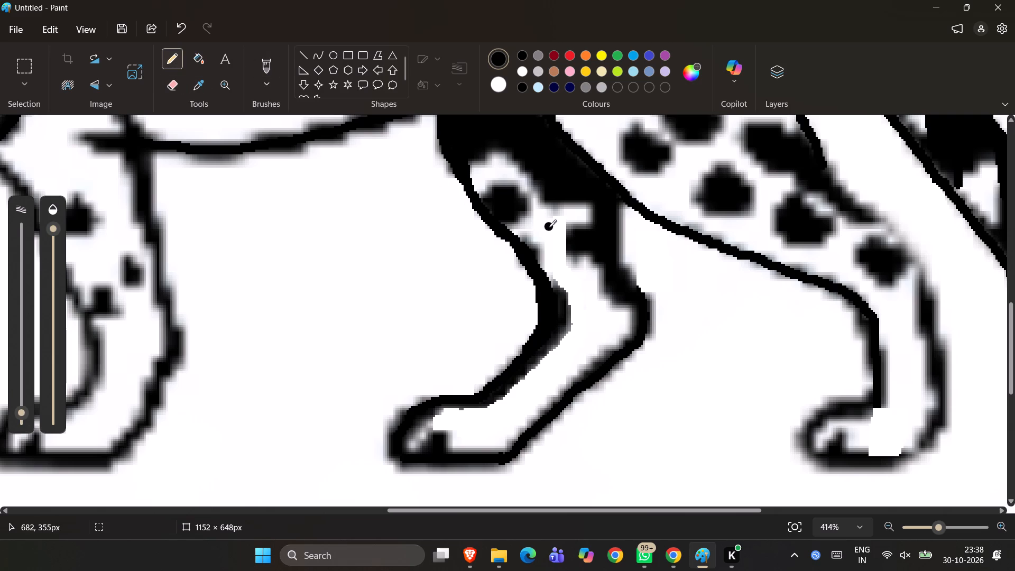
left_click_drag(567, 231, 571, 235)
left_click_drag(571, 235, 592, 259)
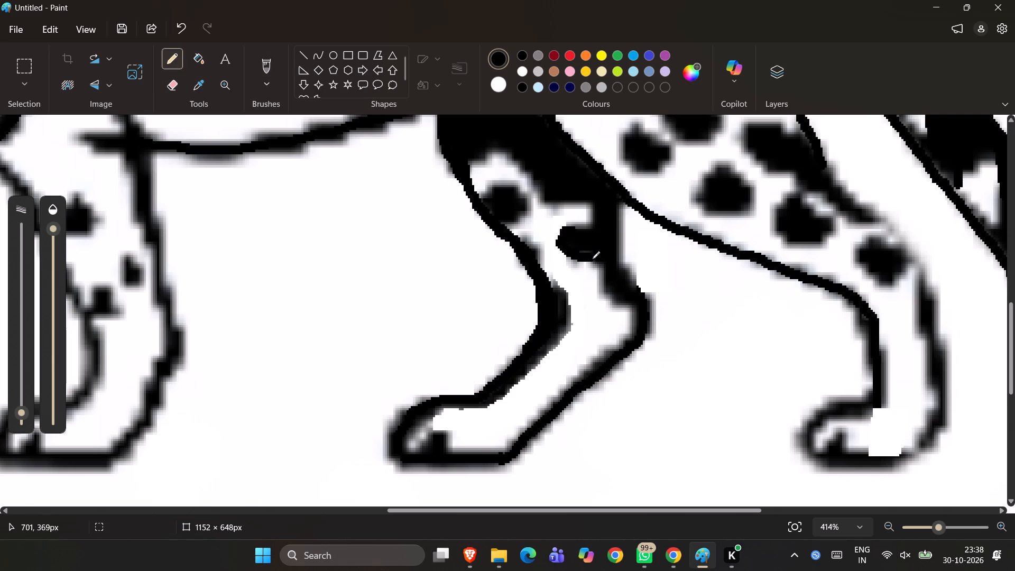
left_click_drag(592, 259, 589, 228)
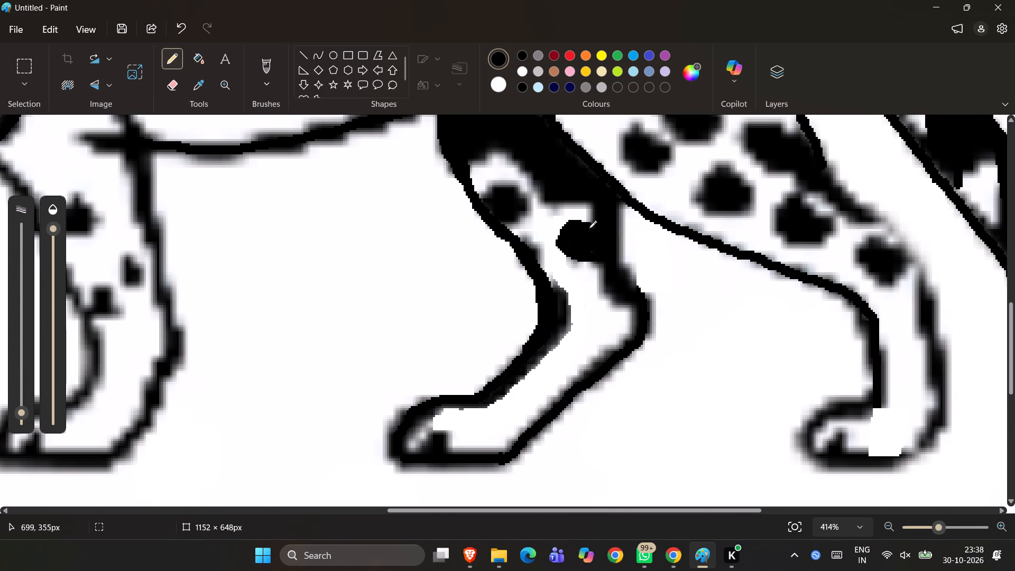
left_click_drag(589, 228, 590, 228)
Darken the elongated spot on the upper shoulder just behind the neck with the black Pencil.
scroll(590, 228, "down", 12, "ctrl")
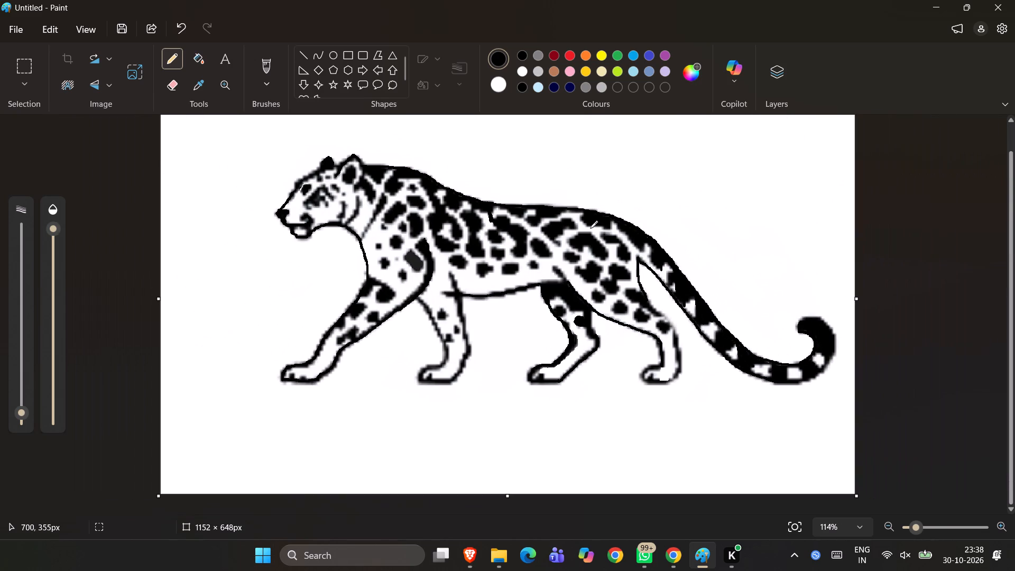
left_click(392, 218)
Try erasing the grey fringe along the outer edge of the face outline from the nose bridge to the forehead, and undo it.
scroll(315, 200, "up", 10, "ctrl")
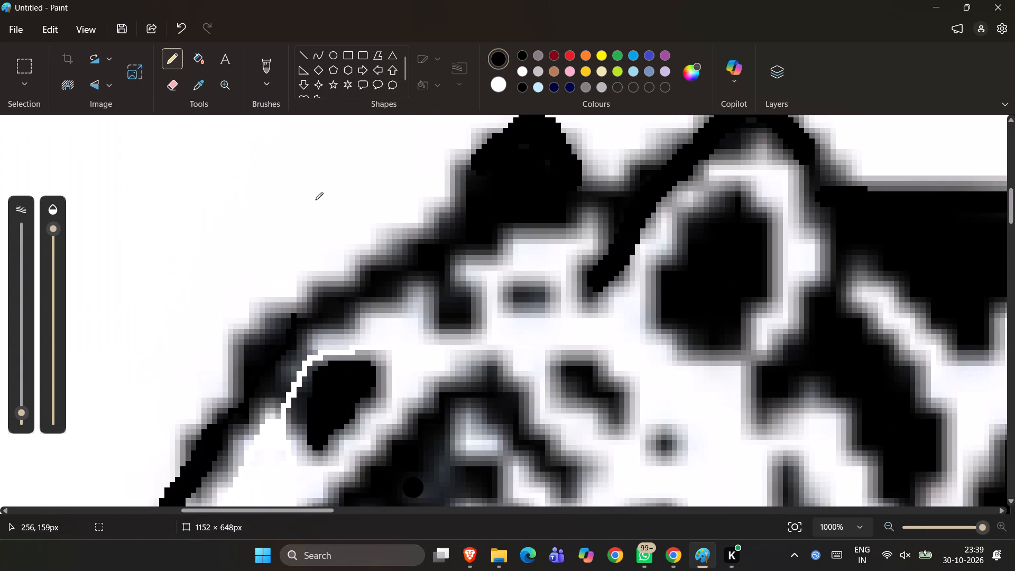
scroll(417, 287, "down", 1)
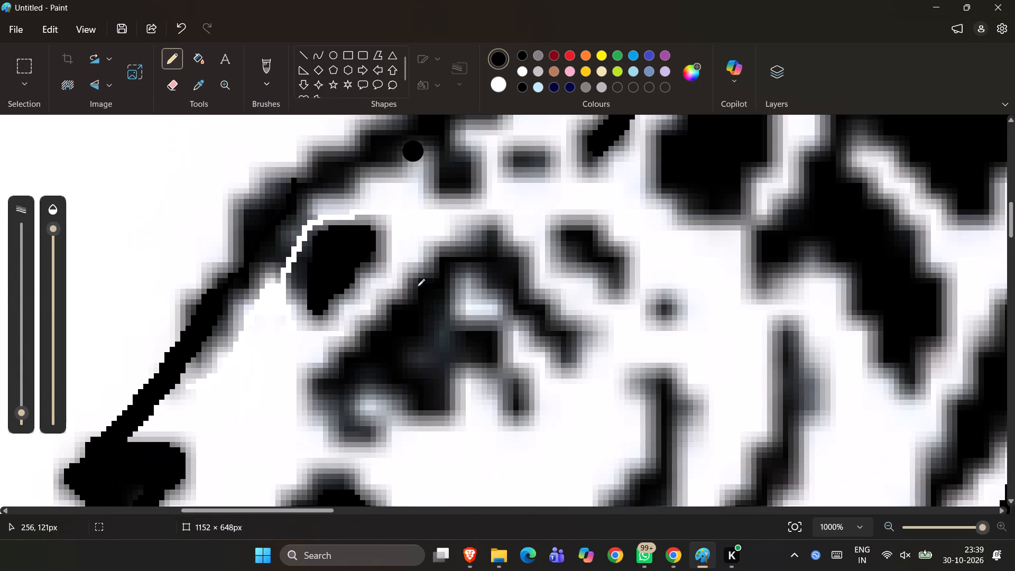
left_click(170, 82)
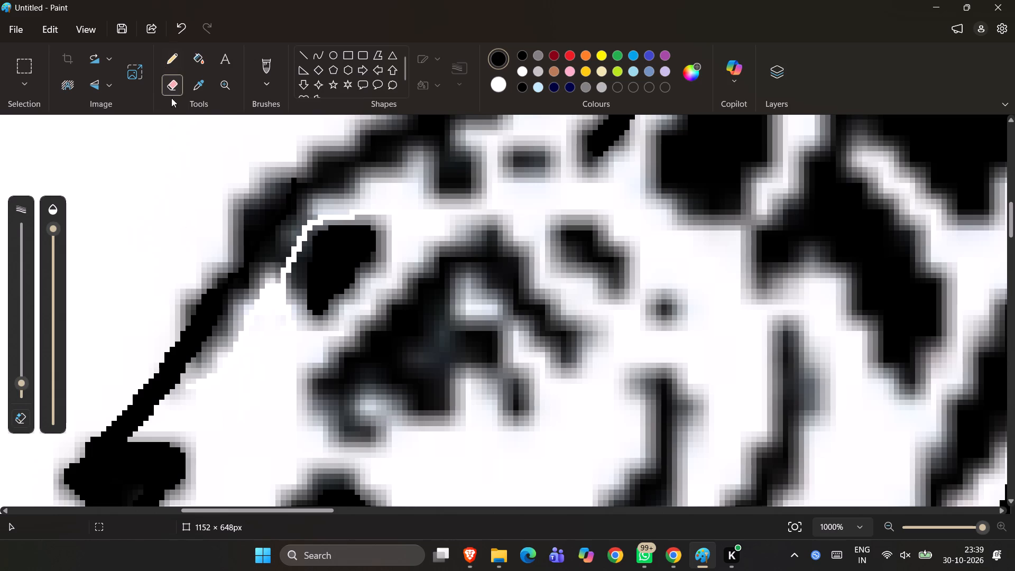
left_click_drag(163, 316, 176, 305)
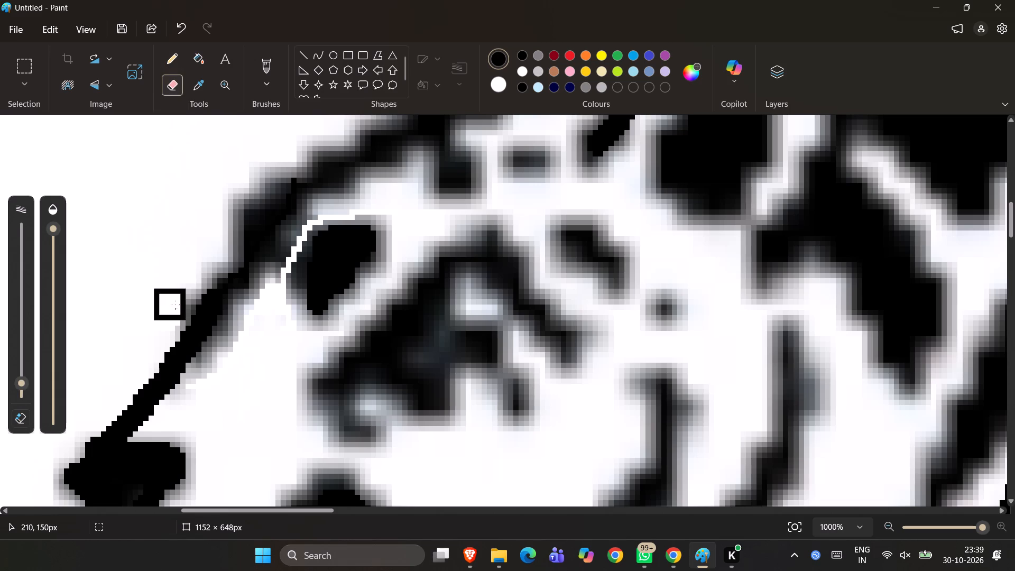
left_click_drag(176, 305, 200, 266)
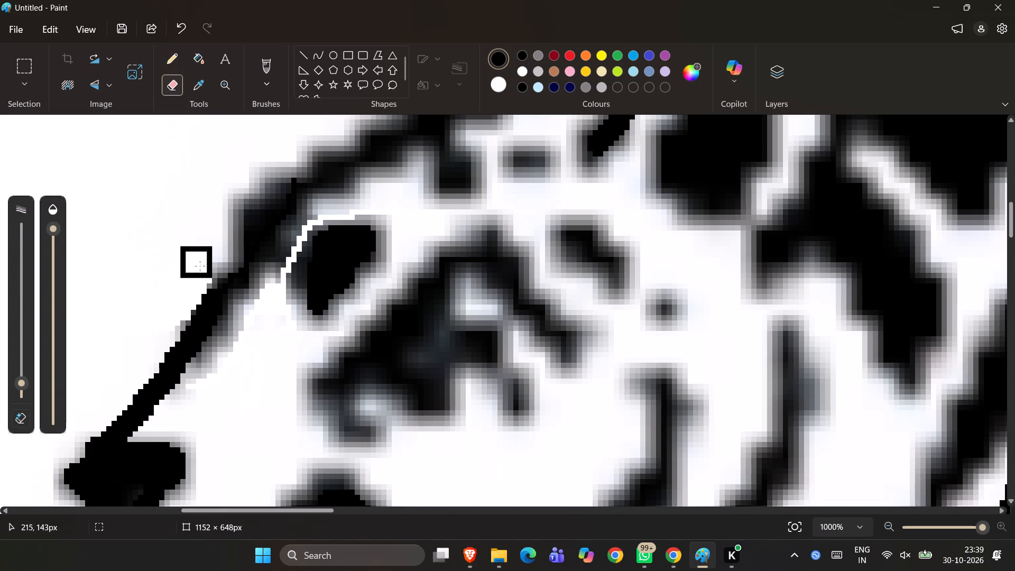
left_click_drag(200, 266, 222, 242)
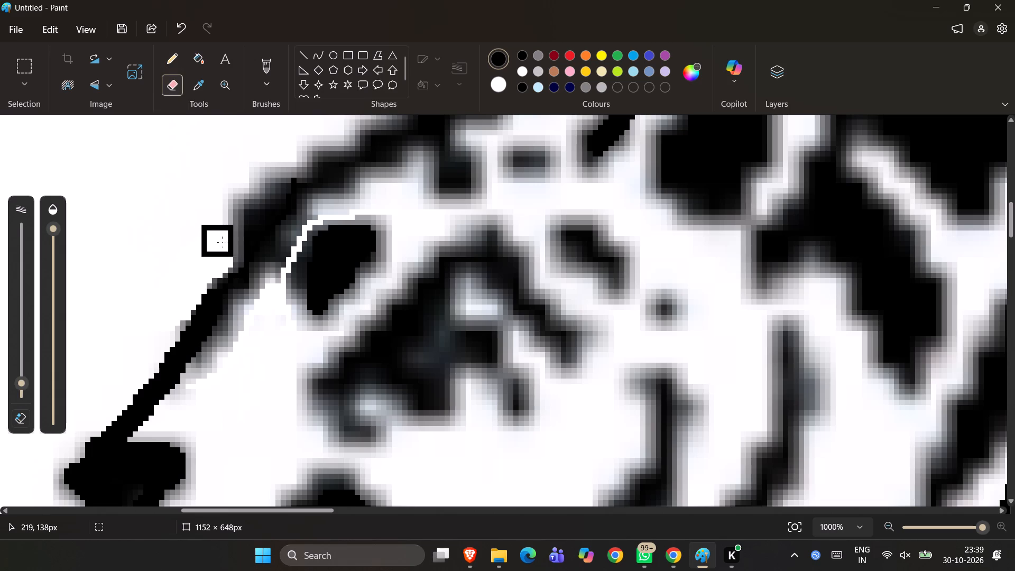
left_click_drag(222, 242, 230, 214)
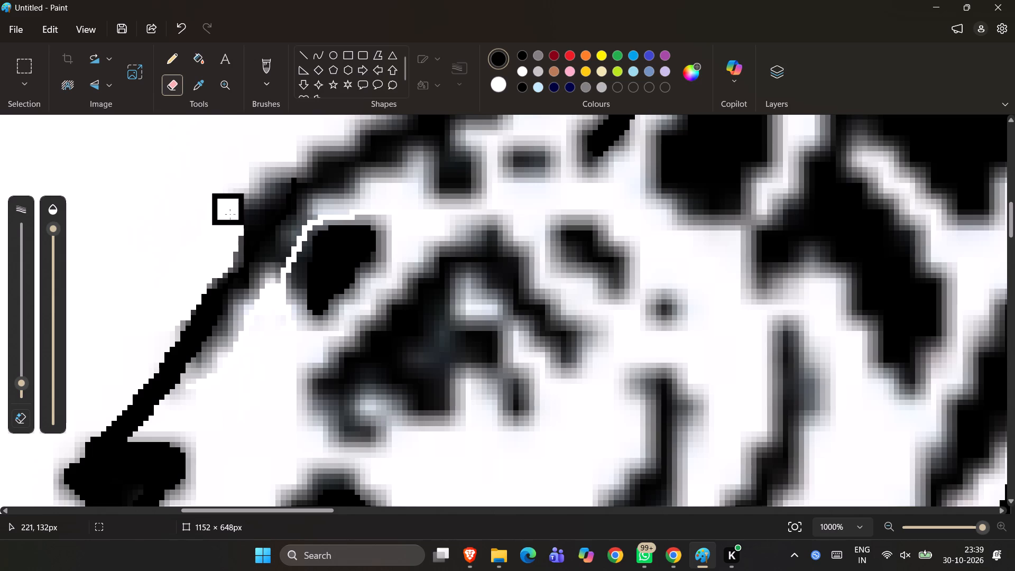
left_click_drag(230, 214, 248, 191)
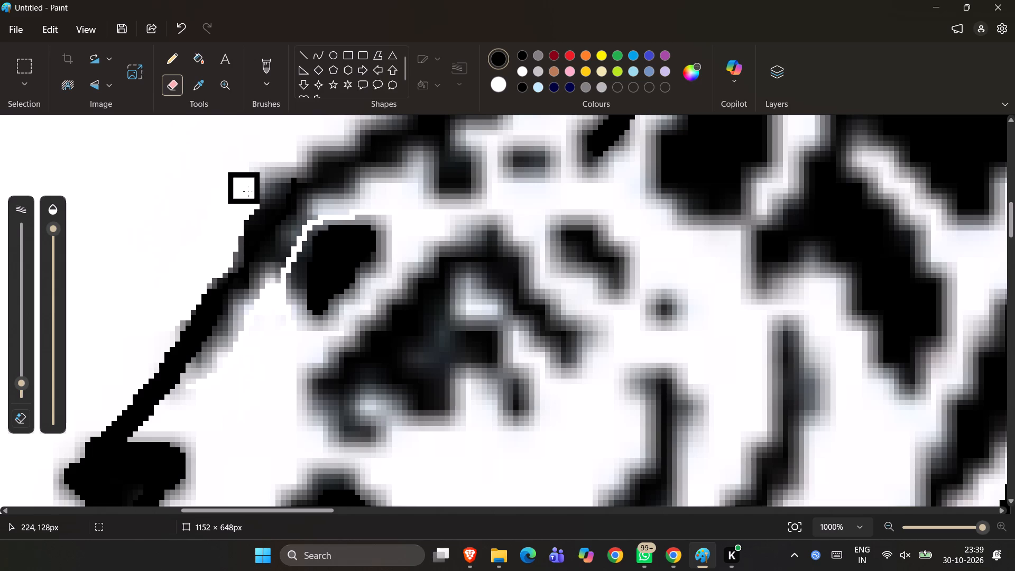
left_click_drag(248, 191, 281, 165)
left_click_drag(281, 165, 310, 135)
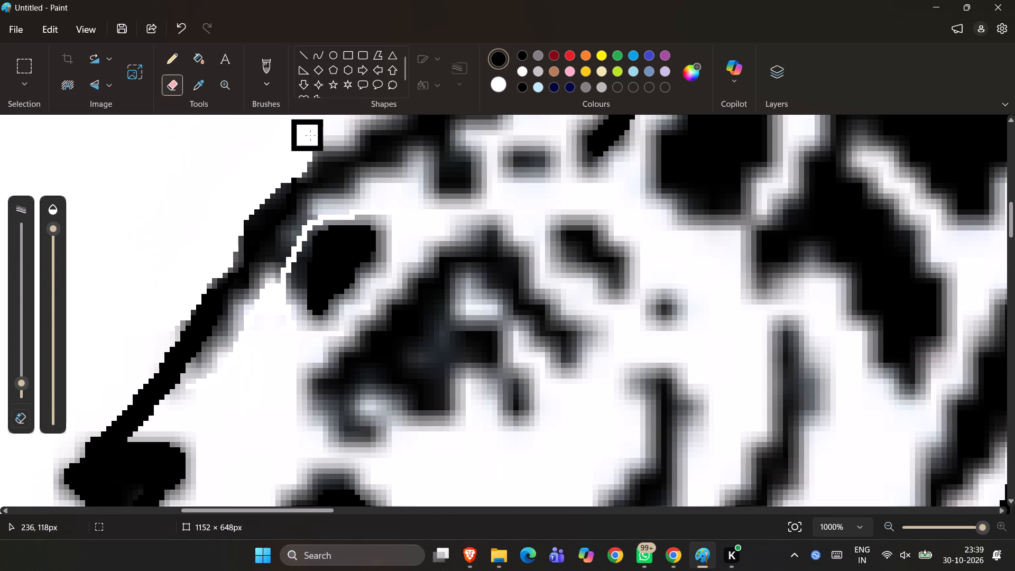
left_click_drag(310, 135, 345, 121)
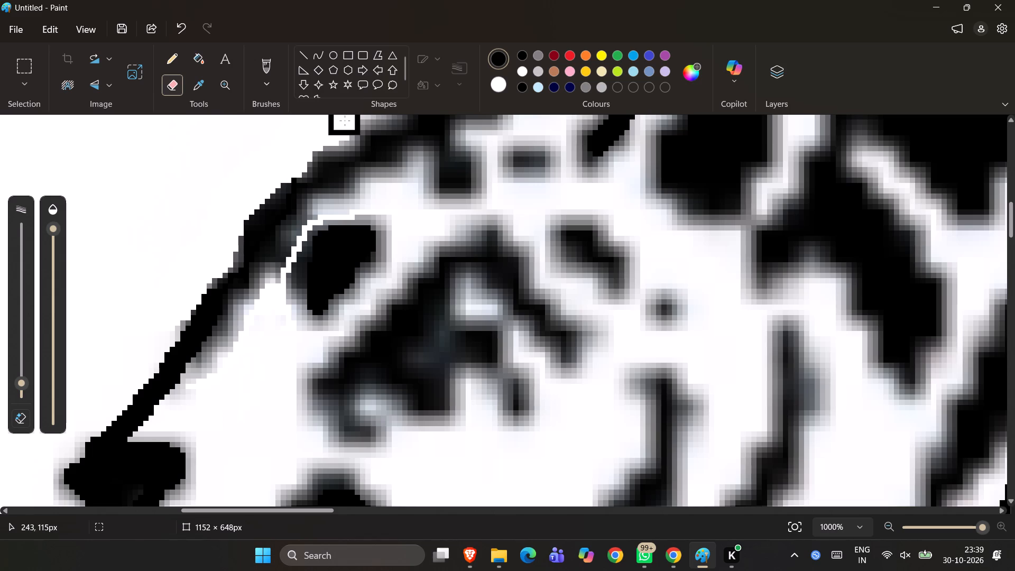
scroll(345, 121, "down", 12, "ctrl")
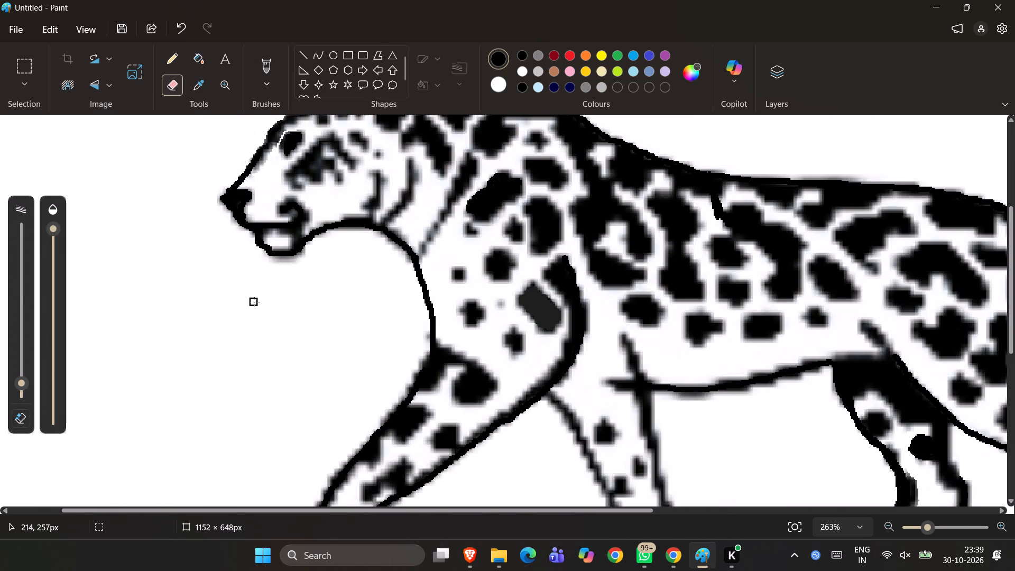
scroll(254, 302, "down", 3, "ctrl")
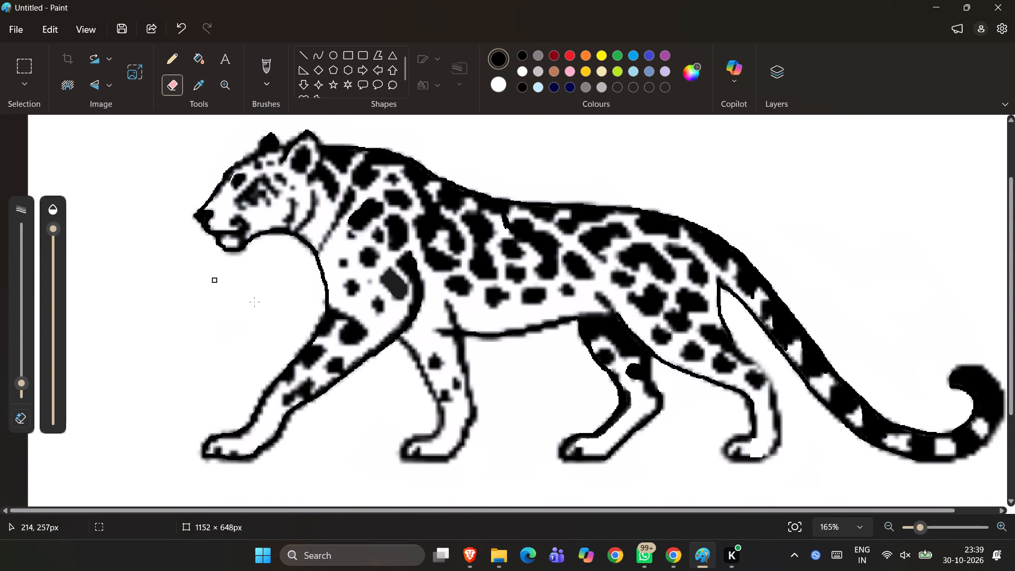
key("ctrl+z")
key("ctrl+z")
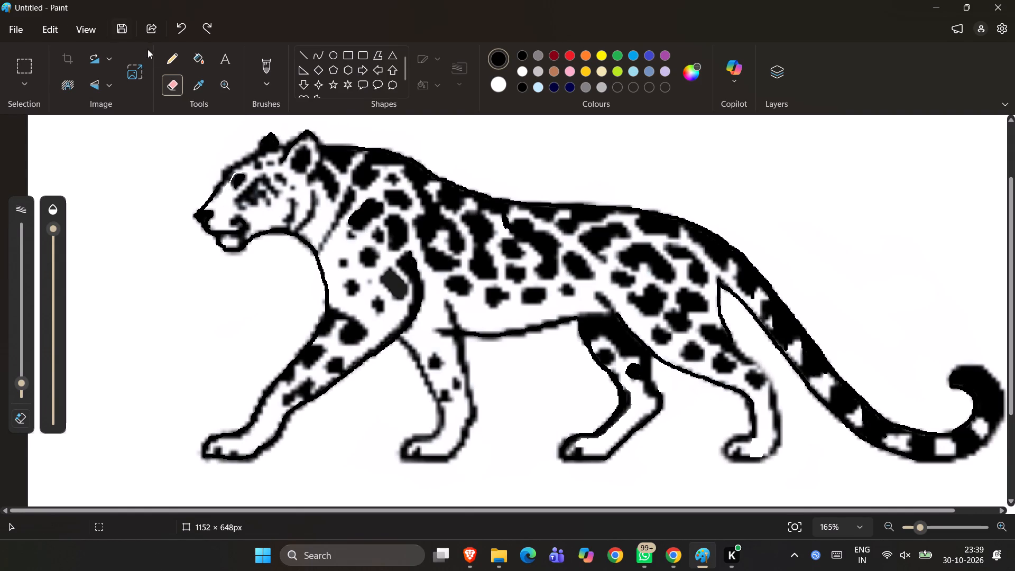
Trace the back outline of the rear hind leg in black Pencil, from below the tail base past the hock to the heel.
left_click(165, 56)
scroll(619, 304, "left", 2)
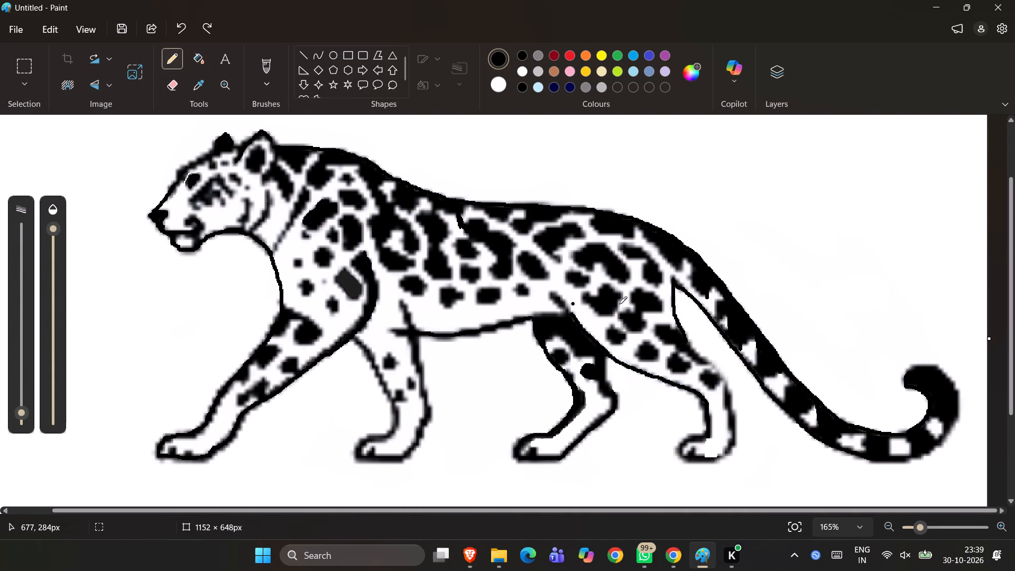
scroll(619, 304, "left", 1)
left_click_drag(687, 338, 704, 356)
left_click_drag(704, 356, 723, 377)
left_click_drag(723, 377, 729, 387)
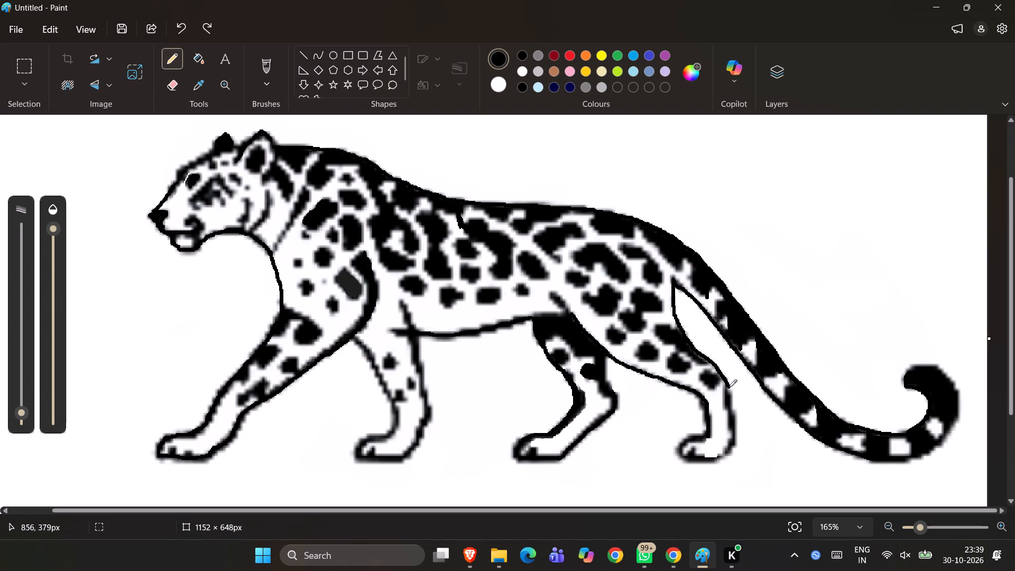
left_click_drag(729, 387, 735, 416)
left_click_drag(735, 416, 737, 444)
left_click_drag(737, 444, 724, 454)
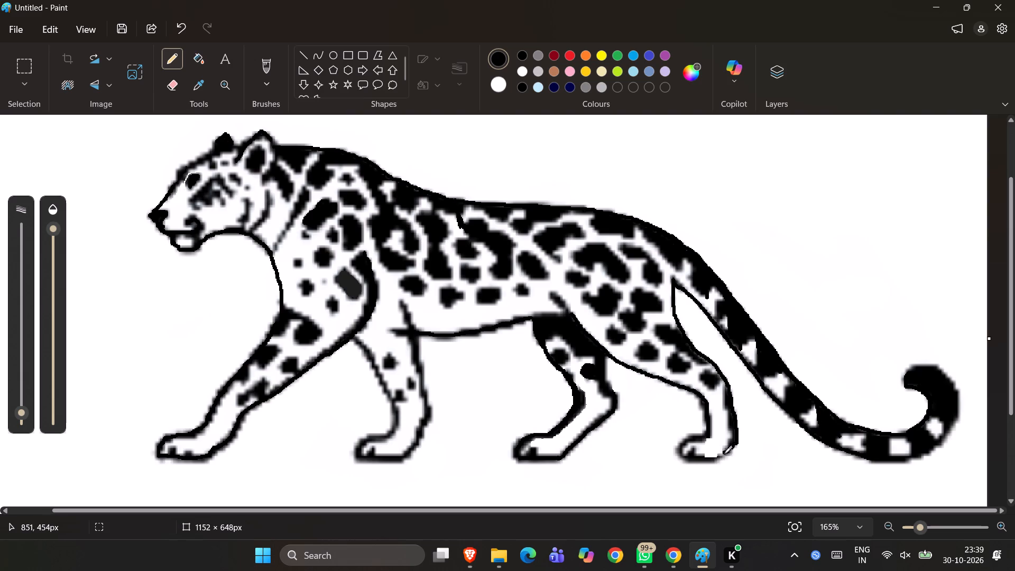
left_click_drag(724, 454, 714, 502)
Erase the stray black line hanging below the heel of the rear hind paw.
scroll(676, 453, "down", 1)
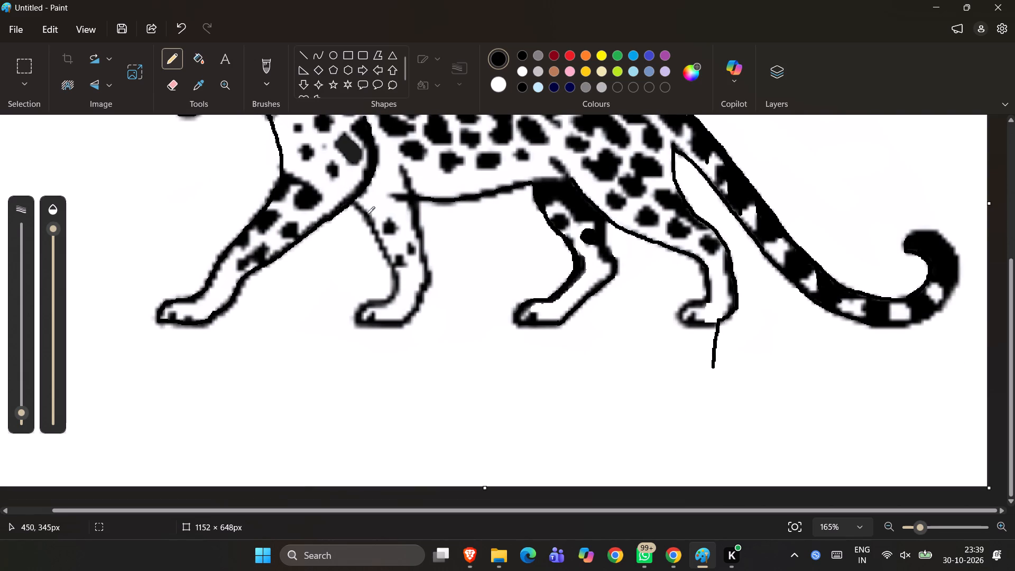
left_click(165, 84)
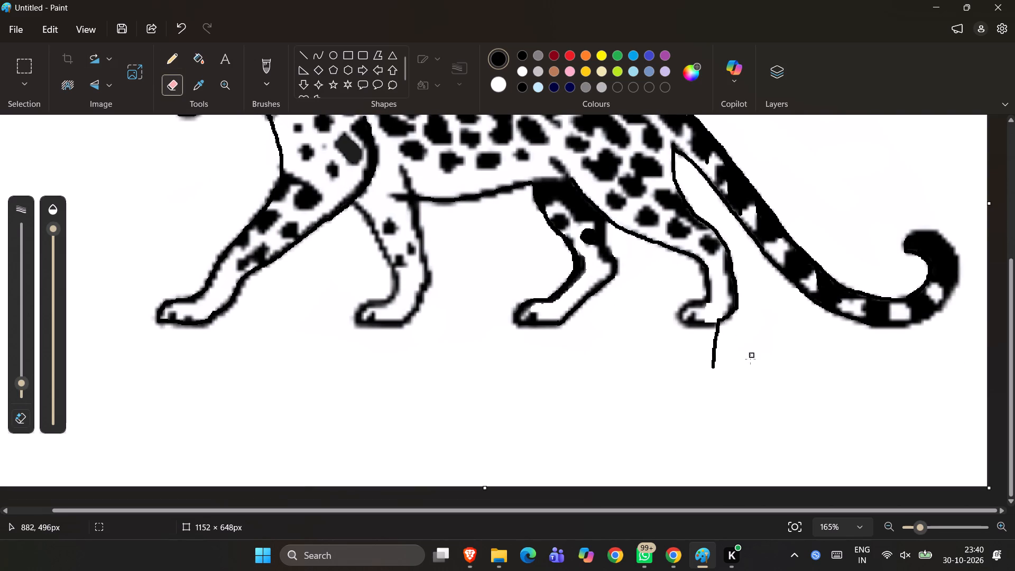
left_click_drag(730, 369, 703, 355)
left_click_drag(703, 355, 723, 337)
left_click_drag(723, 337, 722, 333)
left_click_drag(722, 333, 768, 355)
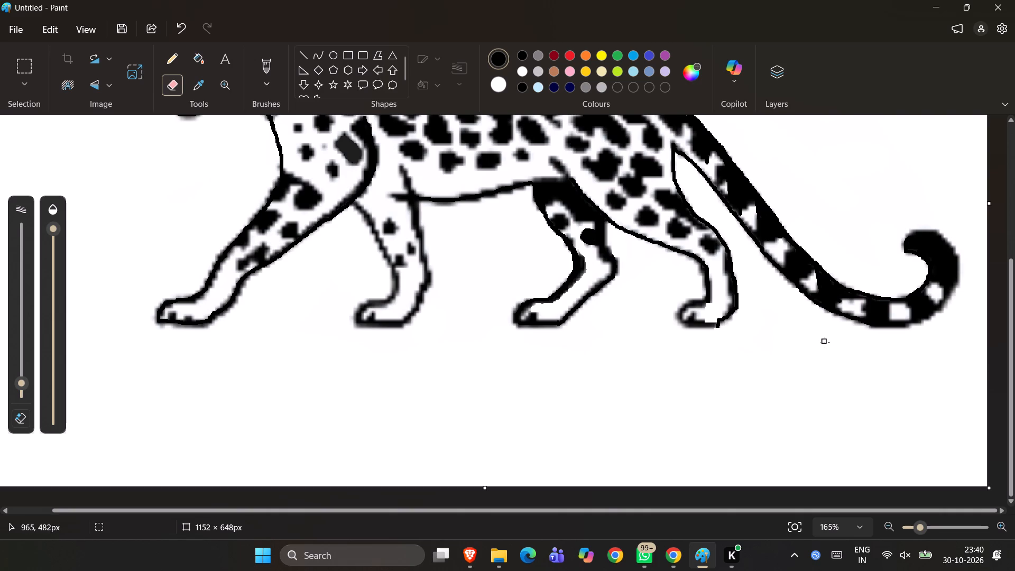
Redraw the sole of the rear hind paw in black Pencil and join it around the heel to the leg's back outline.
left_click(167, 57)
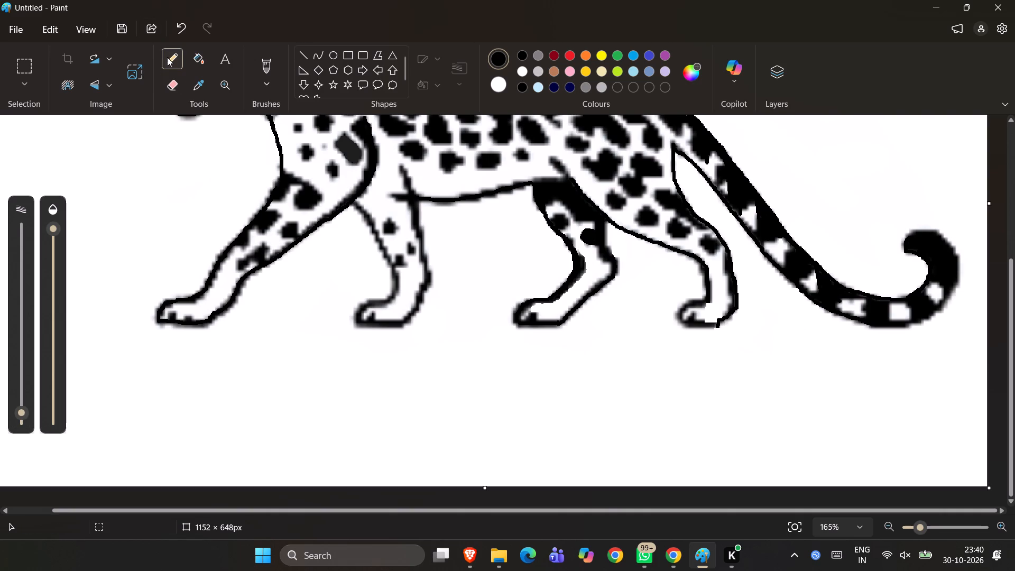
left_click_drag(694, 325, 714, 328)
key("ctrl+z")
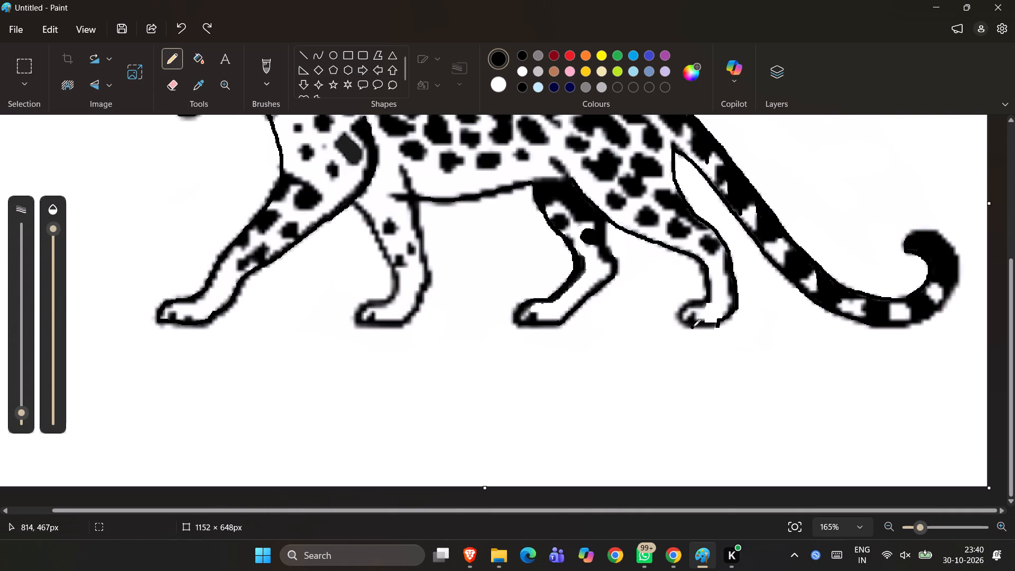
left_click_drag(693, 325, 716, 326)
left_click_drag(716, 326, 730, 317)
left_click_drag(730, 317, 735, 310)
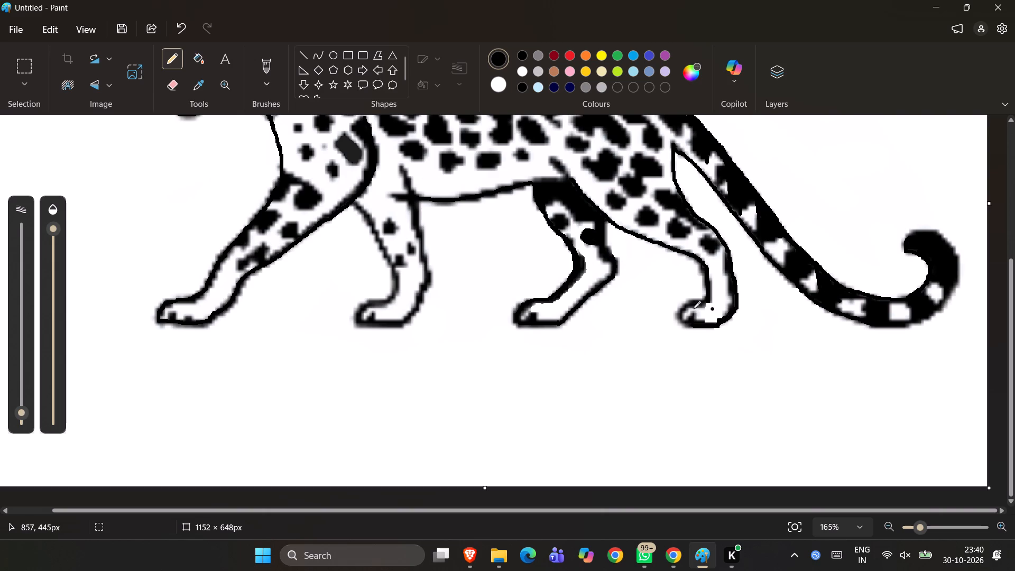
Thicken the black Pencil outline around the heel of the rear hind paw, up to the lower back of the leg.
left_click_drag(723, 319, 726, 316)
left_click_drag(726, 316, 734, 301)
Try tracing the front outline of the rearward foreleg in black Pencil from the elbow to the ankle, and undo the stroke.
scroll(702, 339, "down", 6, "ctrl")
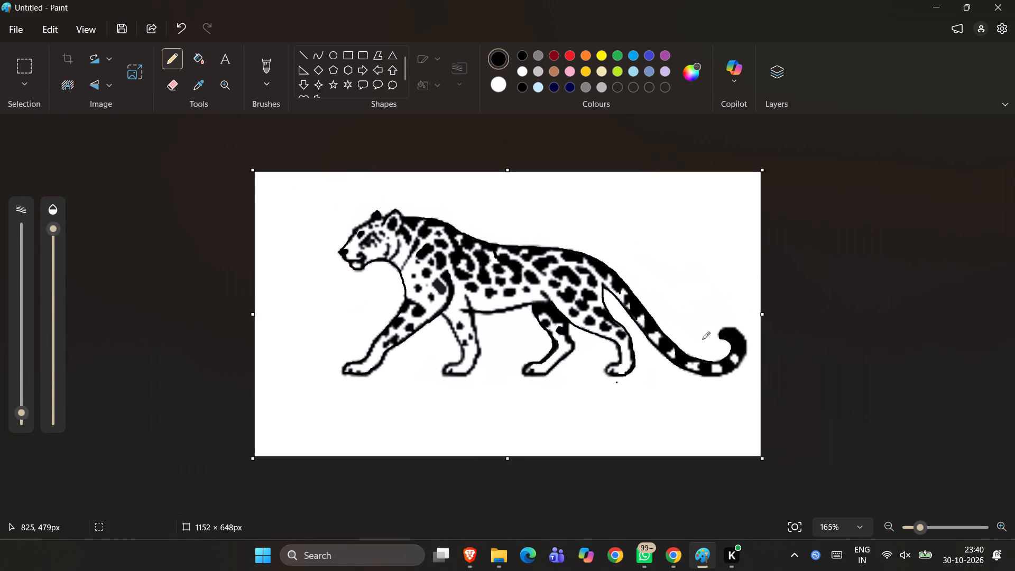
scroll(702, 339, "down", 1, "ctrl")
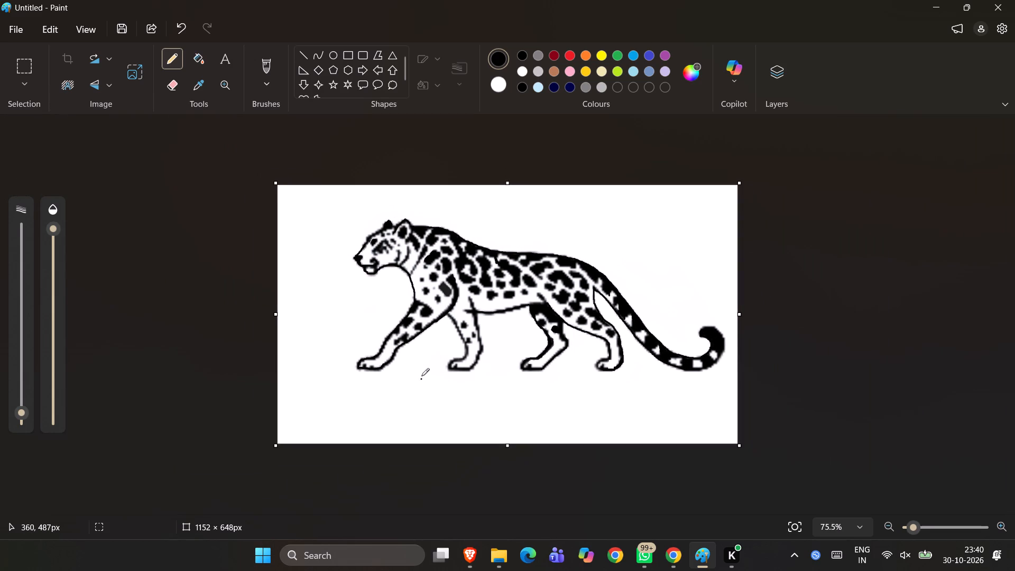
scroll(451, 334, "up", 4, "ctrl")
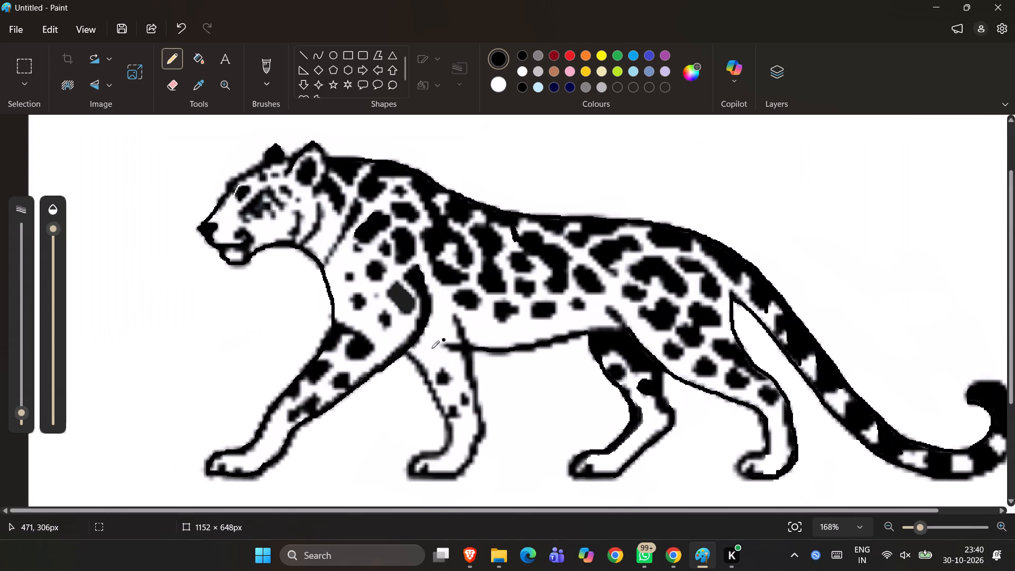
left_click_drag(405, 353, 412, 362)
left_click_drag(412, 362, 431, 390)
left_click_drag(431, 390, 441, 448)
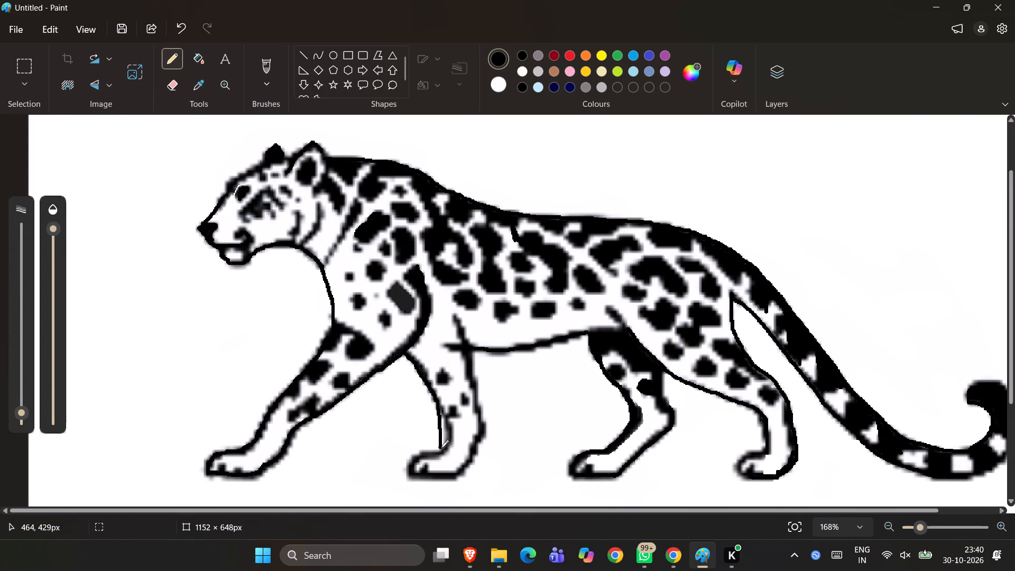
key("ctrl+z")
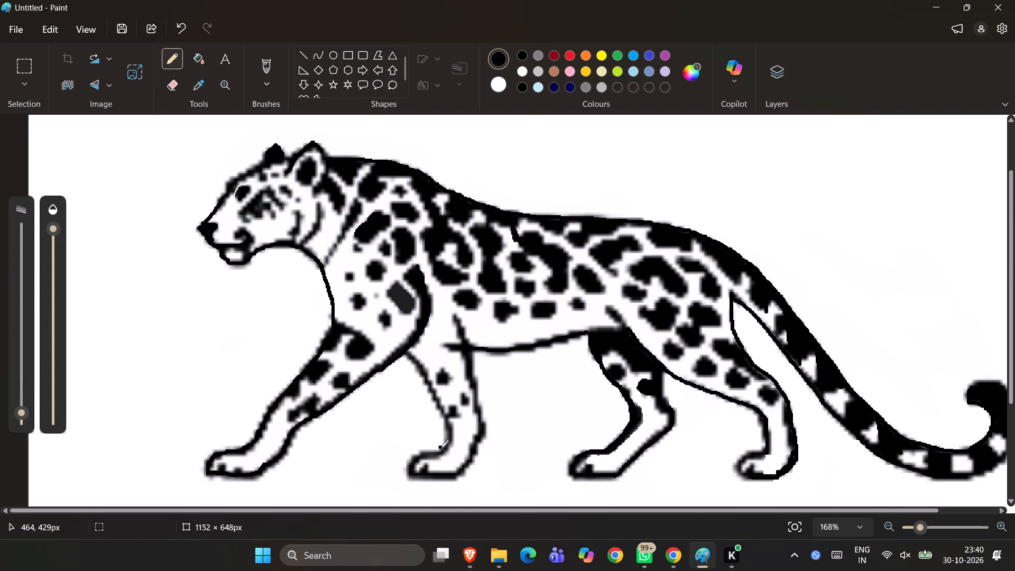
Trace the front outline of the rearward foreleg in black Pencil, from where it meets the forward foreleg down to the ankle.
left_click_drag(404, 352, 418, 366)
left_click_drag(418, 366, 435, 396)
left_click_drag(435, 396, 441, 408)
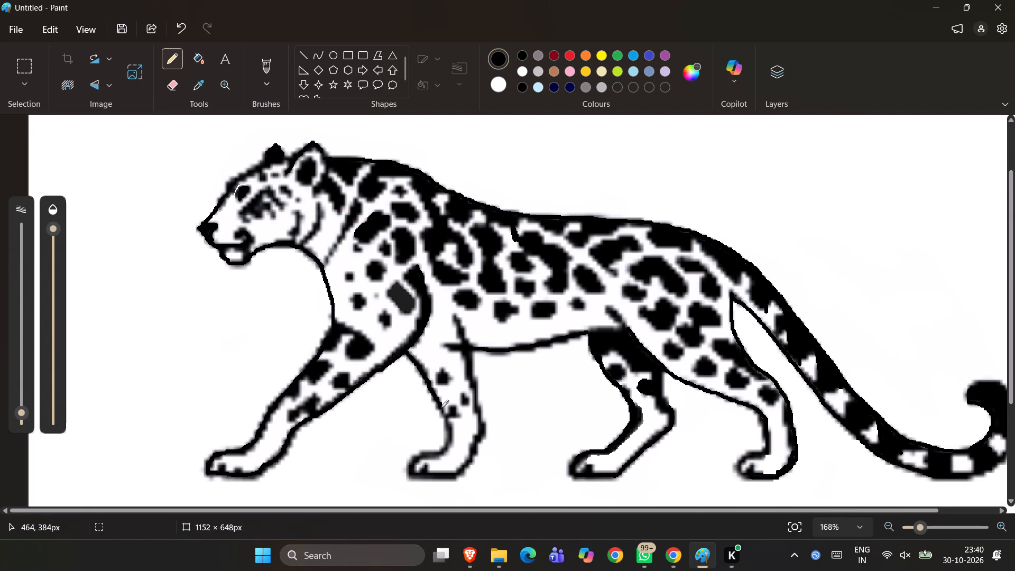
left_click_drag(441, 408, 447, 421)
left_click_drag(447, 421, 448, 425)
left_click_drag(448, 425, 449, 444)
Trace the rearward forepaw in black Pencil, from the ankle over the top and around the toes, along the sole to the heel.
left_click_drag(449, 444, 436, 452)
left_click(436, 452)
left_click_drag(436, 452, 425, 455)
left_click_drag(425, 455, 412, 467)
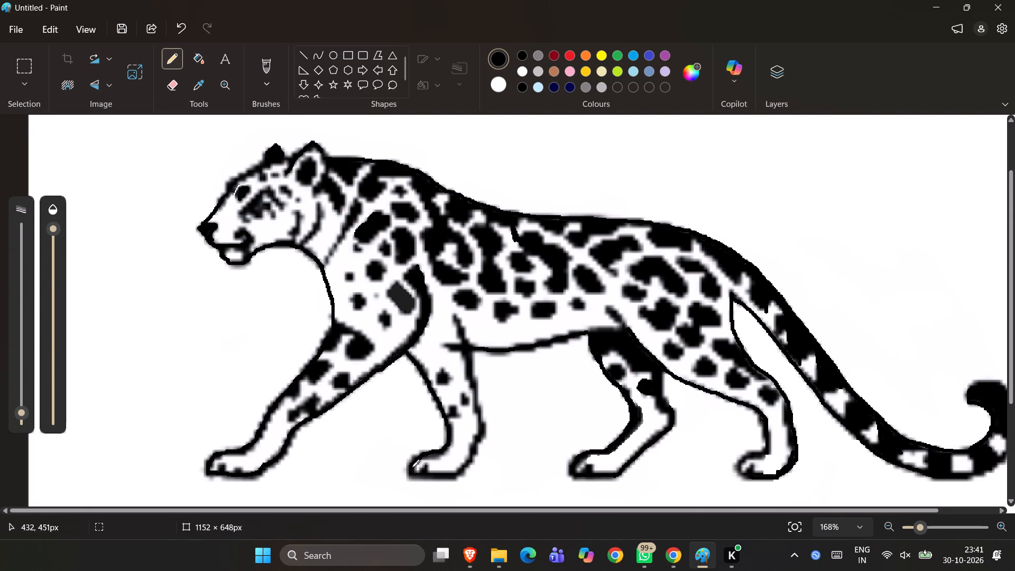
left_click_drag(412, 467, 412, 471)
left_click_drag(412, 471, 416, 473)
left_click_drag(416, 473, 449, 477)
left_click_drag(449, 477, 453, 476)
left_click_drag(453, 476, 464, 467)
Trace the back outline of the rearward foreleg in black Pencil, from the heel up to the belly line.
left_click_drag(464, 467, 479, 436)
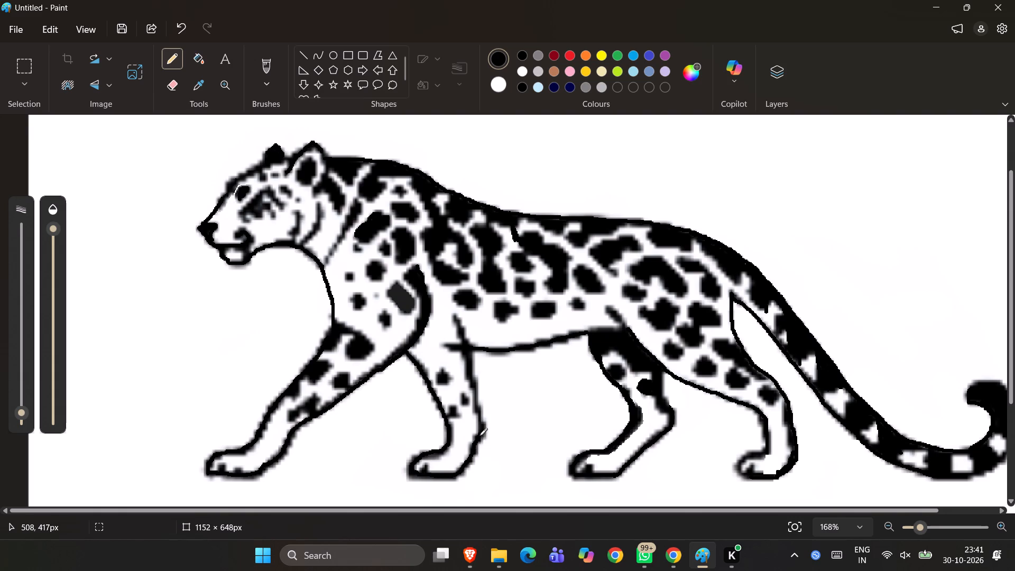
left_click_drag(479, 436, 476, 393)
left_click_drag(476, 393, 468, 347)
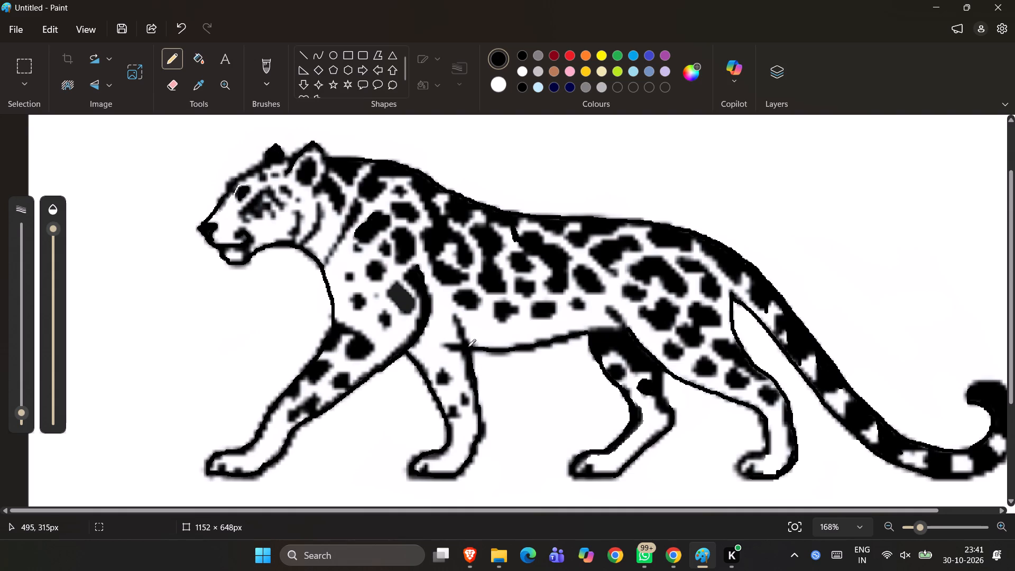
Thicken the front outline of the rearward foreleg in black Pencil, working close up from its top junction down to the ankle.
scroll(468, 347, "down", 5, "ctrl")
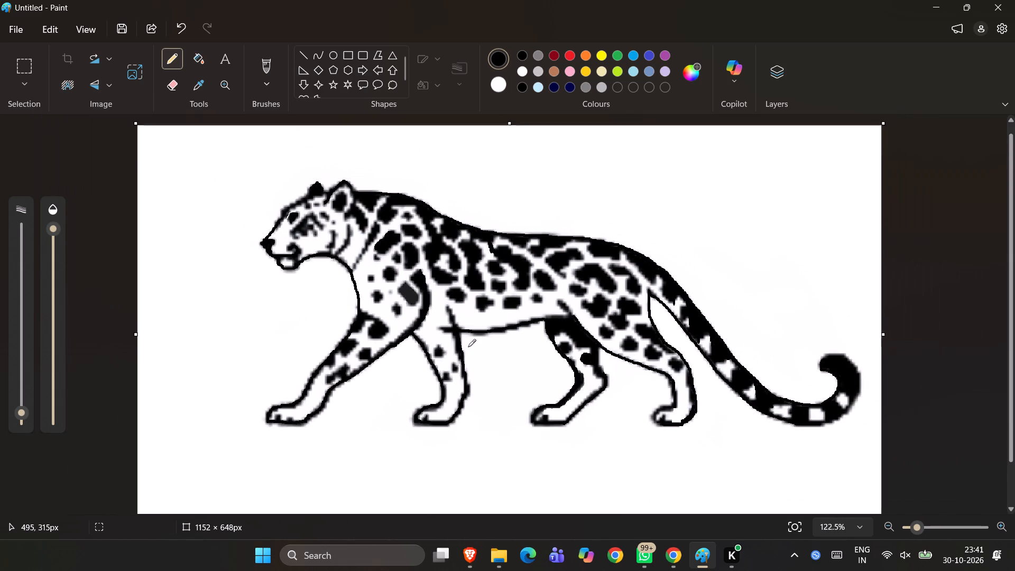
scroll(468, 347, "down", 2, "ctrl")
scroll(468, 347, "up", 7, "ctrl")
scroll(468, 347, "down", 1)
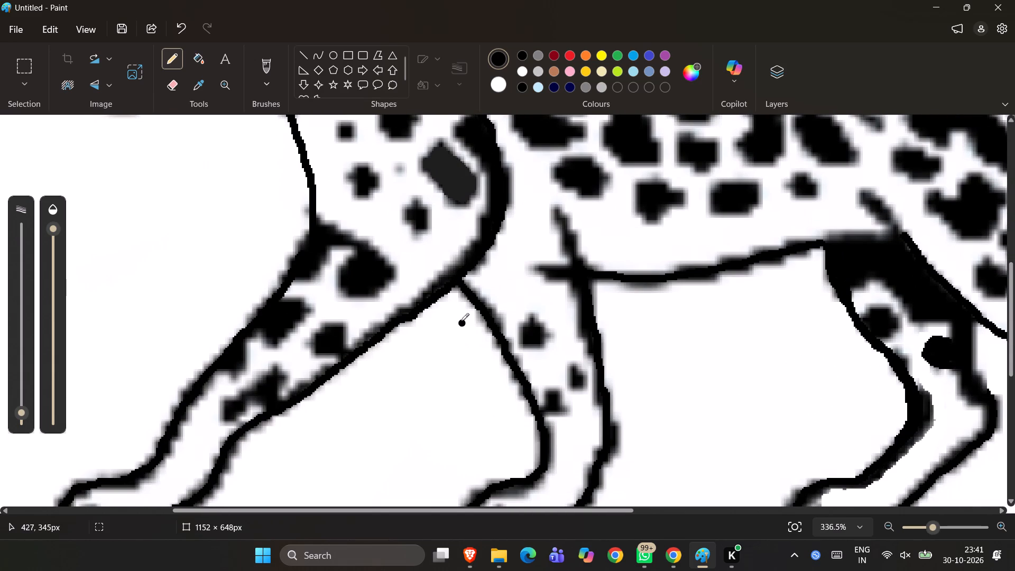
left_click_drag(457, 285, 476, 311)
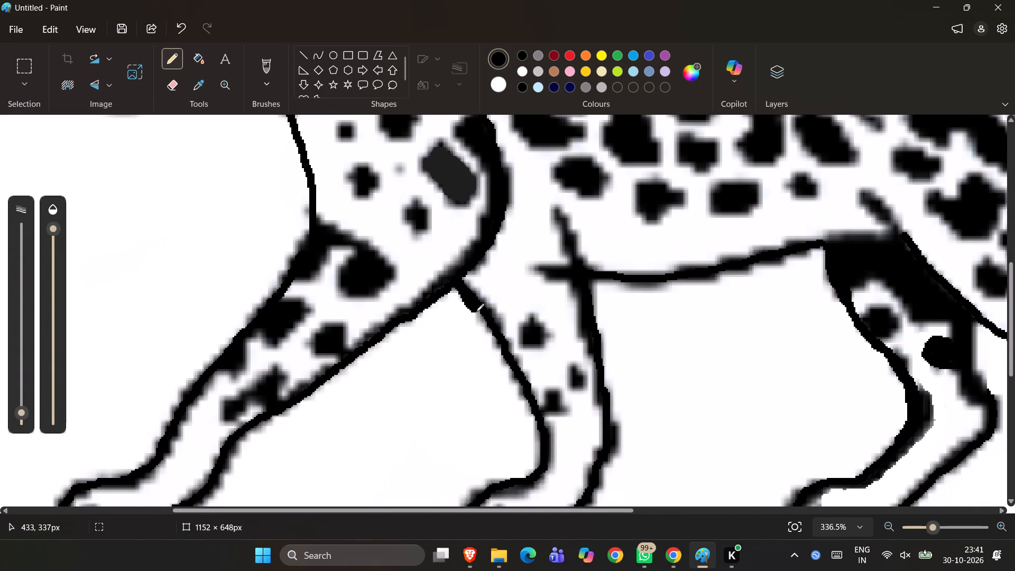
left_click_drag(476, 311, 515, 366)
left_click_drag(515, 366, 513, 365)
left_click_drag(496, 342, 522, 389)
left_click_drag(522, 389, 539, 490)
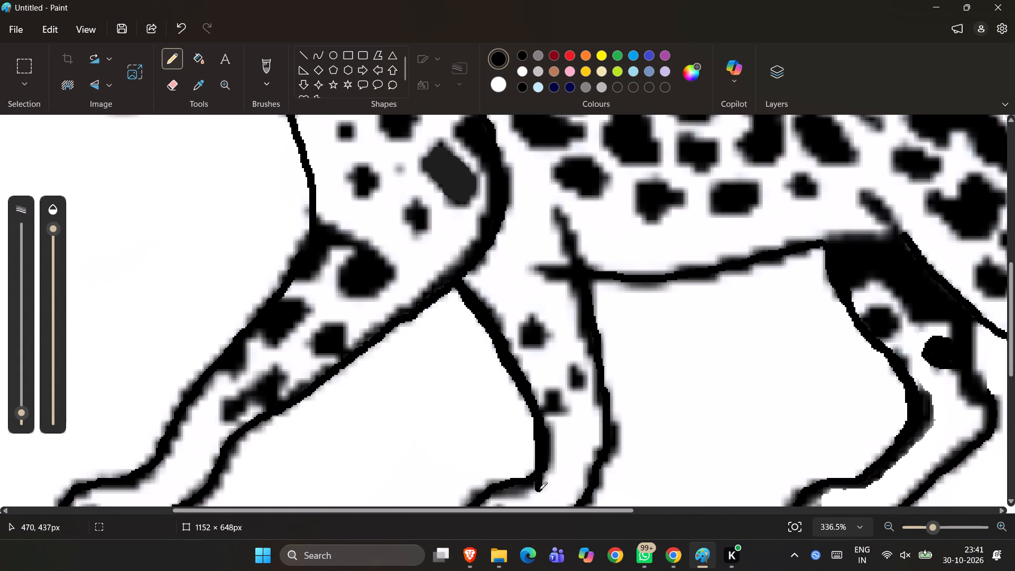
Thicken the top outline of the rearward forepaw in black Pencil, from the toes to the ankle.
scroll(539, 490, "down", 8, "ctrl")
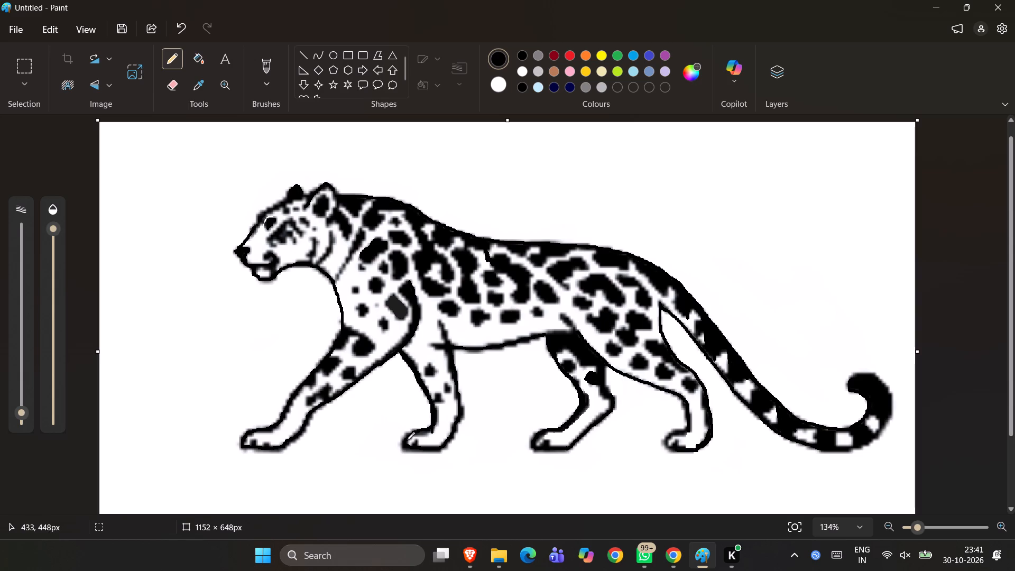
left_click_drag(407, 440, 433, 426)
left_click_drag(408, 440, 423, 431)
left_click_drag(423, 431, 423, 431)
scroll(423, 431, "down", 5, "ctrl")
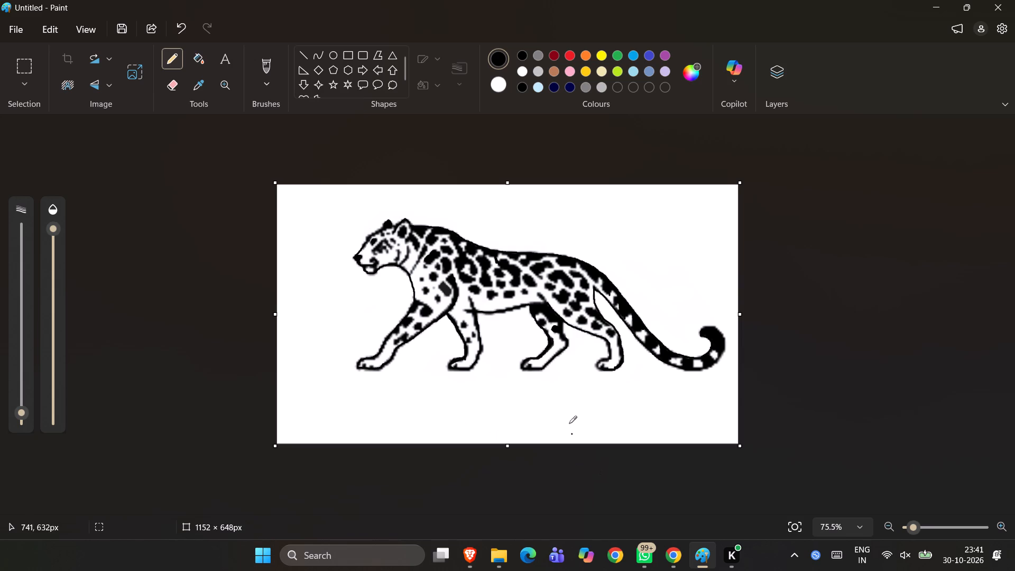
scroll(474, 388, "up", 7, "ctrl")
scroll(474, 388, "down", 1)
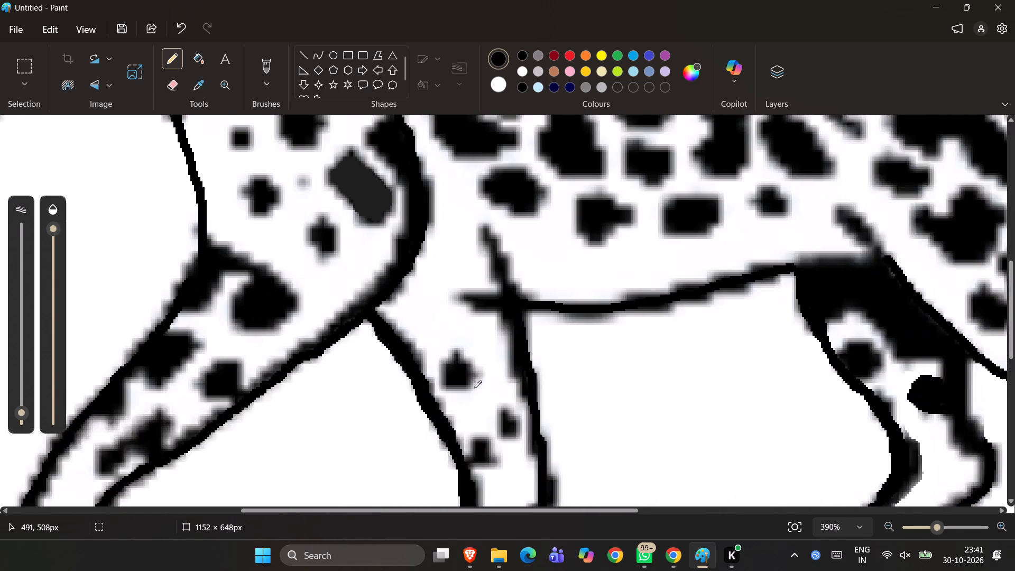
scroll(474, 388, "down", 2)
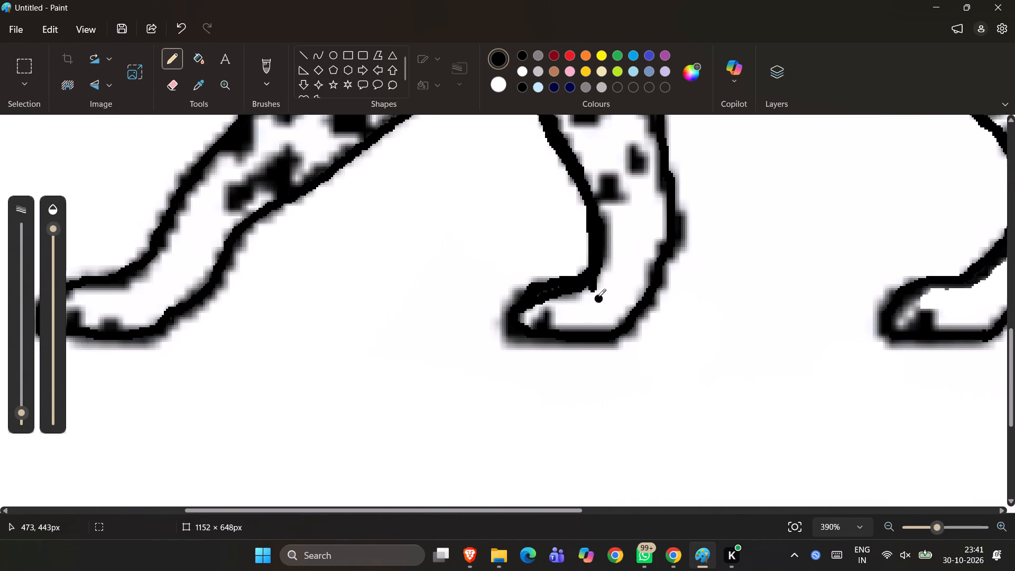
Erase the stray black pixels under the ankle bend on the inside of the rearward forepaw.
left_click(165, 80)
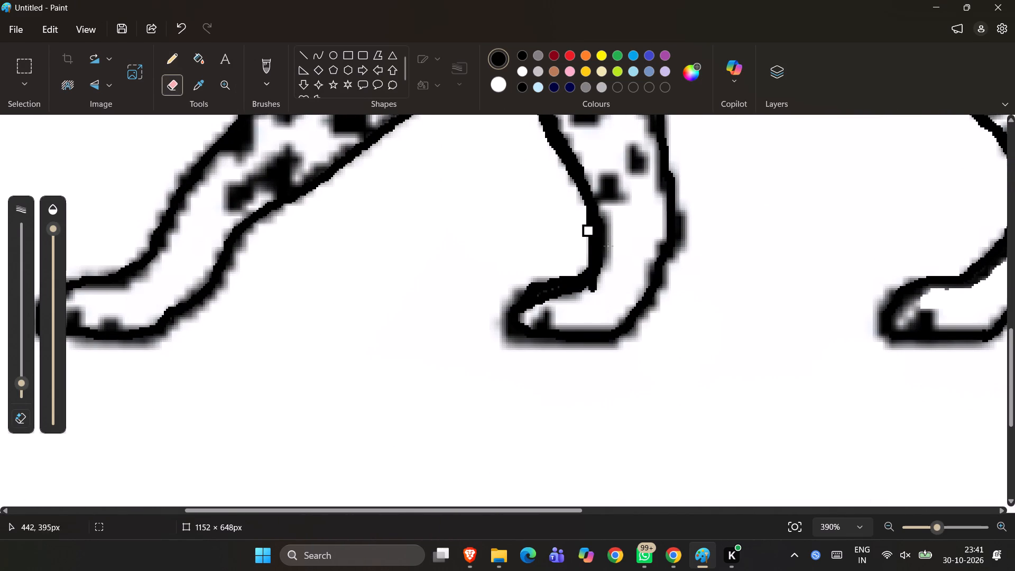
left_click(596, 297)
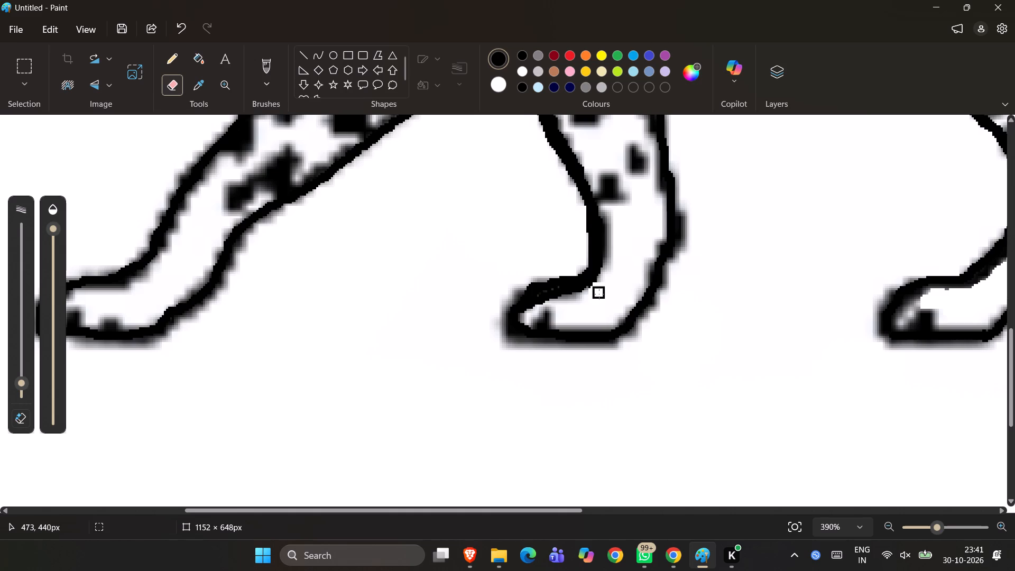
Erase the thin black line joining the mid-back outline to the spot beneath it.
scroll(629, 293, "down", 12, "ctrl")
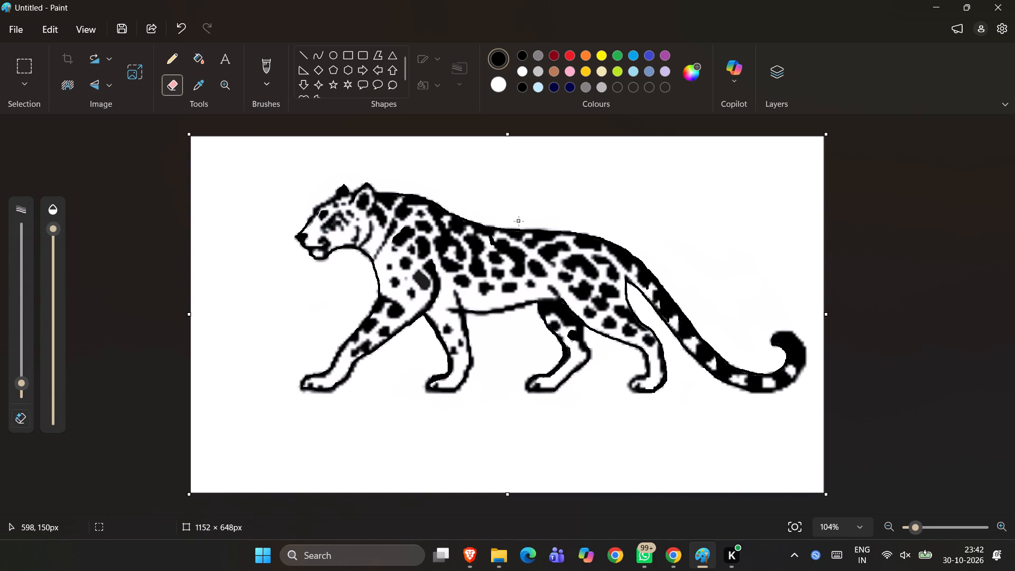
scroll(519, 221, "up", 6, "ctrl")
scroll(519, 221, "down", 1)
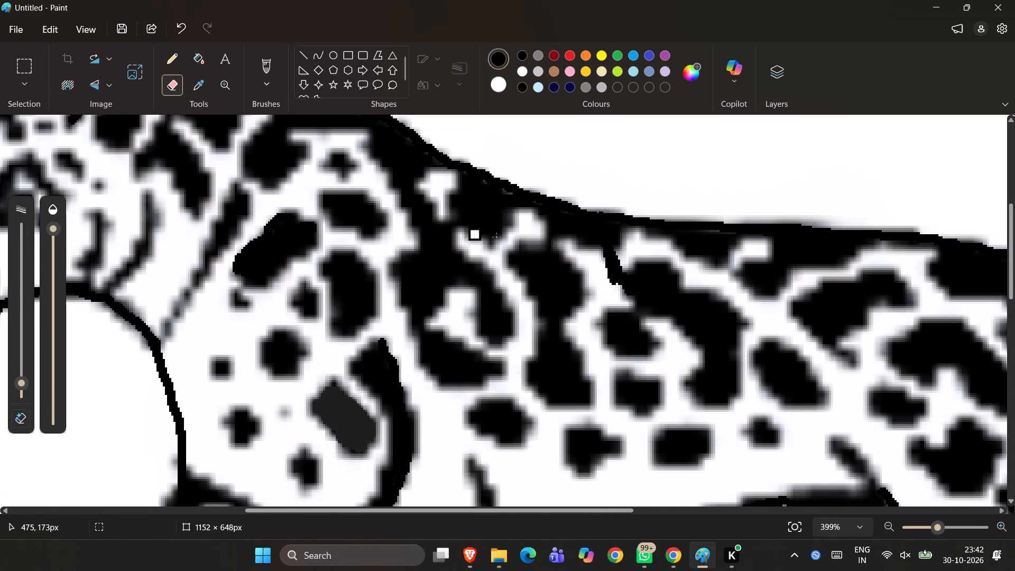
left_click_drag(603, 272, 607, 267)
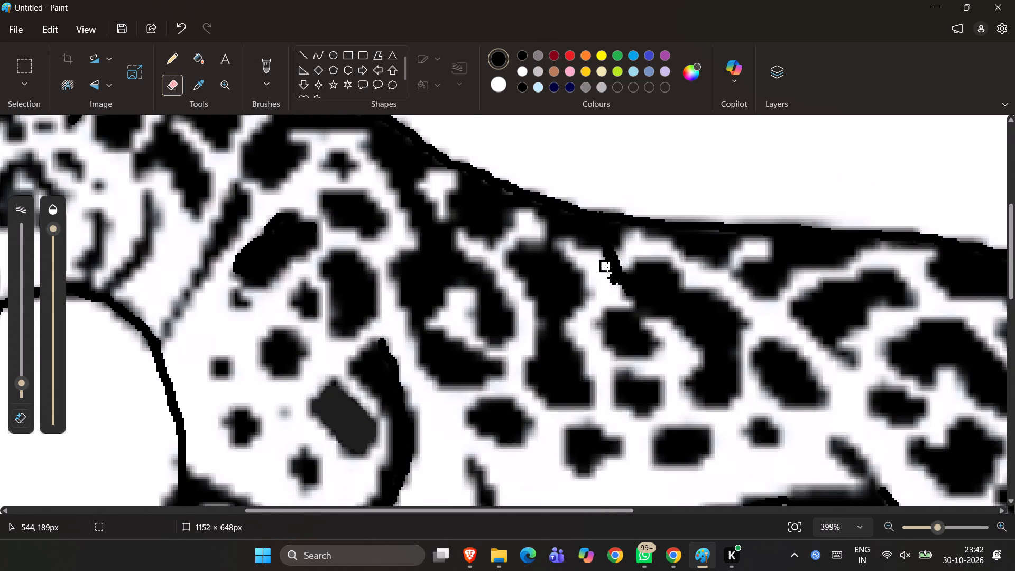
left_click_drag(607, 267, 617, 262)
Erase the blurry grey fringe along the lower rear edge of the large spot at the base of the neck.
scroll(638, 250, "down", 9, "ctrl")
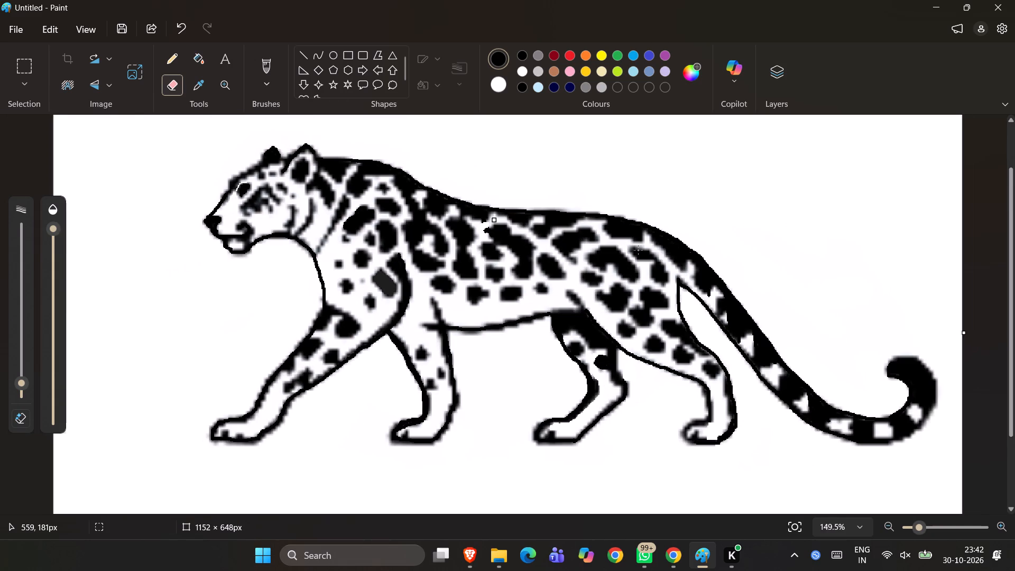
scroll(414, 211, "up", 7, "ctrl")
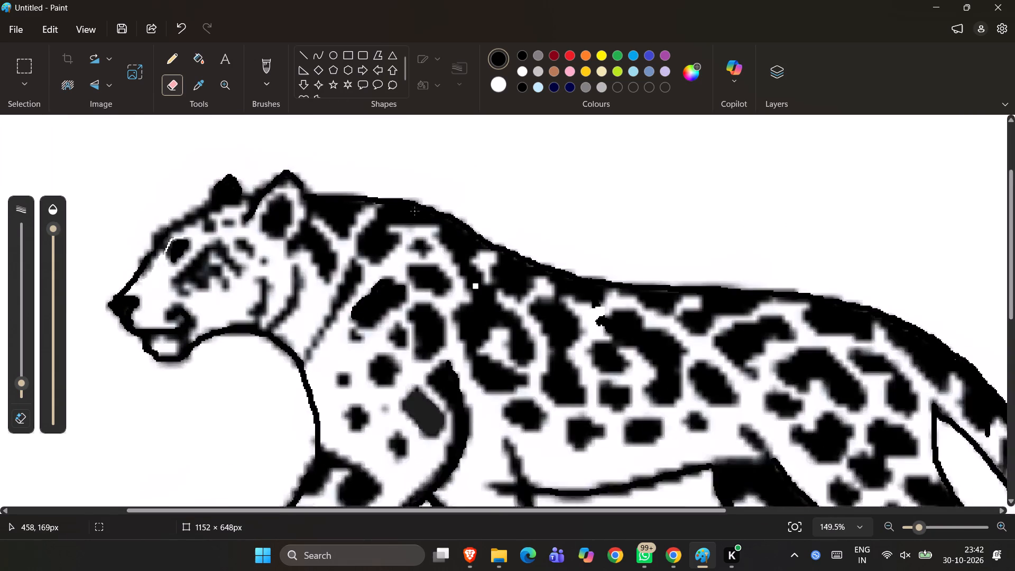
scroll(414, 211, "up", 6, "ctrl")
scroll(414, 211, "down", 1)
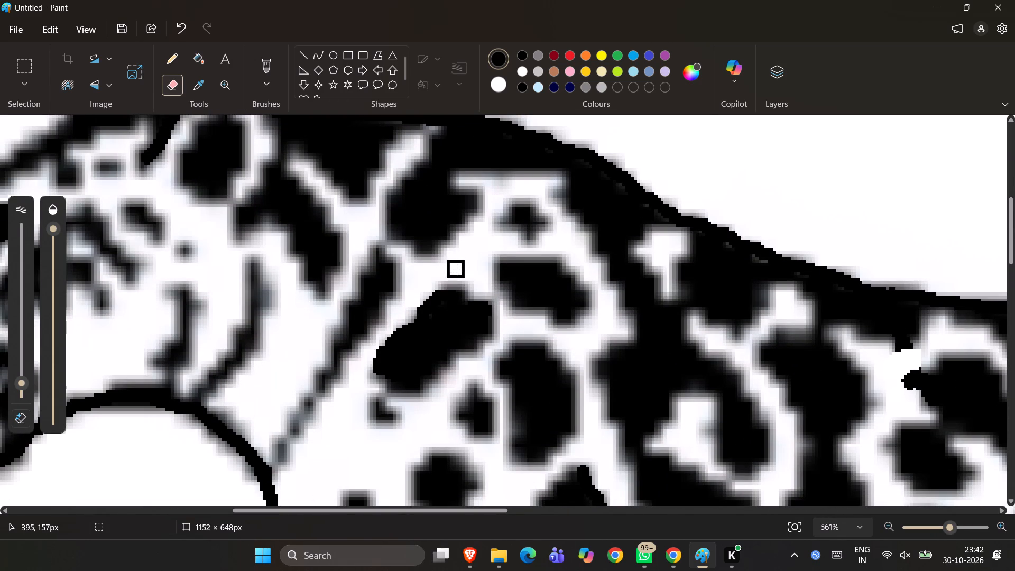
left_click_drag(426, 270, 435, 267)
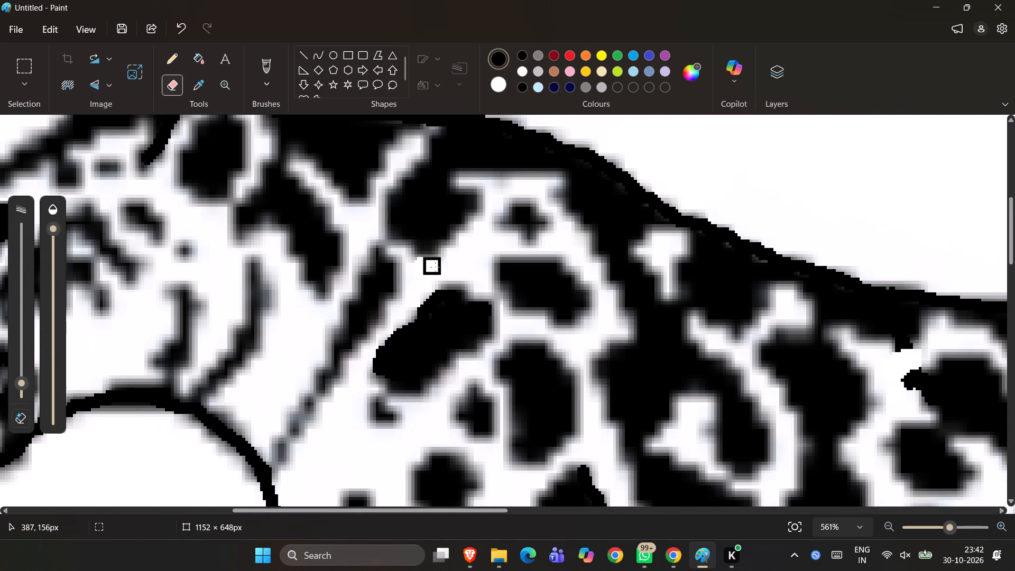
left_click_drag(435, 267, 456, 252)
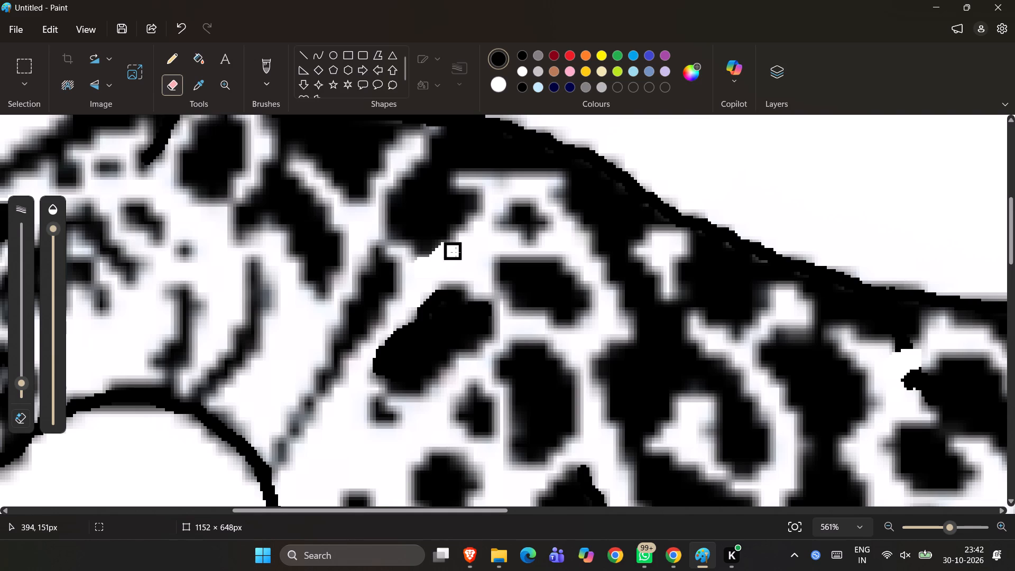
left_click_drag(456, 252, 463, 238)
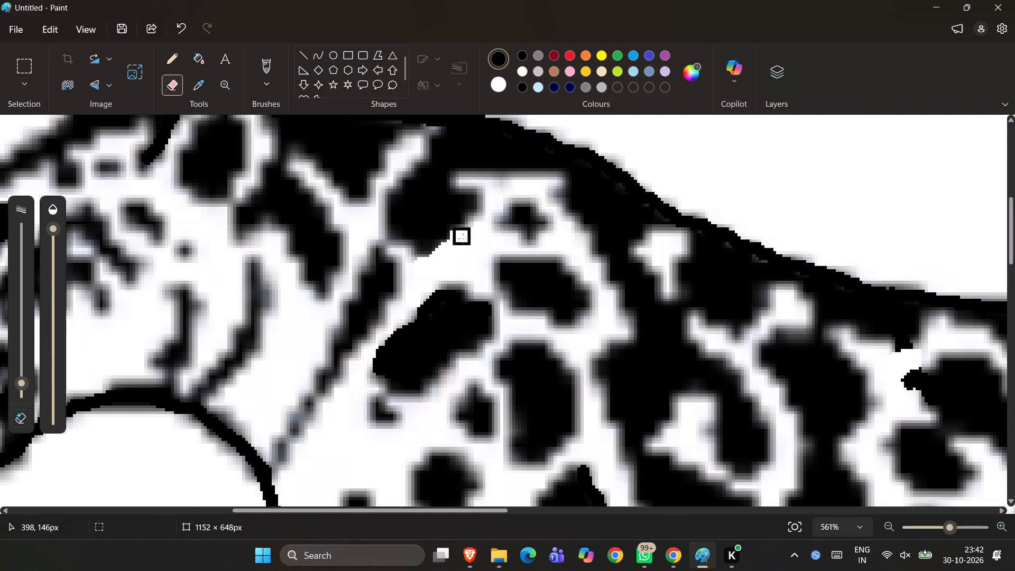
left_click_drag(463, 238, 476, 228)
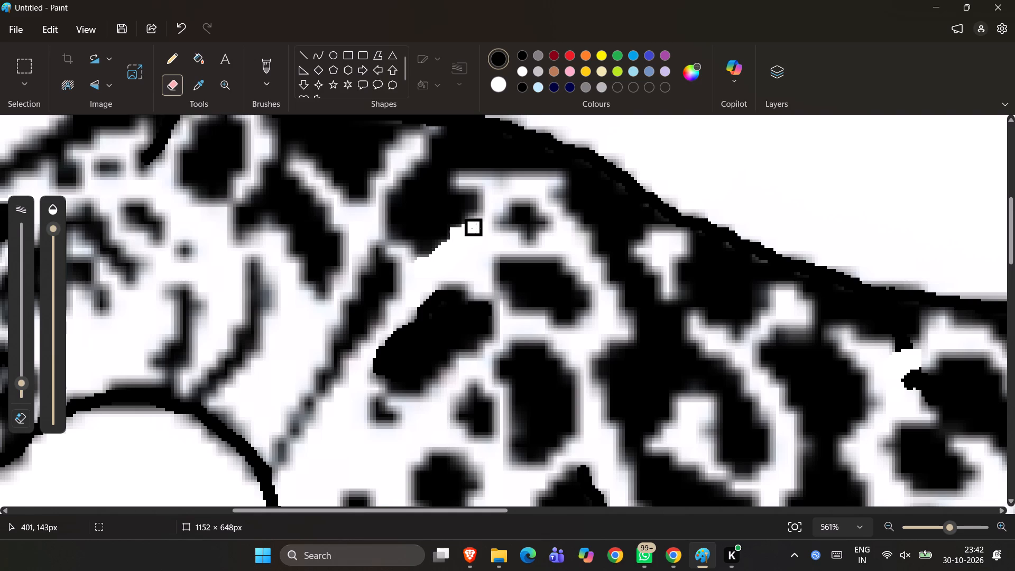
left_click_drag(476, 228, 487, 211)
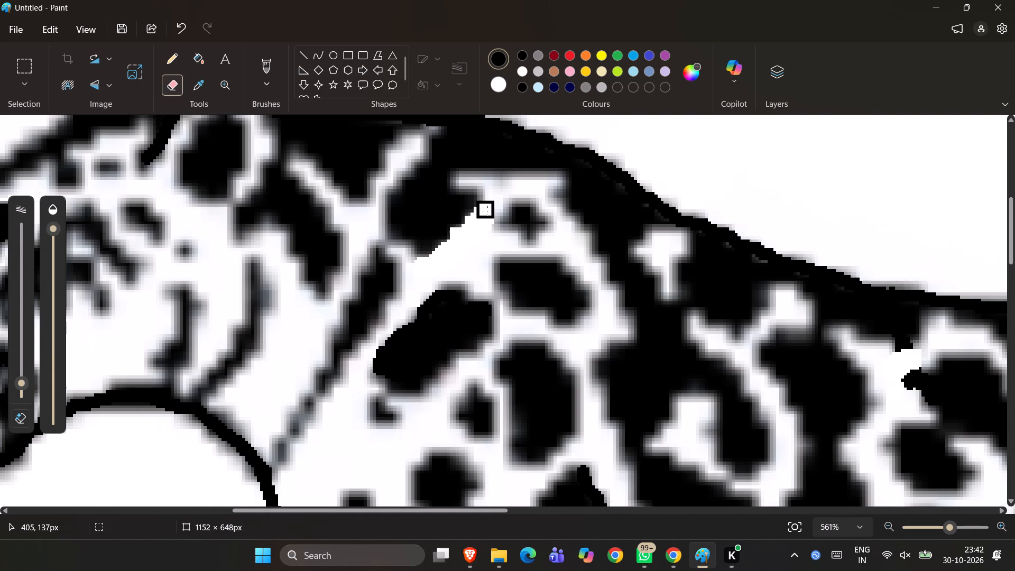
left_click_drag(487, 211, 499, 189)
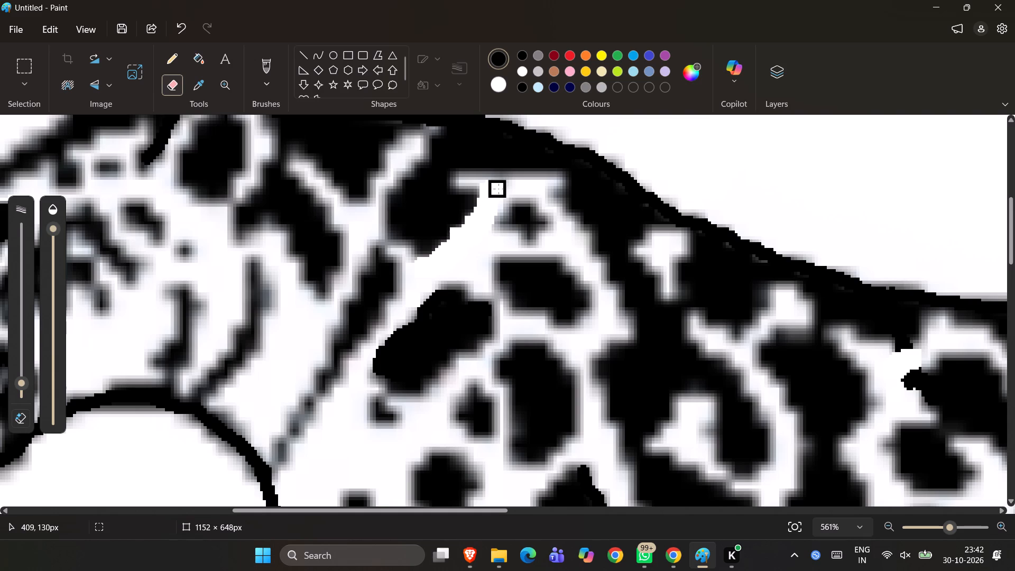
left_click_drag(499, 189, 508, 187)
Erase a clean white gap between the black brow spot and the eye markings, continuing behind the spot up to the forehead.
scroll(508, 187, "down", 10, "ctrl")
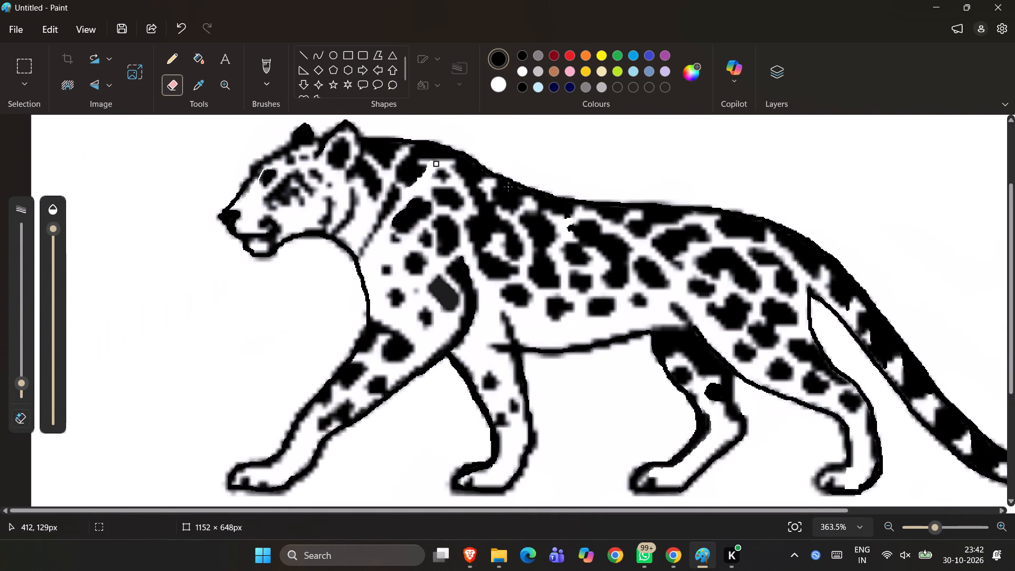
scroll(508, 187, "down", 4, "ctrl")
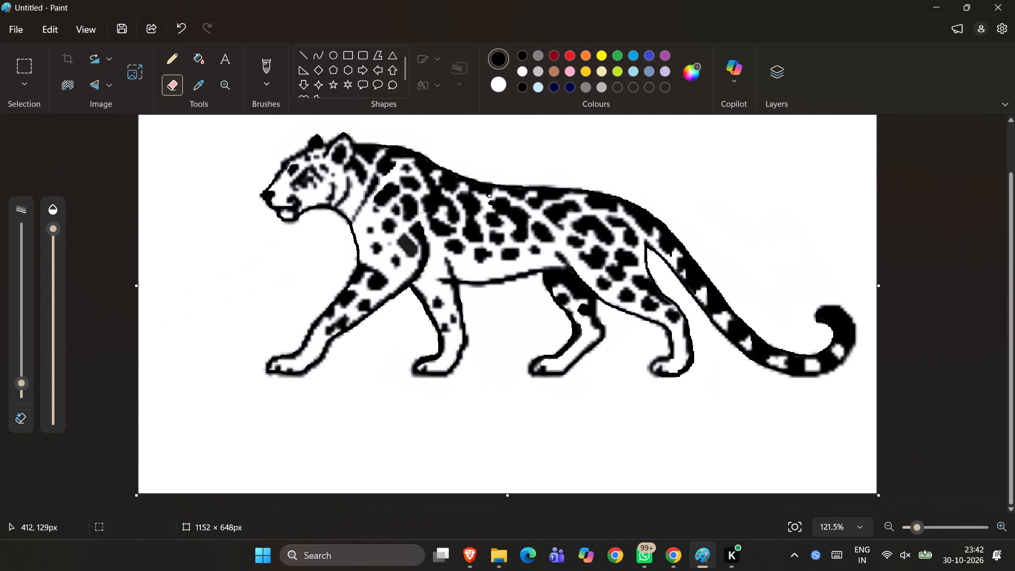
scroll(364, 193, "up", 11, "ctrl")
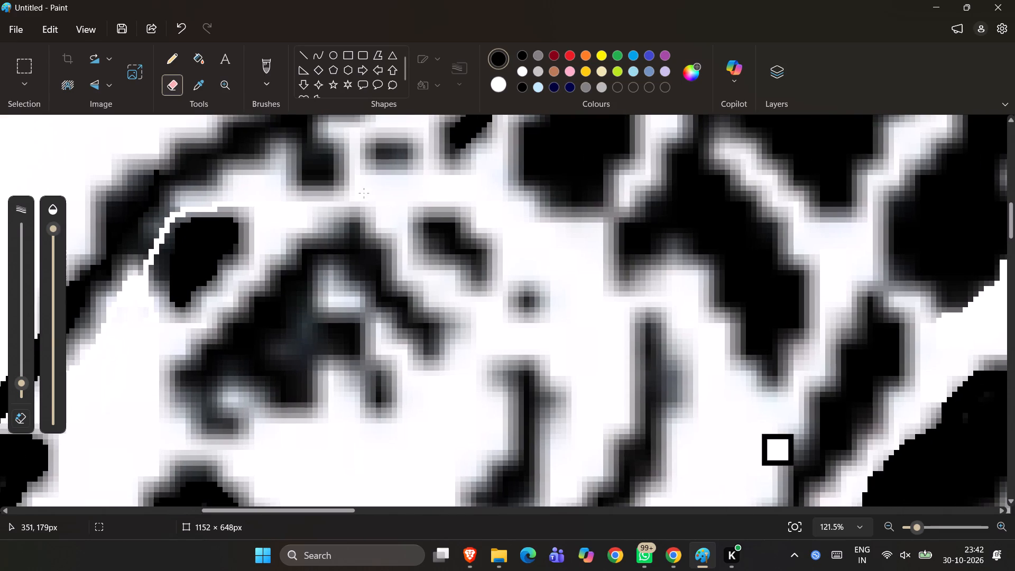
scroll(364, 193, "up", 7, "ctrl")
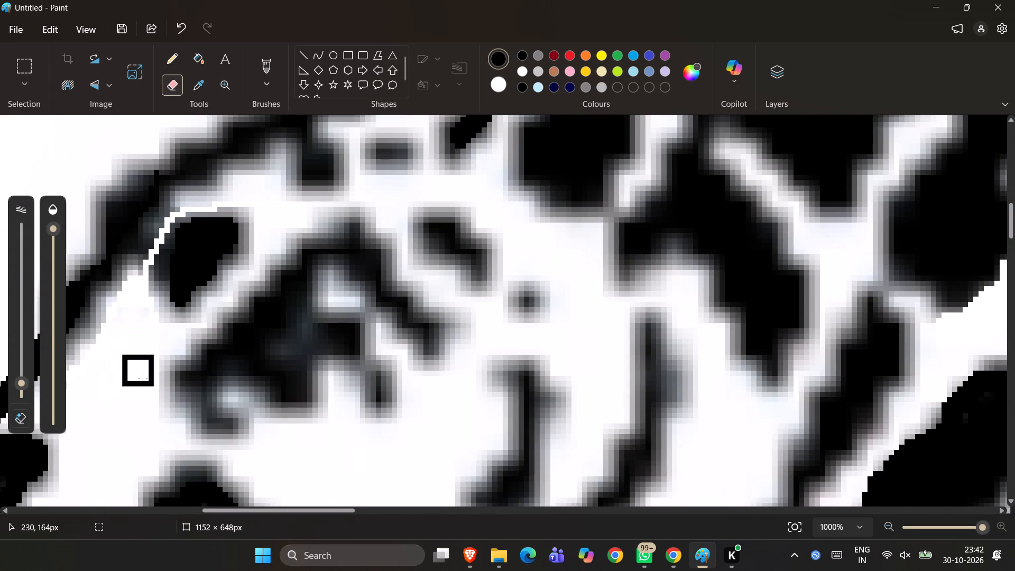
left_click_drag(150, 388, 151, 386)
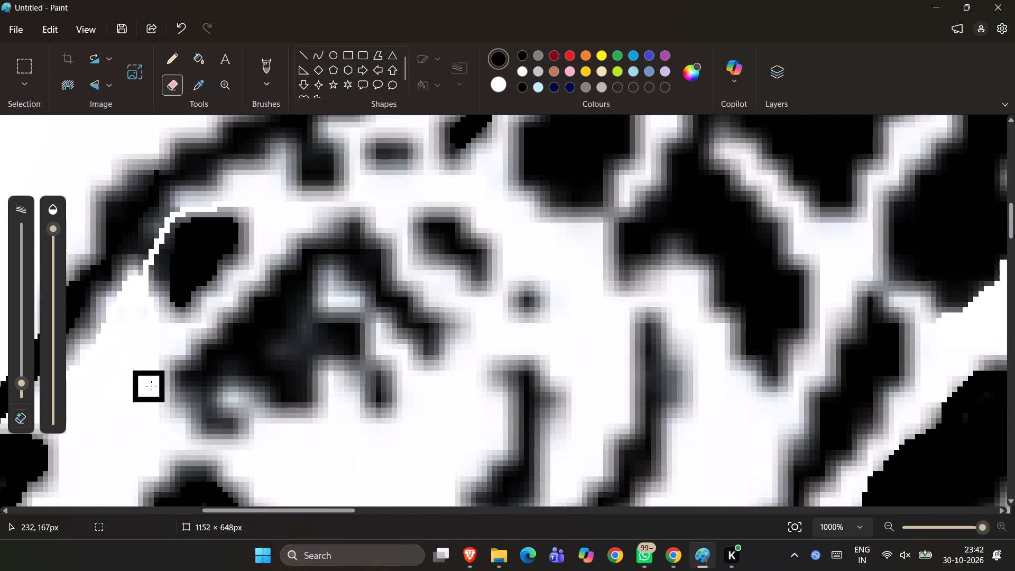
left_click_drag(151, 386, 174, 357)
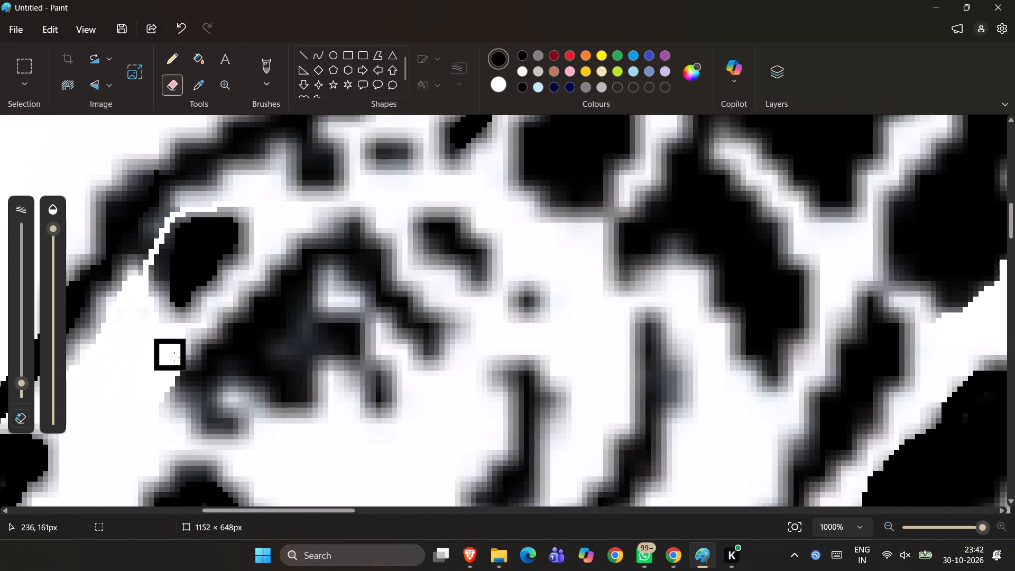
left_click_drag(174, 357, 190, 340)
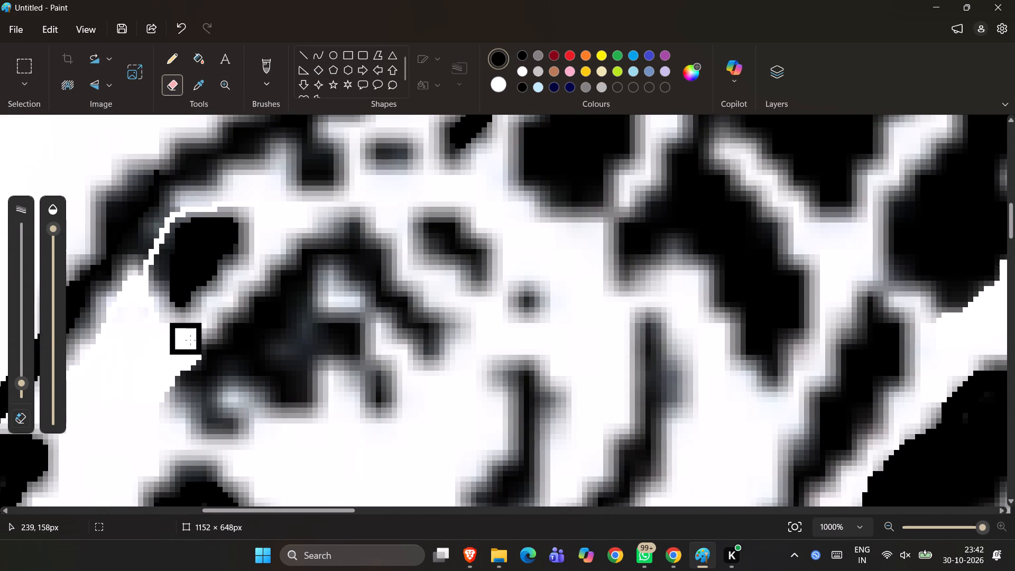
left_click_drag(190, 340, 217, 314)
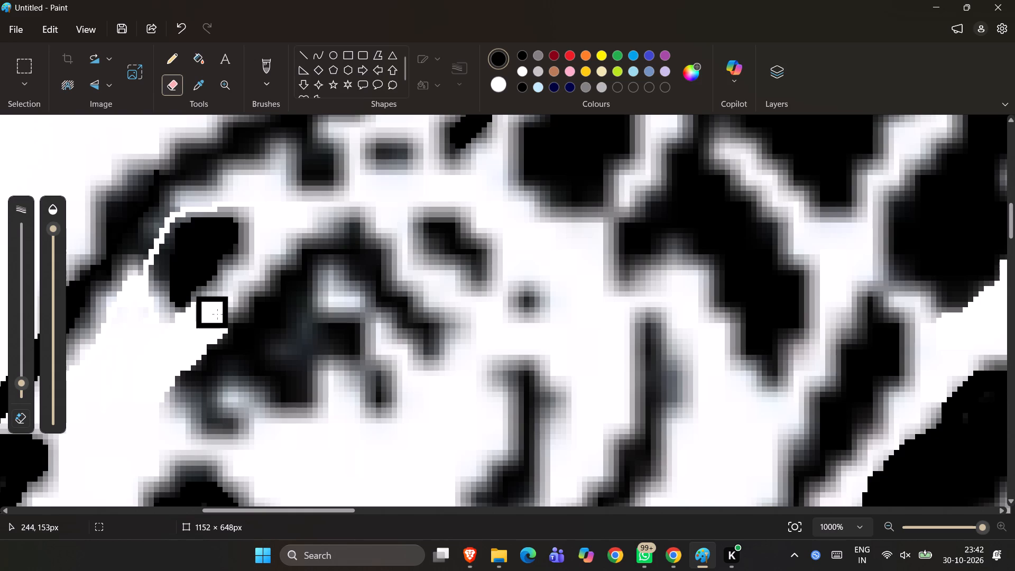
left_click_drag(217, 314, 245, 285)
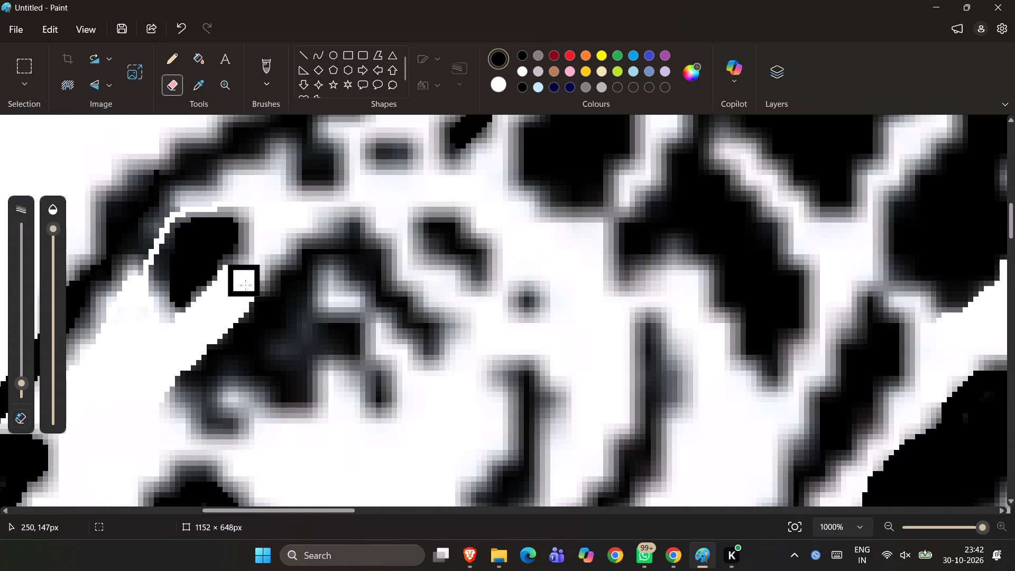
left_click_drag(245, 285, 265, 181)
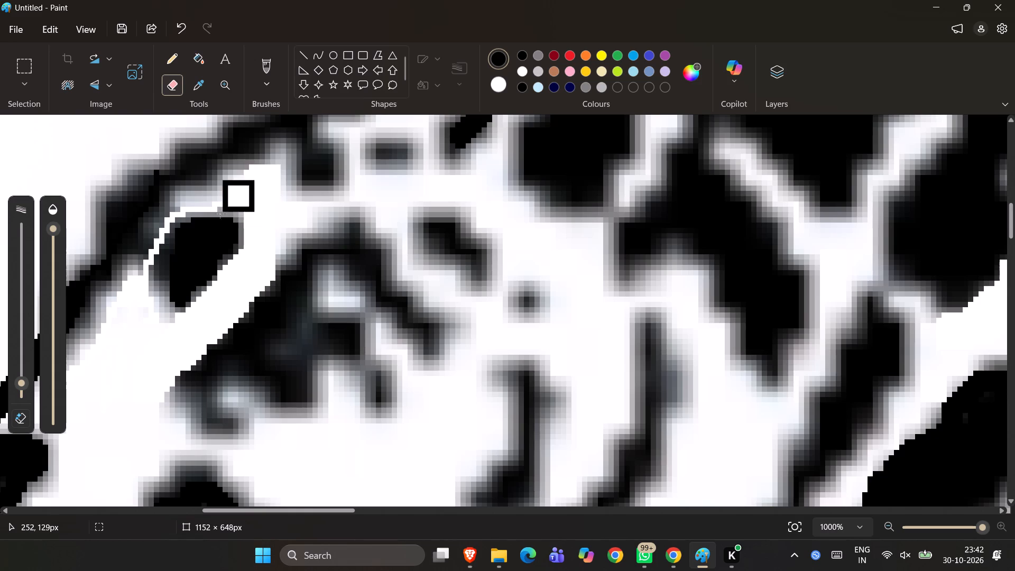
Erase the grey fringe along the front edge of the black brow spot, beside the forehead outline.
left_click_drag(158, 321, 151, 294)
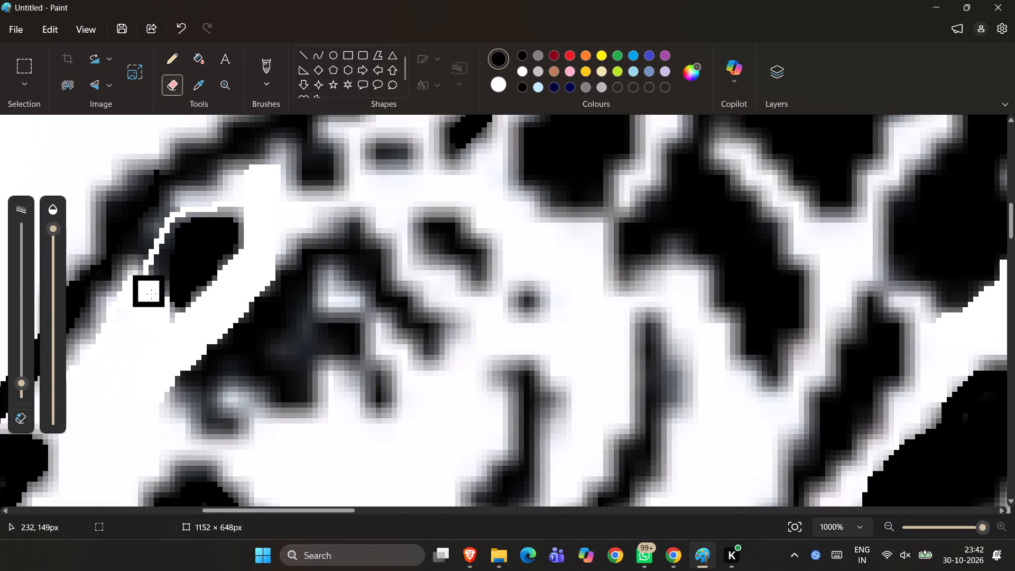
left_click_drag(151, 294, 153, 268)
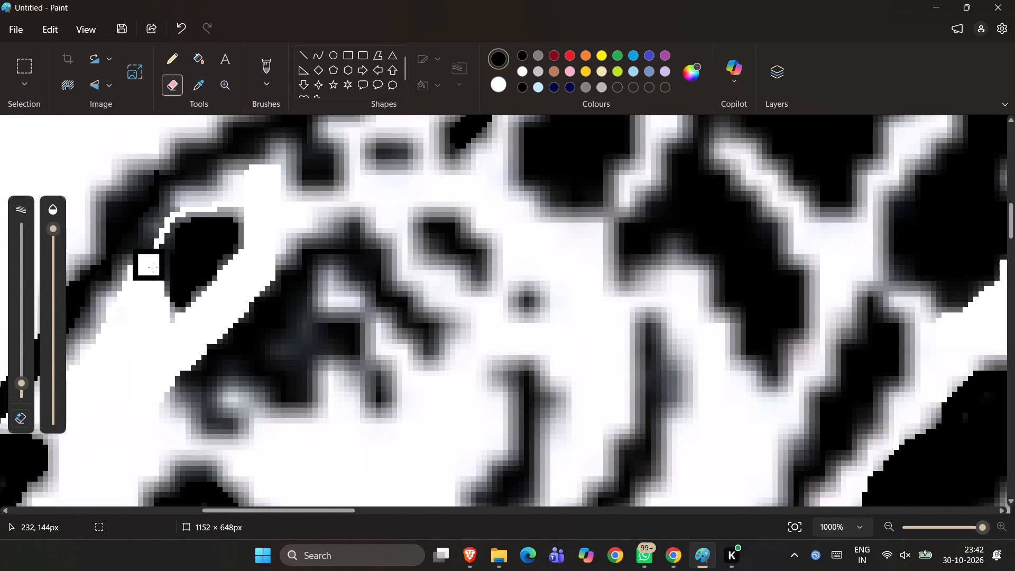
left_click_drag(153, 268, 154, 254)
left_click(154, 254)
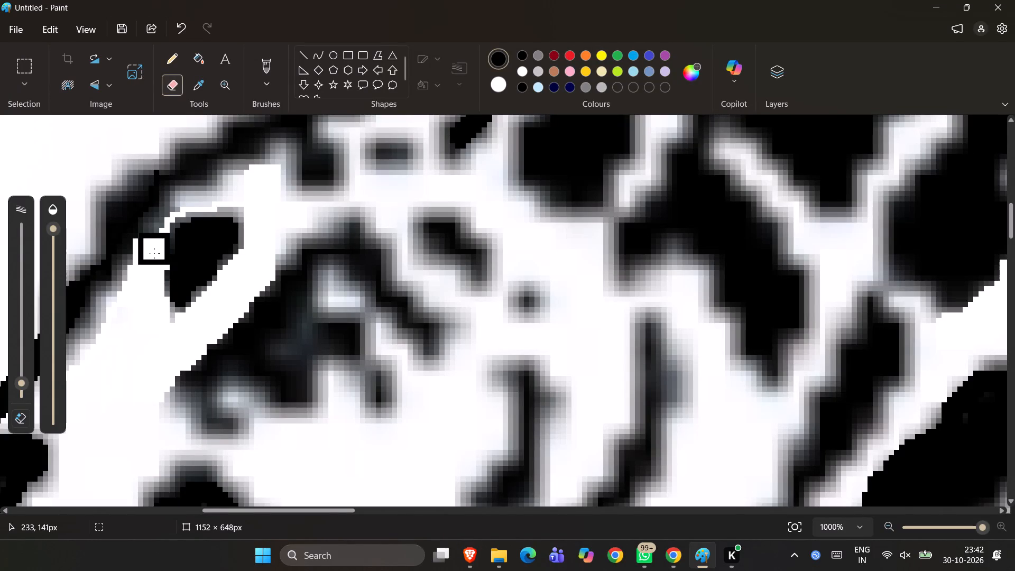
Review the whole leopard drawing, and examine the erased area around the brow spot and forehead up close.
scroll(340, 438, "down", 5, "ctrl")
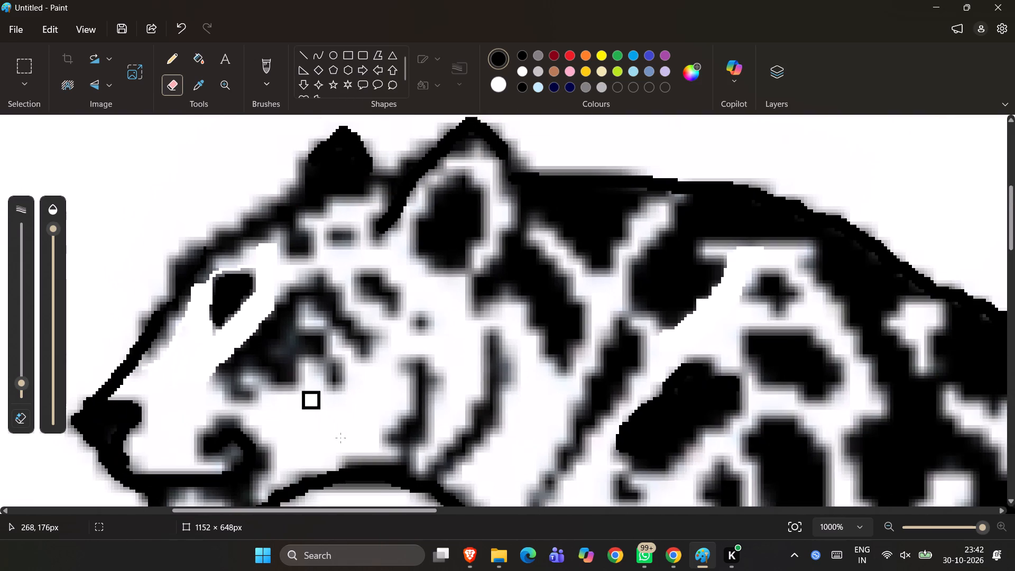
scroll(340, 438, "down", 11, "ctrl")
scroll(340, 438, "down", 4)
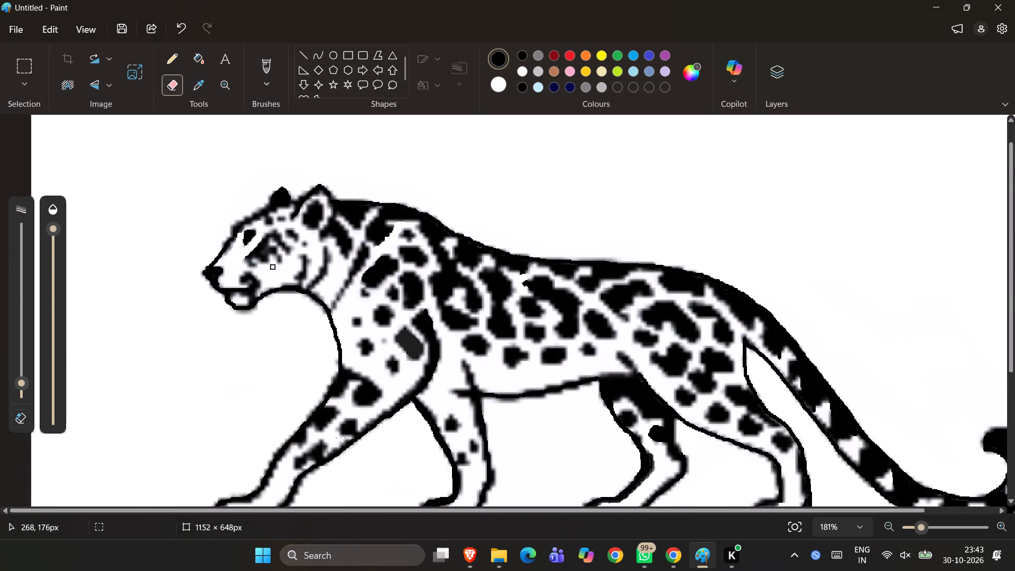
scroll(340, 438, "down", 4, "ctrl")
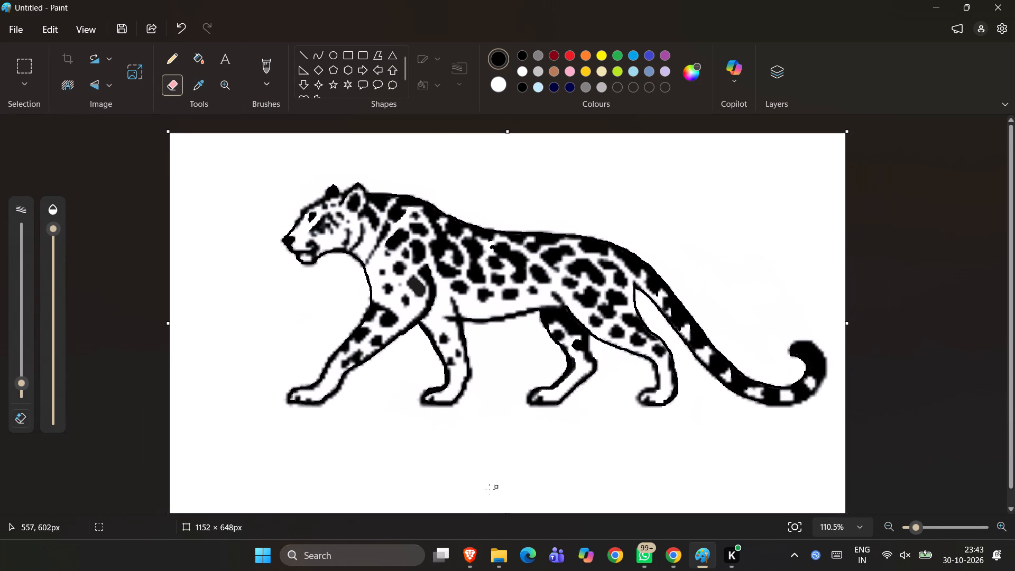
scroll(298, 214, "up", 5, "ctrl")
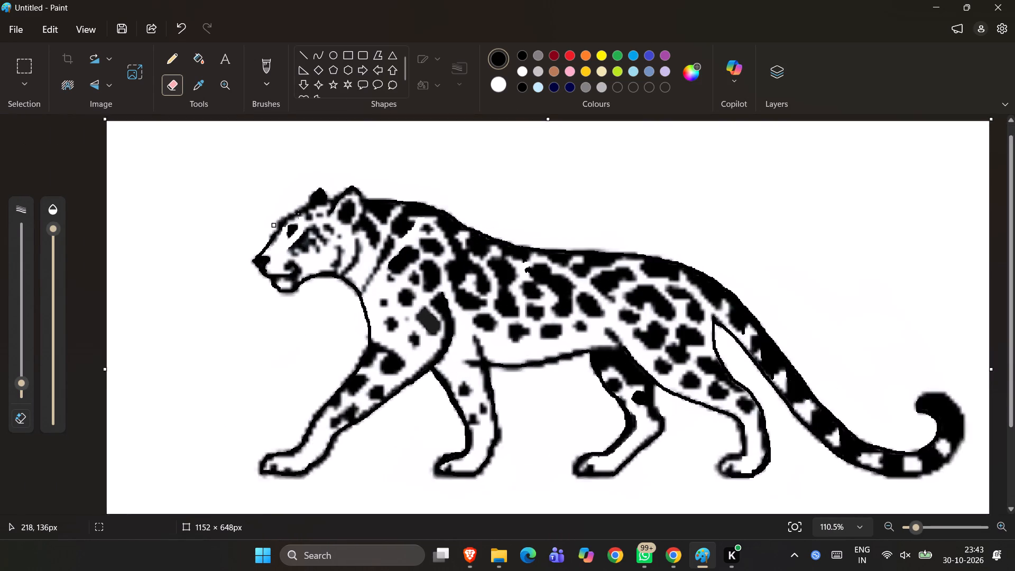
scroll(298, 214, "up", 11, "ctrl")
scroll(298, 214, "down", 1)
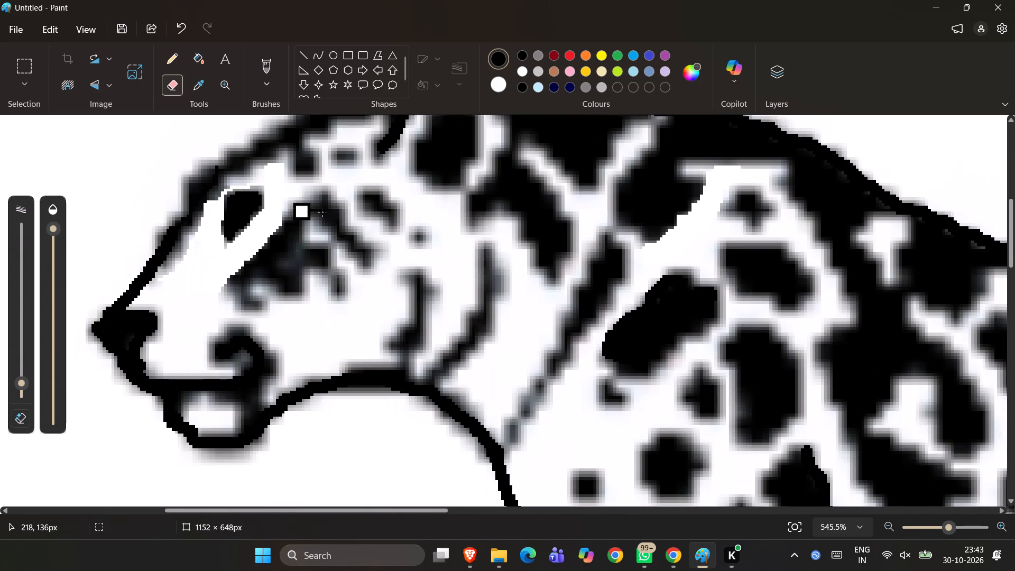
scroll(211, 203, "up", 10, "ctrl")
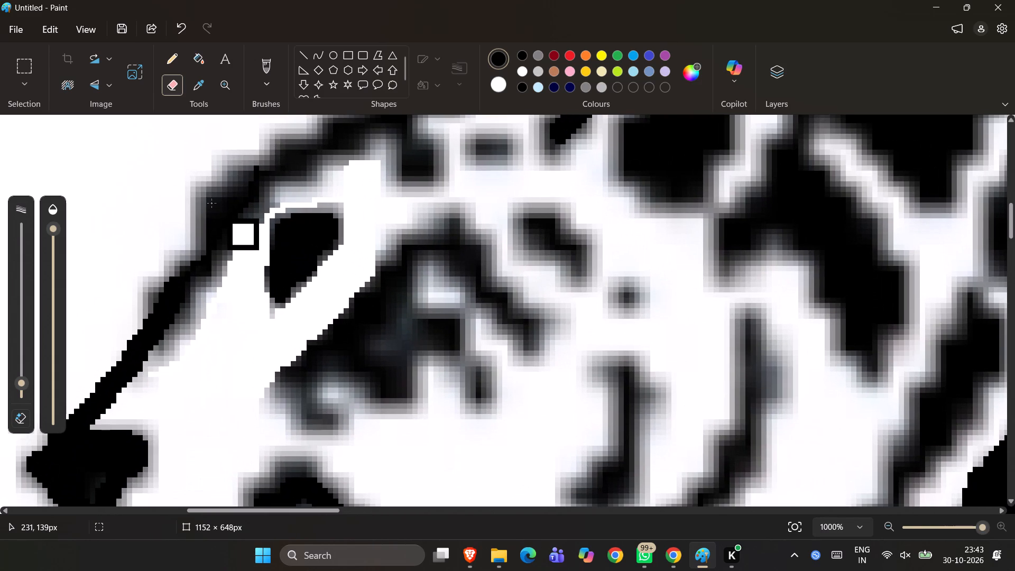
scroll(211, 203, "up", 9, "ctrl")
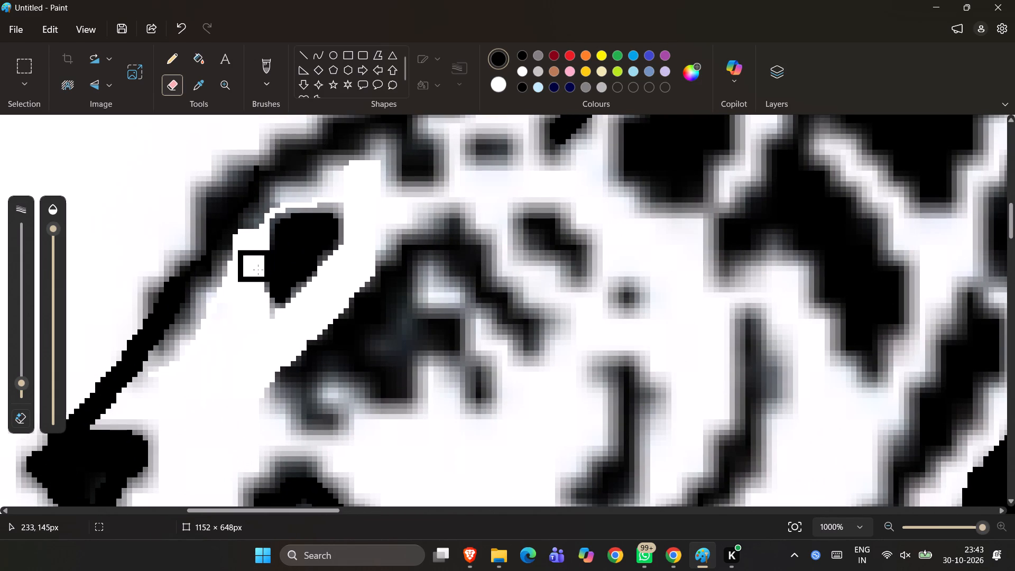
Erase the remaining grey fringe along the front edge and lower tip of the black brow spot.
left_click_drag(258, 270, 259, 291)
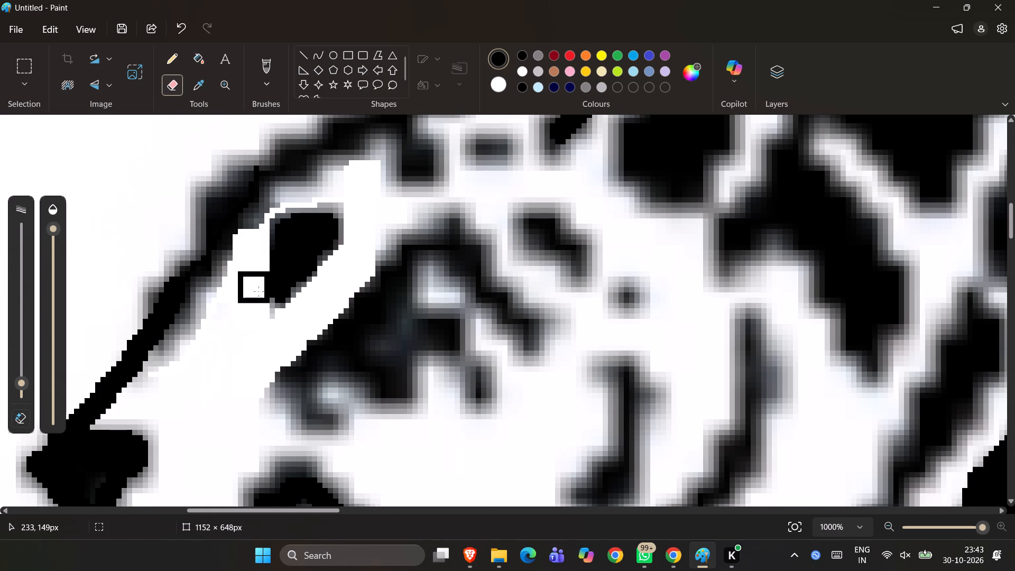
left_click_drag(259, 291, 261, 355)
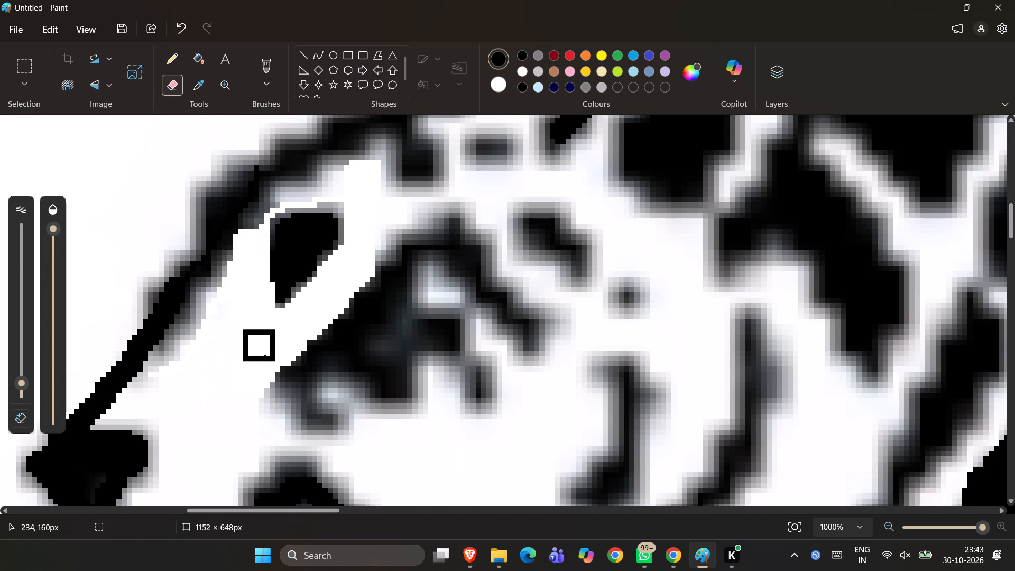
left_click_drag(261, 355, 261, 356)
Erase the grey fringe along the top and rear edges of the white area around the small star-shaped shoulder spot.
scroll(261, 356, "down", 17, "ctrl")
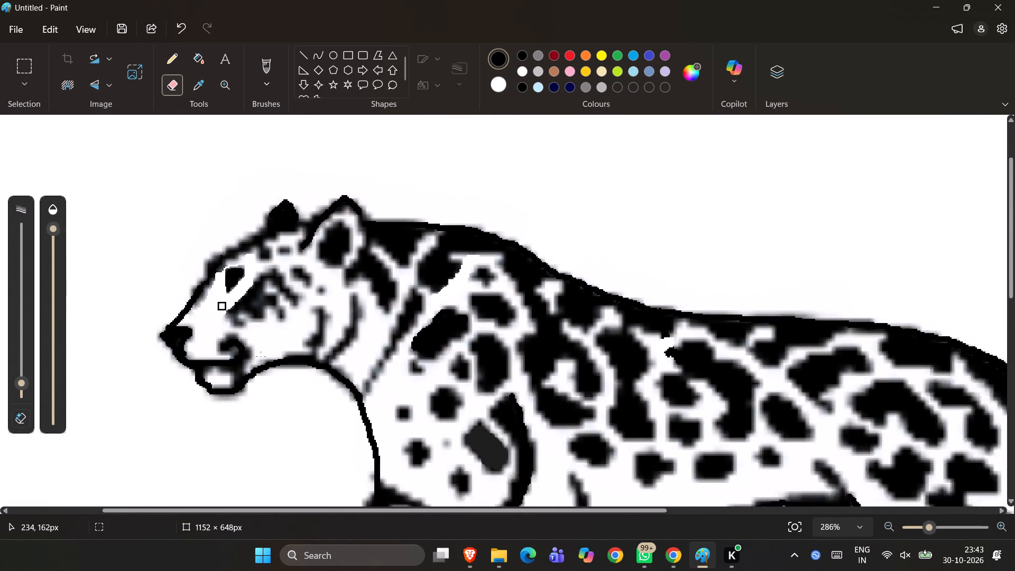
scroll(261, 356, "down", 1, "ctrl")
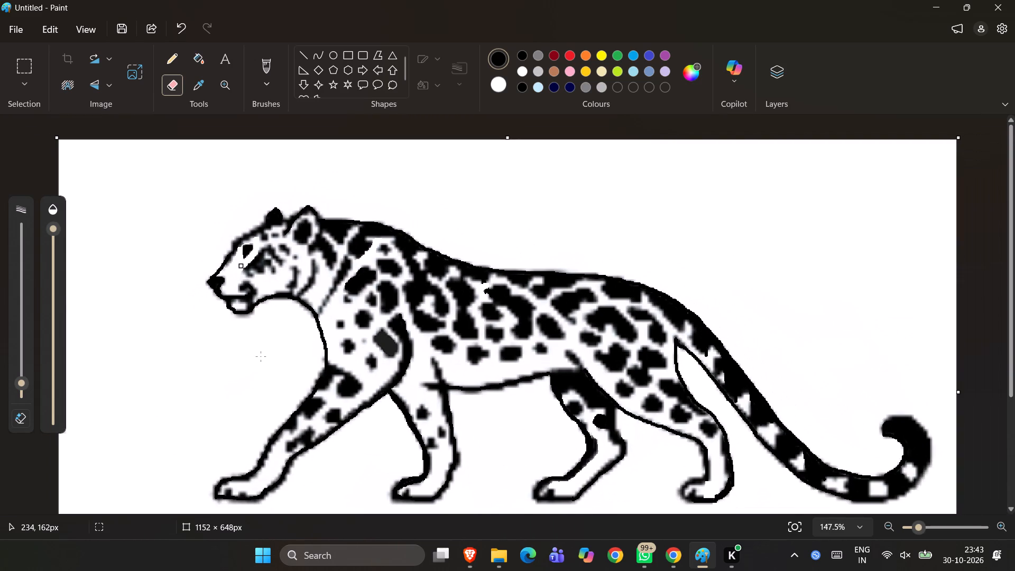
scroll(261, 356, "down", 3, "ctrl")
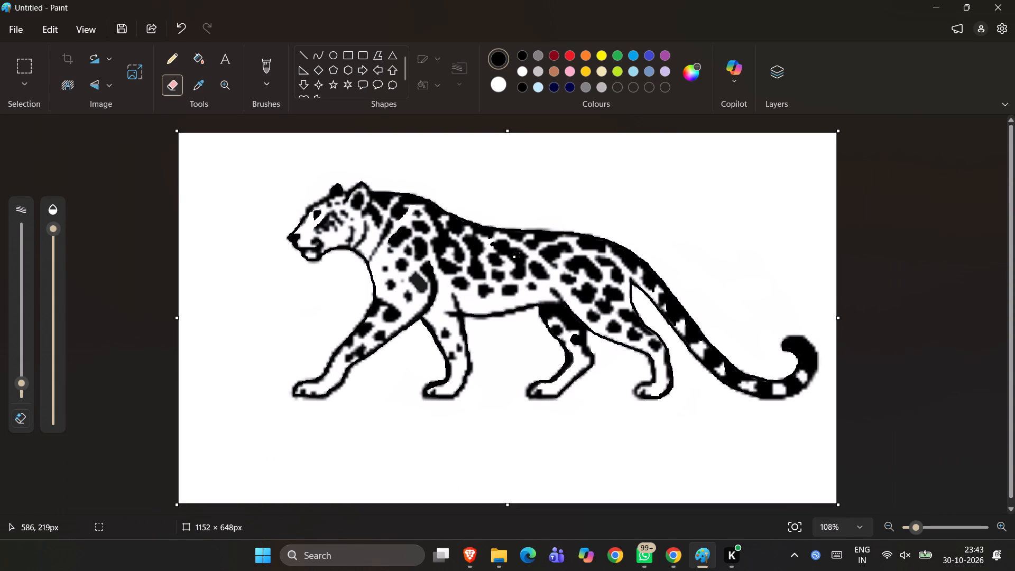
scroll(493, 262, "up", 8, "ctrl")
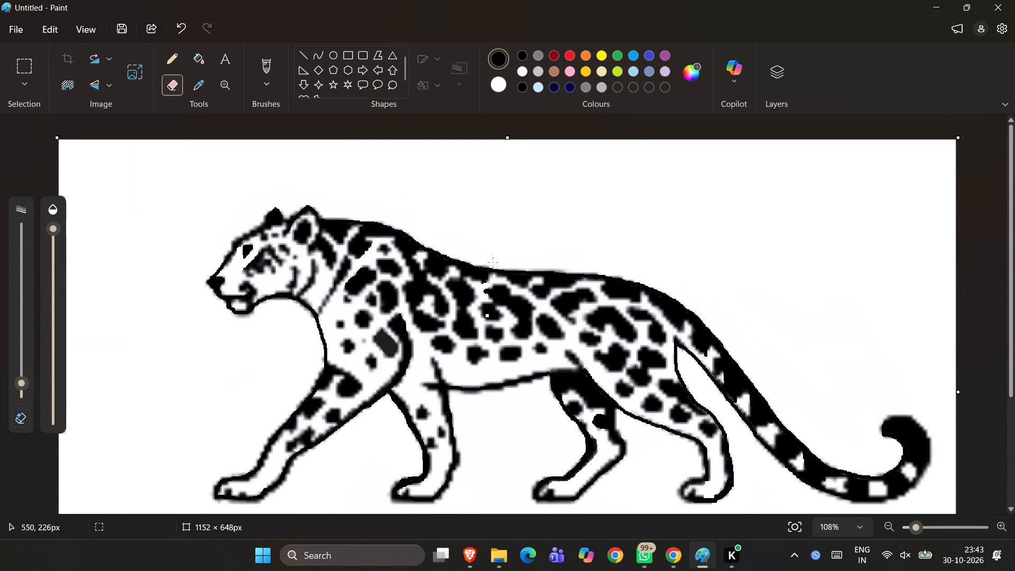
scroll(493, 262, "up", 9, "ctrl")
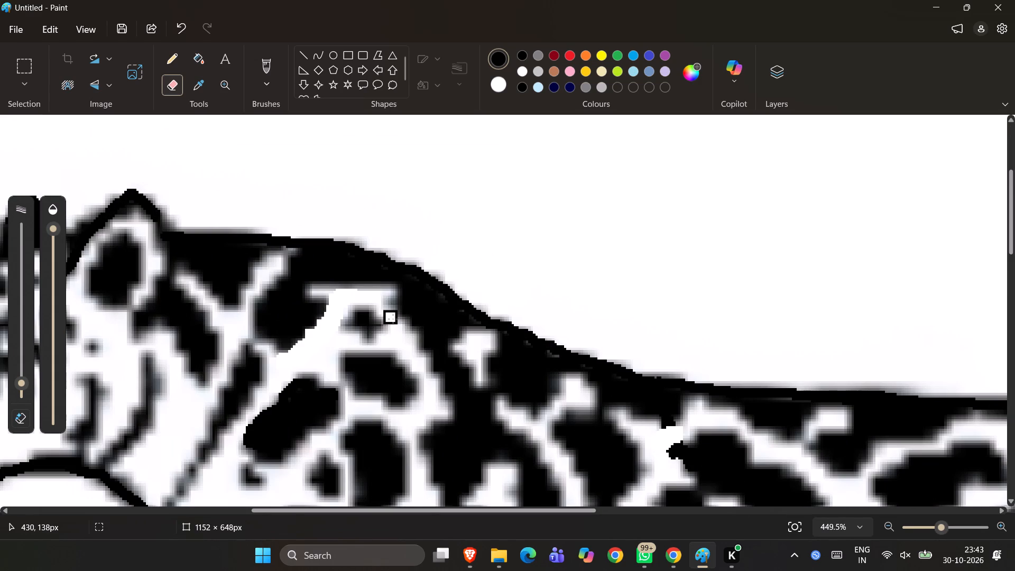
scroll(393, 319, "up", 10, "ctrl")
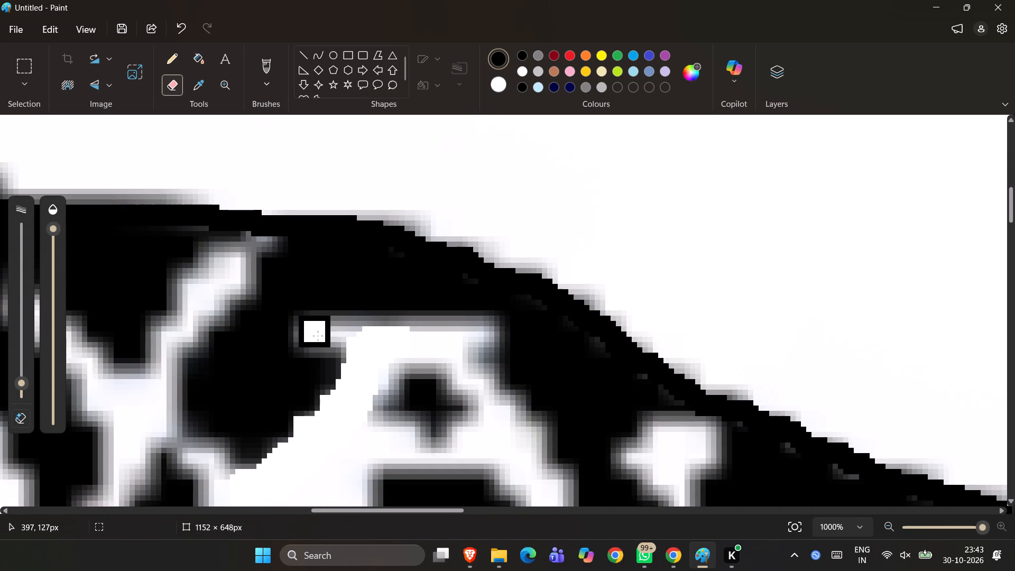
left_click_drag(322, 335, 357, 335)
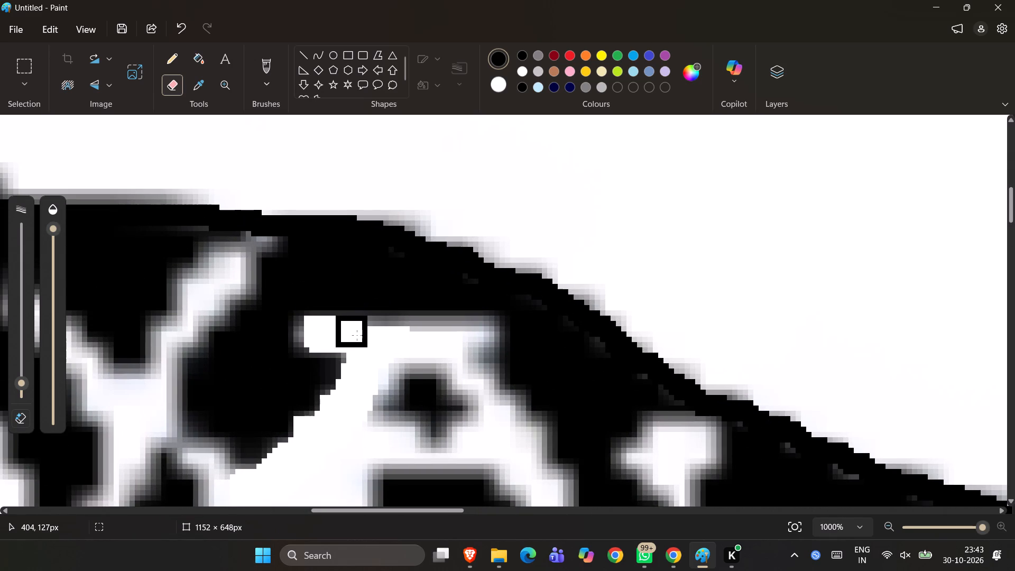
left_click_drag(357, 335, 446, 342)
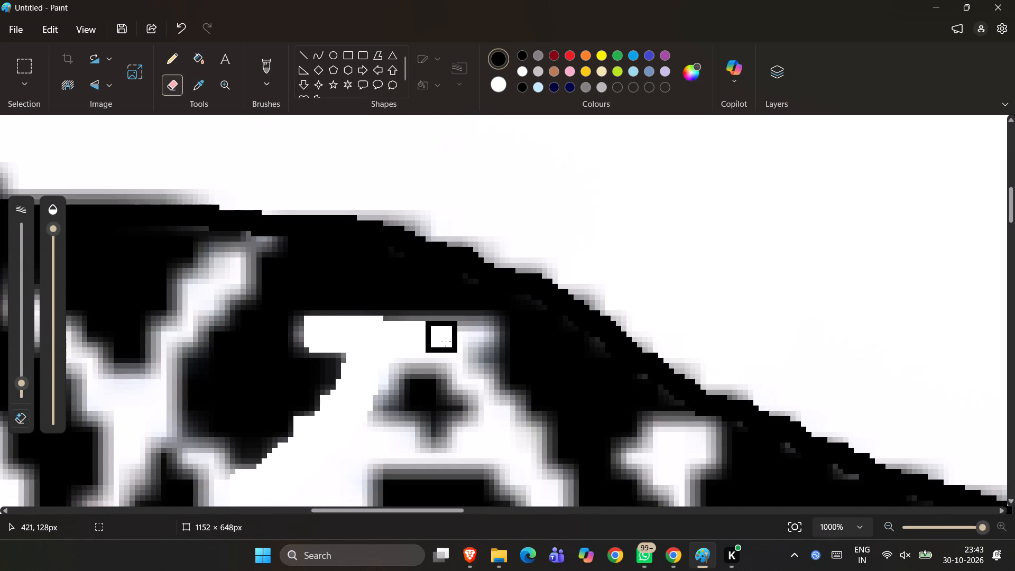
left_click_drag(446, 342, 477, 362)
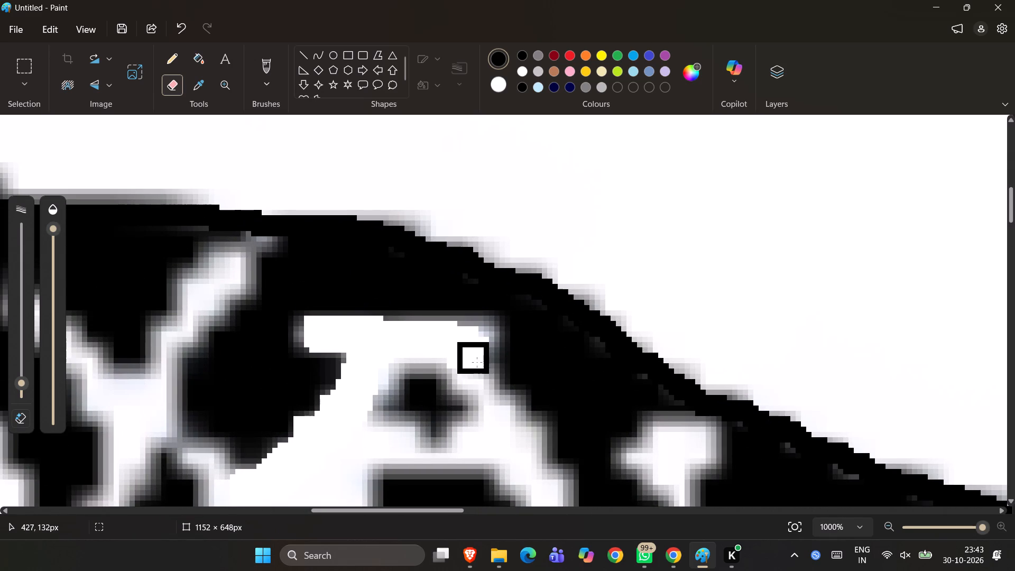
left_click_drag(477, 362, 476, 341)
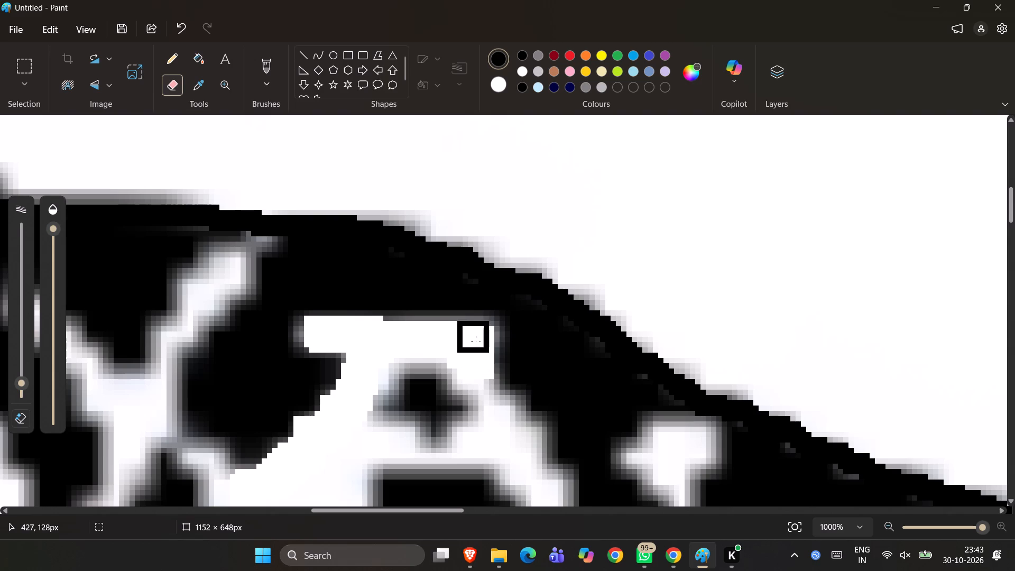
left_click_drag(476, 341, 502, 405)
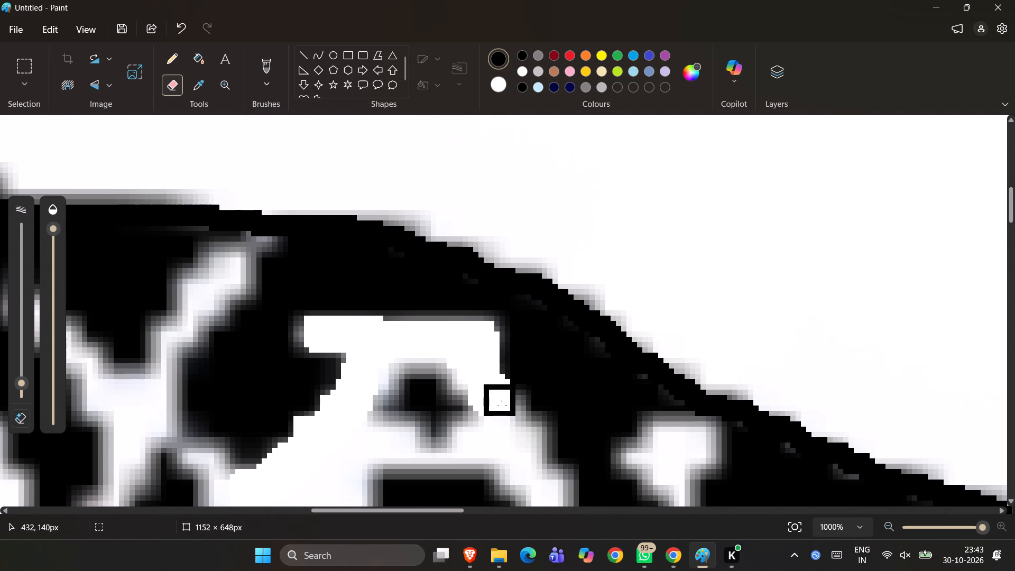
left_click_drag(502, 405, 514, 465)
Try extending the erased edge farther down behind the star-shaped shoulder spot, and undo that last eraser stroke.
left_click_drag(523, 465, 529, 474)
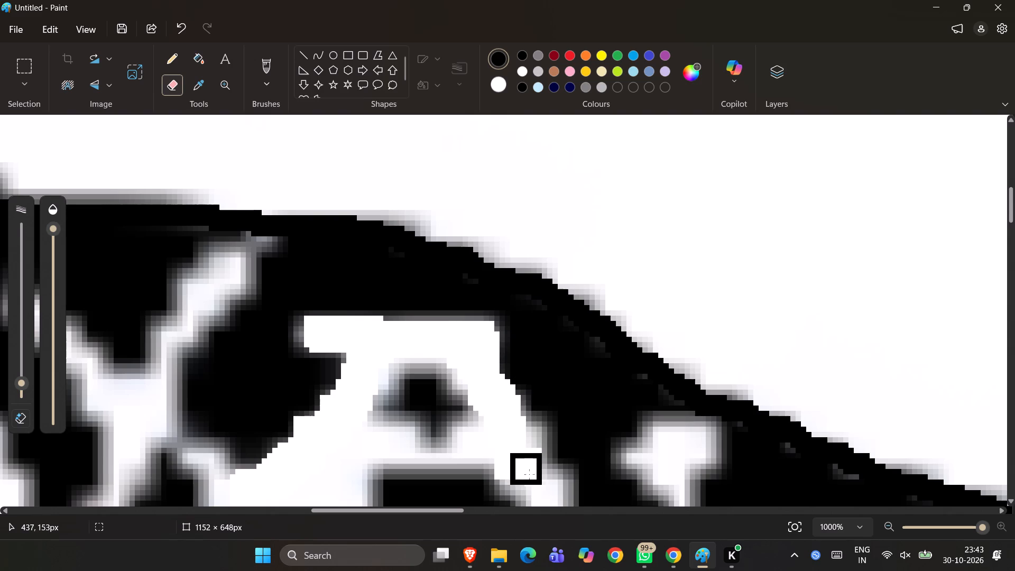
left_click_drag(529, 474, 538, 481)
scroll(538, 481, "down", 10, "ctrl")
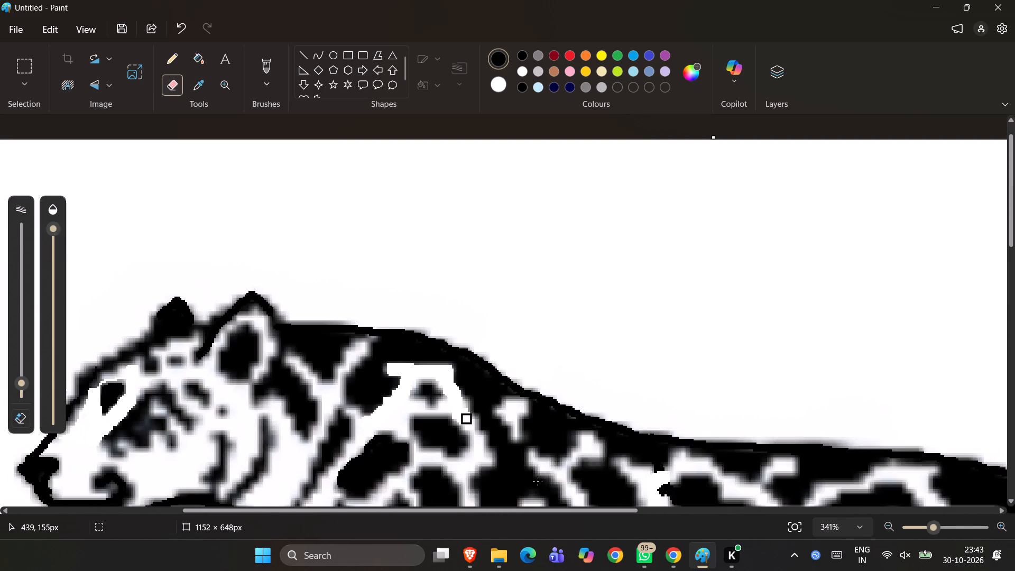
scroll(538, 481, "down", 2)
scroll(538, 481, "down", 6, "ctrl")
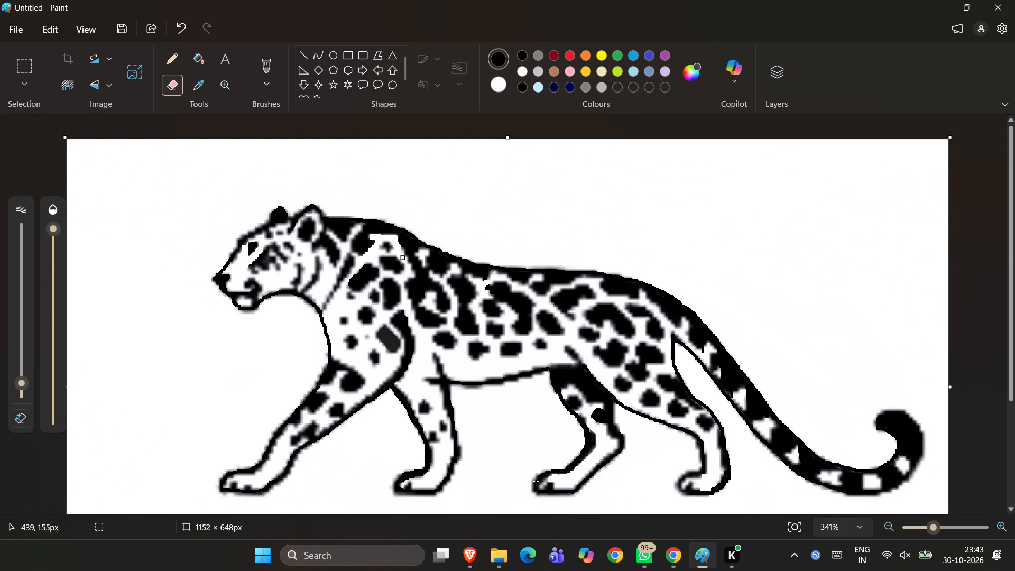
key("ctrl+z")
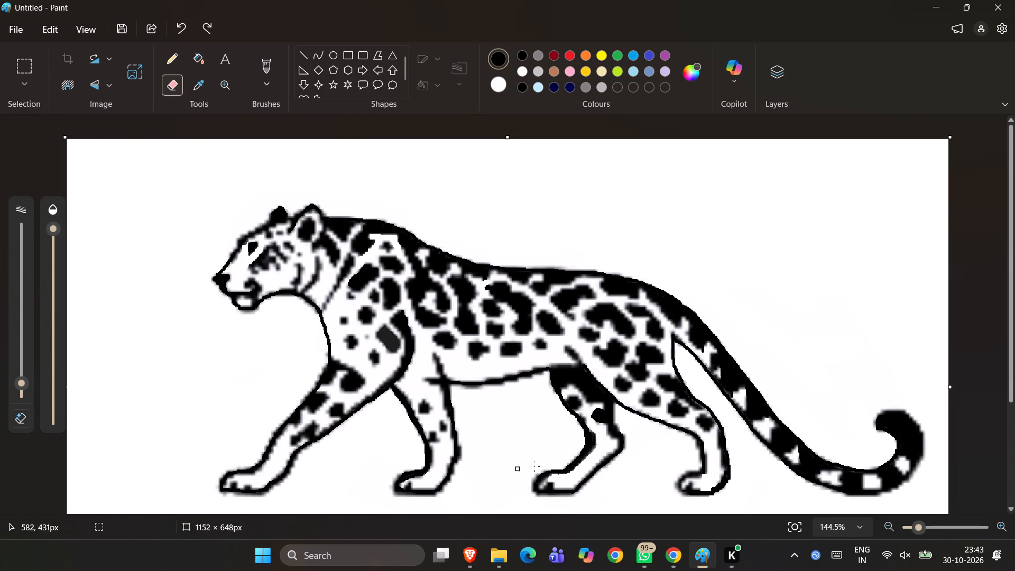
Erase the grey fringe along the front and lower edges of the dark patch inside the near ear.
scroll(649, 367, "down", 6, "ctrl")
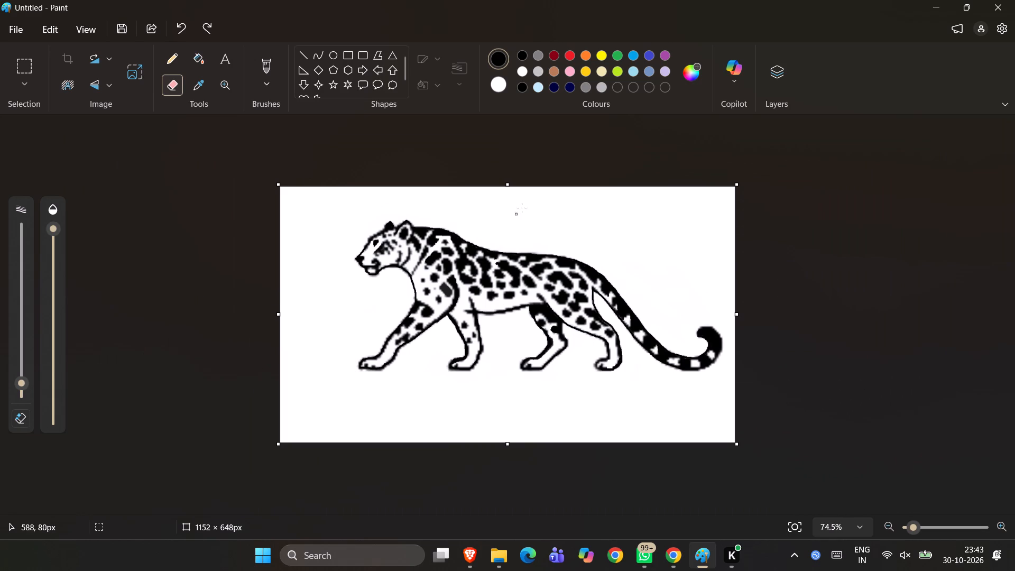
scroll(457, 225, "up", 10, "ctrl")
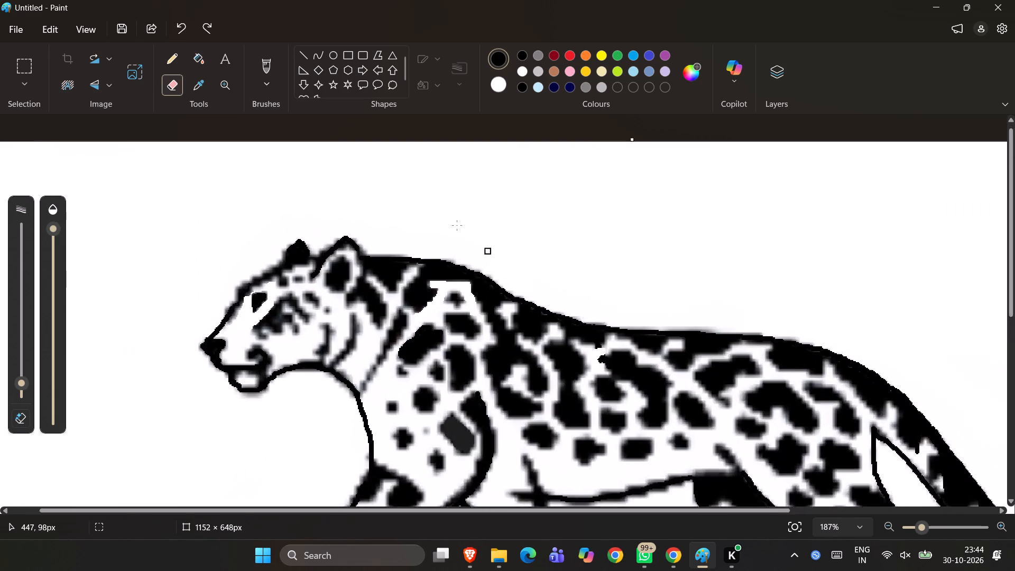
scroll(457, 225, "up", 4, "ctrl")
scroll(457, 225, "down", 1)
scroll(457, 225, "down", 1, "ctrl")
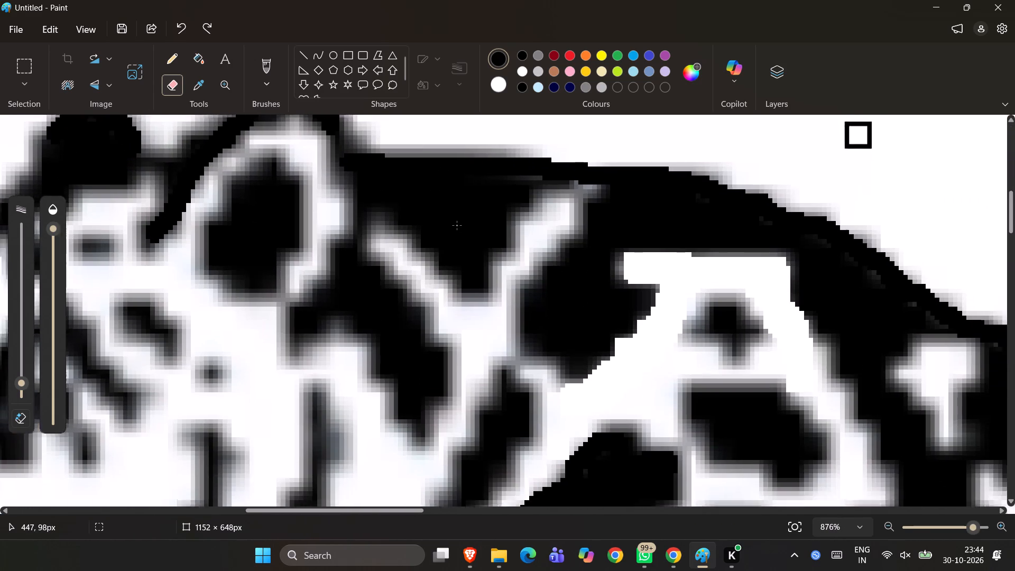
scroll(457, 225, "down", 2, "ctrl")
scroll(269, 214, "up", 3, "ctrl")
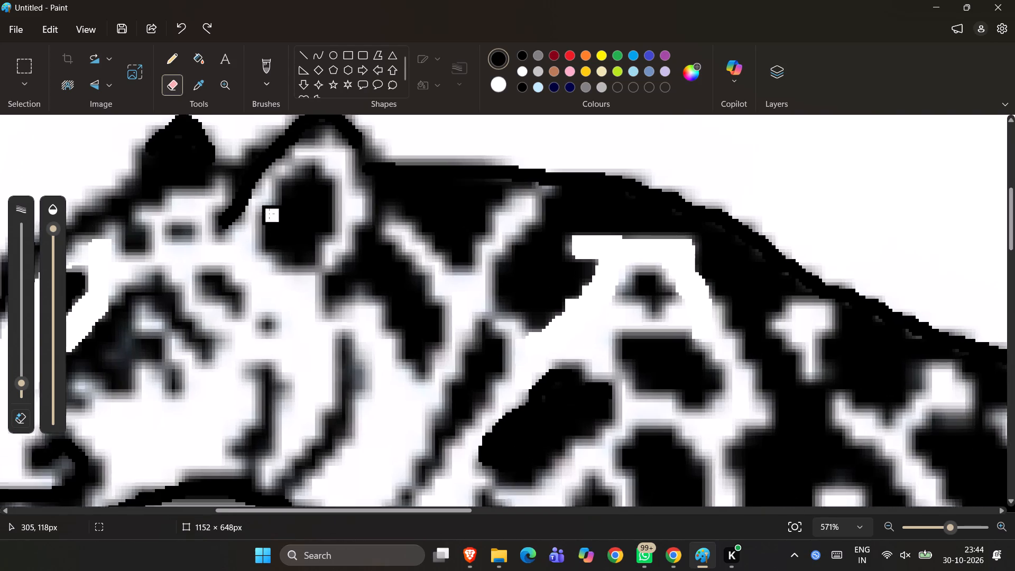
scroll(269, 214, "up", 16, "ctrl")
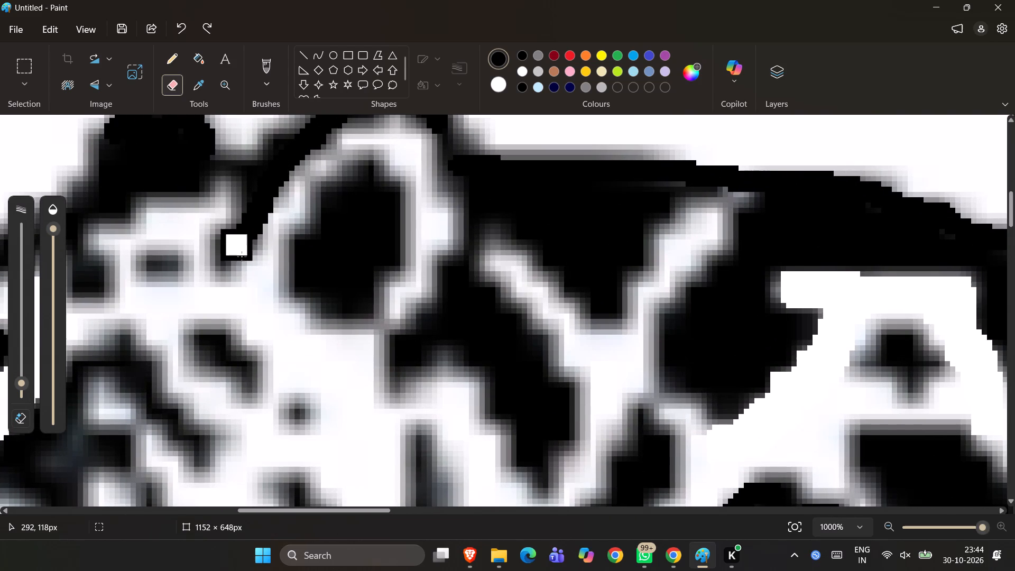
left_click_drag(248, 289, 265, 273)
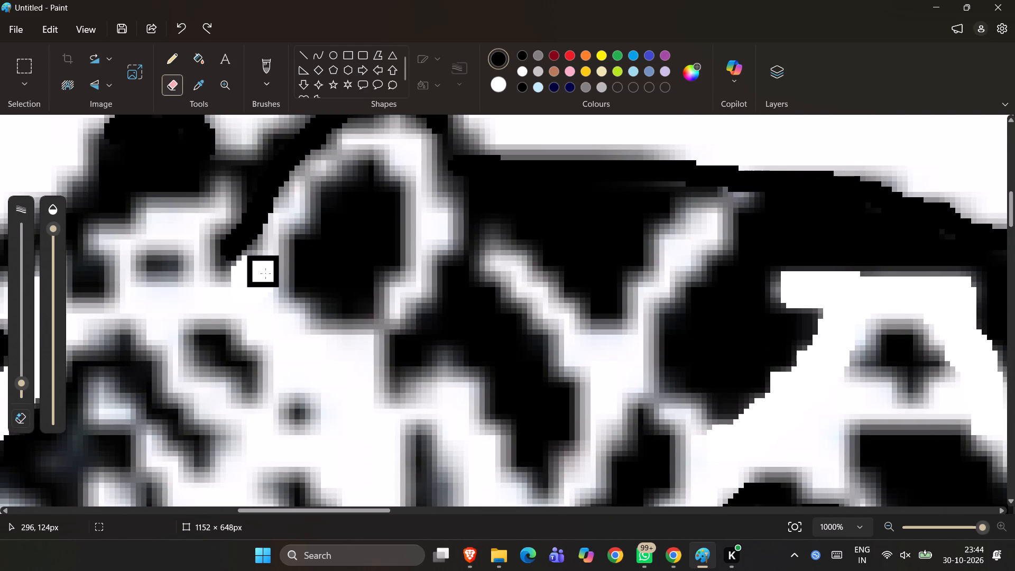
left_click_drag(265, 273, 285, 361)
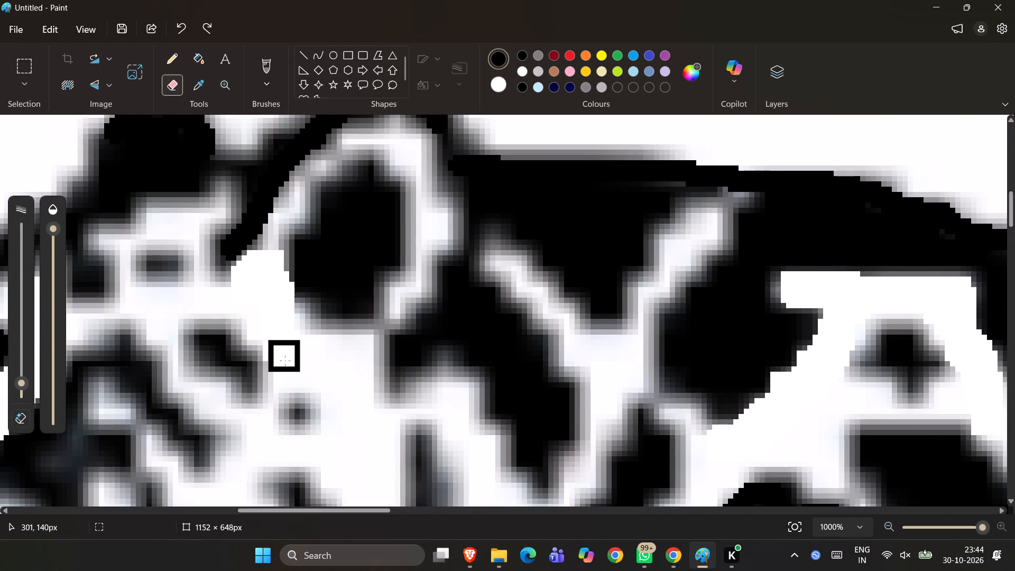
left_click_drag(285, 361, 299, 326)
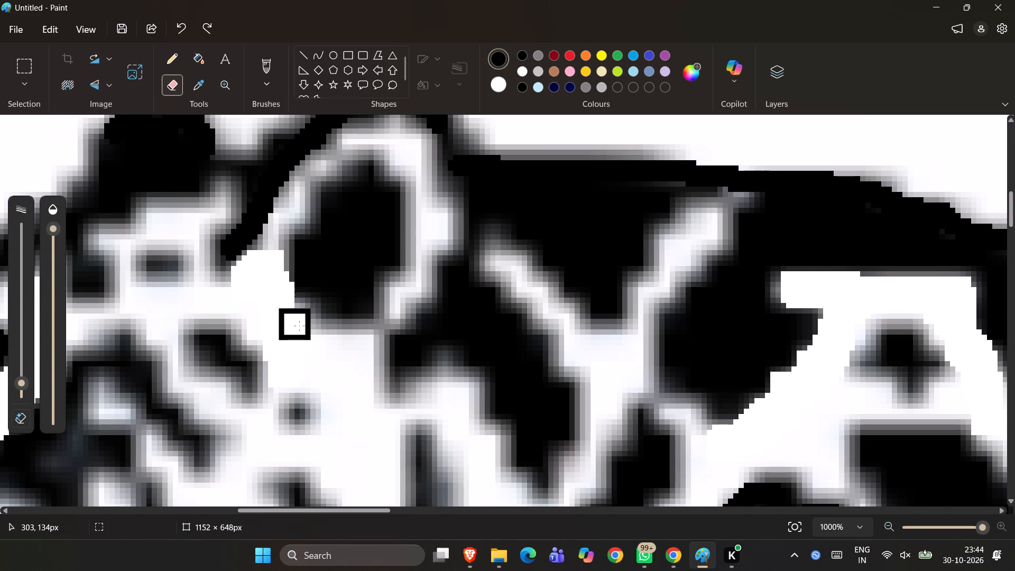
left_click_drag(299, 326, 326, 346)
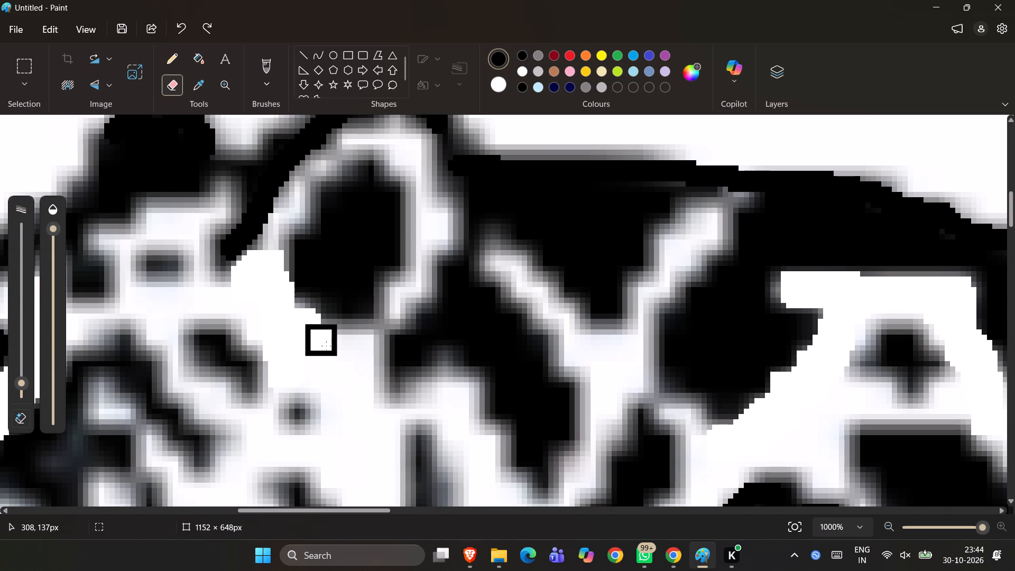
left_click_drag(326, 346, 362, 355)
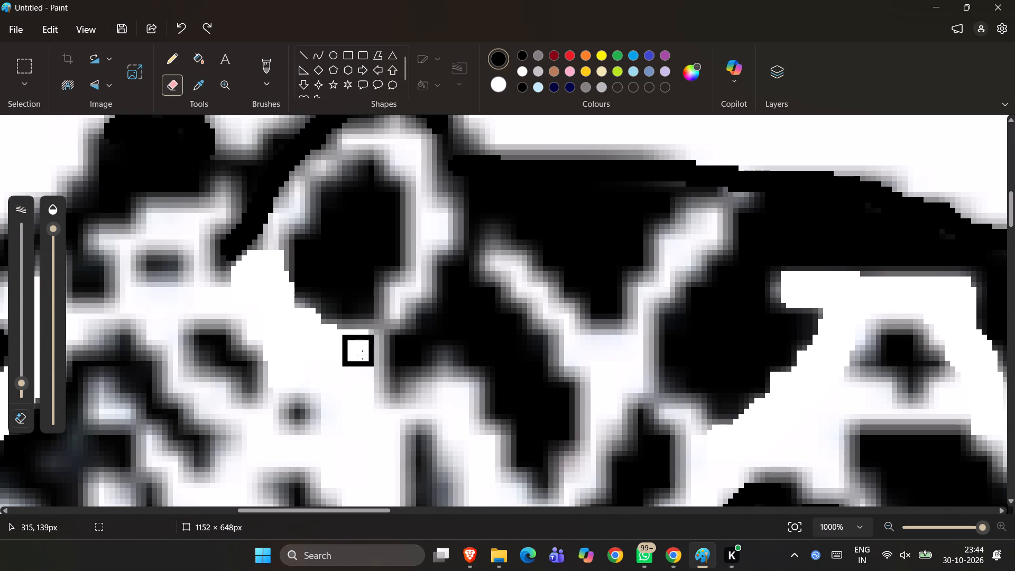
Erase the grey fringe along the front and lower edges of the black neck marking just behind the ear base.
left_click_drag(362, 355, 372, 366)
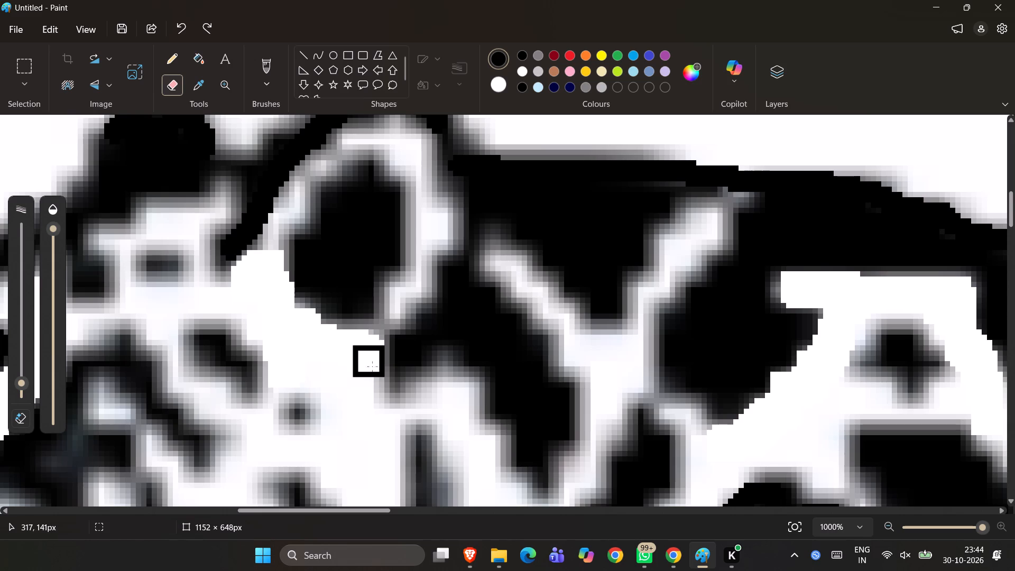
left_click_drag(372, 366, 376, 432)
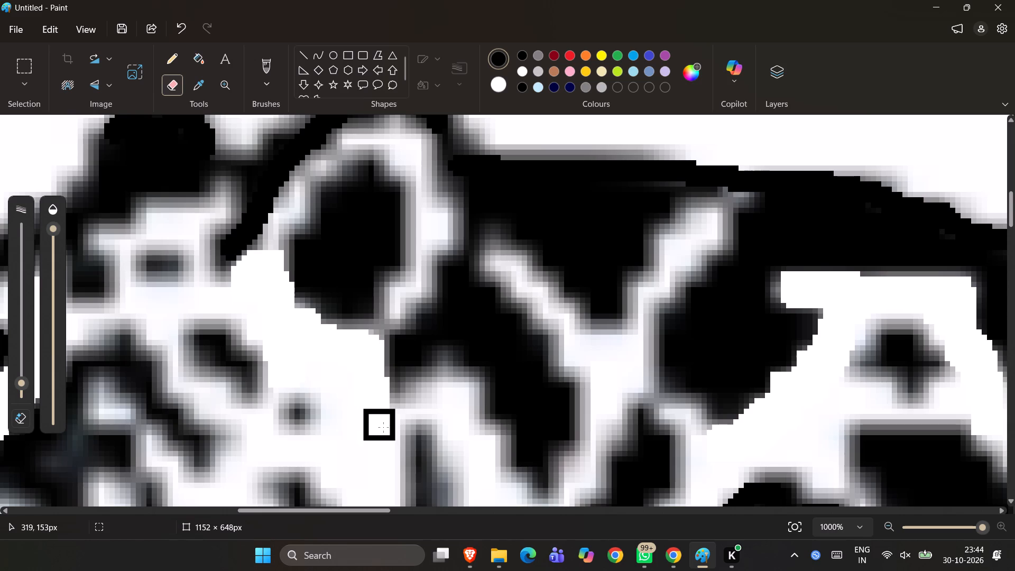
left_click_drag(389, 422, 440, 397)
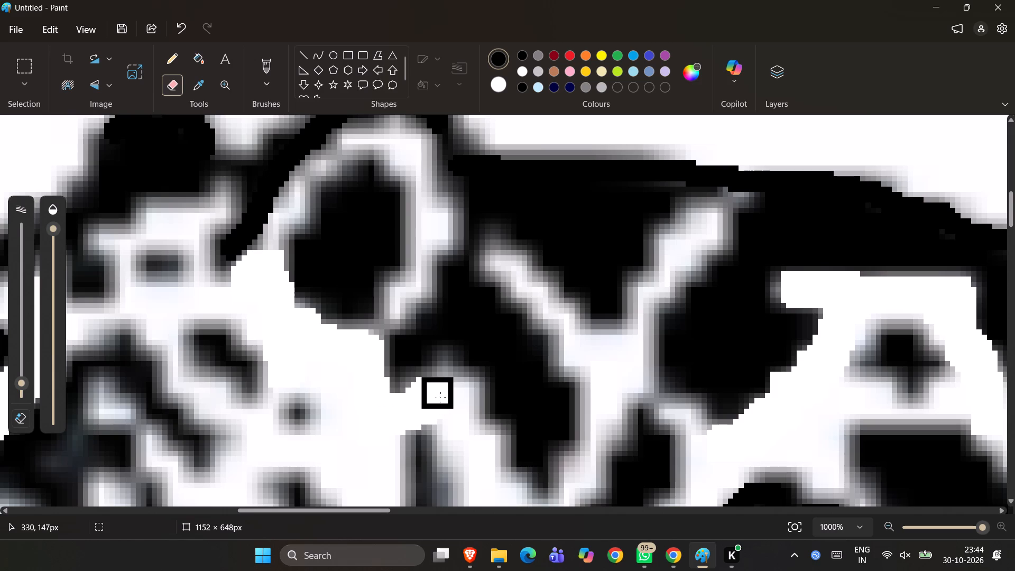
left_click_drag(440, 397, 476, 432)
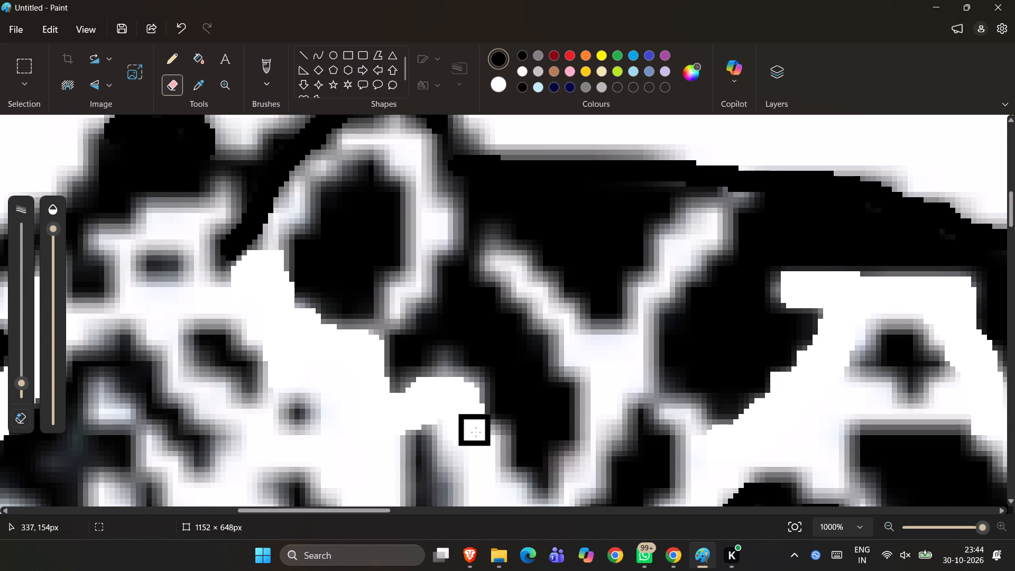
left_click_drag(476, 432, 490, 456)
With a smaller eraser, whiten the light gap in the dark patch behind the eye and trim the lower and rear edges of its upper stripe.
scroll(490, 456, "down", 5, "ctrl")
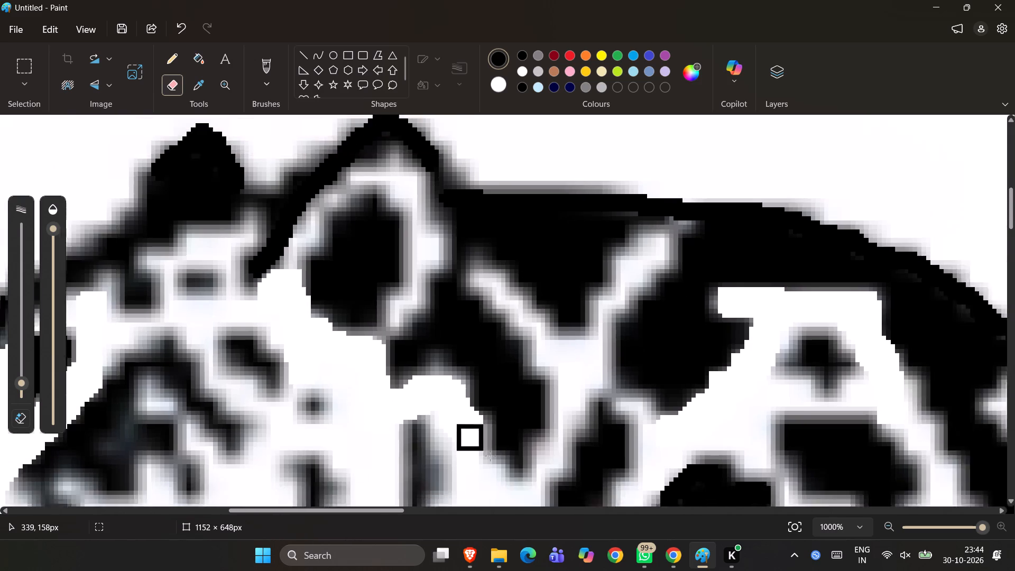
scroll(490, 456, "down", 12, "ctrl")
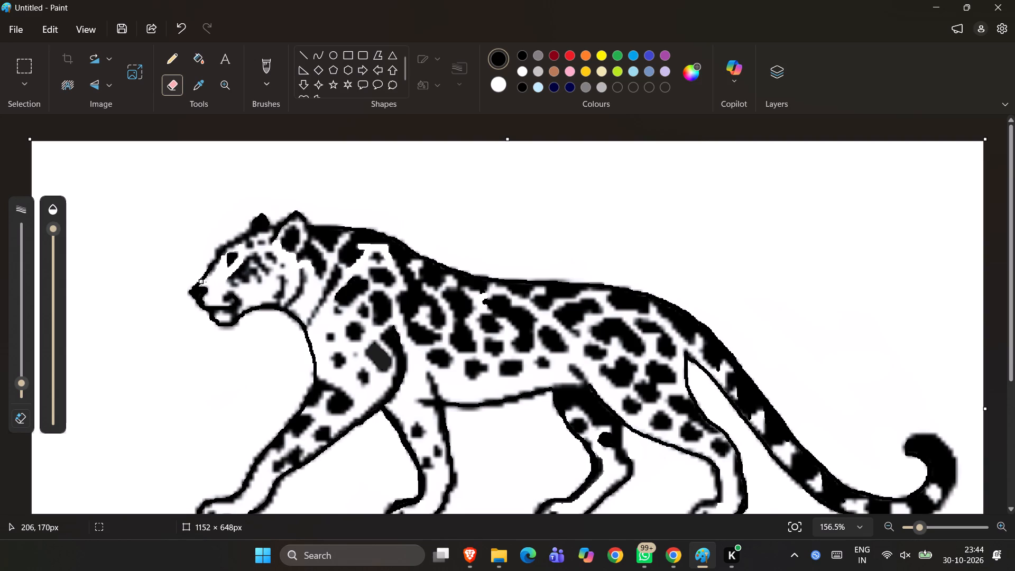
scroll(201, 282, "up", 9, "ctrl")
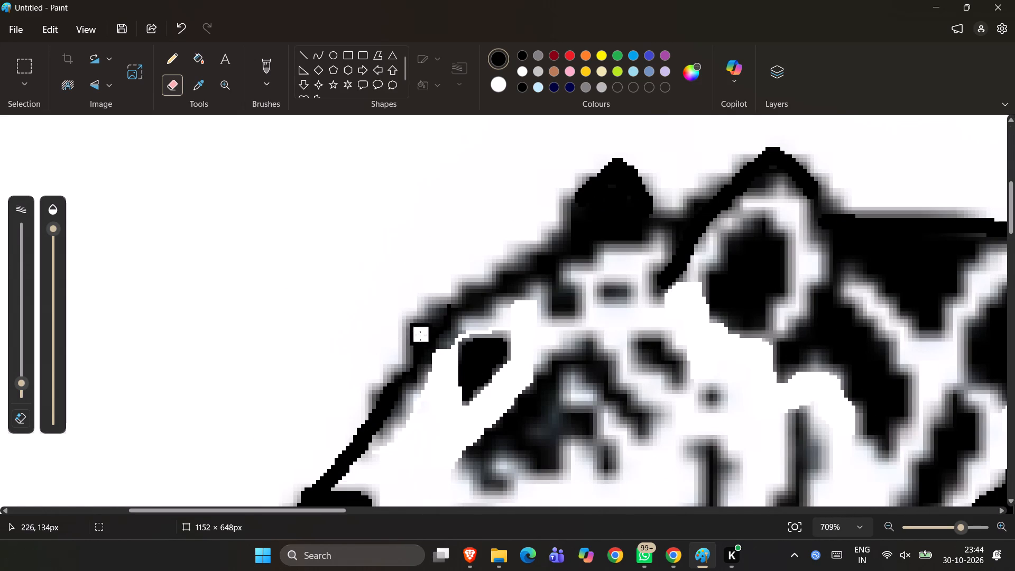
scroll(525, 386, "up", 10, "ctrl")
scroll(525, 386, "left", 1)
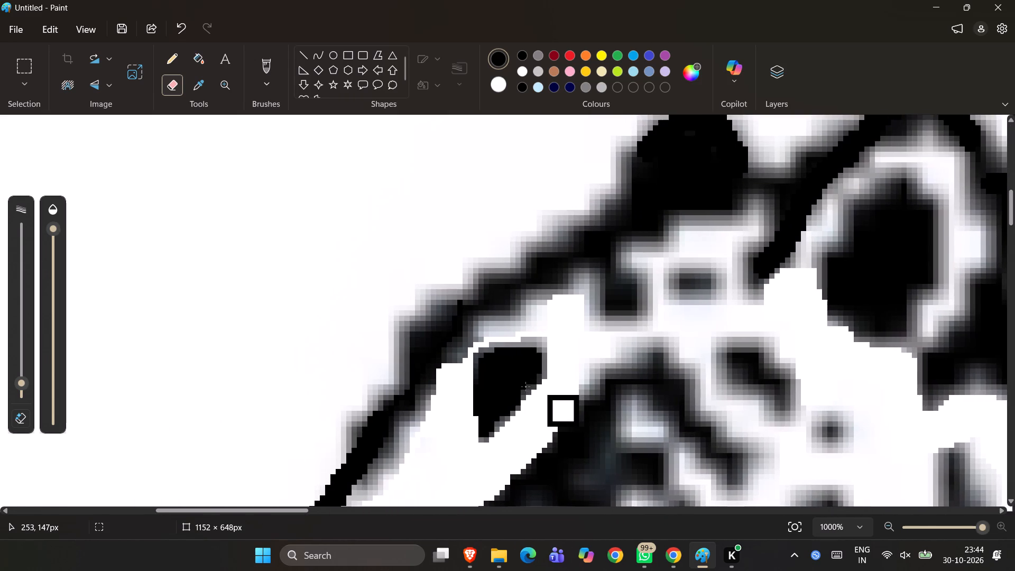
scroll(525, 386, "down", 1)
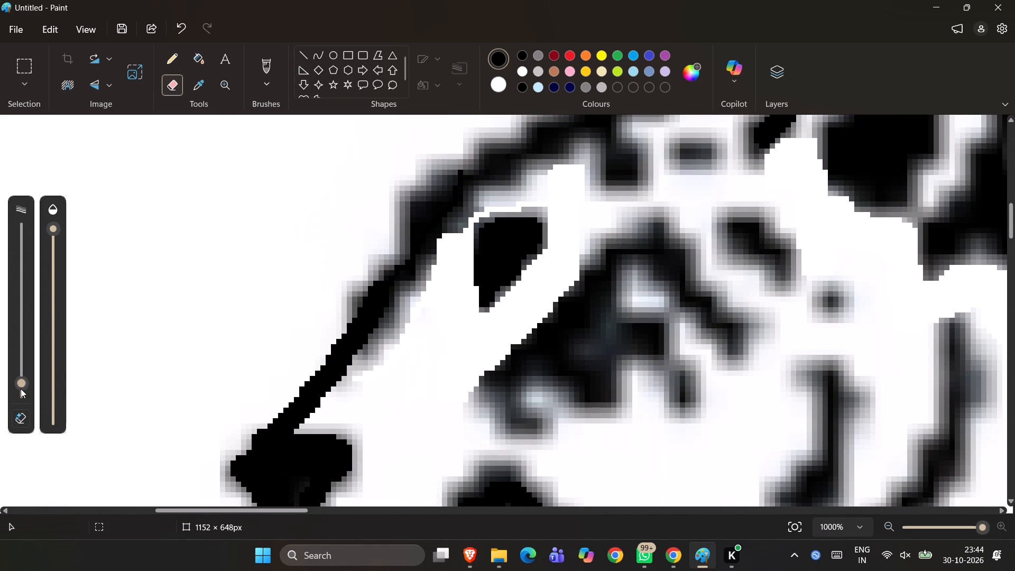
left_click_drag(21, 388, 23, 395)
left_click_drag(631, 303, 647, 281)
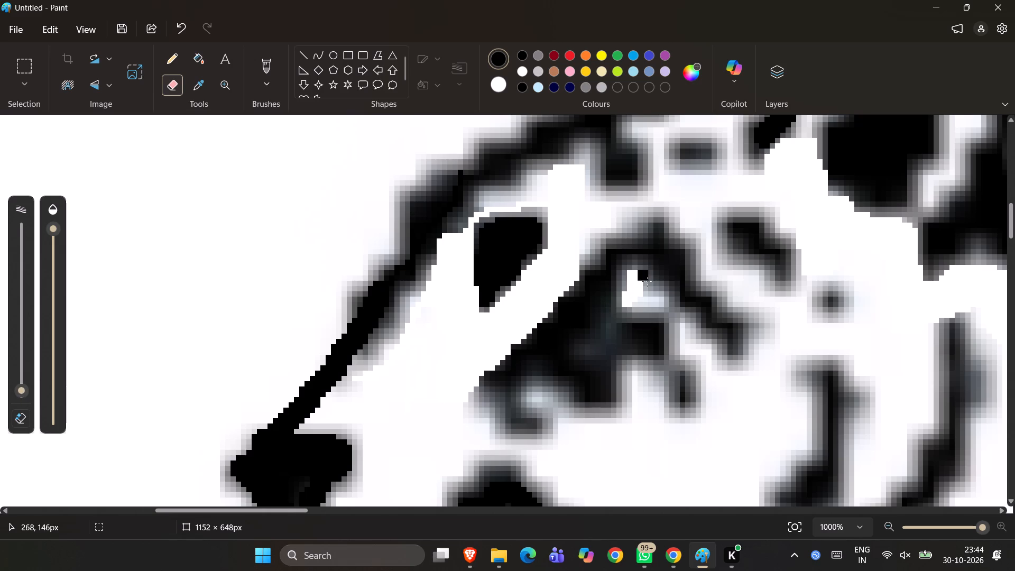
left_click_drag(647, 281, 671, 311)
left_click_drag(671, 311, 714, 358)
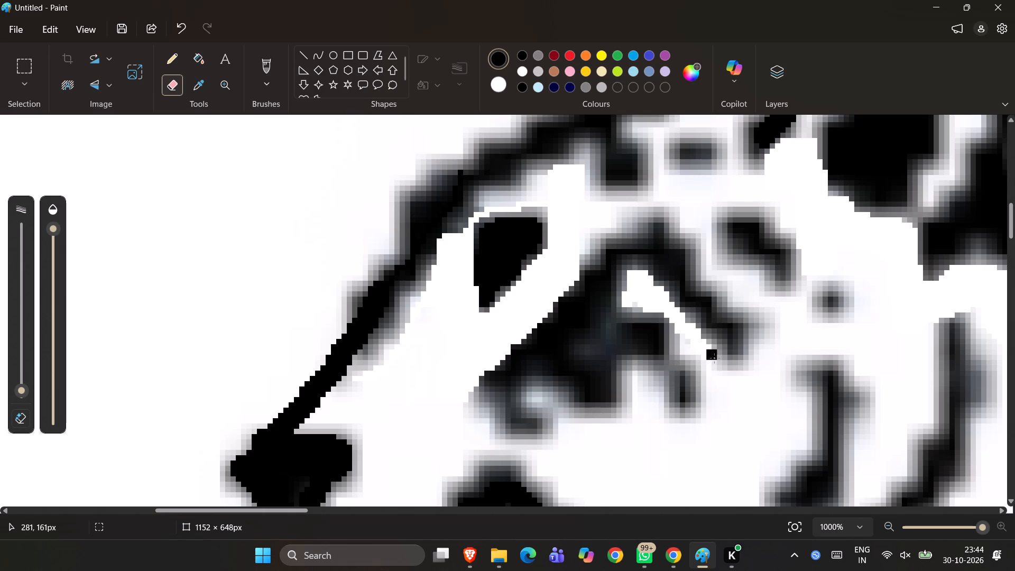
left_click_drag(714, 358, 767, 361)
left_click_drag(767, 361, 751, 301)
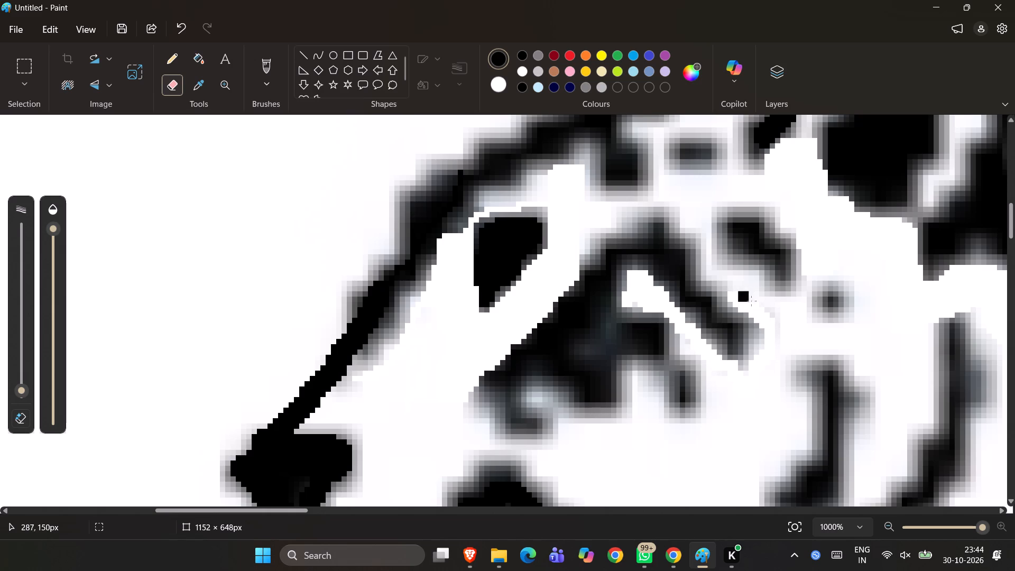
left_click_drag(751, 301, 731, 375)
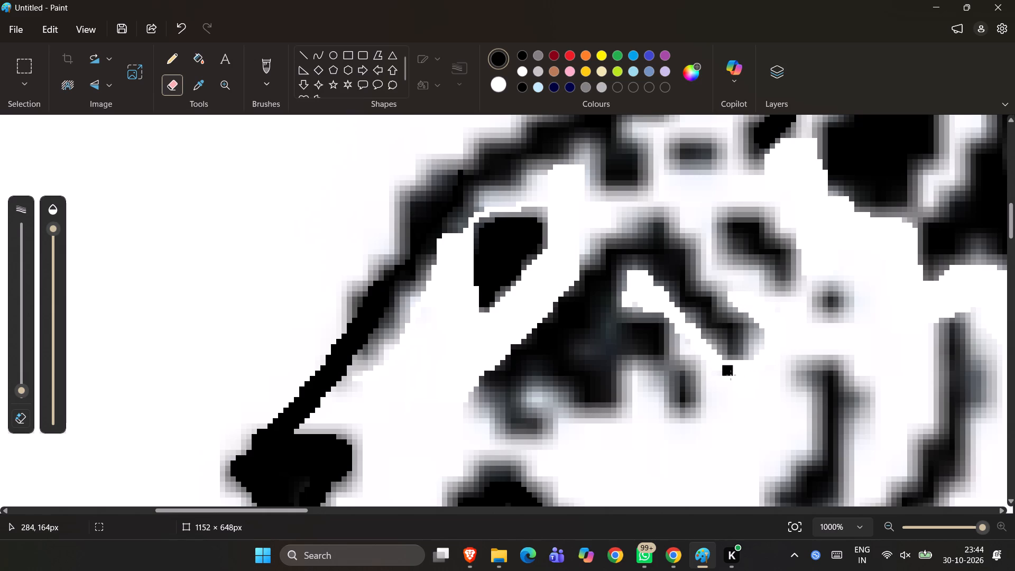
Erase the grey fringe around the short rear prong and along the notched lower edge of the dark patch behind the eye.
left_click_drag(731, 375, 677, 429)
left_click_drag(677, 429, 615, 430)
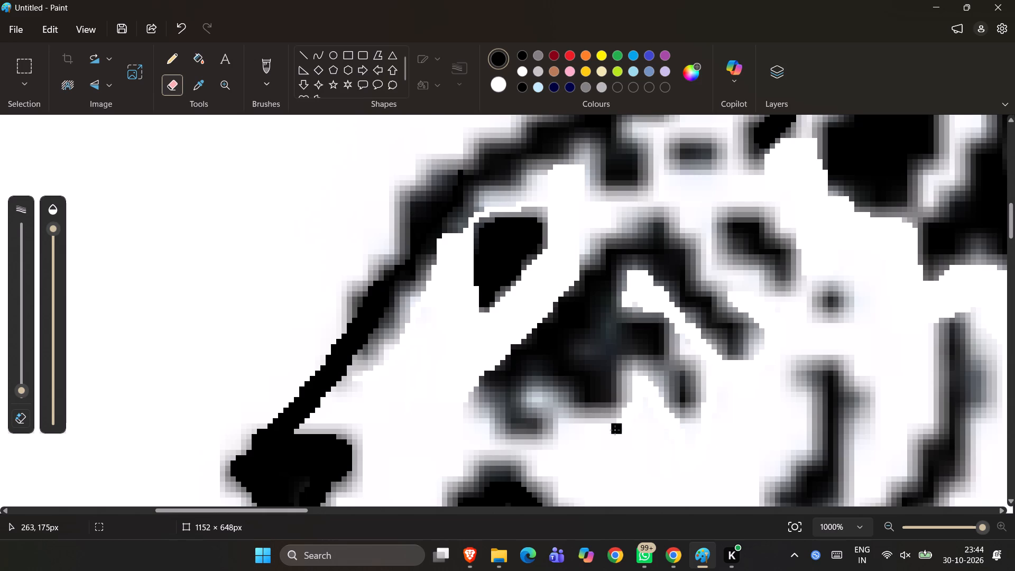
left_click_drag(615, 430, 556, 401)
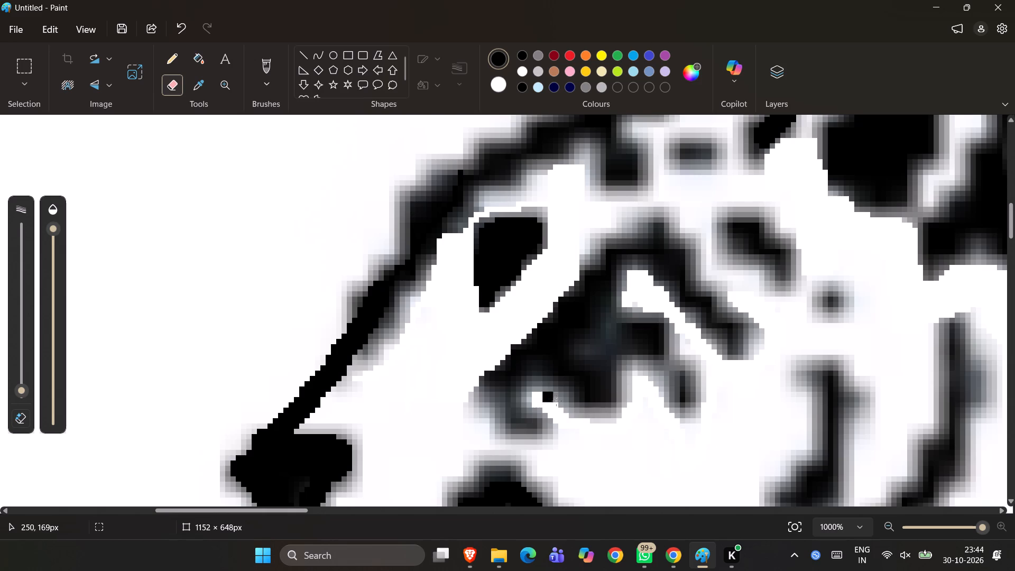
left_click_drag(556, 401, 657, 375)
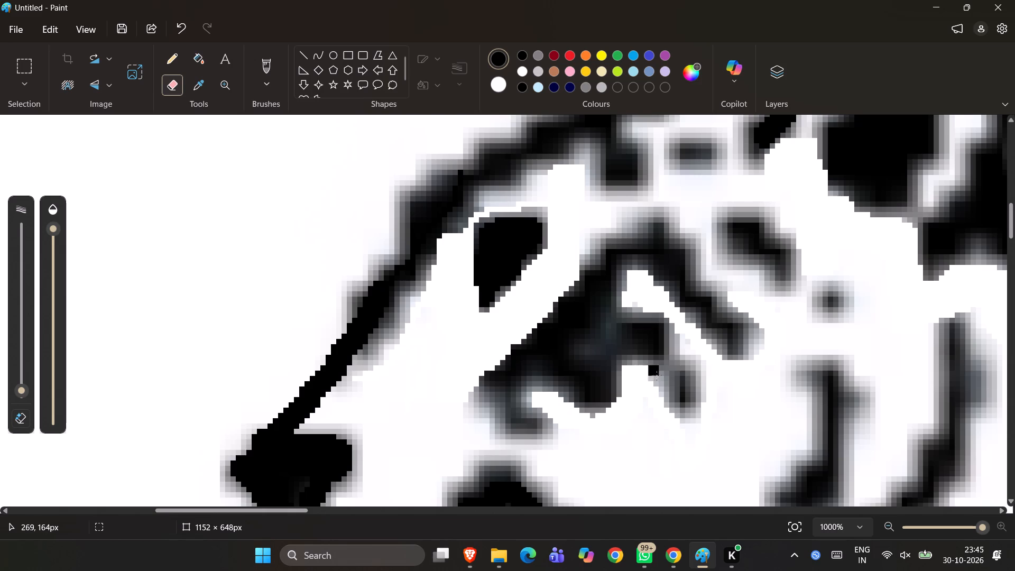
left_click_drag(657, 375, 602, 450)
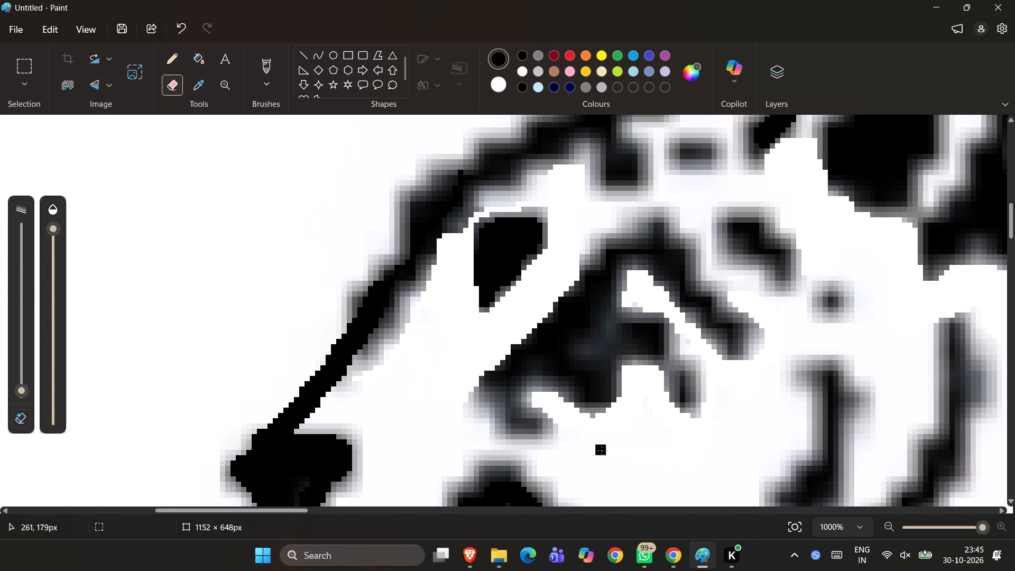
Erase the grey fringe around the front lower hook of the dark patch, including the gap above the mouth-corner marking.
left_click_drag(602, 450, 532, 452)
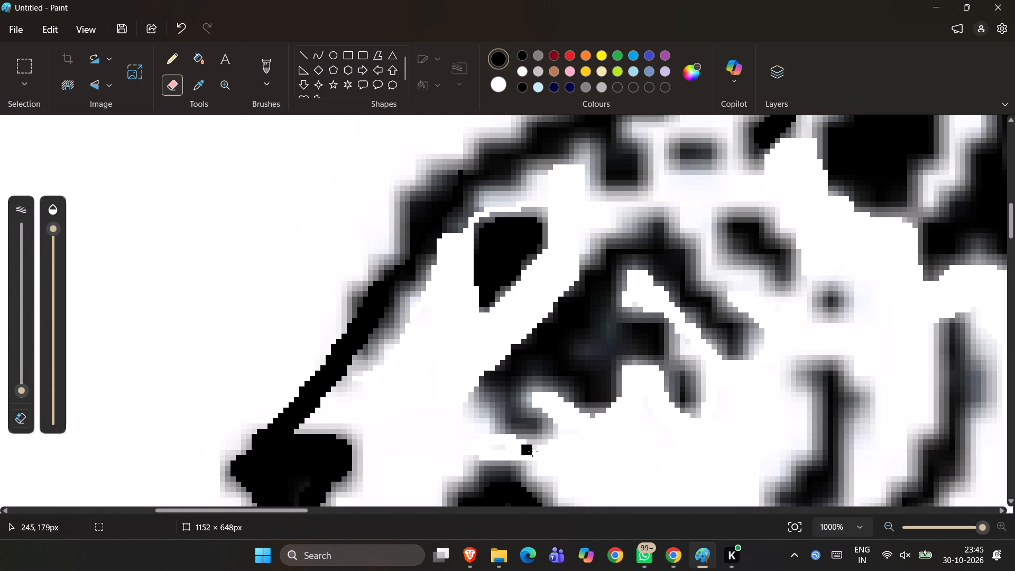
left_click_drag(532, 452, 483, 437)
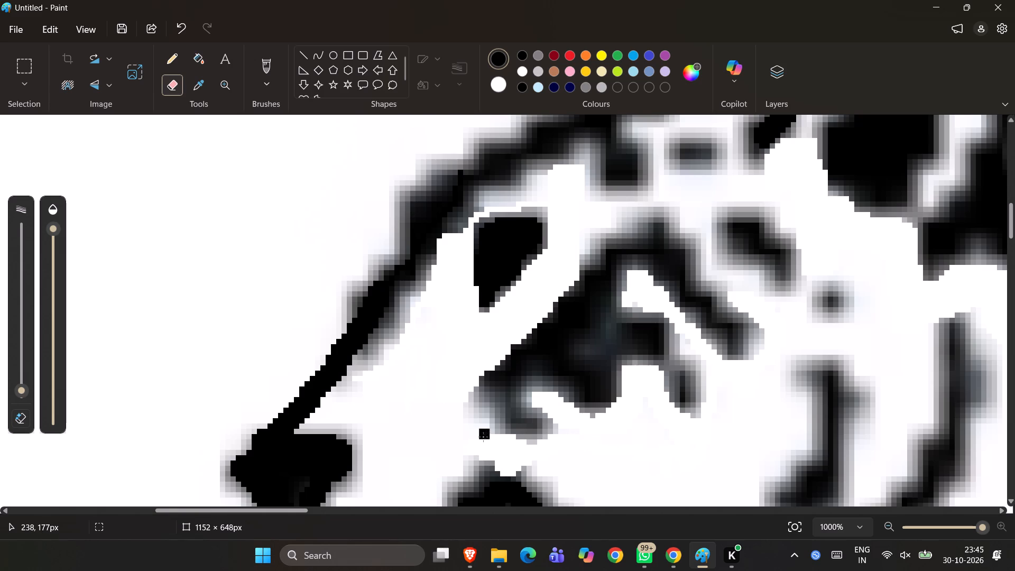
left_click_drag(483, 437, 491, 421)
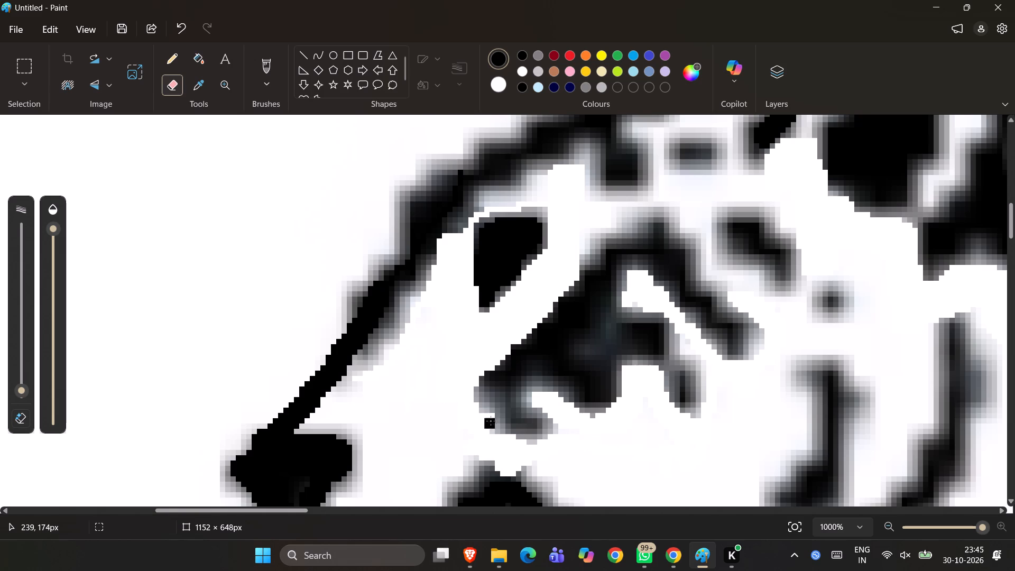
left_click_drag(491, 421, 514, 442)
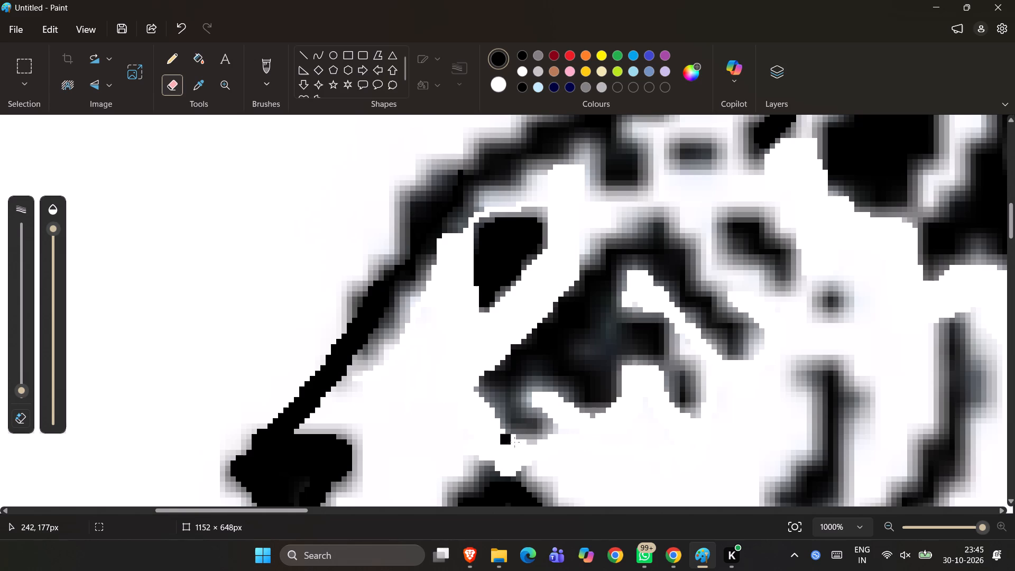
left_click_drag(514, 442, 636, 438)
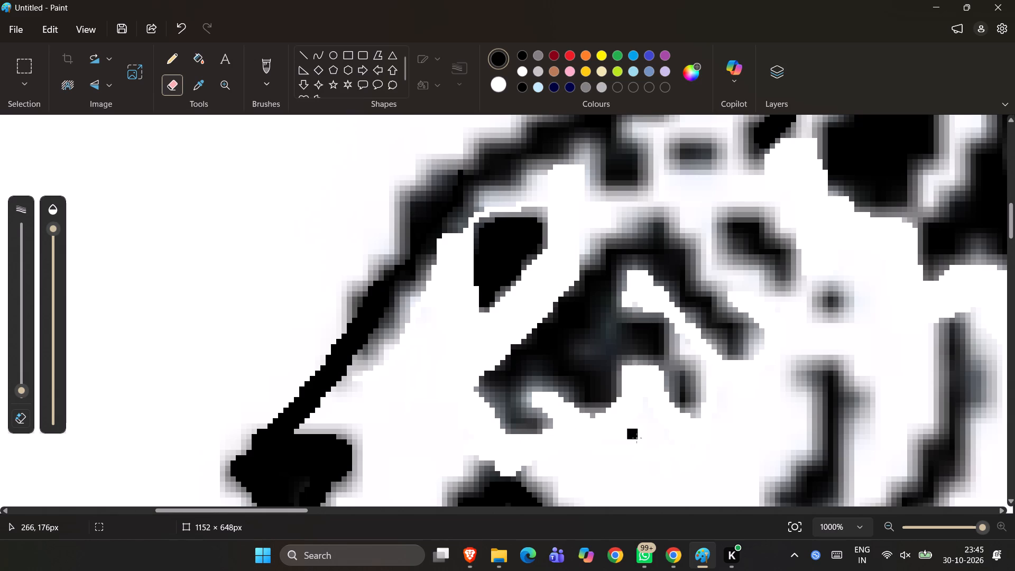
Erase the grey fringe along the outer edge of the face outline, from the nose bridge up to the front of the brow.
scroll(636, 438, "down", 3, "ctrl")
scroll(636, 438, "down", 4)
scroll(636, 438, "down", 5, "ctrl")
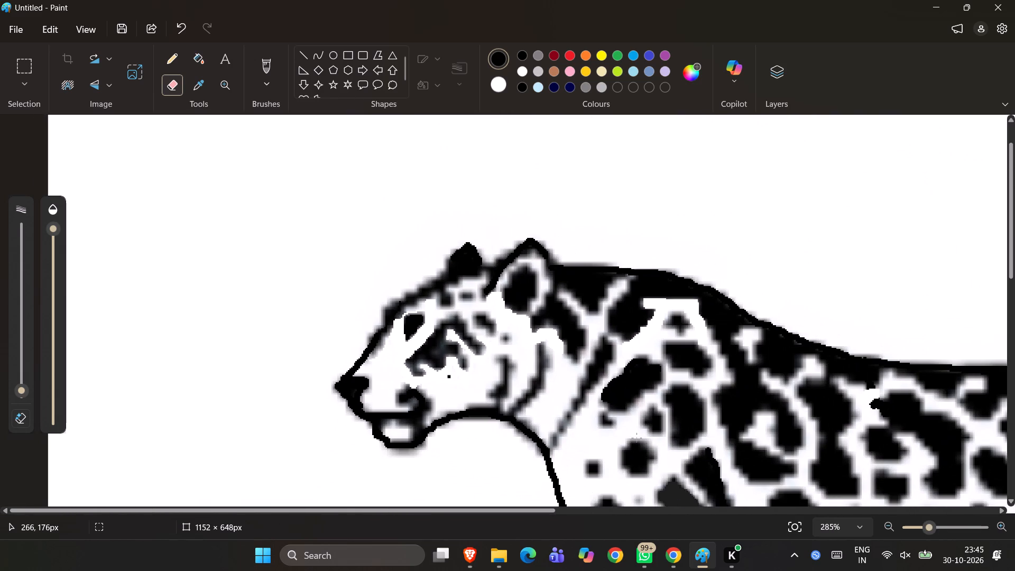
scroll(636, 438, "down", 10, "ctrl")
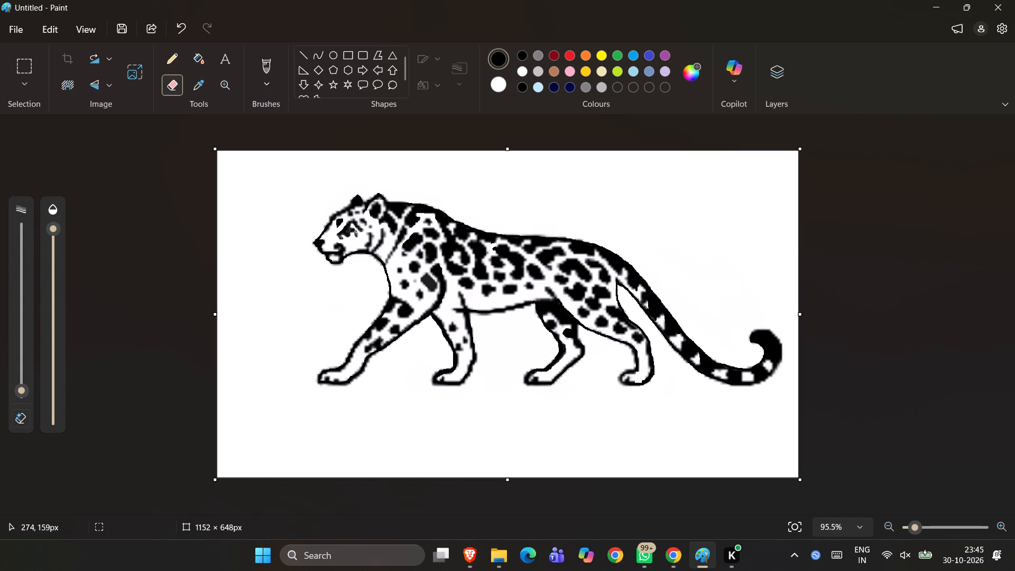
scroll(357, 232, "up", 19, "ctrl")
scroll(357, 232, "down", 1)
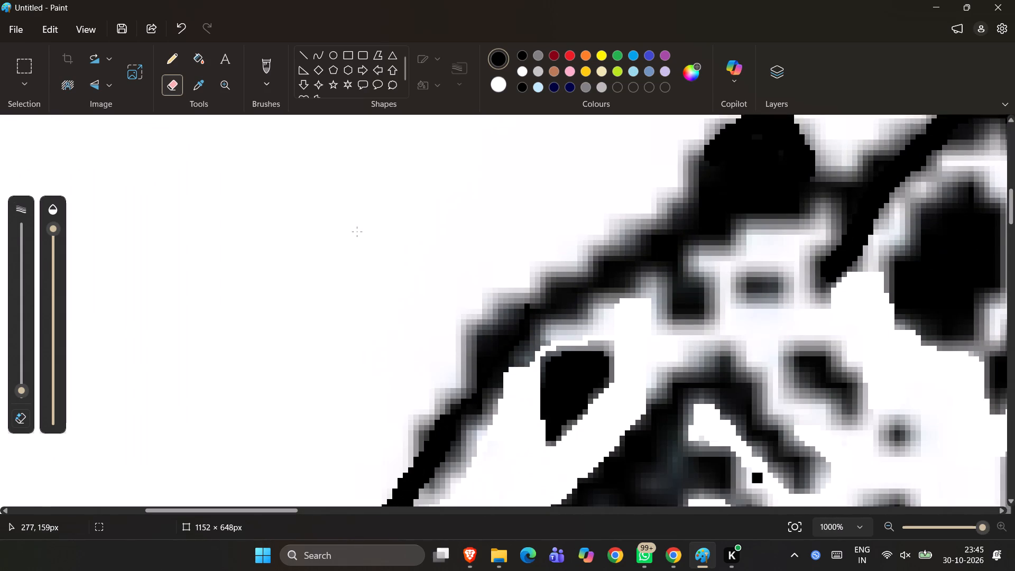
scroll(357, 232, "down", 1)
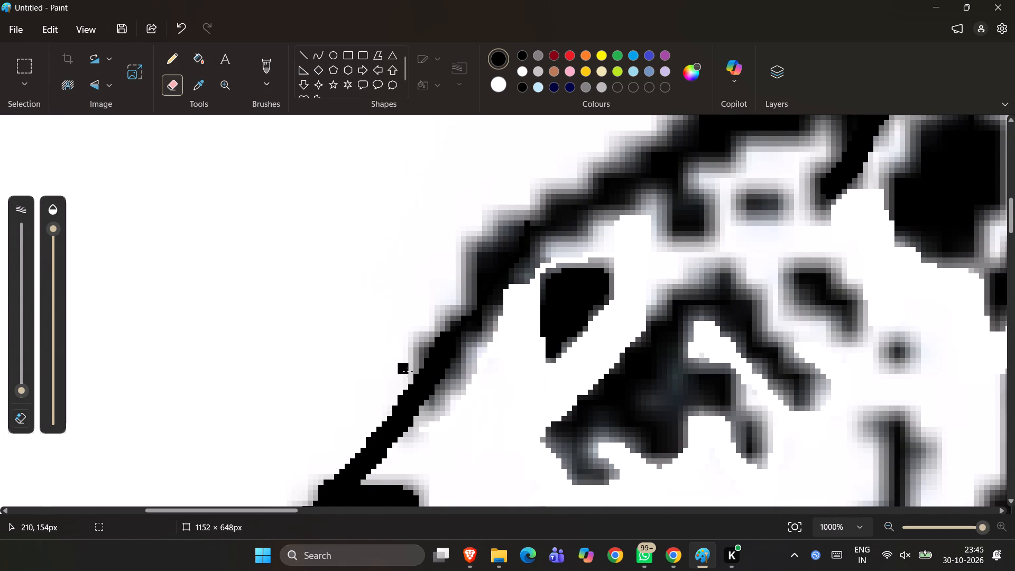
left_click_drag(408, 371, 451, 300)
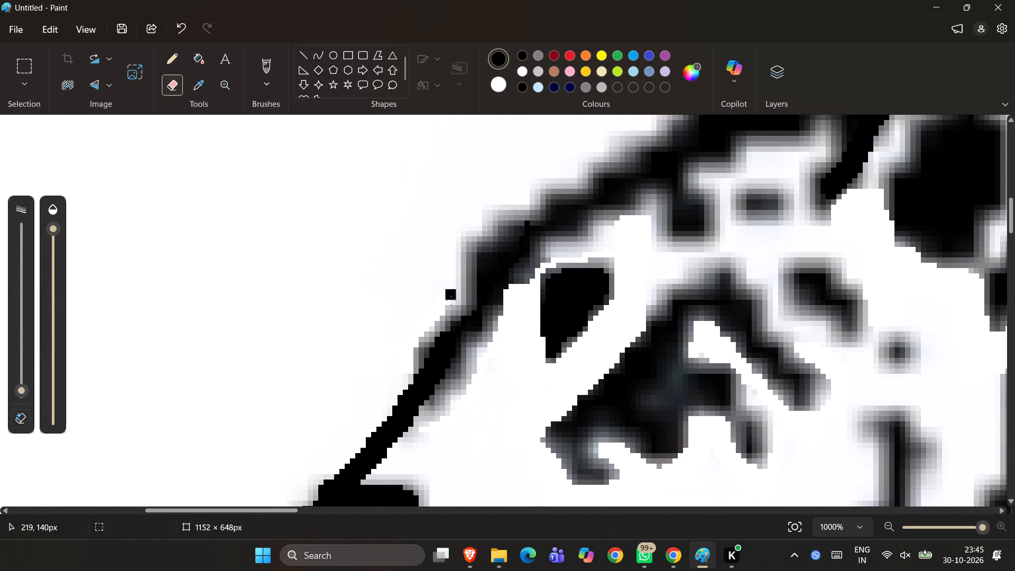
left_click_drag(451, 300, 447, 243)
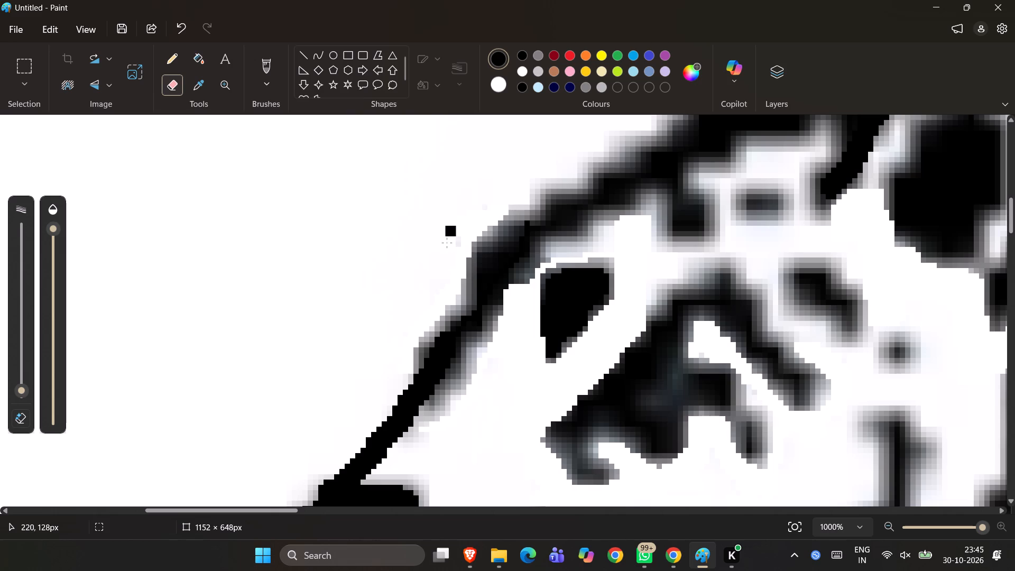
left_click_drag(447, 243, 347, 258)
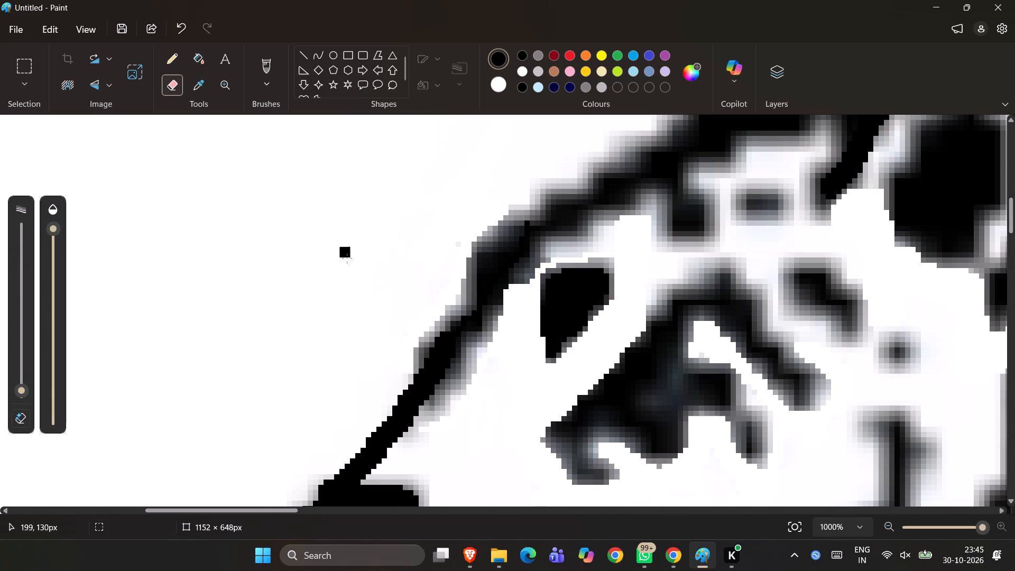
left_click_drag(347, 258, 492, 209)
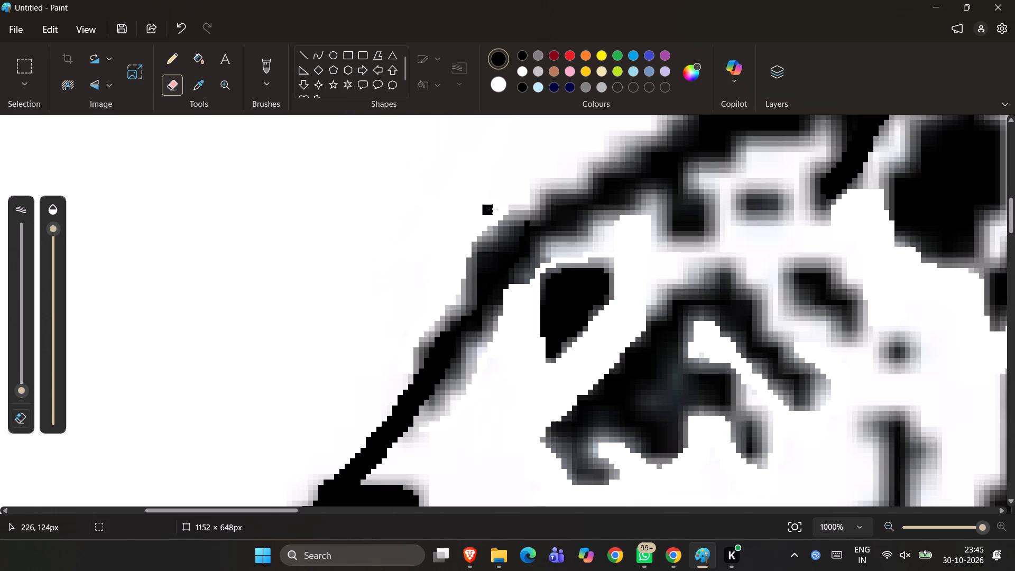
left_click_drag(492, 209, 525, 103)
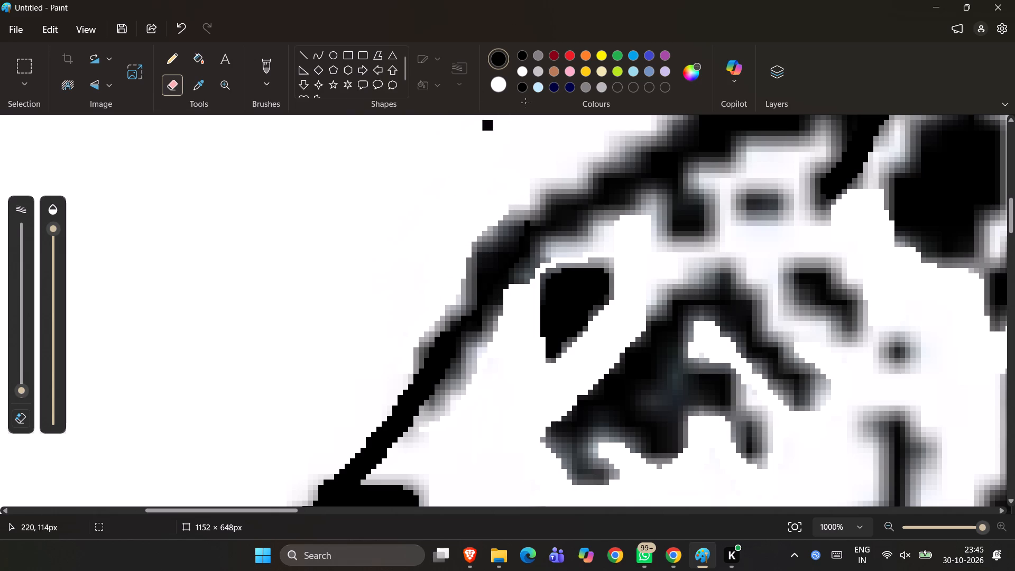
left_click_drag(525, 103, 265, 277)
scroll(265, 277, "down", 7, "ctrl")
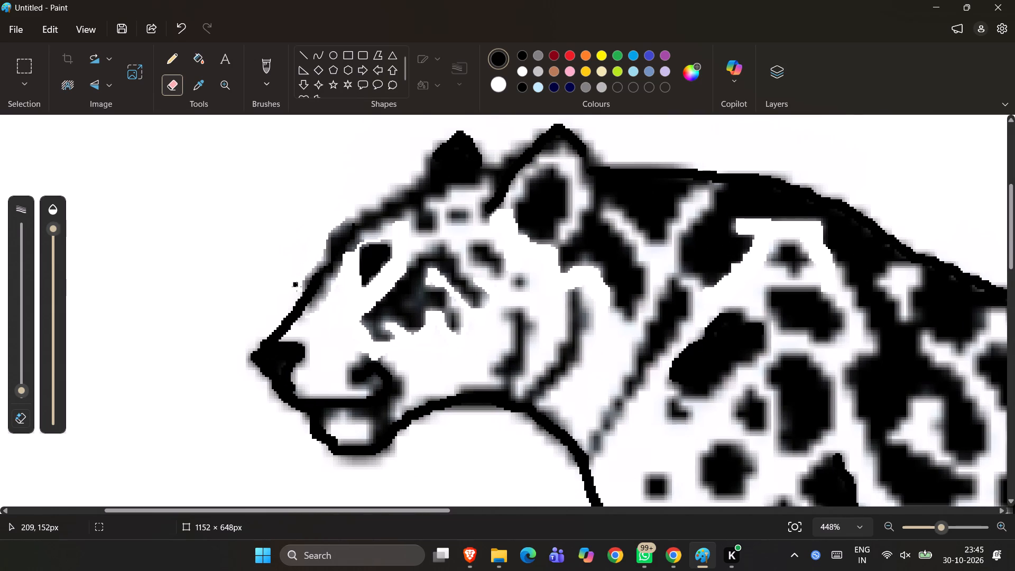
left_click_drag(298, 290, 313, 268)
left_click_drag(313, 268, 302, 296)
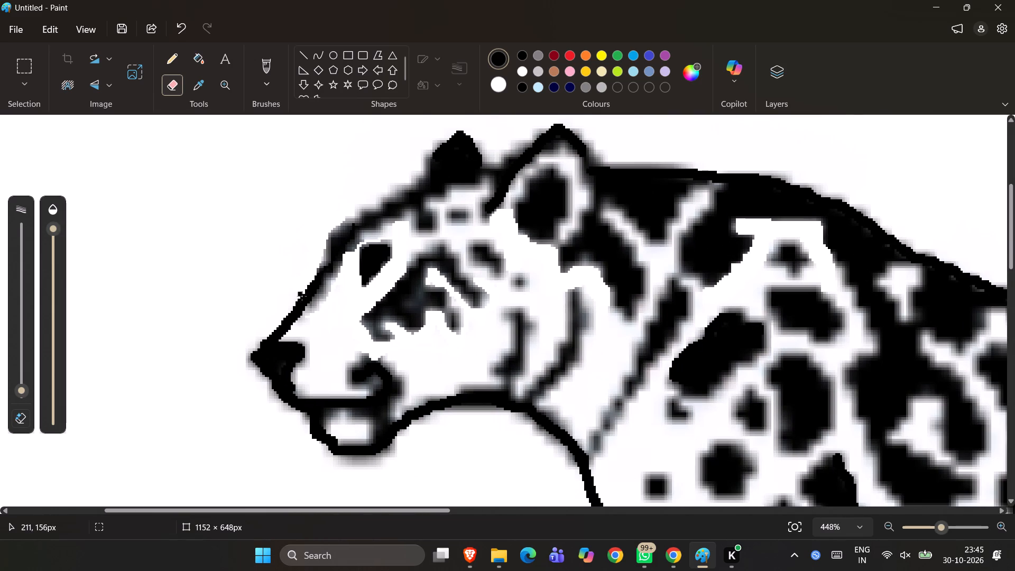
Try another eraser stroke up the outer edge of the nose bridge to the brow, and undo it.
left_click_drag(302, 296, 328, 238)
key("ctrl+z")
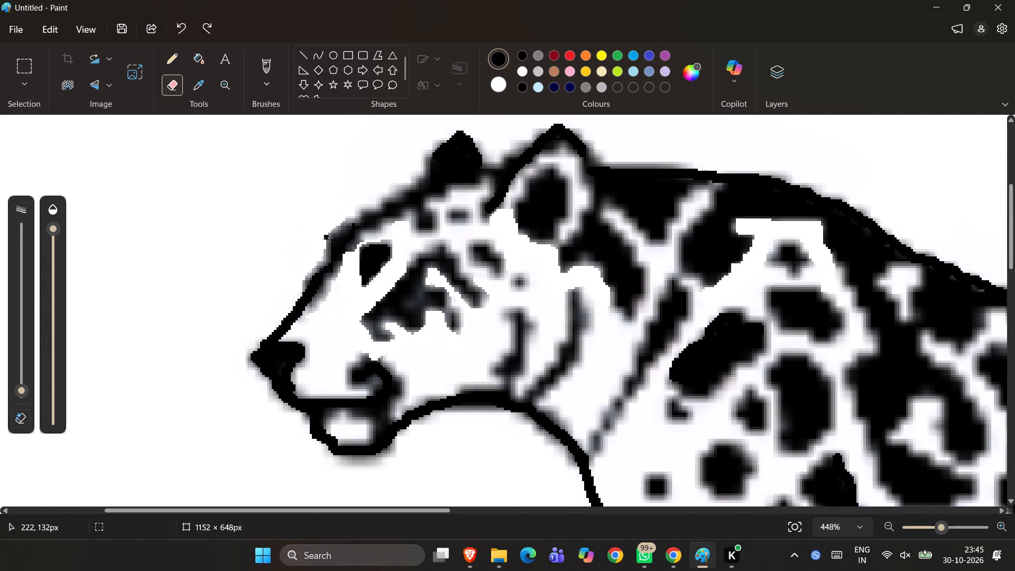
Erase the grey fringe along the outer edge of the face outline, from the nose bridge up past the front of the brow.
scroll(272, 311, "up", 6, "ctrl")
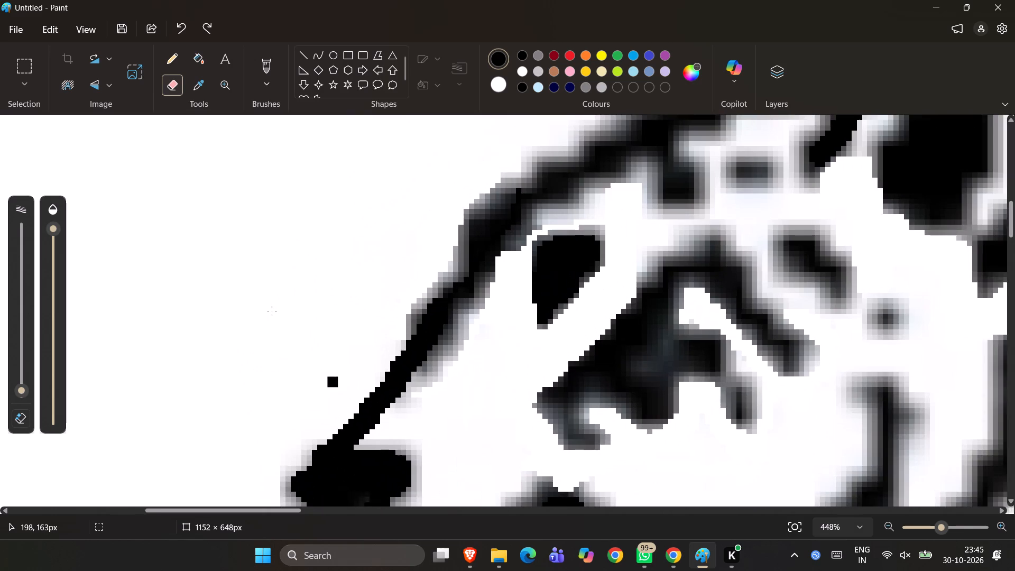
scroll(272, 311, "up", 1, "ctrl")
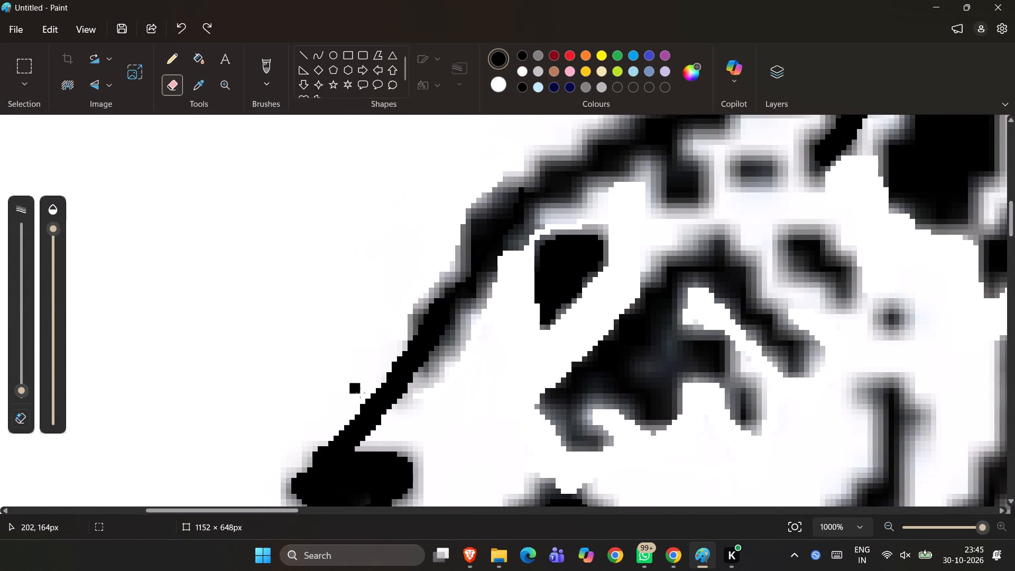
left_click_drag(360, 393, 379, 289)
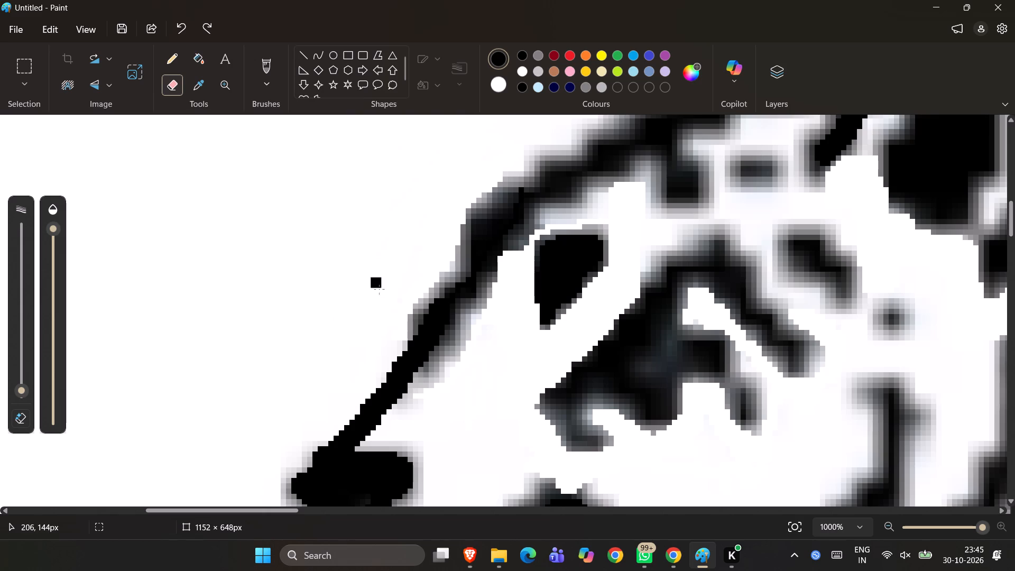
left_click_drag(379, 289, 376, 363)
left_click_drag(376, 363, 403, 335)
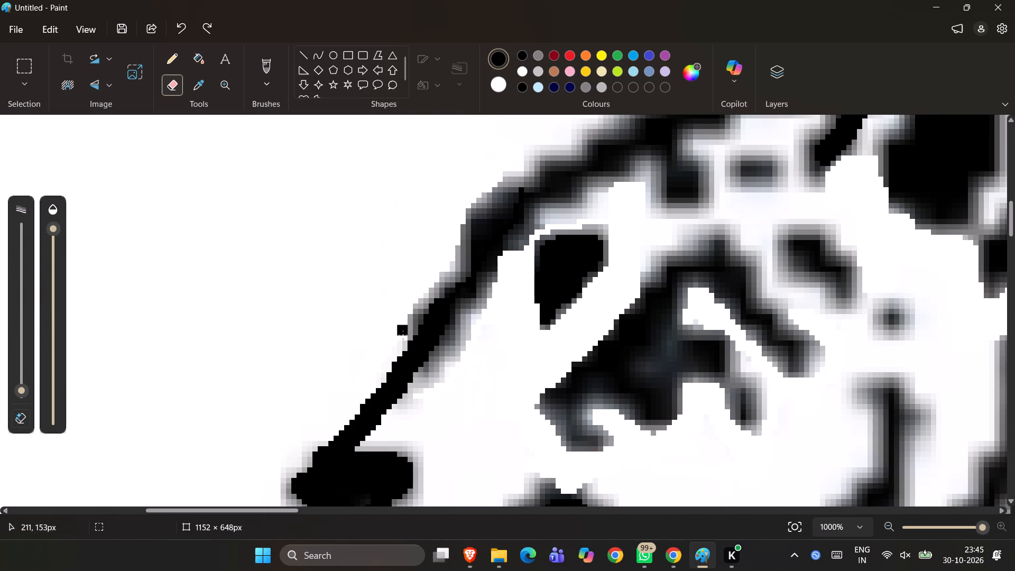
left_click_drag(403, 335, 380, 373)
left_click_drag(380, 373, 408, 334)
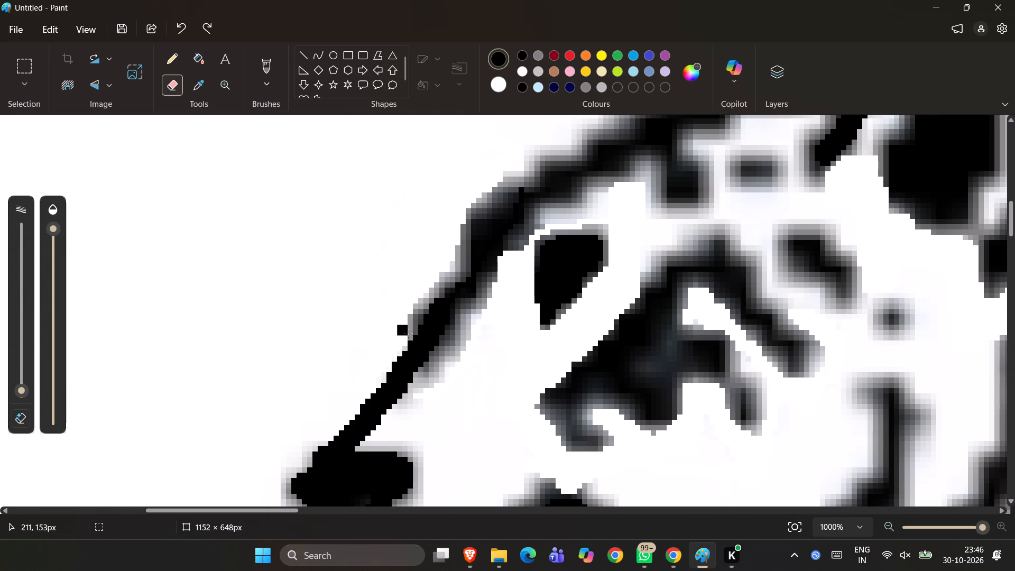
left_click_drag(408, 334, 428, 299)
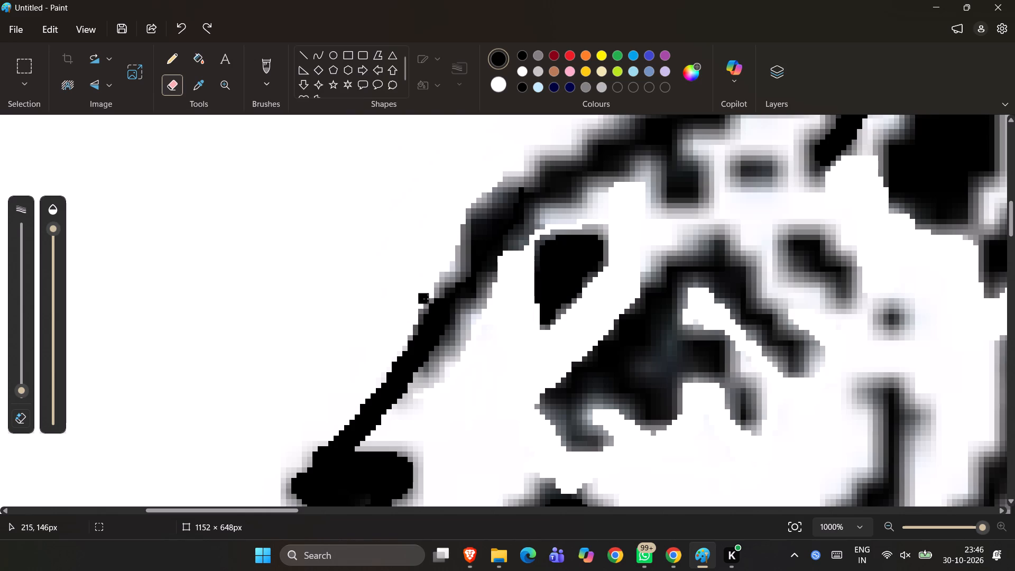
left_click_drag(428, 299, 445, 279)
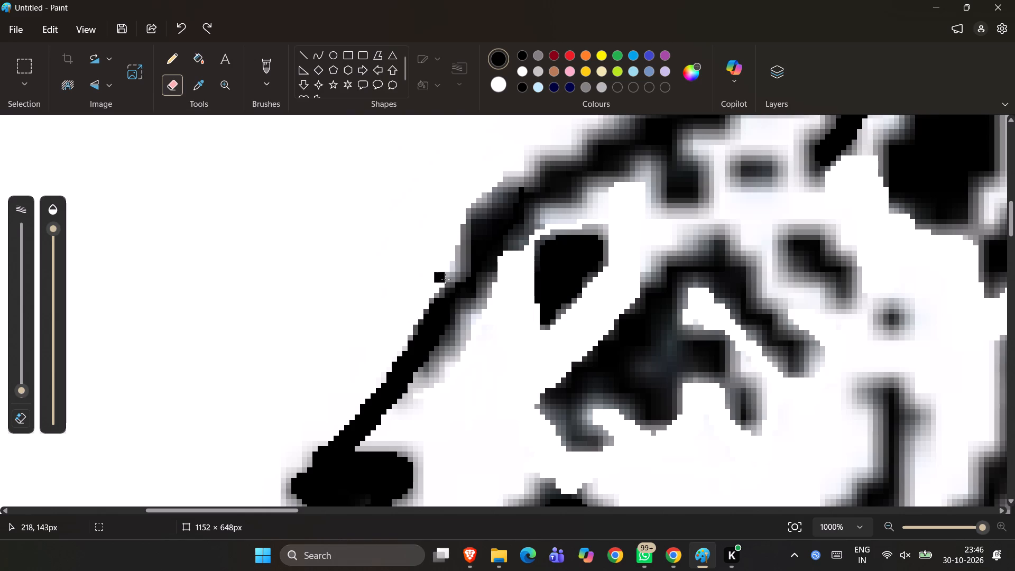
left_click_drag(445, 279, 481, 214)
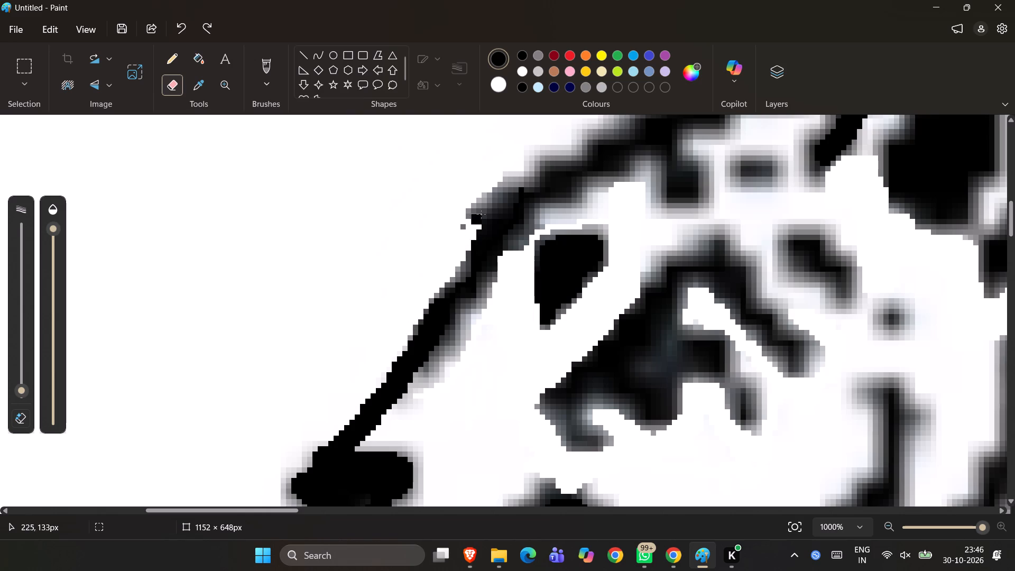
left_click_drag(481, 214, 470, 217)
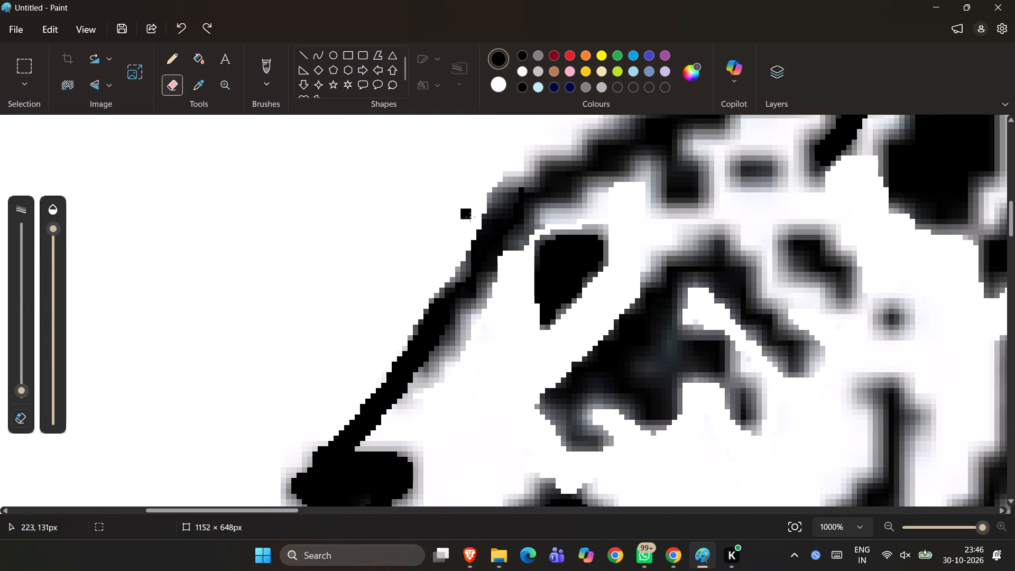
left_click_drag(470, 217, 495, 204)
left_click_drag(495, 204, 553, 117)
Erase the grey fringe along the top of the forehead and up the front edge of the solid black far ear.
scroll(553, 117, "down", 7, "ctrl")
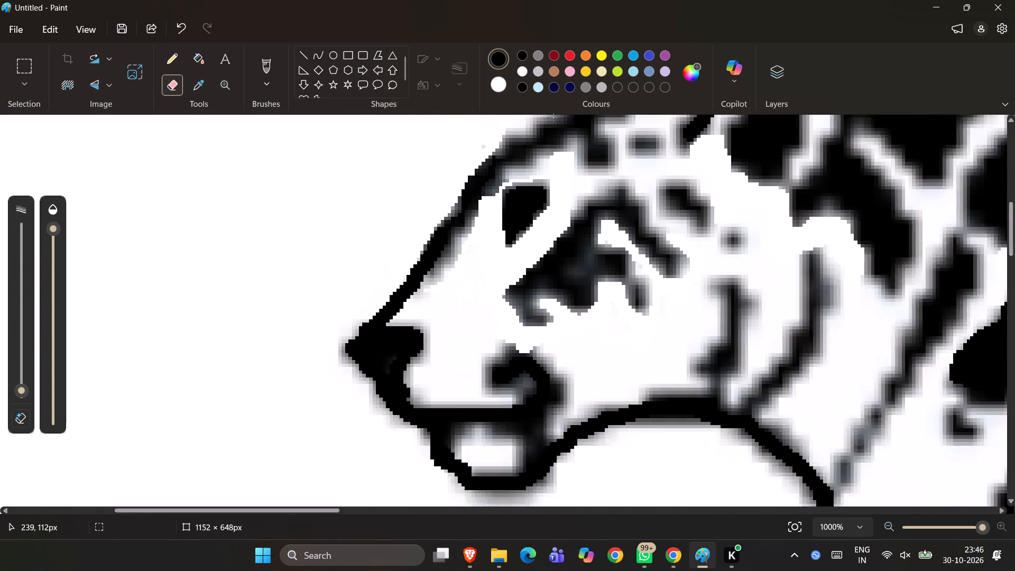
scroll(553, 117, "up", 1)
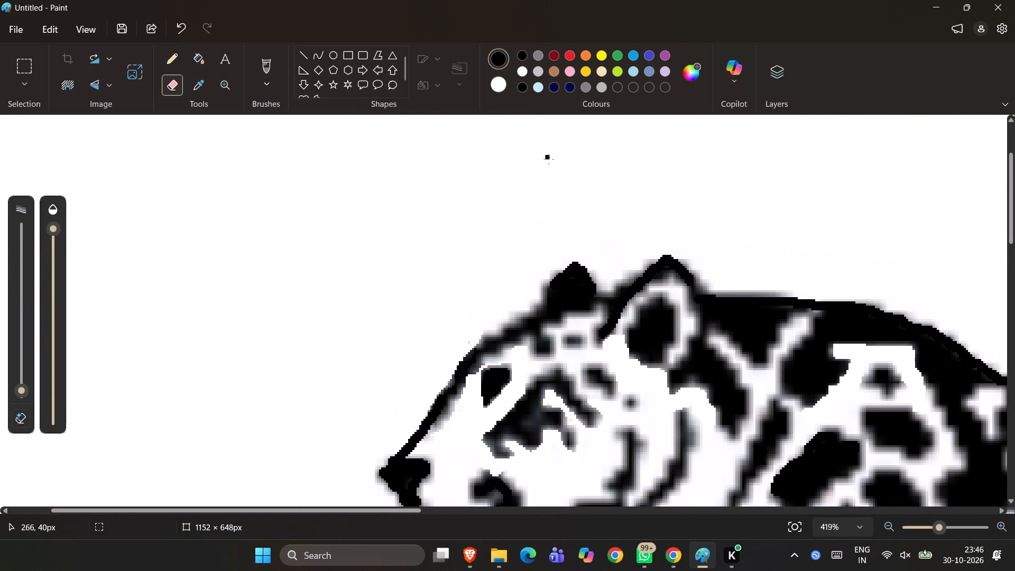
left_click_drag(475, 342, 478, 340)
left_click_drag(478, 340, 535, 307)
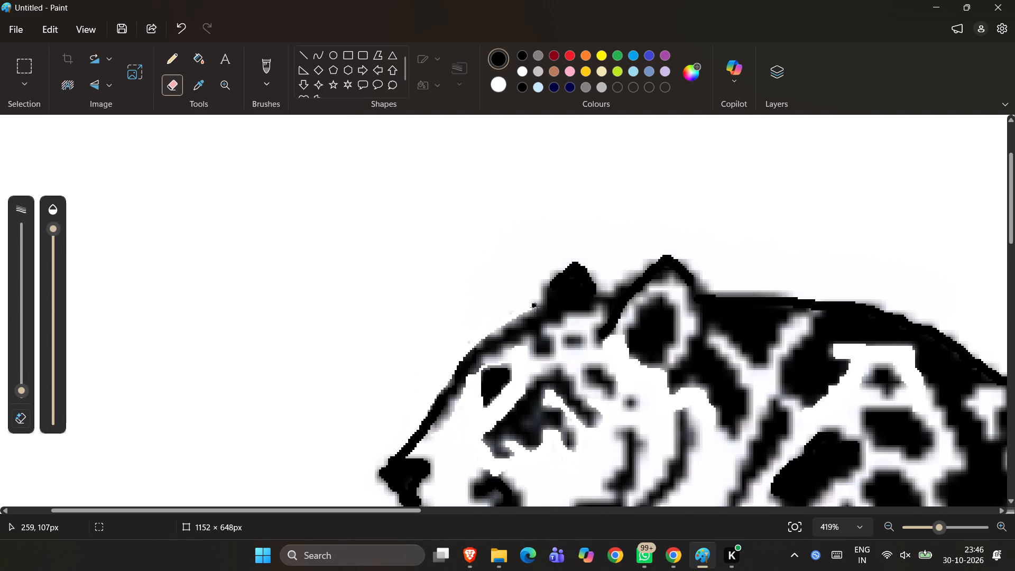
left_click_drag(535, 307, 564, 266)
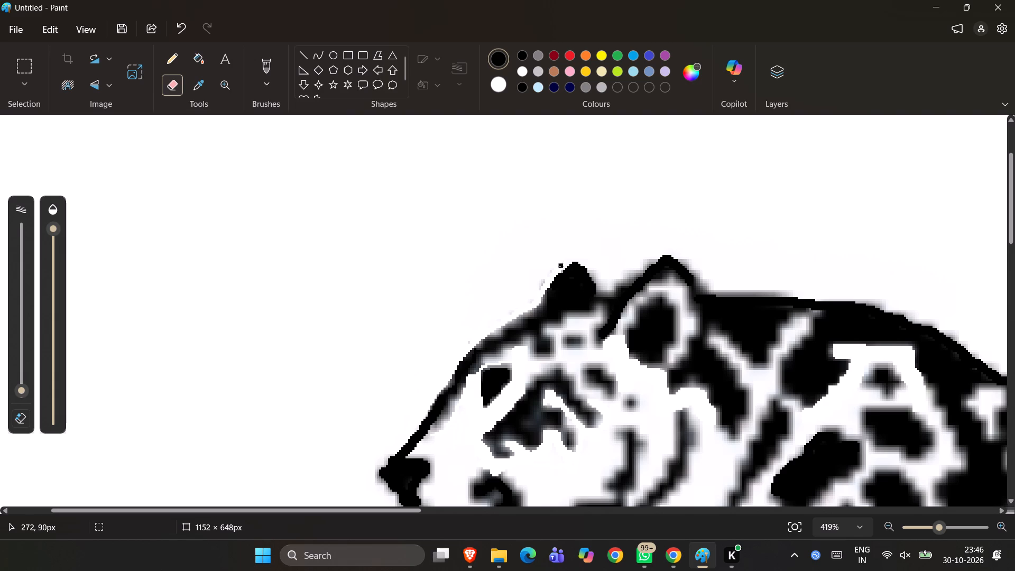
Erase the leftover faint specks in the background in front of the forehead and the far ear.
left_click_drag(564, 266, 434, 288)
left_click_drag(434, 288, 483, 322)
left_click_drag(483, 322, 509, 291)
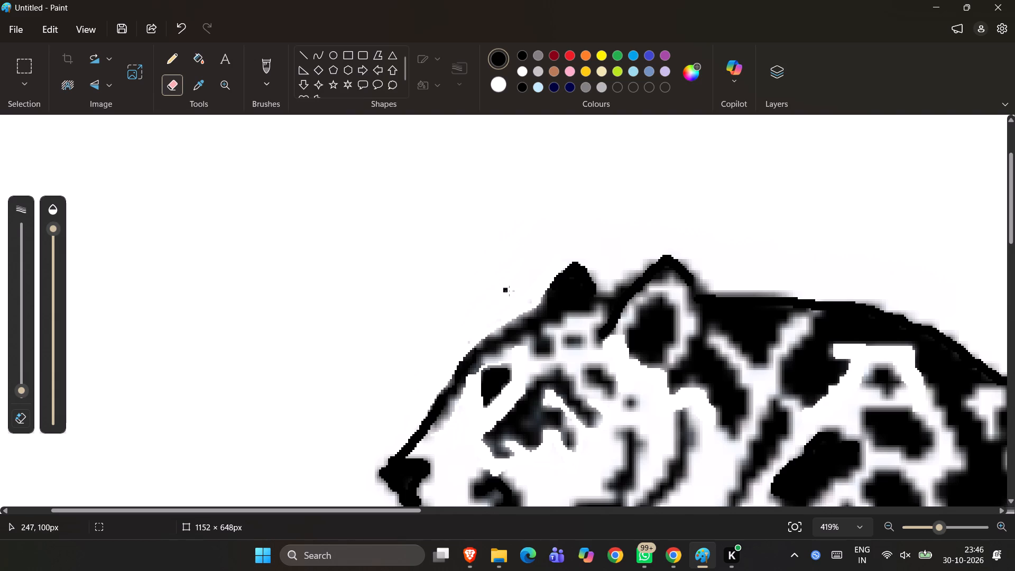
left_click_drag(509, 291, 534, 233)
left_click_drag(534, 233, 523, 263)
left_click_drag(523, 263, 532, 283)
left_click_drag(532, 283, 465, 349)
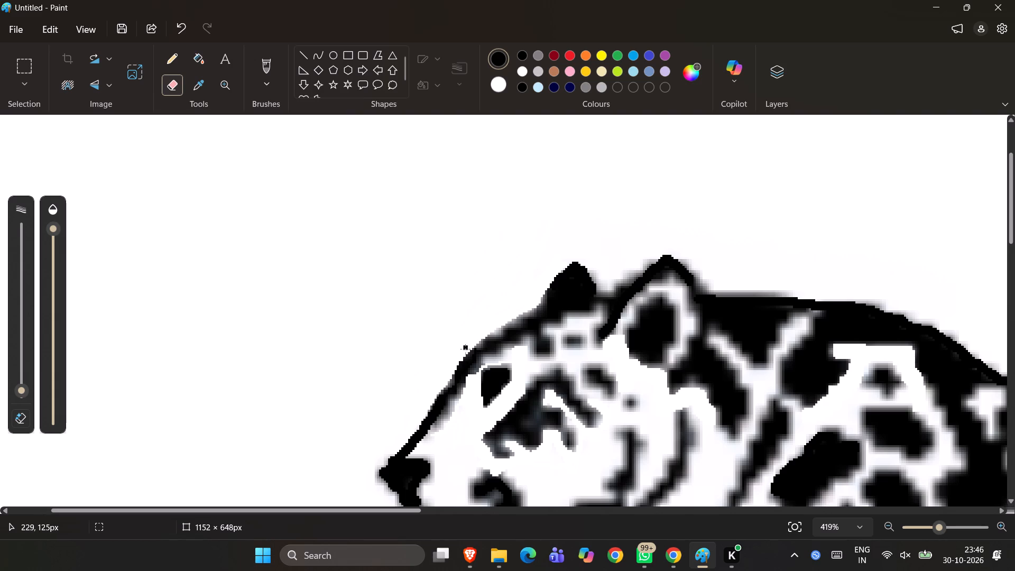
left_click_drag(465, 349, 558, 264)
Erase the grey fringe around the far ear's tip and back edge, across the gap, and up the near ear's front slope to its tip.
left_click_drag(558, 264, 556, 268)
left_click_drag(556, 268, 571, 260)
left_click_drag(571, 260, 598, 271)
left_click_drag(598, 271, 591, 272)
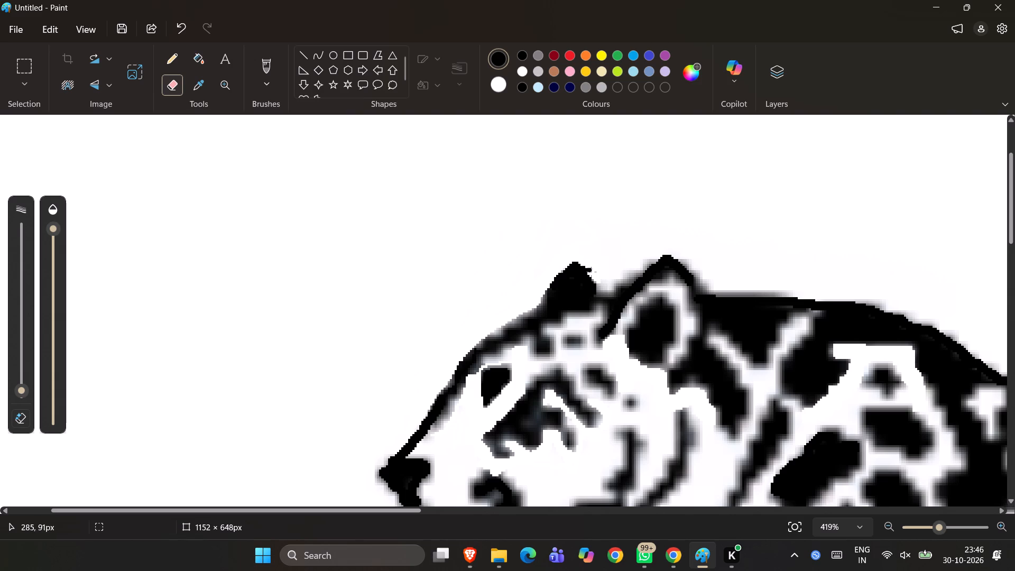
left_click_drag(591, 272, 620, 285)
left_click_drag(620, 285, 666, 257)
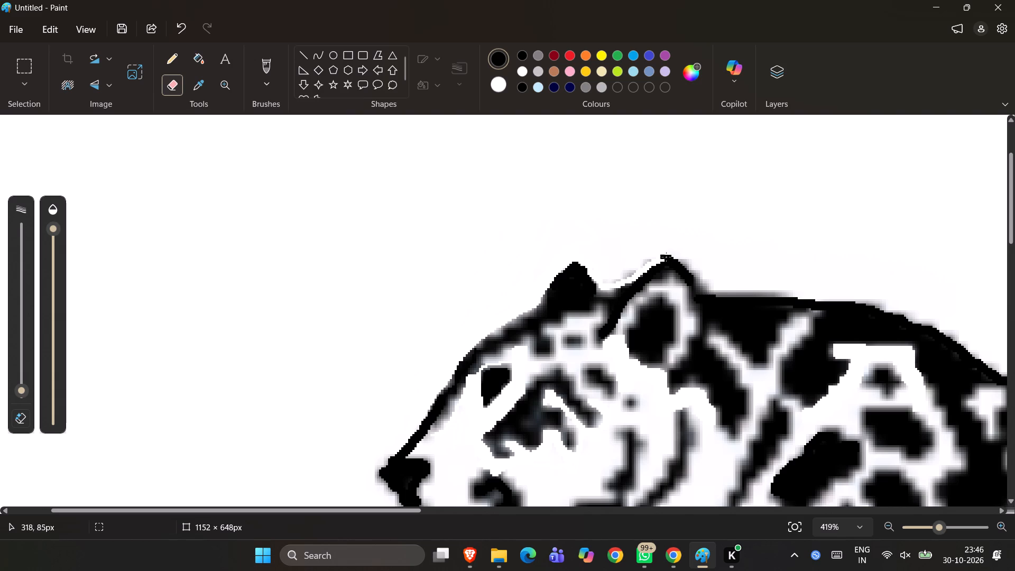
left_click_drag(666, 257, 677, 252)
Erase the leftover grey residue and faint specks in and above the gap between the two ears.
left_click_drag(641, 266, 593, 211)
left_click_drag(593, 211, 610, 277)
left_click_drag(610, 277, 592, 271)
left_click_drag(592, 271, 583, 261)
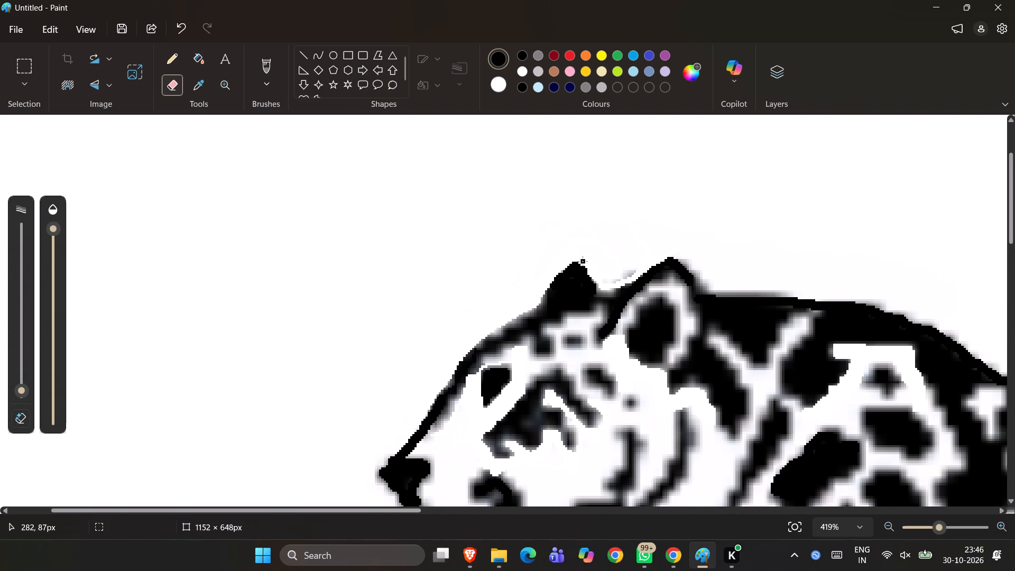
left_click_drag(583, 261, 625, 277)
left_click_drag(625, 277, 628, 278)
left_click_drag(628, 278, 605, 220)
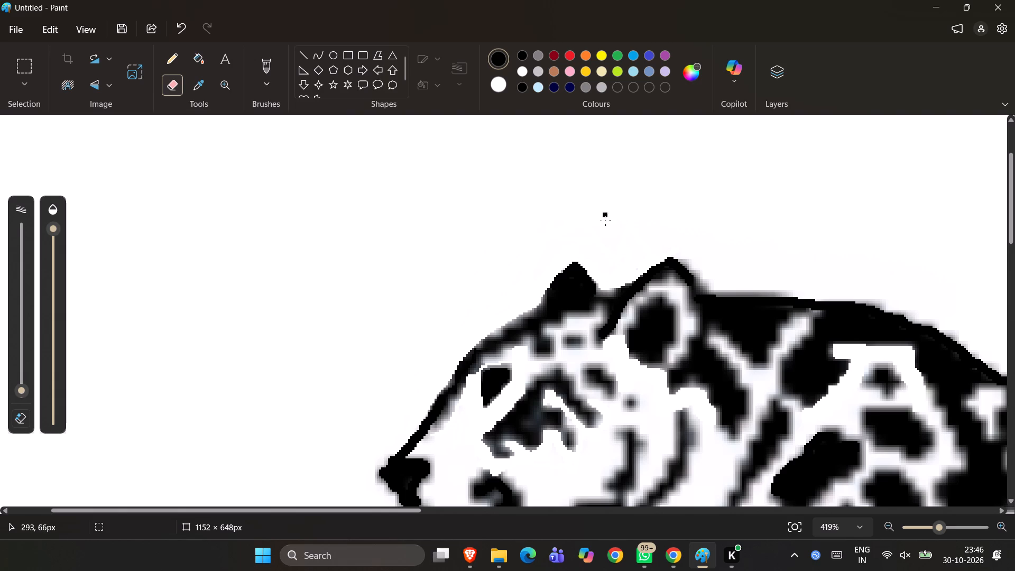
Erase the remaining faint specks in the background above the gap between the two ears.
left_click_drag(605, 220, 629, 242)
Erase the grey fringe along the inner edge of the forehead outline, above the dark eye patch.
scroll(629, 242, "down", 5, "ctrl")
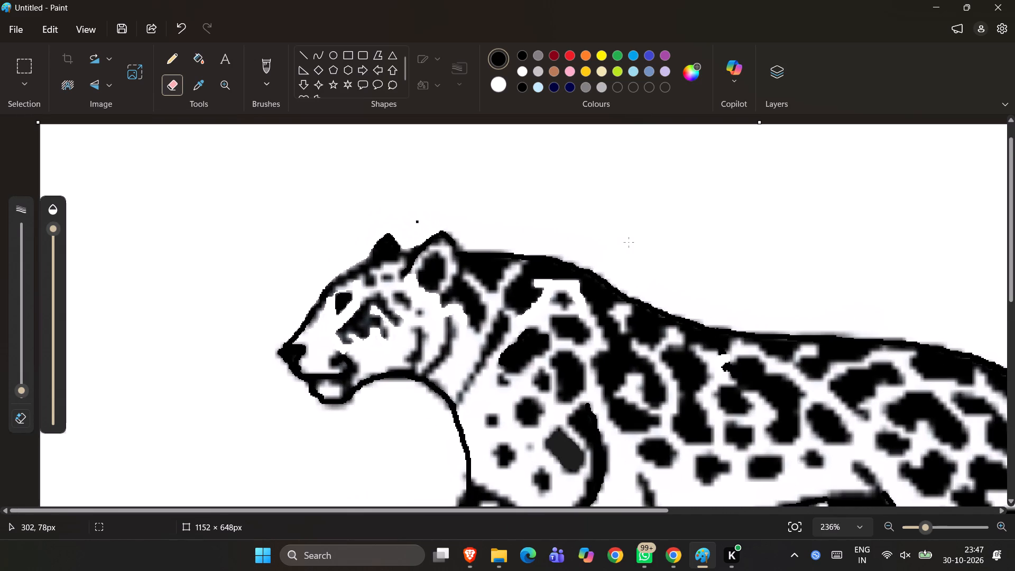
scroll(362, 291, "up", 4, "ctrl")
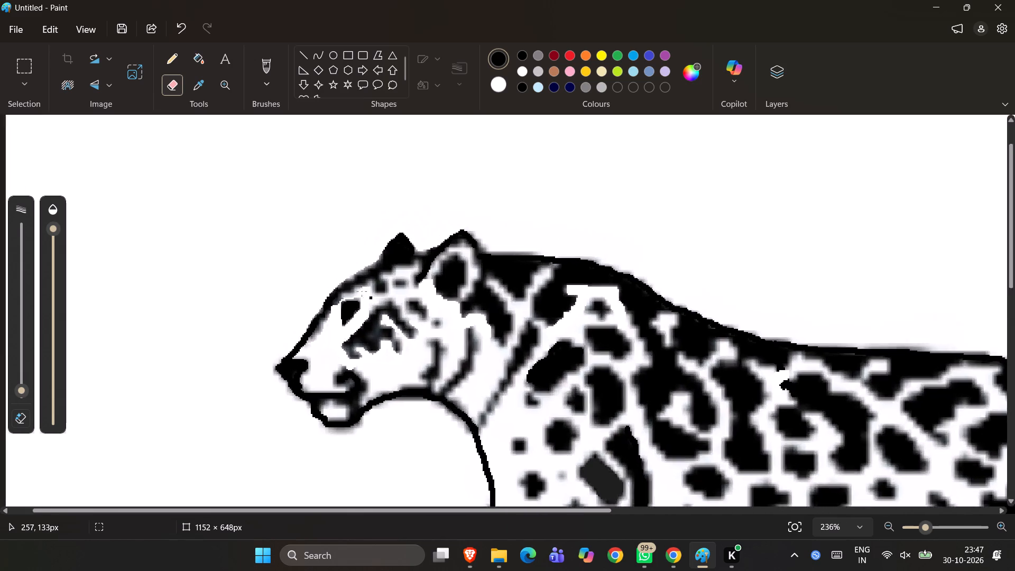
scroll(362, 291, "up", 4, "ctrl")
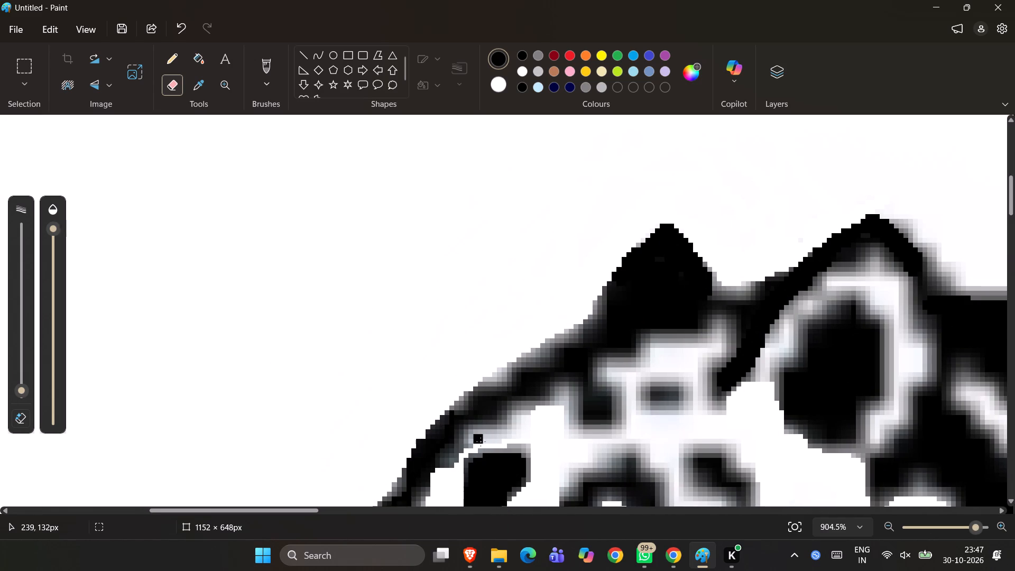
left_click_drag(481, 441, 527, 415)
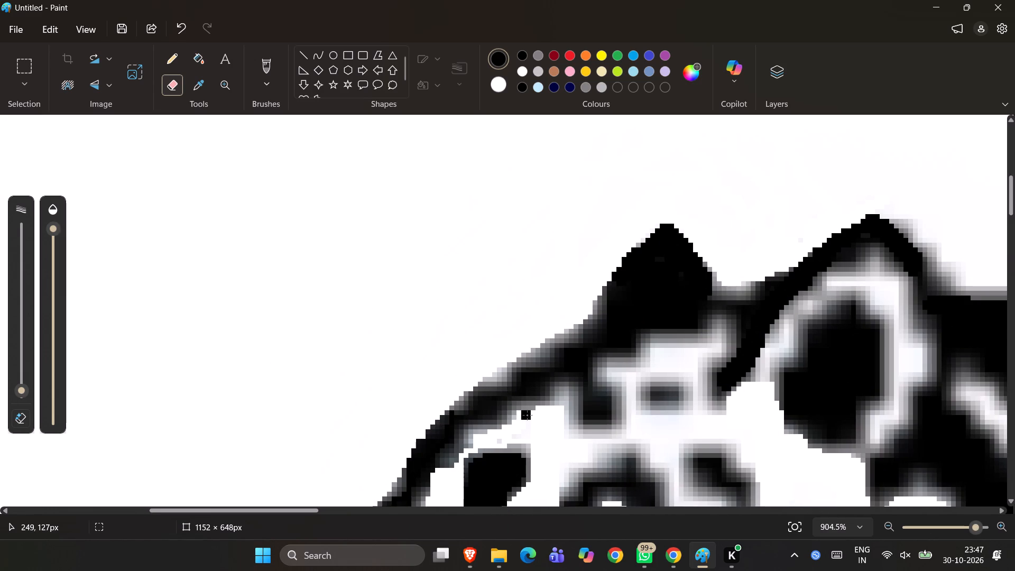
left_click_drag(527, 415, 488, 439)
left_click_drag(488, 439, 516, 420)
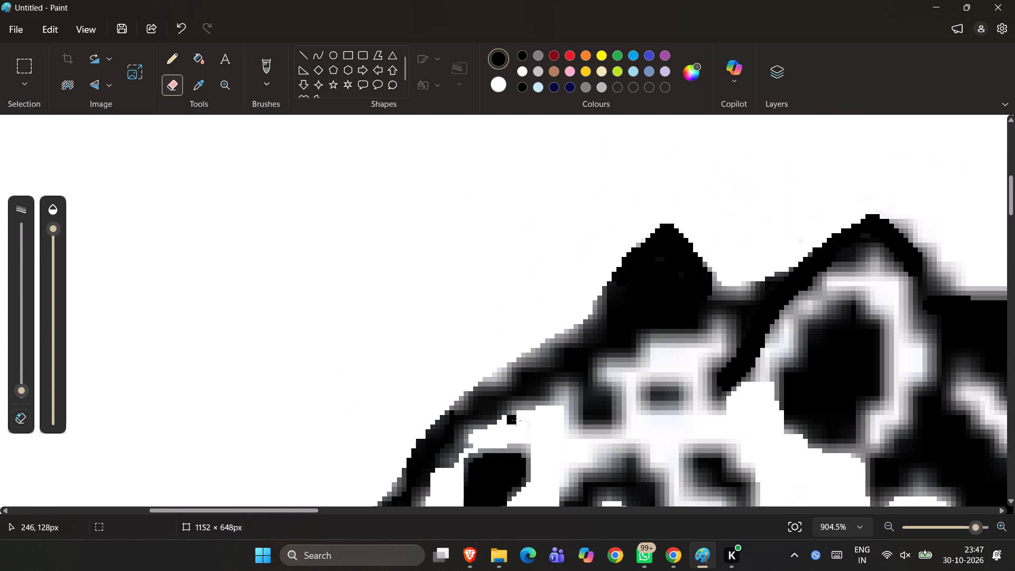
left_click_drag(516, 420, 567, 394)
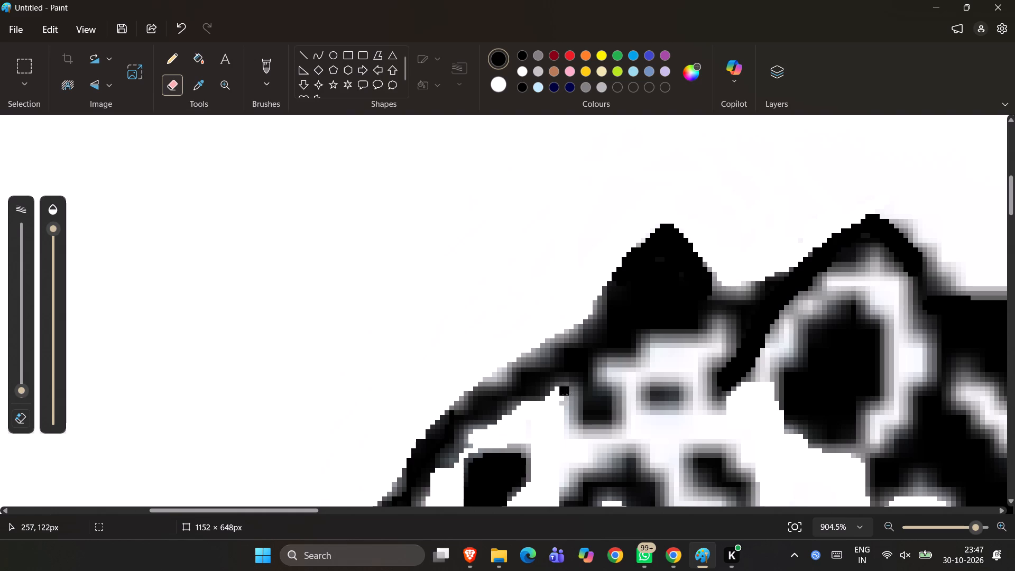
Erase the grey fringe around the small spot under the forehead line and along the far ear's base up to the near ear.
left_click_drag(567, 394, 628, 427)
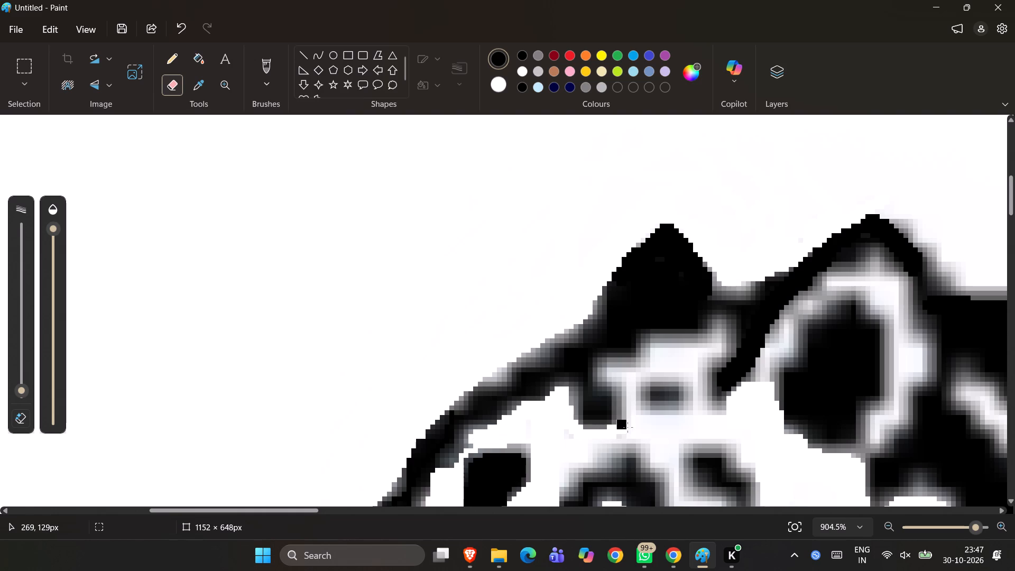
left_click_drag(628, 427, 607, 373)
left_click_drag(607, 373, 675, 353)
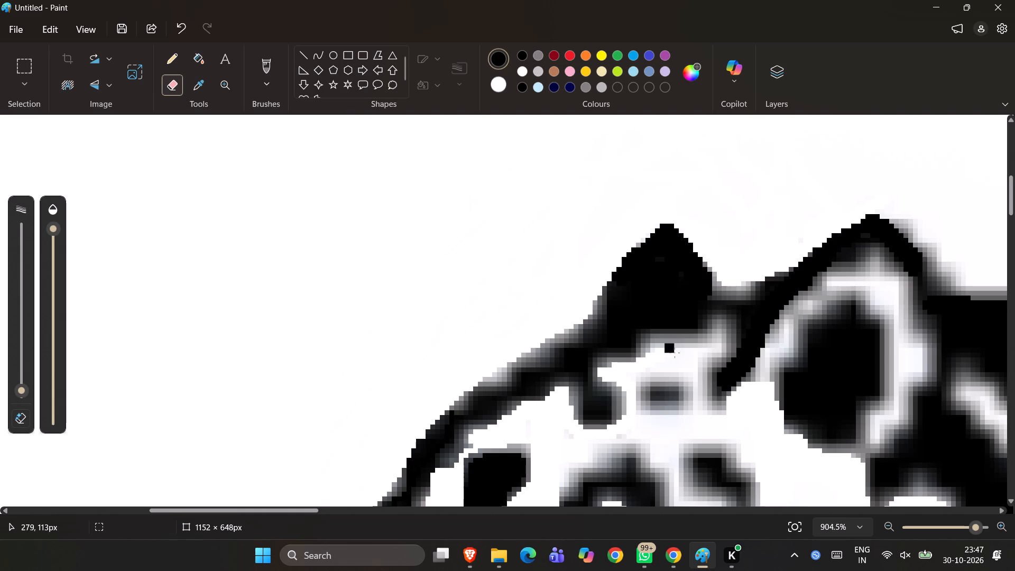
left_click_drag(675, 353, 698, 350)
left_click_drag(698, 350, 715, 354)
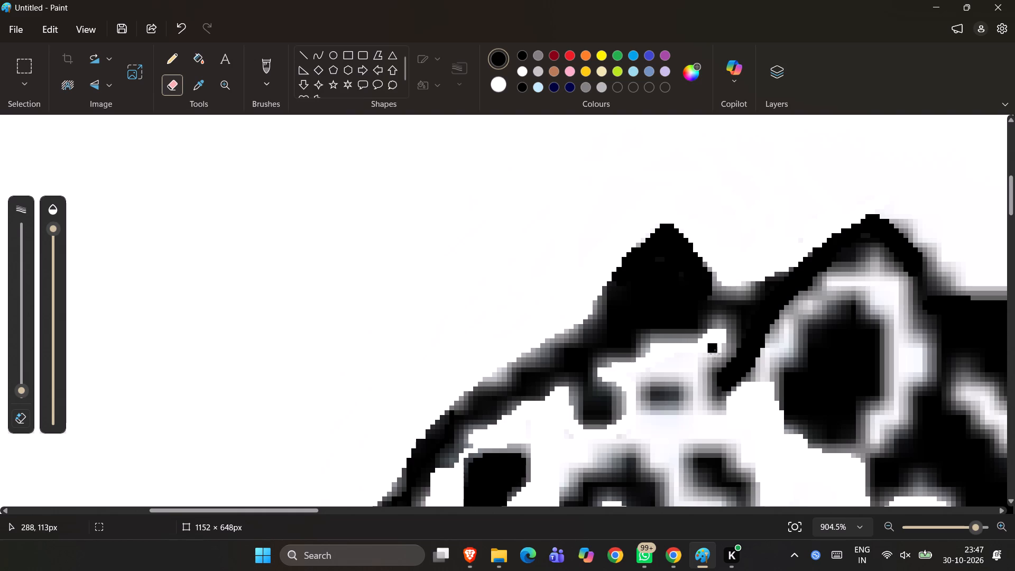
left_click_drag(715, 354, 704, 366)
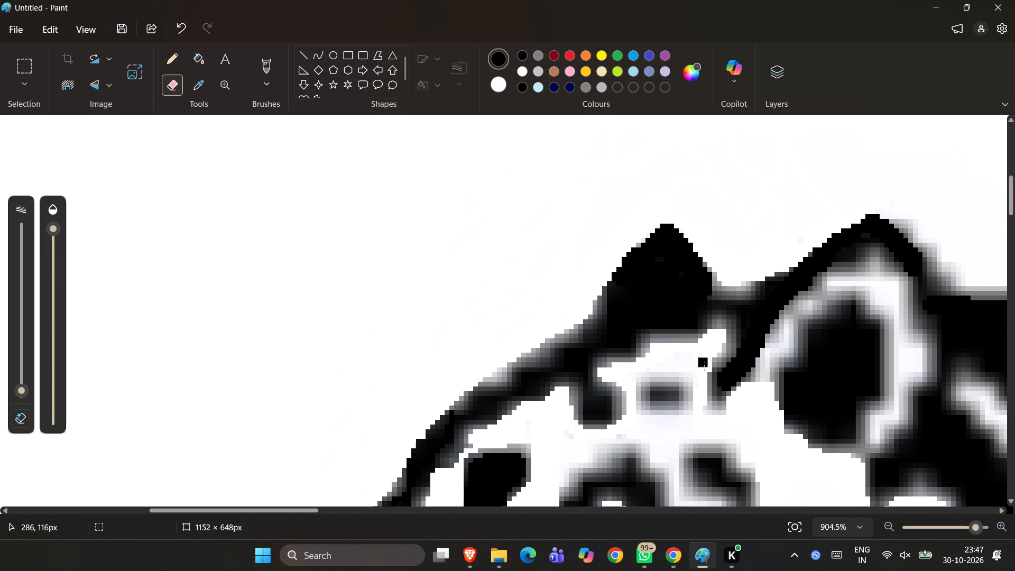
Erase the grey fringe around the small rectangular spot below the far ear and the faint residue beneath it.
left_click_drag(704, 366, 630, 418)
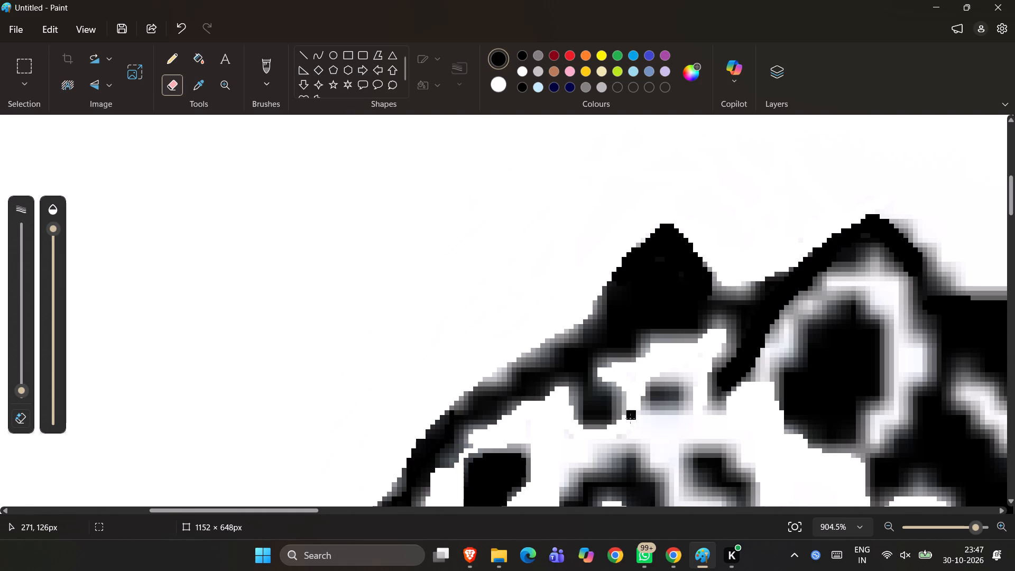
left_click_drag(630, 418, 568, 445)
left_click_drag(568, 445, 560, 439)
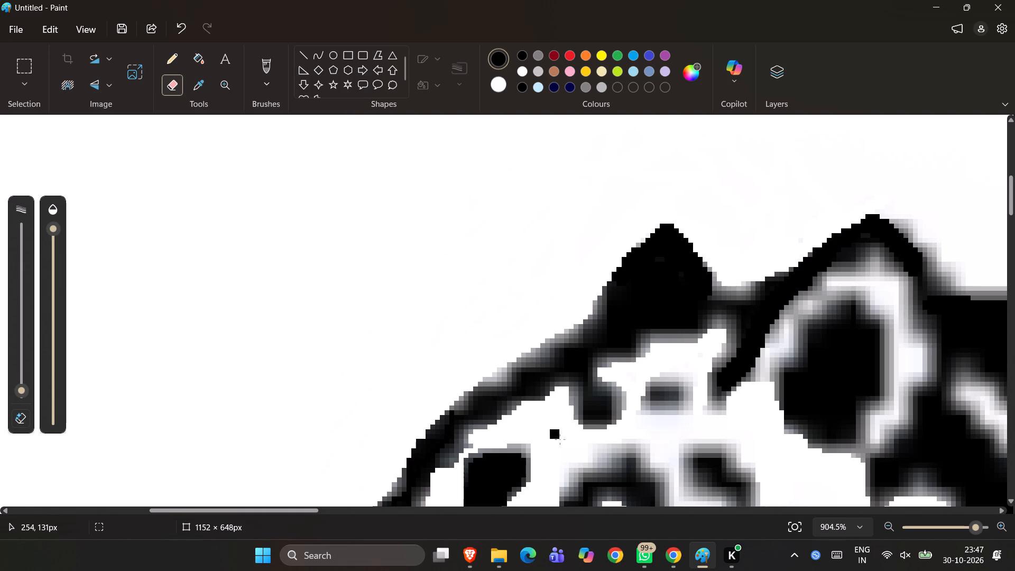
left_click_drag(560, 439, 708, 426)
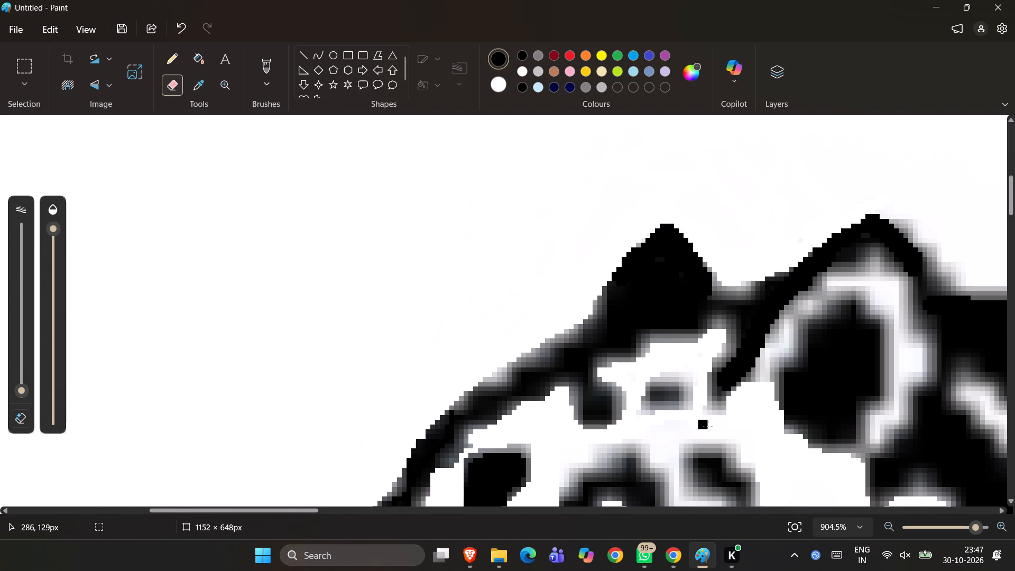
left_click_drag(708, 426, 709, 429)
left_click_drag(704, 430, 694, 427)
left_click_drag(694, 427, 671, 441)
Erase the grey fringe along the inner edge of the nose bridge and forehead outline, up to the front of the eye patch.
scroll(671, 441, "down", 6, "ctrl")
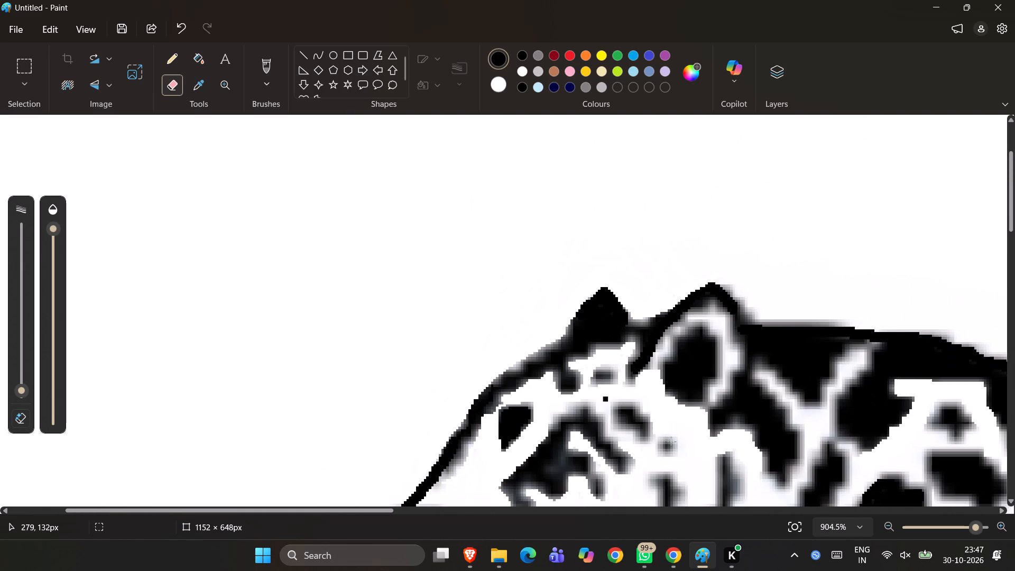
scroll(671, 441, "down", 1)
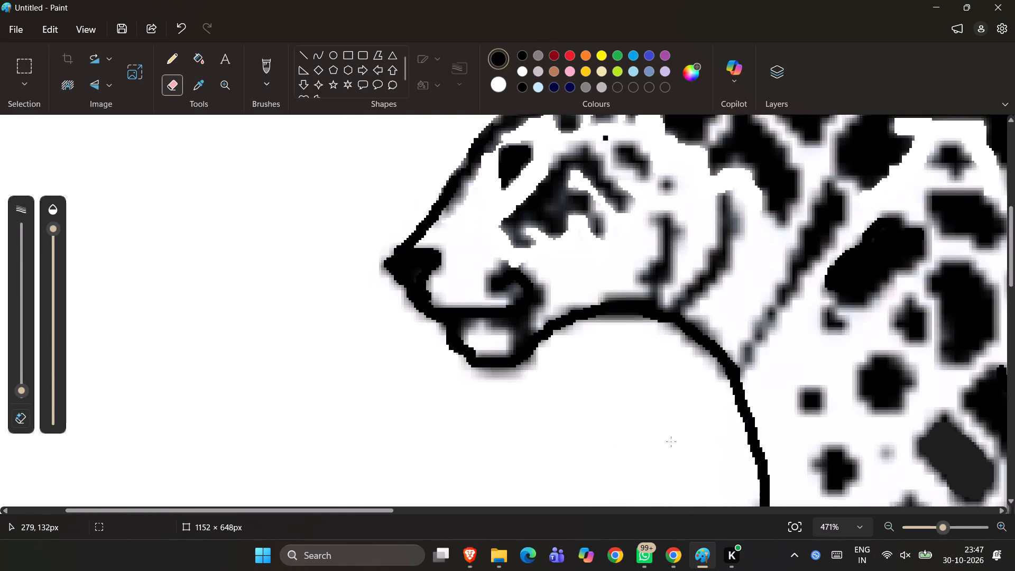
scroll(671, 441, "down", 1)
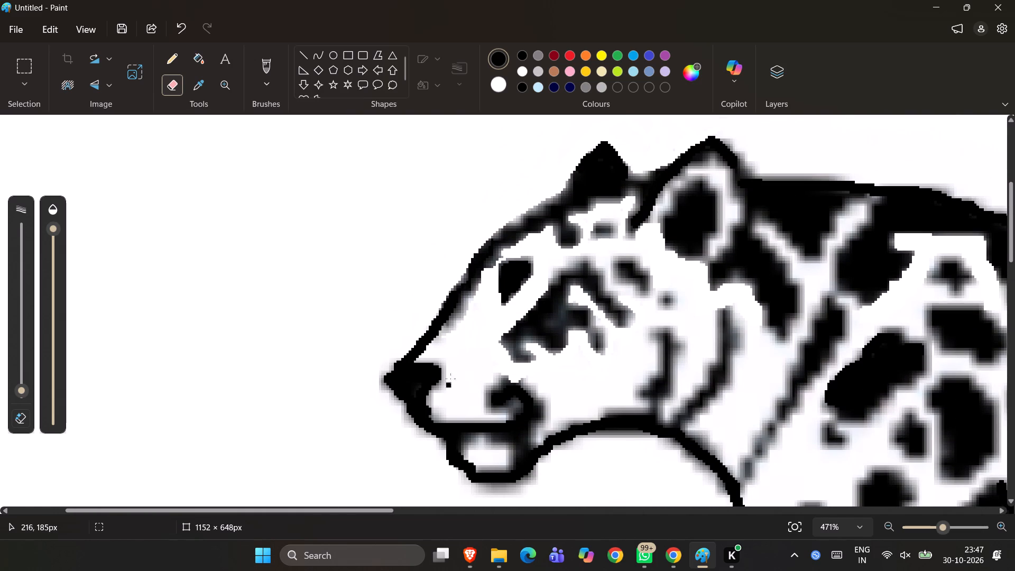
left_click_drag(435, 348, 454, 328)
left_click_drag(454, 328, 465, 309)
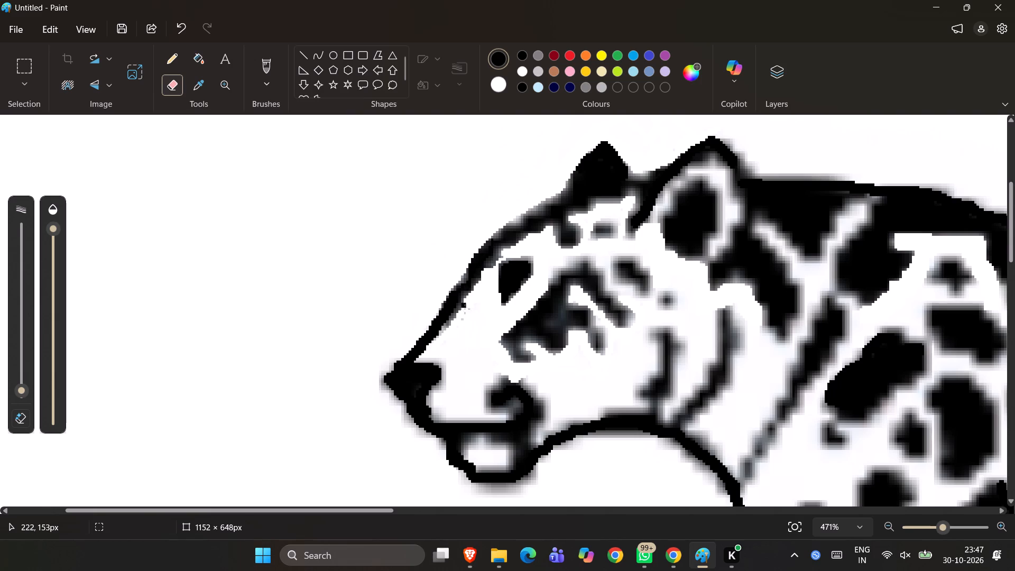
left_click_drag(465, 309, 445, 333)
left_click_drag(445, 333, 500, 256)
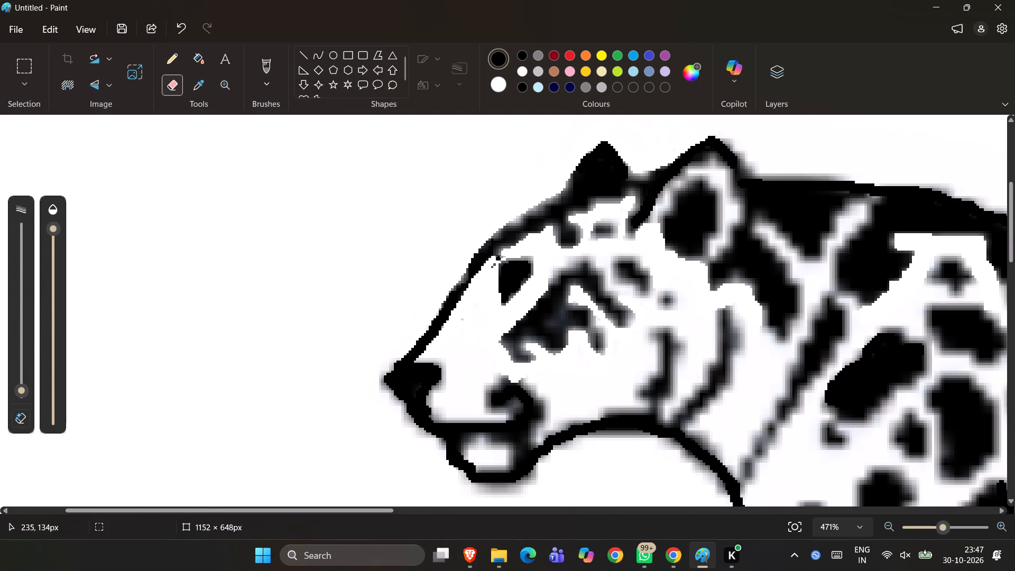
left_click_drag(500, 256, 503, 262)
left_click_drag(503, 262, 482, 318)
Touch up the tip of the nose with a single black Pencil dot.
scroll(482, 318, "down", 6, "ctrl")
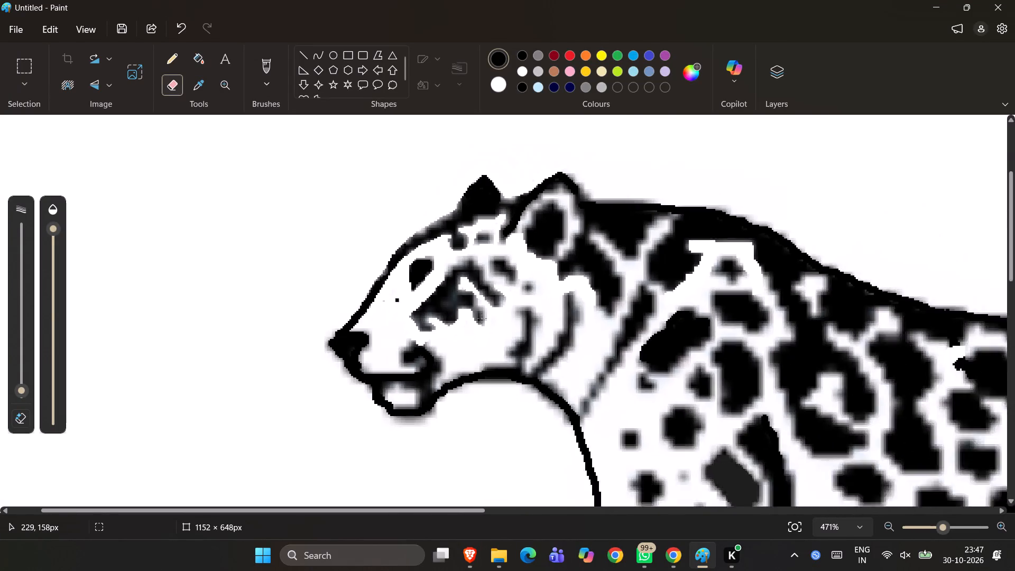
scroll(482, 318, "down", 6, "ctrl")
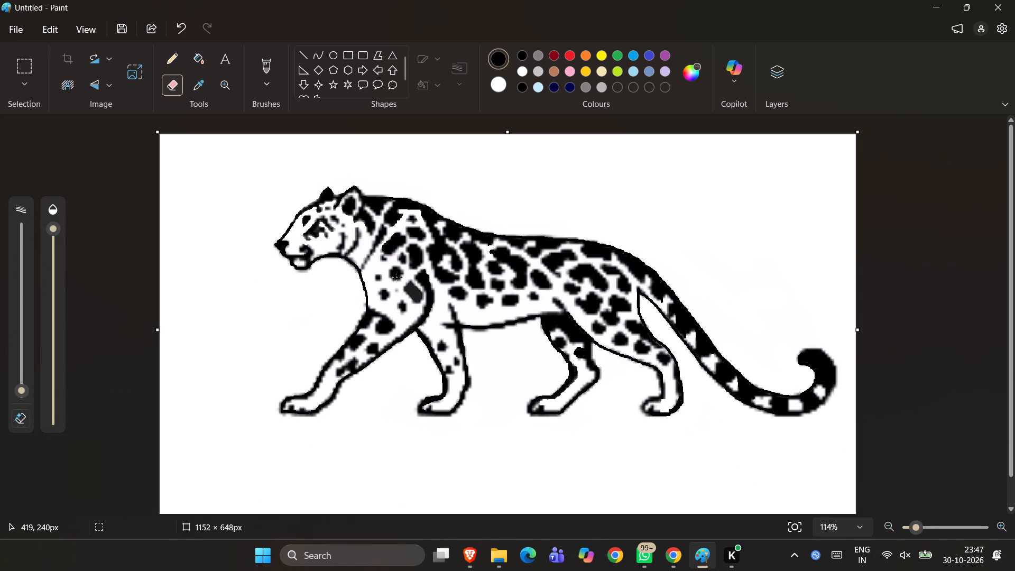
left_click(170, 54)
left_click(276, 243)
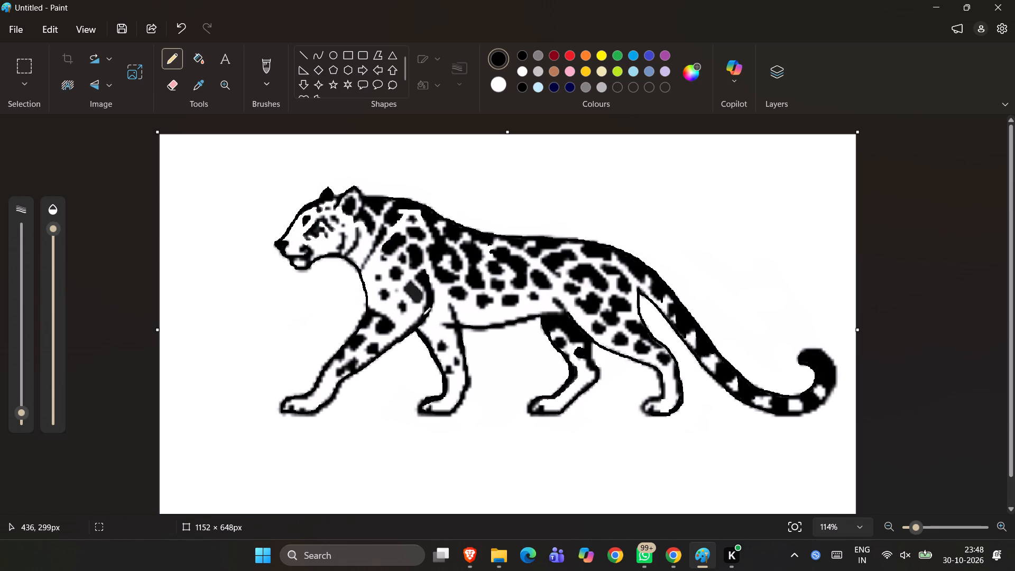
Erase the grey fringe between the eye patch and the forehead spots, and around the dark spot behind the eye patch.
scroll(423, 315, "down", 7, "ctrl")
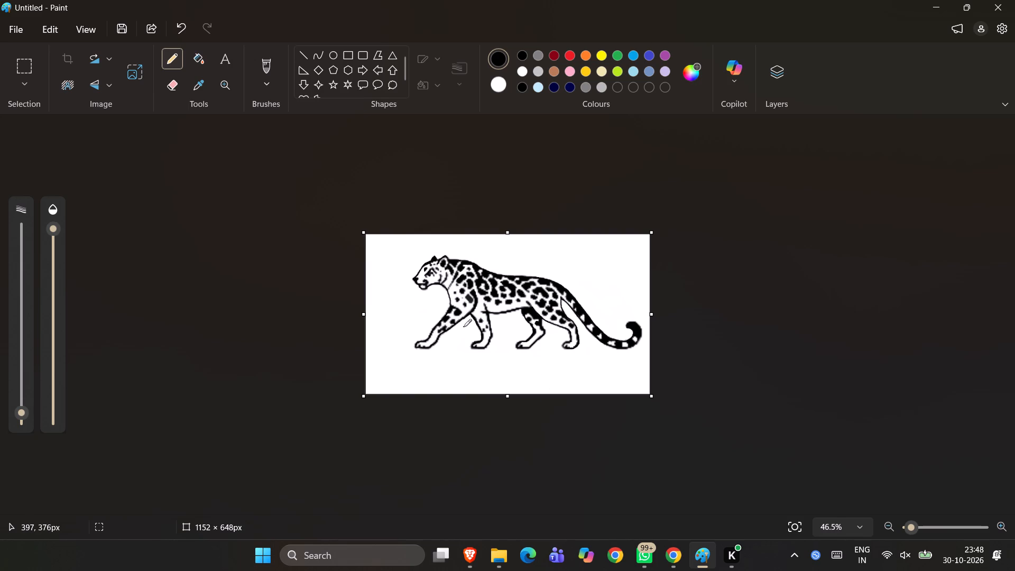
scroll(464, 327, "up", 5, "ctrl")
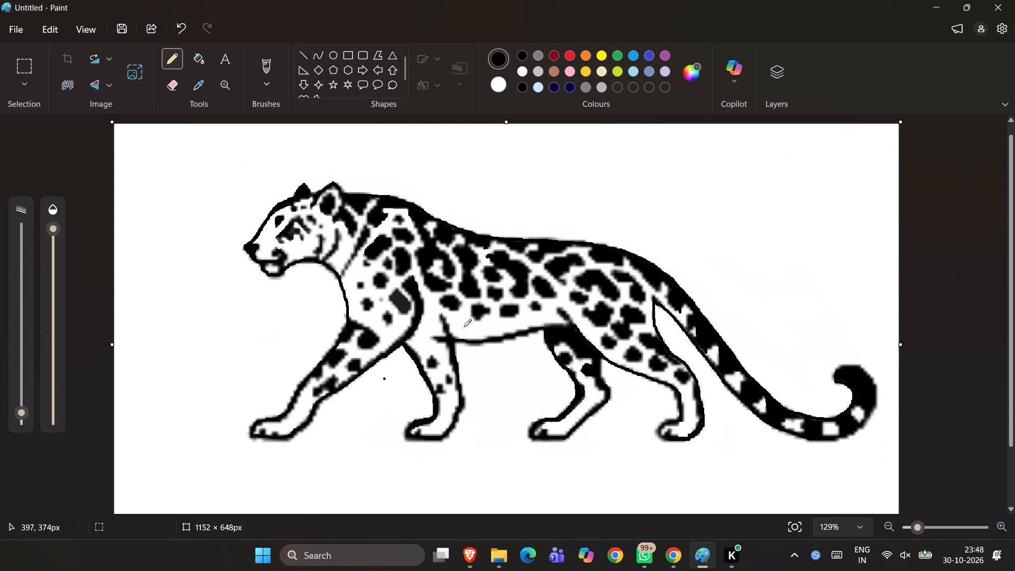
scroll(404, 260, "up", 4, "ctrl")
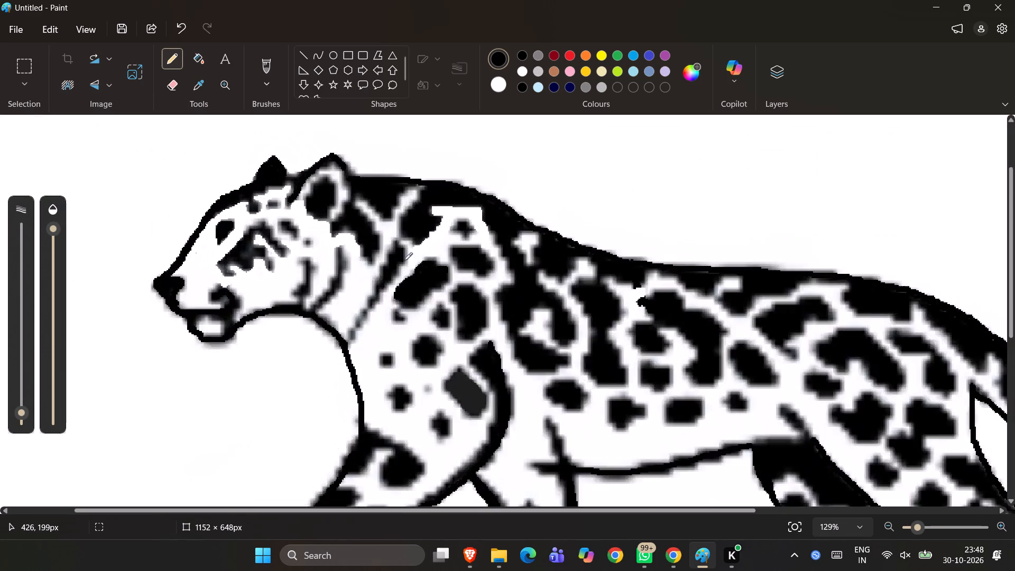
scroll(404, 260, "up", 4, "ctrl")
scroll(404, 260, "down", 4, "ctrl")
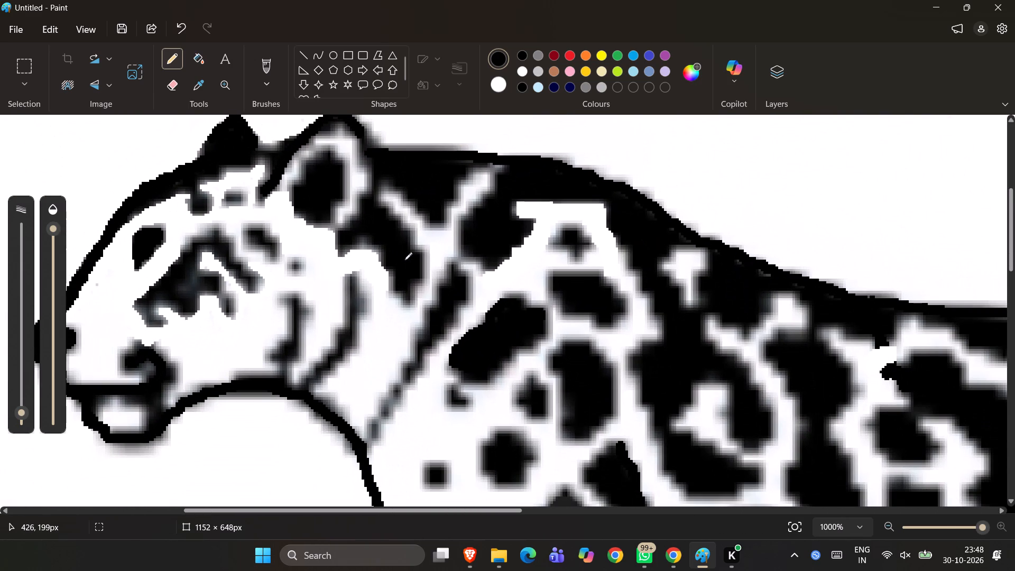
left_click(174, 97)
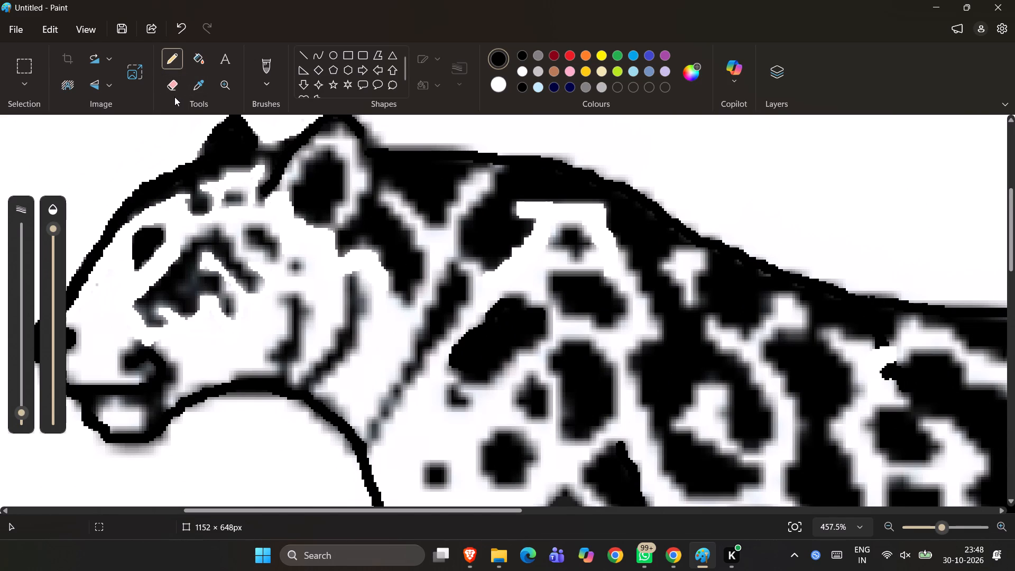
left_click(179, 91)
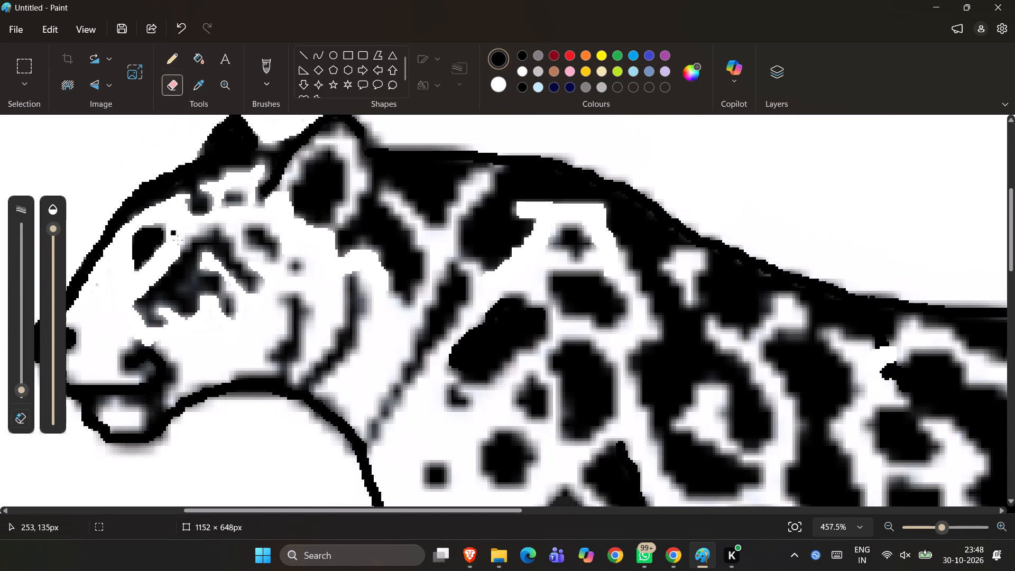
left_click_drag(181, 248, 191, 235)
left_click_drag(191, 235, 216, 214)
left_click_drag(216, 214, 256, 211)
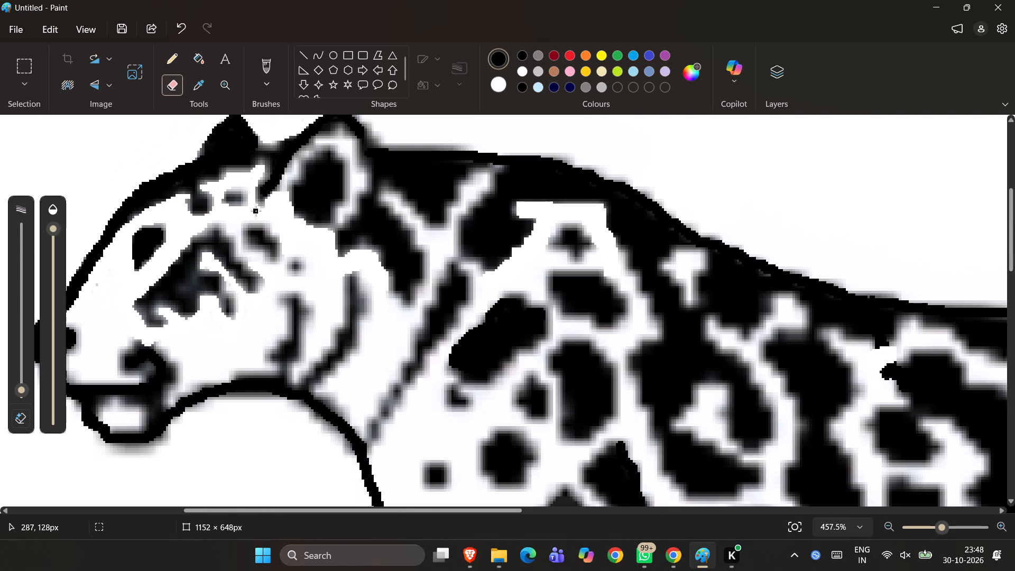
left_click_drag(256, 211, 284, 264)
left_click_drag(284, 264, 240, 237)
left_click_drag(240, 237, 270, 277)
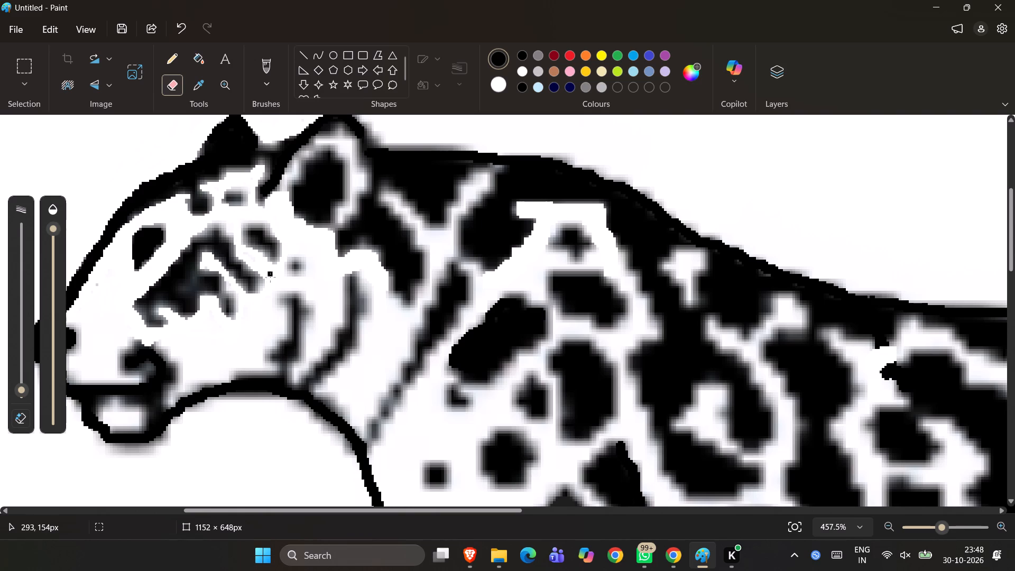
Erase the grey fringe around the tiny cheek dot below the near ear and the faint residue beside it.
left_click_drag(270, 277, 303, 277)
left_click_drag(303, 277, 310, 249)
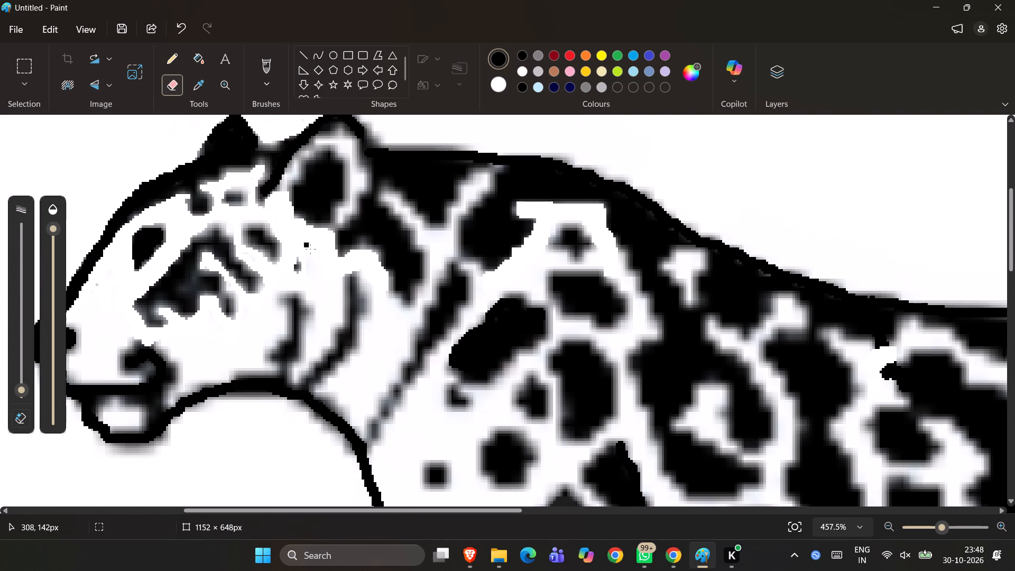
left_click_drag(310, 249, 326, 263)
Erase the grey fringe along the outer front edge of the nose tip.
scroll(326, 263, "down", 9, "ctrl")
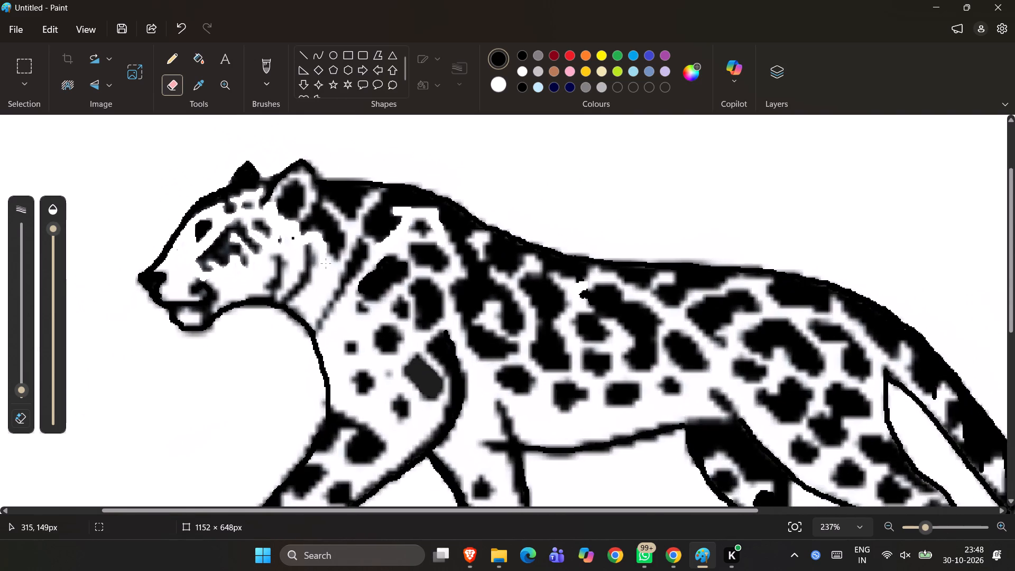
scroll(326, 263, "down", 2, "ctrl")
scroll(285, 280, "up", 2, "ctrl")
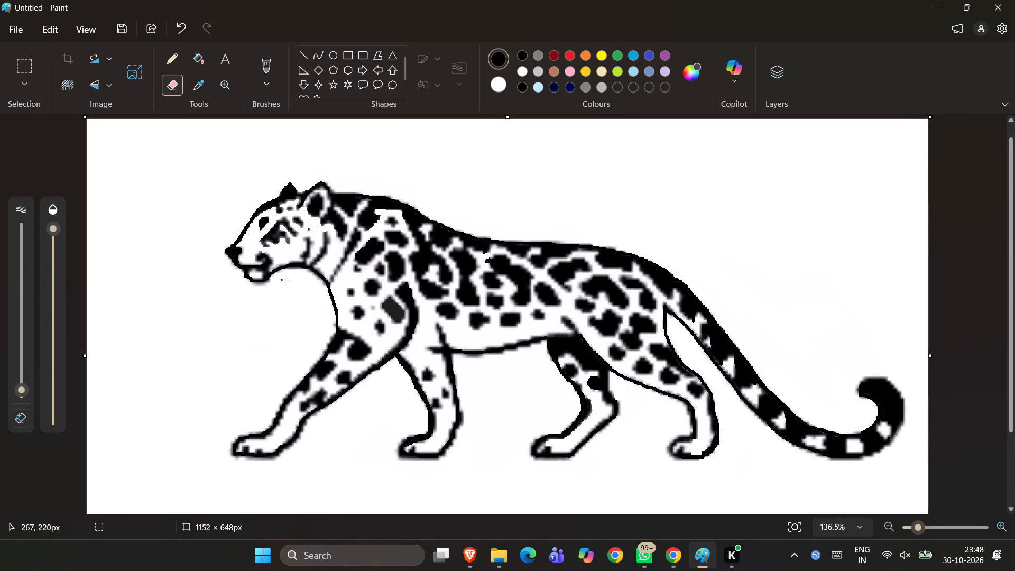
scroll(285, 280, "up", 10, "ctrl")
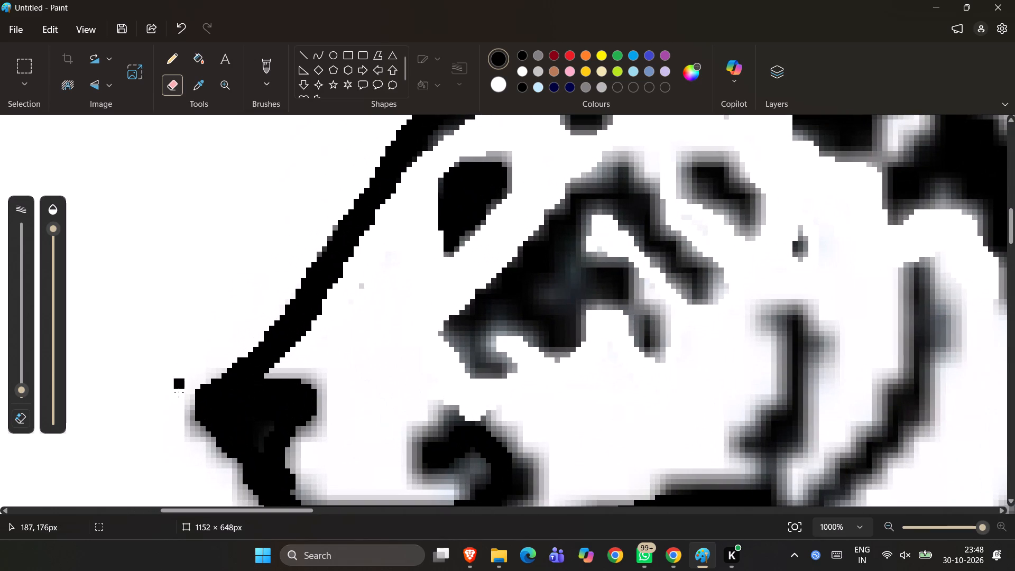
left_click_drag(187, 400, 199, 438)
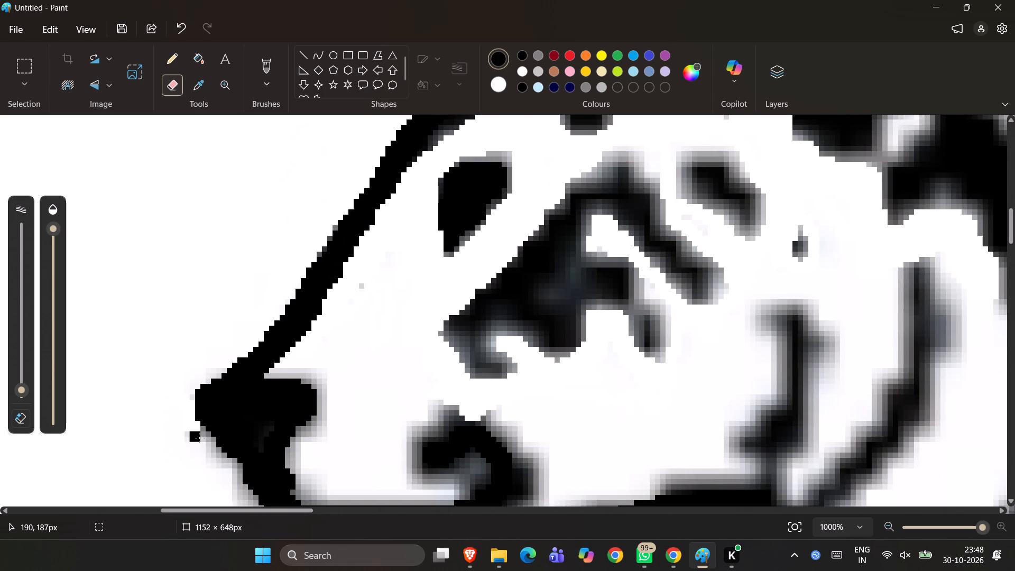
left_click_drag(199, 438, 183, 434)
Erase the grey fringe outside the muzzle outline, from below the nose down to the front of the chin.
scroll(183, 434, "down", 5, "ctrl")
scroll(183, 434, "down", 1)
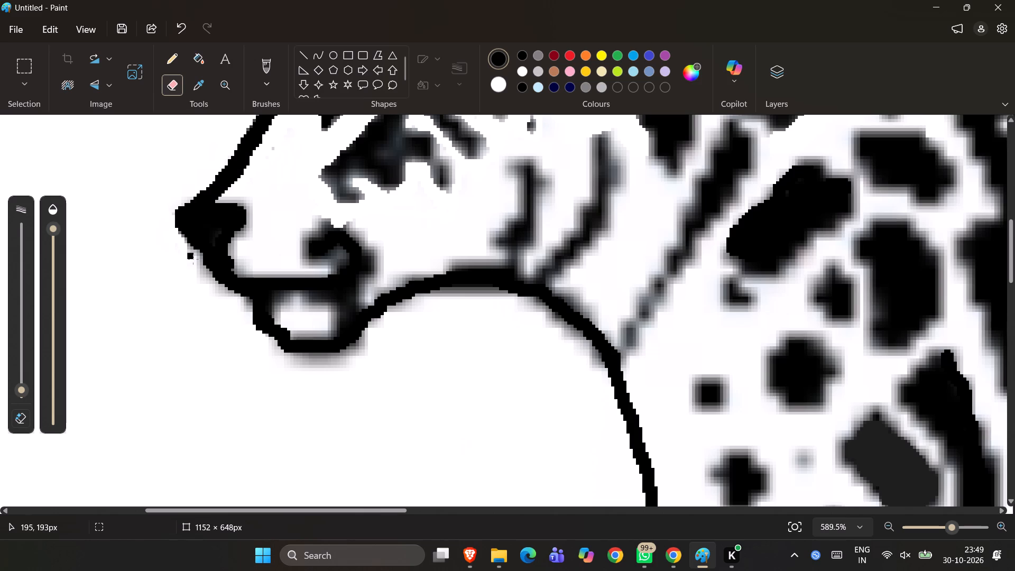
left_click_drag(186, 251, 204, 271)
left_click_drag(204, 271, 179, 275)
left_click_drag(179, 275, 246, 306)
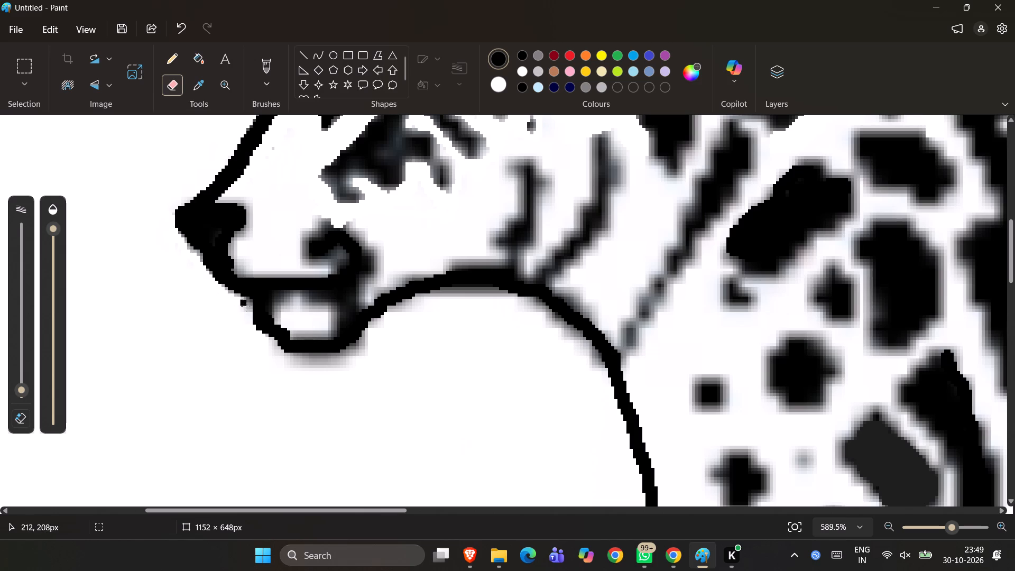
left_click_drag(246, 306, 249, 369)
Erase the grey fringe around the back of the nose, inside the muzzle front and along the top of the mouth line.
scroll(249, 369, "down", 7, "ctrl")
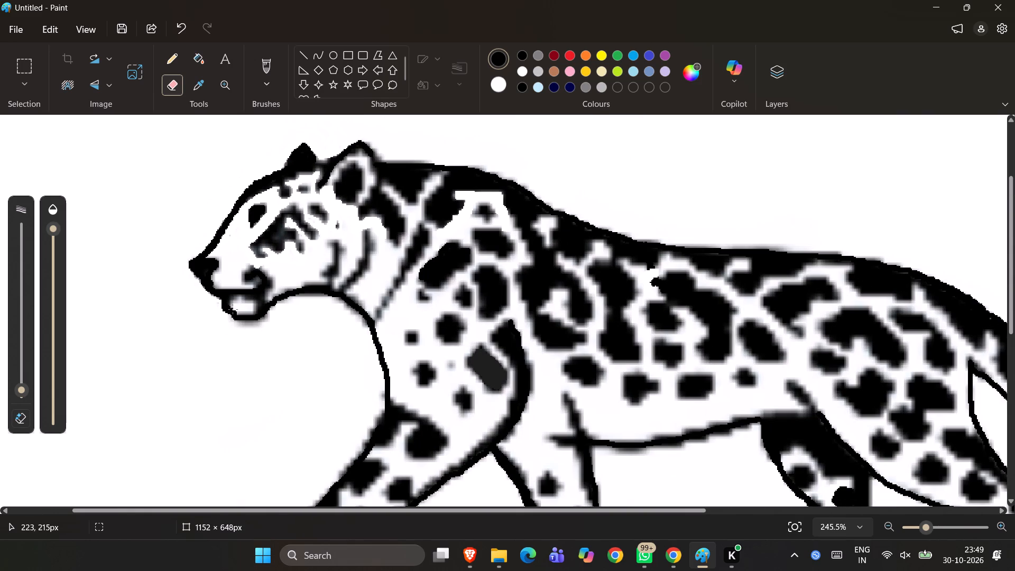
scroll(233, 309, "up", 6, "ctrl")
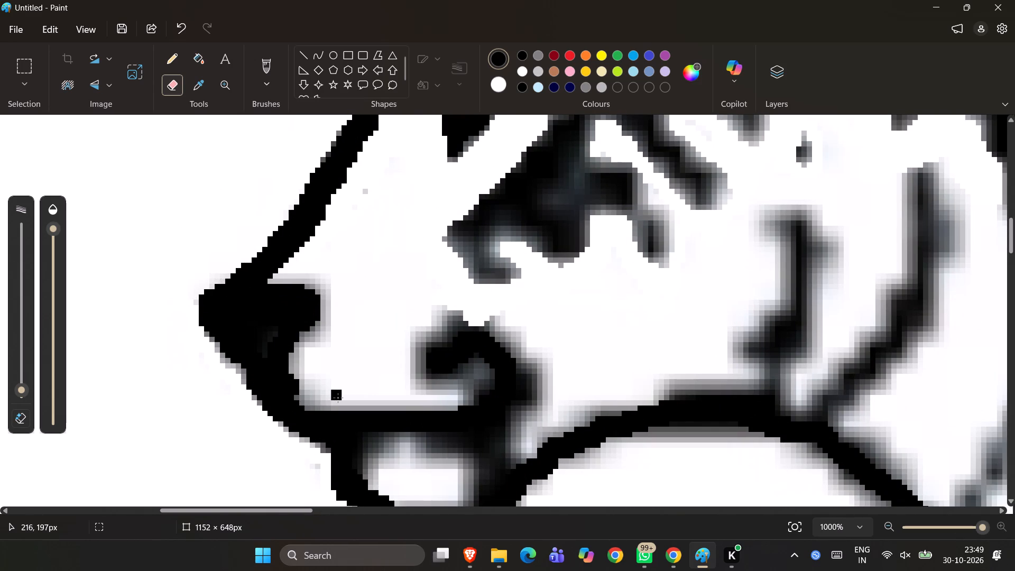
left_click_drag(338, 398, 324, 387)
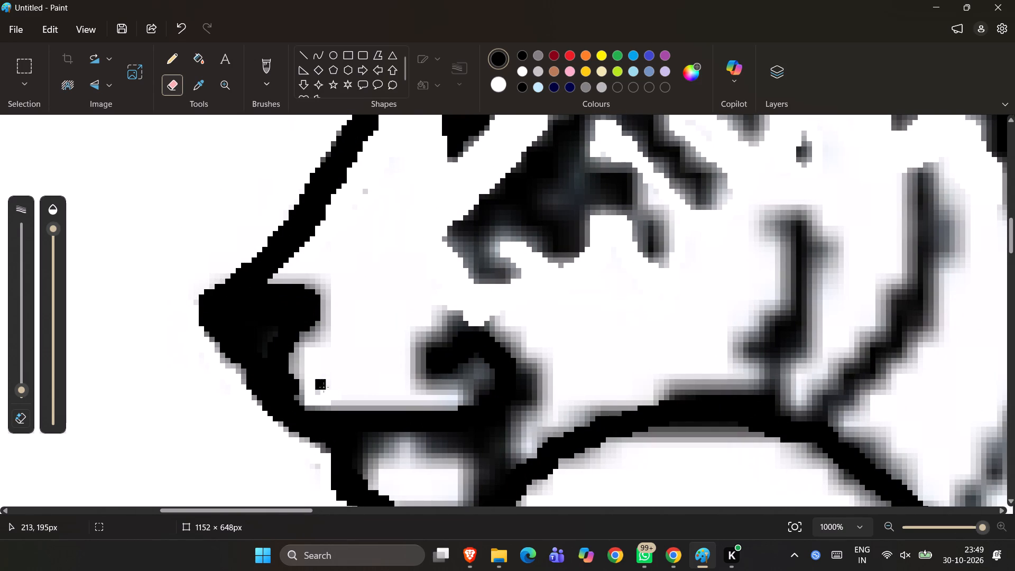
left_click_drag(324, 387, 302, 360)
left_click_drag(302, 360, 327, 288)
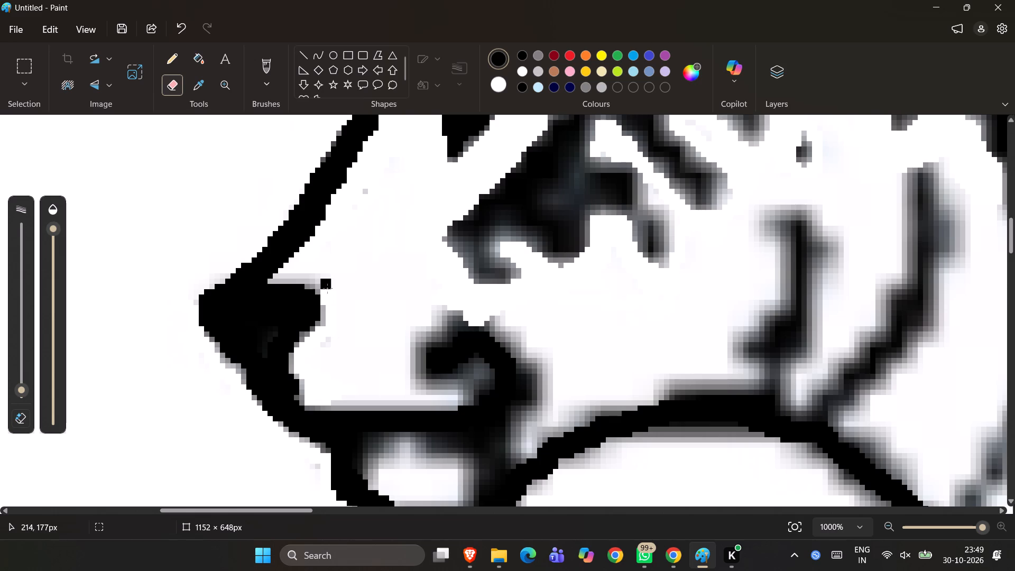
left_click_drag(327, 288, 296, 278)
left_click_drag(296, 278, 316, 287)
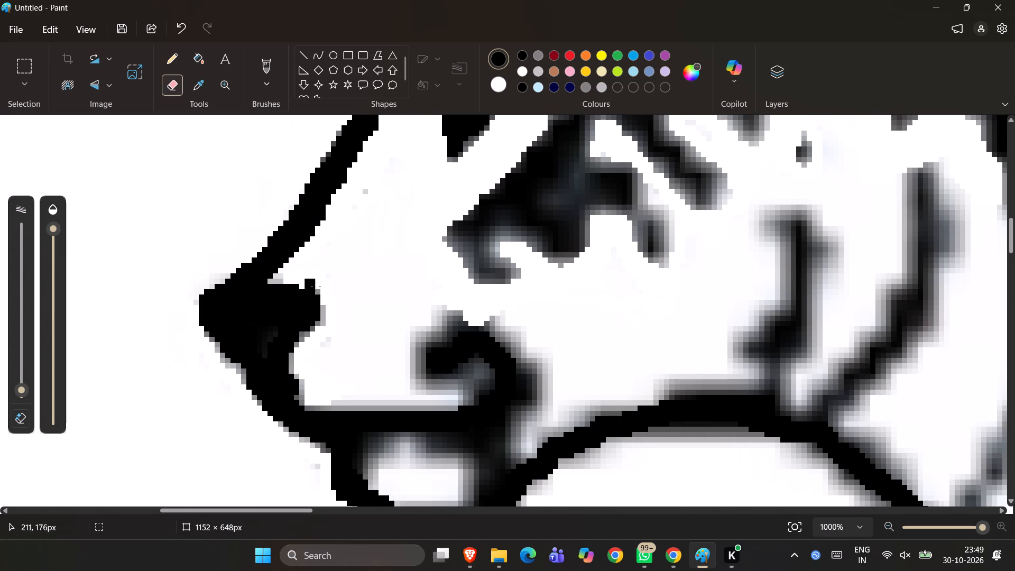
left_click_drag(316, 287, 328, 325)
left_click_drag(328, 325, 371, 402)
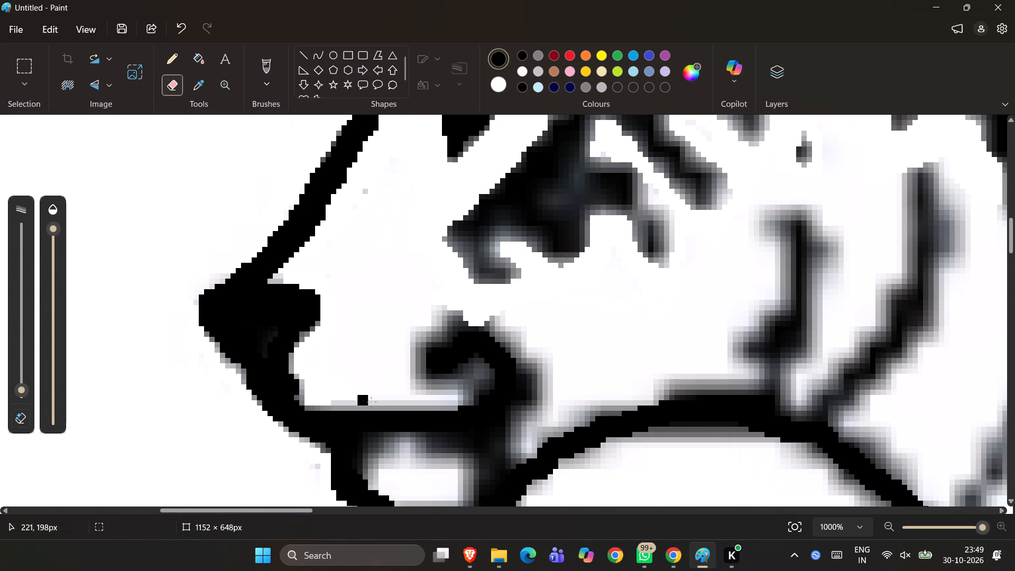
left_click_drag(371, 402, 315, 388)
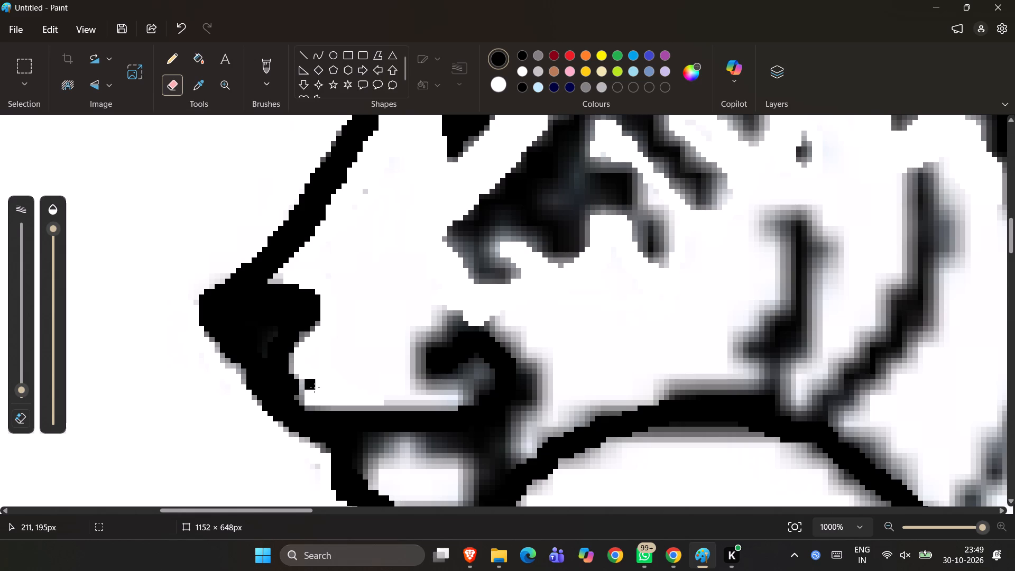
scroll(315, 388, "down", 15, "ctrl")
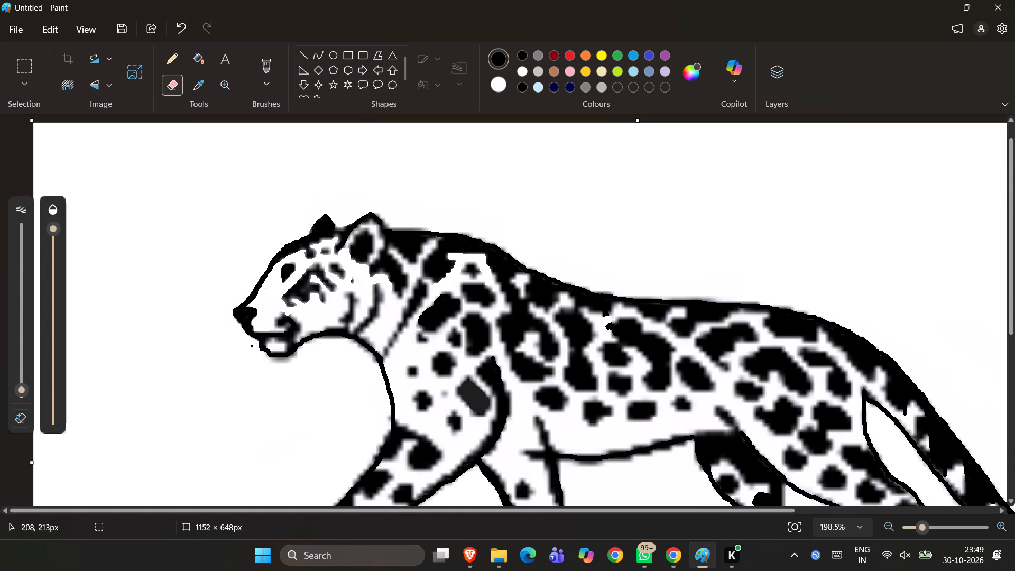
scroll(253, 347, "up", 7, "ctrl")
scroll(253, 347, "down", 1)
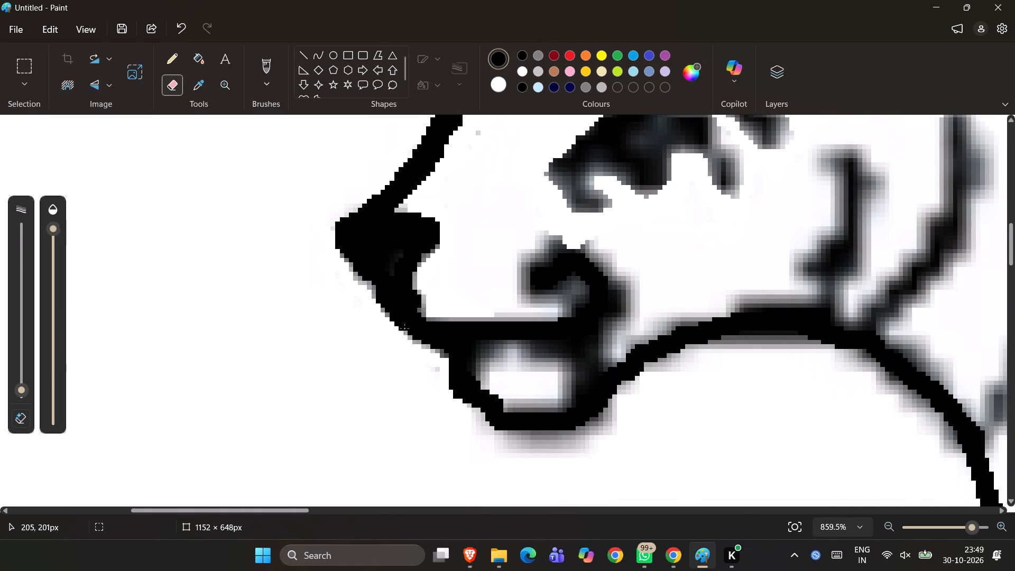
Erase the grey shading inside the white chin area, along its upper, rear and lower edges below the mouth line.
left_click_drag(492, 380, 508, 369)
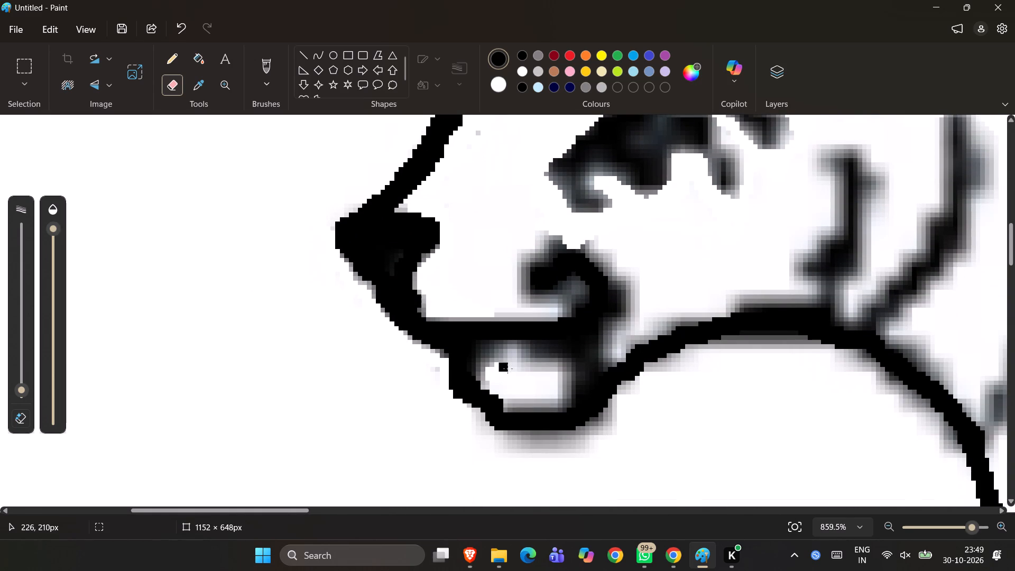
left_click_drag(508, 369, 545, 366)
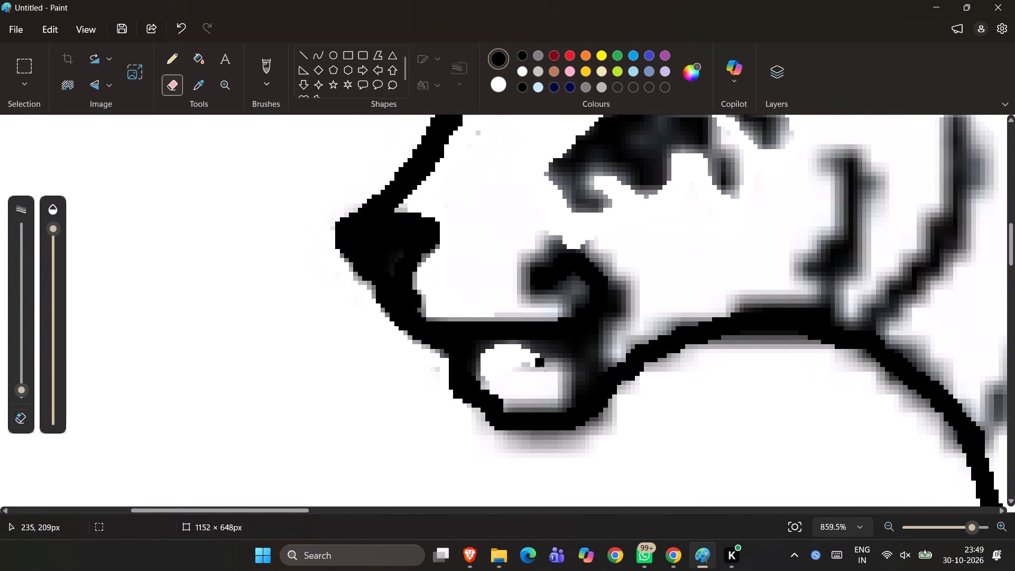
left_click_drag(545, 366, 521, 368)
left_click_drag(521, 368, 524, 404)
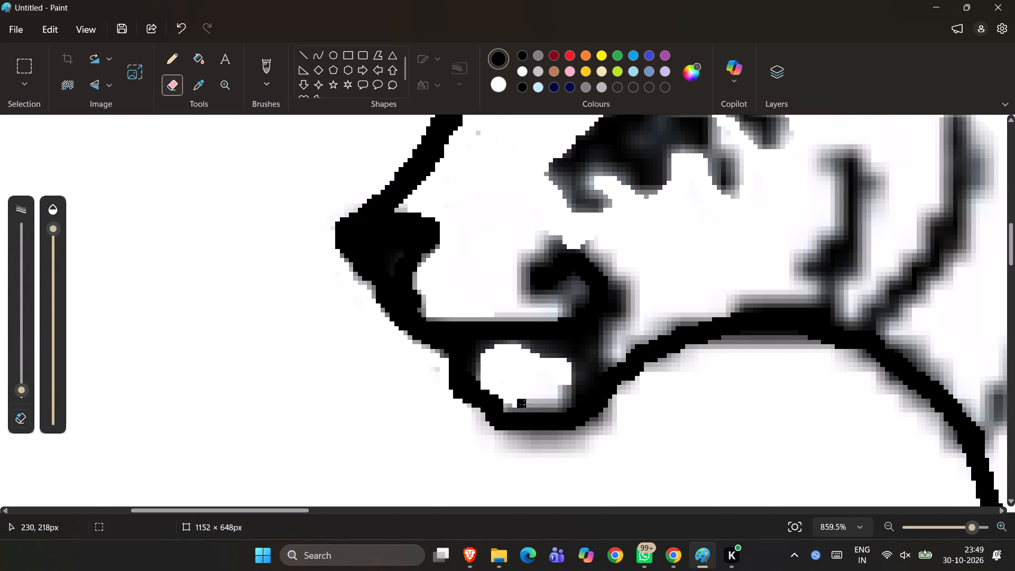
left_click_drag(524, 404, 552, 407)
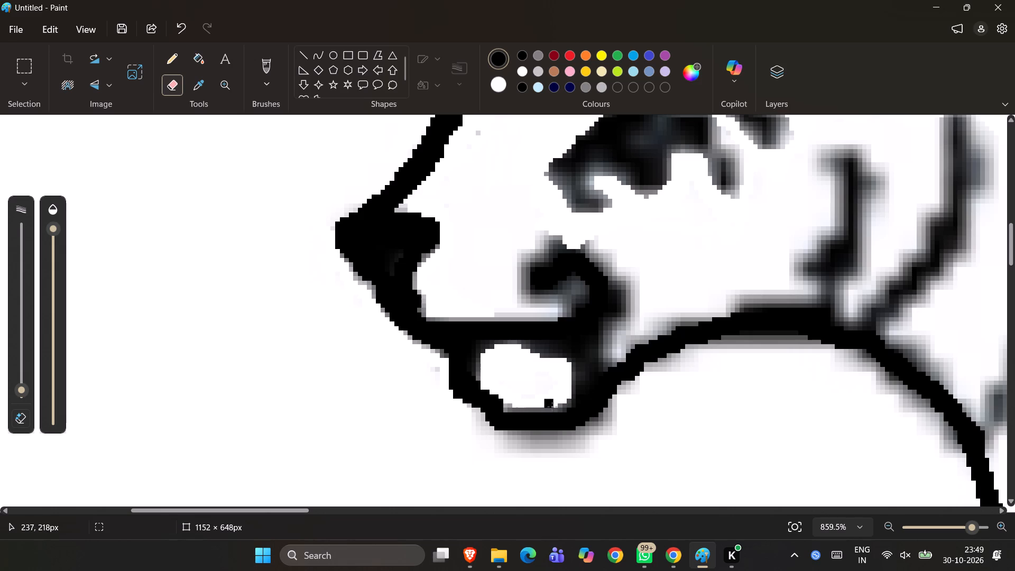
left_click_drag(552, 407, 510, 403)
Erase the grey fringe outside the chin, from its front around the underside to the start of the lower jaw line.
scroll(510, 403, "down", 5, "ctrl")
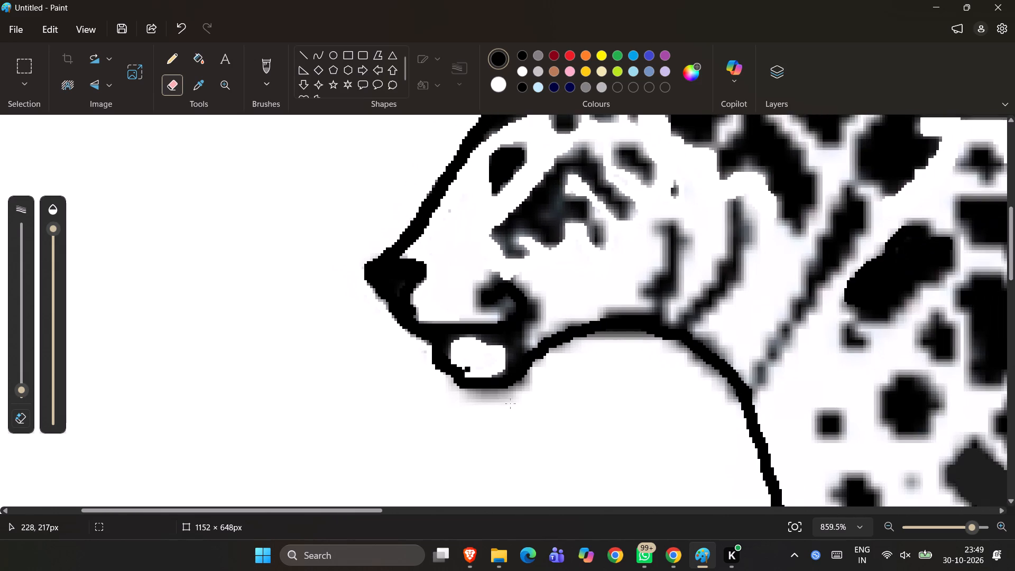
scroll(510, 403, "down", 4, "ctrl")
scroll(569, 391, "down", 5, "ctrl")
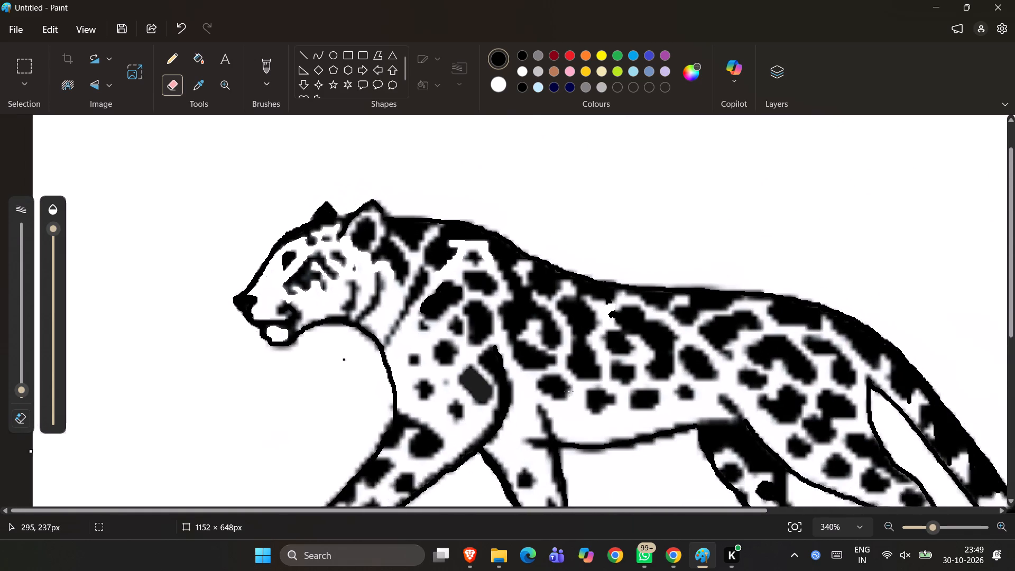
scroll(280, 376, "up", 2, "ctrl")
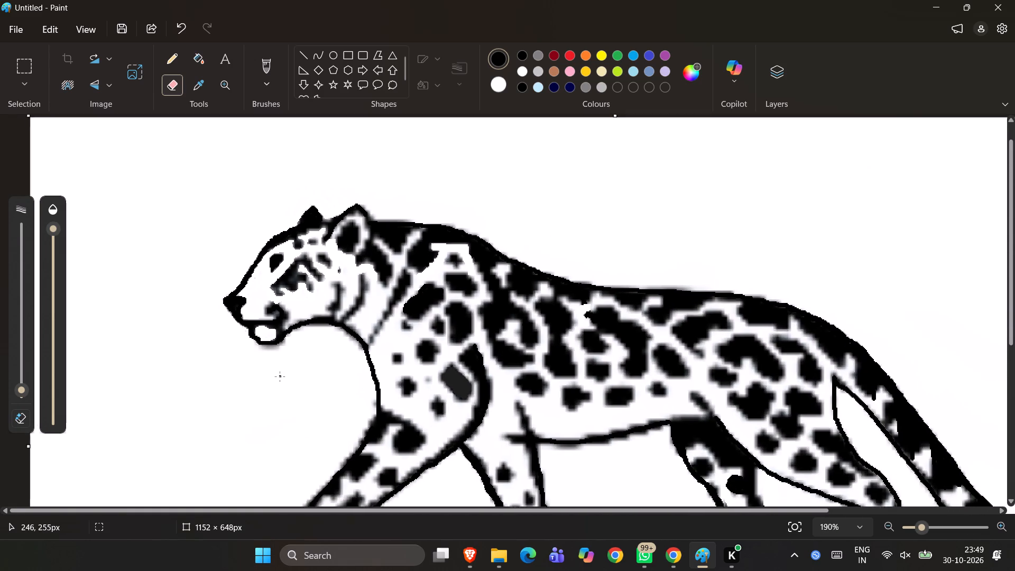
scroll(280, 376, "up", 7, "ctrl")
scroll(280, 376, "down", 1)
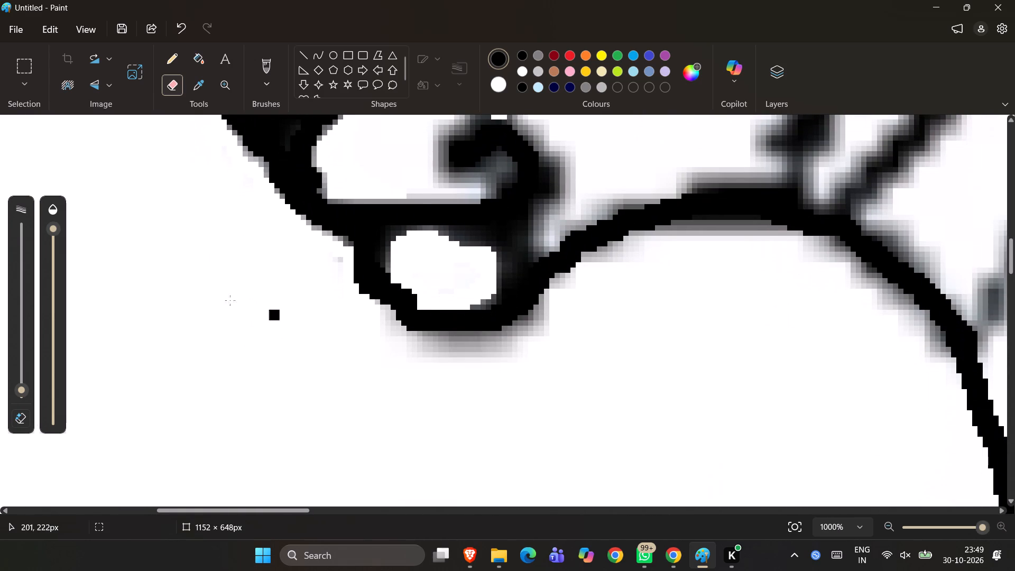
left_click_drag(332, 280, 345, 283)
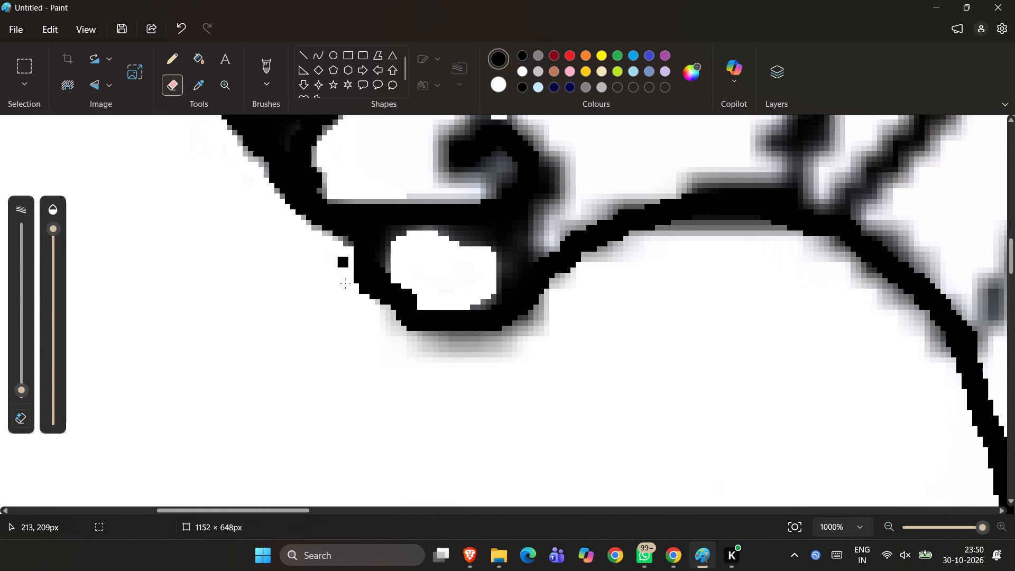
left_click_drag(345, 283, 391, 337)
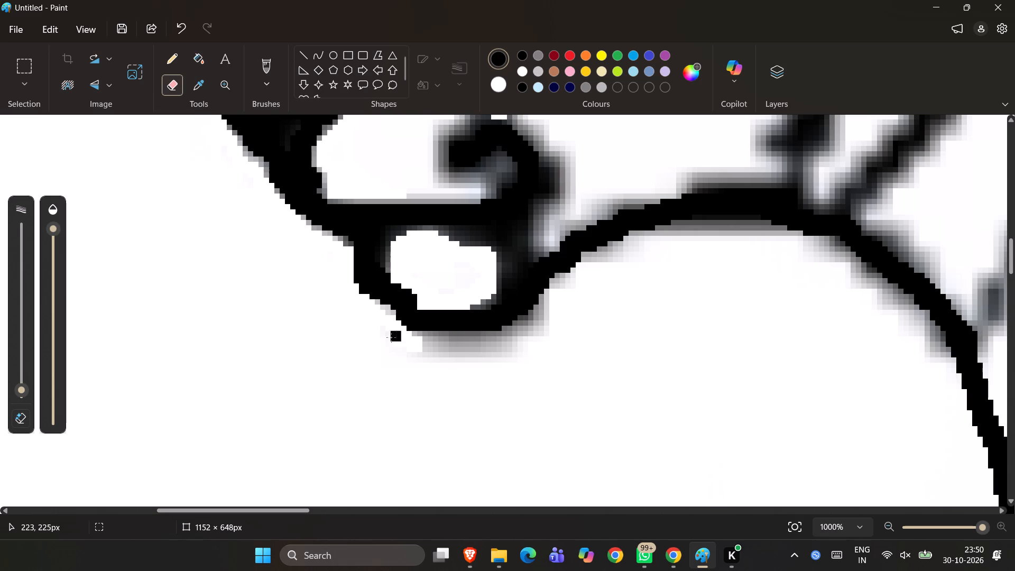
left_click_drag(391, 337, 477, 362)
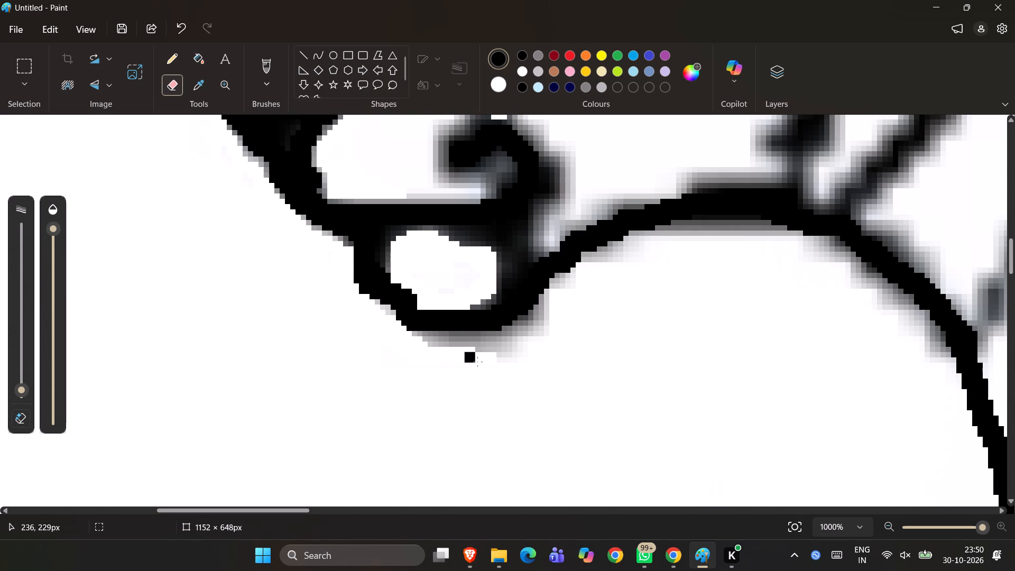
left_click_drag(477, 362, 490, 356)
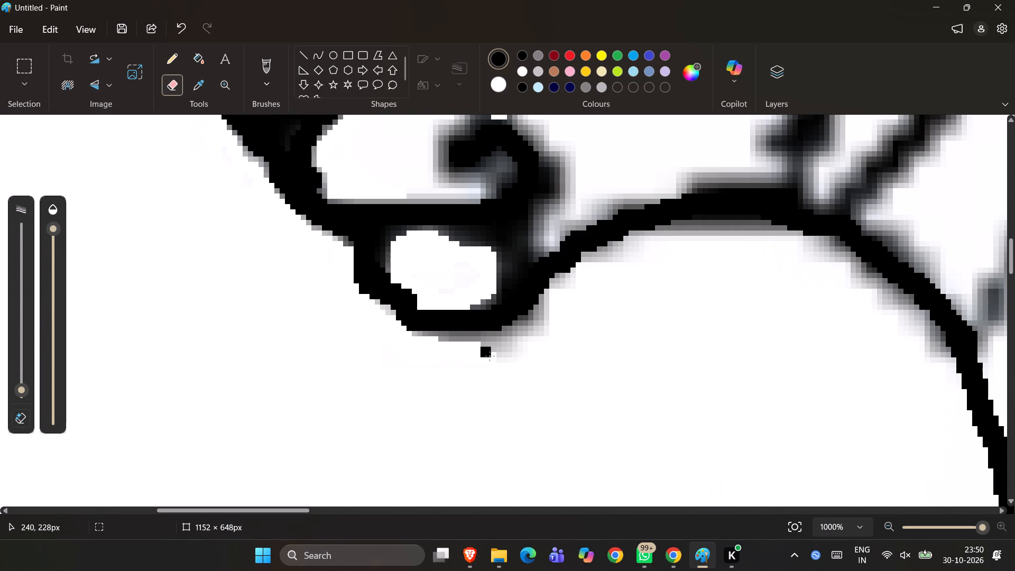
left_click_drag(490, 356, 611, 285)
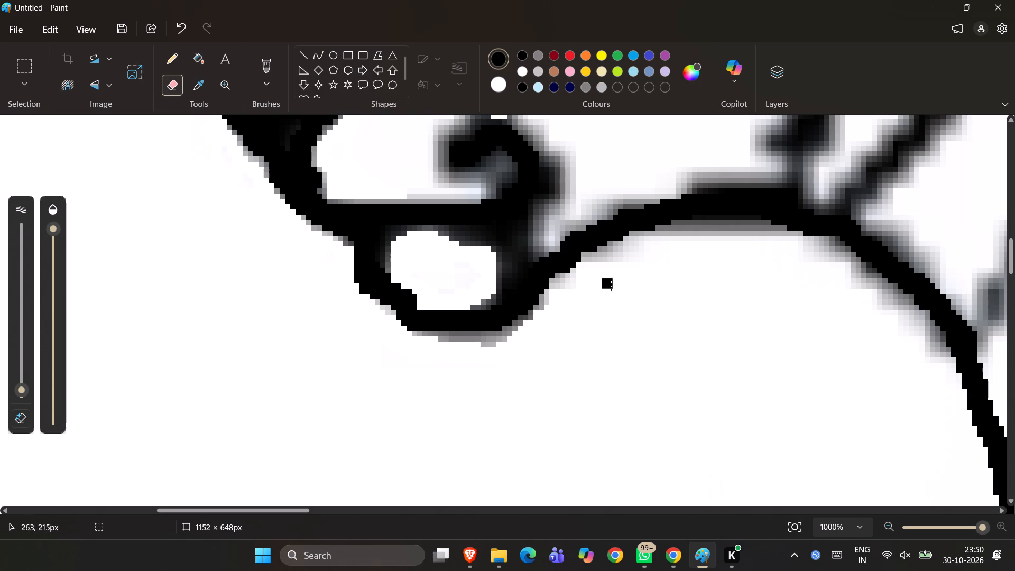
left_click_drag(611, 285, 540, 320)
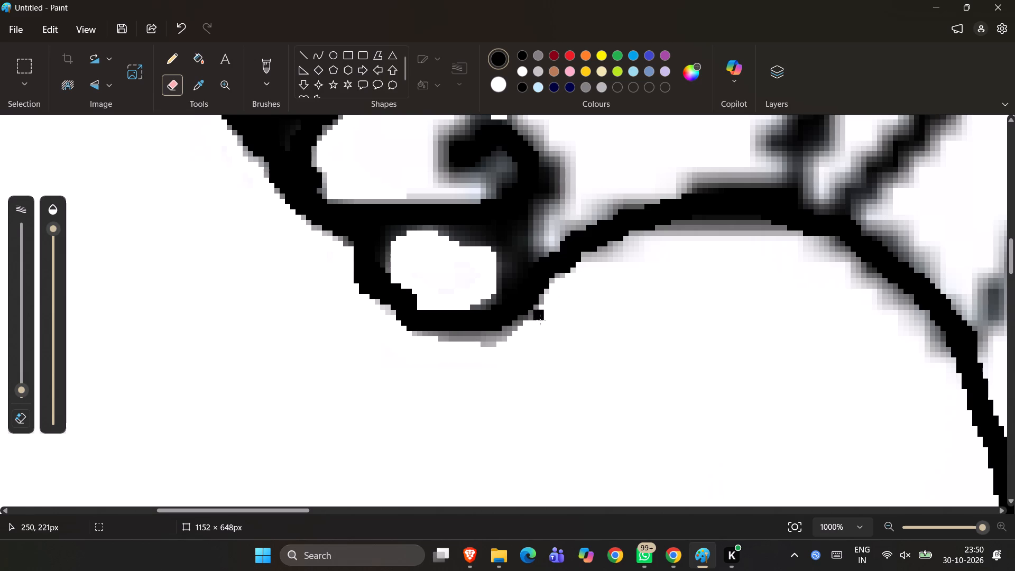
left_click_drag(540, 320, 430, 350)
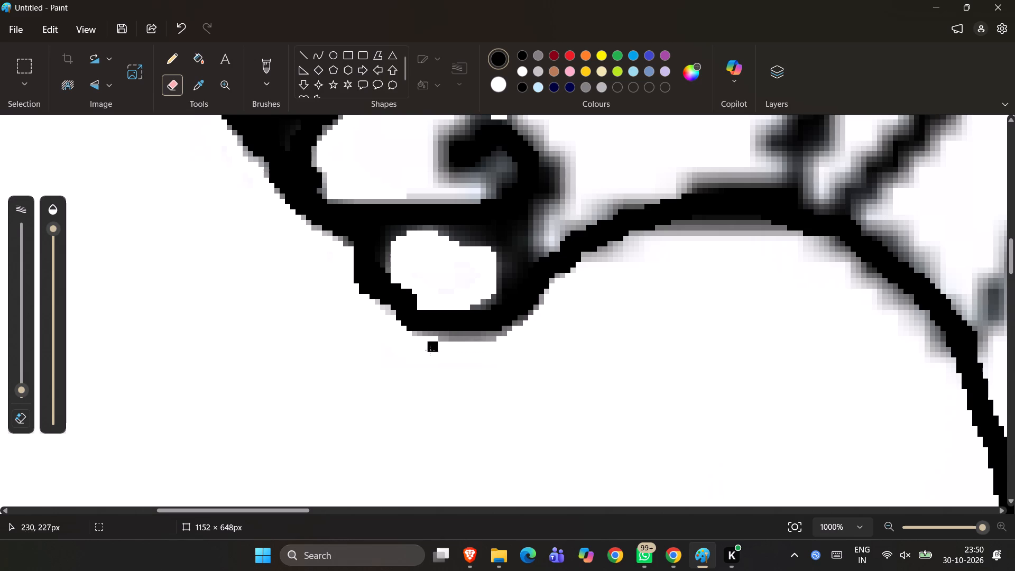
left_click_drag(430, 350, 499, 349)
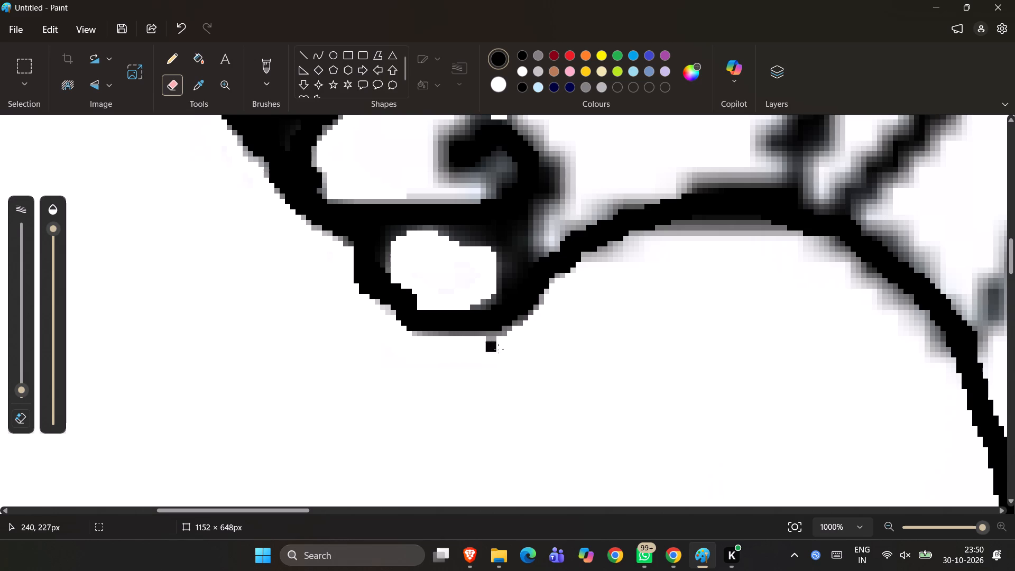
left_click_drag(499, 349, 590, 349)
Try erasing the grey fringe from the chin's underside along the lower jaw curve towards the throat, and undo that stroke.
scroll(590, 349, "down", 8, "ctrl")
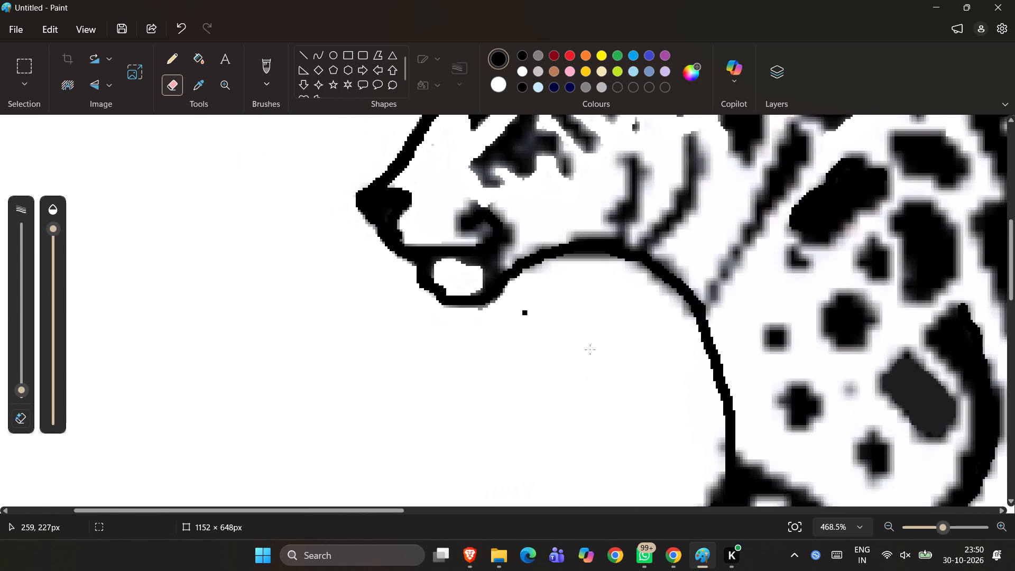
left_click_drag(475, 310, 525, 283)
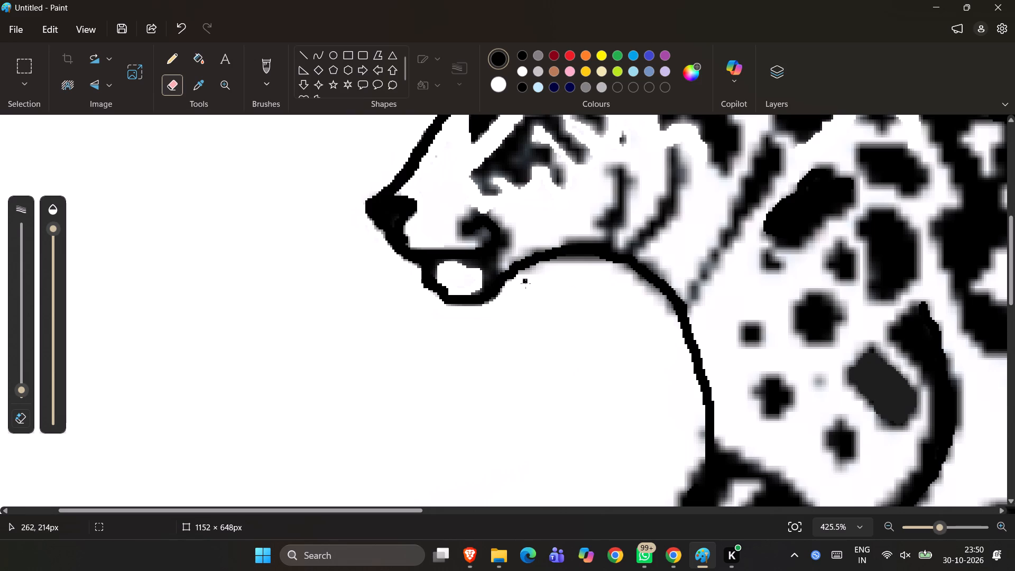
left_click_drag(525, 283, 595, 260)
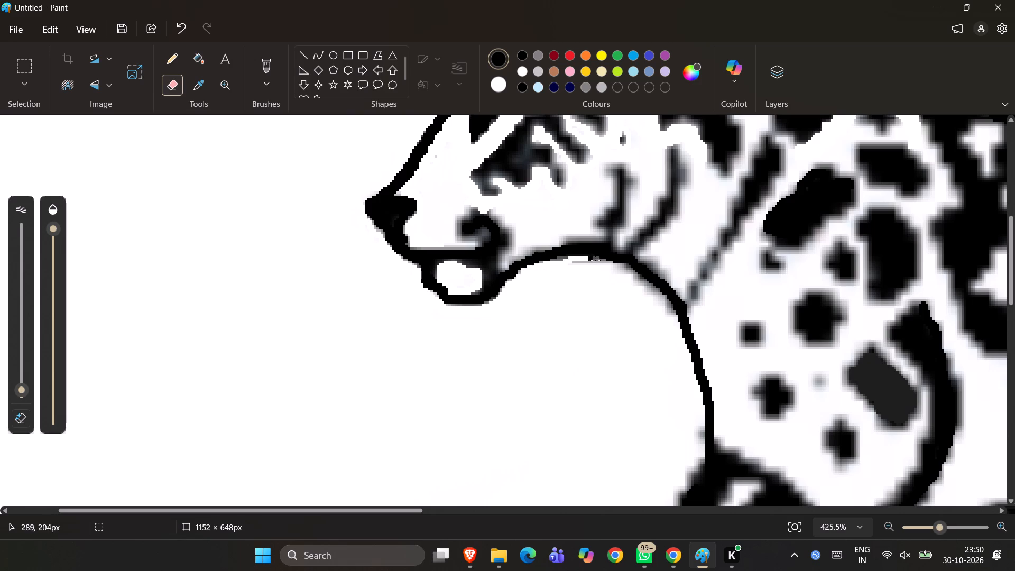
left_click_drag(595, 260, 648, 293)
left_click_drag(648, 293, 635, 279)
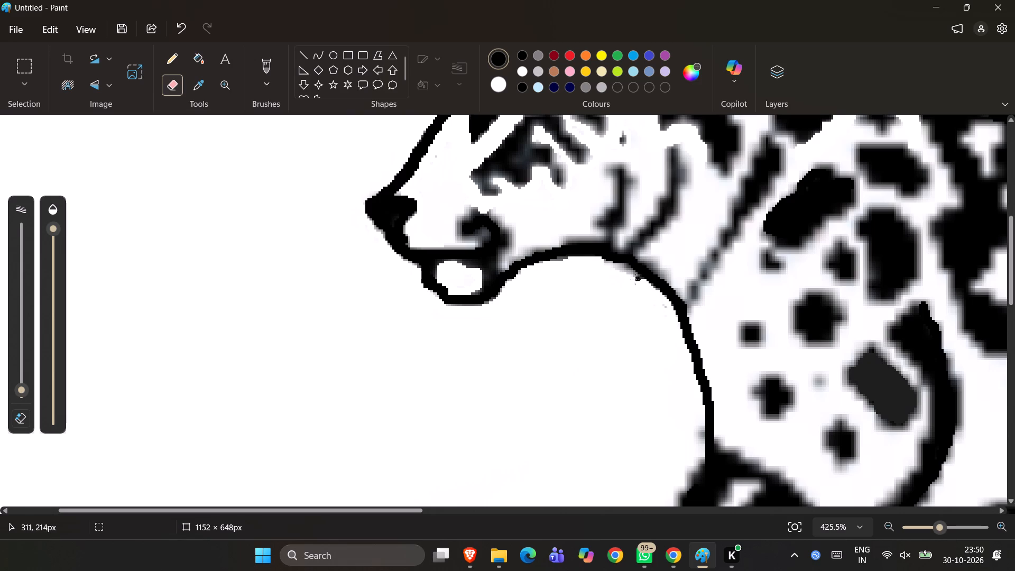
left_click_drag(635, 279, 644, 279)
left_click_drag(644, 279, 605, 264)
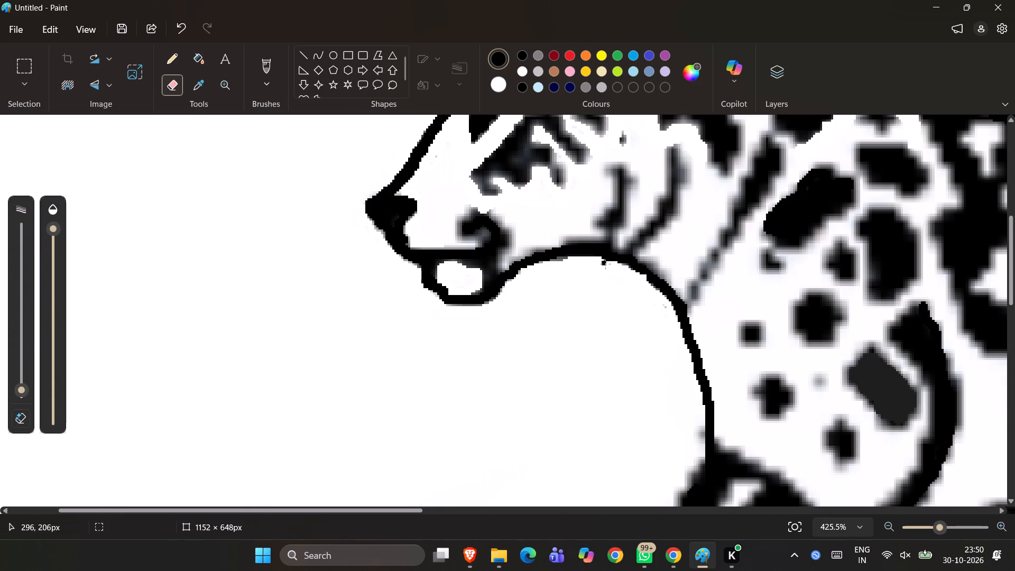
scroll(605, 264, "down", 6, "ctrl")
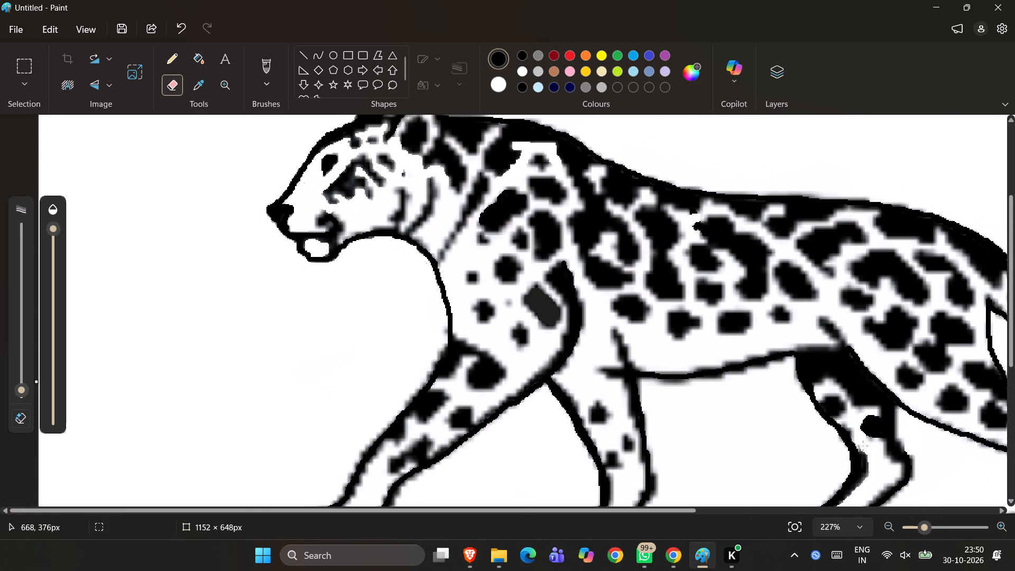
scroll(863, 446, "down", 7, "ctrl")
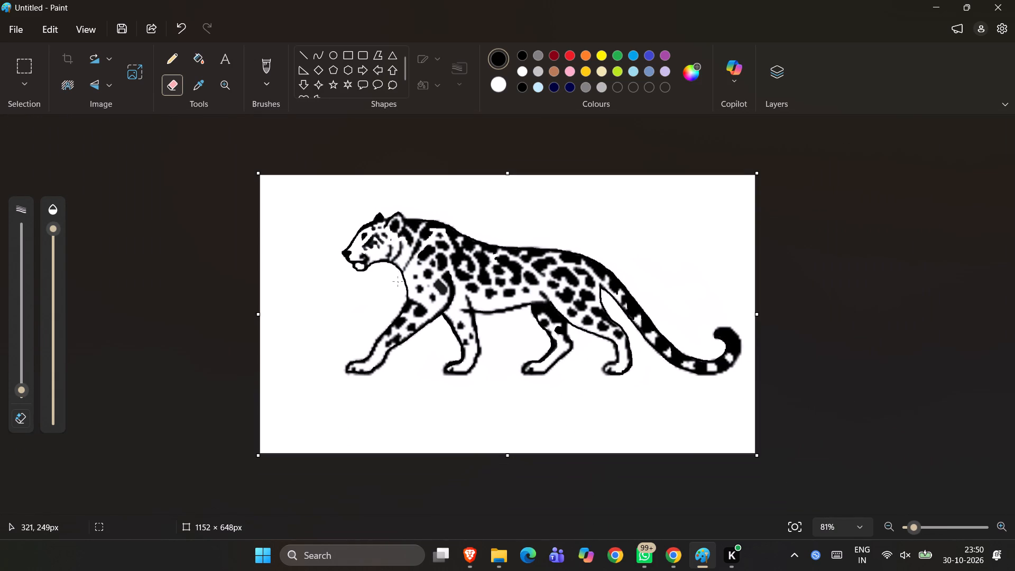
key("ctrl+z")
Erase the remaining grey fringe beneath the chin and up its rear edge to the start of the lower jaw curve.
scroll(365, 266, "up", 9, "ctrl")
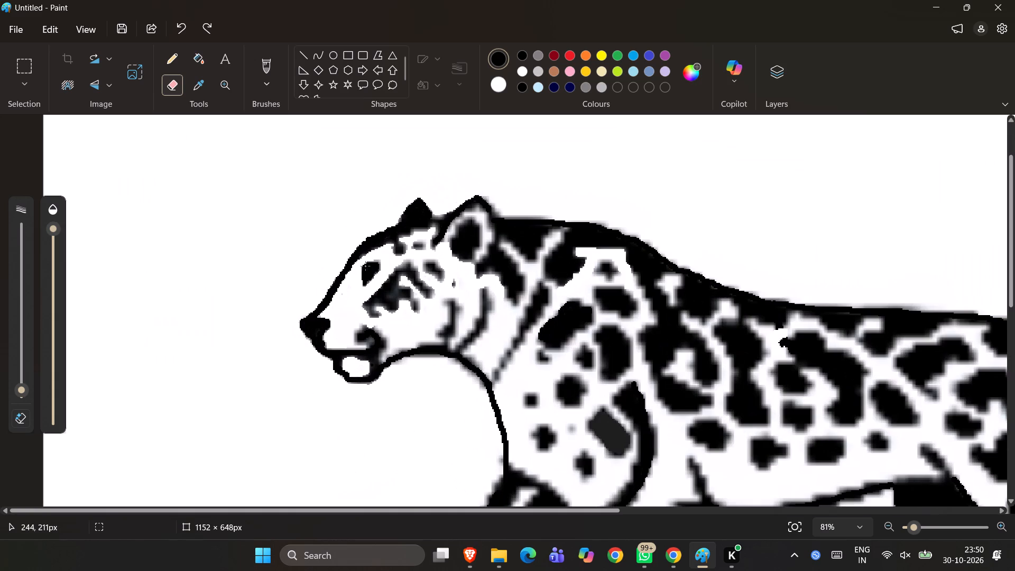
scroll(365, 266, "down", 1)
scroll(365, 266, "up", 9, "ctrl")
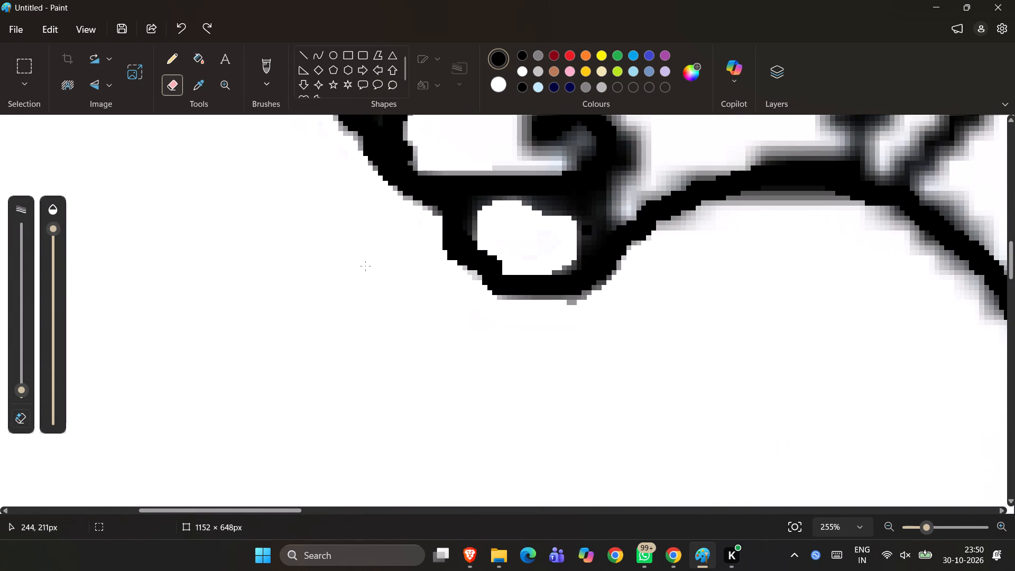
scroll(365, 266, "down", 3, "ctrl")
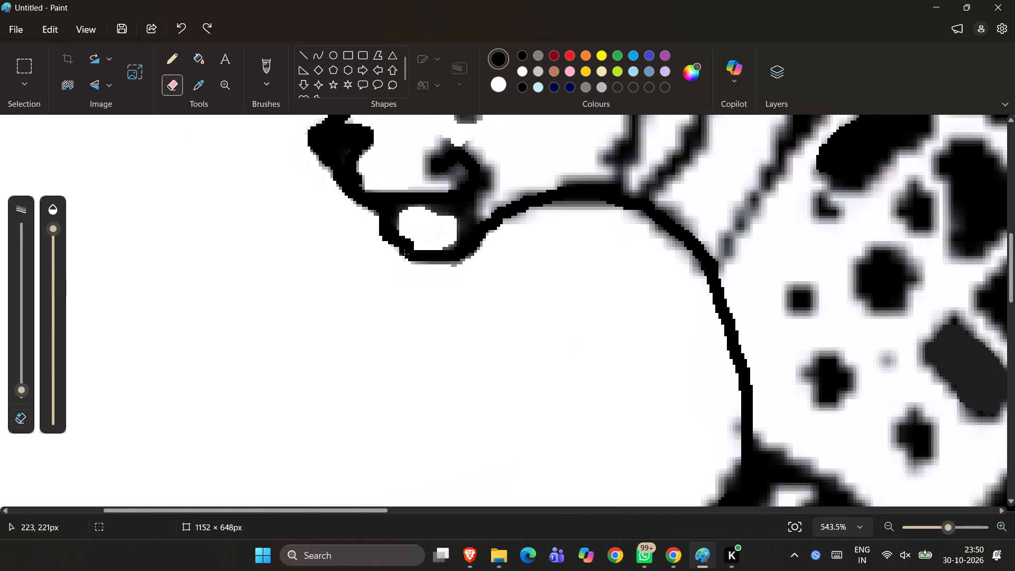
left_click_drag(410, 265, 465, 263)
left_click_drag(465, 263, 520, 220)
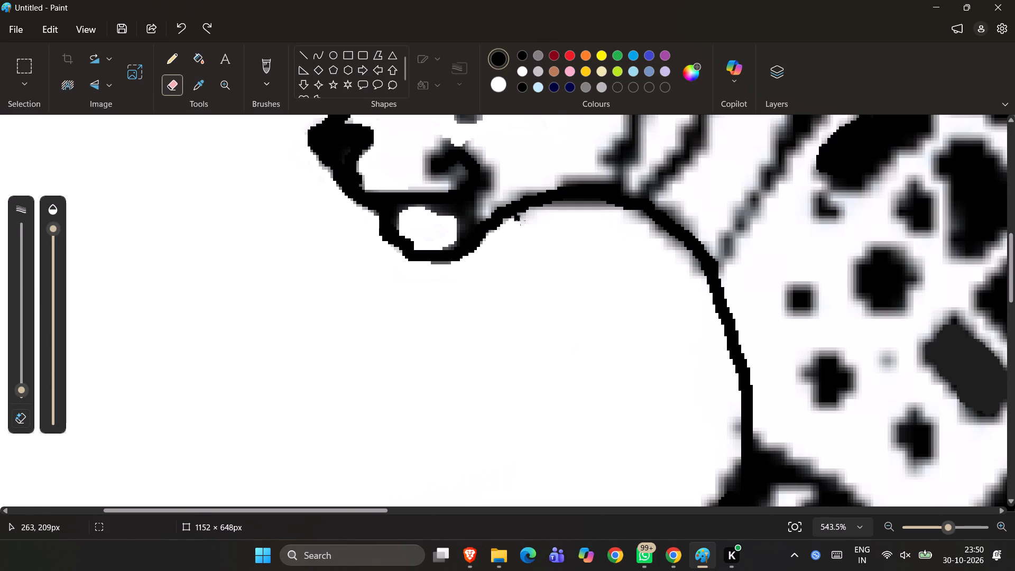
left_click_drag(520, 220, 584, 217)
Erase the grey fringe along the underside of the lower jaw curve, from behind the chin to the top of the throat line.
left_click_drag(533, 217, 540, 214)
left_click_drag(540, 214, 572, 209)
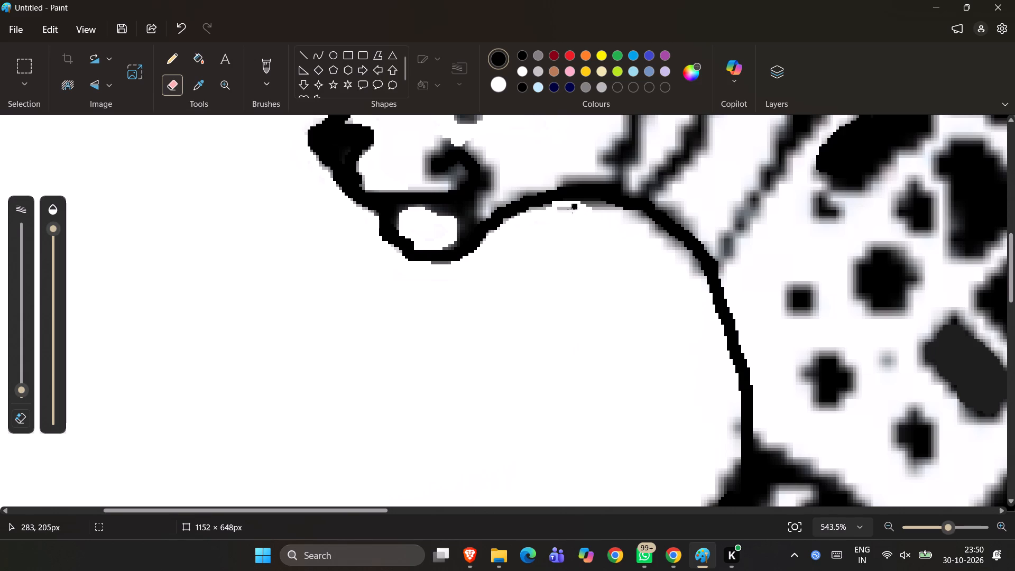
left_click_drag(572, 209, 612, 211)
left_click_drag(612, 211, 663, 237)
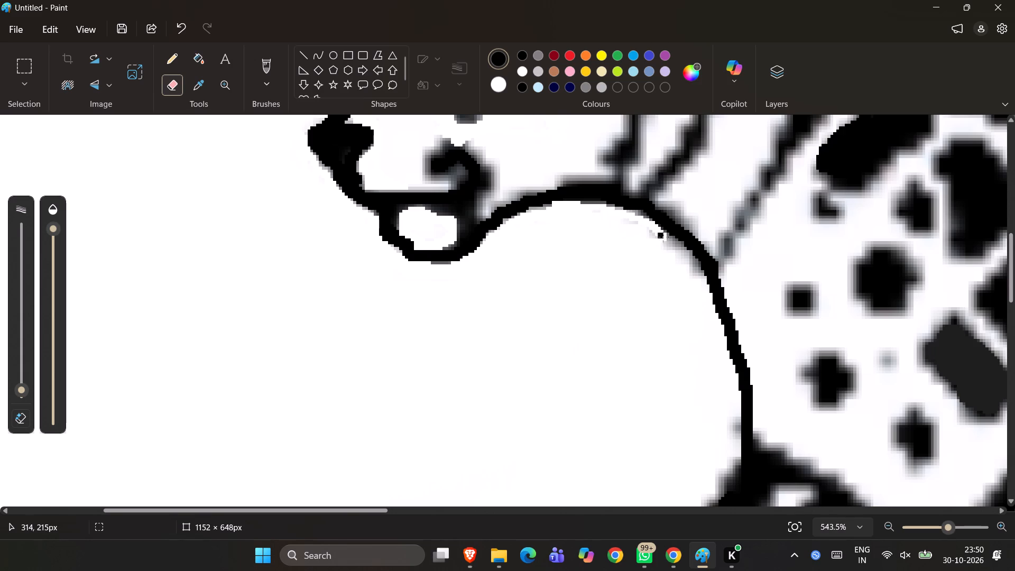
left_click_drag(663, 237, 670, 252)
scroll(660, 235, "left", 1)
left_click_drag(670, 252, 702, 272)
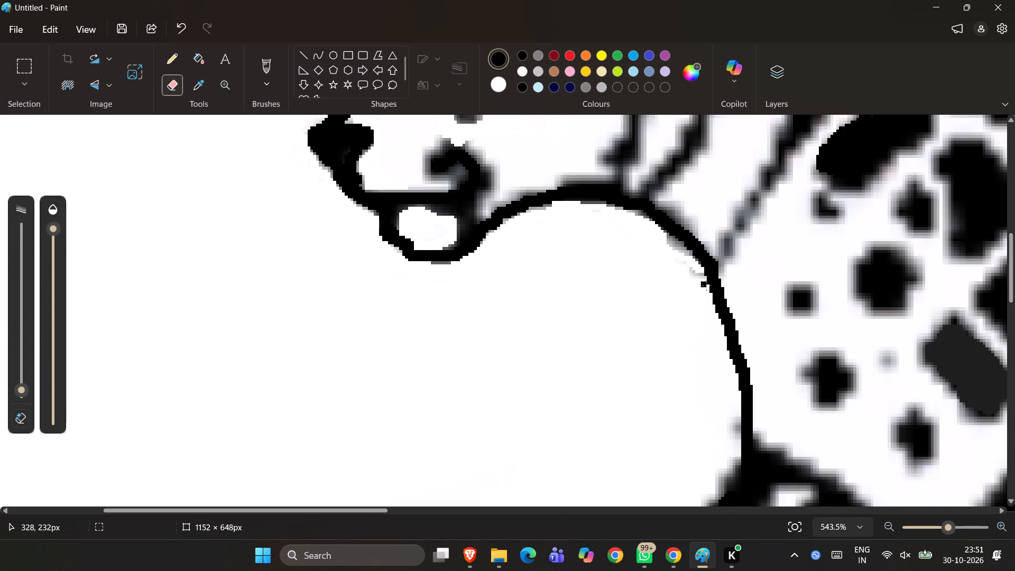
left_click_drag(699, 281, 692, 270)
left_click_drag(692, 270, 695, 270)
left_click_drag(695, 270, 711, 302)
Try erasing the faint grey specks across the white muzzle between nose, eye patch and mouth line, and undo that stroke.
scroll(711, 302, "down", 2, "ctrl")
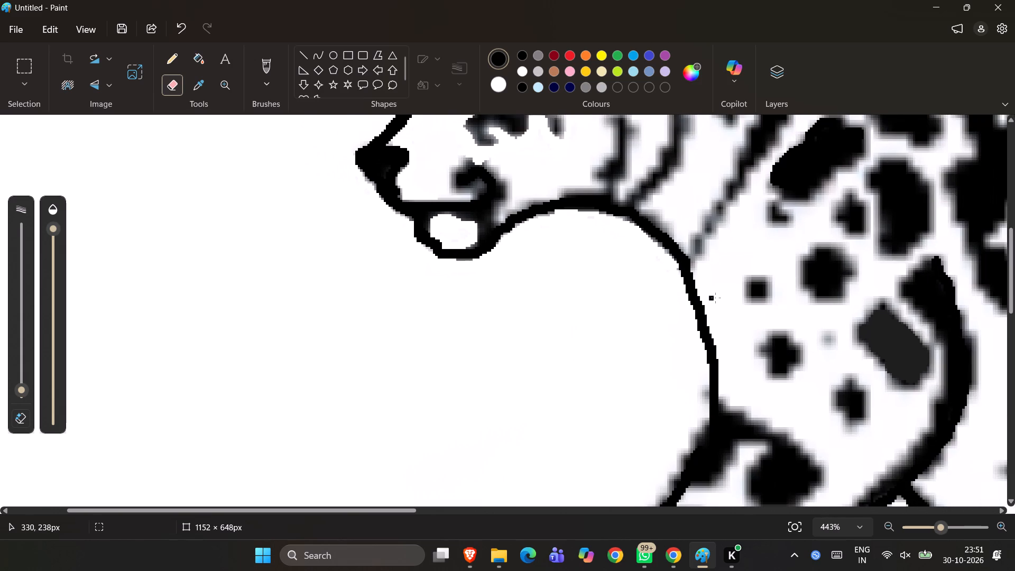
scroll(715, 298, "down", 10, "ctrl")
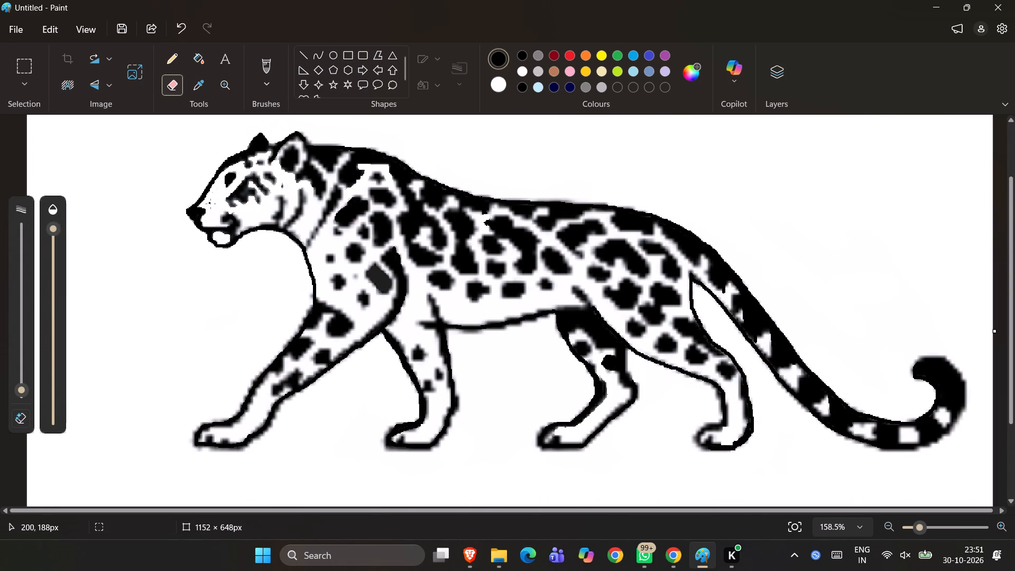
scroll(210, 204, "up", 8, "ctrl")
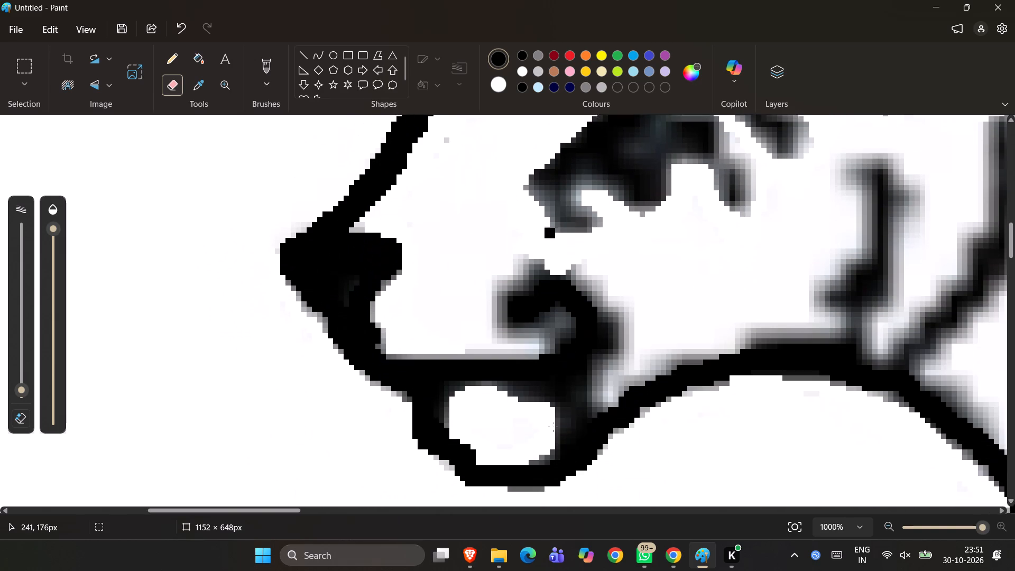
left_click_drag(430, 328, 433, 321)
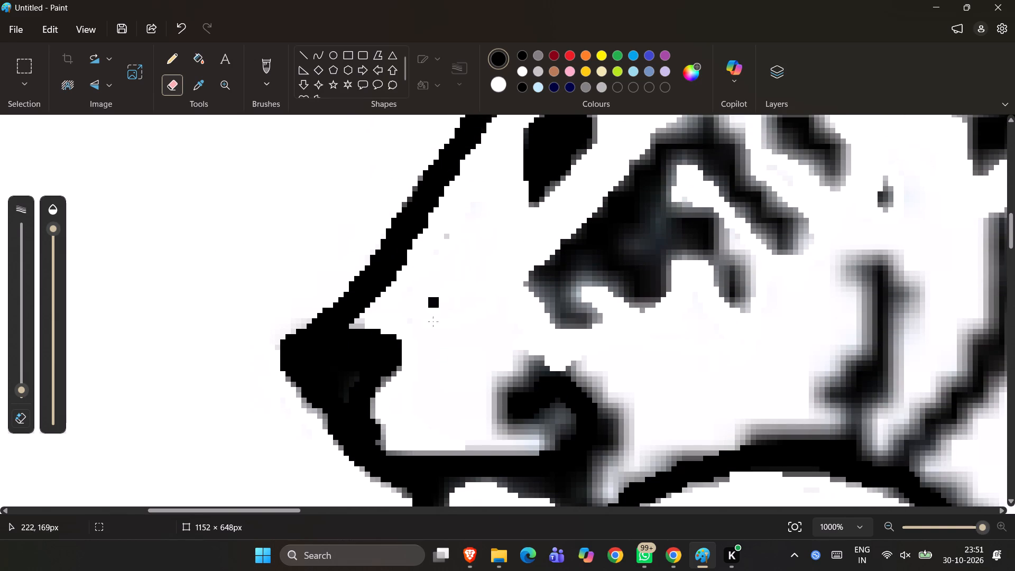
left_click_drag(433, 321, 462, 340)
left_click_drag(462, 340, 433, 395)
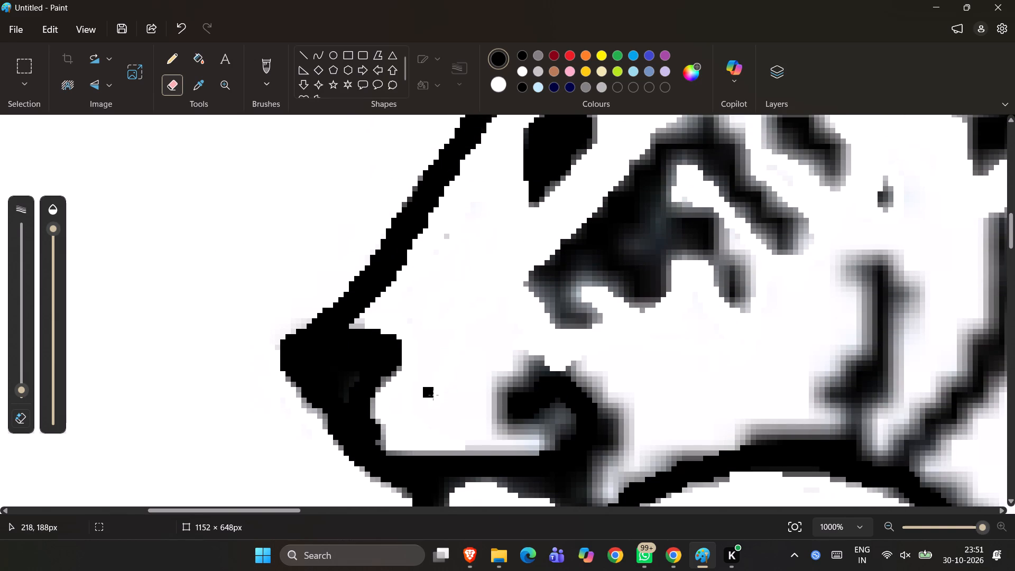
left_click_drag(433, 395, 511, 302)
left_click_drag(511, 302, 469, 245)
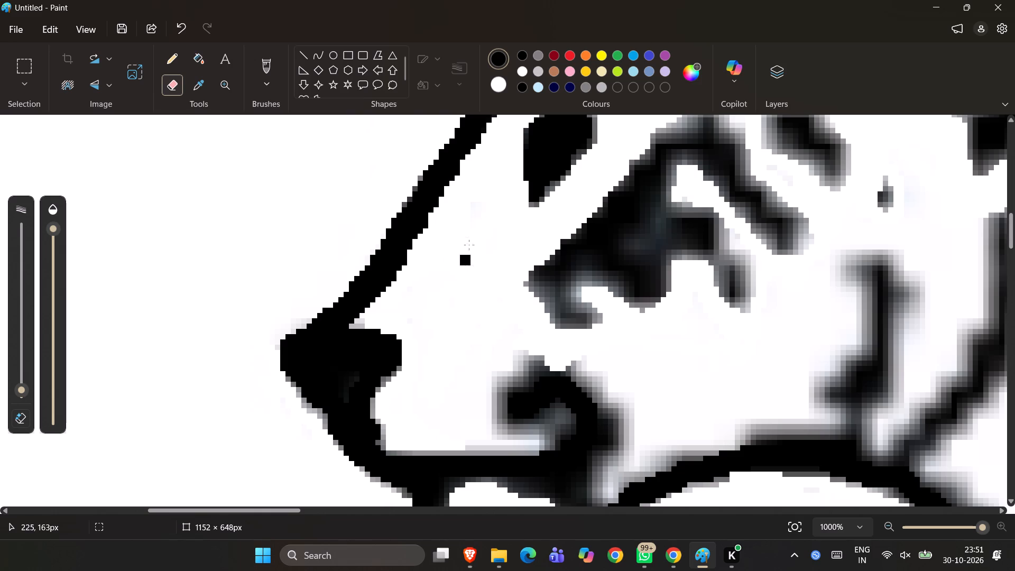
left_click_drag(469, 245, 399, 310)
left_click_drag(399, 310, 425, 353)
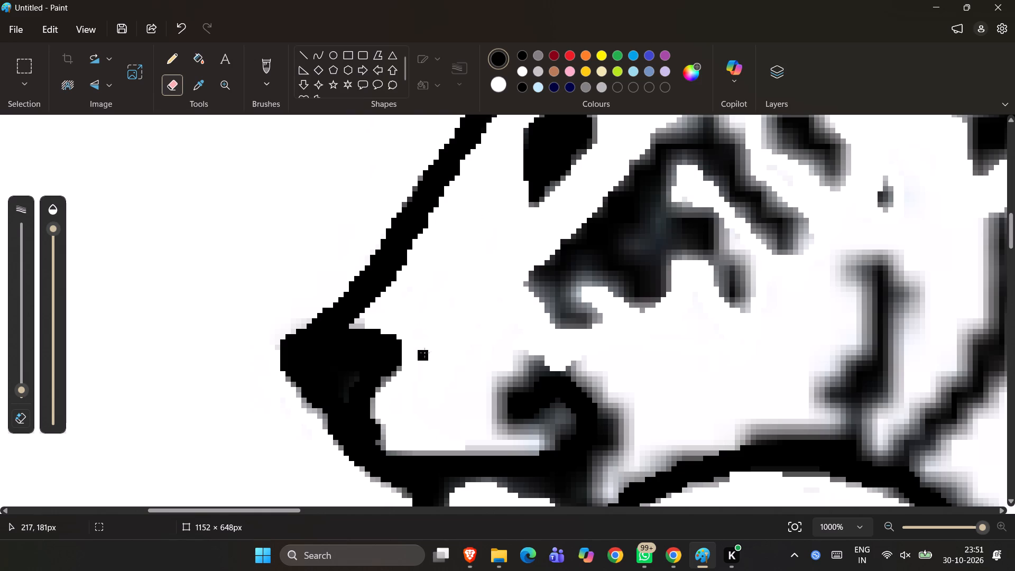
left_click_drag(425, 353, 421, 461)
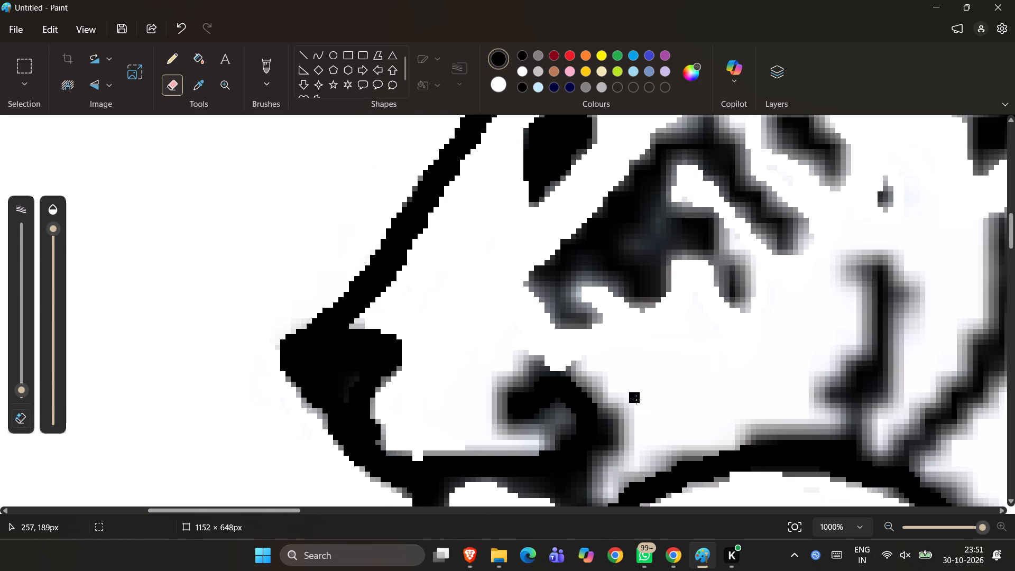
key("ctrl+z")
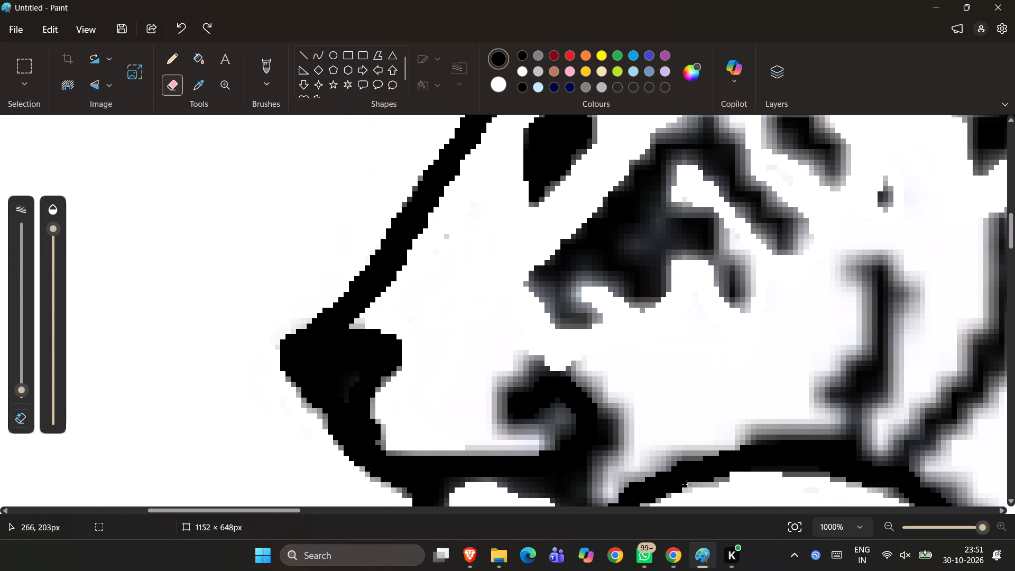
Erase the faint grey specks across the white muzzle, from the nose bridge past the nose to just above the mouth line.
left_click_drag(457, 239, 449, 234)
left_click_drag(449, 234, 432, 317)
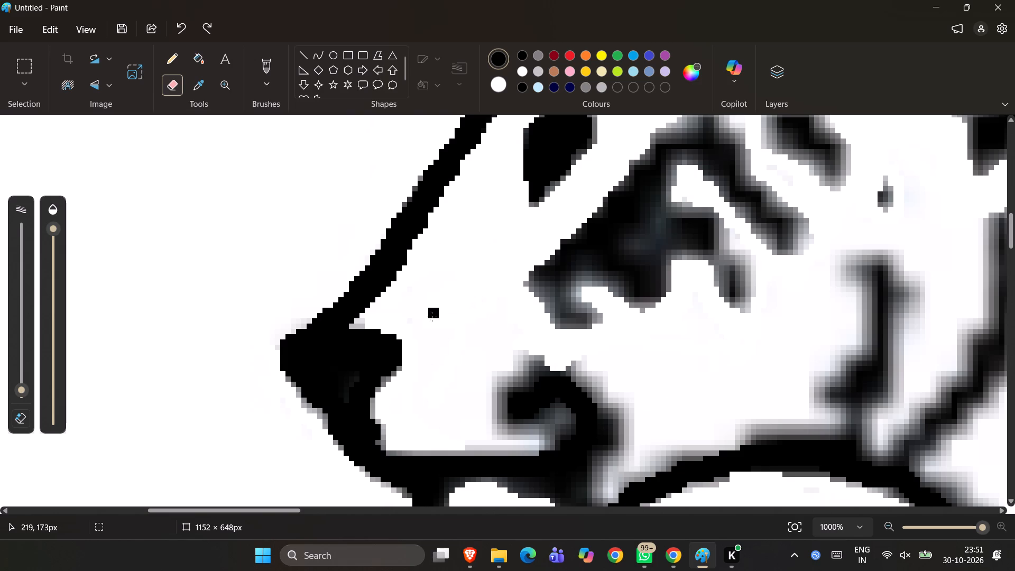
left_click_drag(432, 317, 380, 316)
left_click_drag(380, 316, 431, 338)
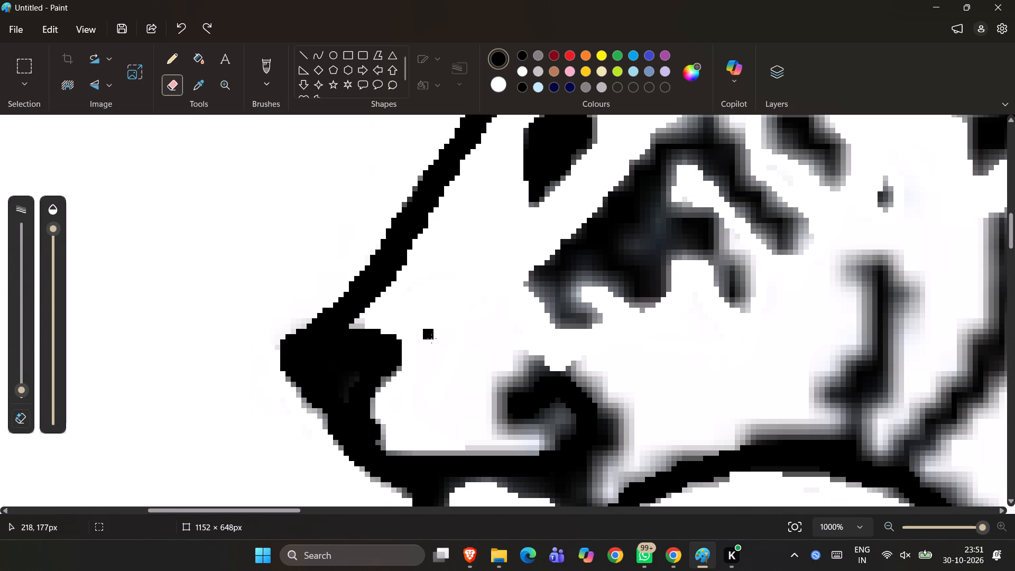
left_click_drag(431, 338, 453, 357)
left_click_drag(453, 357, 414, 300)
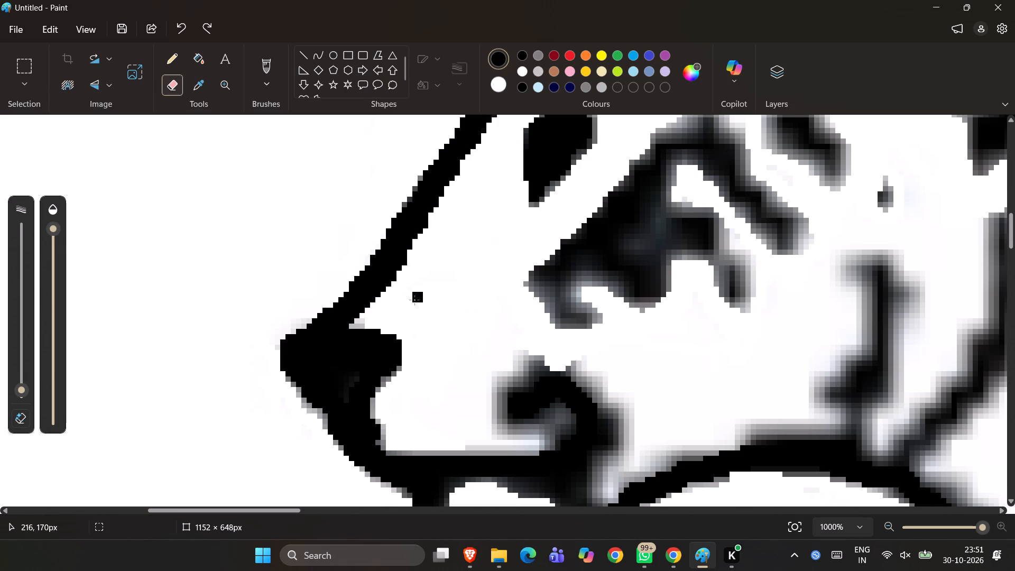
left_click_drag(414, 300, 481, 311)
left_click_drag(481, 311, 520, 336)
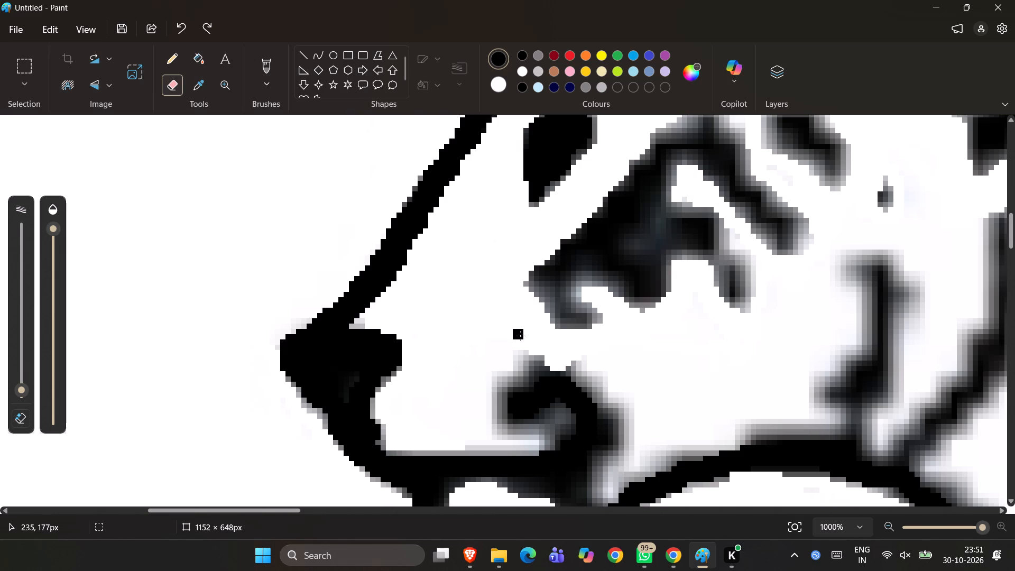
left_click_drag(520, 336, 476, 415)
left_click_drag(476, 415, 413, 415)
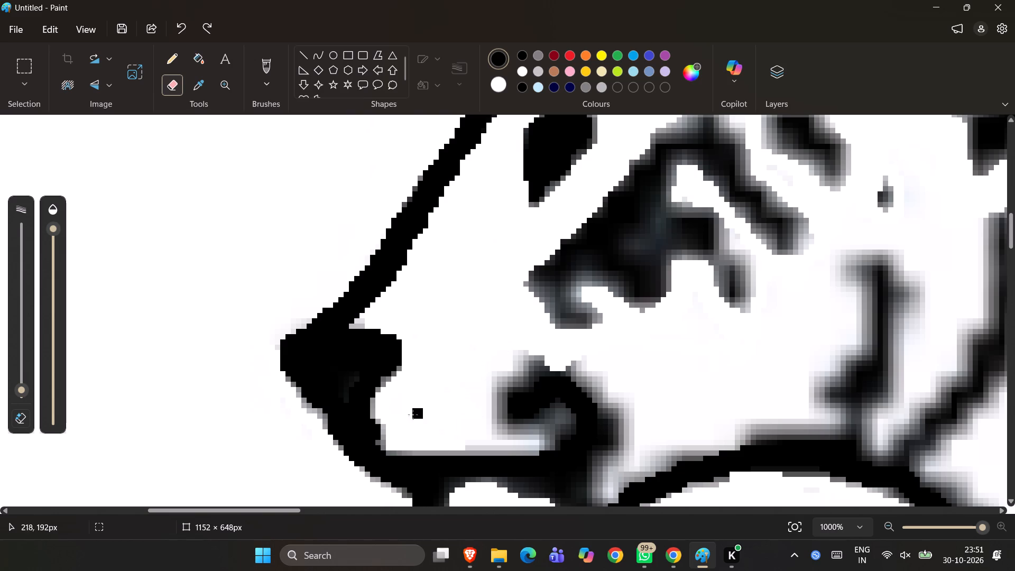
left_click_drag(413, 415, 444, 406)
Erase the faint tint in the white area just behind the small isolated dark mark behind the eye markings.
scroll(444, 406, "down", 4, "ctrl")
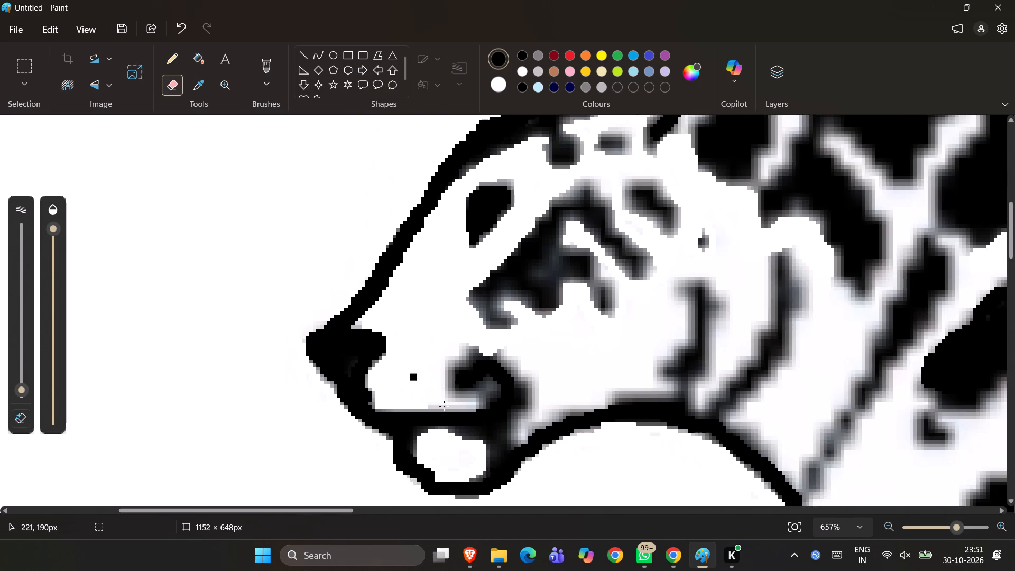
scroll(444, 406, "down", 7, "ctrl")
scroll(444, 406, "down", 1)
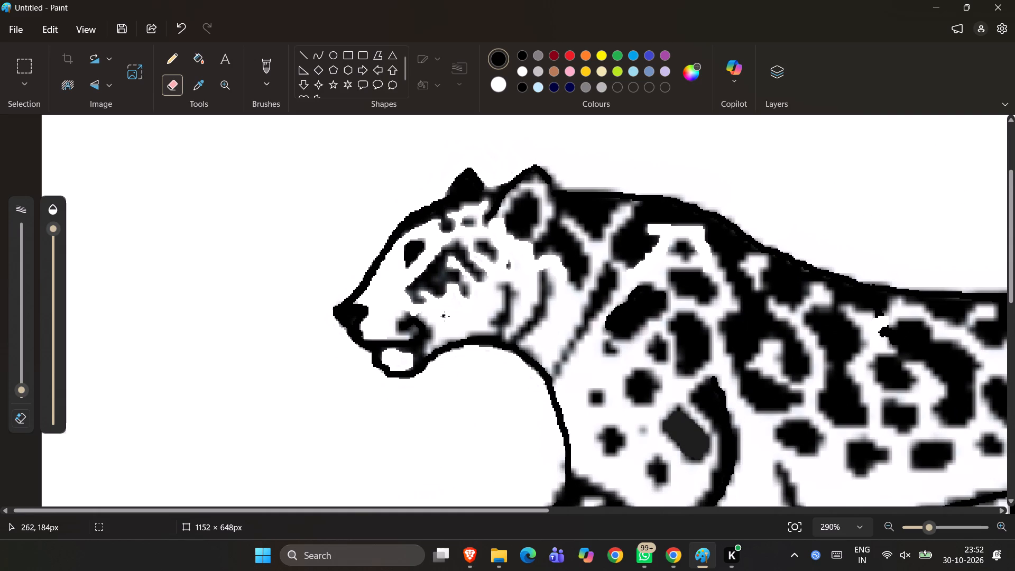
scroll(445, 316, "up", 7, "ctrl")
scroll(445, 316, "down", 1)
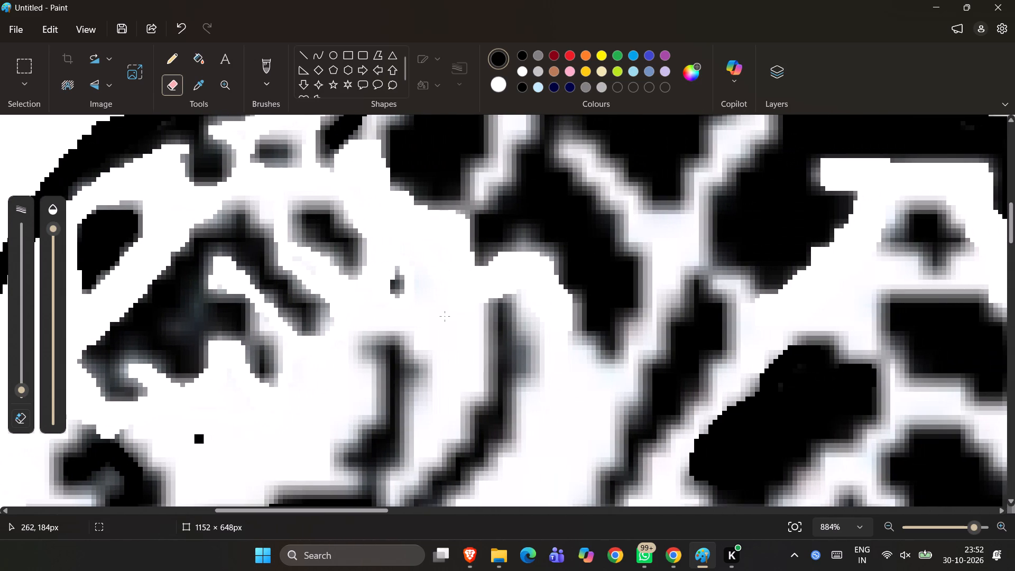
left_click_drag(425, 274, 435, 281)
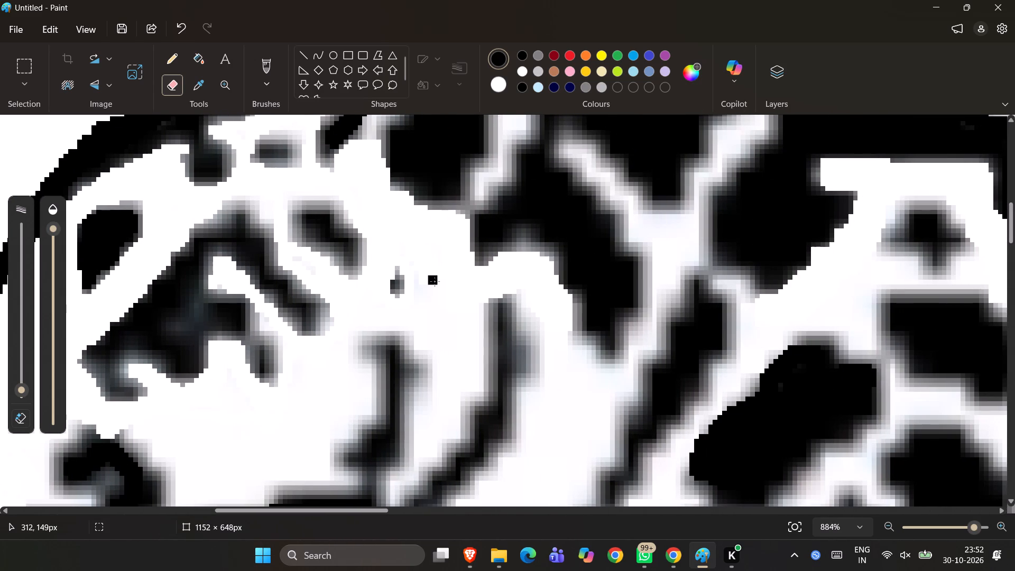
left_click_drag(435, 281, 432, 303)
left_click_drag(432, 303, 427, 308)
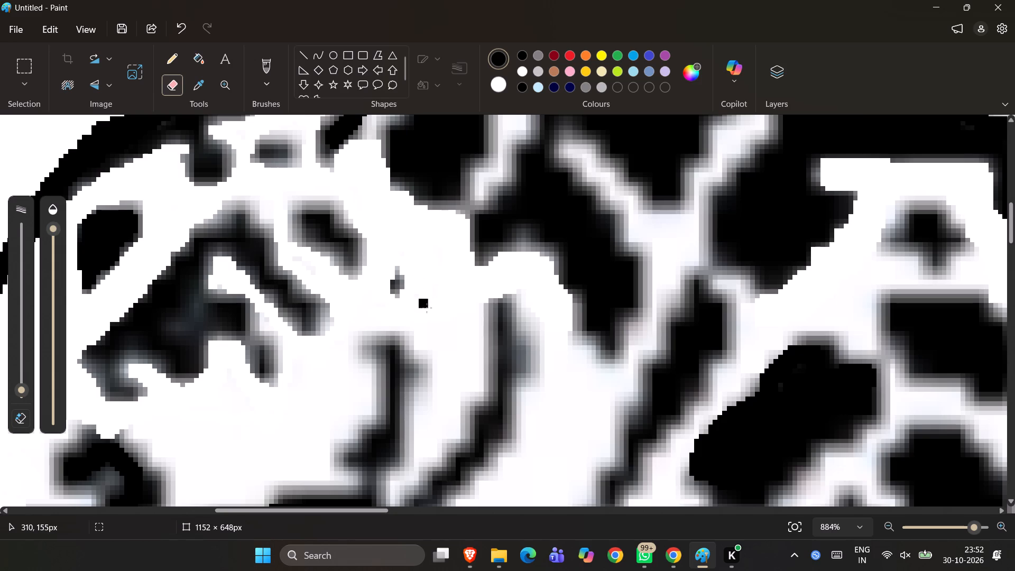
left_click_drag(427, 308, 428, 310)
Erase the faint specks on the white cheek below the eye patch and in the gap between its two rear stripes.
left_click_drag(221, 401, 231, 380)
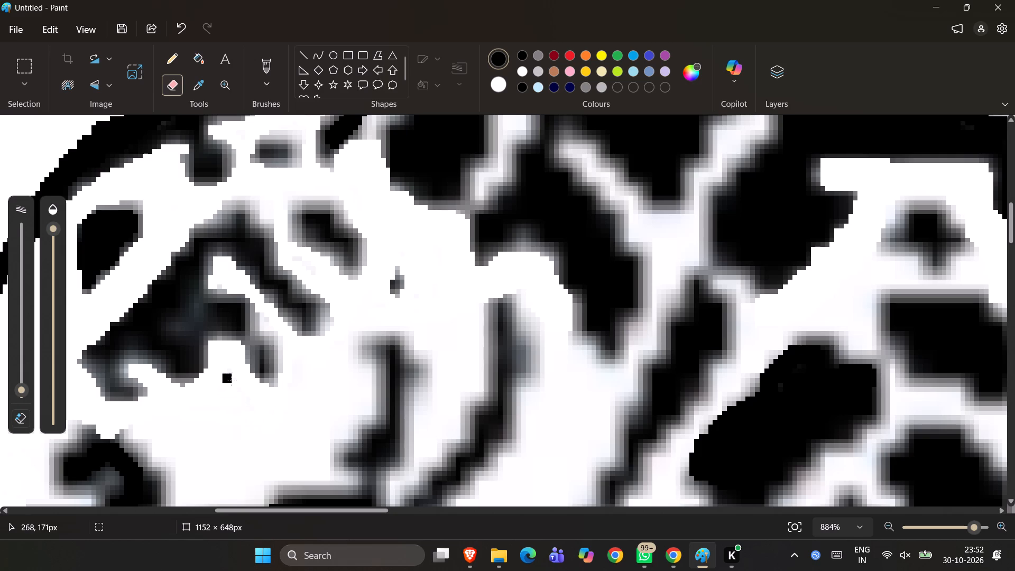
left_click_drag(231, 380, 203, 441)
left_click_drag(203, 441, 271, 417)
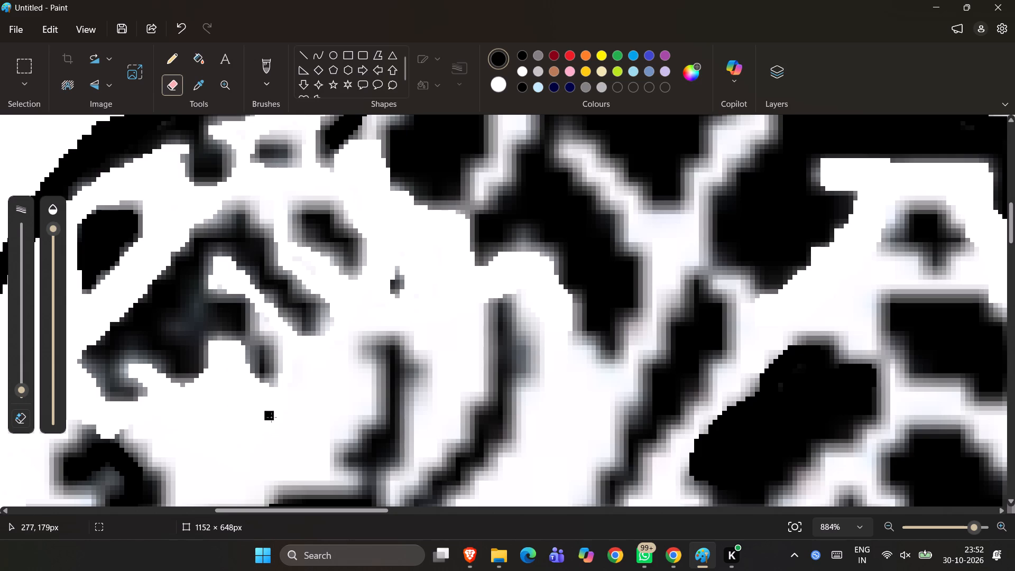
left_click_drag(271, 417, 302, 355)
left_click_drag(302, 355, 278, 330)
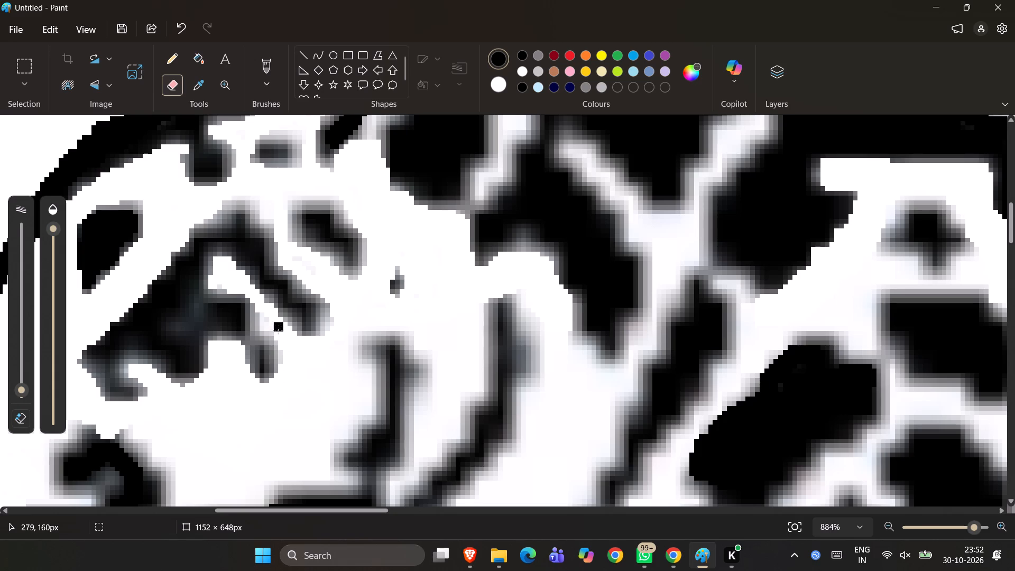
left_click_drag(278, 330, 261, 307)
left_click_drag(261, 307, 283, 427)
Erase the remaining faint greyness in the lower muzzle, just above the mouth line between the nose and the mouth-corner curl.
scroll(283, 427, "down", 1, "ctrl")
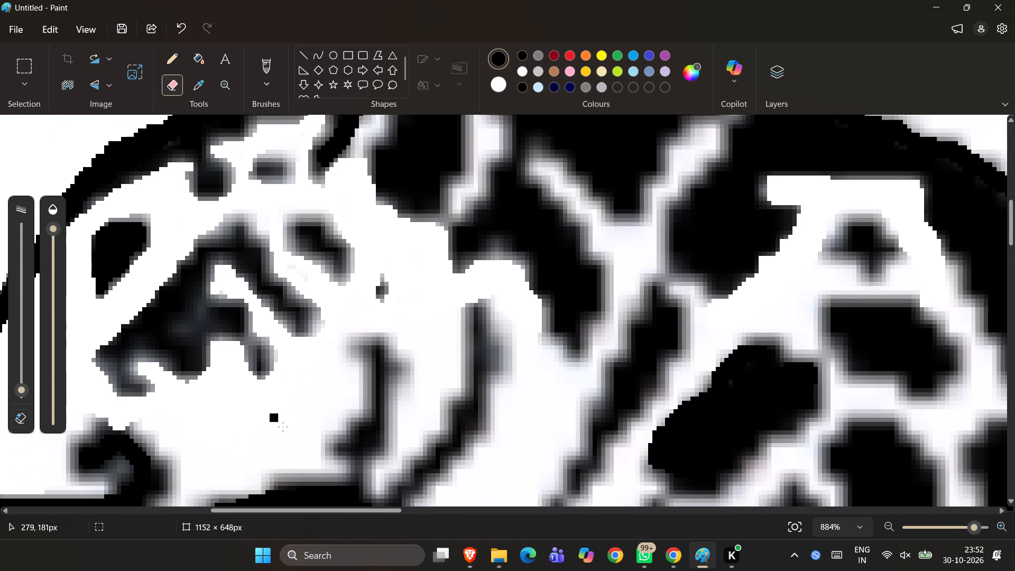
scroll(283, 427, "down", 11, "ctrl")
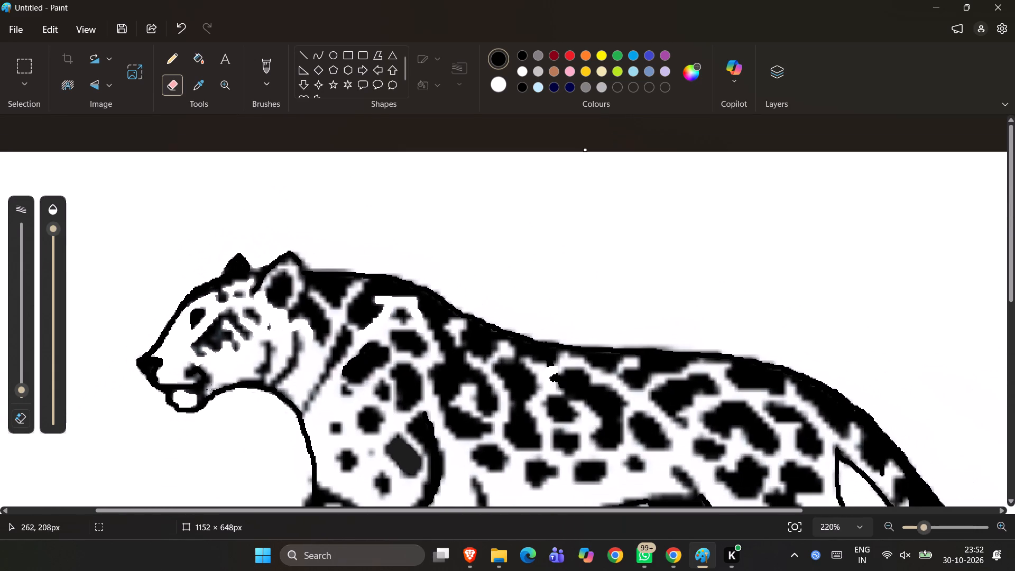
scroll(203, 385, "up", 10, "ctrl")
scroll(203, 385, "down", 1)
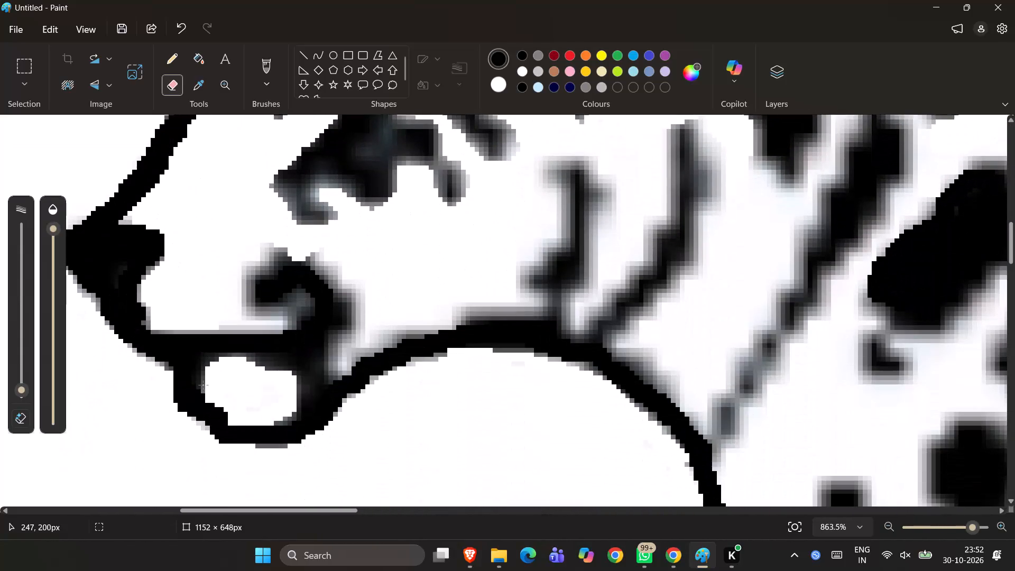
left_click_drag(212, 291, 197, 292)
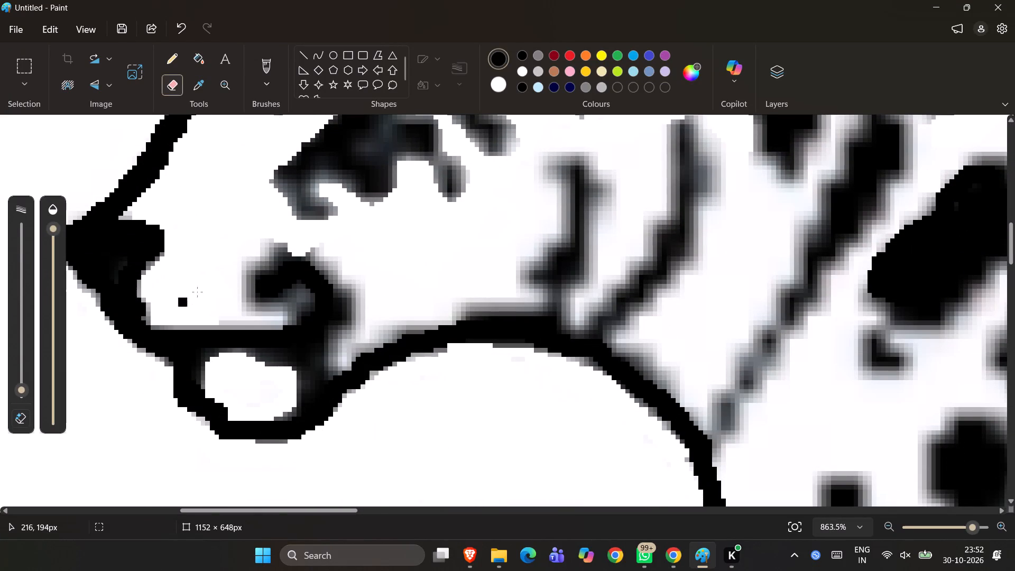
left_click_drag(197, 292, 240, 318)
Erase the grey fringe around the front, top and rear edges of the dark mouth-corner curl.
left_click_drag(240, 318, 244, 291)
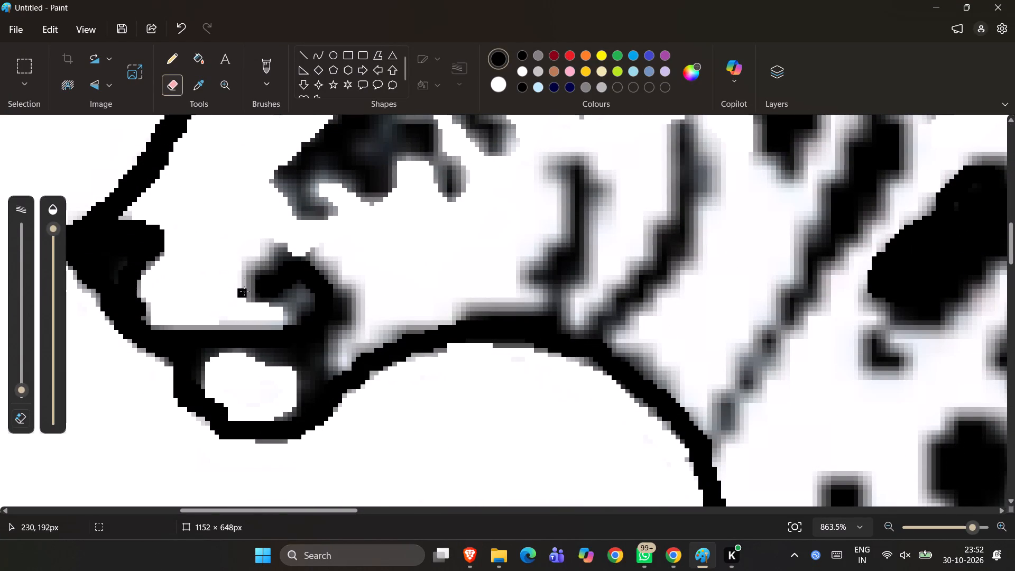
left_click_drag(244, 291, 232, 299)
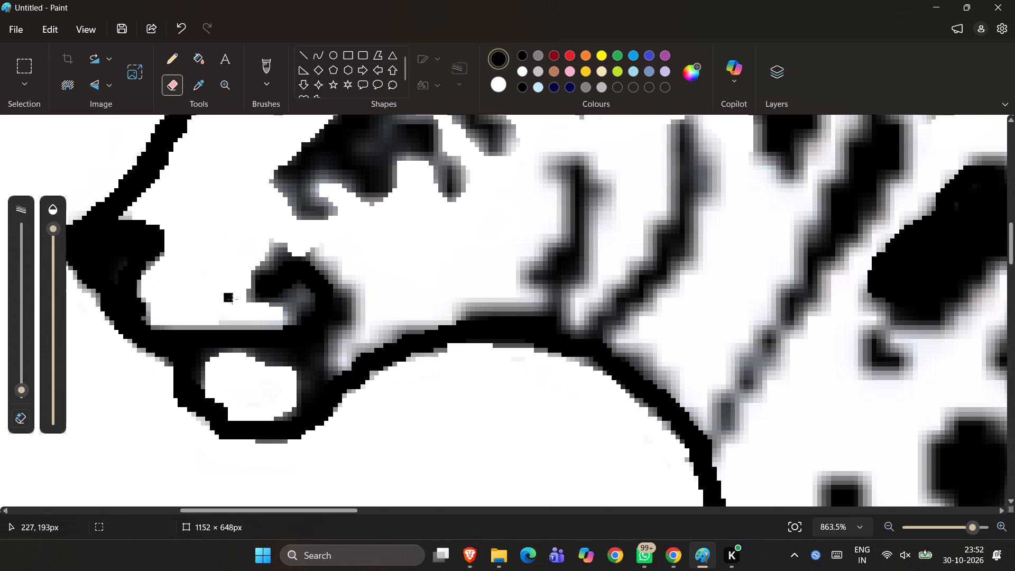
left_click_drag(232, 299, 290, 240)
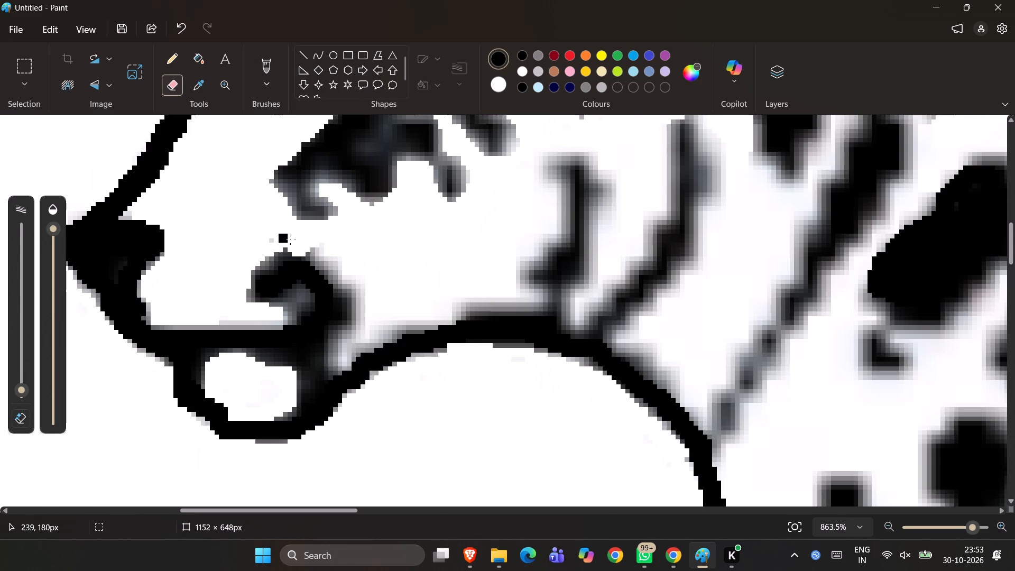
left_click_drag(290, 240, 223, 256)
left_click_drag(223, 256, 348, 278)
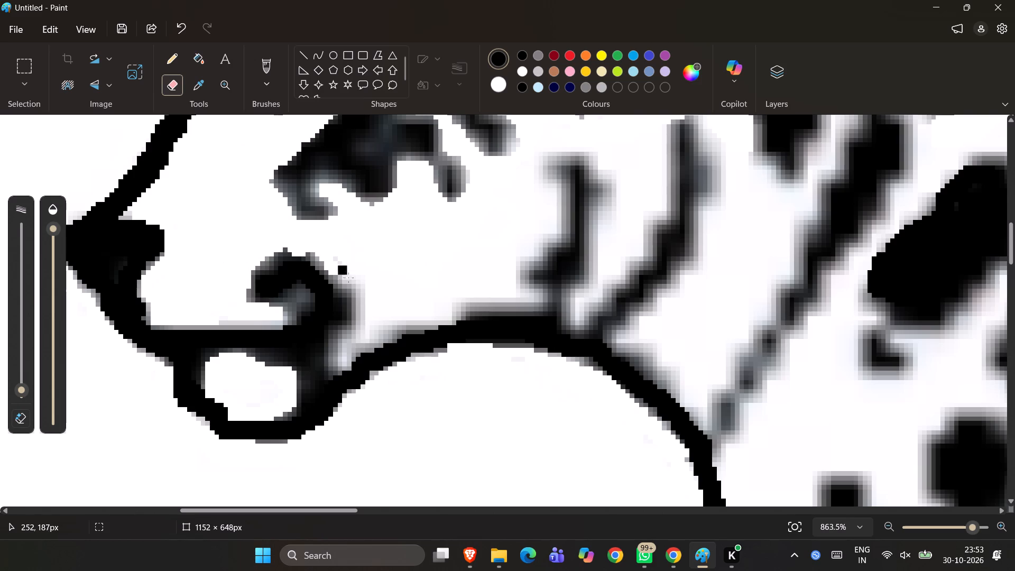
left_click_drag(348, 278, 360, 305)
left_click_drag(360, 305, 392, 327)
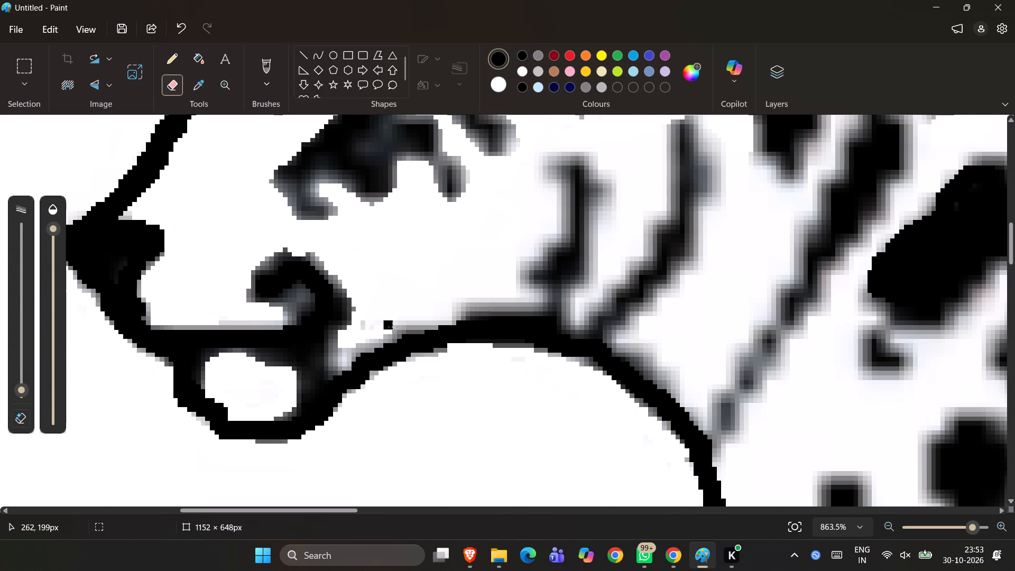
left_click_drag(392, 327, 329, 250)
Erase the faint greyness on the lower cheek and along the upper edge of the jaw line down to the mouth corner.
left_click_drag(329, 250, 468, 257)
left_click_drag(468, 257, 451, 314)
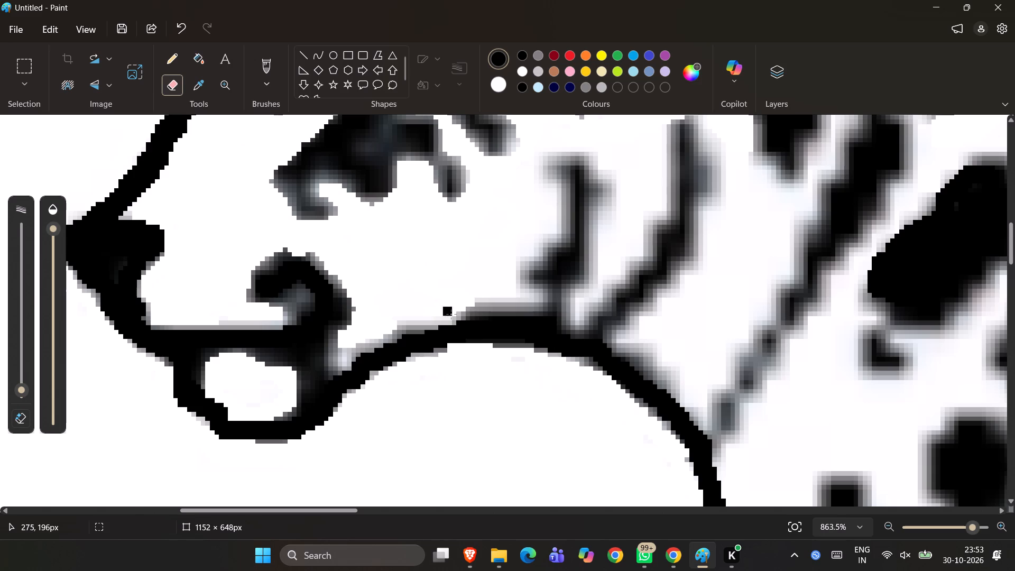
left_click_drag(451, 314, 390, 333)
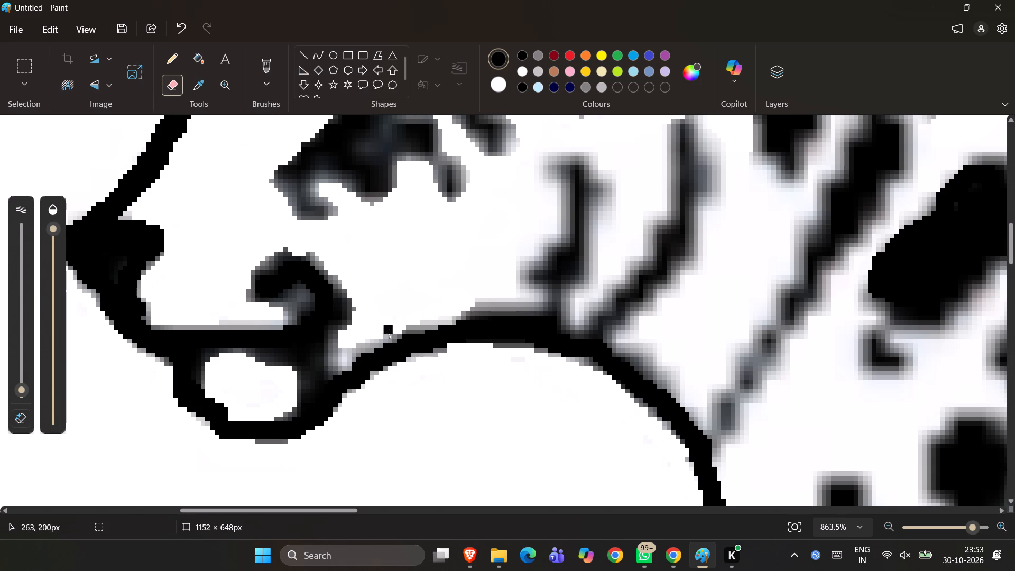
left_click_drag(390, 333, 342, 401)
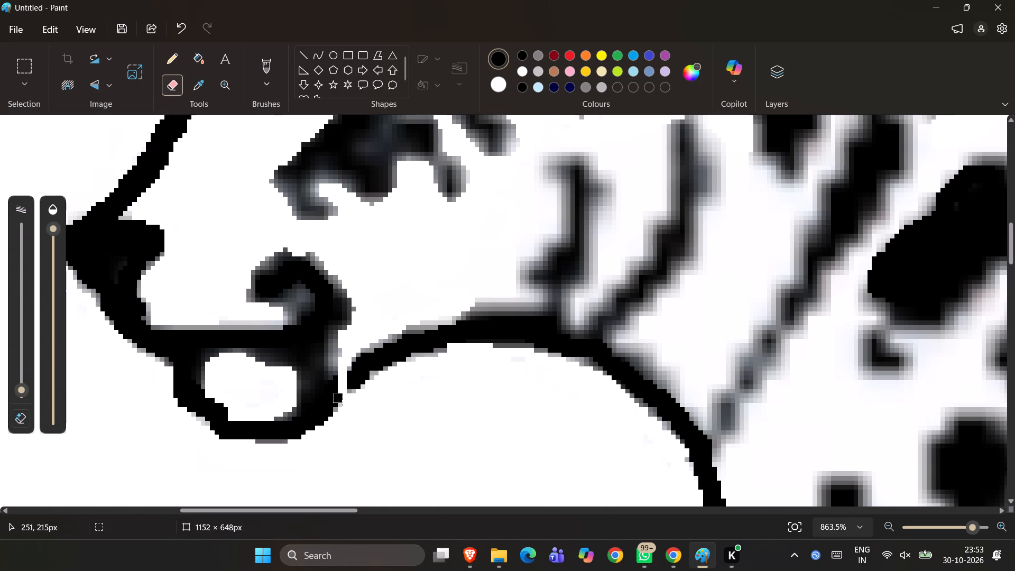
Redraw the jaw outline in black with the Pencil across the gap just behind the chin.
scroll(706, 440, "down", 1, "ctrl")
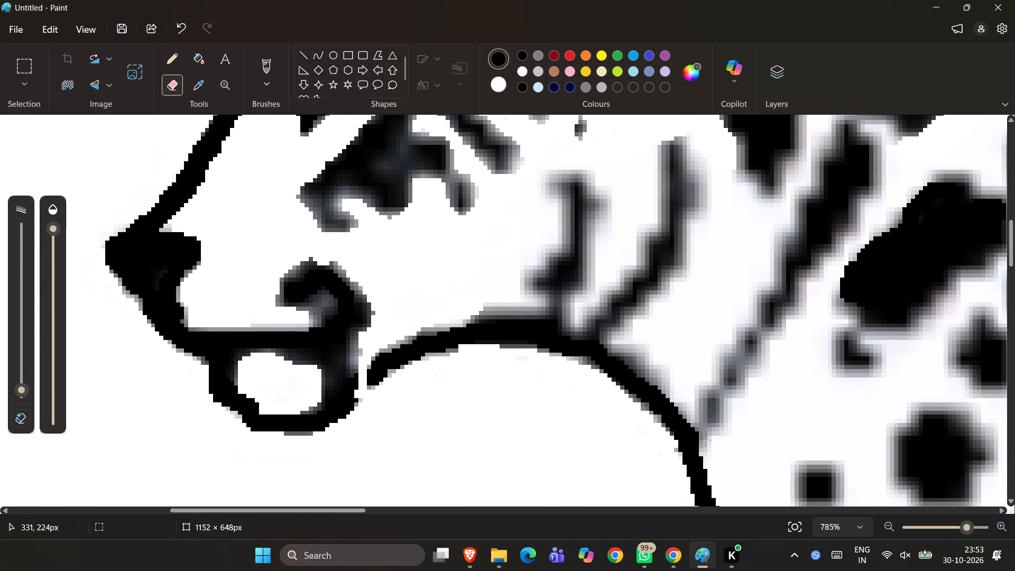
left_click(176, 64)
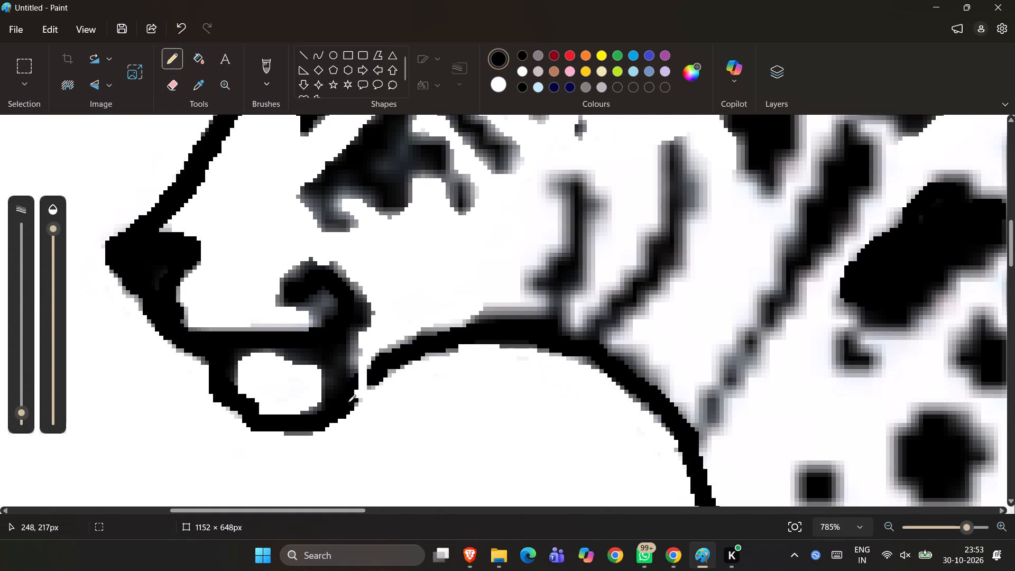
left_click_drag(348, 402, 385, 367)
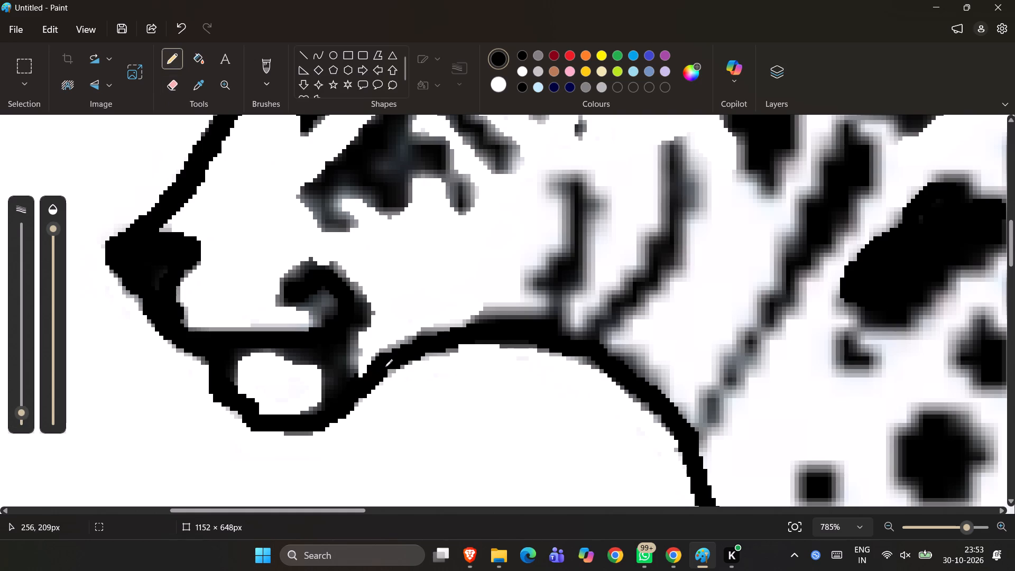
left_click_drag(385, 367, 390, 363)
Erase the grey tint in the white neck area between the rear cheek stripe and the long diagonal neck stripe, using a larger eraser.
scroll(390, 363, "down", 5, "ctrl")
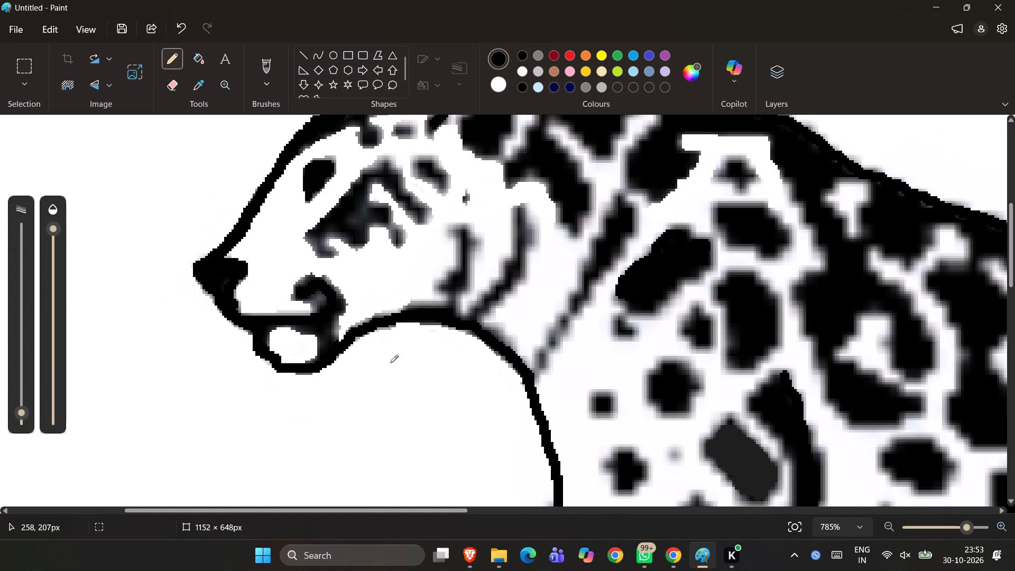
scroll(390, 363, "down", 6, "ctrl")
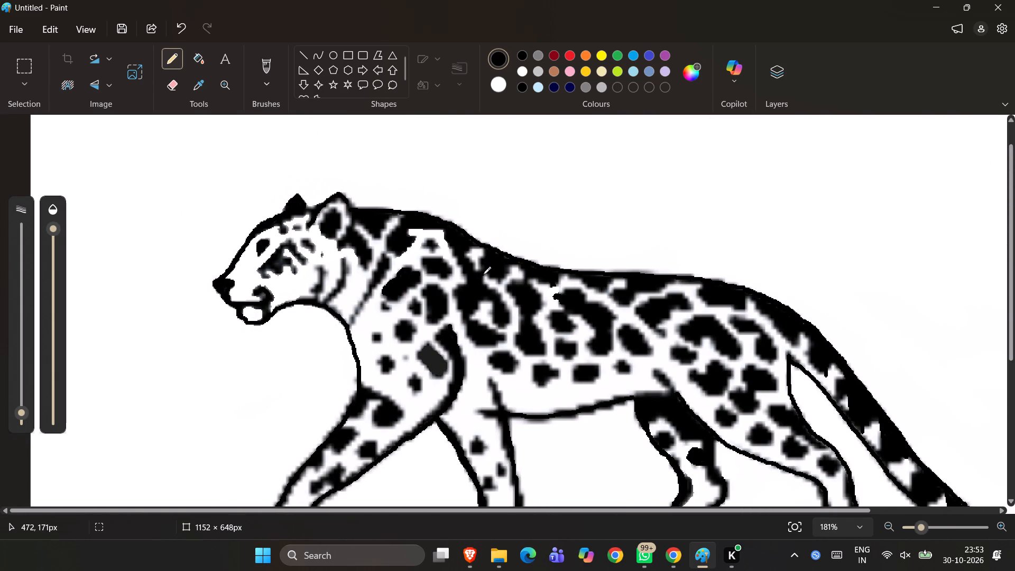
scroll(483, 274, "down", 8, "ctrl")
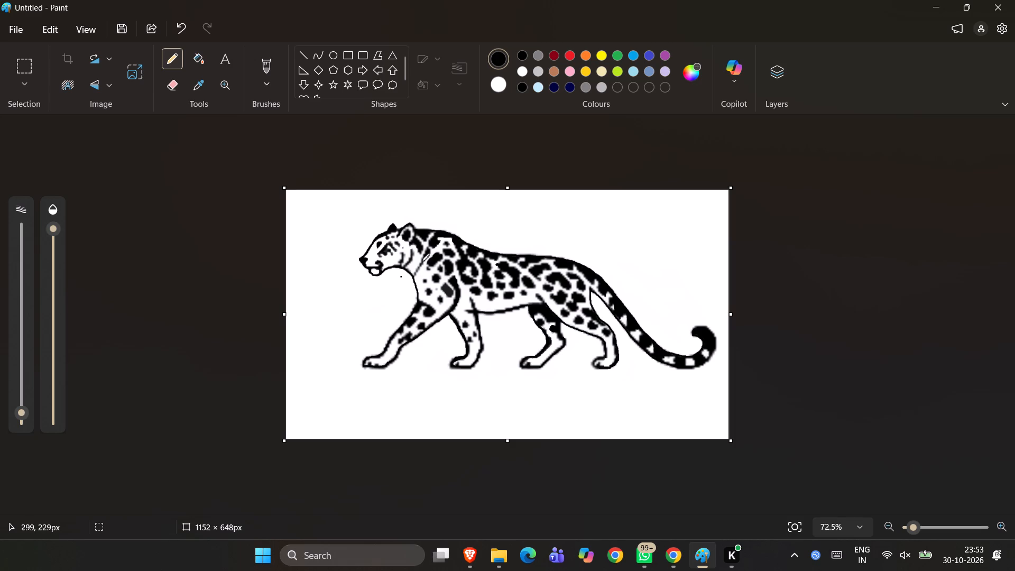
scroll(505, 261, "up", 7, "ctrl")
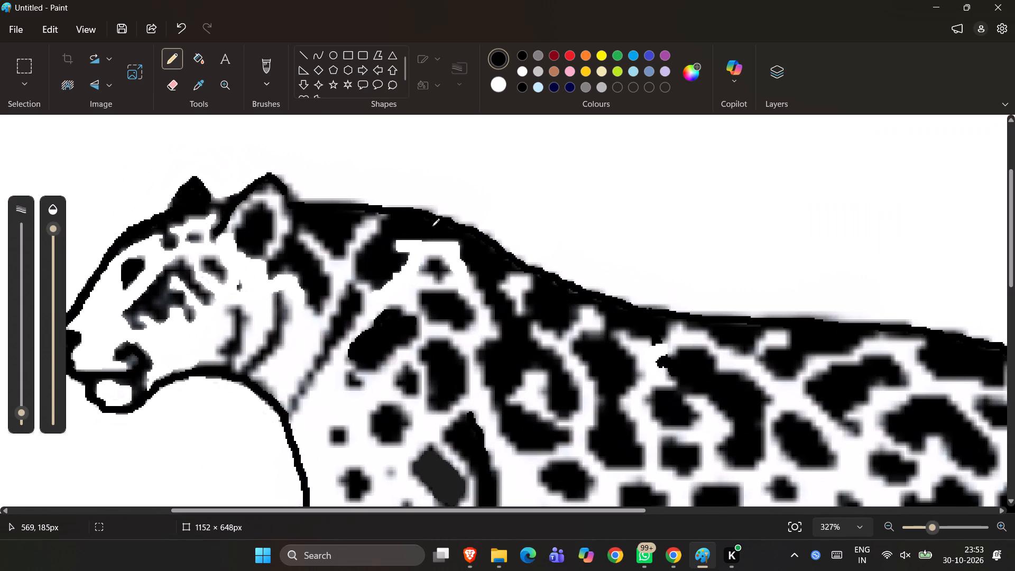
left_click(174, 90)
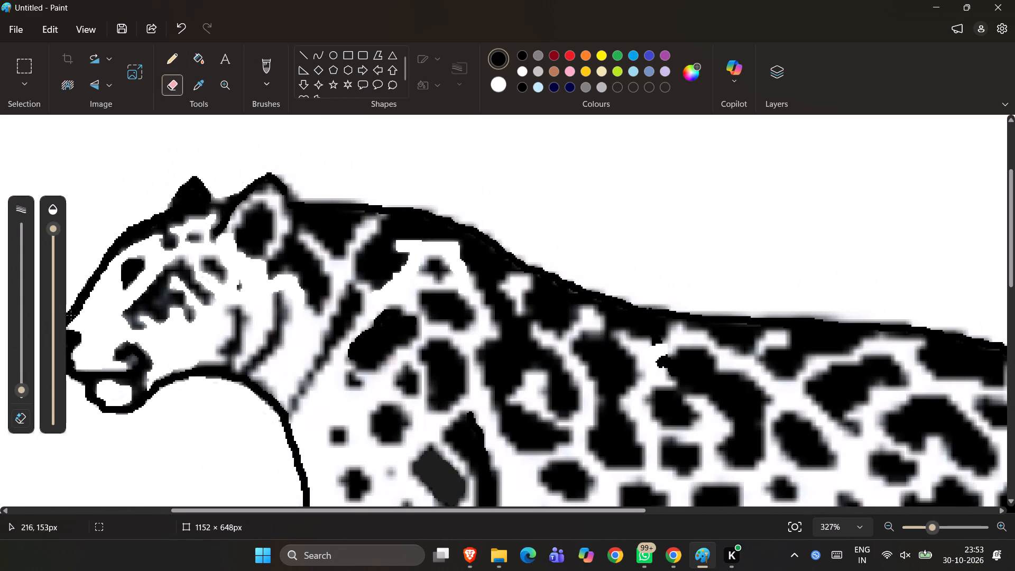
left_click(22, 372)
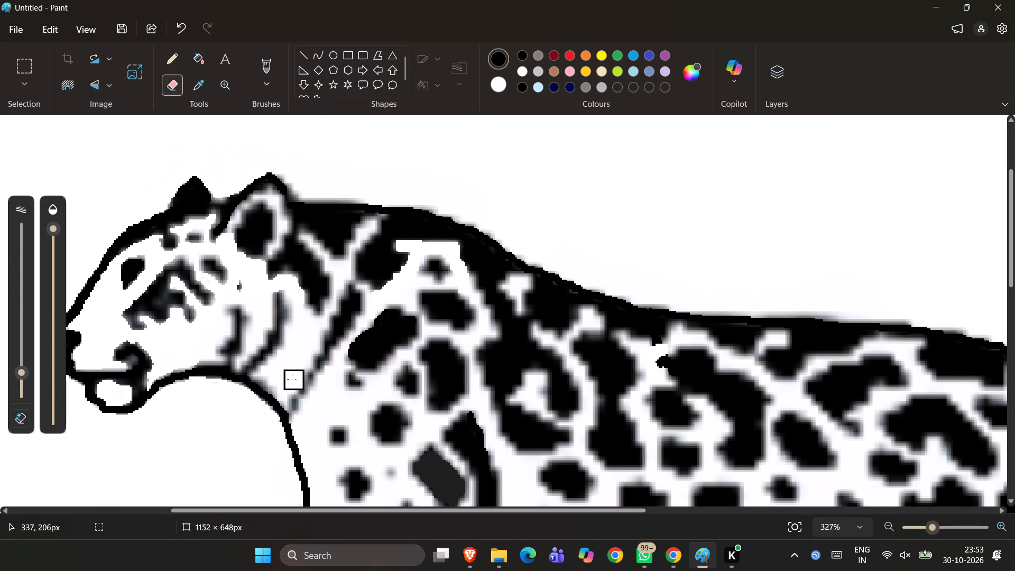
left_click_drag(288, 376, 308, 330)
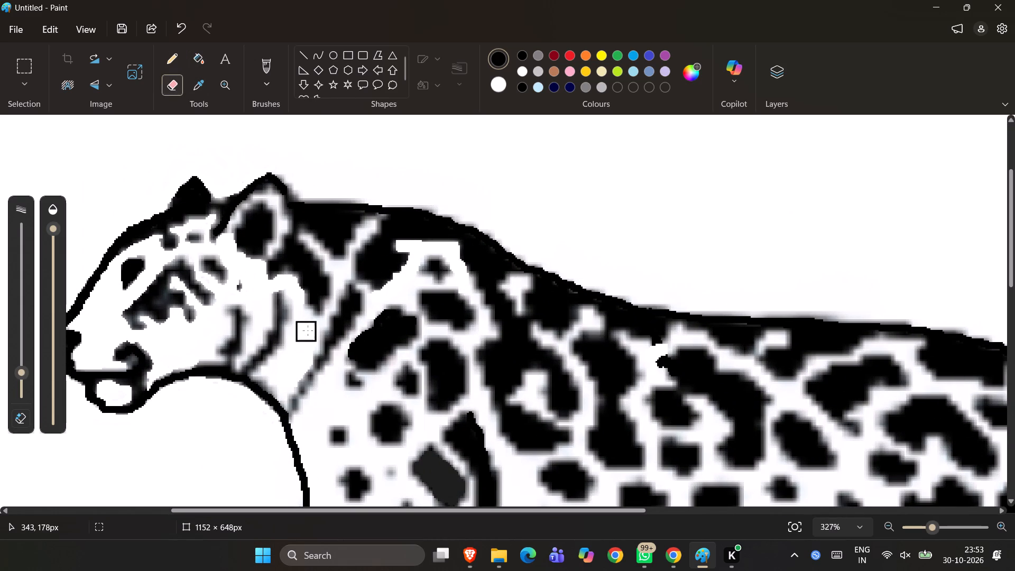
left_click_drag(308, 330, 280, 365)
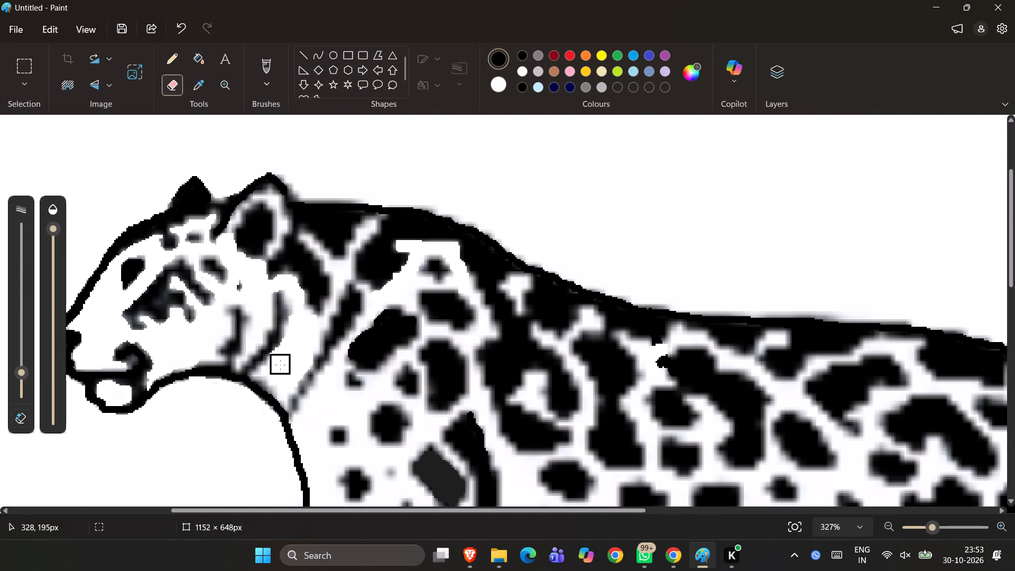
left_click_drag(280, 365, 269, 372)
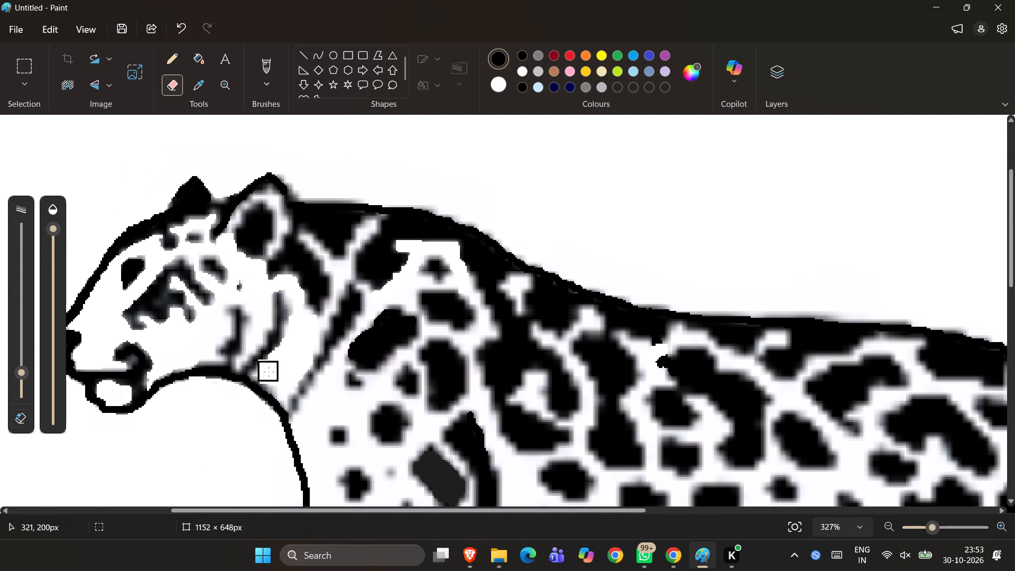
left_click_drag(269, 372, 291, 371)
left_click_drag(291, 371, 310, 323)
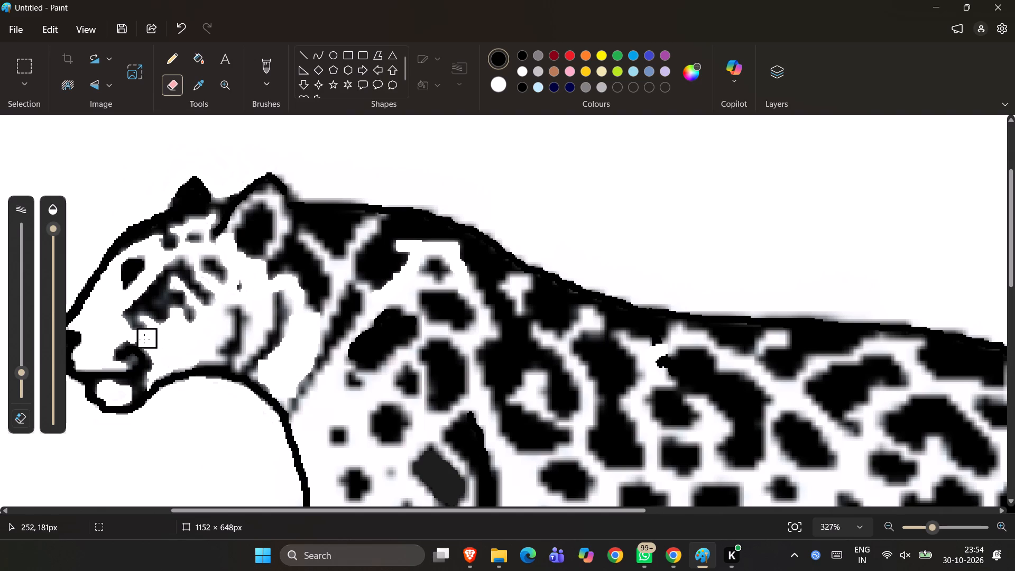
Erase the grey fringe behind, below and inside the dark hook-shaped marking at the top of the leading front leg, using a medium-sized eraser.
left_click_drag(19, 373, 19, 385)
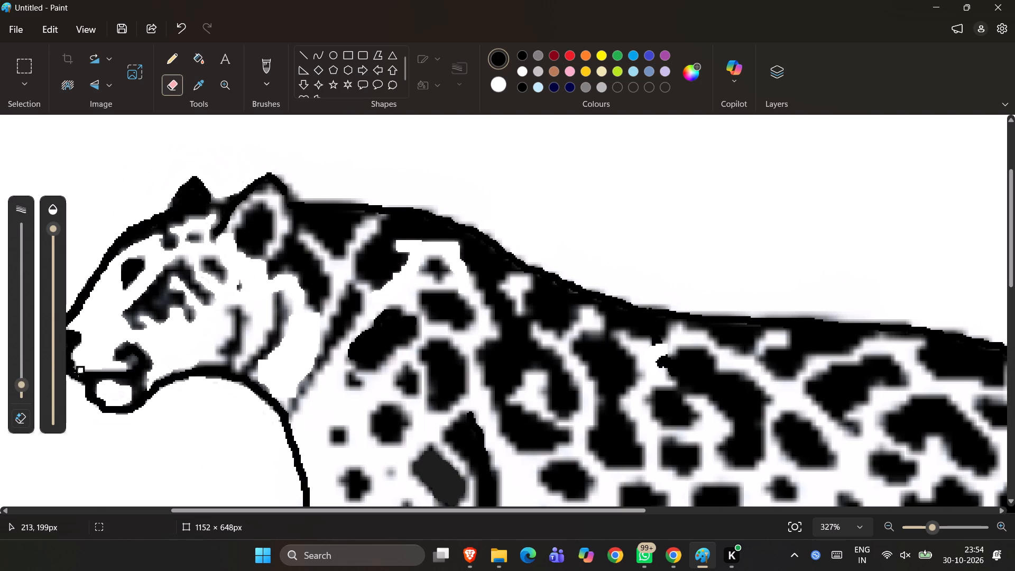
left_click_drag(22, 386, 22, 379)
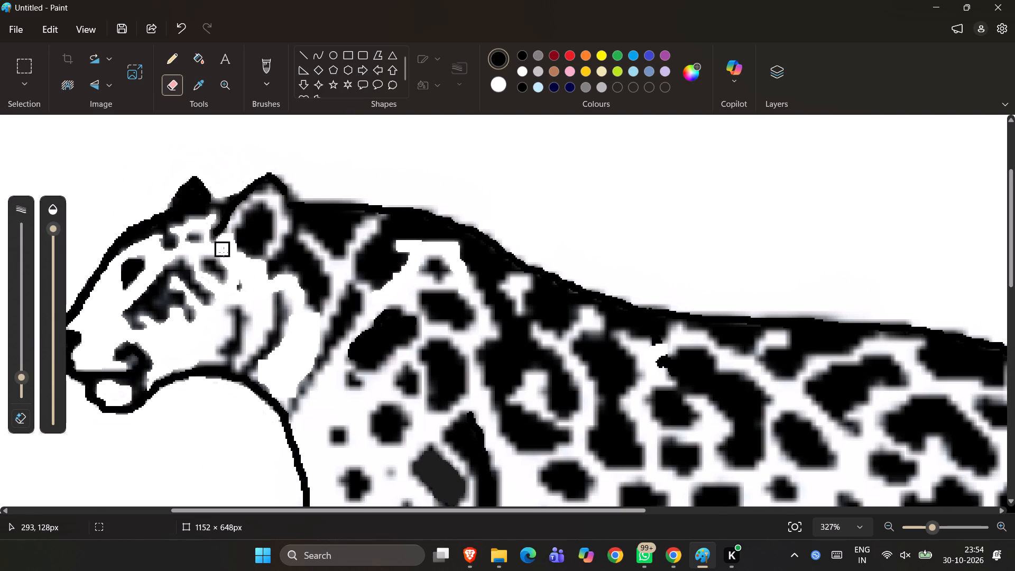
scroll(317, 325, "down", 1)
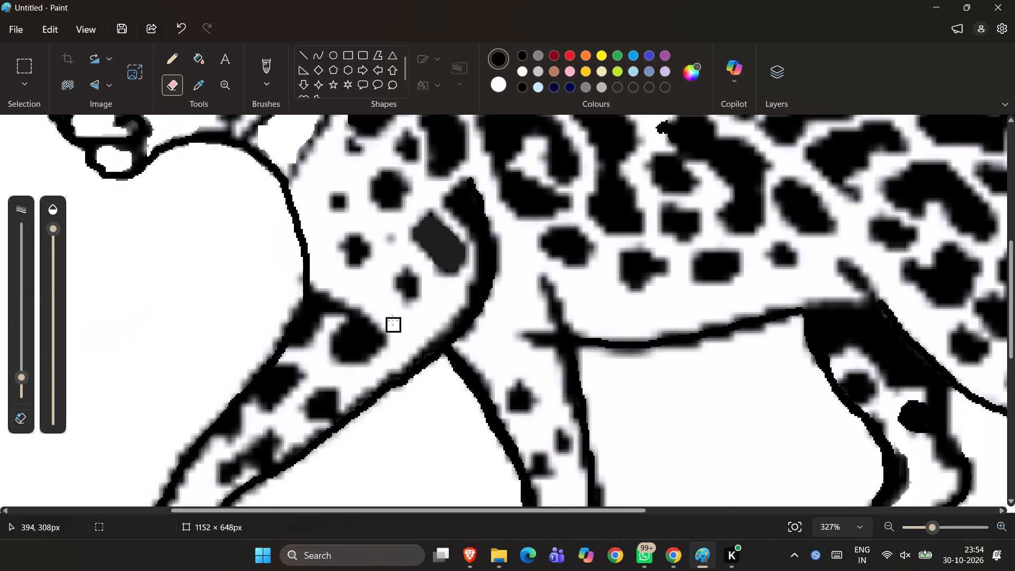
left_click_drag(387, 308, 390, 264)
left_click_drag(390, 264, 395, 320)
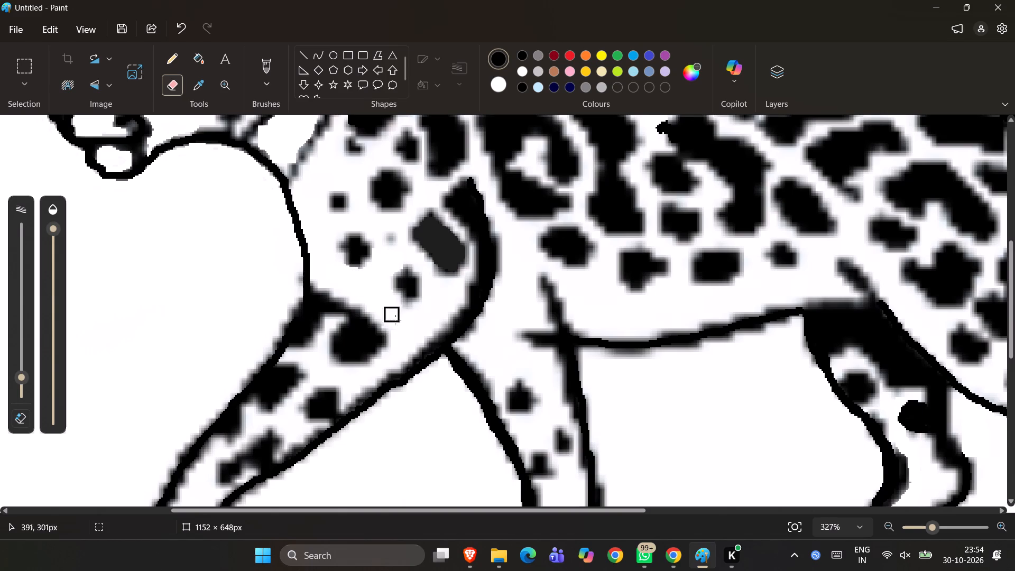
left_click_drag(395, 320, 395, 349)
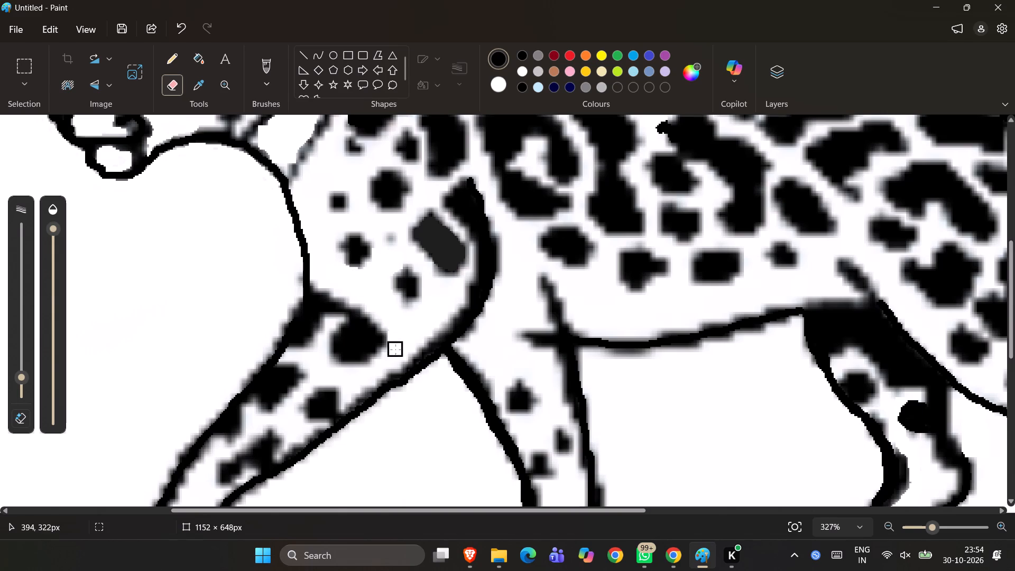
left_click_drag(395, 349, 364, 374)
left_click_drag(364, 374, 313, 361)
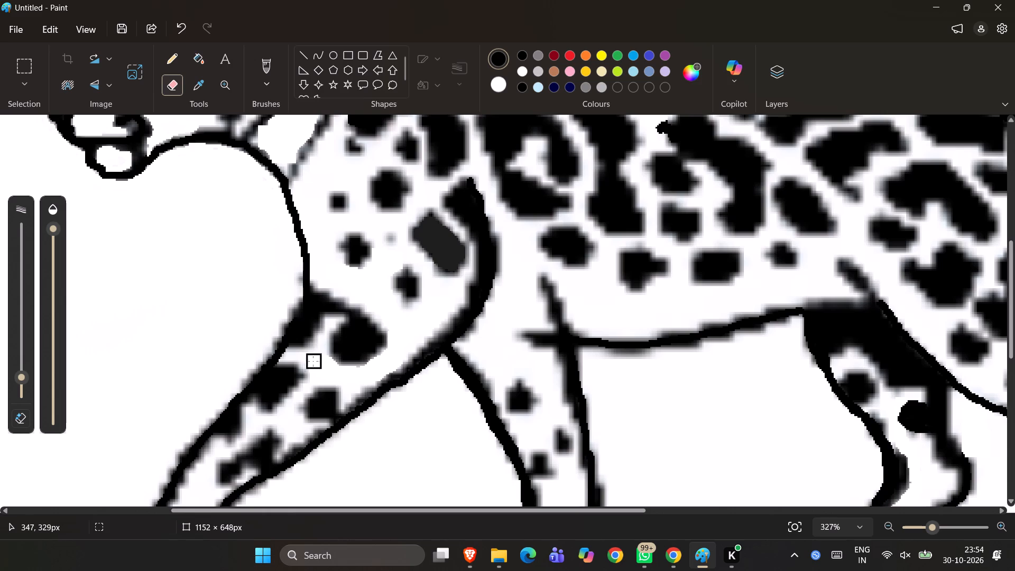
left_click_drag(313, 361, 318, 349)
left_click_drag(318, 349, 333, 324)
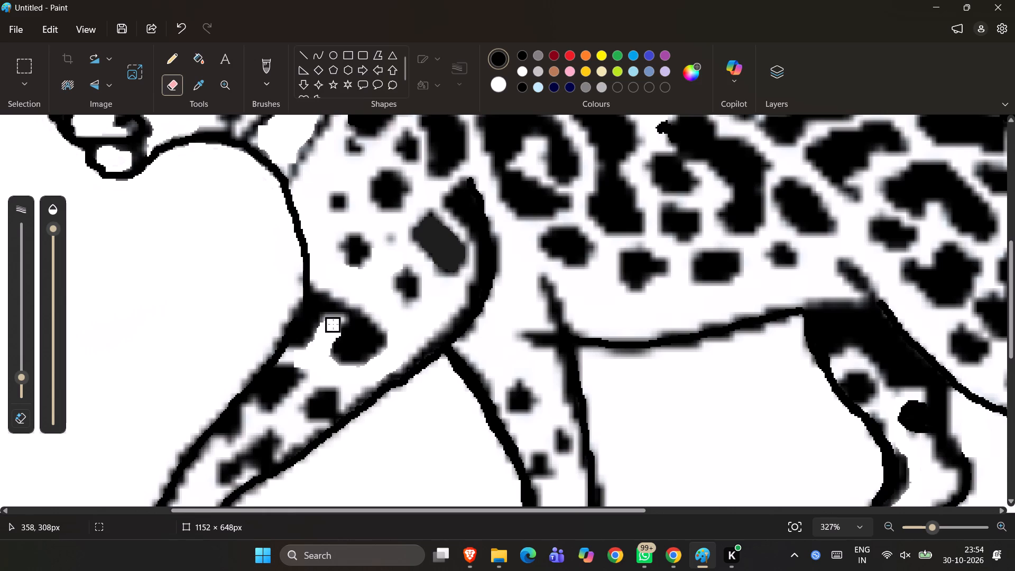
left_click_drag(333, 324, 339, 323)
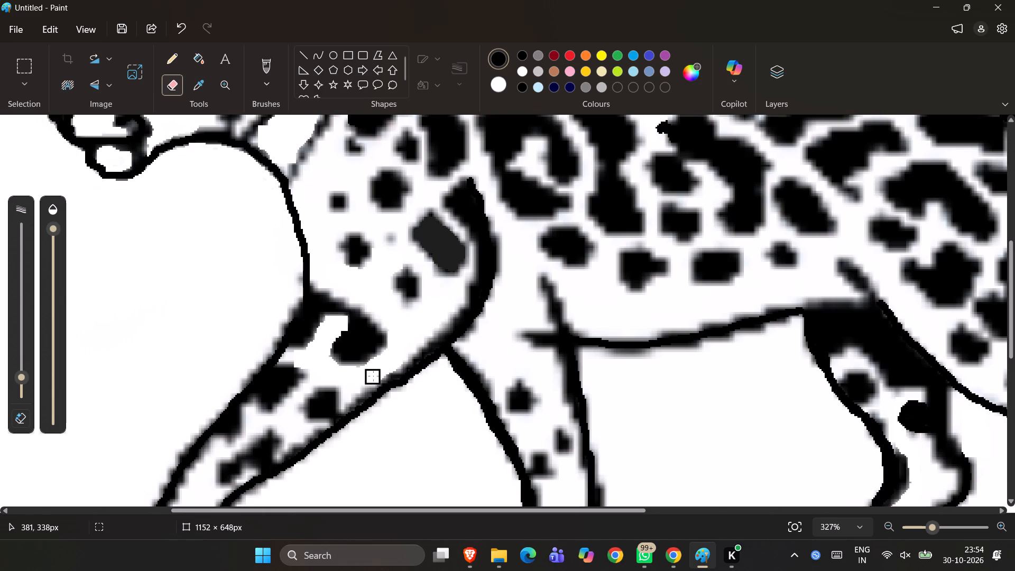
Erase the faint grey tint along the white belly strip, from below the middle spots back to the top of the hind leg.
scroll(373, 376, "down", 5, "ctrl")
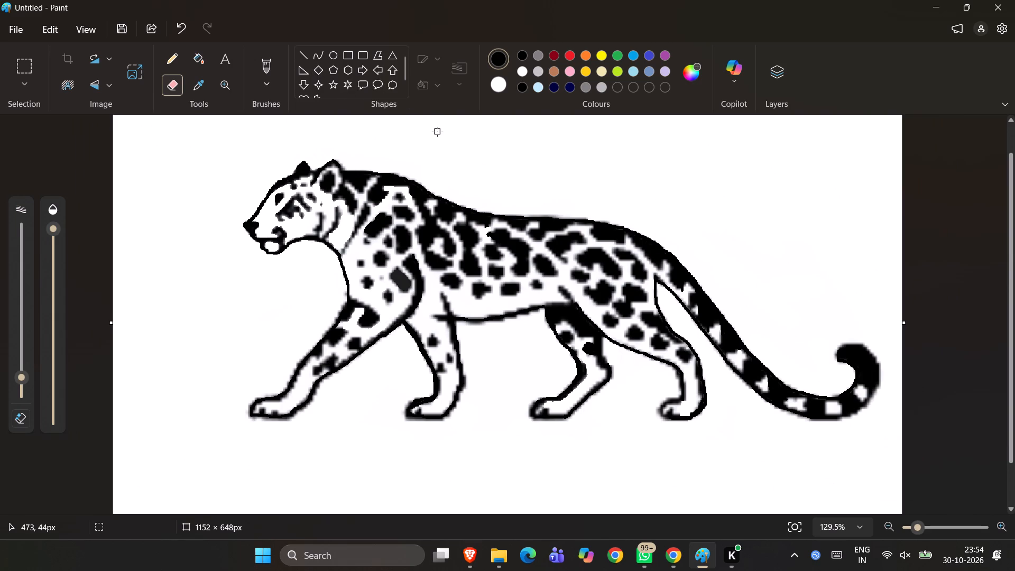
left_click_drag(486, 308, 510, 304)
left_click_drag(510, 304, 558, 292)
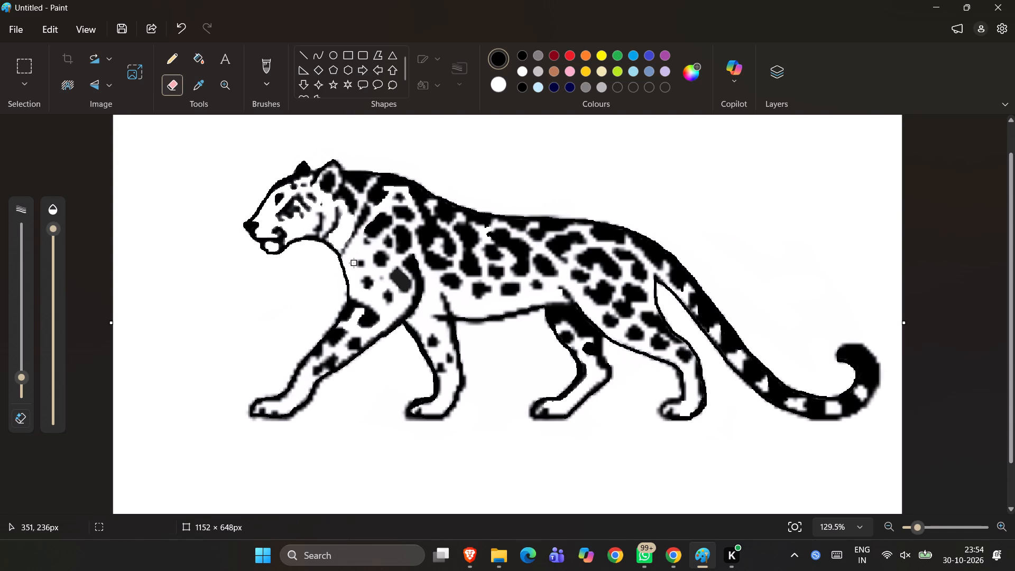
Erase the grey tint on the upper chest between the lower end of the neck stripe and the small chest spot.
left_click_drag(352, 259, 363, 252)
left_click_drag(363, 252, 365, 253)
Erase a dab at the upper edge of the dark grey shoulder patch.
scroll(365, 253, "up", 8, "ctrl")
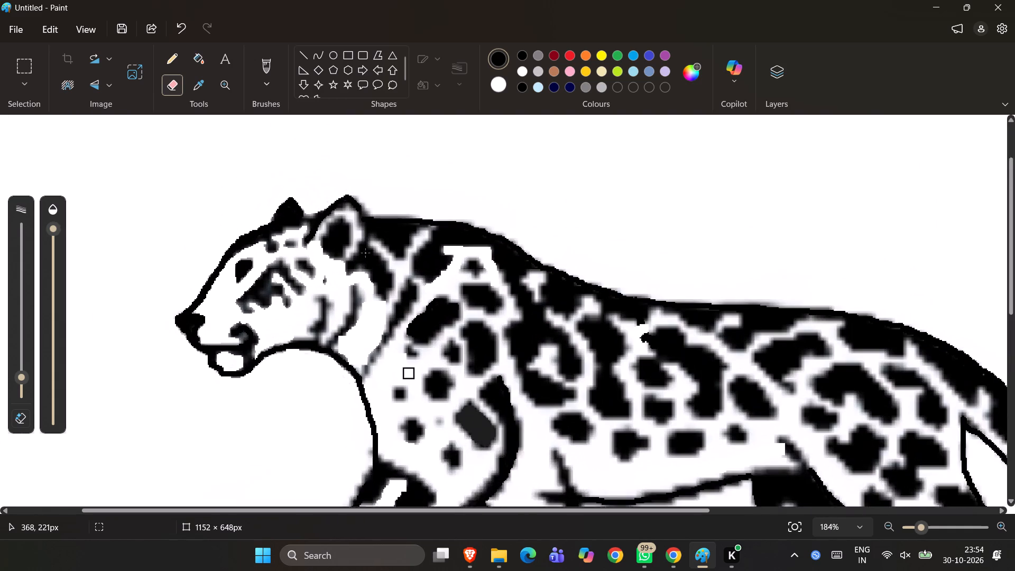
scroll(414, 302, "up", 3, "ctrl")
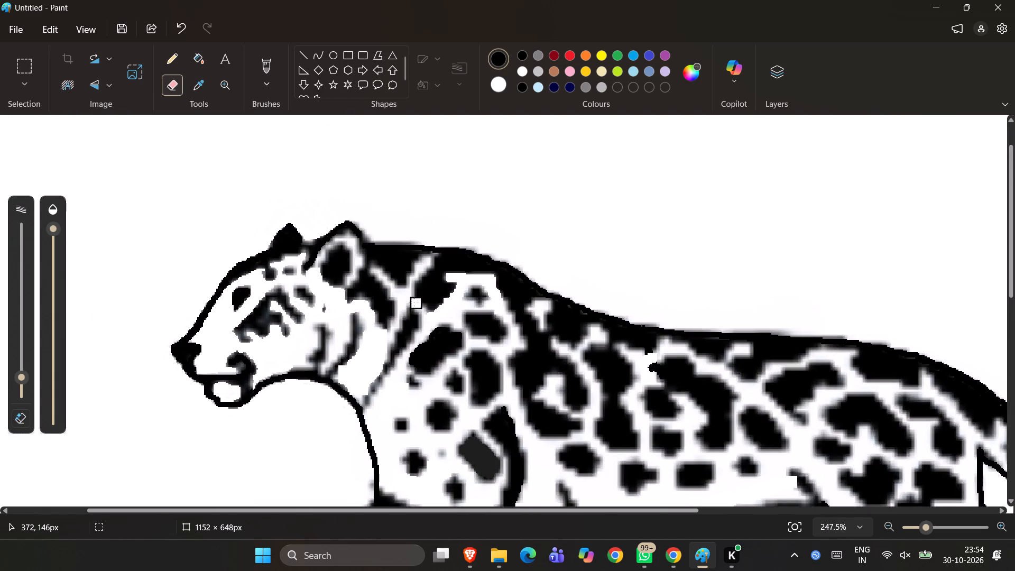
scroll(414, 302, "up", 8, "ctrl")
scroll(414, 302, "down", 1)
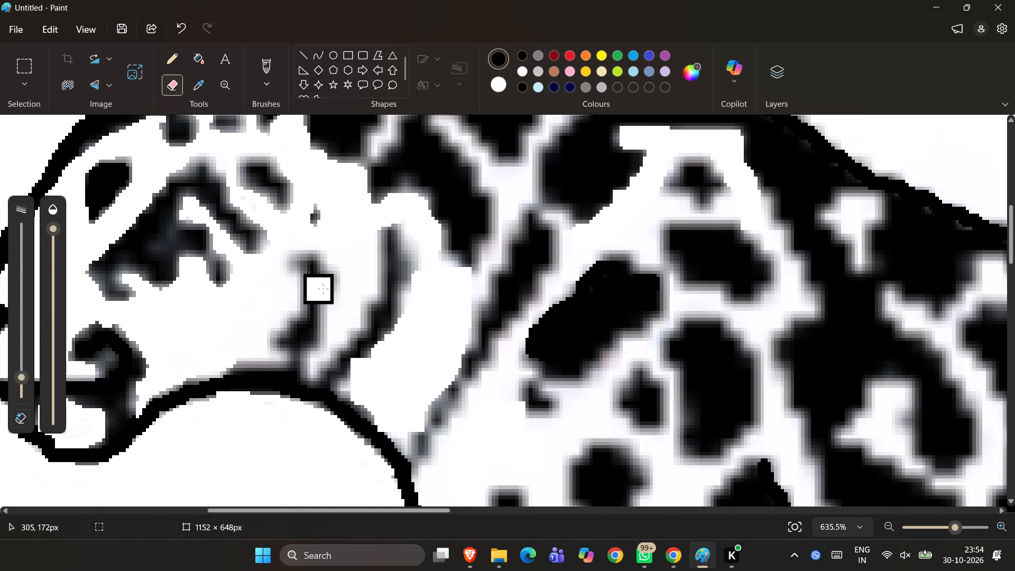
scroll(300, 269, "up", 1, "ctrl")
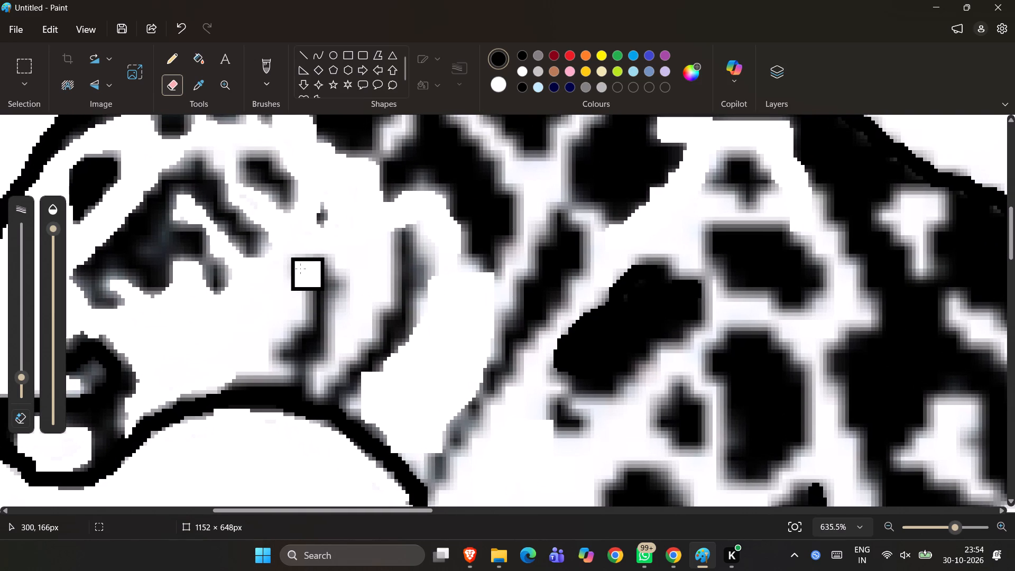
scroll(300, 269, "down", 1)
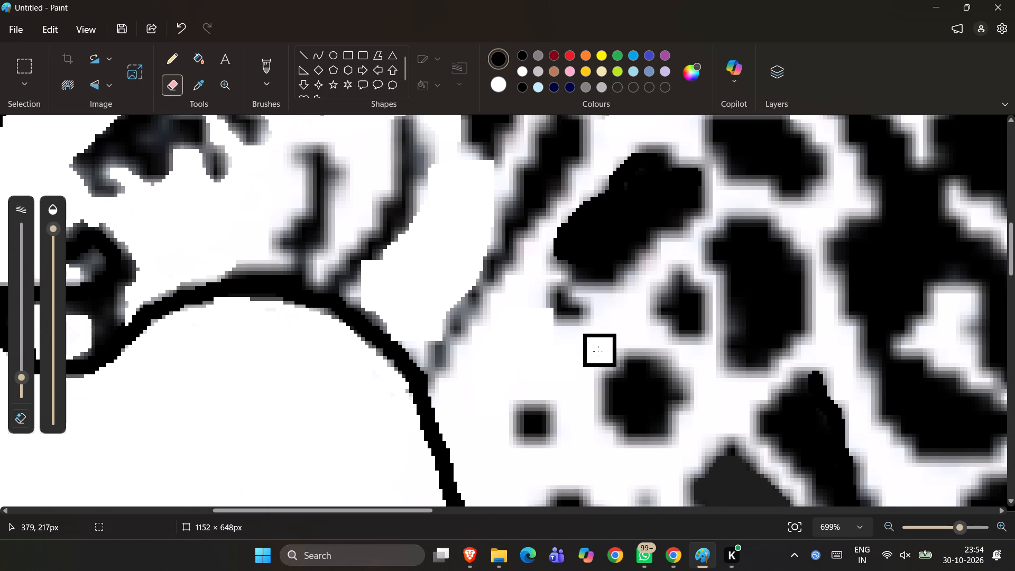
scroll(584, 357, "down", 8, "ctrl")
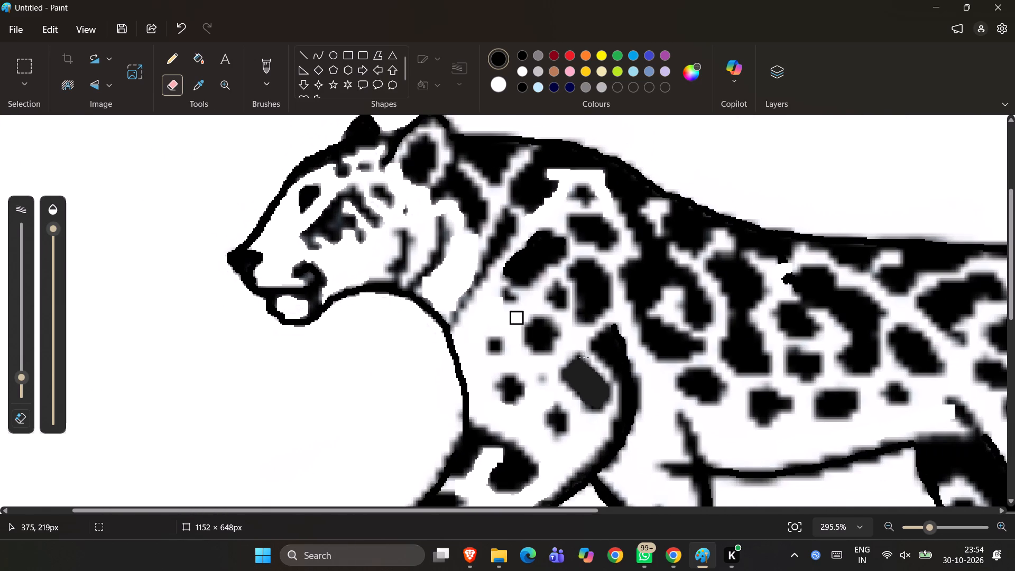
left_click(584, 357)
Make the white secondary colour active and erase a dab at the lower front edge of the flank marking behind the first rosette.
scroll(758, 423, "down", 3, "ctrl")
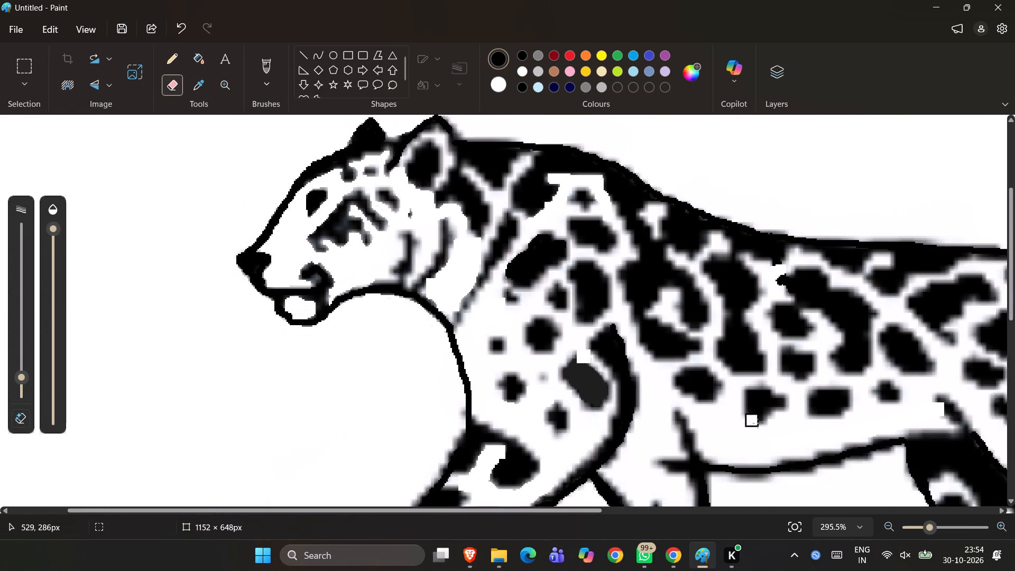
scroll(758, 423, "down", 2, "ctrl")
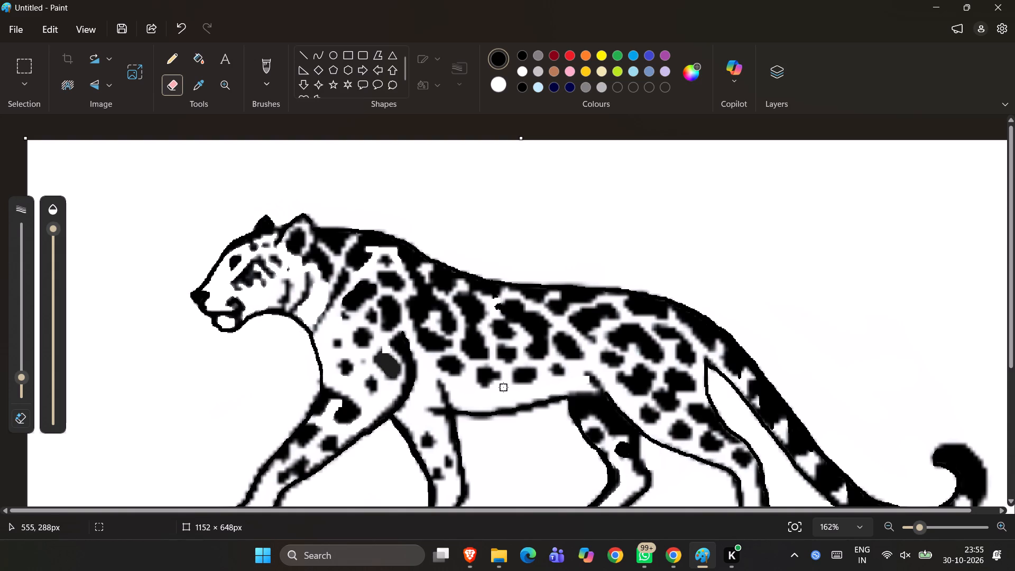
scroll(503, 387, "down", 6, "ctrl")
scroll(503, 387, "up", 5, "ctrl")
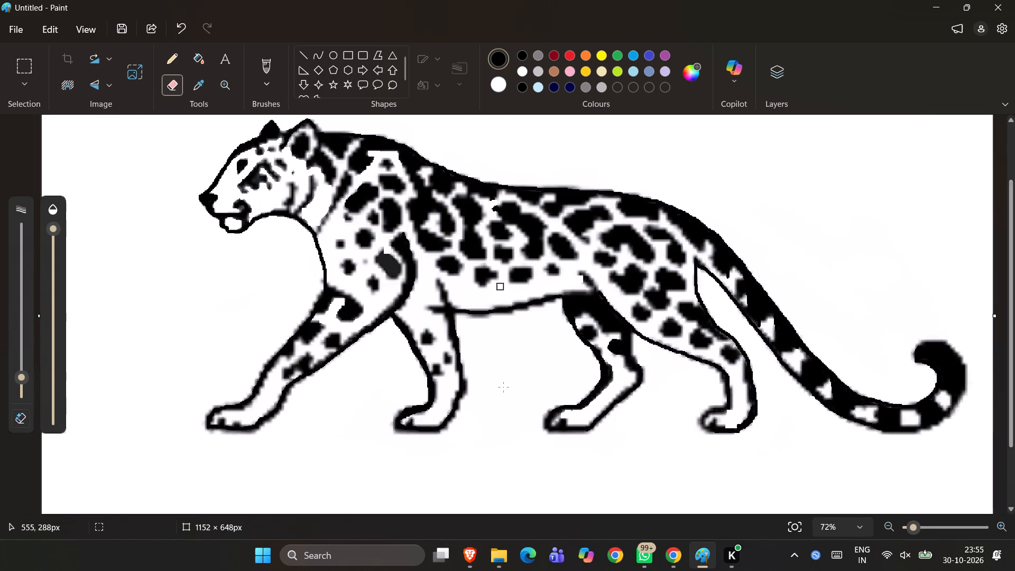
scroll(503, 387, "down", 2, "ctrl")
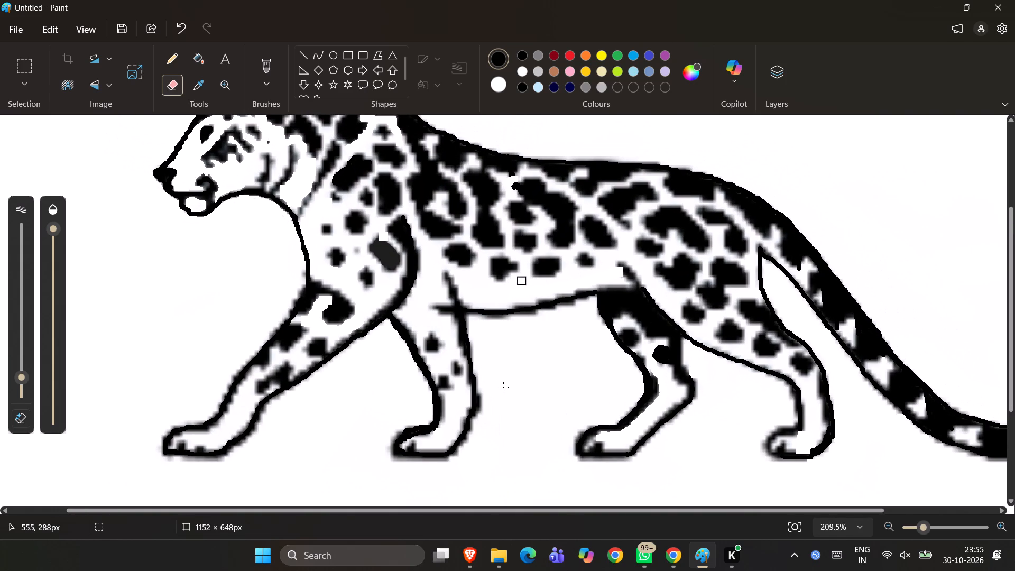
scroll(503, 387, "down", 3, "ctrl")
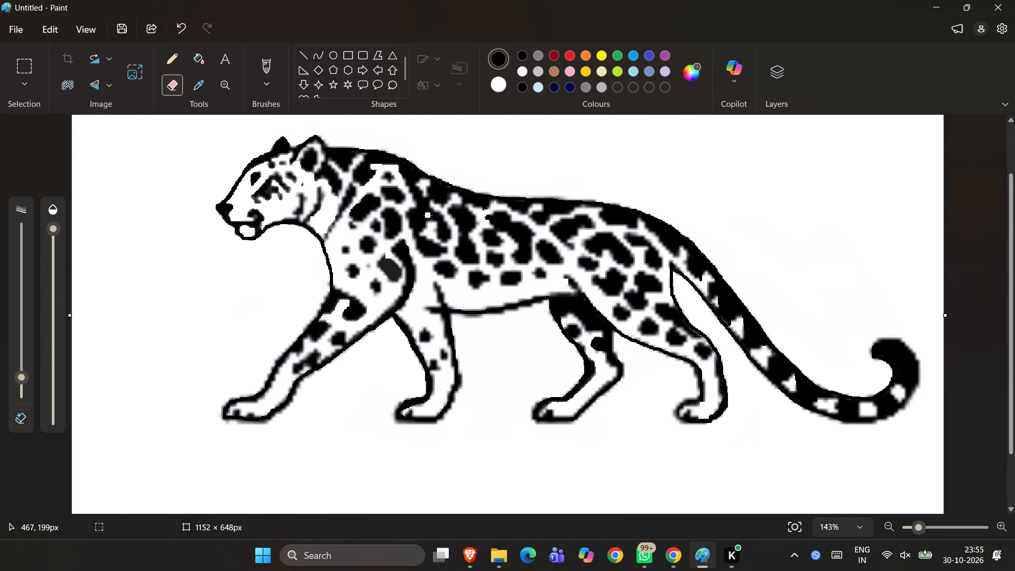
left_click(497, 89)
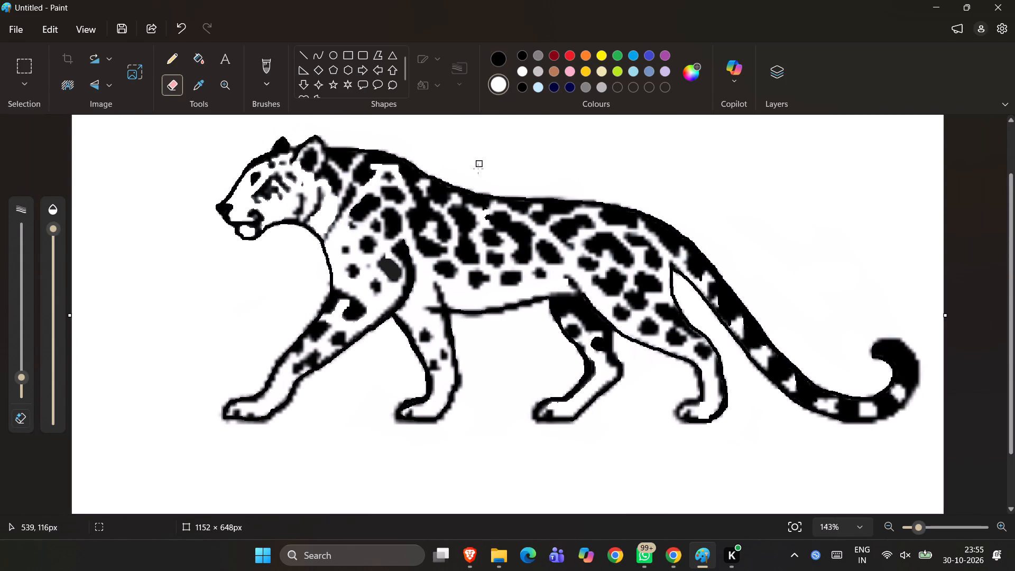
left_click(456, 254)
Fill the light gap between the shoulder spots and the centre of the first flank rosette with white.
left_click(199, 53)
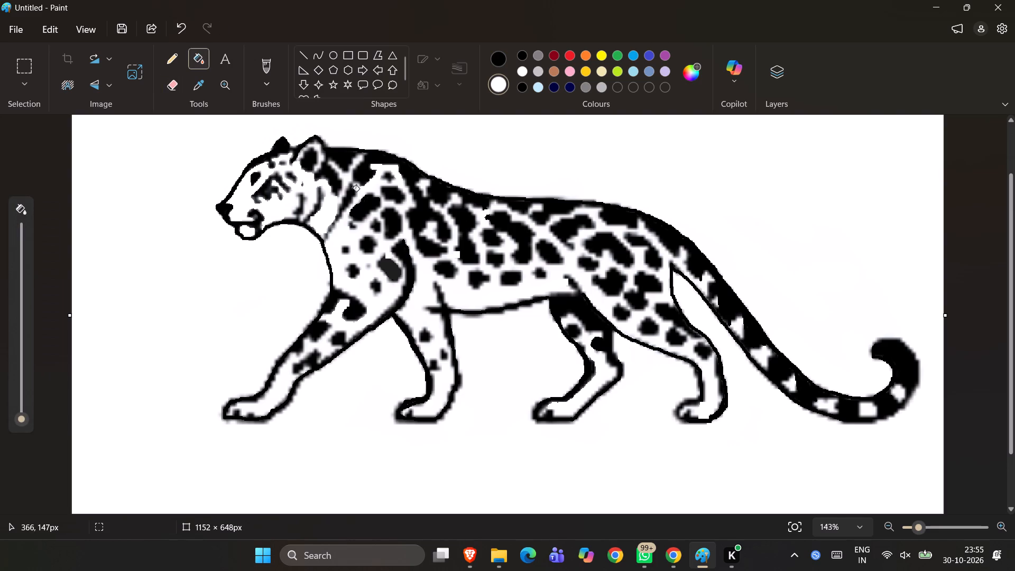
left_click(378, 235)
left_click(429, 235)
Fill the off-white patches along the belly, between the lowest row of spots and the belly outline, with white.
scroll(515, 252, "down", 6, "ctrl")
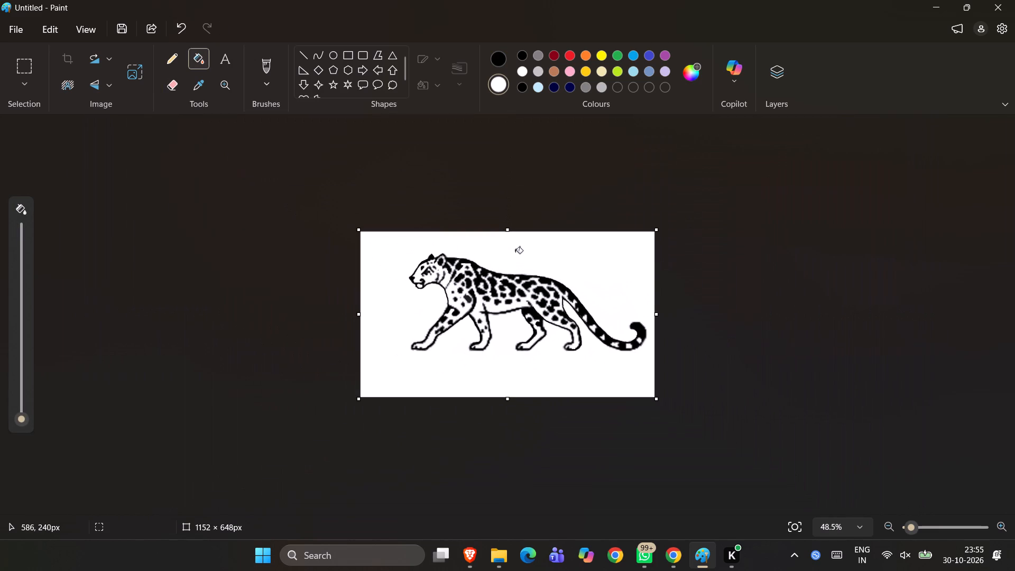
scroll(515, 252, "up", 3, "ctrl")
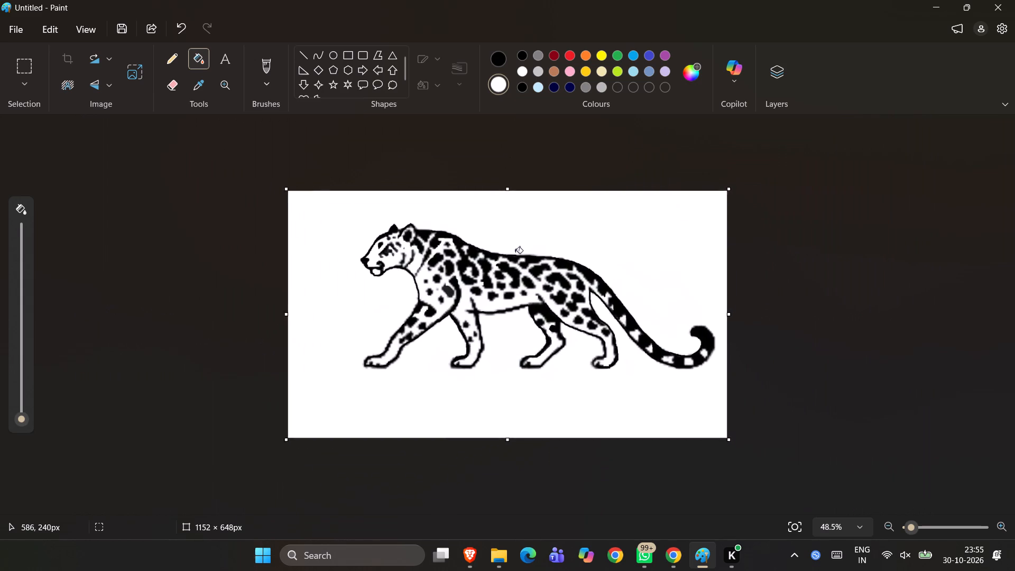
scroll(515, 252, "up", 1, "ctrl")
left_click(501, 304)
left_click(490, 306)
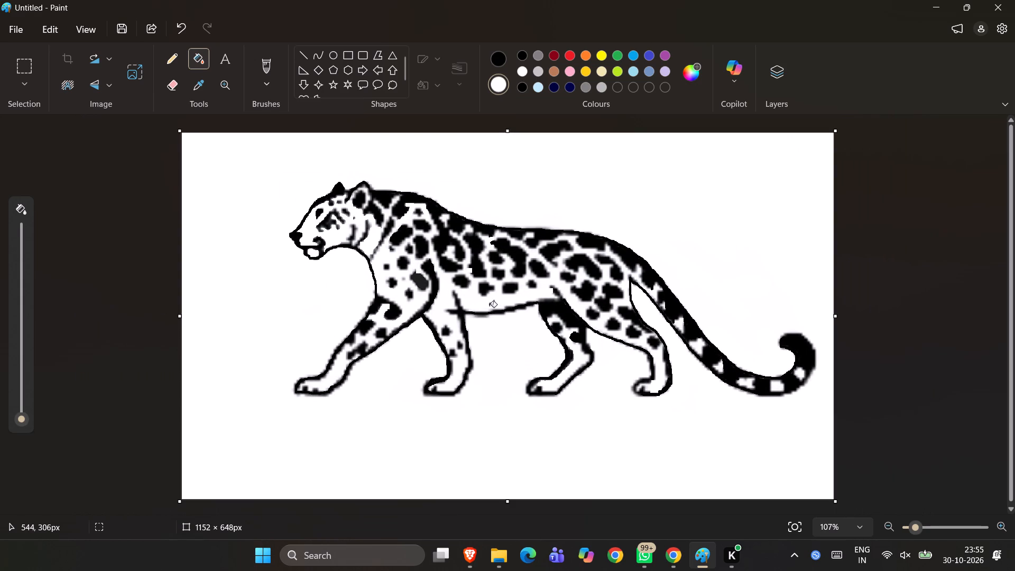
left_click(478, 305)
double_click(470, 301)
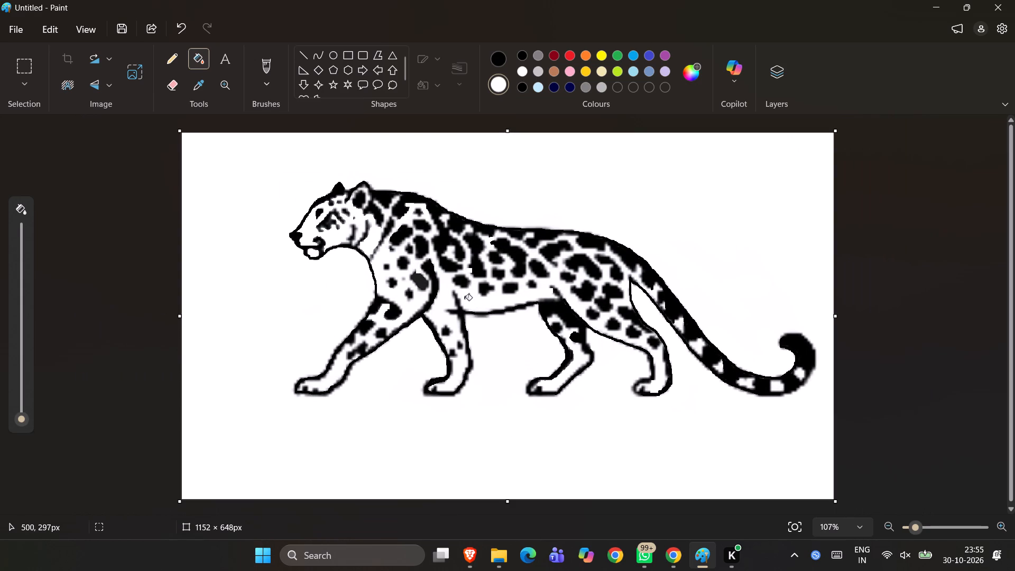
double_click(469, 298)
left_click_drag(469, 298, 502, 299)
left_click_drag(502, 299, 523, 290)
Fill the remaining off-white patches between the lower belly spots and at the top of the front leg with white.
left_click_drag(523, 290, 509, 288)
left_click_drag(409, 313, 404, 305)
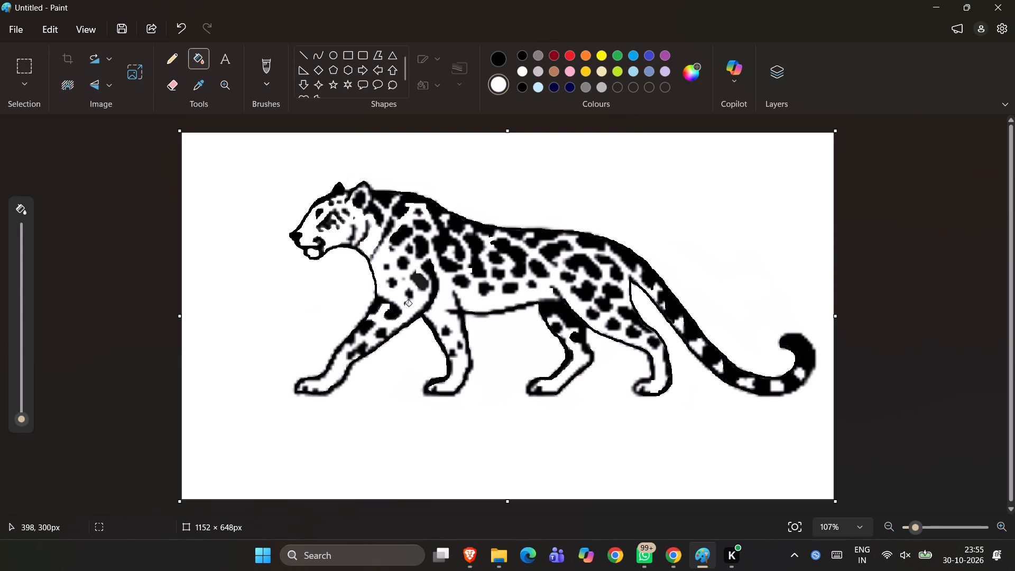
left_click_drag(404, 305, 410, 301)
Paint white over the grey tint around the small chest spots above the front leg with the Pencil.
left_click(171, 57)
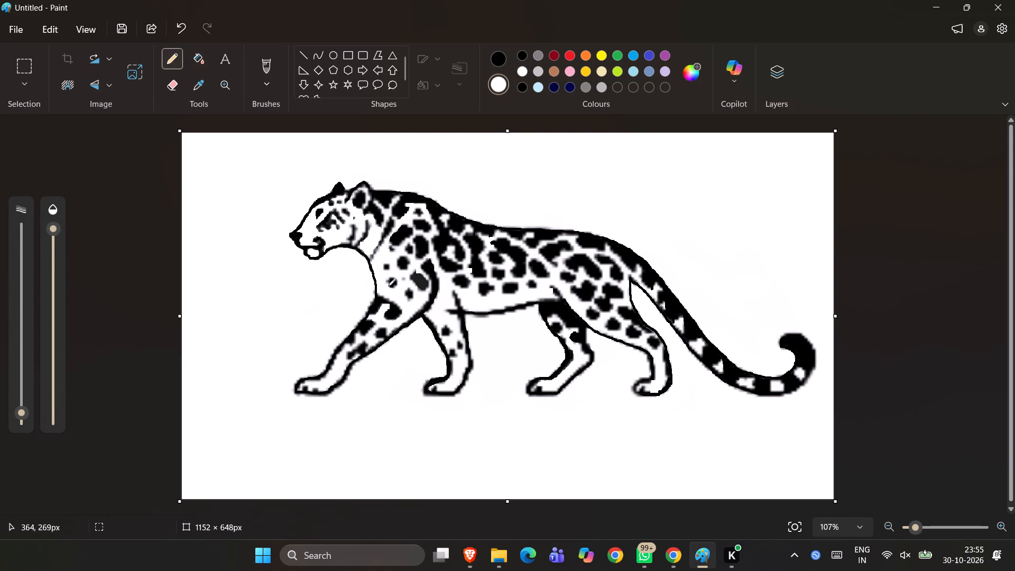
left_click_drag(388, 286, 383, 284)
left_click_drag(383, 284, 400, 295)
left_click_drag(400, 295, 393, 301)
left_click_drag(393, 301, 384, 293)
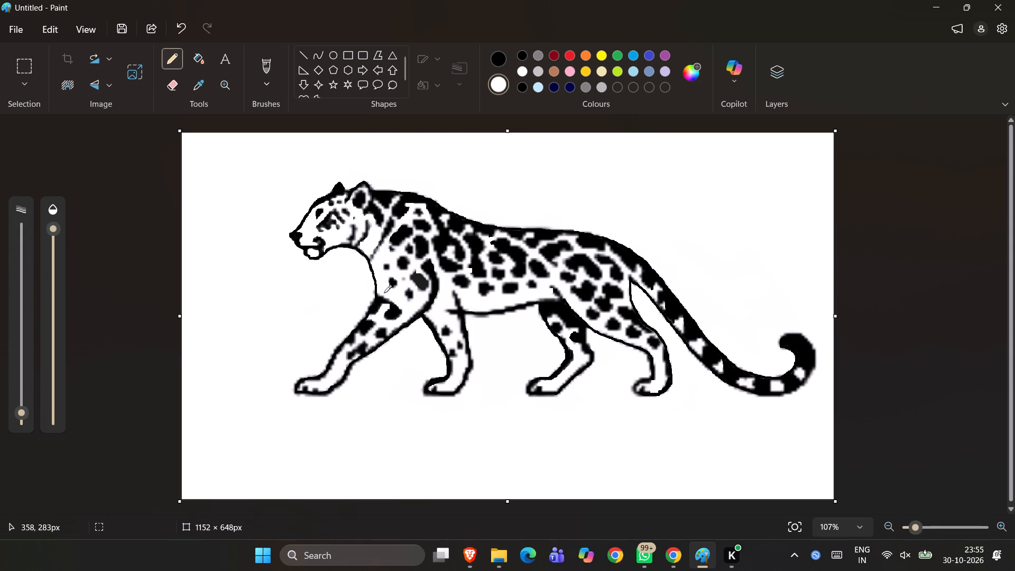
left_click_drag(384, 293, 385, 283)
left_click_drag(385, 283, 376, 268)
Paint white over the faint grey tint on the cheek, between the eye stripes and the jaw line.
left_click_drag(345, 241, 350, 235)
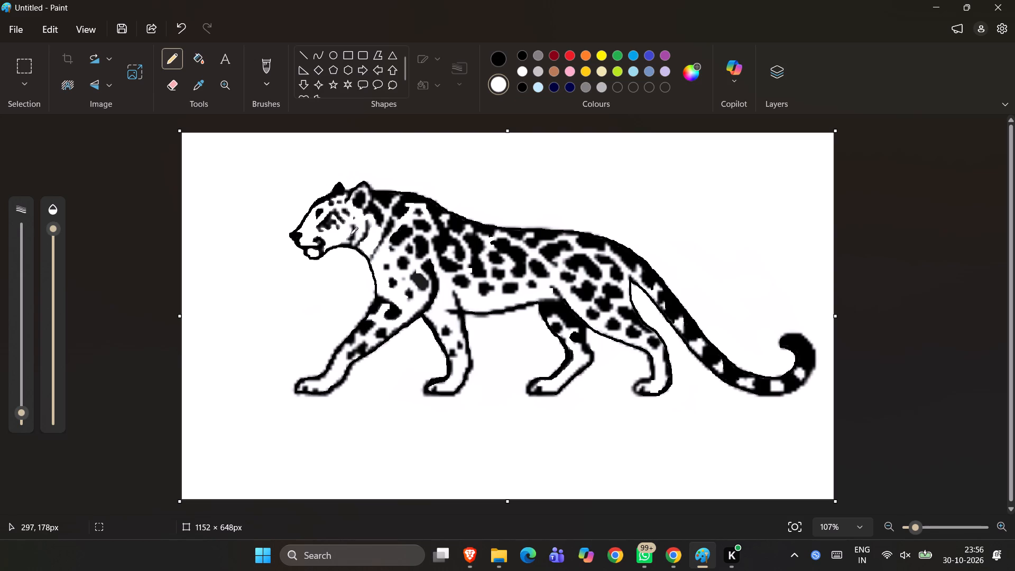
left_click_drag(350, 235, 348, 226)
left_click_drag(348, 226, 357, 227)
left_click_drag(357, 227, 355, 224)
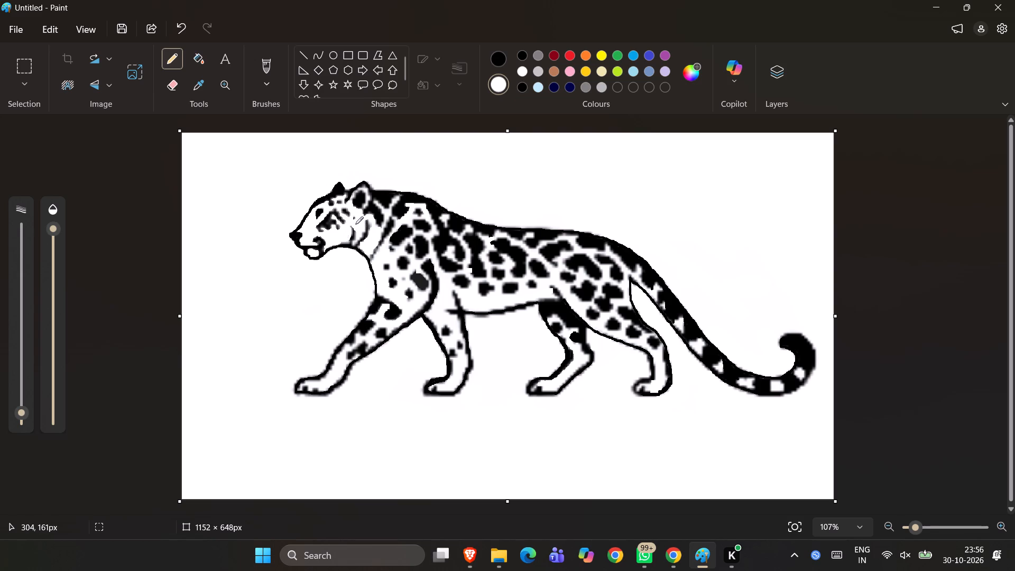
left_click_drag(355, 224, 353, 216)
Paint the inner rim of the near ear solid white around its dark centre.
scroll(404, 254, "up", 6, "ctrl")
left_click_drag(313, 190, 353, 142)
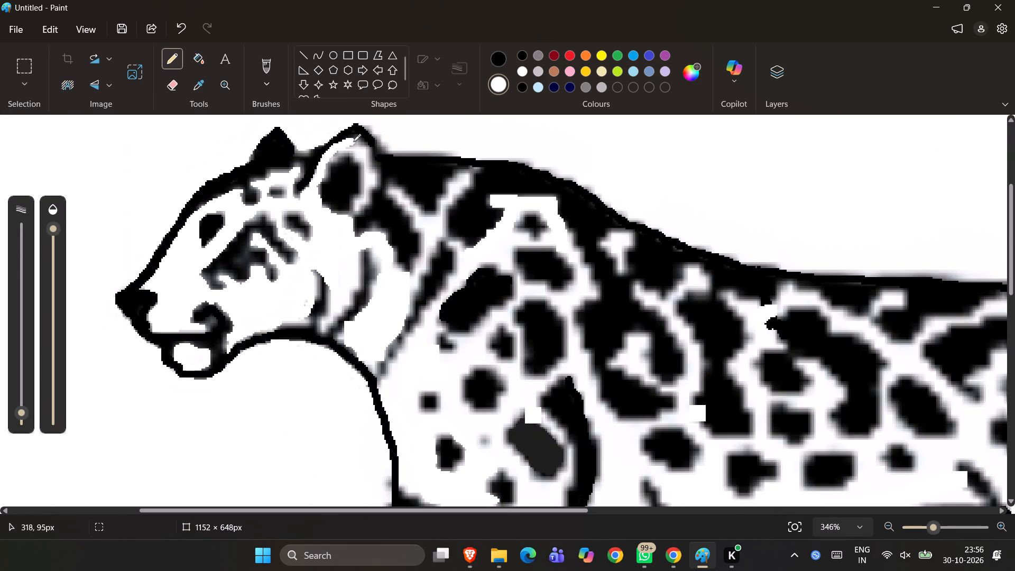
left_click_drag(353, 142, 372, 195)
left_click_drag(372, 195, 365, 167)
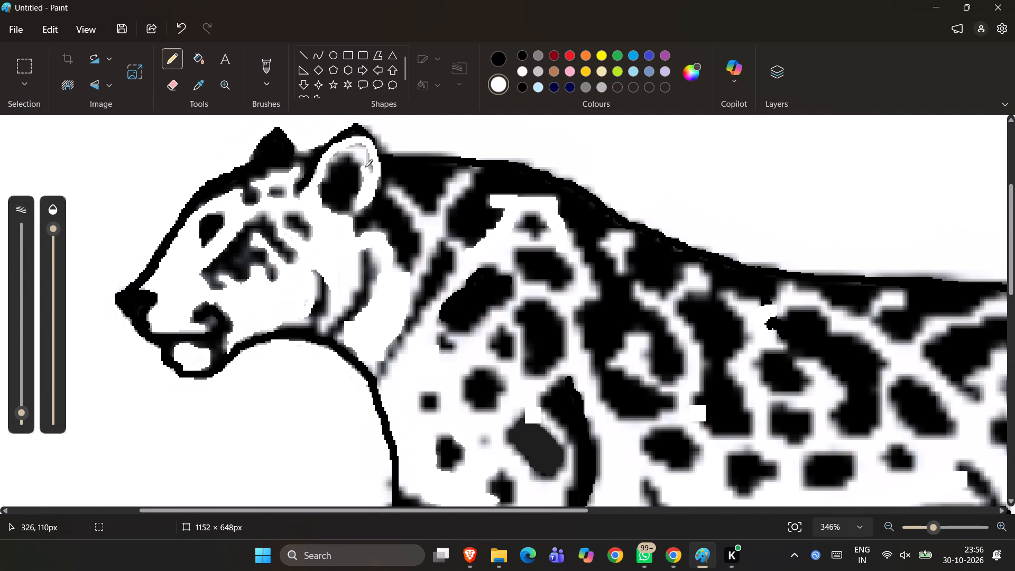
left_click_drag(365, 167, 325, 176)
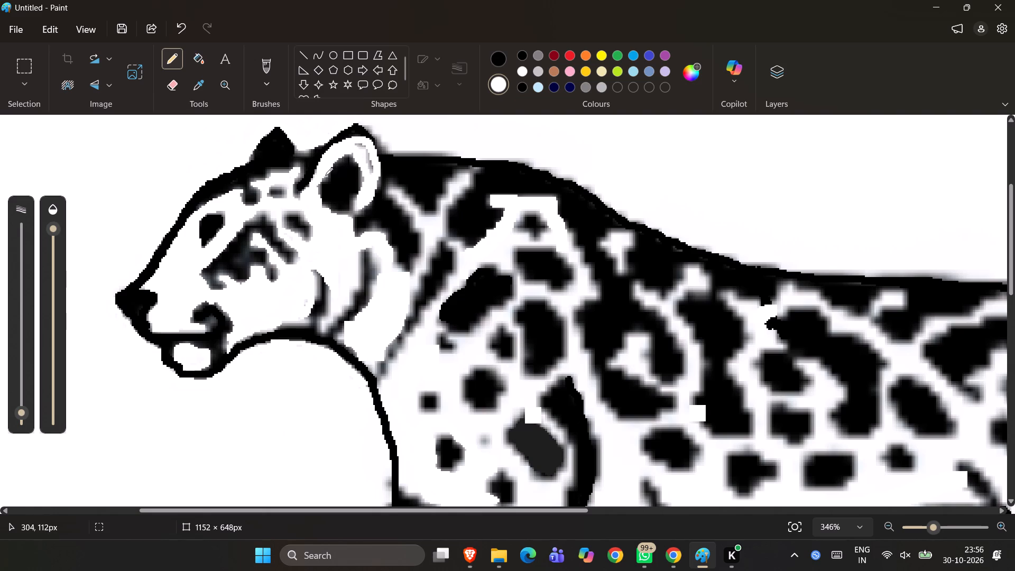
left_click_drag(325, 176, 353, 139)
left_click_drag(353, 139, 372, 182)
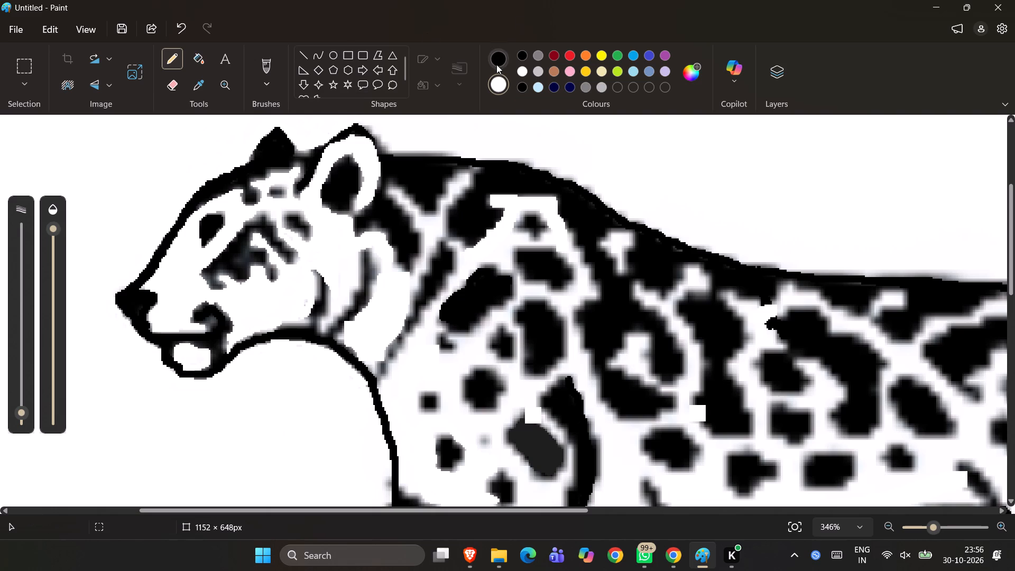
Make the black primary colour active and darken the near ear's outer outline along its back, tip and front edges.
left_click(496, 65)
left_click_drag(364, 215, 371, 198)
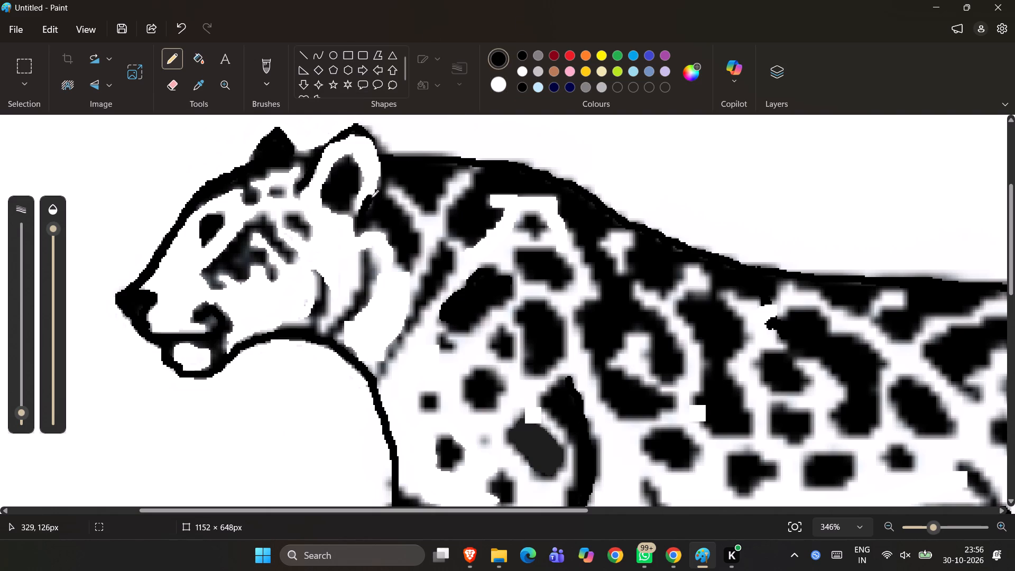
left_click_drag(371, 198, 375, 140)
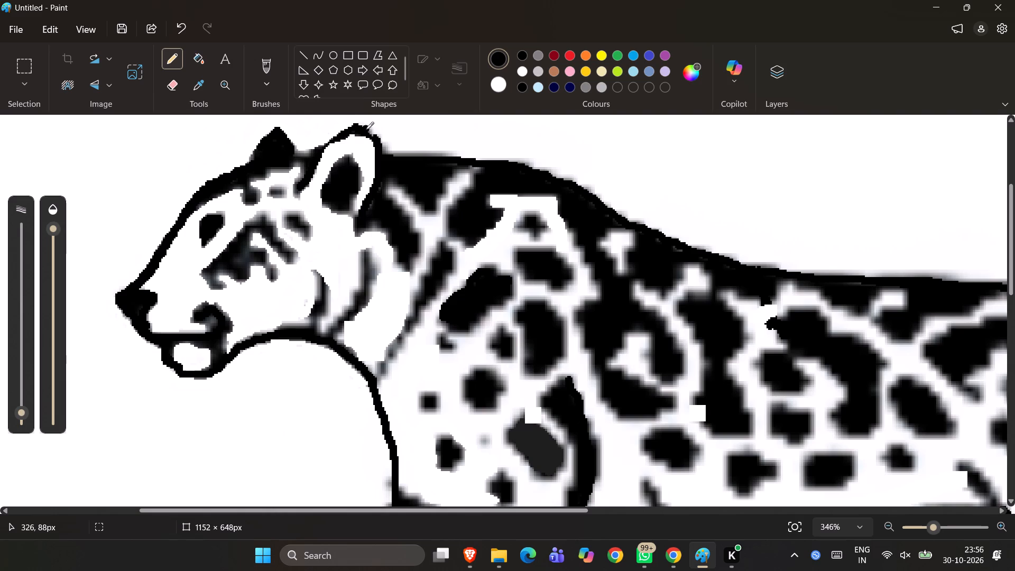
left_click_drag(363, 130, 373, 140)
left_click_drag(373, 140, 372, 139)
left_click_drag(307, 181, 319, 161)
left_click_drag(319, 161, 352, 133)
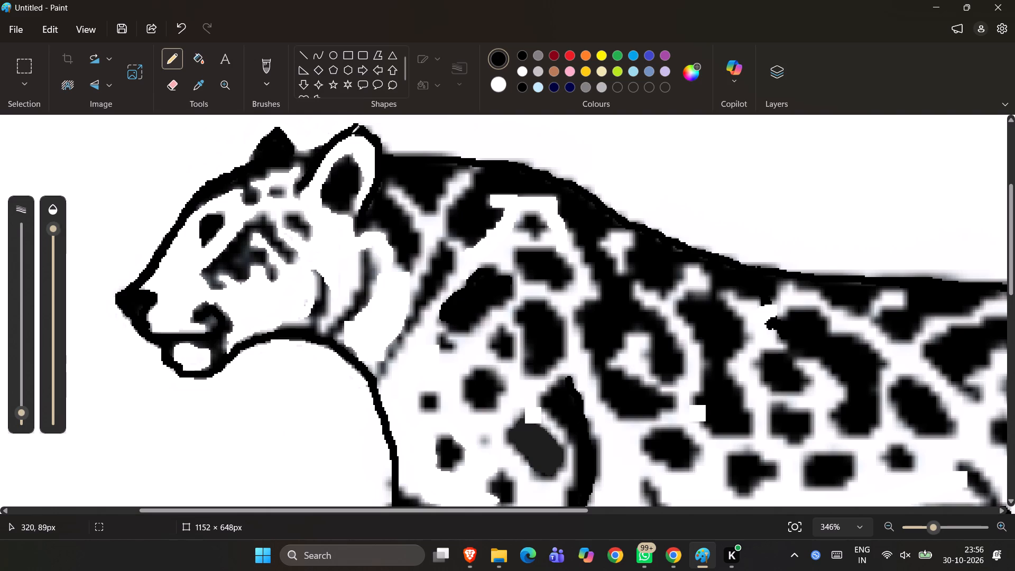
left_click_drag(352, 133, 376, 154)
left_click_drag(376, 154, 379, 182)
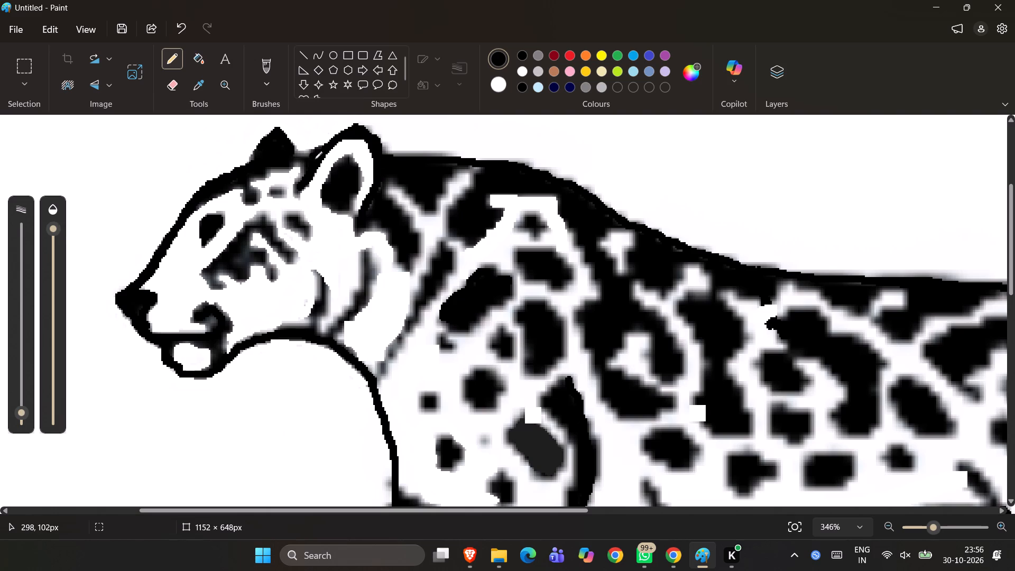
left_click_drag(316, 168, 356, 137)
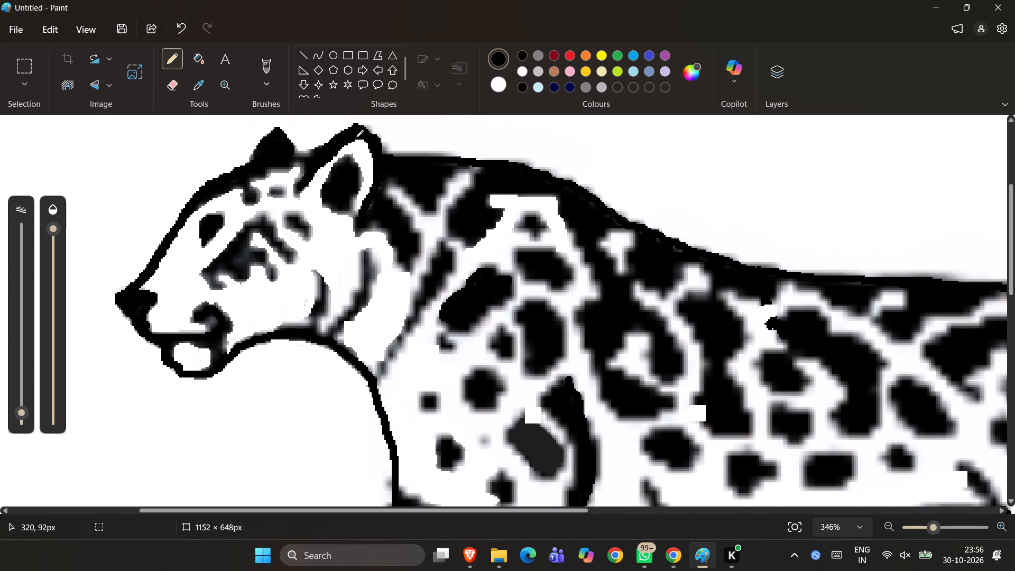
left_click_drag(356, 137, 358, 137)
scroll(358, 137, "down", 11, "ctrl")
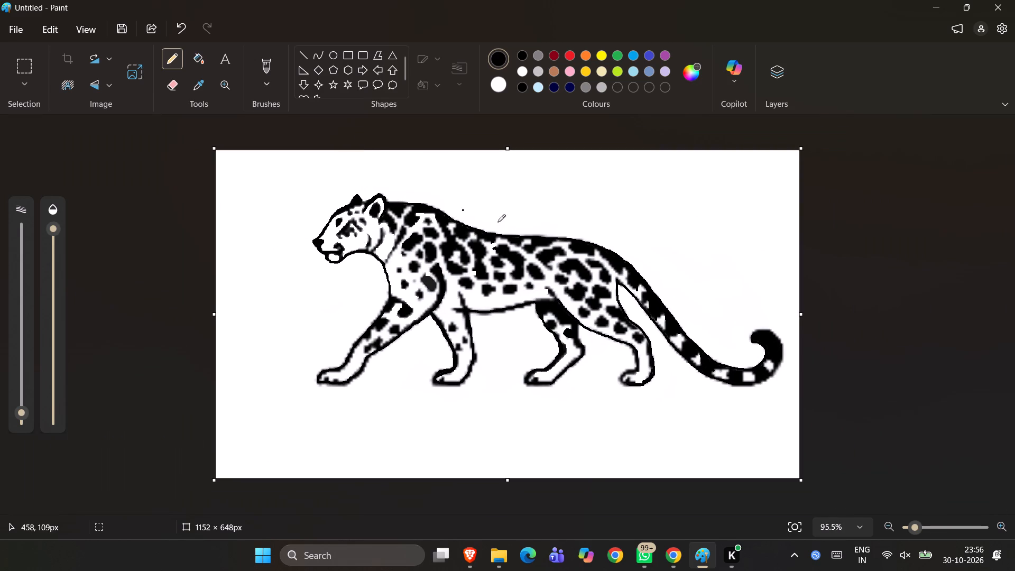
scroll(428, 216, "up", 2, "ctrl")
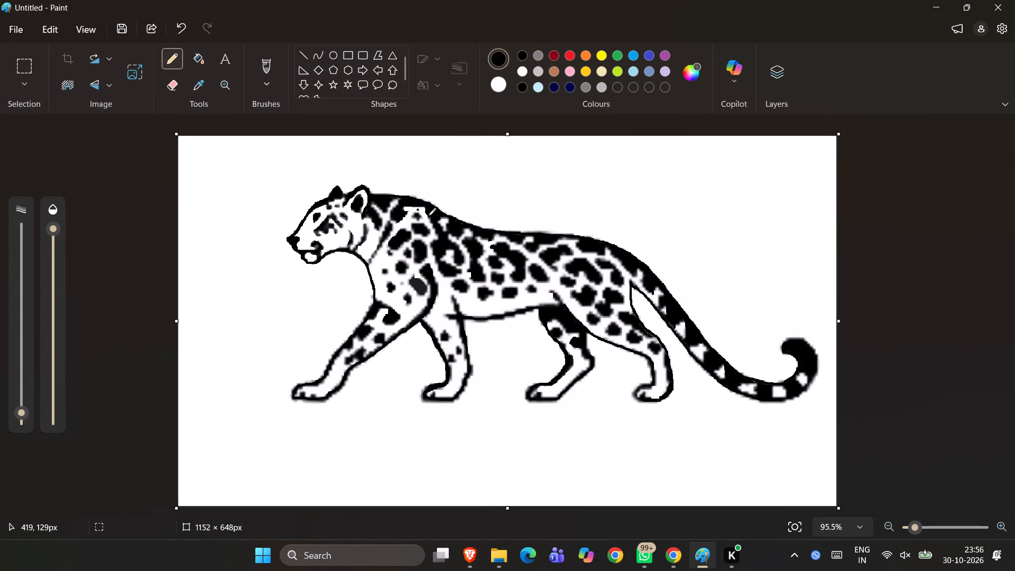
Make the white secondary colour active and paint over the grey tint between the eye stripes and down the cheek with the Pencil.
scroll(428, 216, "up", 6, "ctrl")
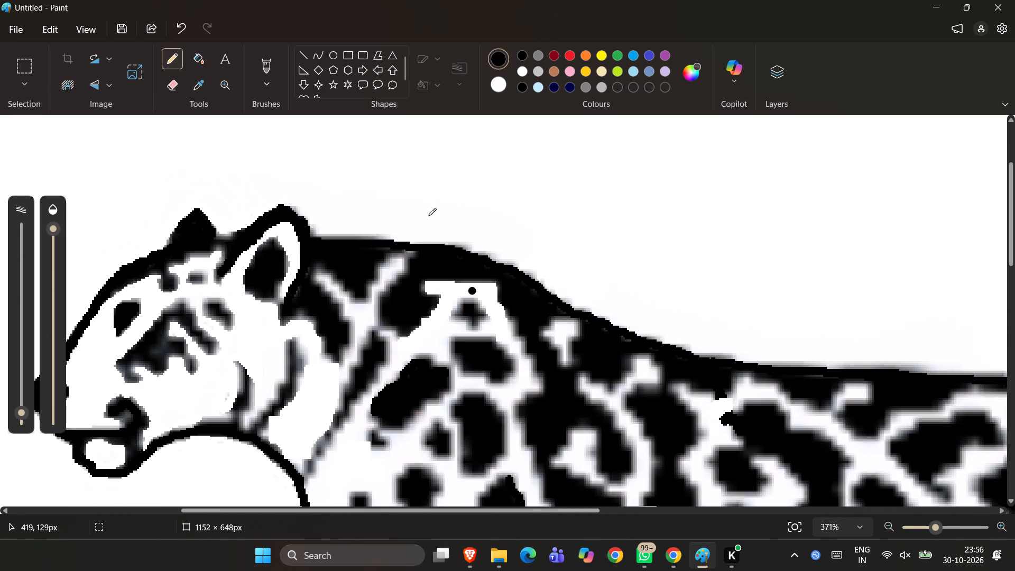
scroll(428, 216, "up", 2, "ctrl")
left_click(503, 85)
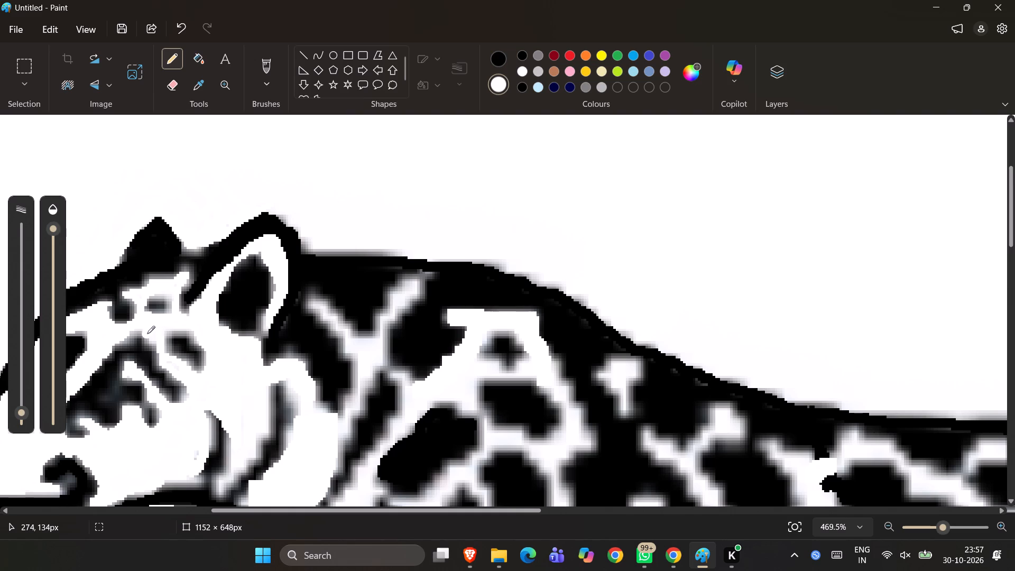
left_click_drag(135, 327, 164, 354)
left_click_drag(164, 354, 214, 442)
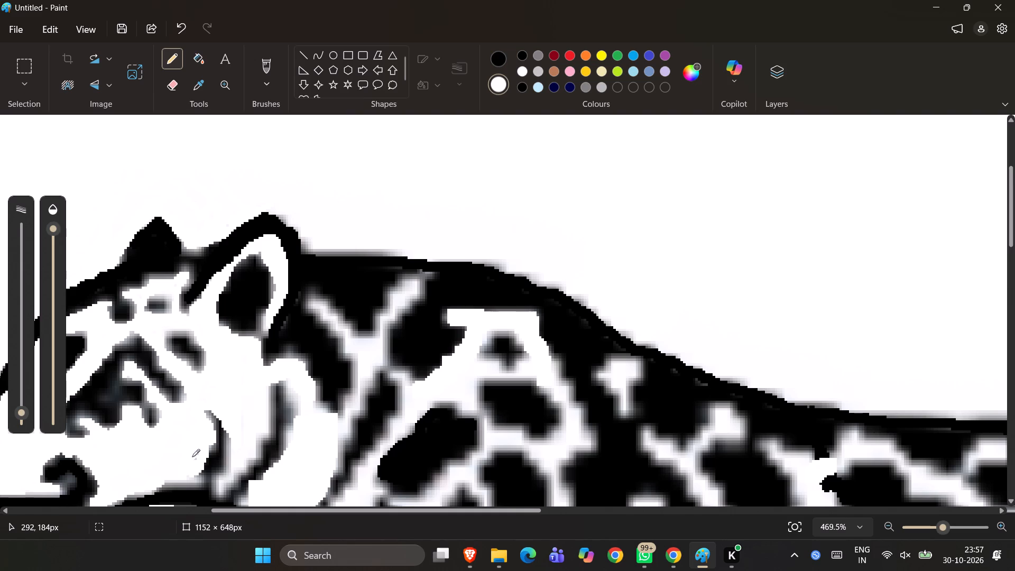
left_click_drag(192, 457, 198, 436)
Paint white over the grey tint around the curved neck stripe behind the cheek, touching up beside the eye stripes.
scroll(198, 436, "down", 3, "ctrl")
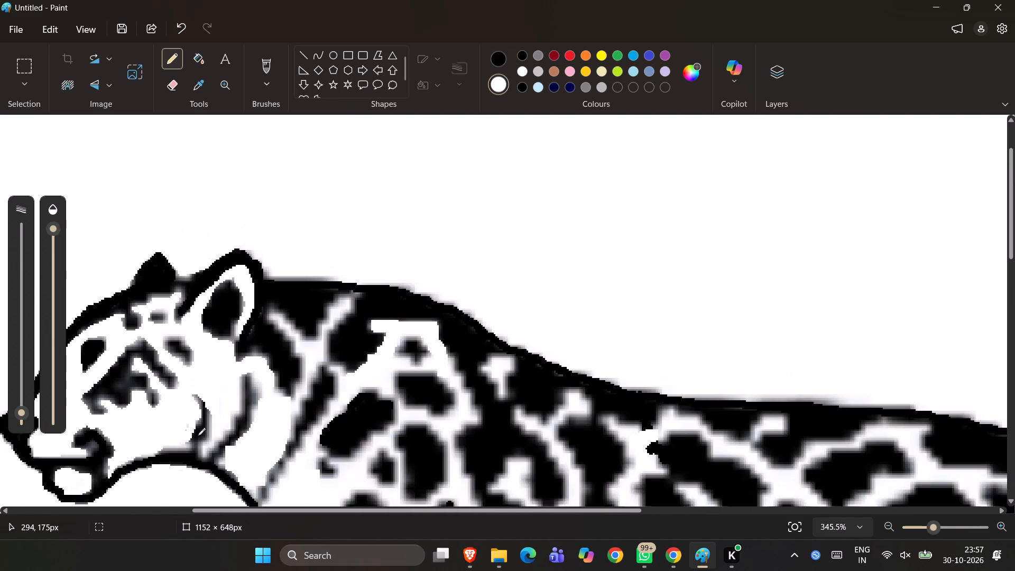
scroll(198, 436, "down", 7, "ctrl")
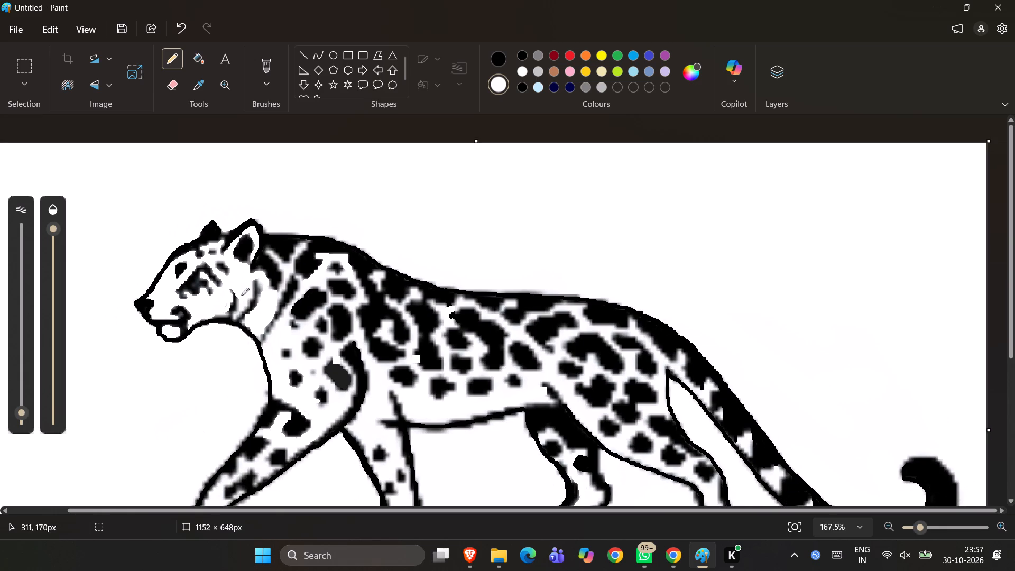
left_click_drag(240, 307, 246, 297)
left_click_drag(246, 297, 249, 293)
left_click_drag(249, 293, 263, 306)
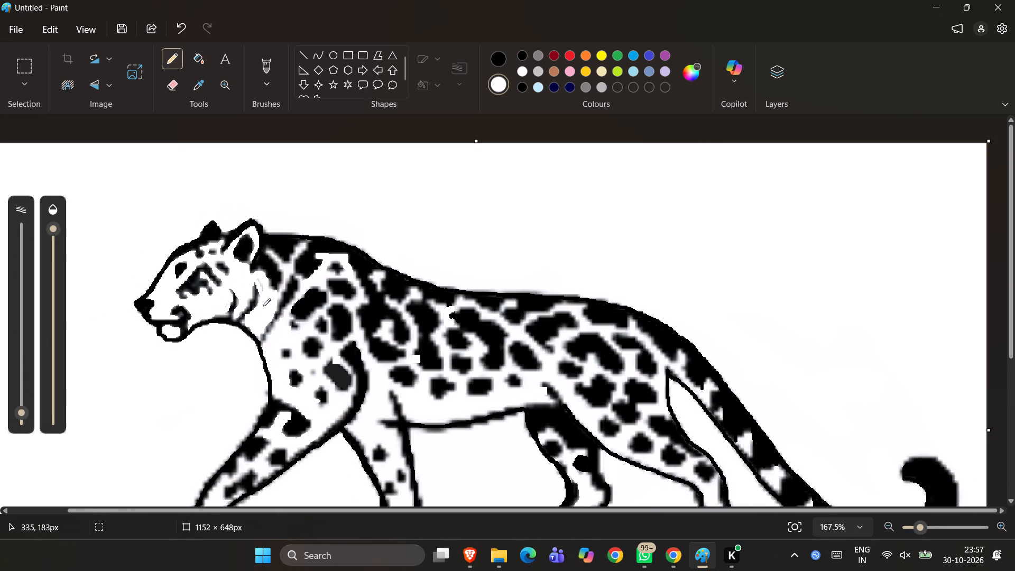
left_click_drag(263, 306, 264, 301)
left_click_drag(264, 301, 264, 302)
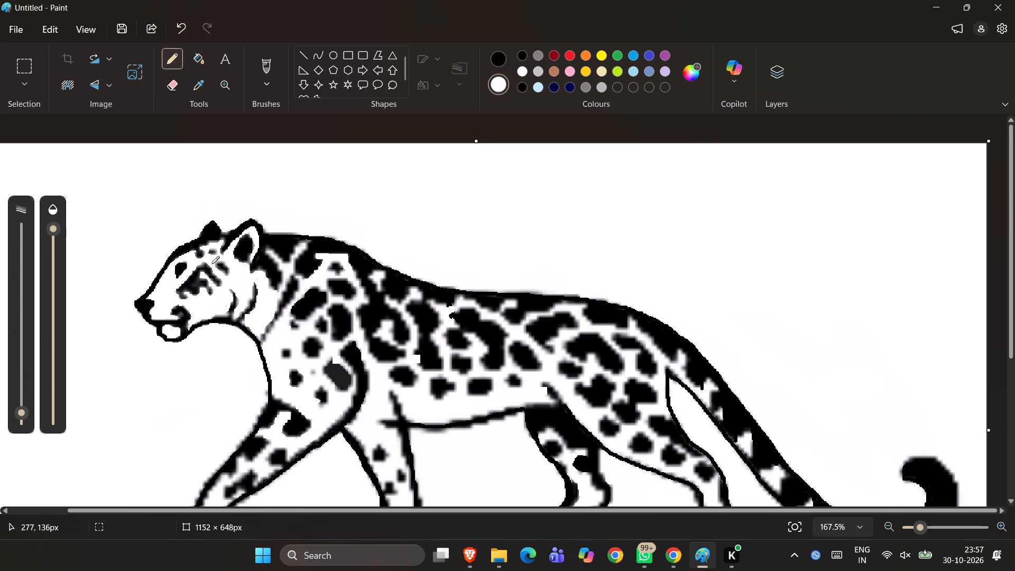
double_click(214, 264)
Paint white over the grey tint inside the leading front paw, from the ankle to the toes.
scroll(272, 275, "down", 5, "ctrl")
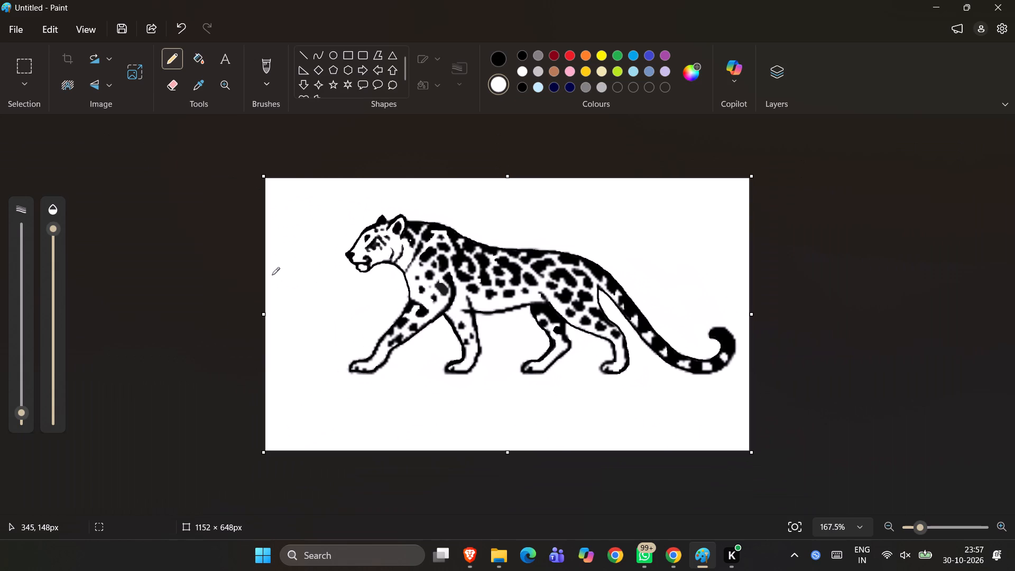
scroll(446, 330, "up", 4, "ctrl")
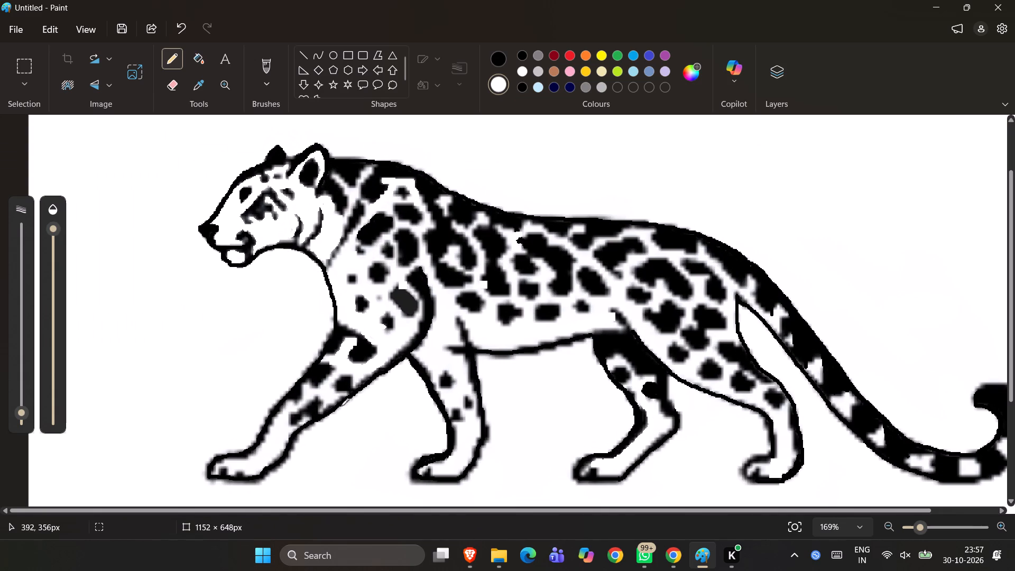
left_click(261, 449)
left_click_drag(261, 449, 264, 453)
left_click_drag(264, 453, 247, 464)
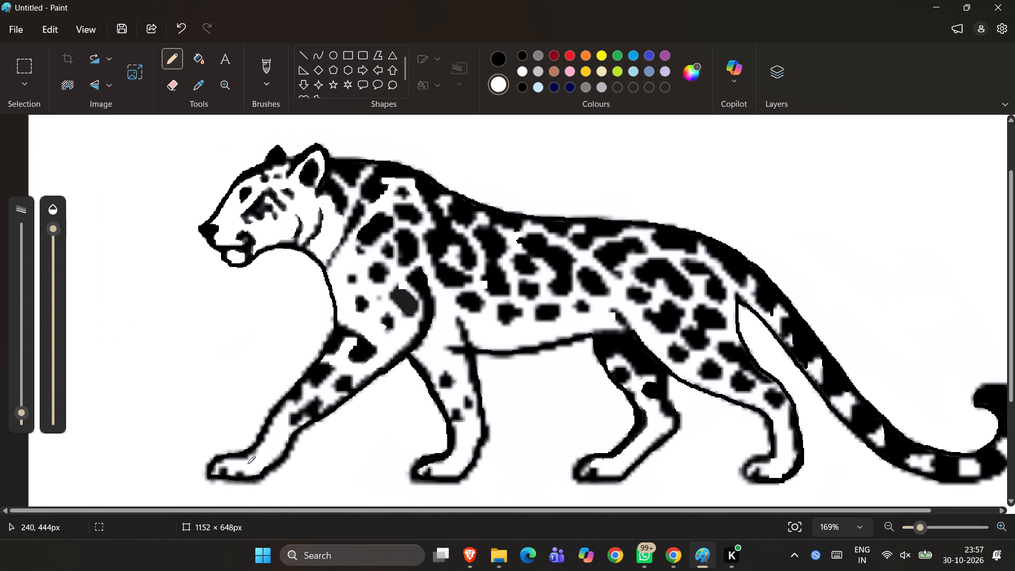
left_click_drag(247, 464, 257, 453)
left_click_drag(257, 453, 276, 448)
left_click_drag(276, 448, 259, 465)
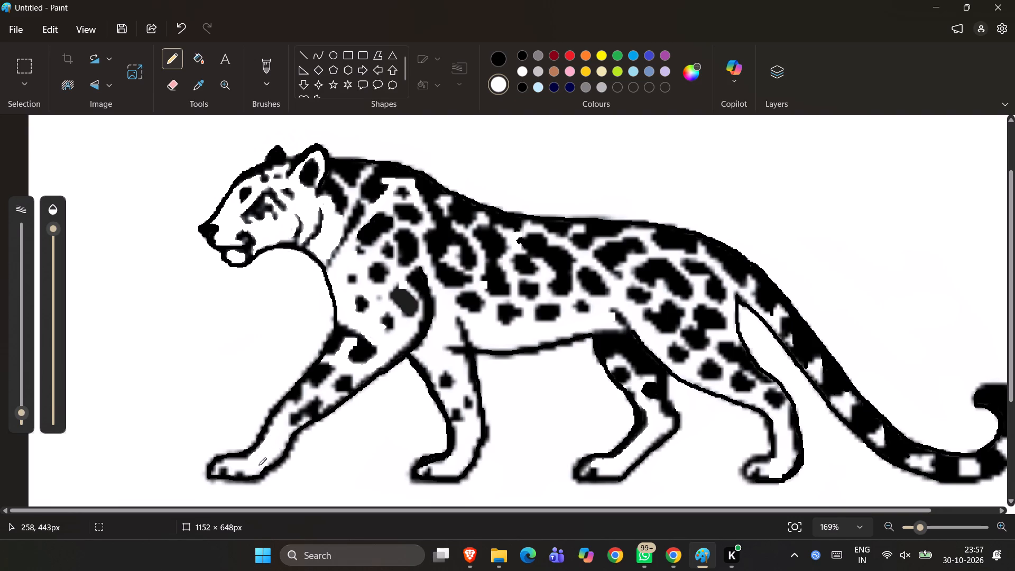
left_click_drag(259, 465, 232, 473)
left_click_drag(232, 473, 218, 469)
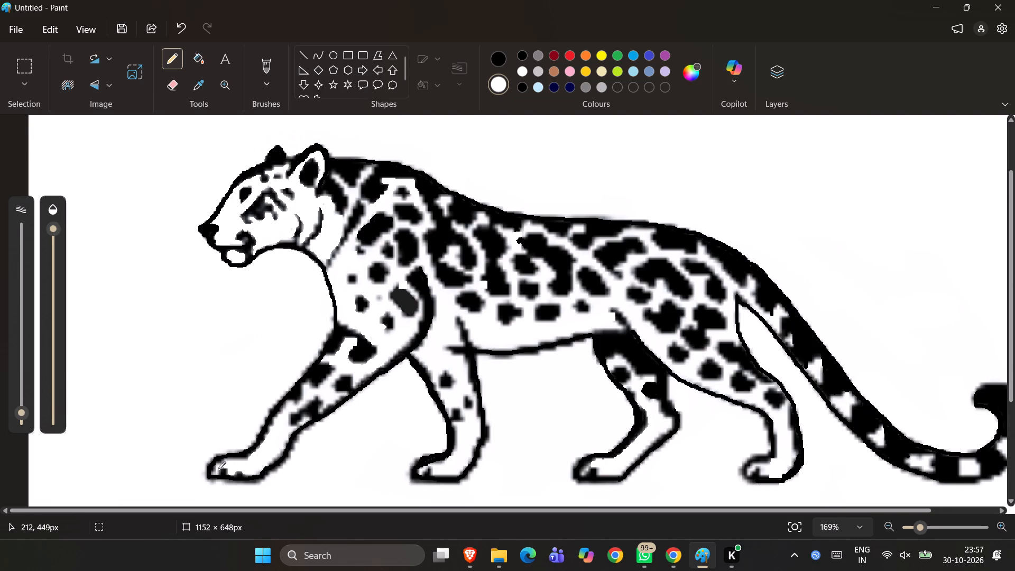
left_click_drag(218, 469, 225, 463)
Paint white over the grey tint between the spots on the leading front leg, above the paw.
left_click_drag(225, 463, 279, 420)
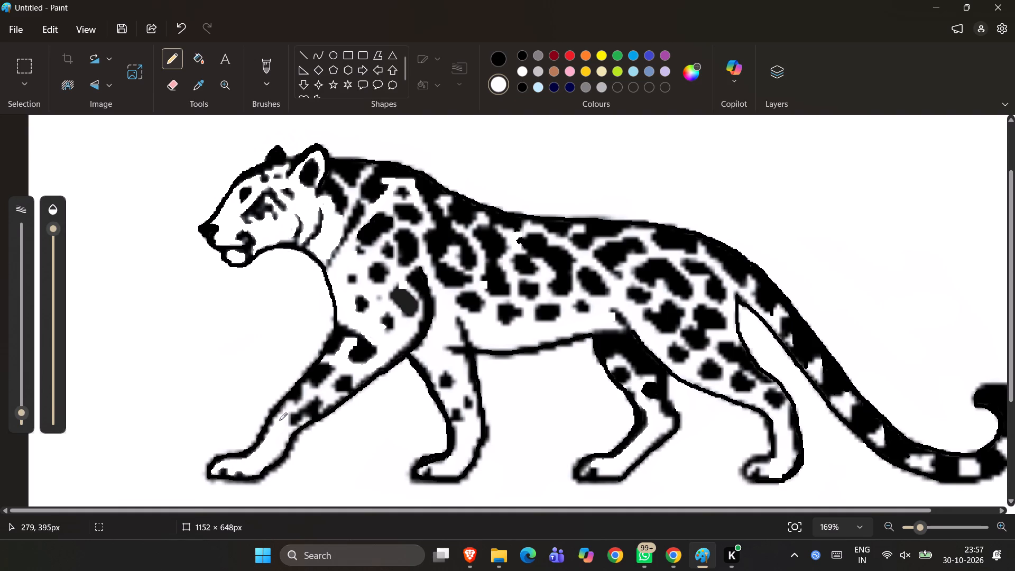
left_click_drag(279, 420, 307, 397)
left_click_drag(307, 397, 306, 393)
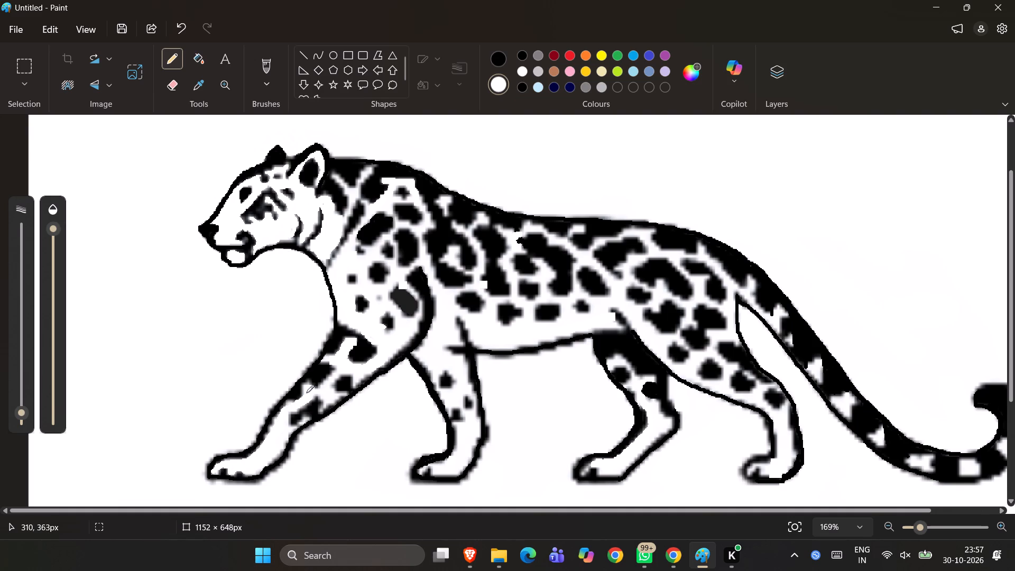
left_click_drag(306, 393, 333, 376)
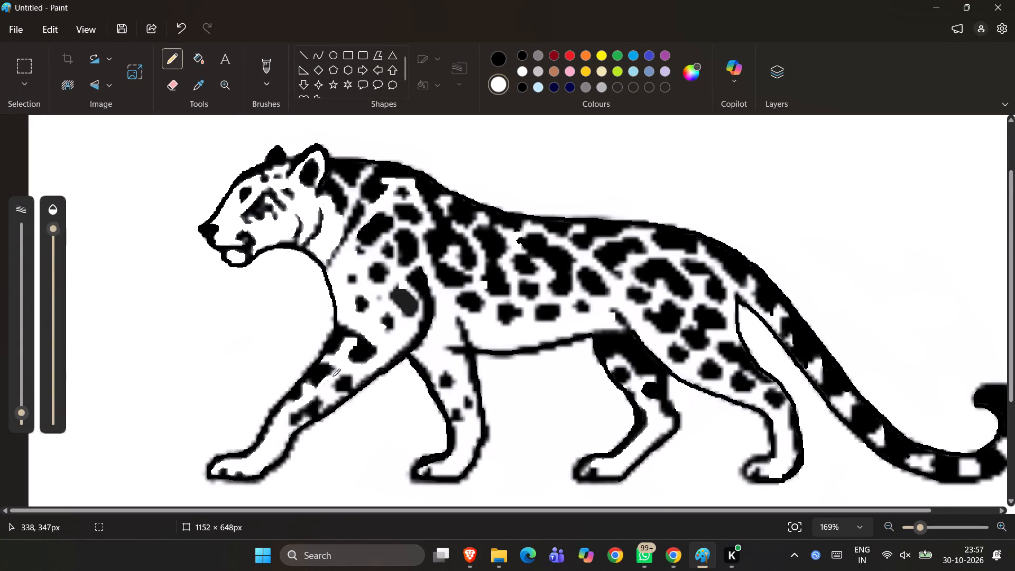
left_click_drag(333, 376, 336, 395)
left_click_drag(336, 395, 330, 385)
Paint white over the grey tint around the upper shoulder spots and along the gap beside the neck stripe with the Pencil.
scroll(496, 401, "down", 6, "ctrl")
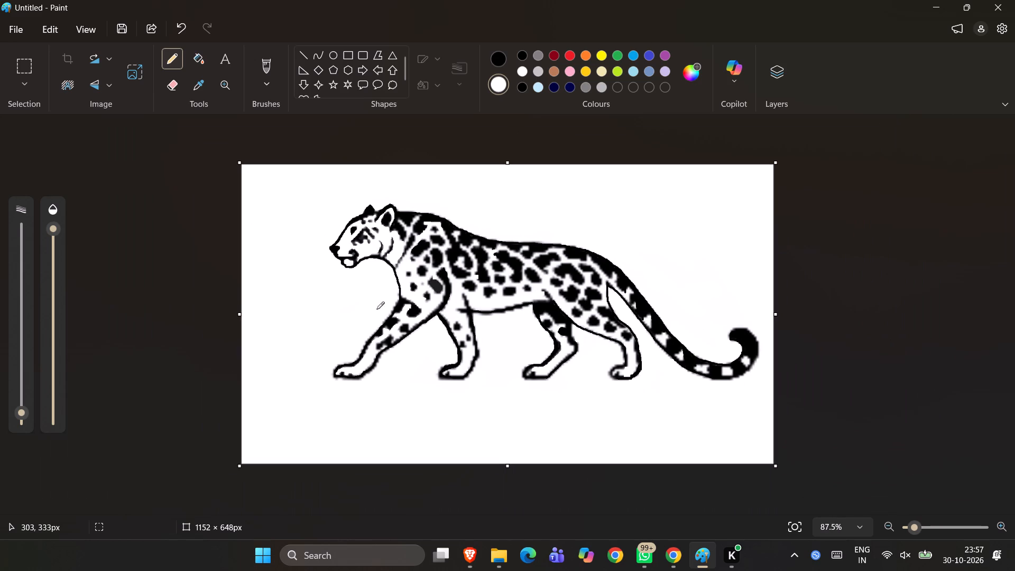
scroll(472, 311, "up", 7, "ctrl")
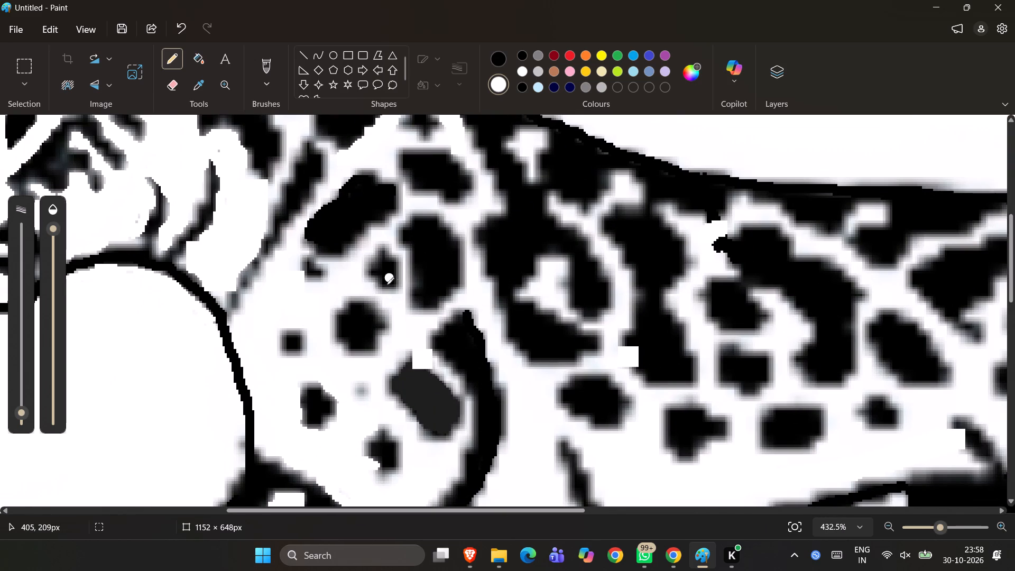
left_click_drag(321, 302, 371, 245)
left_click_drag(371, 245, 330, 283)
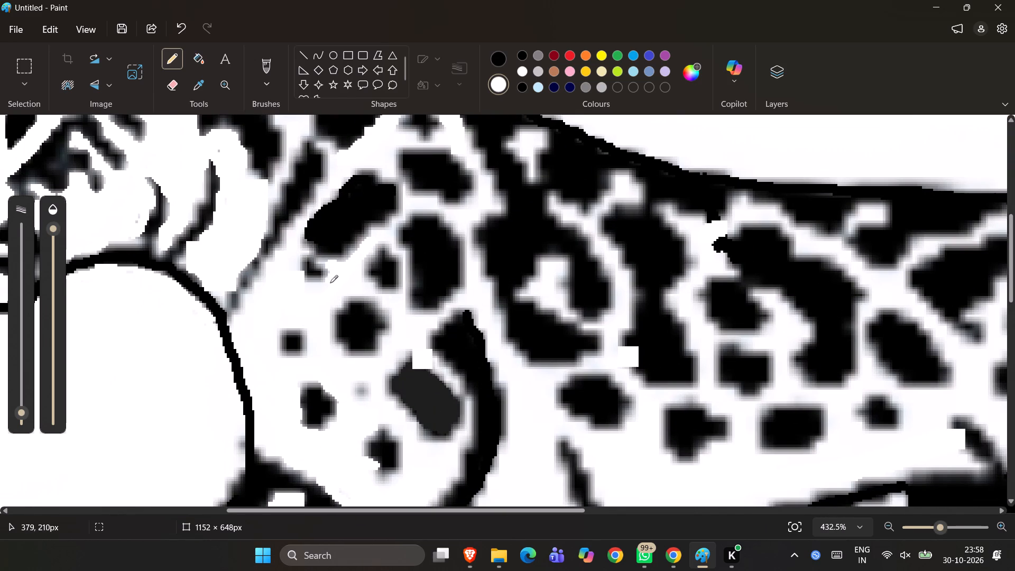
left_click_drag(330, 283, 283, 269)
left_click_drag(283, 269, 308, 216)
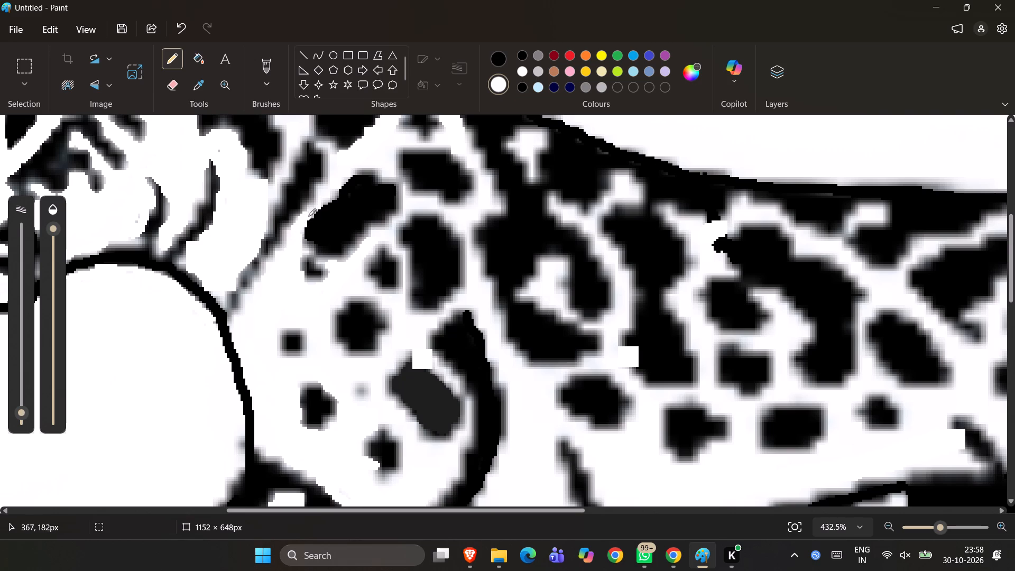
left_click_drag(308, 216, 334, 190)
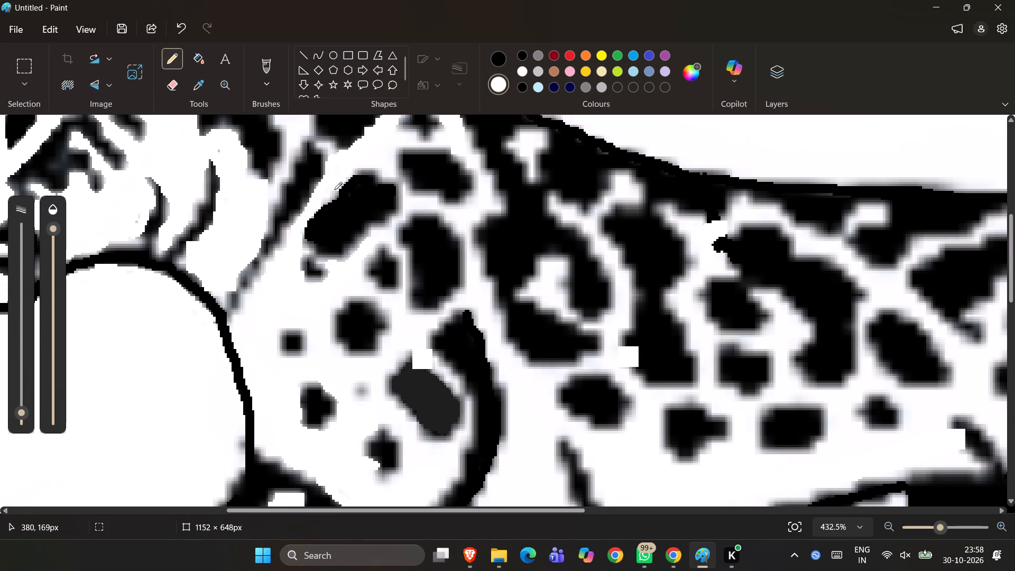
left_click_drag(334, 190, 390, 164)
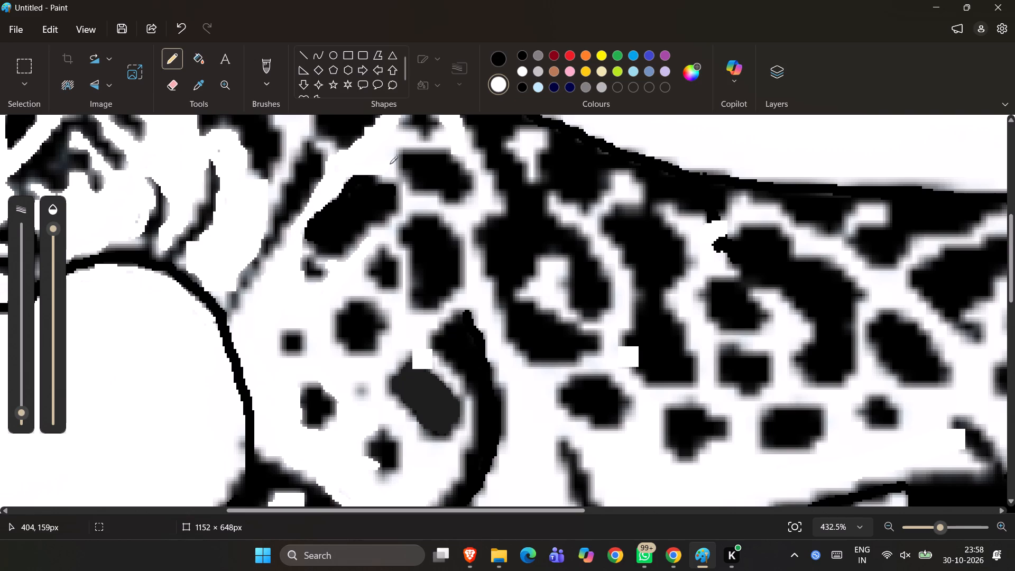
left_click_drag(390, 164, 406, 90)
Erase the spots across the middle of the leopard's flank, from behind the shoulder to the hindquarters, using an enlarged Eraser.
scroll(428, 165, "down", 4, "ctrl")
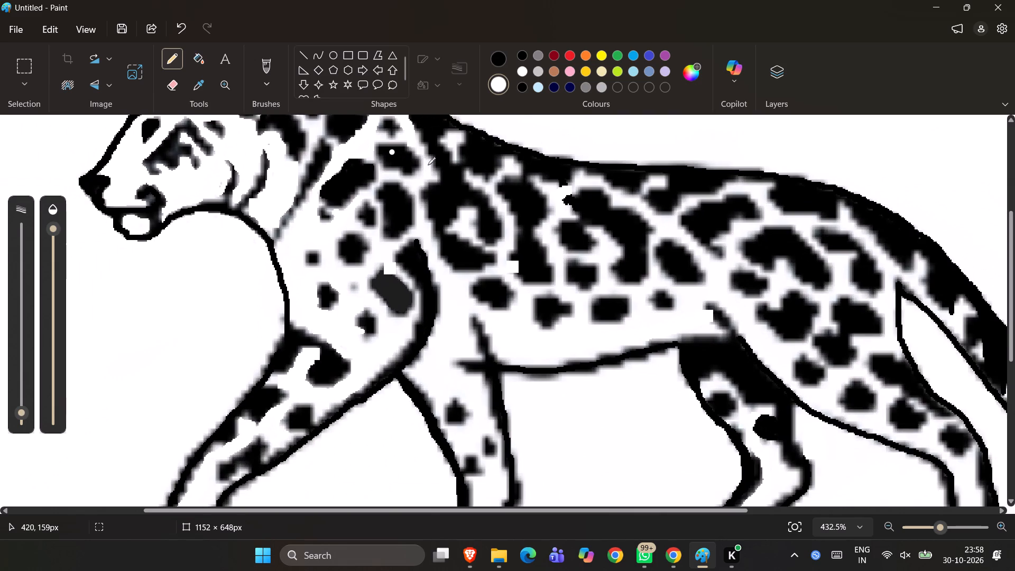
scroll(428, 165, "up", 1)
scroll(428, 165, "down", 6, "ctrl")
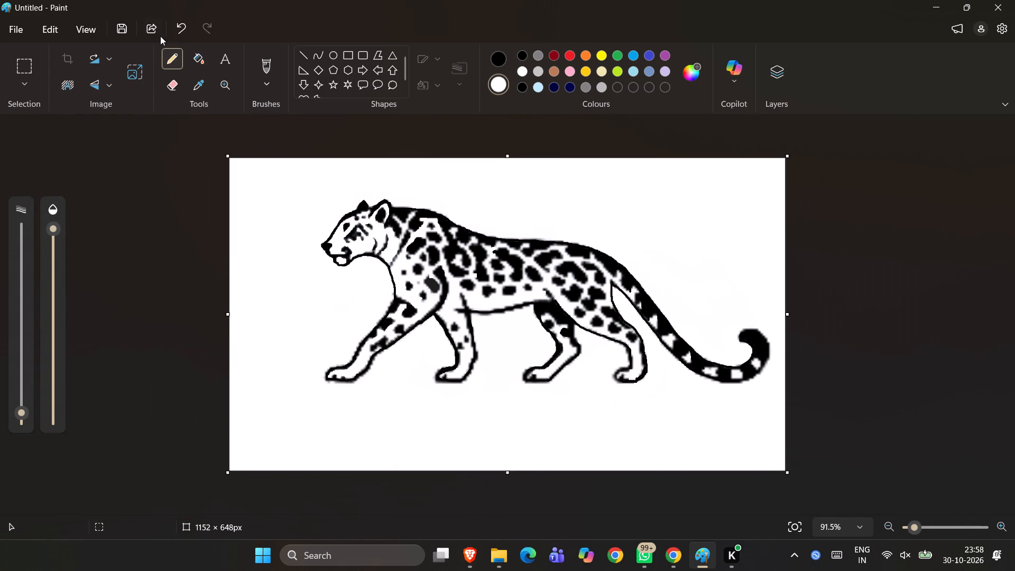
left_click(172, 84)
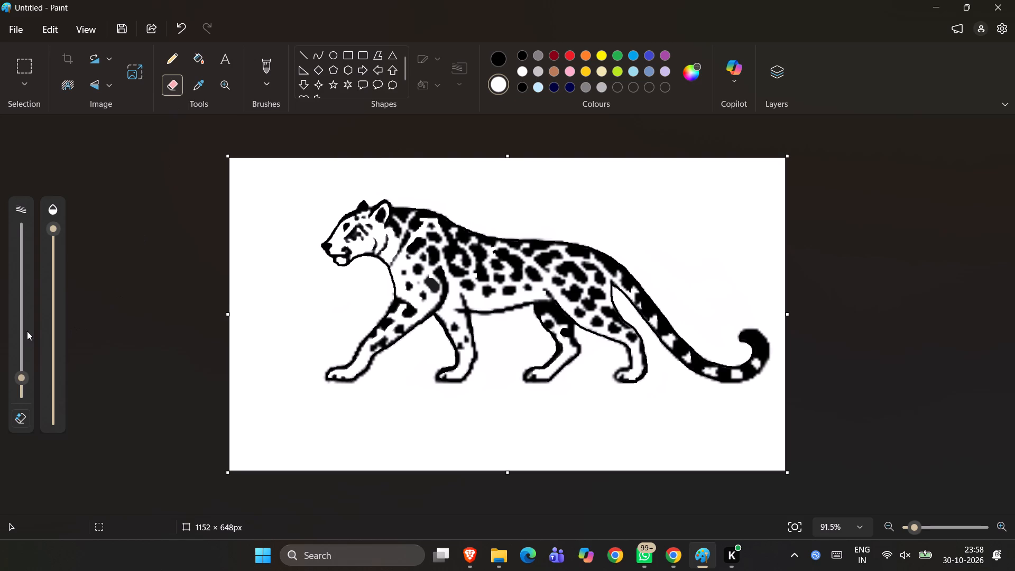
left_click(22, 328)
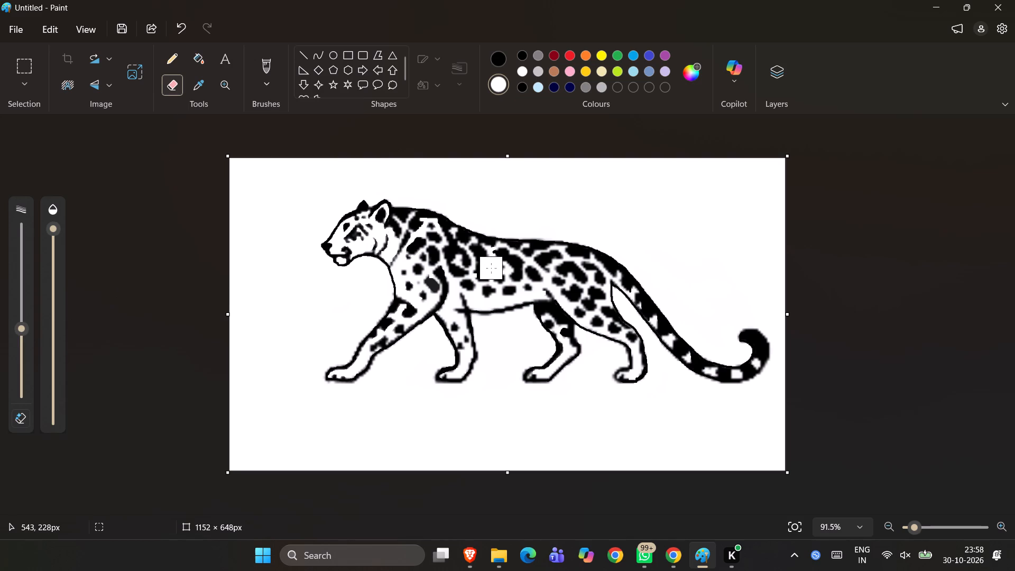
left_click_drag(491, 268, 441, 250)
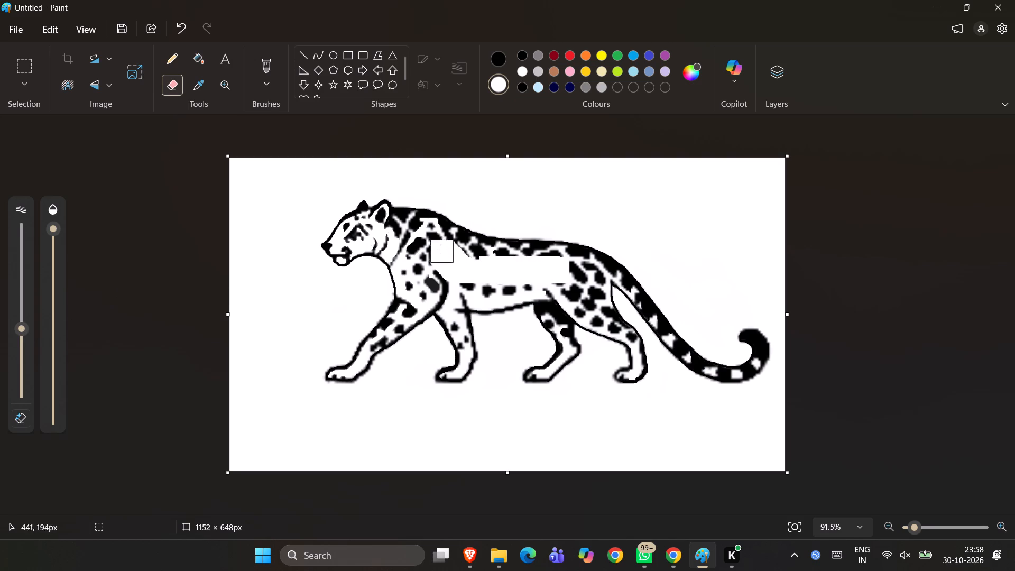
left_click_drag(441, 250, 497, 283)
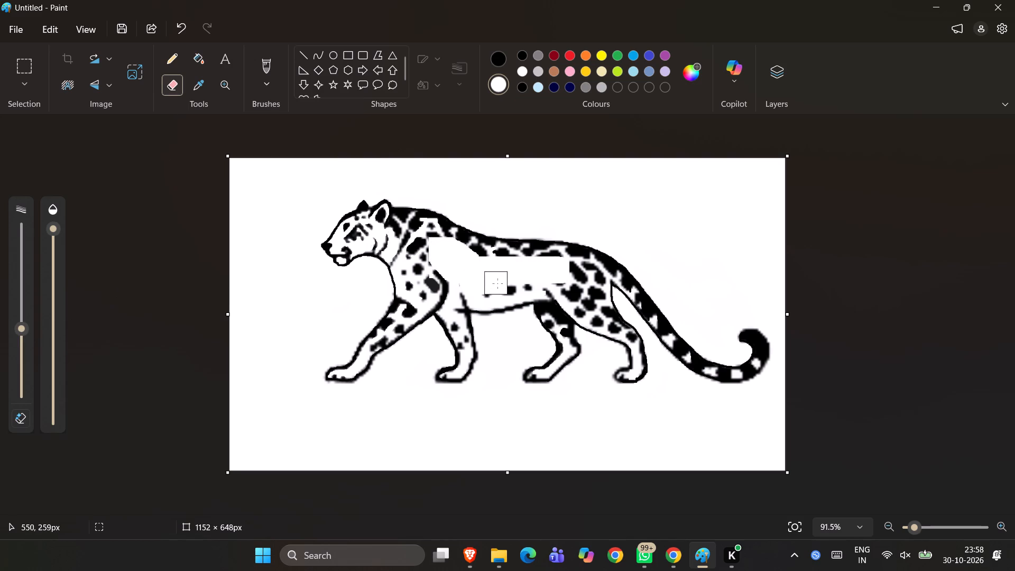
left_click_drag(497, 283, 554, 275)
left_click_drag(554, 275, 566, 275)
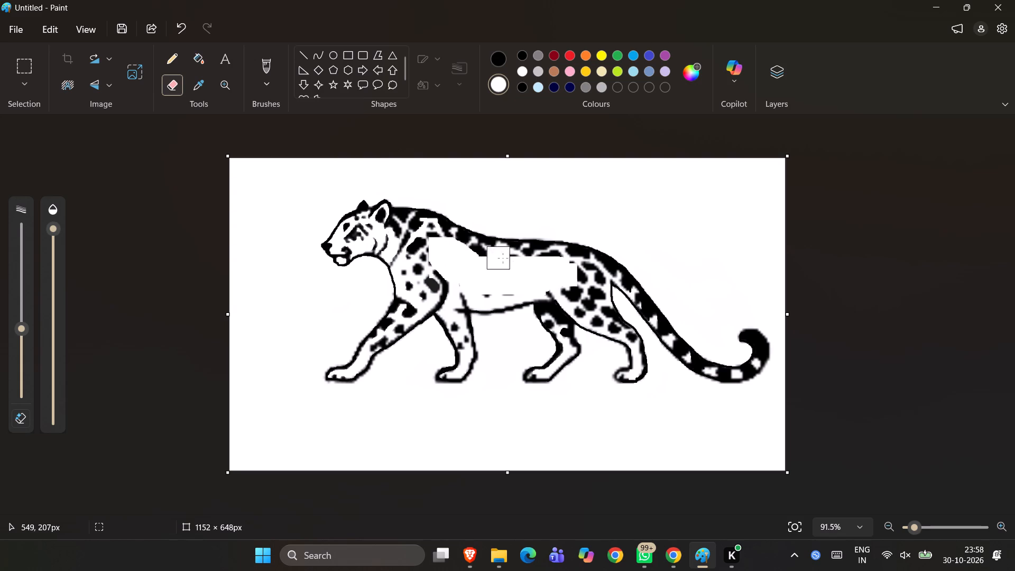
Erase the remaining dark patches beneath the back outline and forward into the shoulder, keeping the outline itself.
left_click_drag(507, 258, 464, 253)
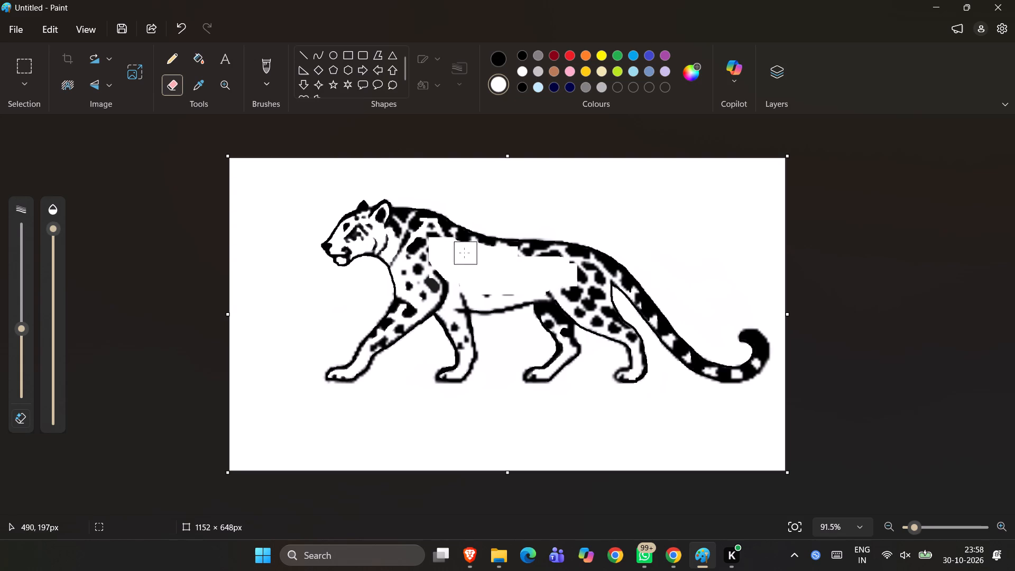
left_click_drag(464, 253, 523, 261)
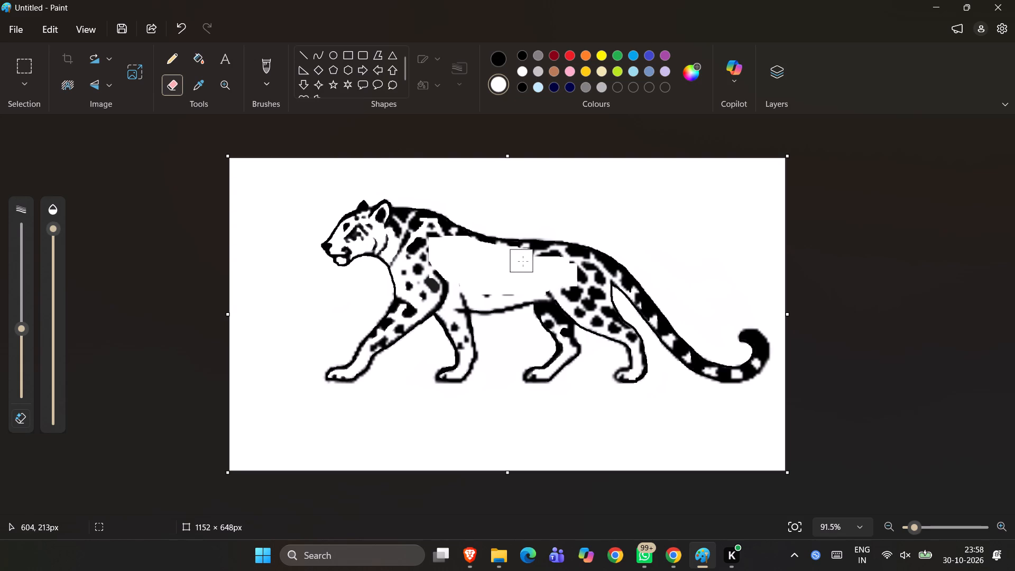
left_click_drag(523, 261, 532, 256)
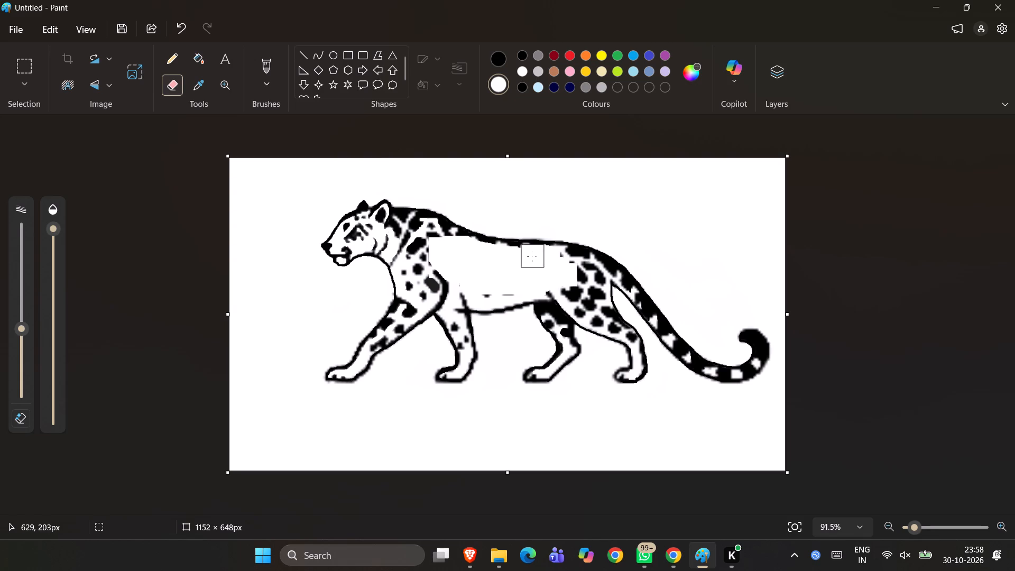
left_click_drag(532, 256, 461, 252)
left_click_drag(461, 252, 425, 254)
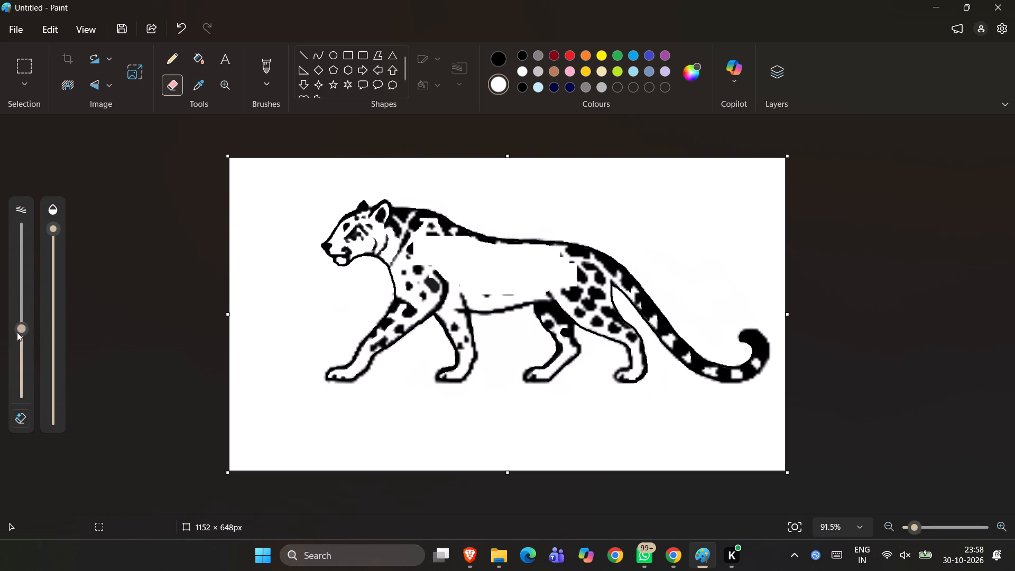
Reduce the Eraser size and erase the spots inside the leading front leg and on the lower shoulder and chest.
left_click_drag(15, 336, 19, 355)
left_click_drag(374, 346, 394, 328)
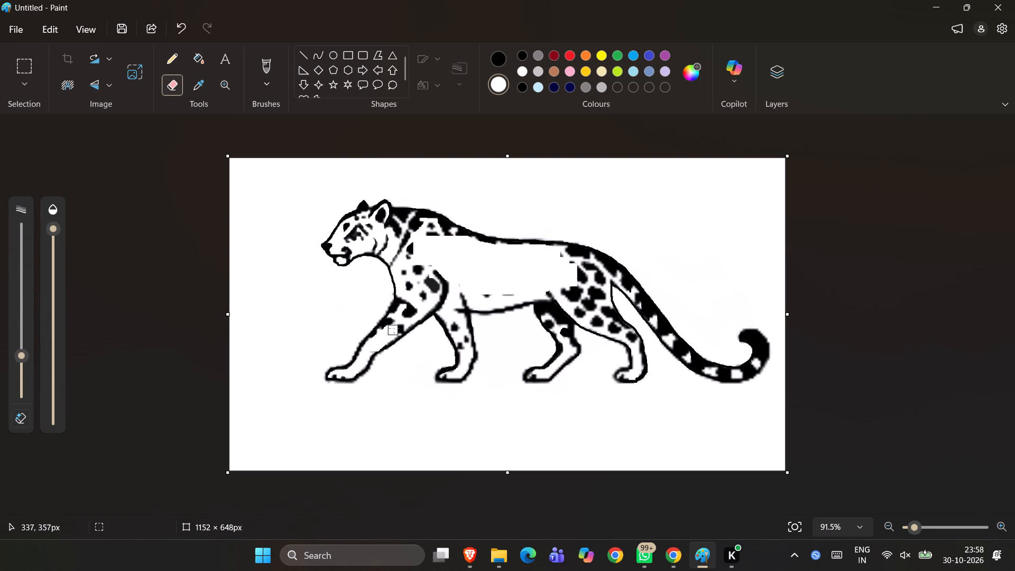
left_click_drag(394, 328, 431, 283)
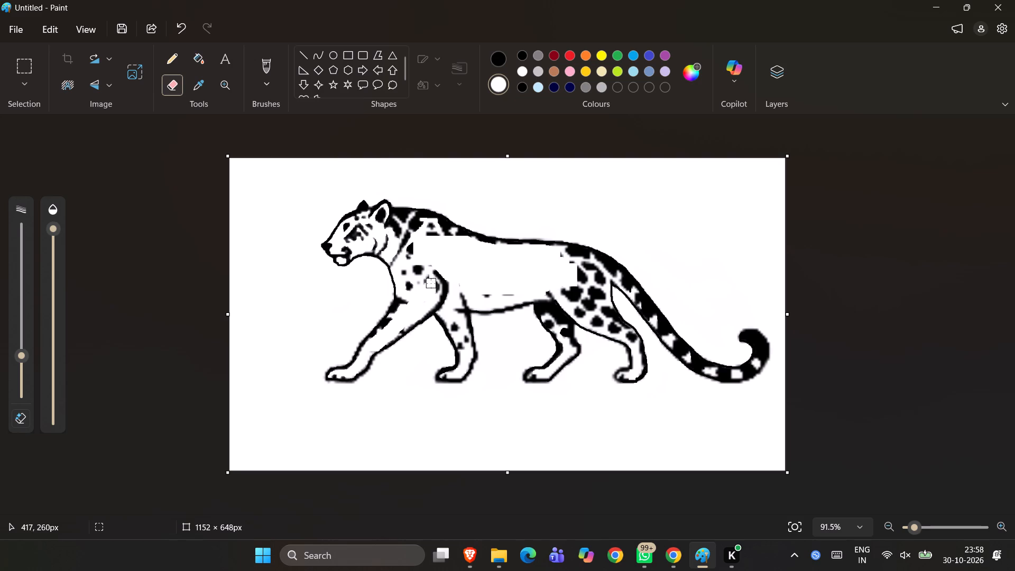
left_click_drag(431, 283, 403, 306)
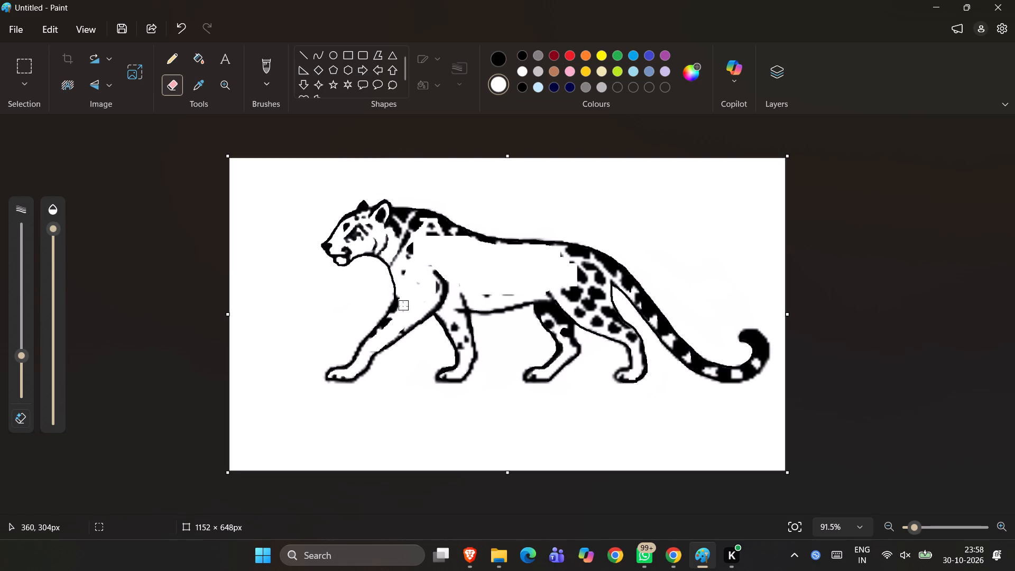
left_click_drag(403, 306, 377, 346)
left_click_drag(377, 346, 396, 325)
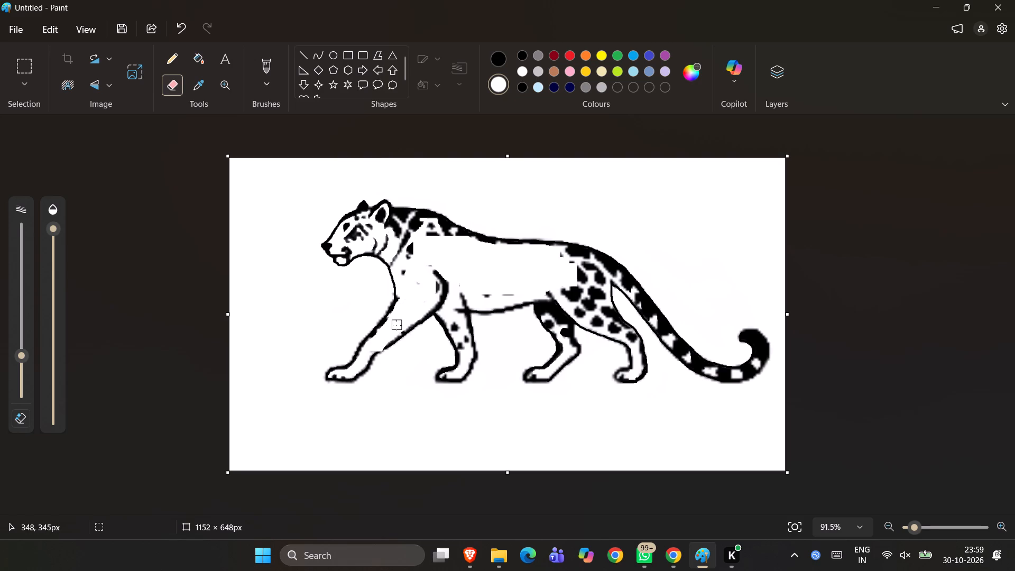
left_click_drag(396, 325, 382, 336)
Erase the remaining spots on the chest and upper shoulder, trimming the dark fill beneath the shoulder and back outline.
left_click_drag(407, 271, 417, 285)
left_click_drag(417, 285, 419, 236)
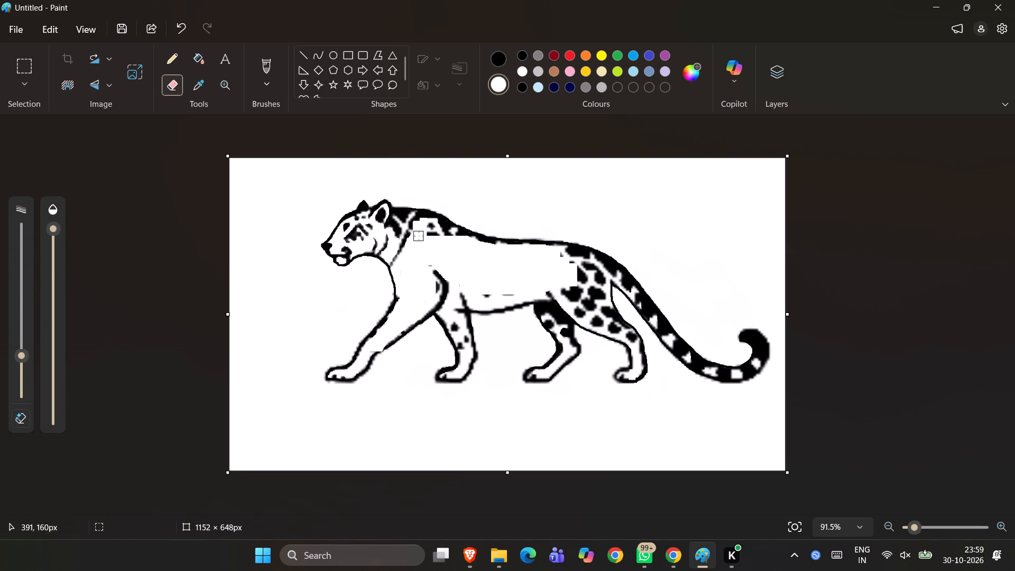
left_click_drag(419, 236, 446, 232)
left_click_drag(446, 232, 439, 229)
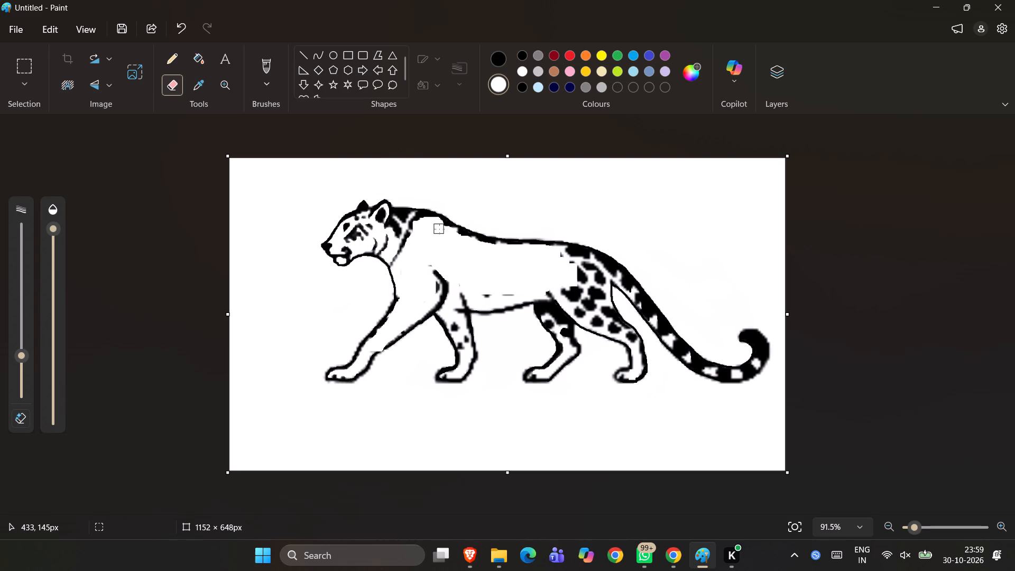
left_click_drag(439, 229, 479, 245)
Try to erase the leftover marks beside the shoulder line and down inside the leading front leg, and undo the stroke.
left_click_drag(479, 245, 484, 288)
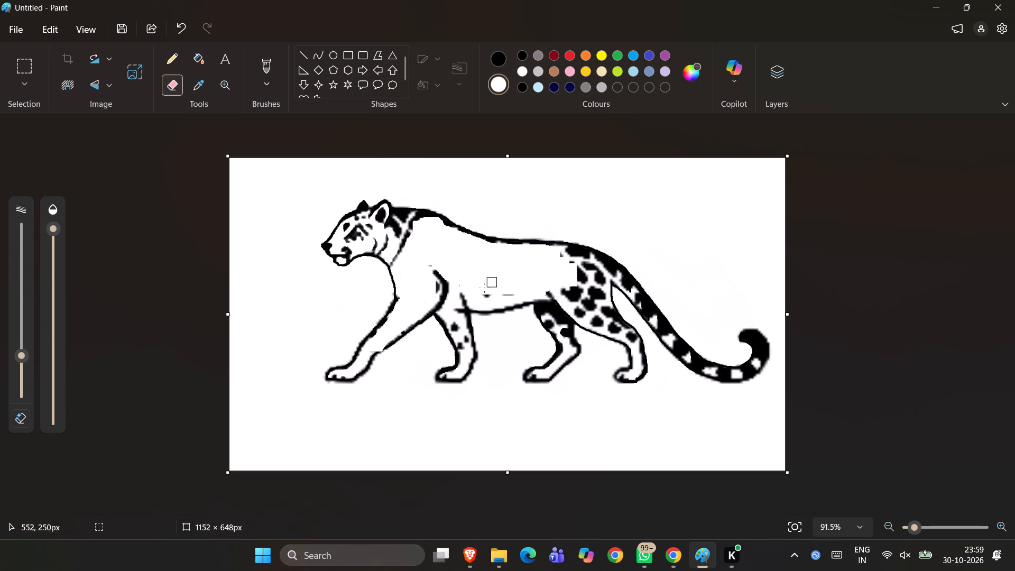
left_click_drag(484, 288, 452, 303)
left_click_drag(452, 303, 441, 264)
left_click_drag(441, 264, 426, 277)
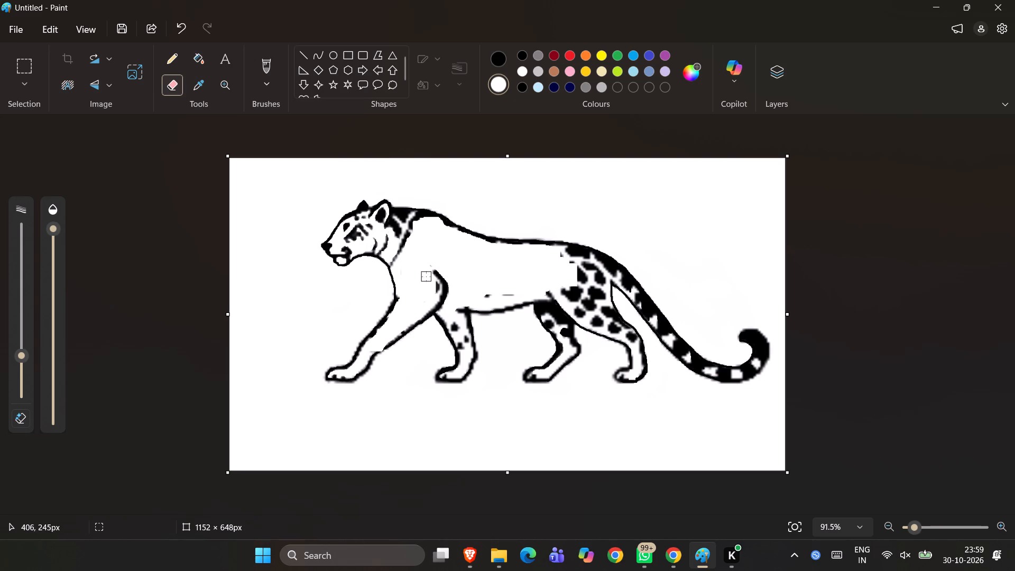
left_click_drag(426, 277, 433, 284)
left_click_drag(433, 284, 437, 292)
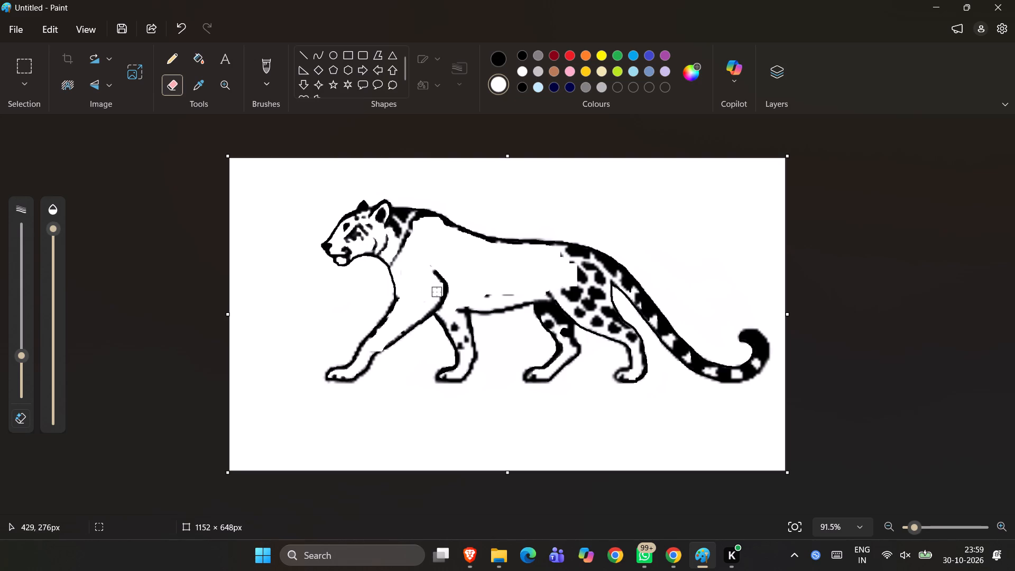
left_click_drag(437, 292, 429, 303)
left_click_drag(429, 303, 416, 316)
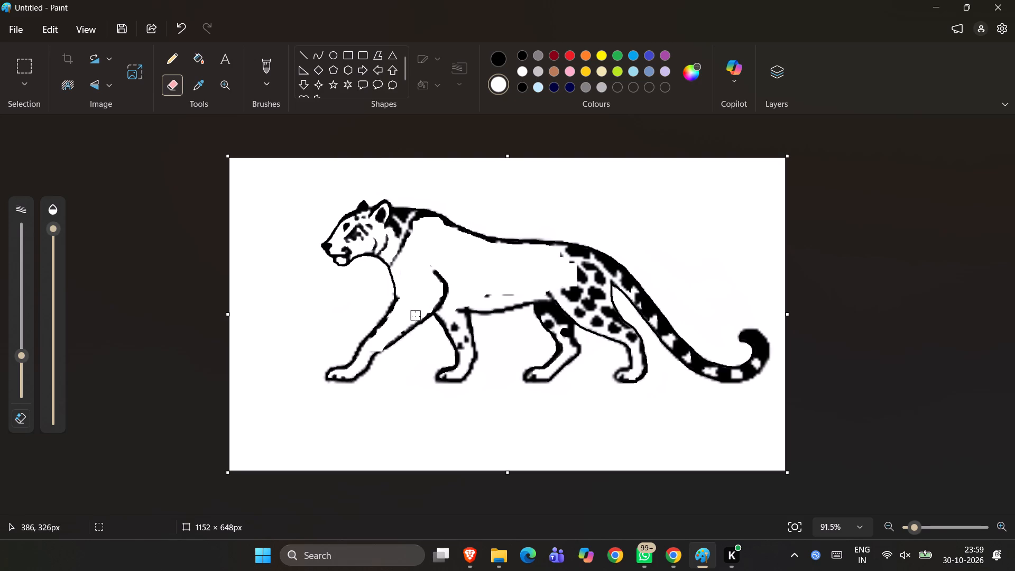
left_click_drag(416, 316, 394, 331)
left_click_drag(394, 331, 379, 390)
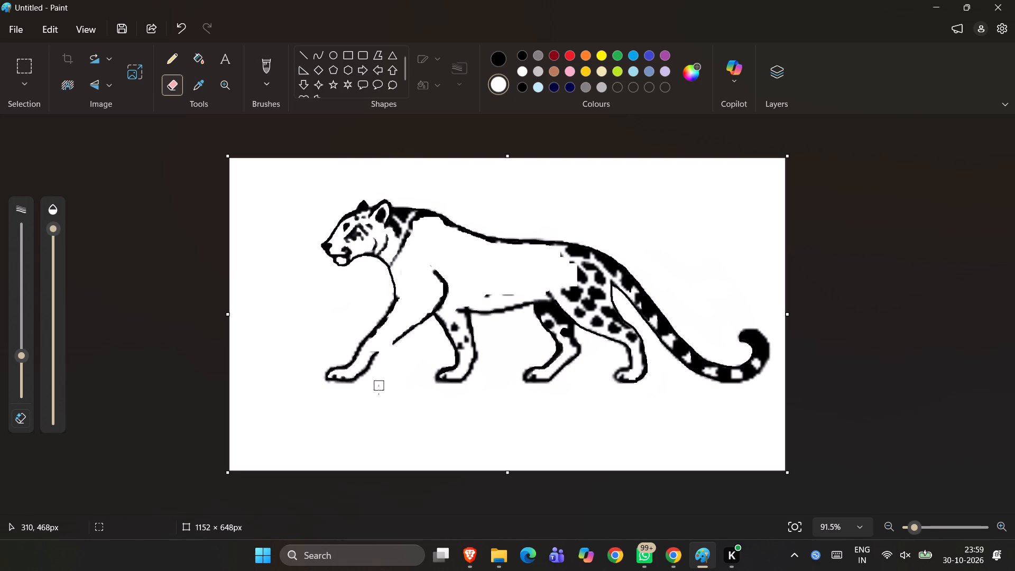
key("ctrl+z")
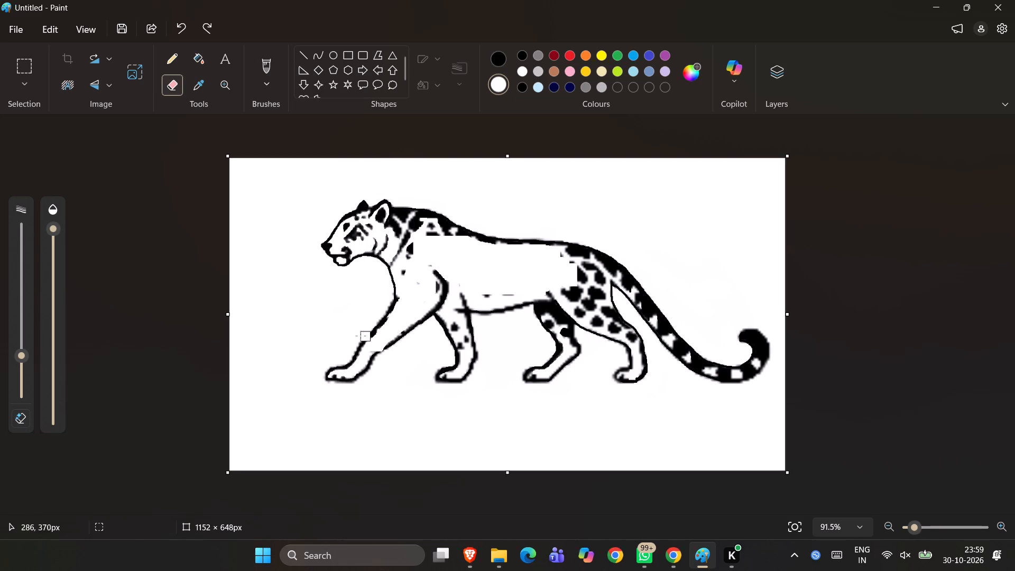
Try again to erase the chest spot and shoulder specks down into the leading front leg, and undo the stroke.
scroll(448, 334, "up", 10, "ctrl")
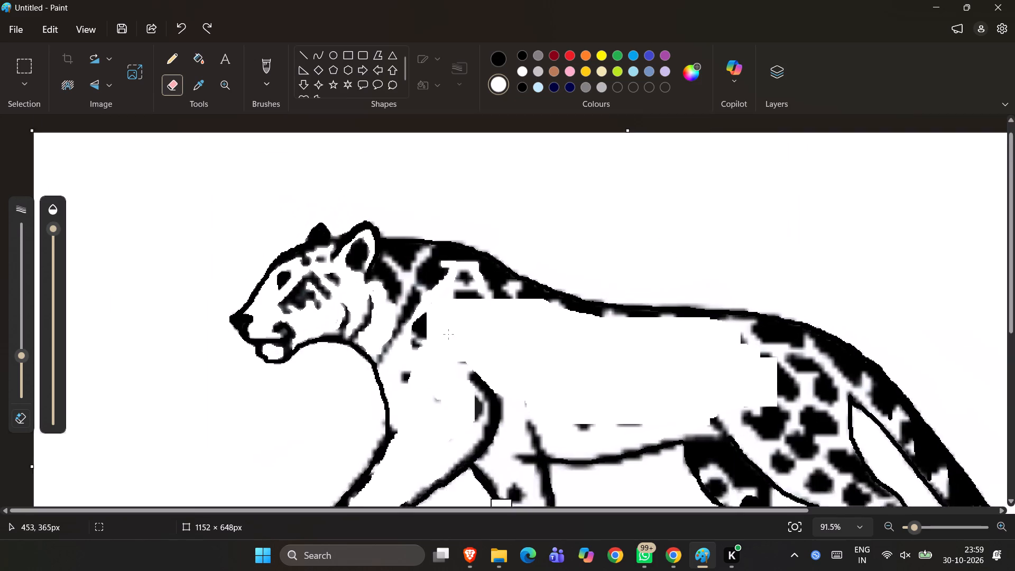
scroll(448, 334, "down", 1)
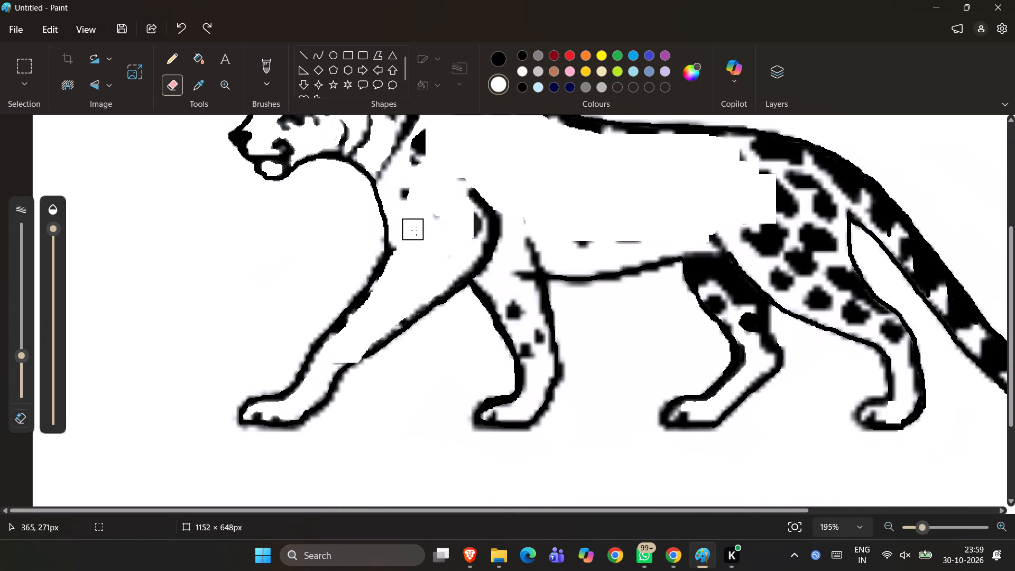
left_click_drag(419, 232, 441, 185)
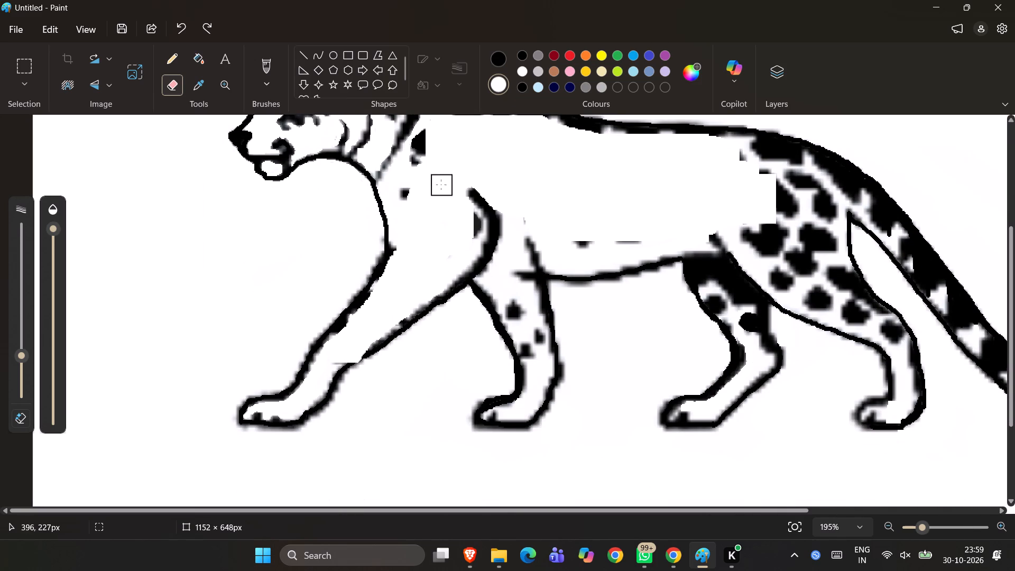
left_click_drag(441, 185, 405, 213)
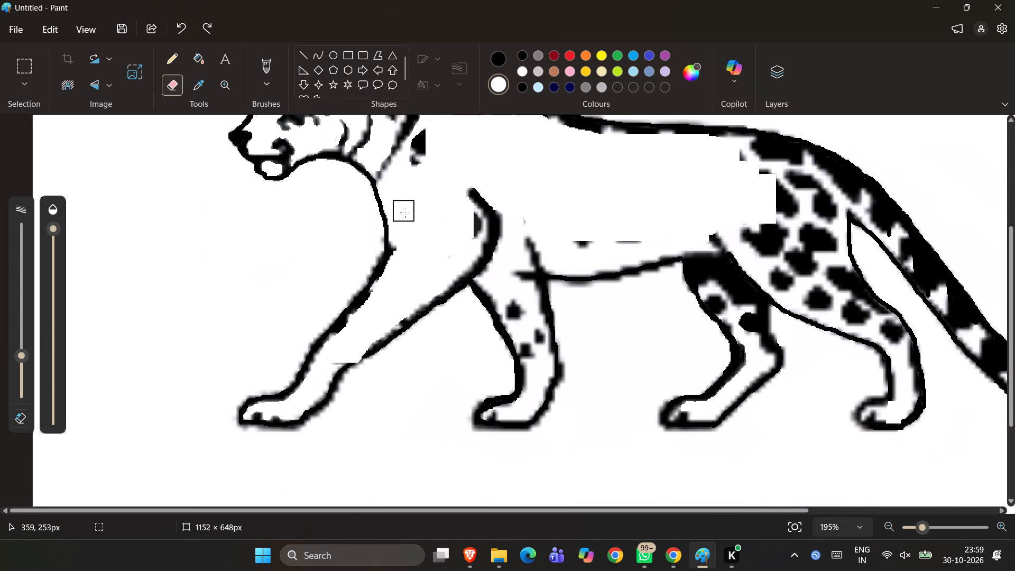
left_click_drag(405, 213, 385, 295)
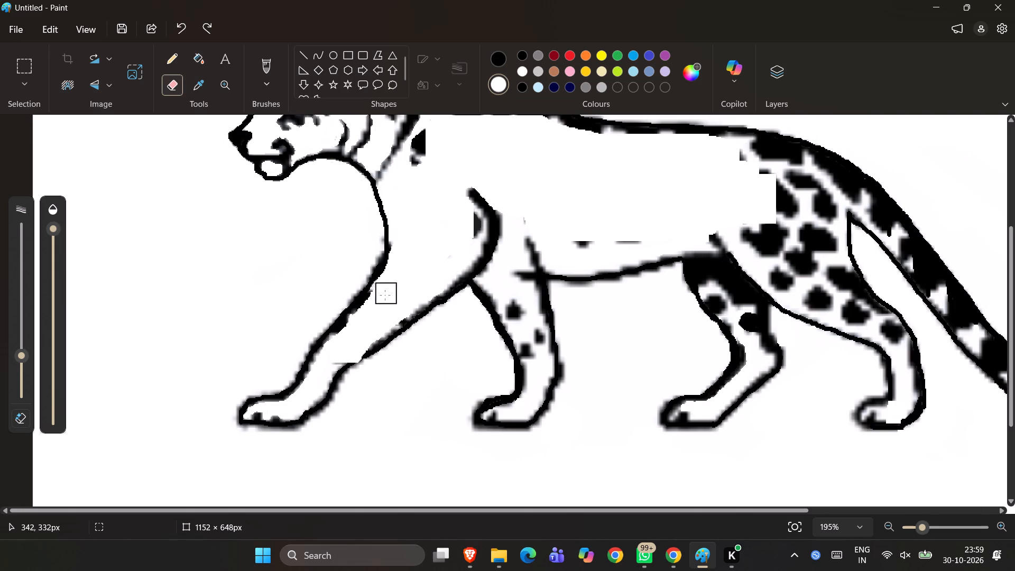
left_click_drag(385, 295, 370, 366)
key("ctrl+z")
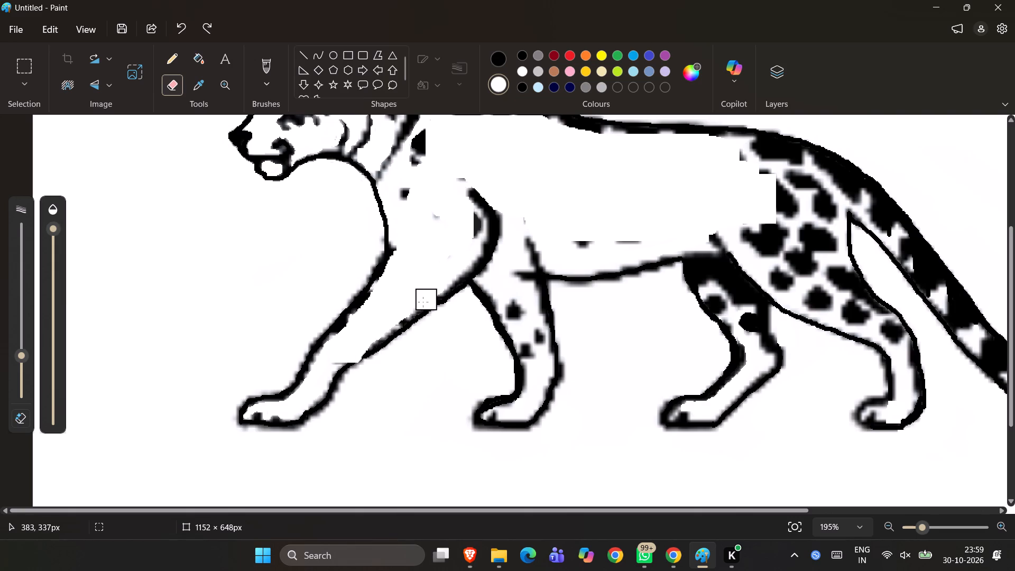
Erase the dark spot on the chest and the faint specks across the lower shoulder, keeping the chest outline.
left_click_drag(406, 183, 401, 218)
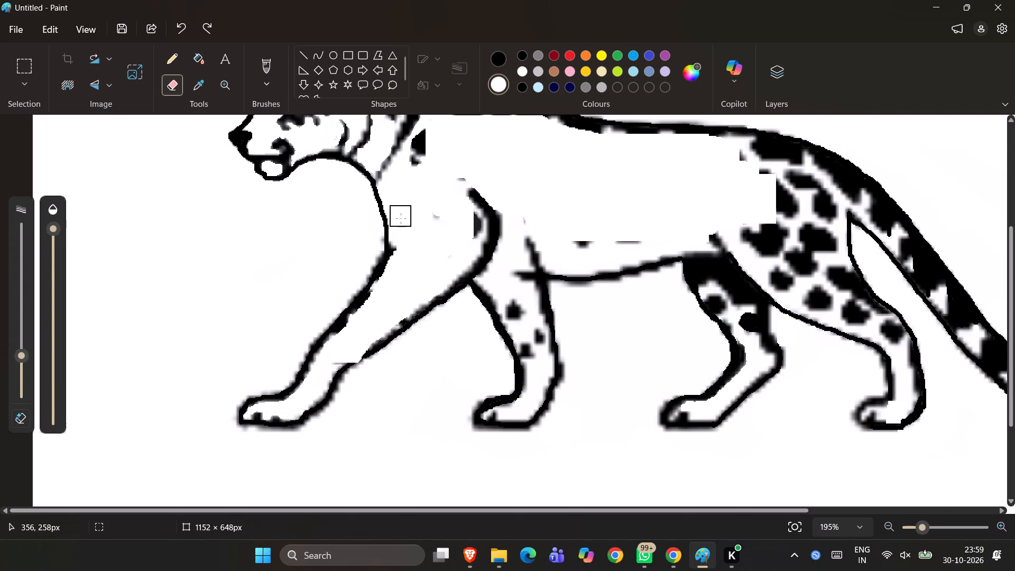
left_click_drag(401, 218, 431, 269)
left_click_drag(431, 269, 420, 275)
Reduce the Eraser size and erase the stray line inside the leading front leg and the speck above the shoulder line.
left_click(21, 365)
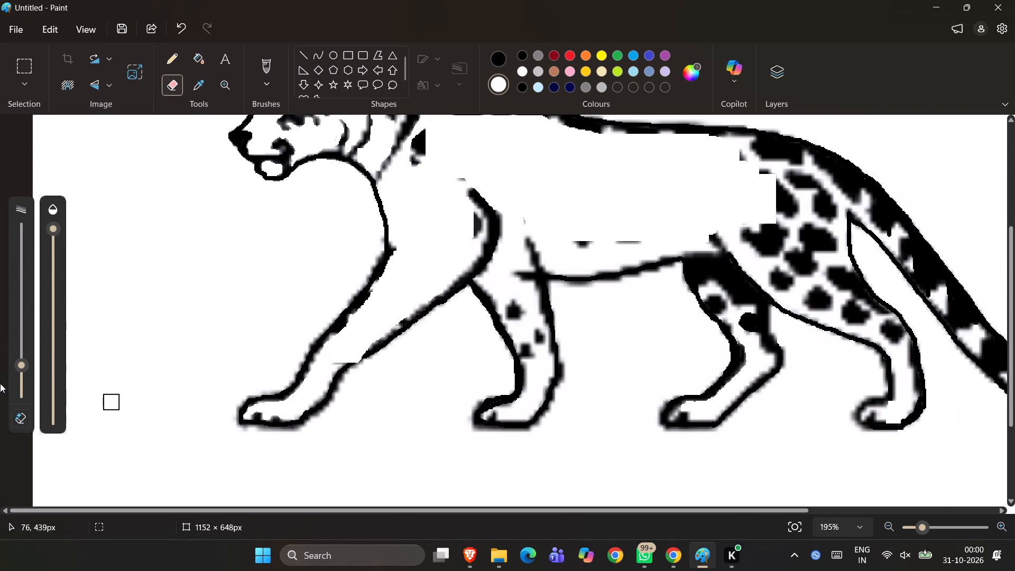
left_click(23, 380)
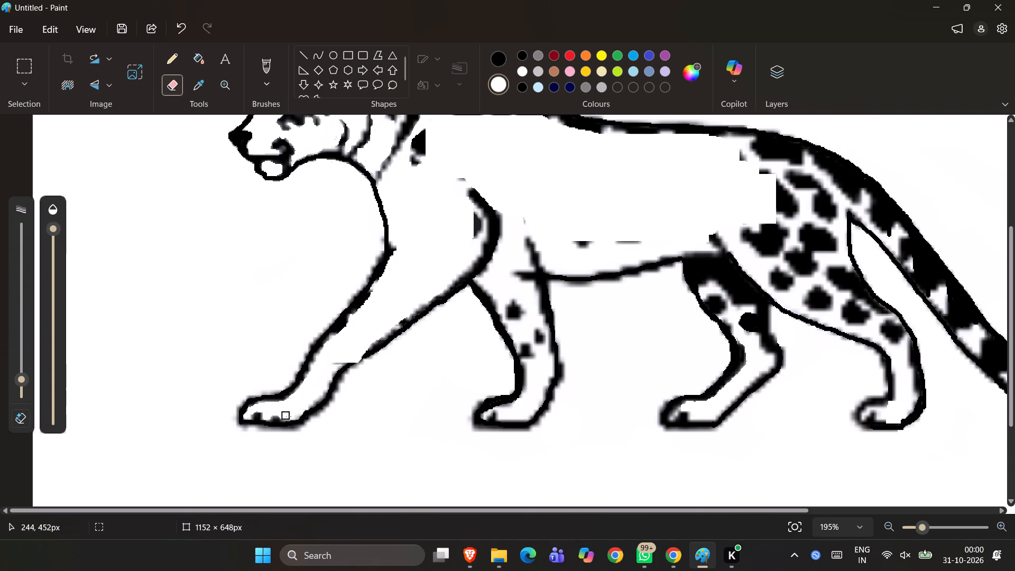
left_click_drag(288, 416, 318, 383)
left_click_drag(318, 383, 346, 349)
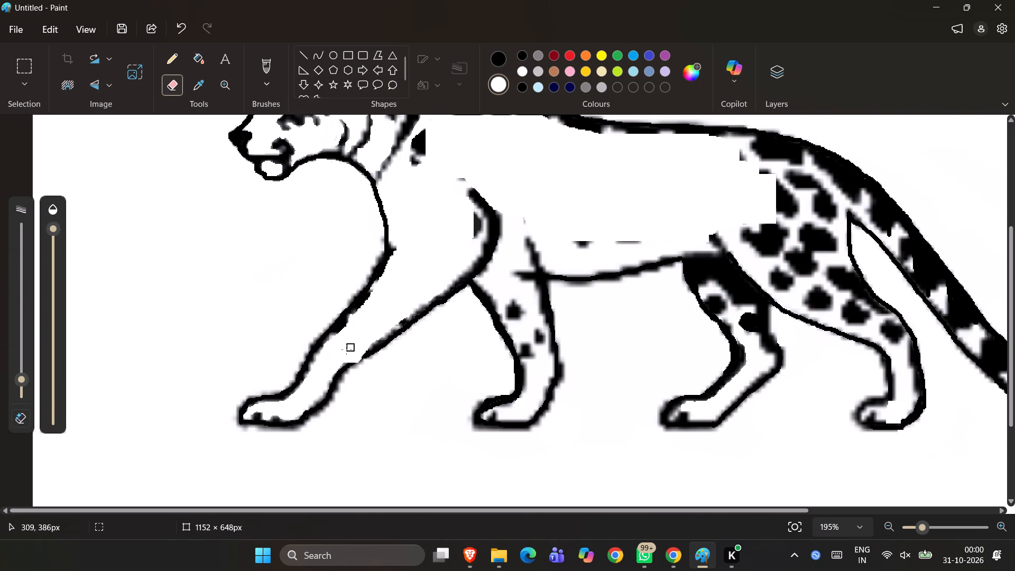
left_click_drag(346, 349, 460, 224)
left_click_drag(462, 180, 475, 176)
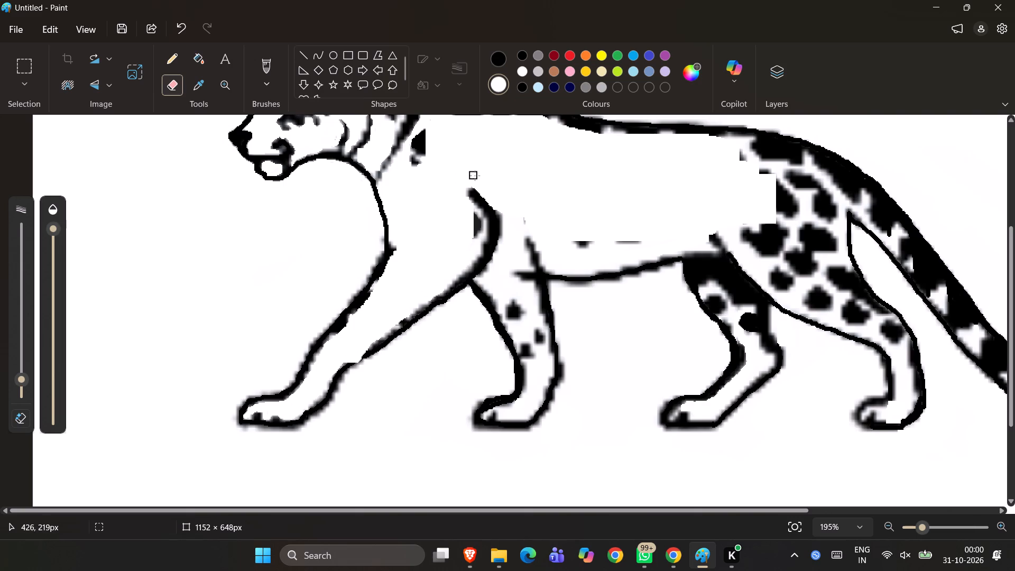
left_click_drag(475, 176, 462, 191)
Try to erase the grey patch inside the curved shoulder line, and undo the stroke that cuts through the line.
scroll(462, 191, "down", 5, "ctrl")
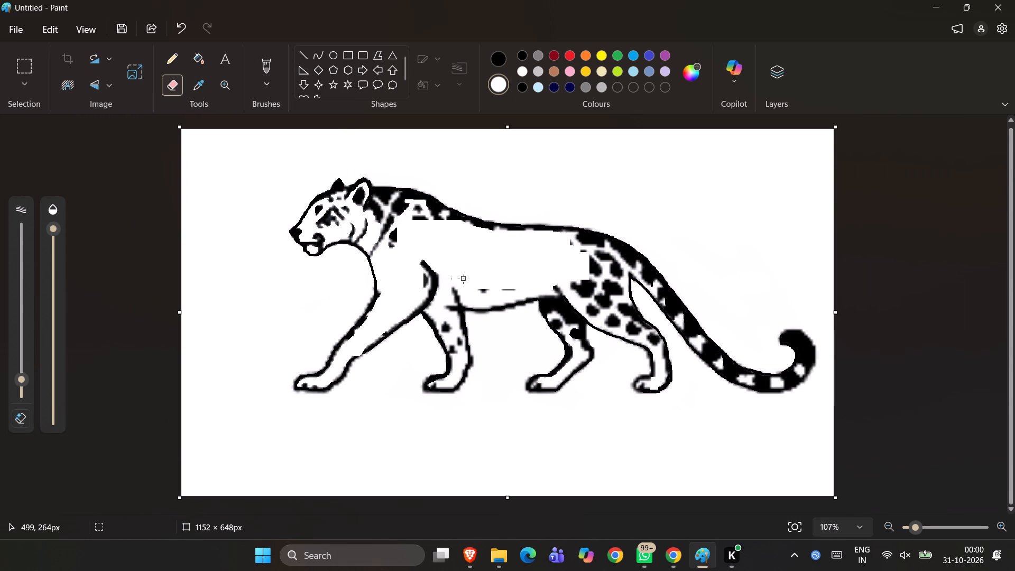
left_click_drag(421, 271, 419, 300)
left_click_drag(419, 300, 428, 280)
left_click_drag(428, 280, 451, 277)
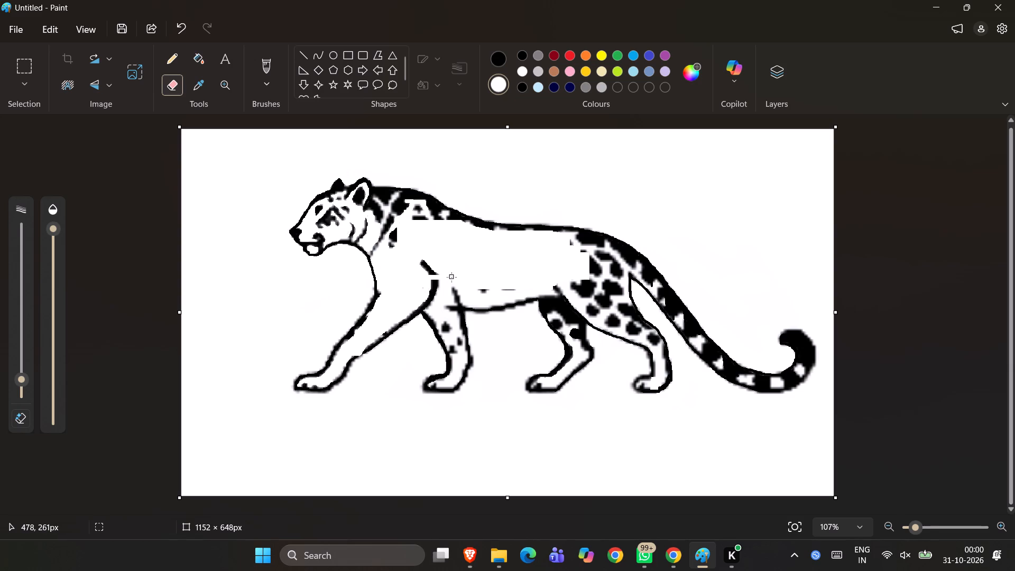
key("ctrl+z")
Erase the grey patch inside the curved shoulder line above the leading front leg, keeping the line itself.
scroll(415, 266, "up", 12, "ctrl")
scroll(415, 266, "down", 1)
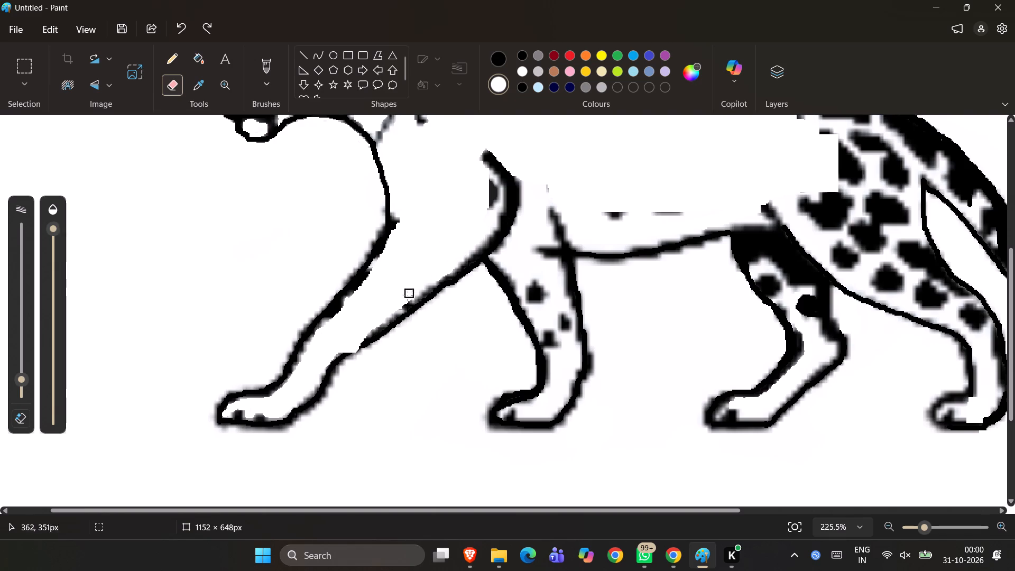
left_click_drag(405, 297, 448, 267)
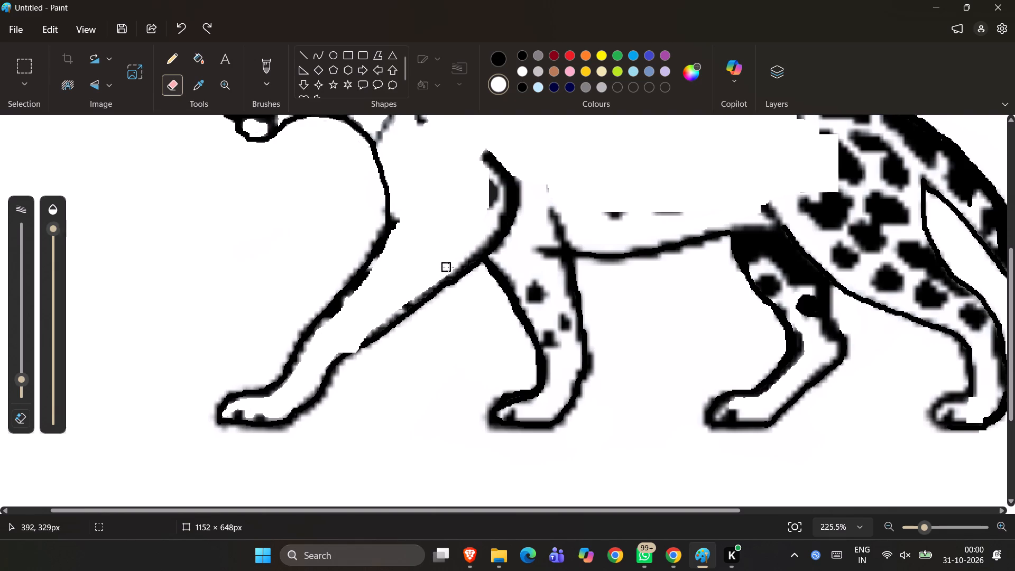
left_click_drag(448, 267, 495, 204)
left_click_drag(495, 204, 494, 186)
left_click_drag(494, 186, 488, 180)
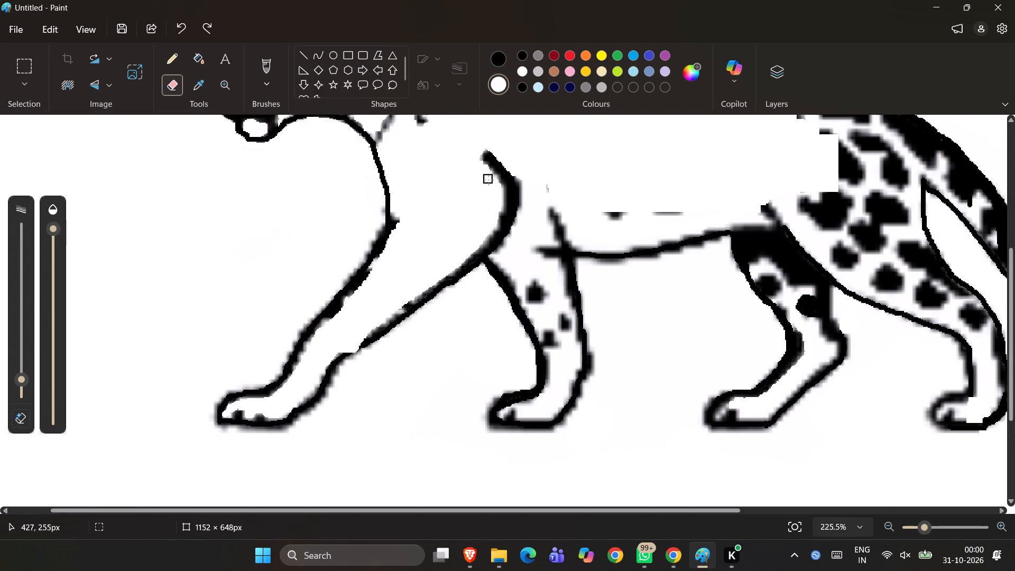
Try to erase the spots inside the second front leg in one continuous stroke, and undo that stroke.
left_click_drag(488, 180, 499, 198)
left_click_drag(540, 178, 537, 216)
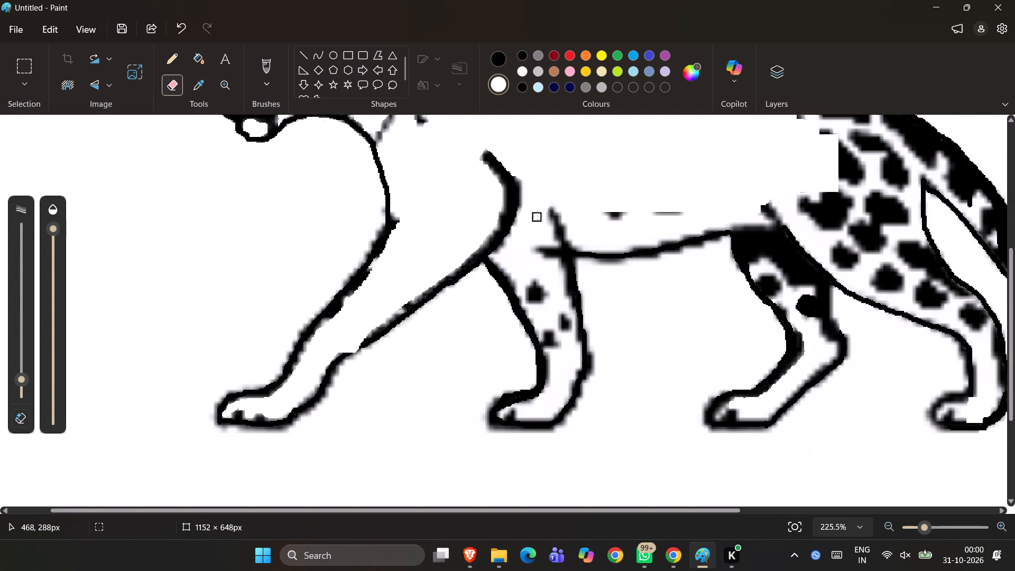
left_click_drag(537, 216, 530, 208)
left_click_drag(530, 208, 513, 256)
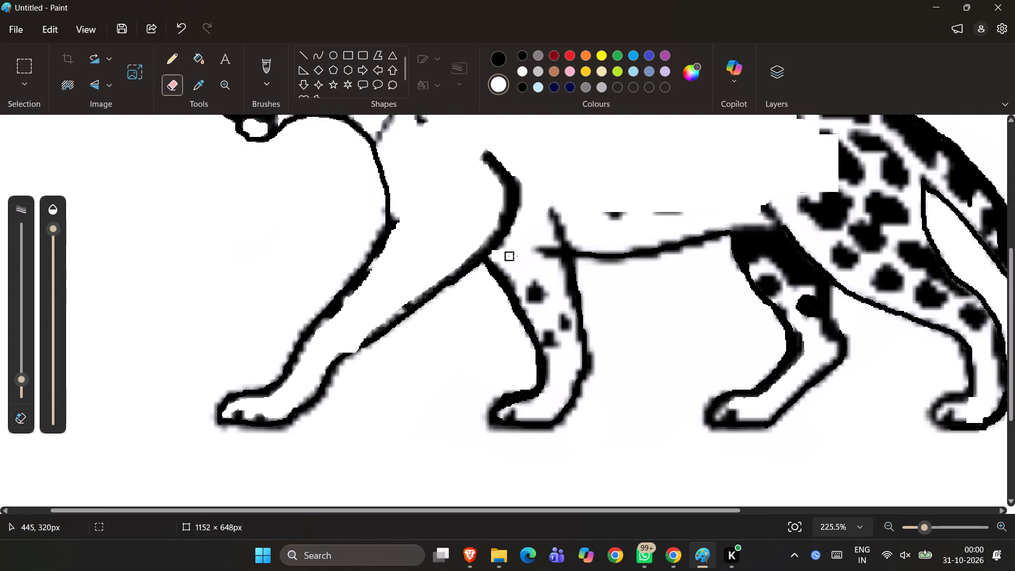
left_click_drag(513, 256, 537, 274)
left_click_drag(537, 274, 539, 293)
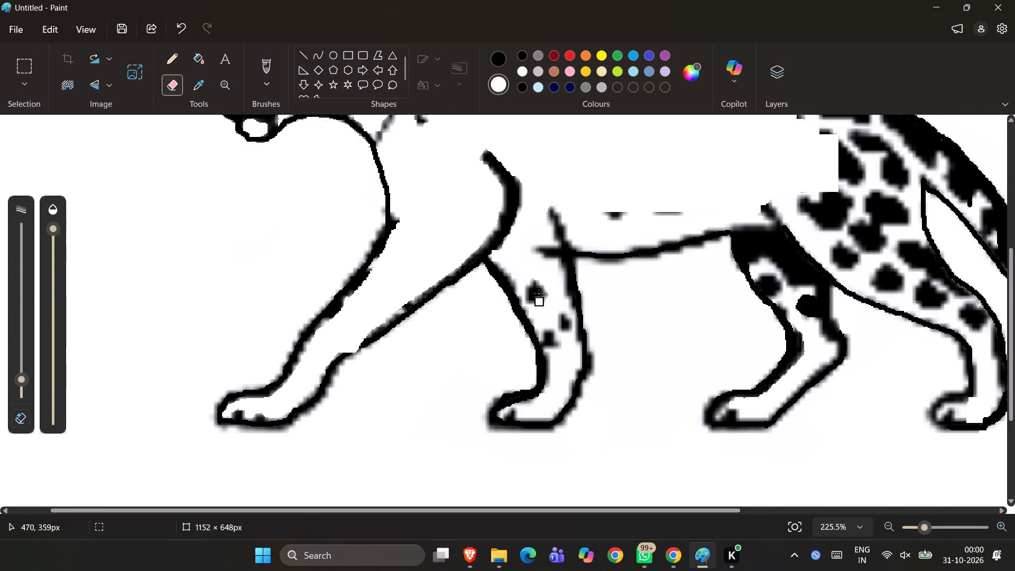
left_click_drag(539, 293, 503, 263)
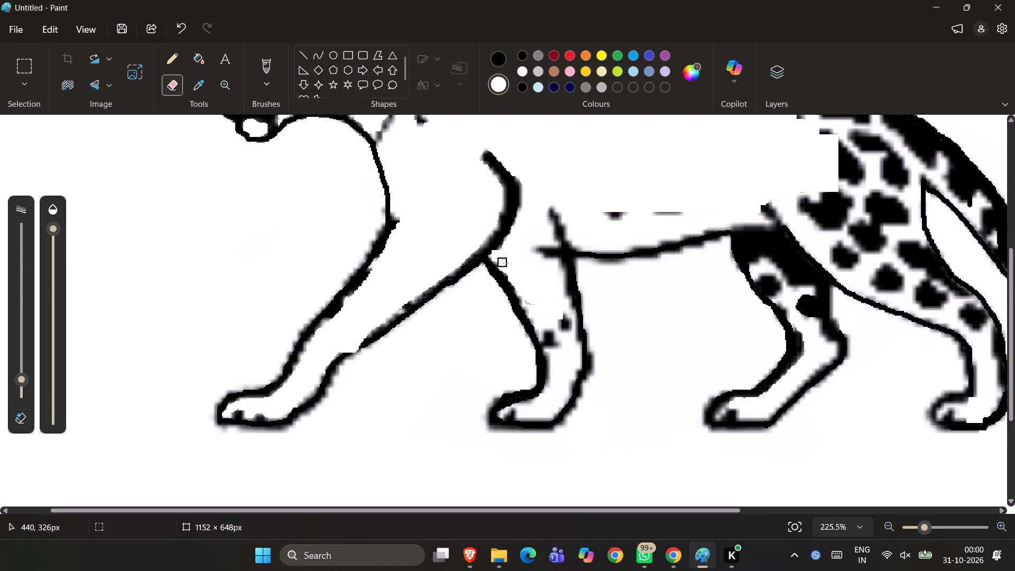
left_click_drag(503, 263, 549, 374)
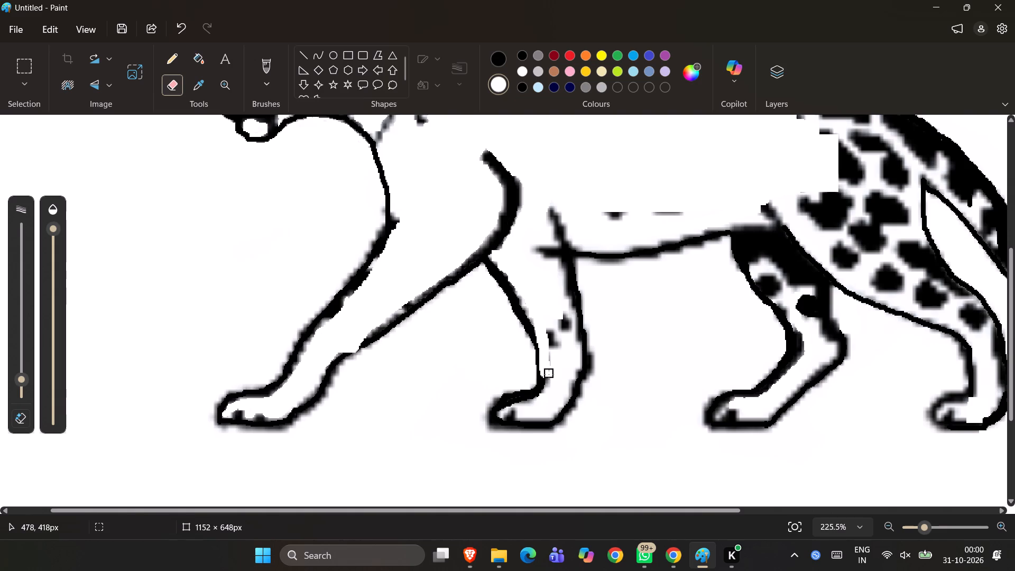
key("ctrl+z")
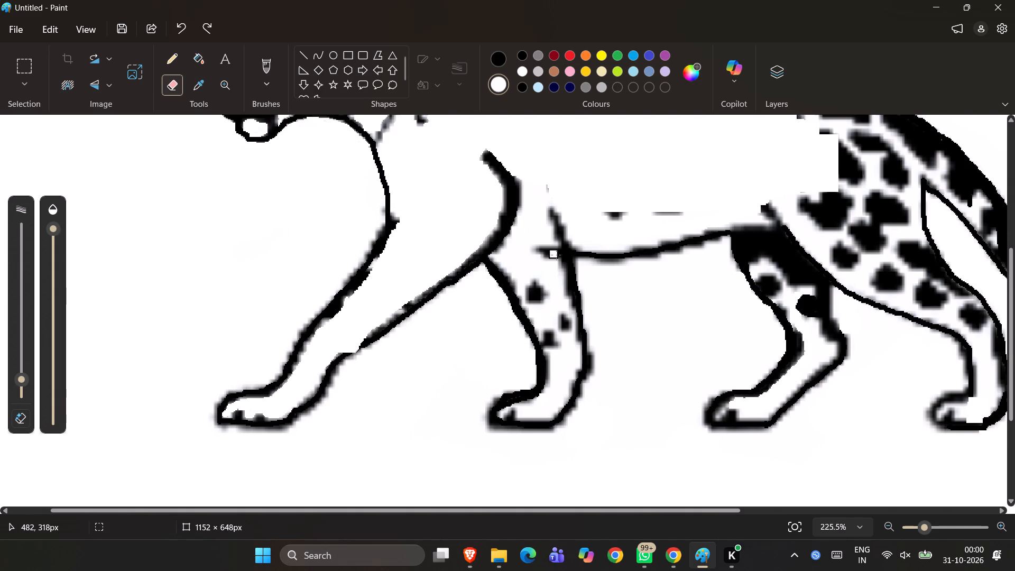
Erase the dark spots and leftover specks inside the second front leg, keeping both leg outlines.
left_click_drag(544, 168, 538, 199)
left_click_drag(538, 199, 531, 231)
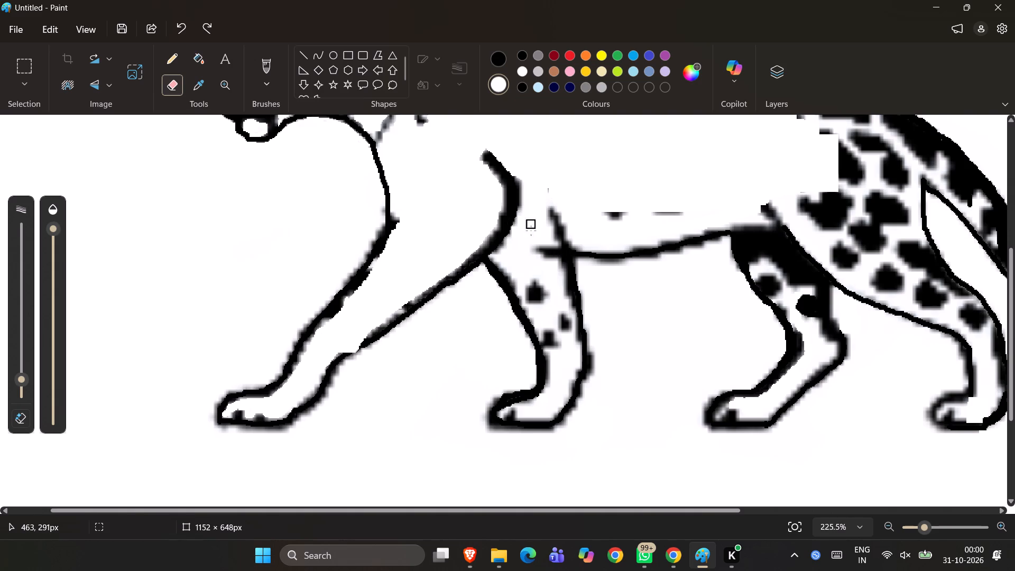
left_click_drag(531, 231, 547, 309)
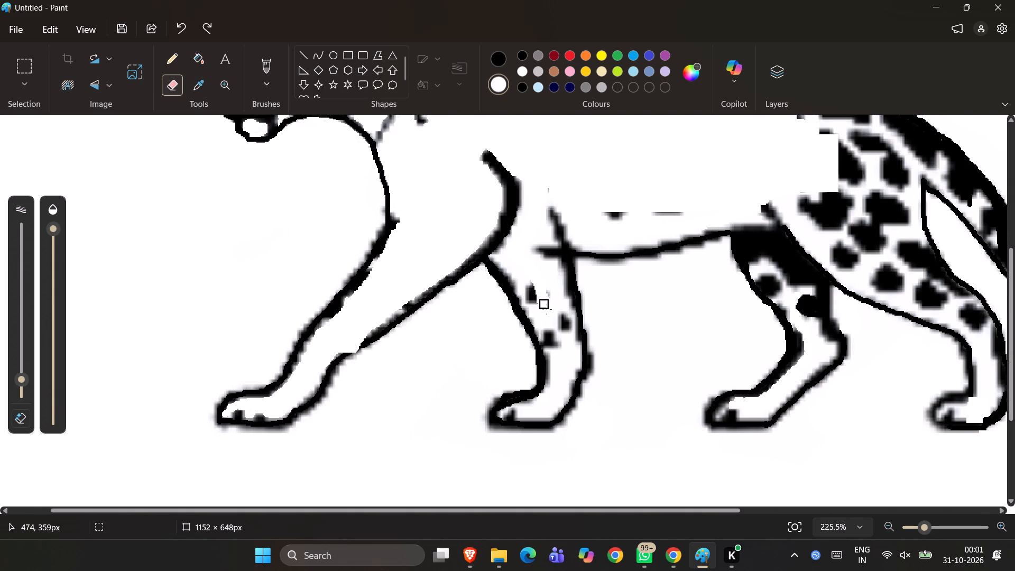
left_click_drag(547, 309, 557, 379)
left_click_drag(521, 274, 548, 314)
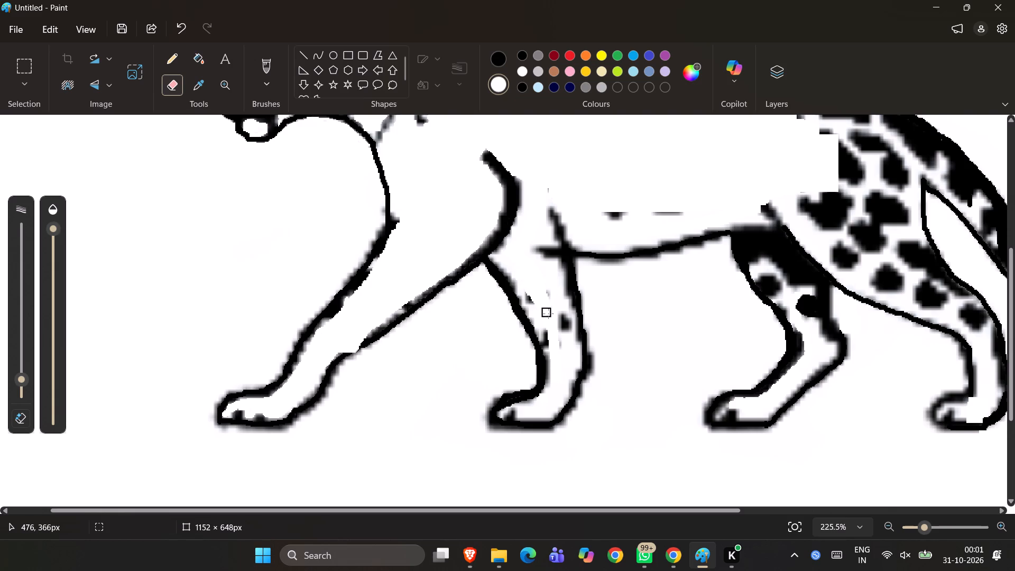
left_click_drag(548, 314, 534, 313)
left_click_drag(534, 313, 553, 391)
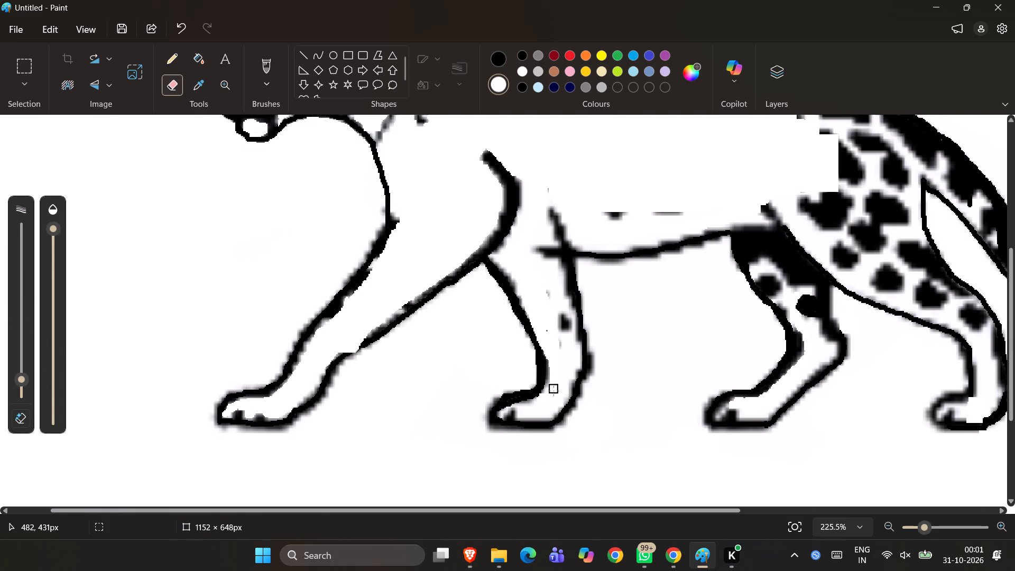
left_click_drag(553, 391, 549, 397)
left_click_drag(549, 397, 562, 334)
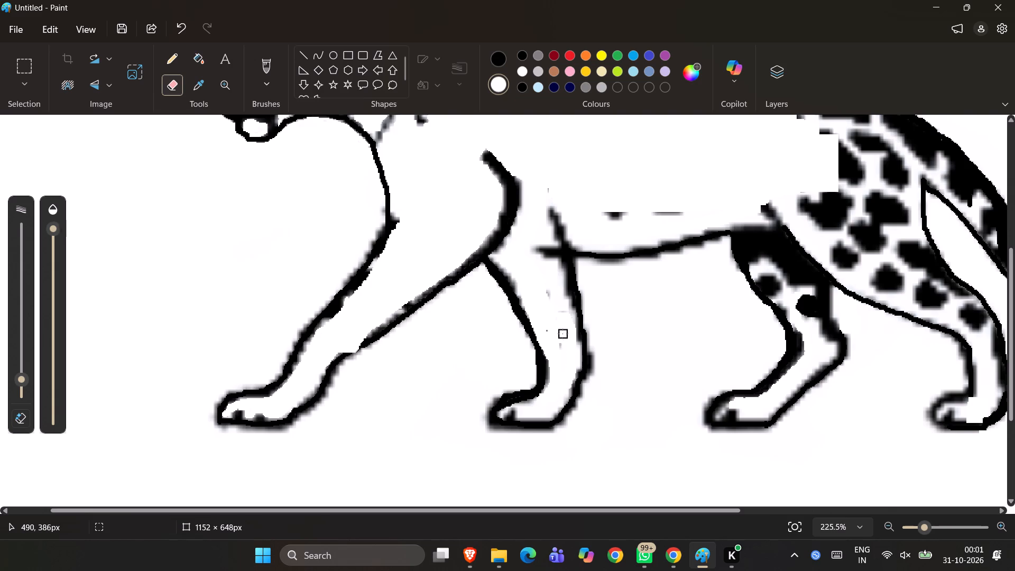
left_click_drag(562, 334, 552, 297)
left_click_drag(552, 297, 554, 272)
left_click_drag(554, 272, 568, 330)
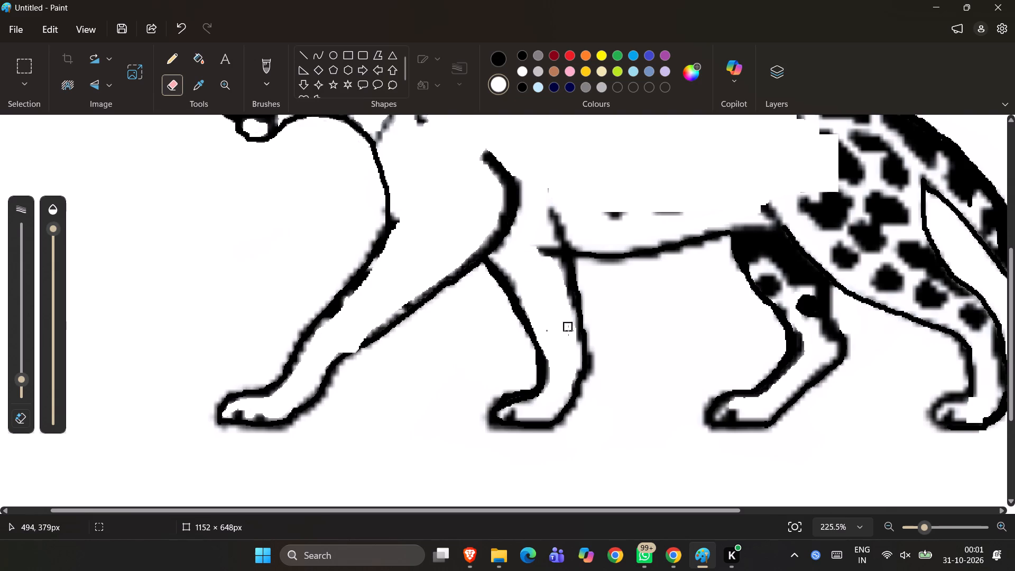
left_click_drag(568, 330, 568, 362)
Erase the small grey speck just above the upper end of the second front leg's rear line.
scroll(568, 362, "down", 6, "ctrl")
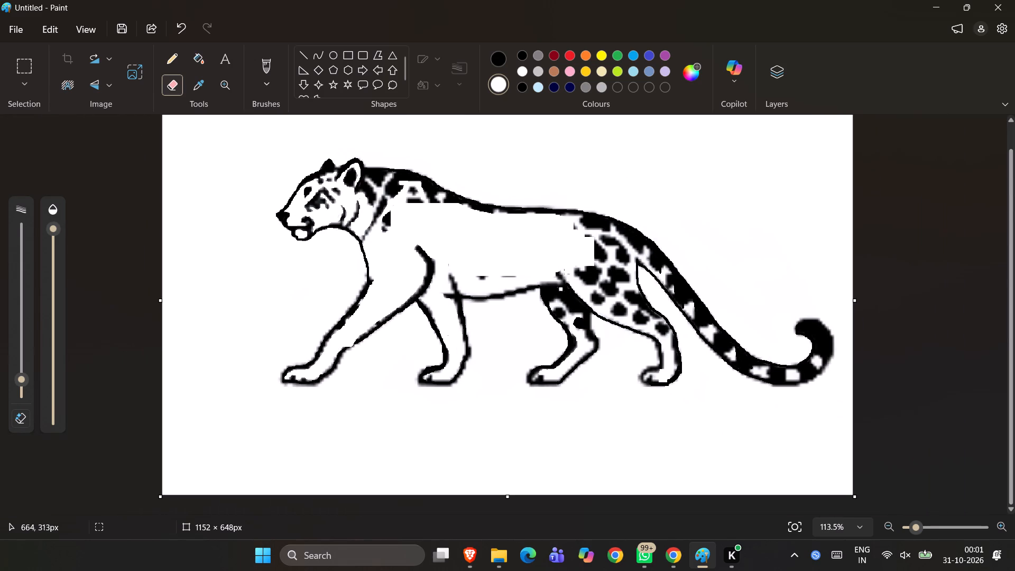
scroll(487, 251, "up", 10, "ctrl")
scroll(487, 251, "down", 1)
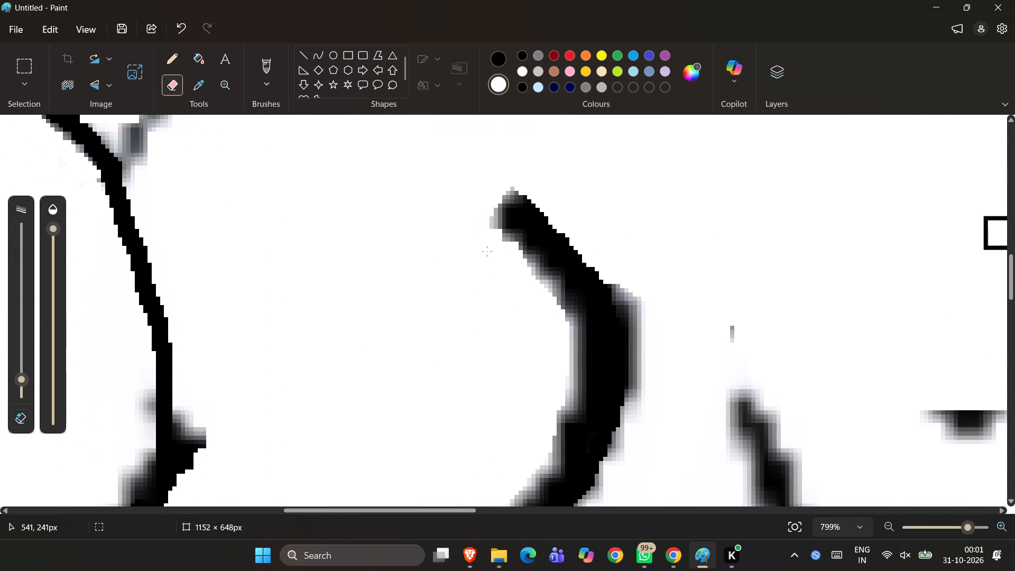
left_click_drag(719, 330, 783, 377)
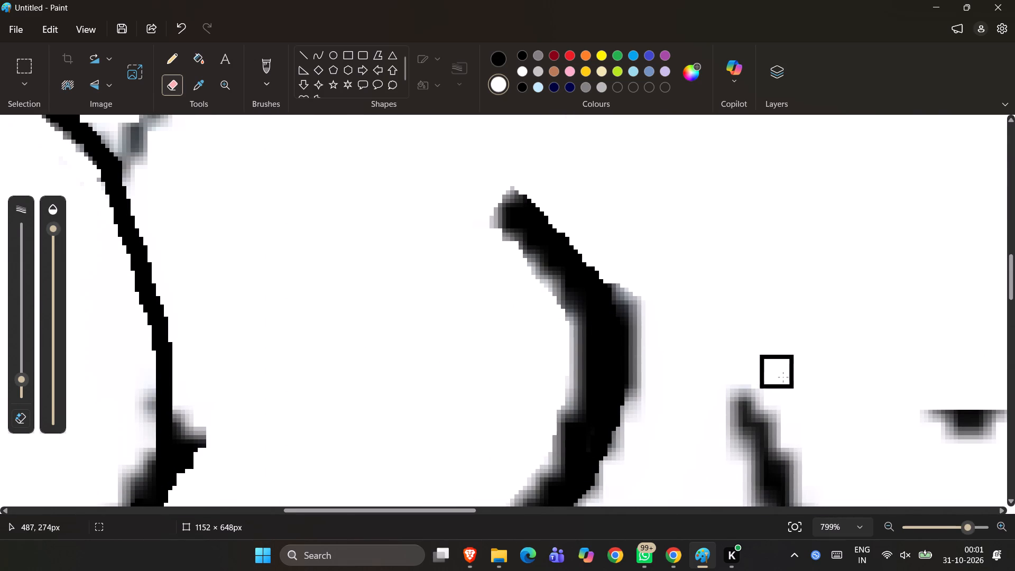
left_click_drag(783, 377, 813, 403)
Erase the grey smudge and blurred fringe outside the chest outline where it meets the leading front leg.
scroll(813, 403, "down", 10, "ctrl")
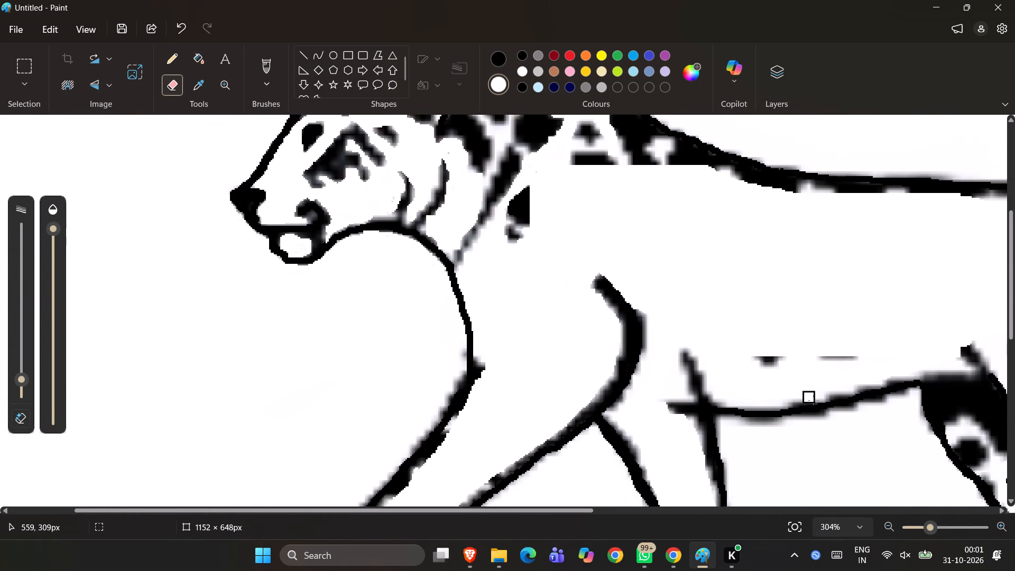
scroll(813, 400, "down", 6, "ctrl")
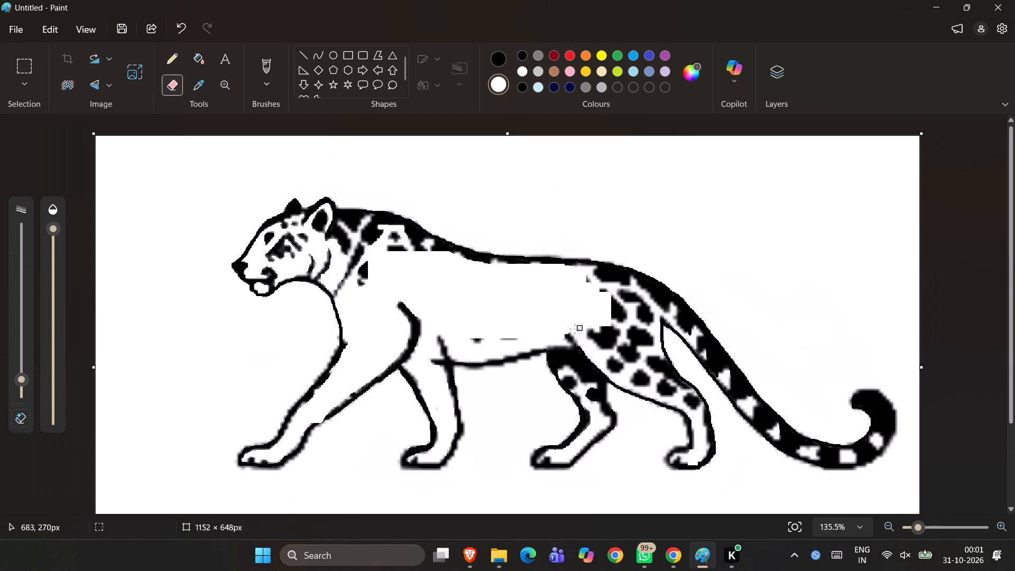
scroll(539, 339, "up", 12, "ctrl")
scroll(539, 339, "right", 3)
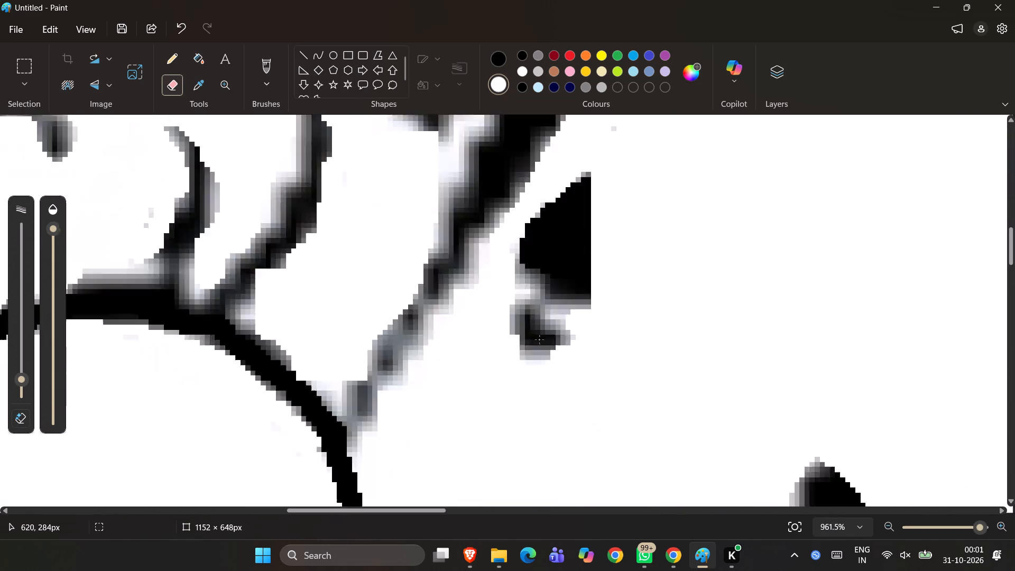
scroll(539, 339, "right", 1)
scroll(539, 339, "left", 2)
scroll(539, 339, "down", 2)
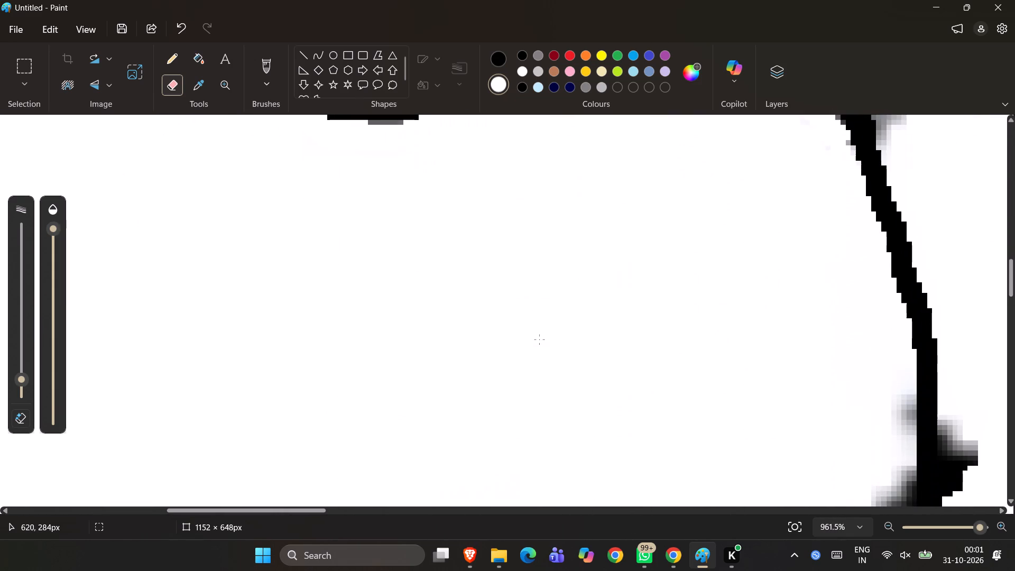
scroll(539, 339, "down", 1)
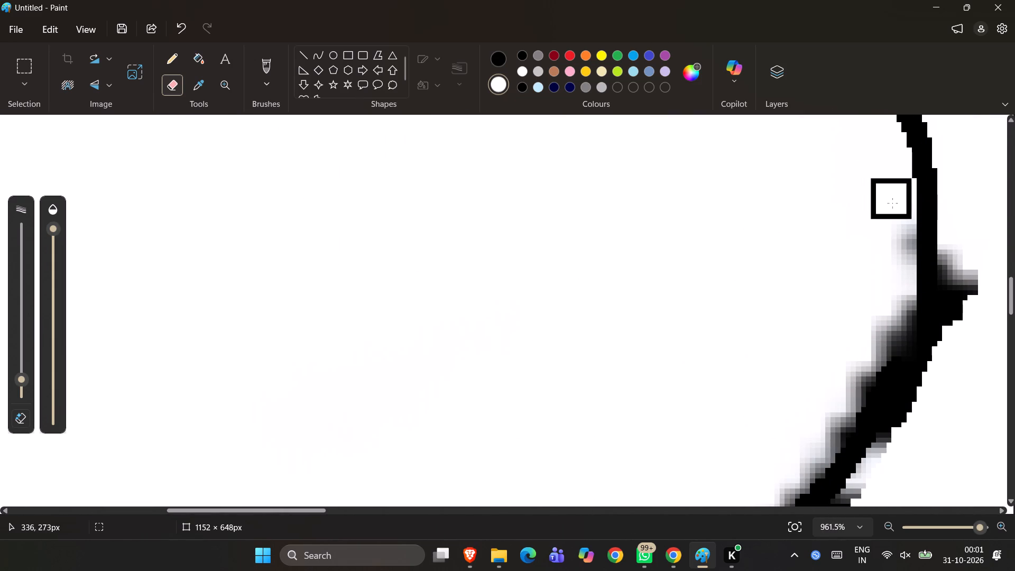
left_click_drag(892, 203, 863, 325)
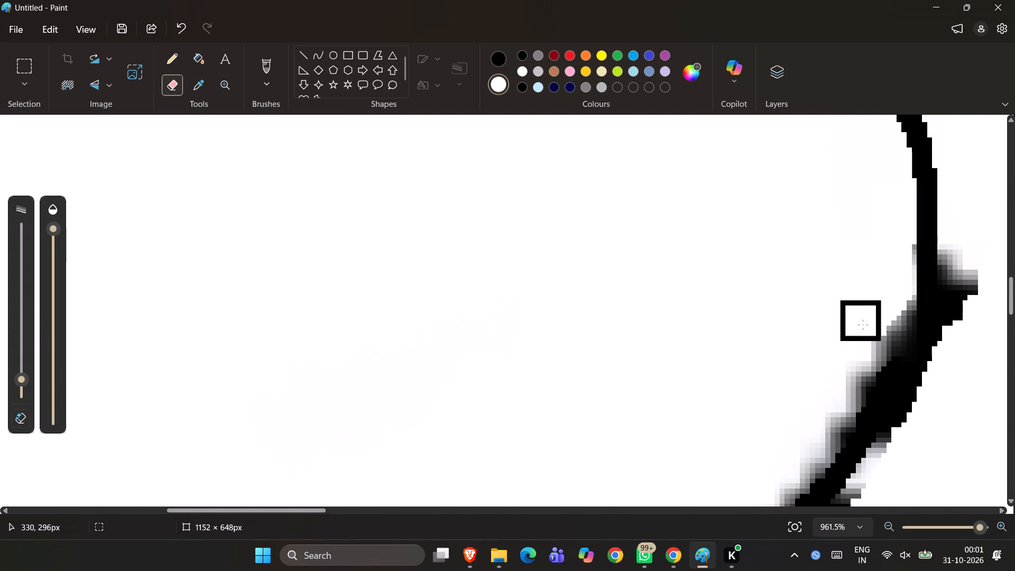
left_click_drag(863, 325, 824, 376)
Erase the star-shaped spot and the dark bar beneath it on the upper shoulder, trimming the adjoining black edge.
scroll(824, 376, "down", 6, "ctrl")
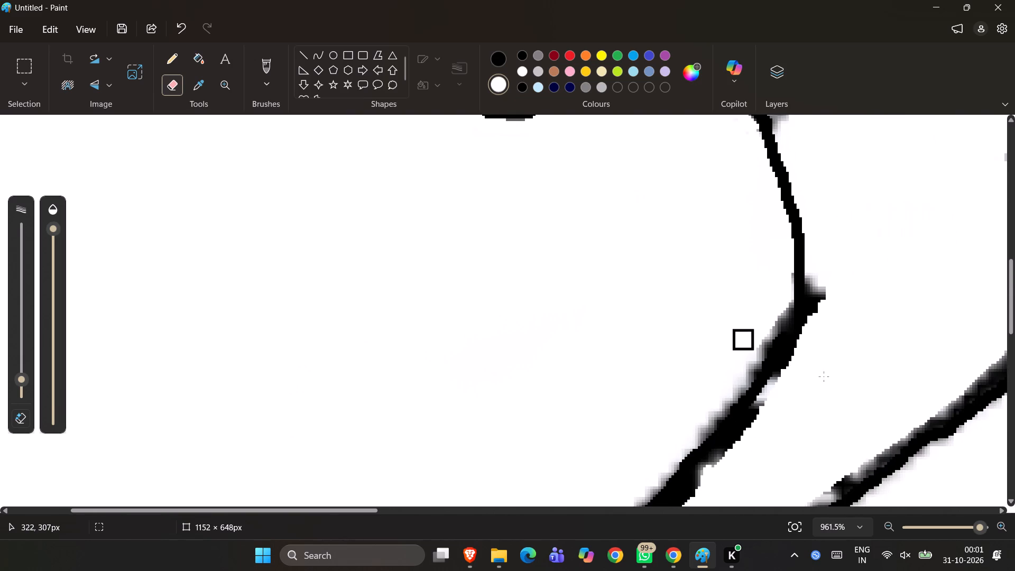
scroll(824, 376, "down", 14, "ctrl")
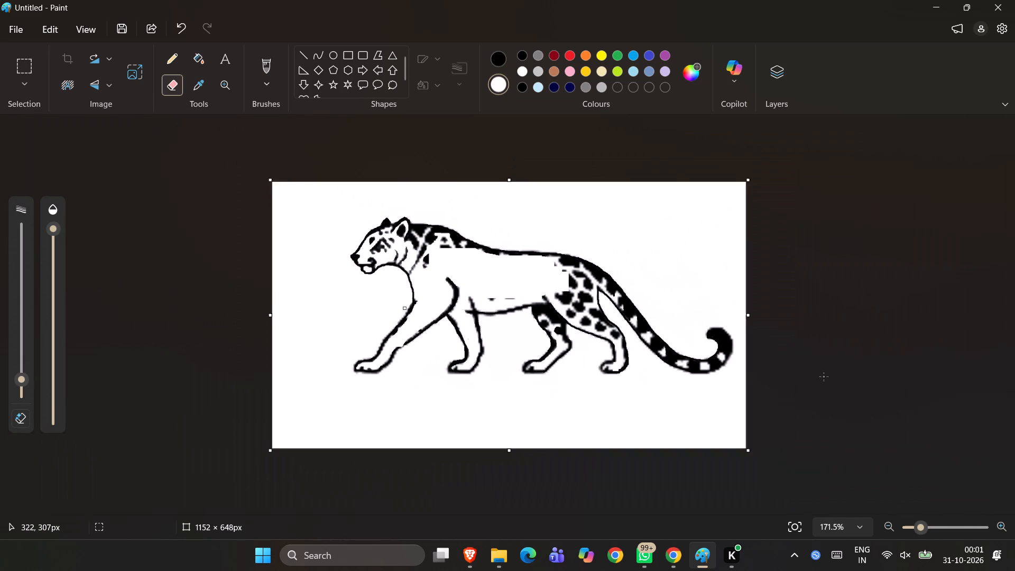
scroll(613, 294, "up", 8, "ctrl")
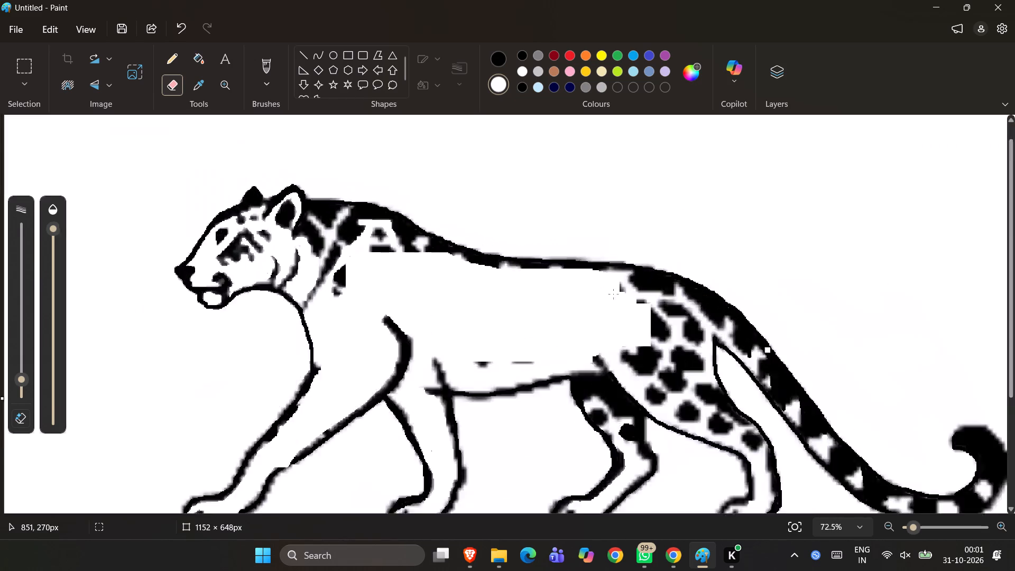
scroll(613, 294, "up", 4, "ctrl")
scroll(670, 328, "right", 3)
scroll(670, 328, "left", 1)
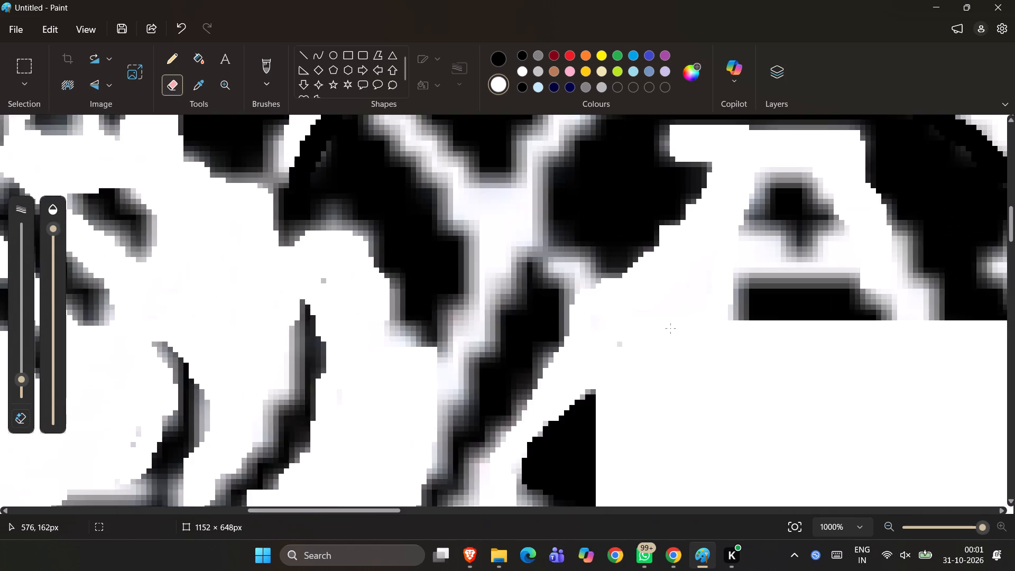
scroll(670, 328, "left", 1)
left_click_drag(171, 344, 311, 245)
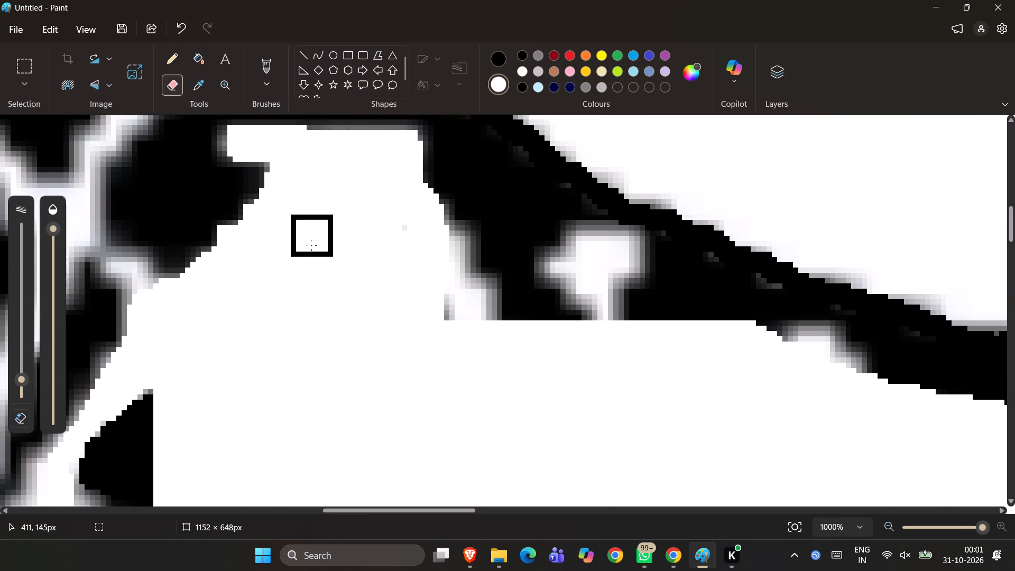
left_click_drag(311, 245, 501, 409)
Erase the black area around the white notch beneath the back line just behind the shoulder, thinning it to the outline.
scroll(501, 409, "down", 2, "ctrl")
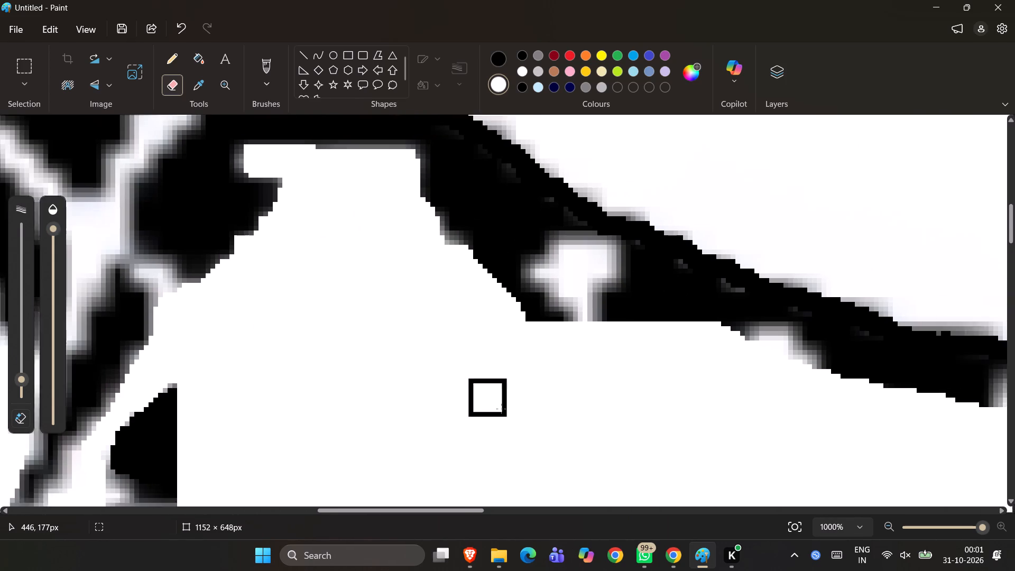
left_click_drag(563, 292, 577, 314)
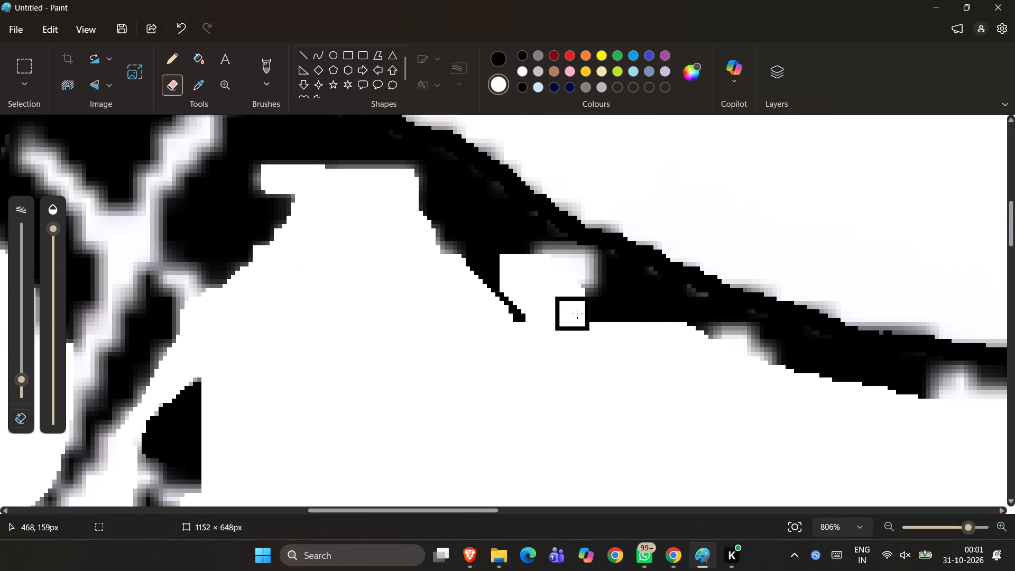
left_click_drag(577, 314, 644, 340)
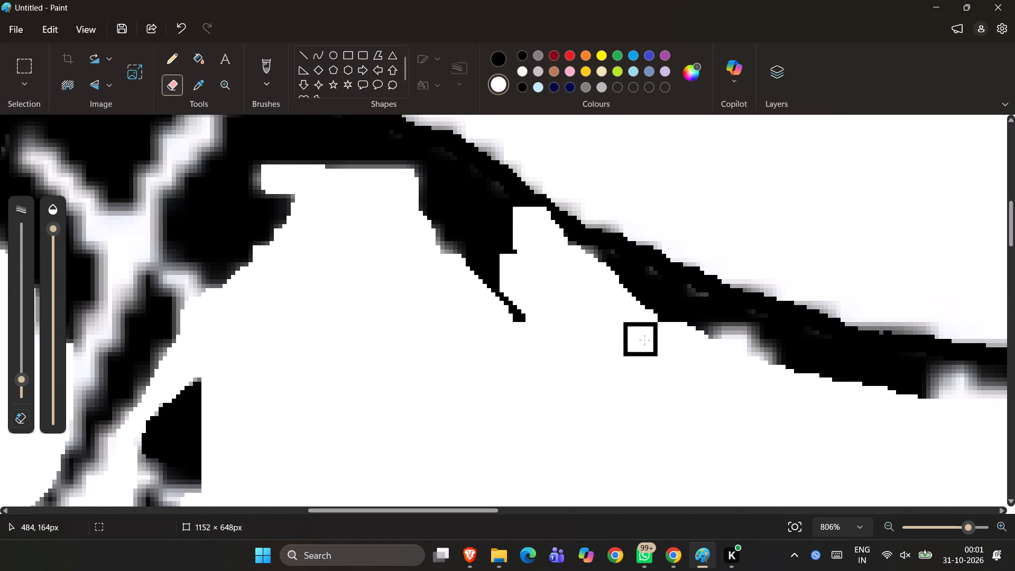
Erase the thin leftover dashes just above the belly line.
scroll(644, 340, "down", 15)
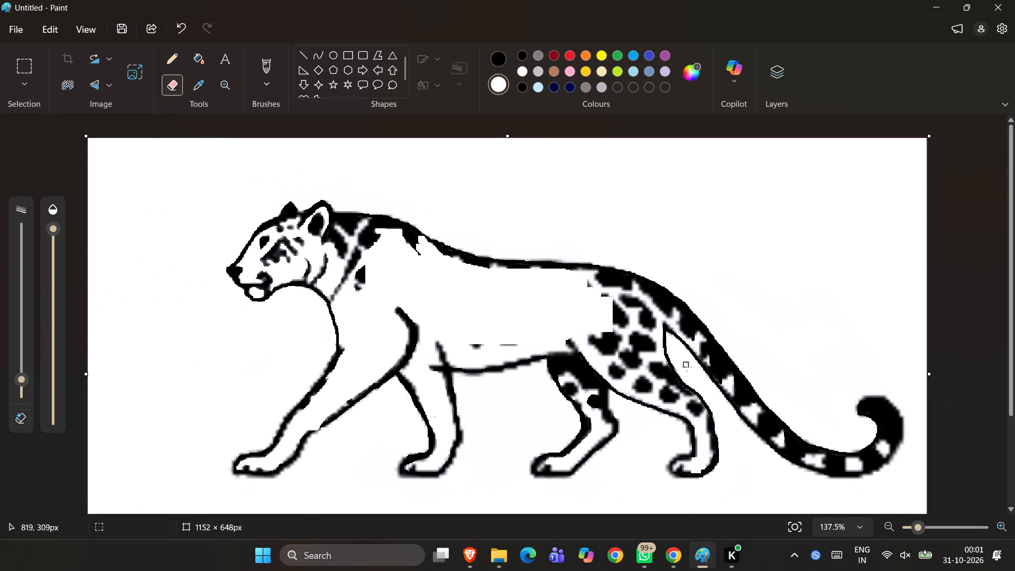
left_click_drag(472, 344, 493, 352)
left_click_drag(493, 352, 471, 334)
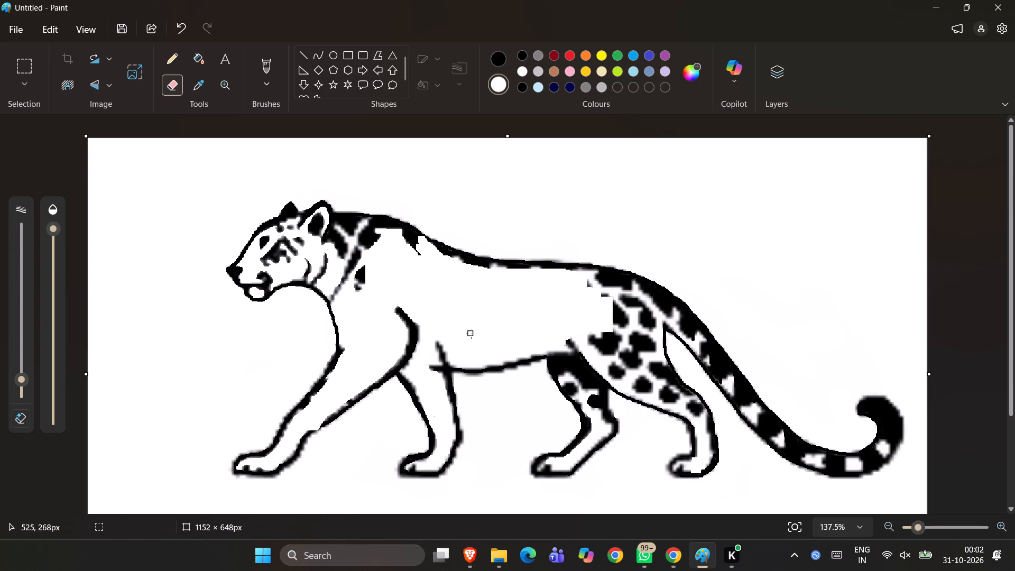
Erase the faint grey residue between the shoulder curve and the upper end of the second front leg.
scroll(452, 328, "up", 6, "ctrl")
scroll(452, 328, "down", 1)
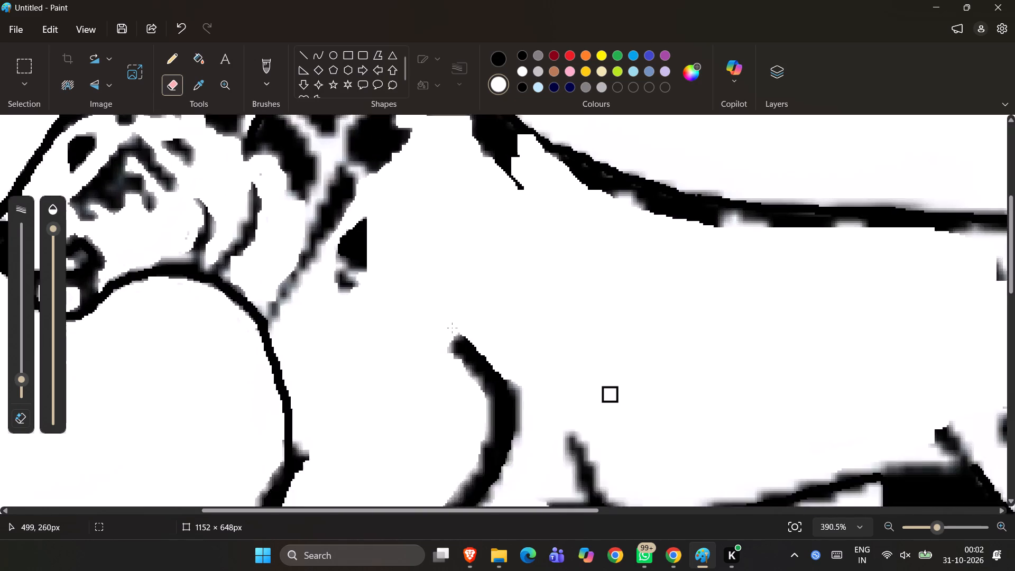
scroll(452, 328, "down", 1)
scroll(452, 328, "up", 1)
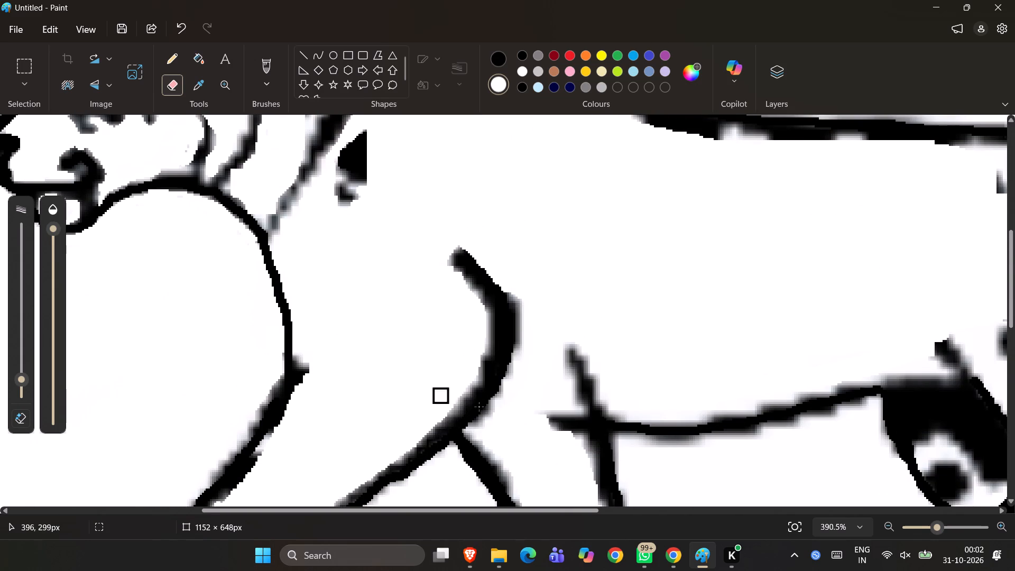
left_click_drag(544, 389, 548, 402)
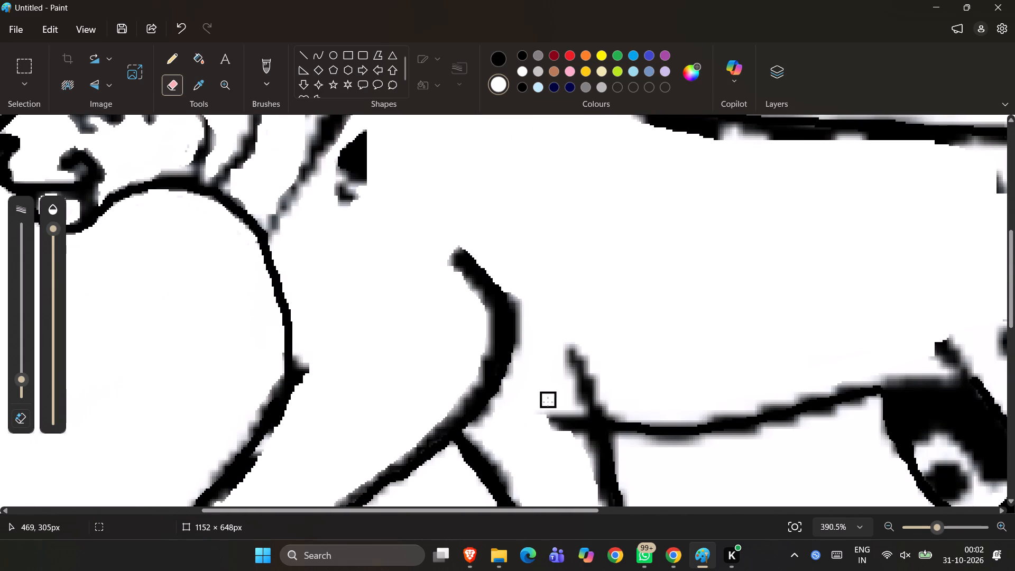
left_click_drag(548, 402, 516, 389)
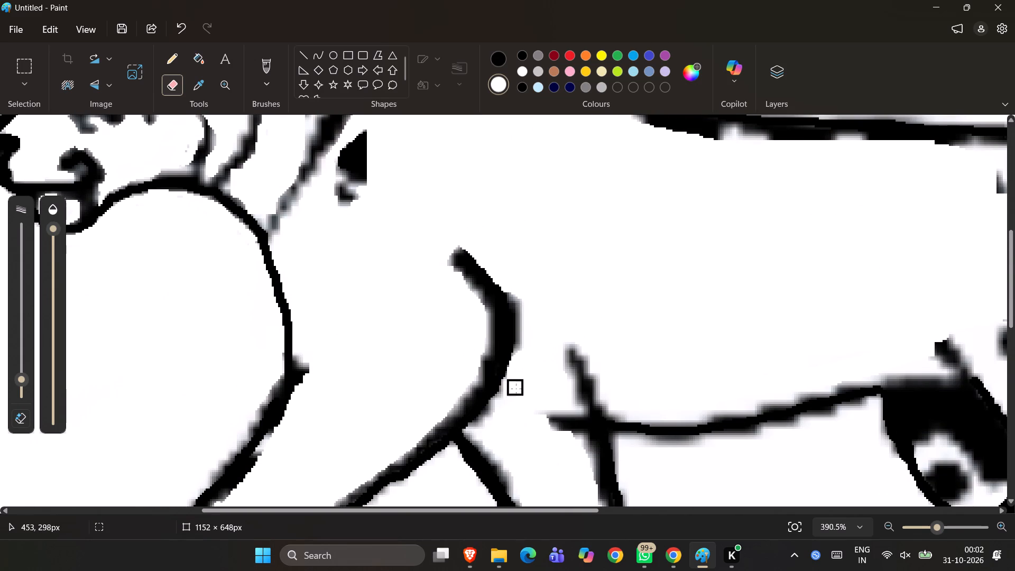
left_click_drag(516, 389, 507, 419)
Erase the faint grey fringe inside the second front paw, along the sole and up toward the heel line.
scroll(507, 419, "down", 2)
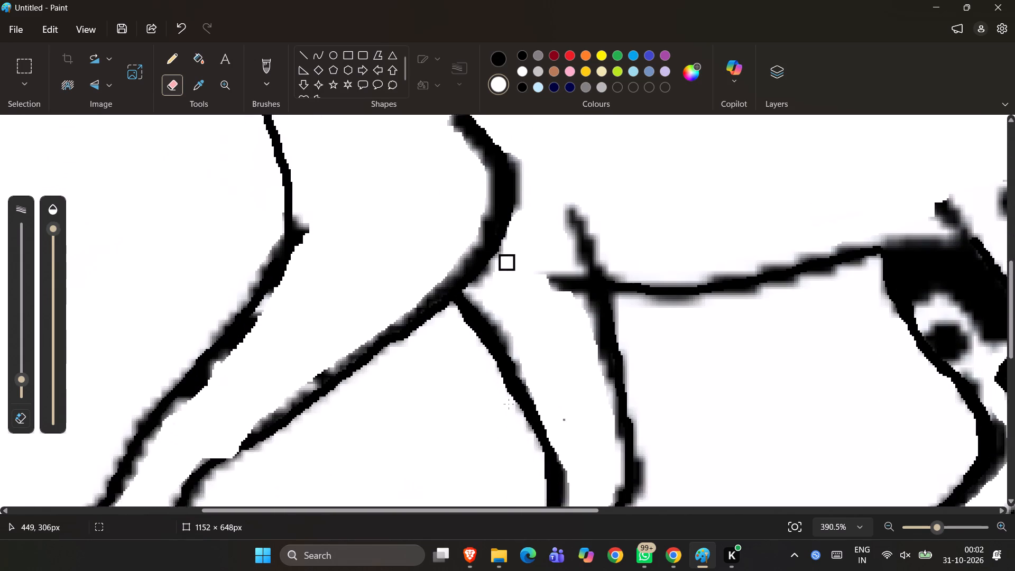
scroll(509, 404, "down", 1)
scroll(509, 404, "down", 4, "ctrl")
scroll(555, 558, "up", 1, "ctrl")
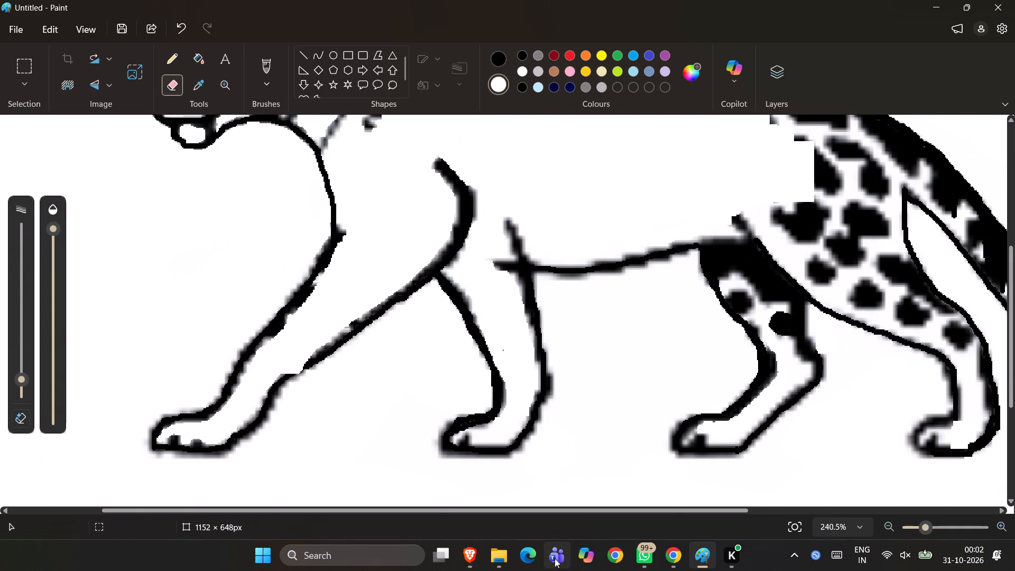
scroll(555, 558, "up", 4, "ctrl")
scroll(516, 450, "up", 9, "ctrl")
scroll(516, 450, "down", 1)
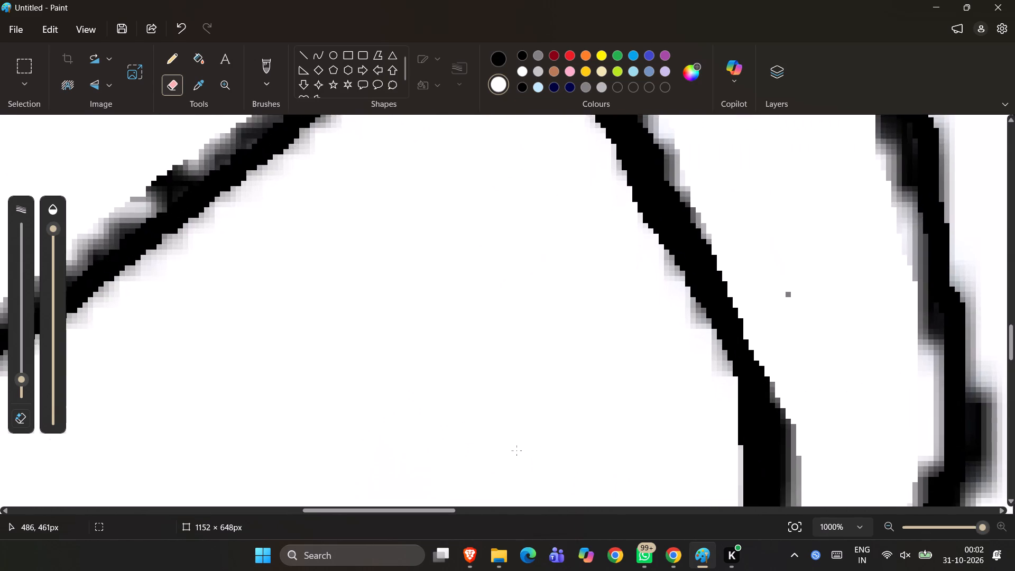
scroll(516, 450, "down", 3)
scroll(516, 450, "up", 2)
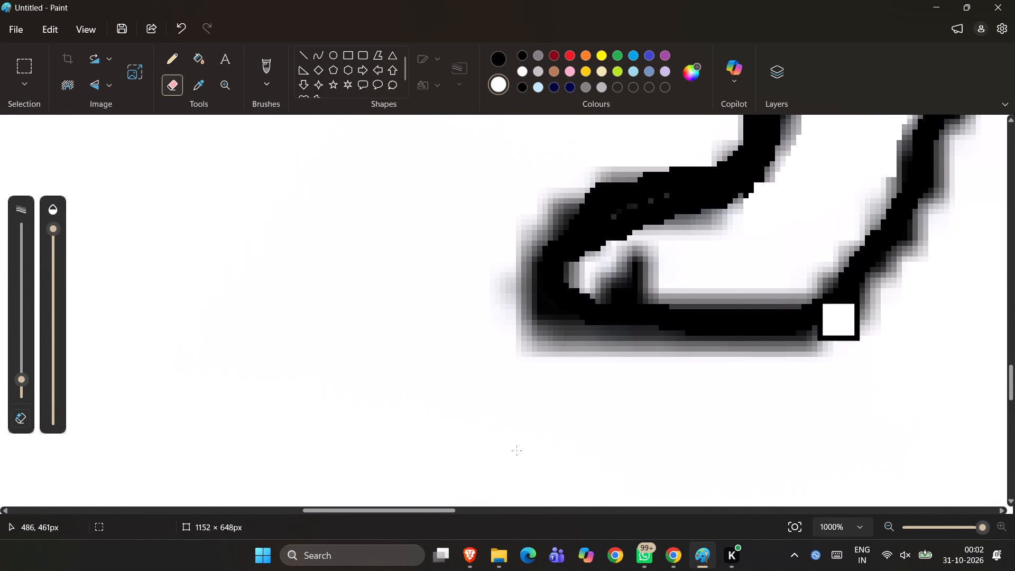
left_click_drag(776, 268, 698, 269)
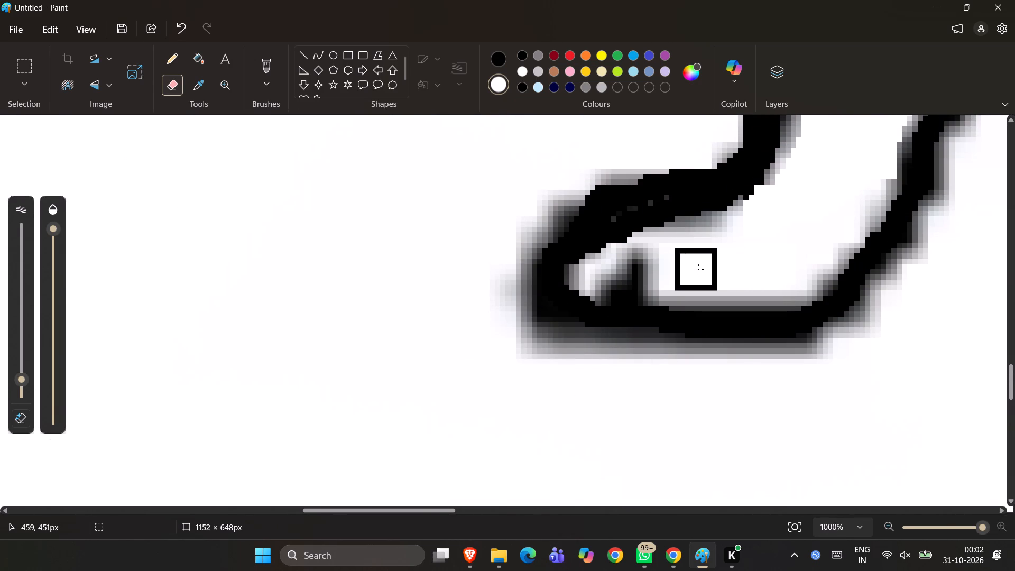
left_click_drag(698, 269, 768, 246)
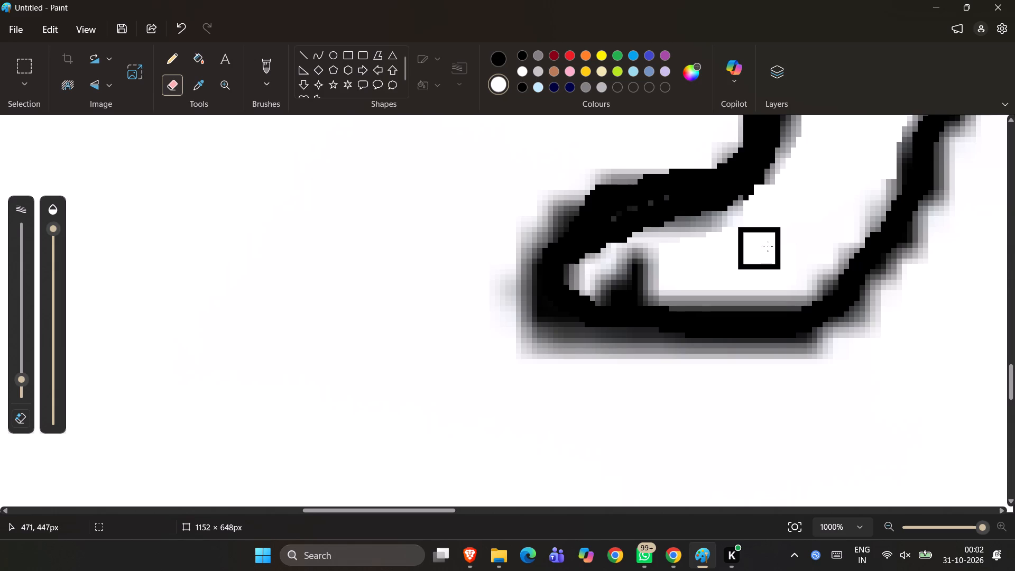
left_click_drag(768, 246, 788, 262)
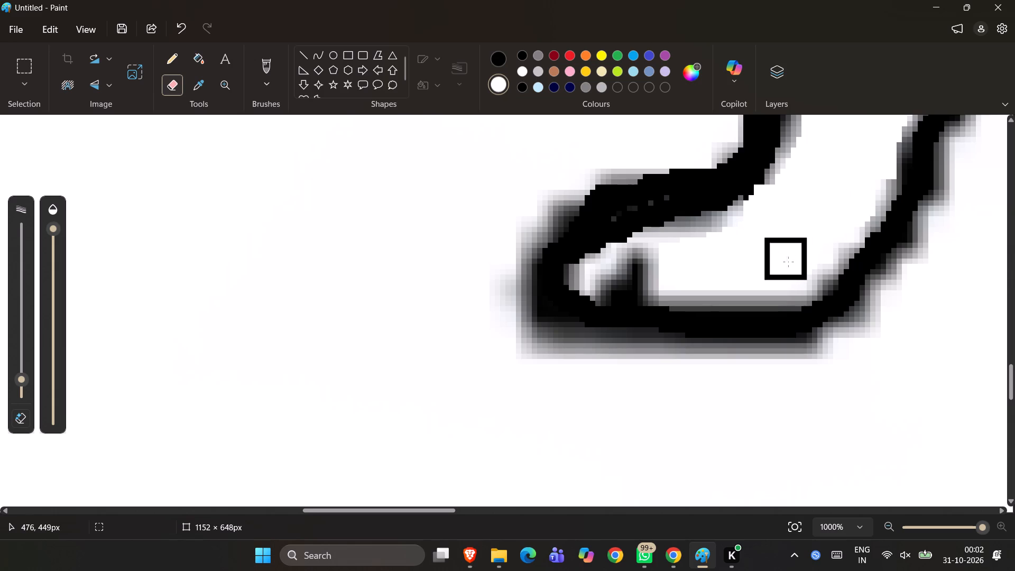
left_click_drag(788, 262, 861, 200)
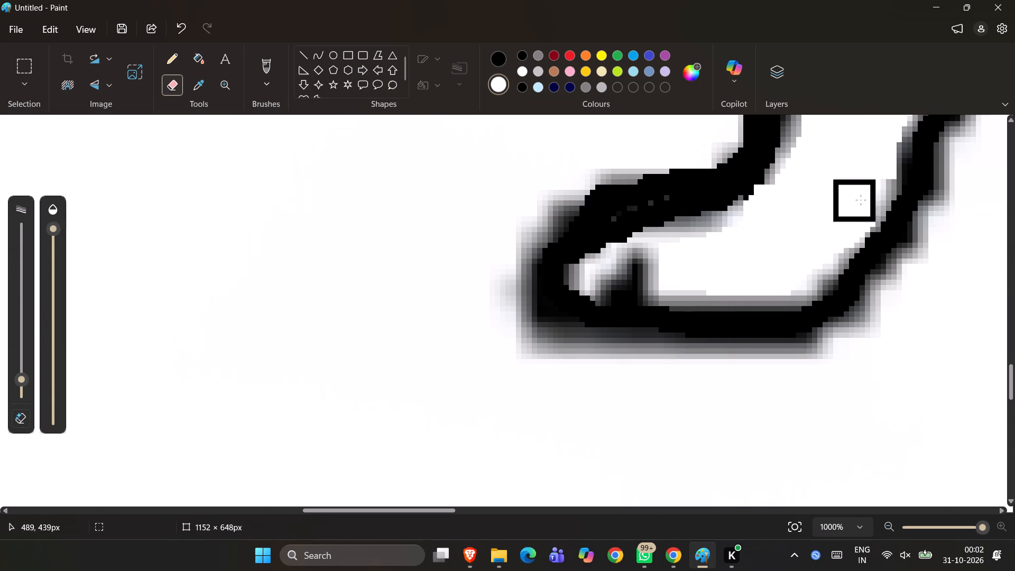
left_click_drag(861, 200, 868, 189)
Erase the blurred fringe along the outer front edge of the second front leg, down to the top of its paw.
scroll(868, 189, "down", 7, "ctrl")
scroll(868, 189, "up", 2)
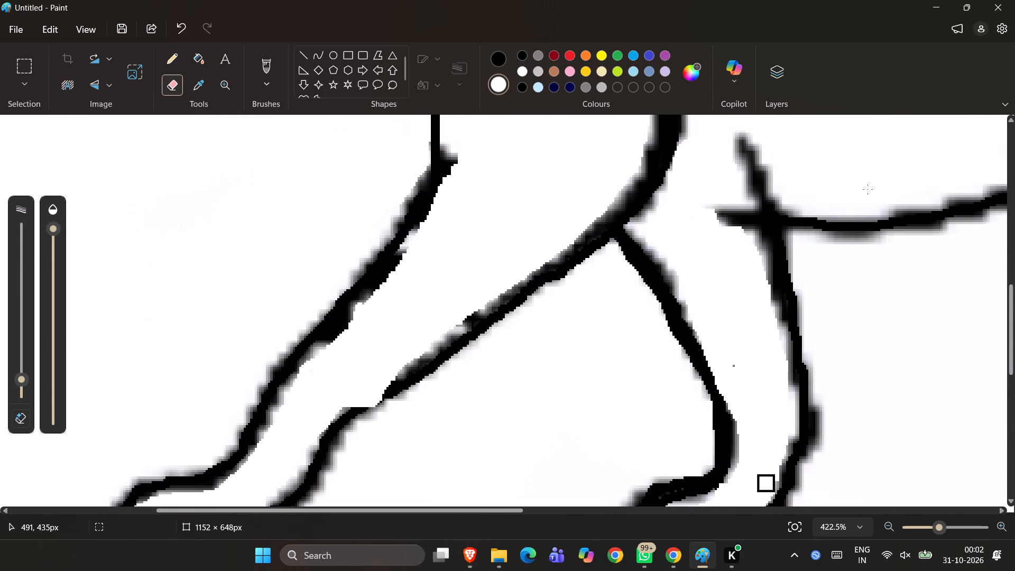
scroll(868, 189, "down", 1)
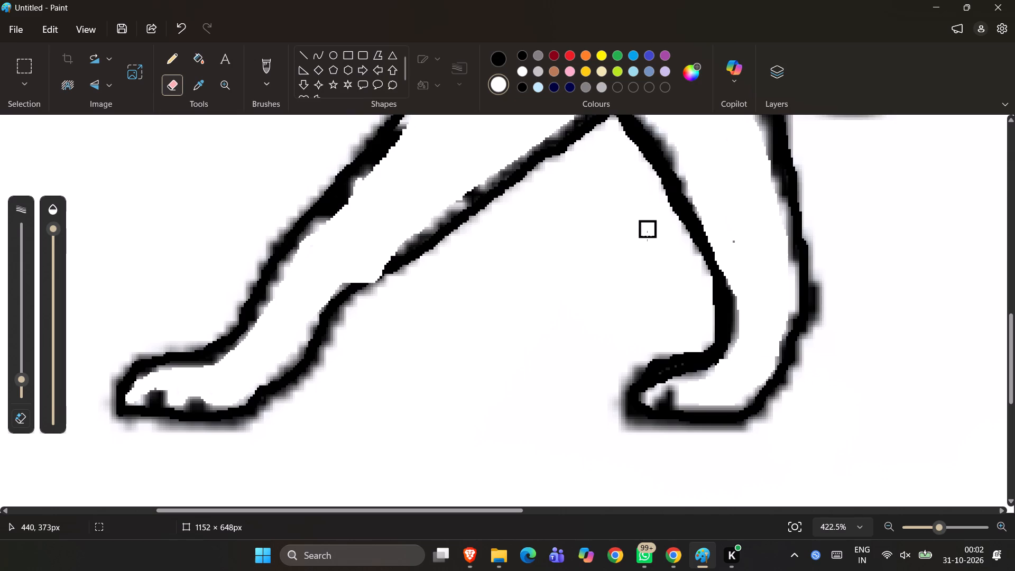
left_click_drag(670, 229, 672, 235)
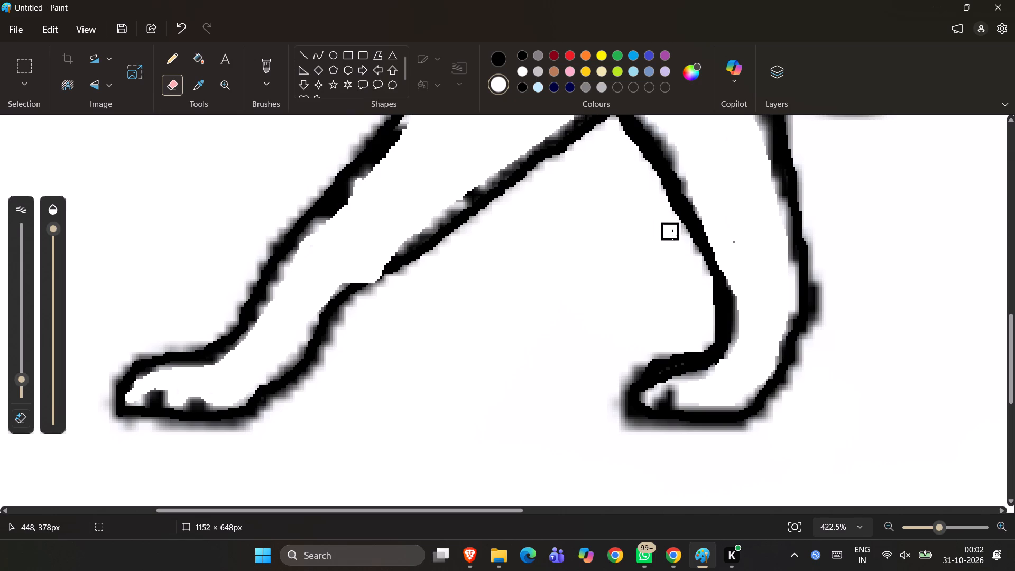
left_click_drag(672, 235, 688, 252)
left_click_drag(688, 252, 702, 282)
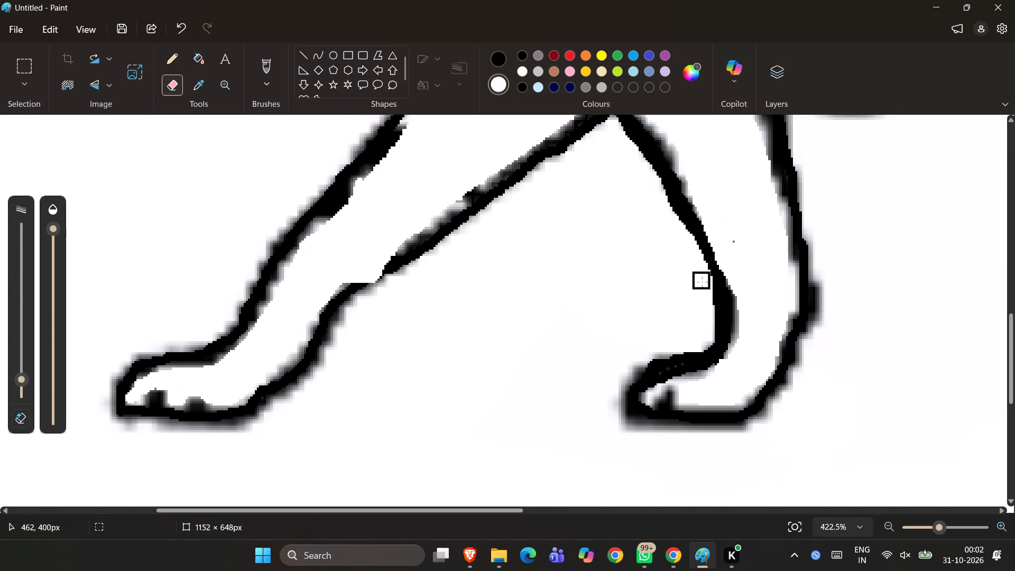
left_click_drag(702, 282, 693, 344)
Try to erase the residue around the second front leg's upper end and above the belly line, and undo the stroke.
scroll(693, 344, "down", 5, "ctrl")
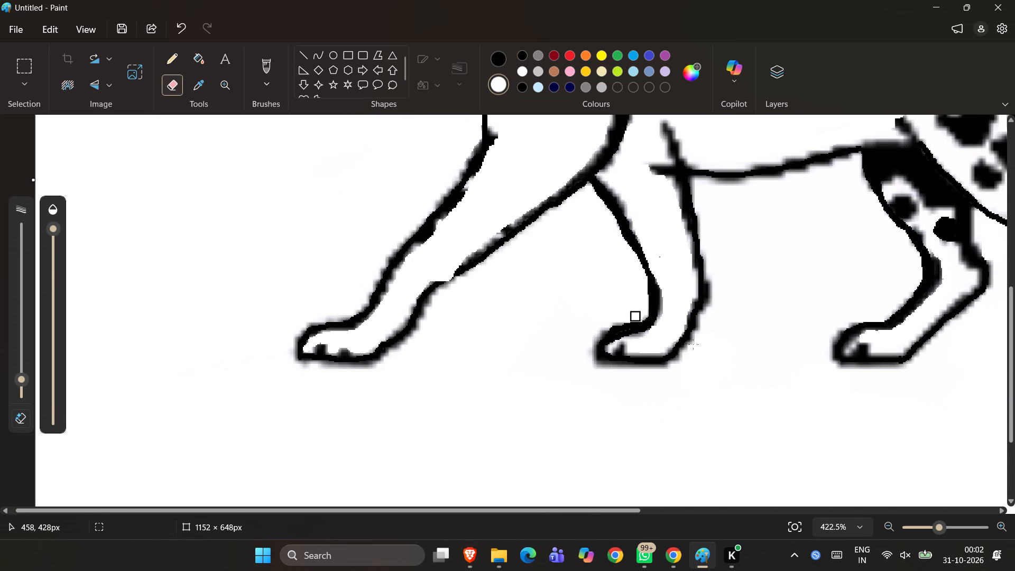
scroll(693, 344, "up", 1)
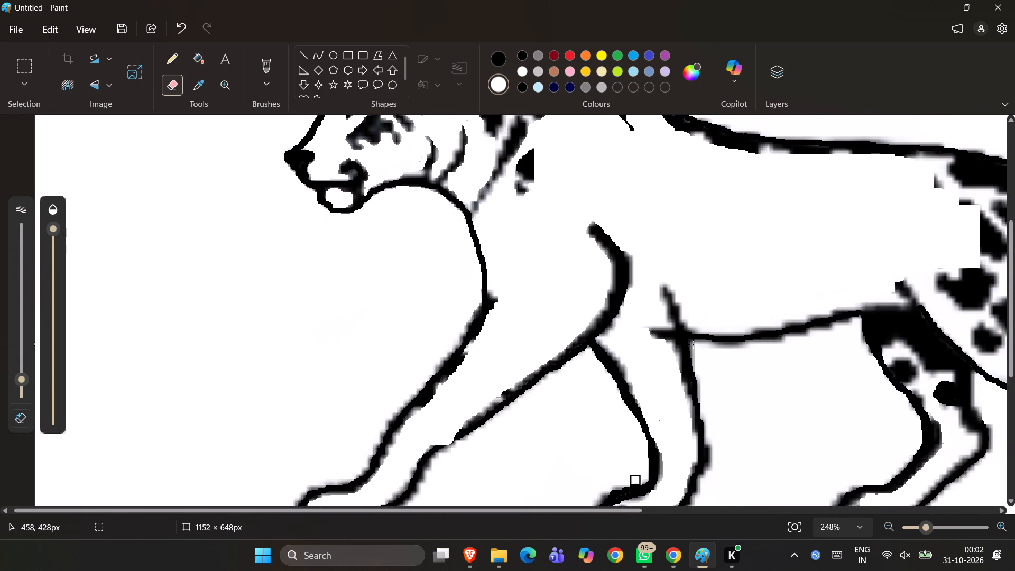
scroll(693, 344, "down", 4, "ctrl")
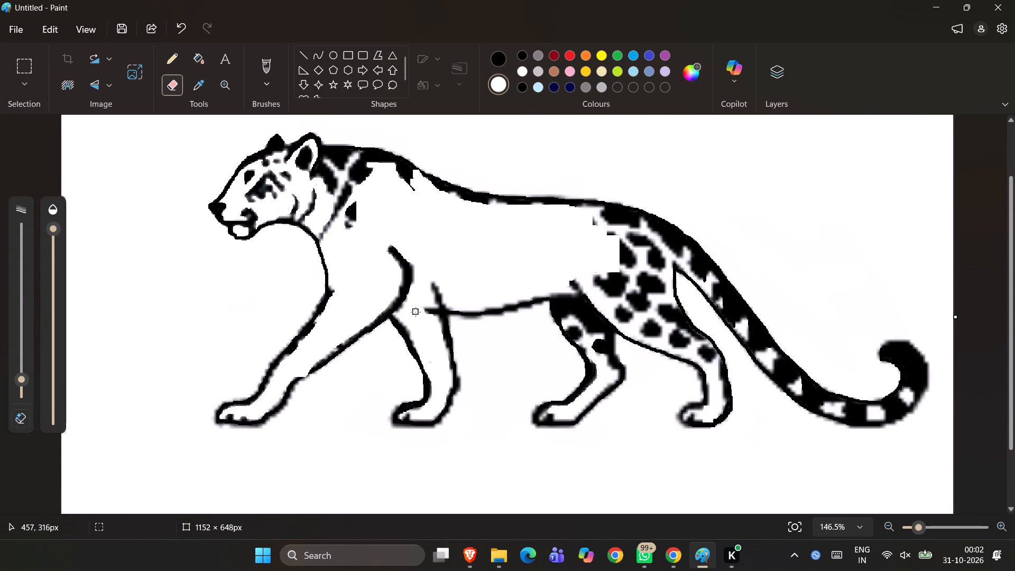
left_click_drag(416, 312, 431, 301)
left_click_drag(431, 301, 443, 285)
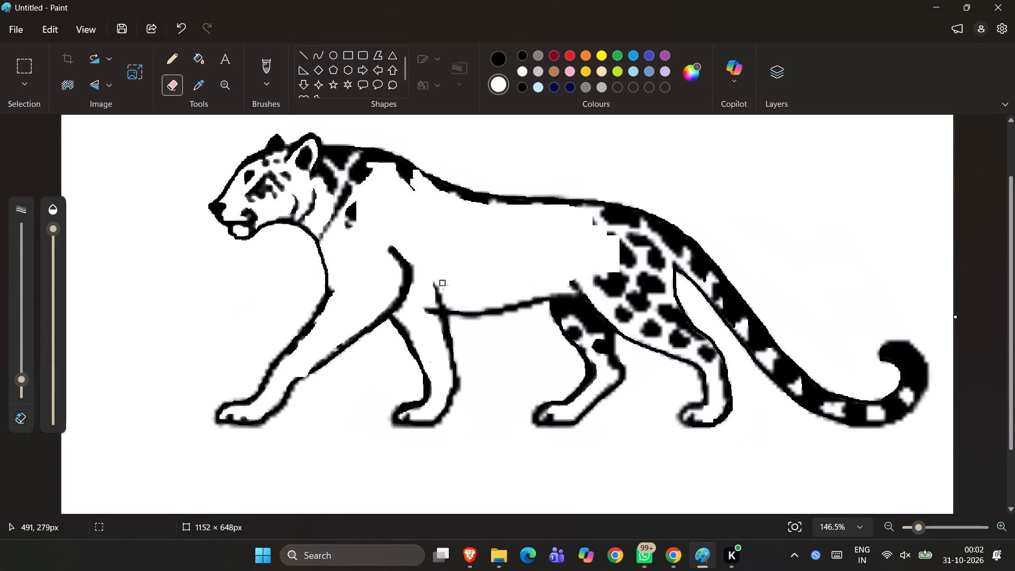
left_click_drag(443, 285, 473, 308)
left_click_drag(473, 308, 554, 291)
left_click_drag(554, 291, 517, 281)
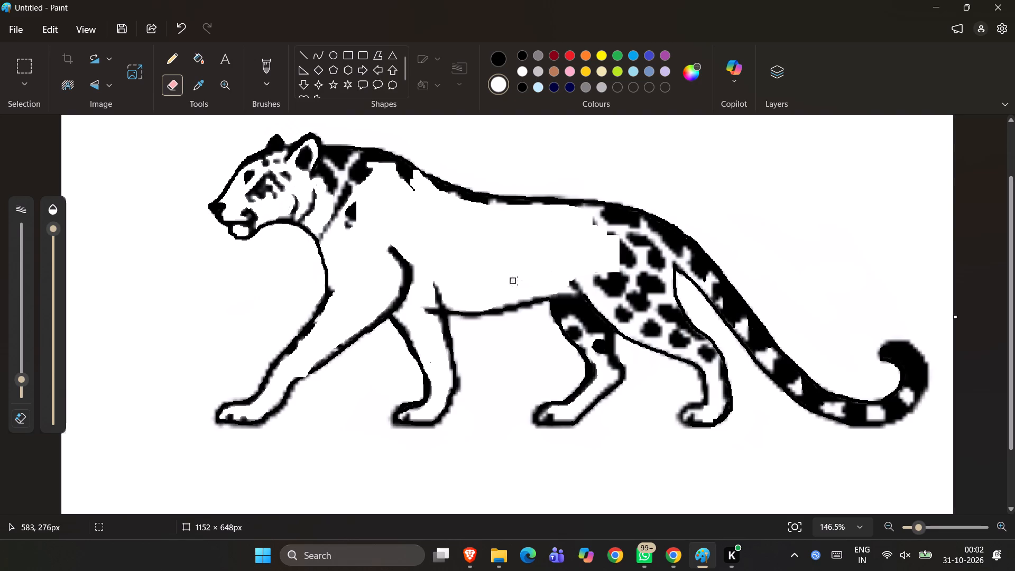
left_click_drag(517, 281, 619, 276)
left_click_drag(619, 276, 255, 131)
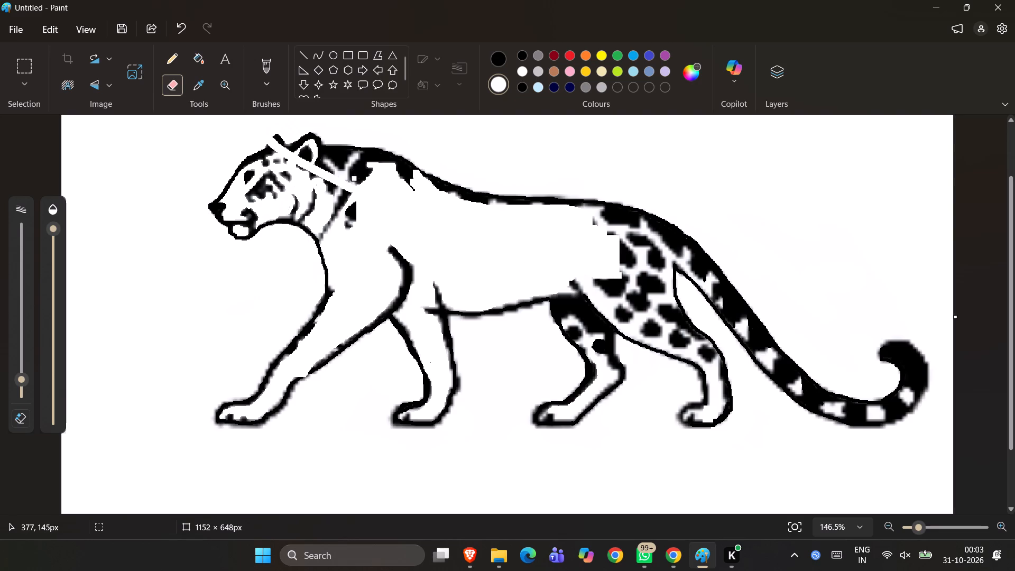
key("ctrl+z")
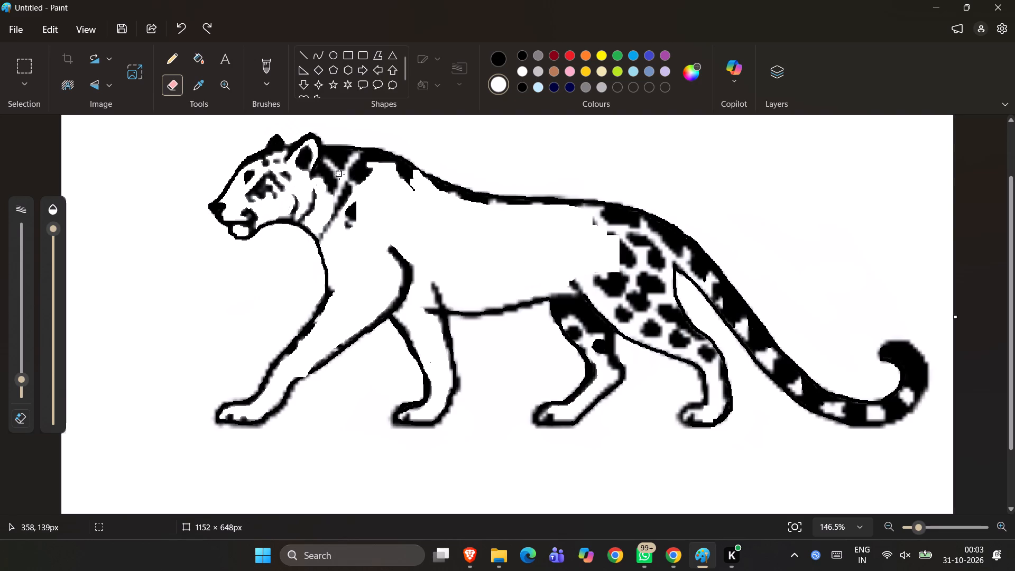
Erase the grey residue at the fork of the Y-shaped white gap in the dark neck patch behind the ear.
scroll(339, 174, "up", 12, "ctrl")
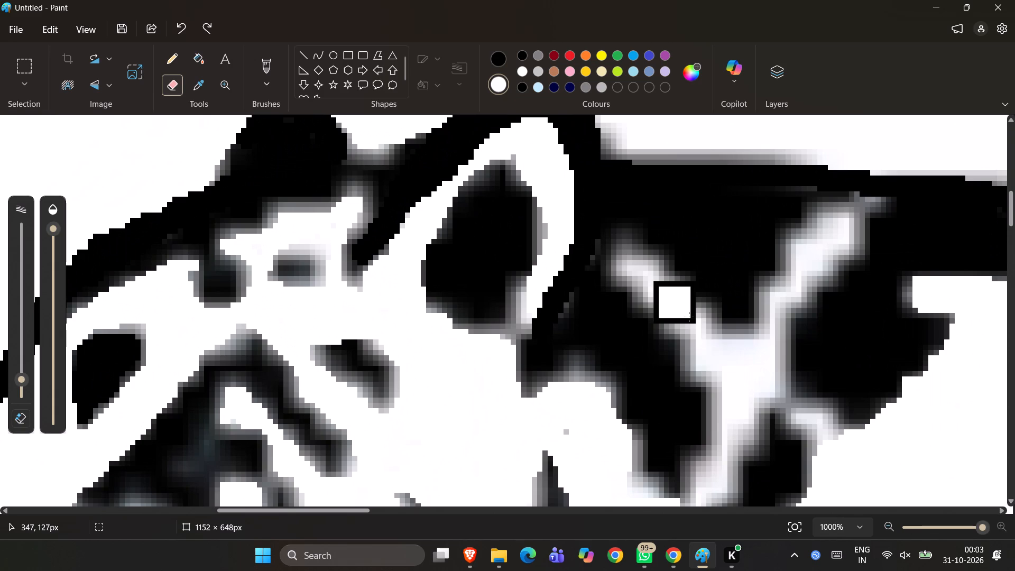
left_click_drag(762, 368, 727, 362)
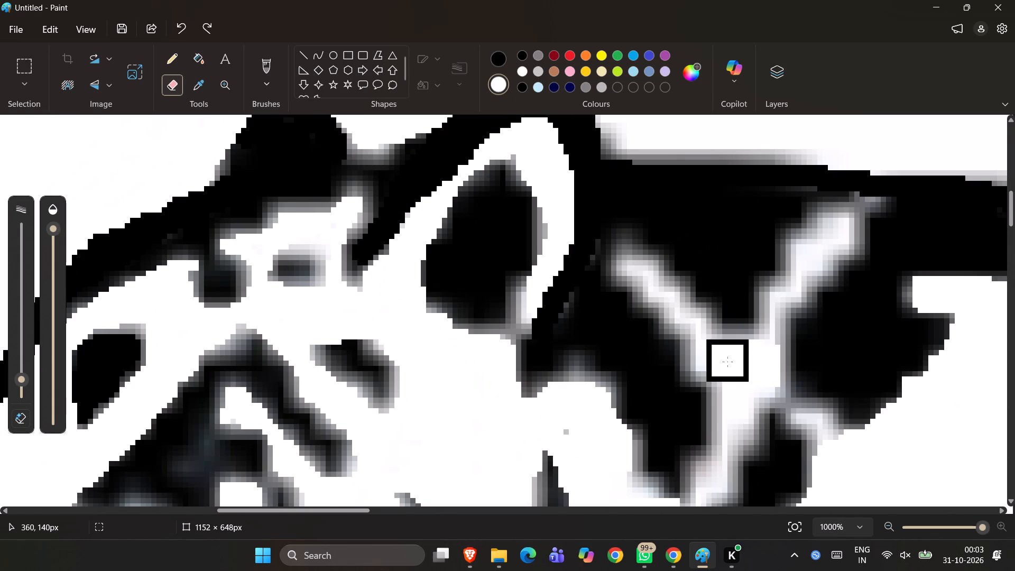
left_click_drag(727, 362, 735, 358)
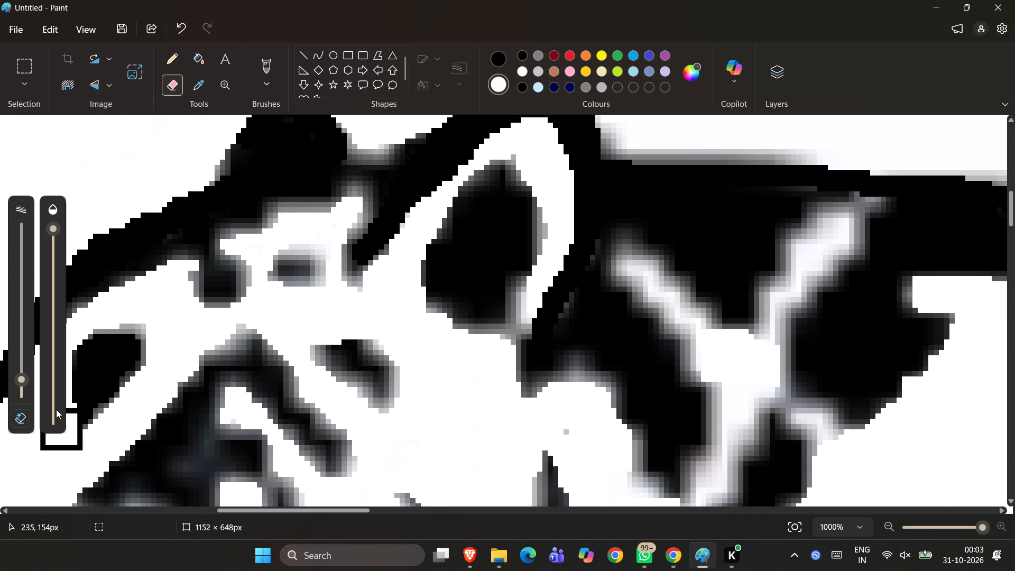
With a smaller eraser, clear the grey fringe along the Y-shaped gap's rear branch and the rear edge of its stem.
left_click_drag(23, 381, 30, 393)
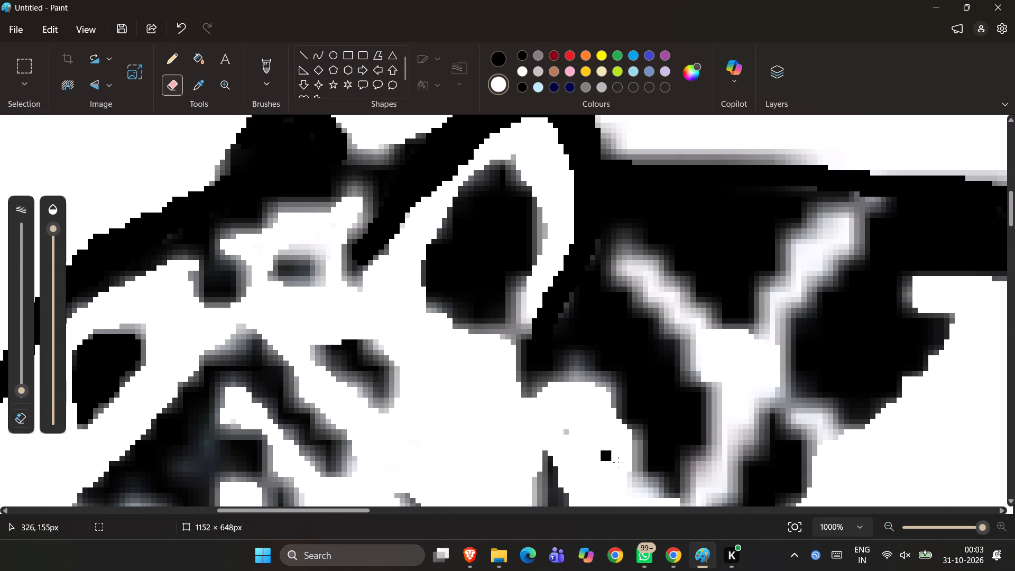
left_click(765, 348)
left_click_drag(765, 348, 832, 255)
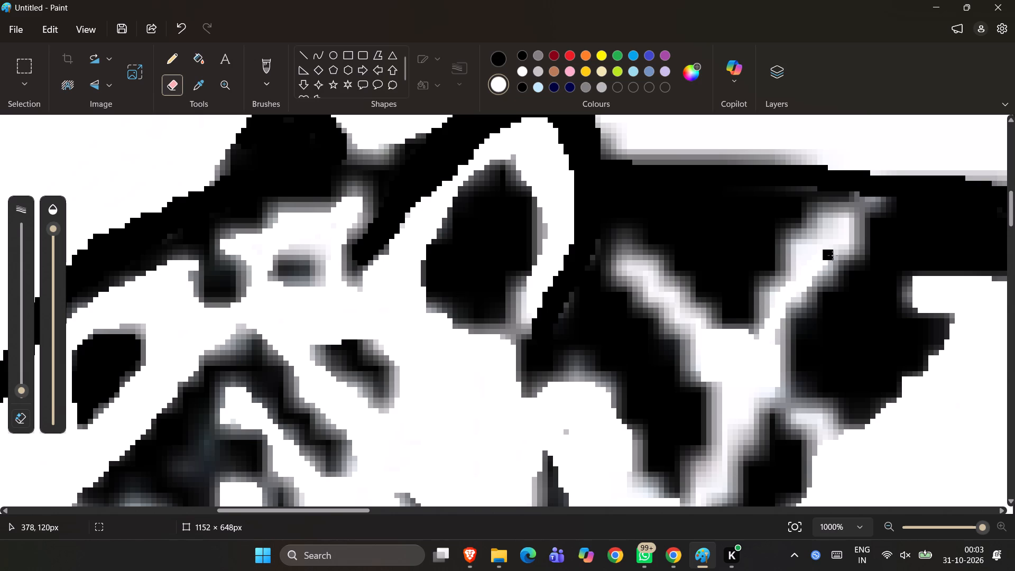
left_click_drag(832, 255, 803, 261)
left_click_drag(803, 261, 776, 301)
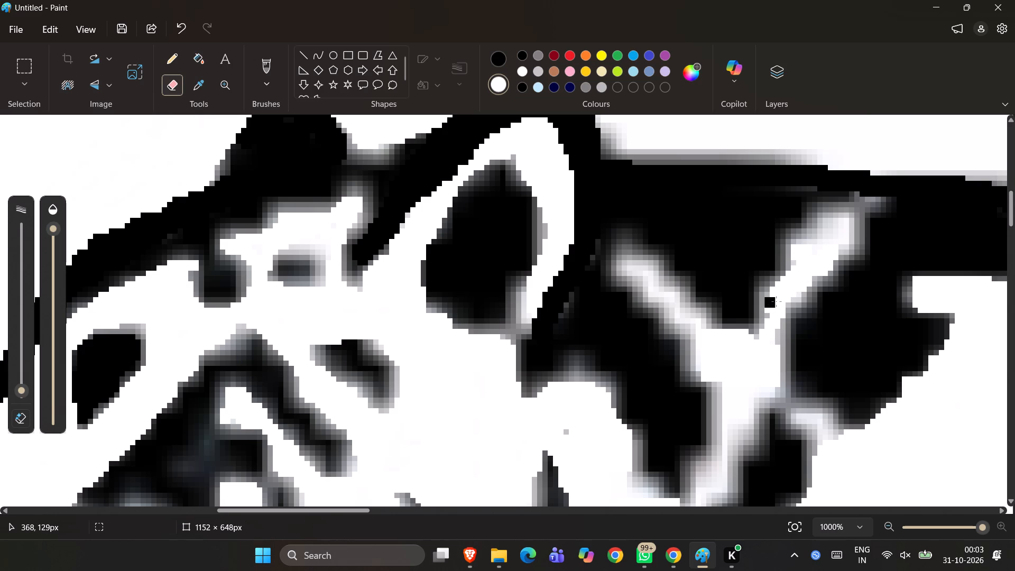
left_click_drag(776, 301, 823, 231)
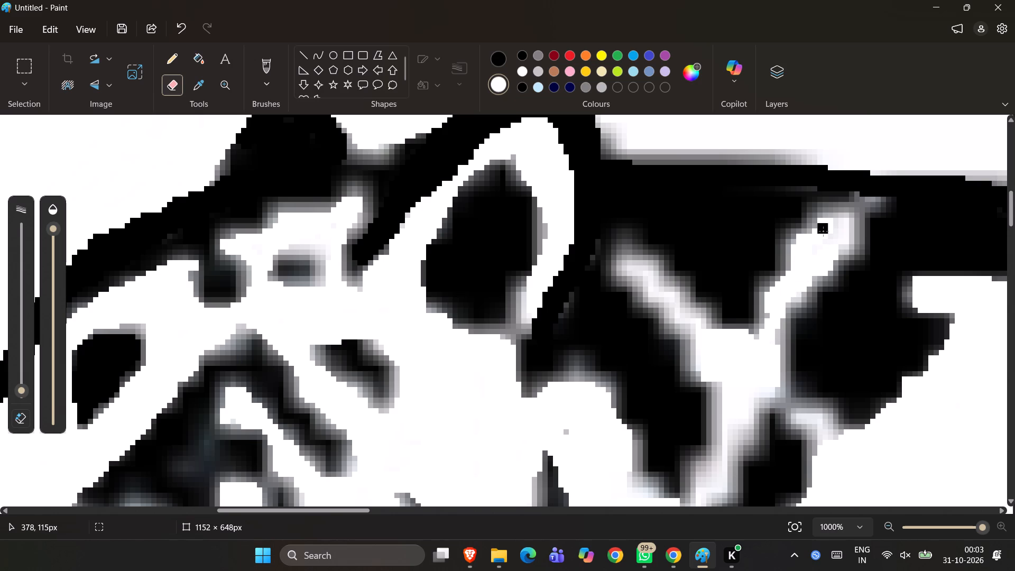
left_click_drag(823, 231, 820, 260)
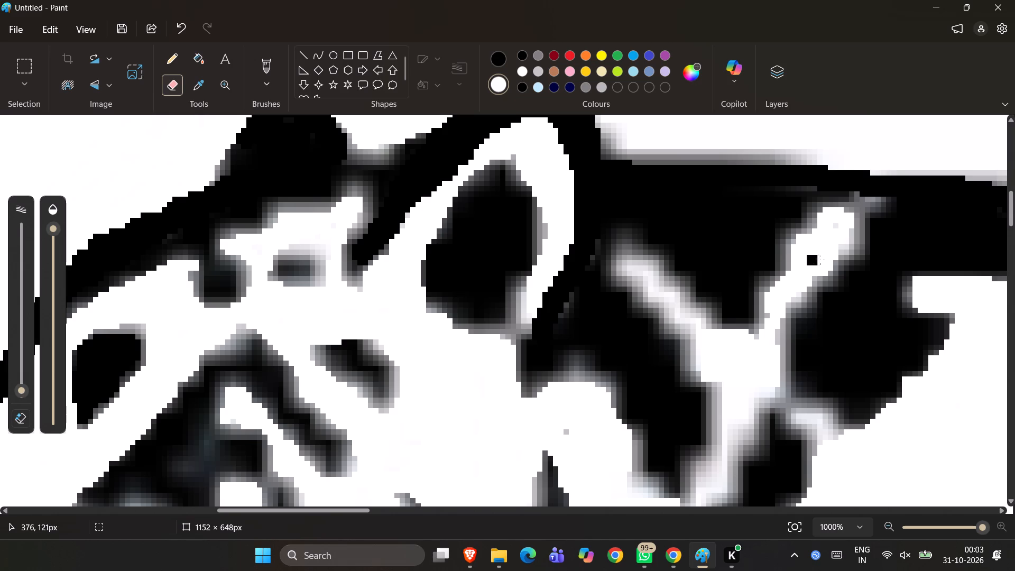
left_click_drag(820, 260, 857, 233)
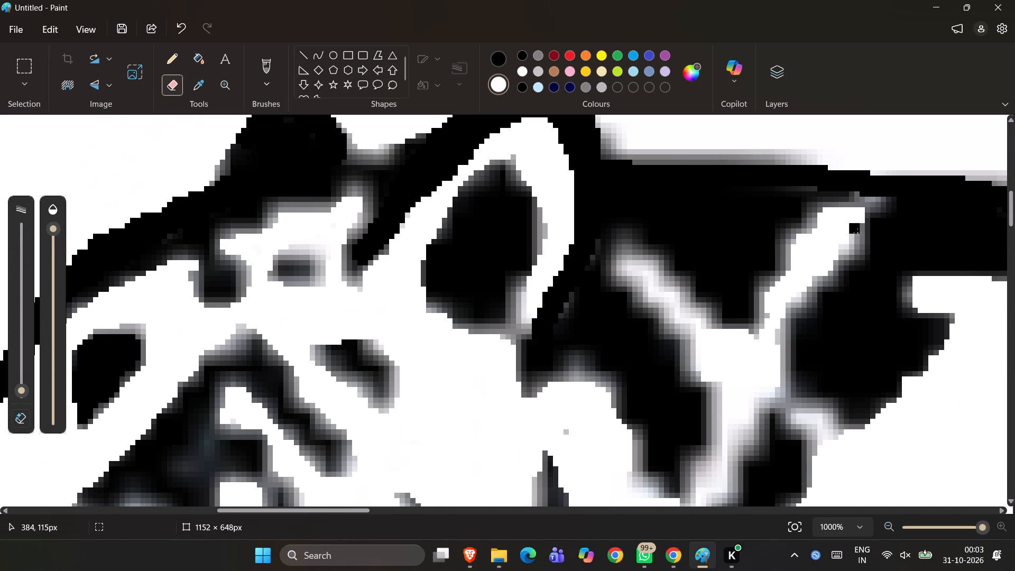
left_click_drag(857, 233, 799, 302)
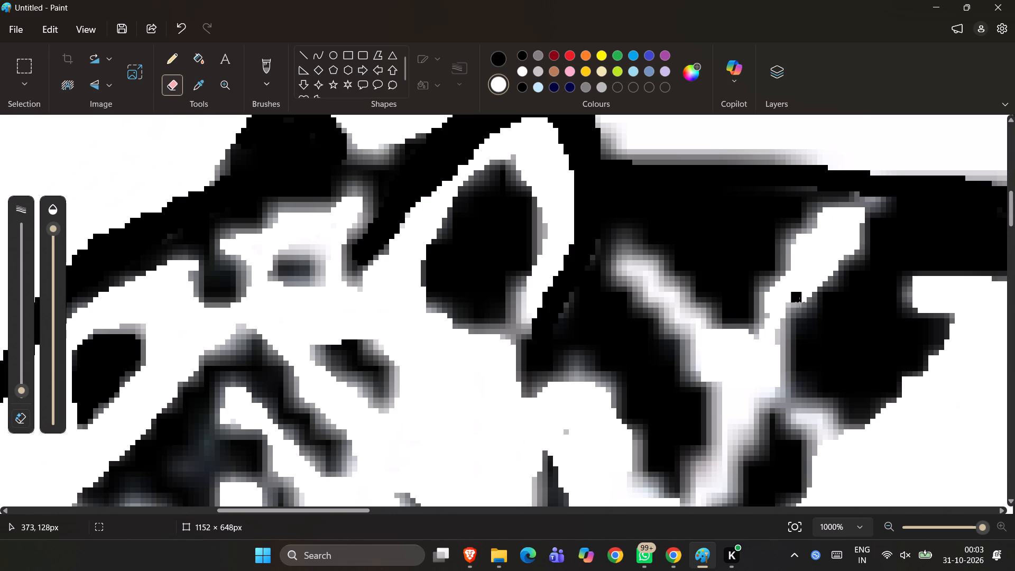
left_click_drag(799, 302, 768, 326)
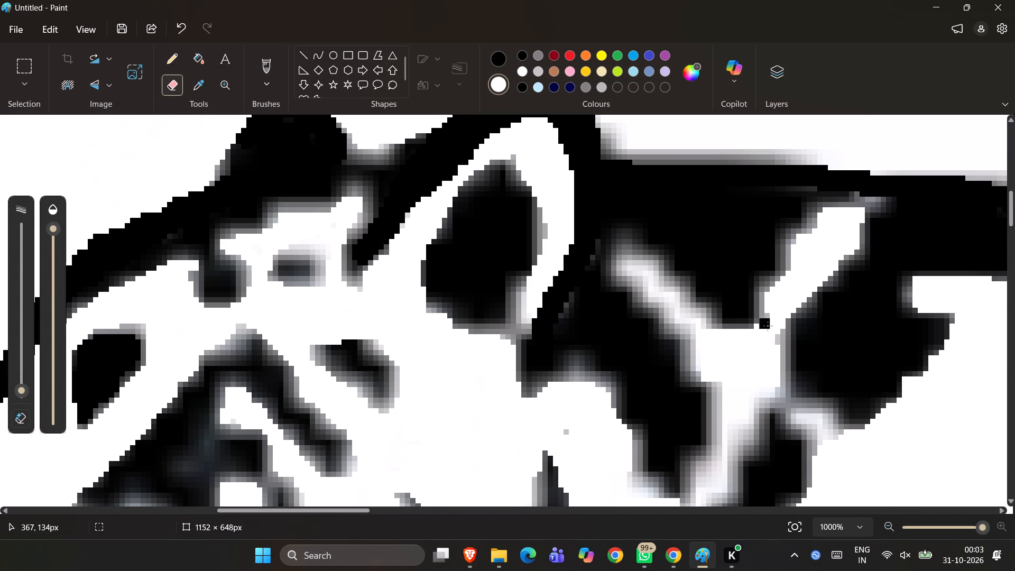
left_click_drag(768, 326, 771, 366)
left_click_drag(771, 366, 765, 371)
left_click_drag(765, 371, 755, 417)
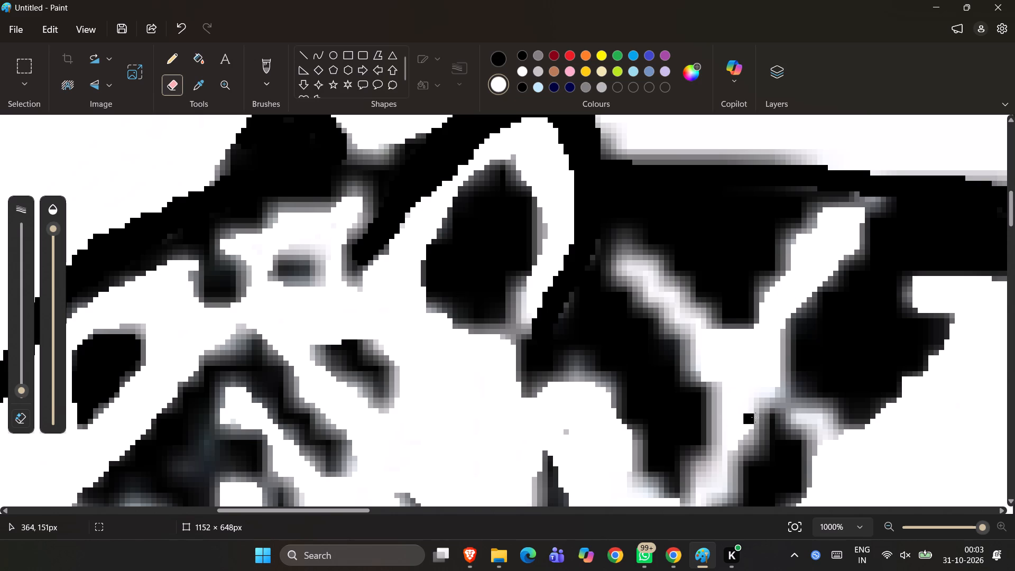
Erase the grey fringe along the Y-shaped gap's front branch toward the ear and down the front edge of its stem.
left_click_drag(755, 417, 697, 342)
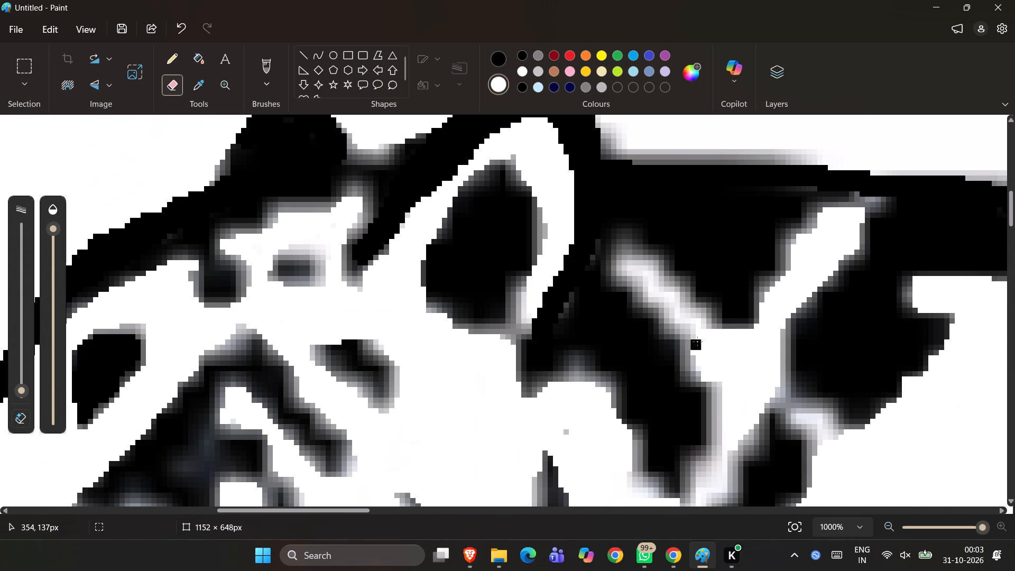
left_click_drag(697, 342, 629, 251)
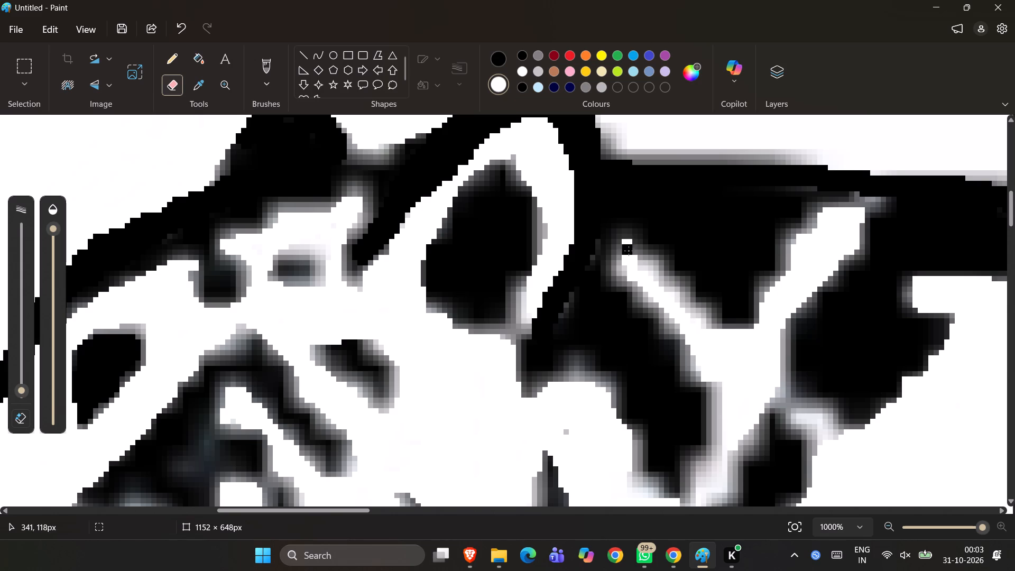
left_click_drag(629, 251, 641, 260)
left_click_drag(641, 260, 722, 343)
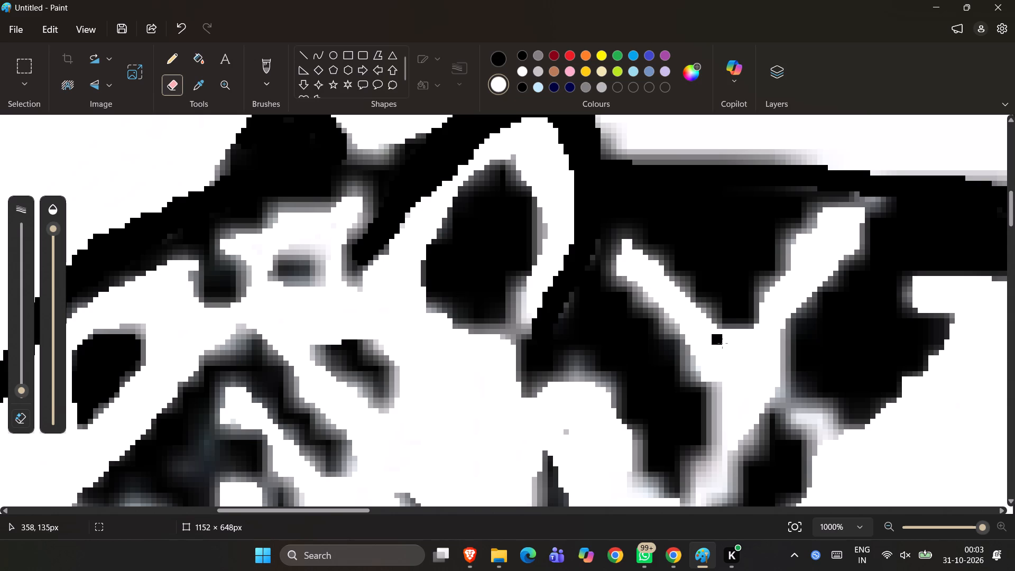
left_click_drag(722, 343, 715, 373)
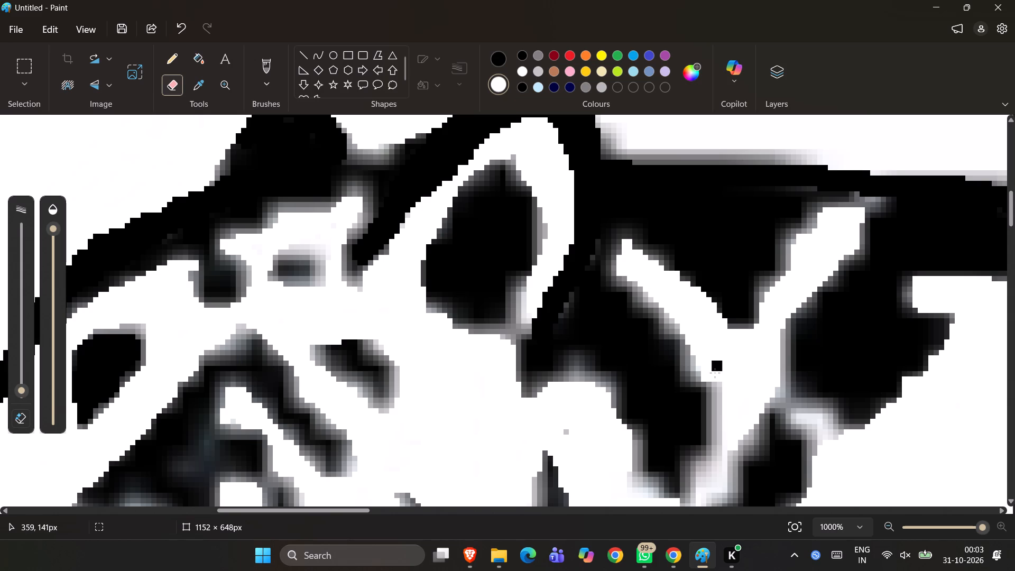
left_click_drag(715, 373, 710, 375)
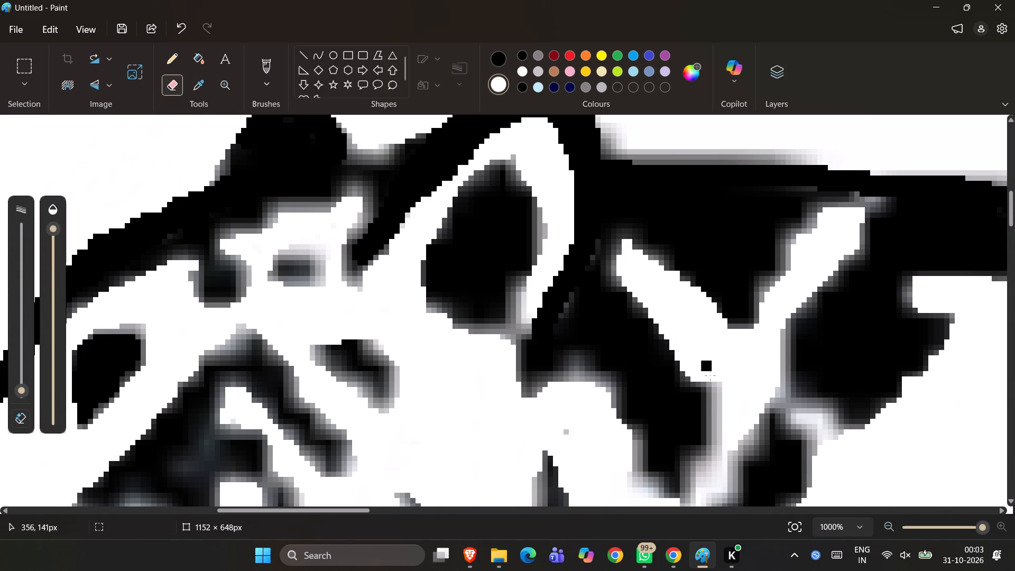
left_click_drag(710, 375, 718, 441)
Erase the grey residue around the lower tip of the neck patch and along the front edge of the diagonal neck stripe.
scroll(718, 441, "down", 3, "ctrl")
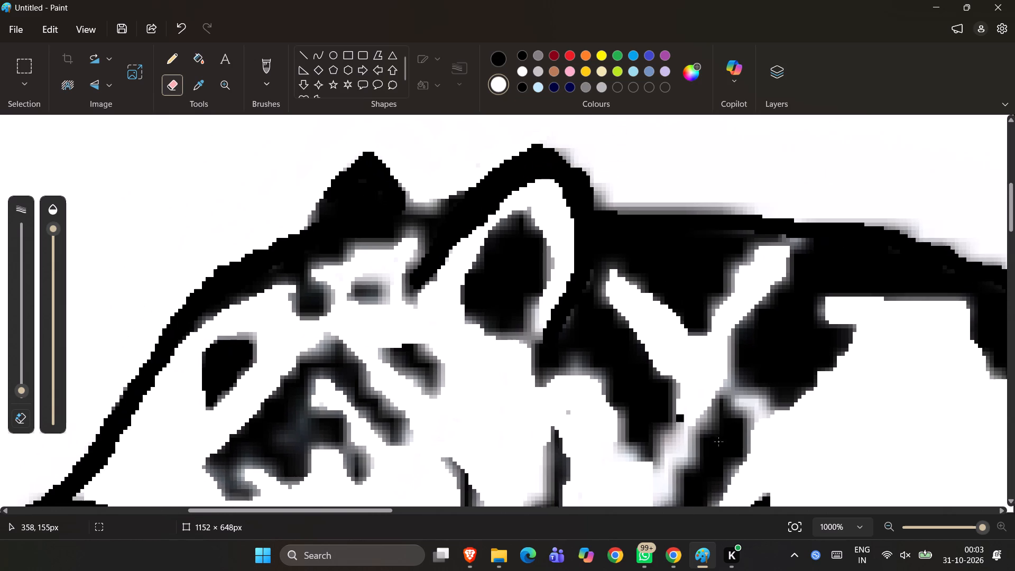
scroll(718, 441, "down", 1)
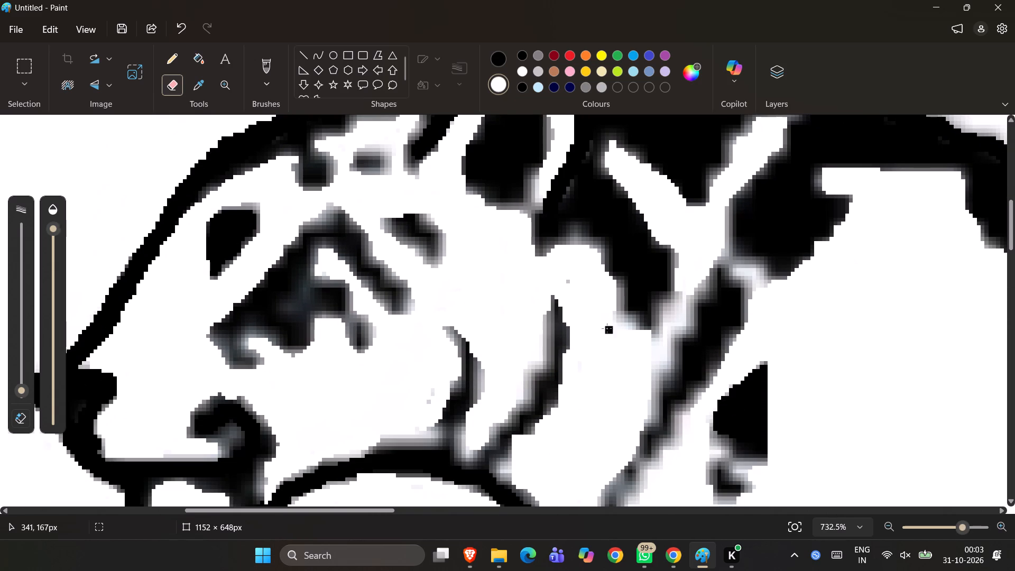
left_click_drag(604, 285, 608, 325)
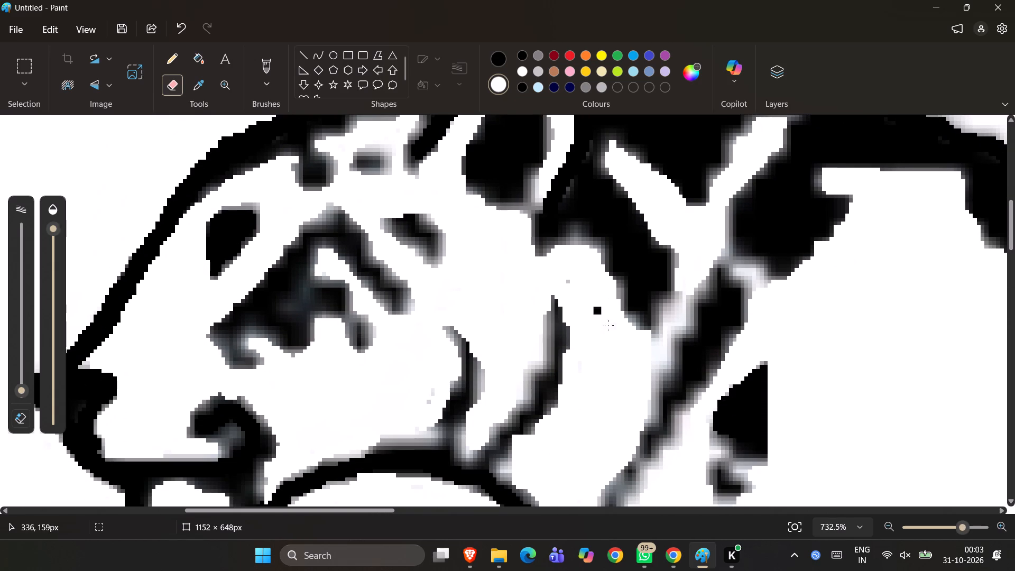
left_click_drag(608, 325, 608, 282)
left_click_drag(608, 282, 671, 330)
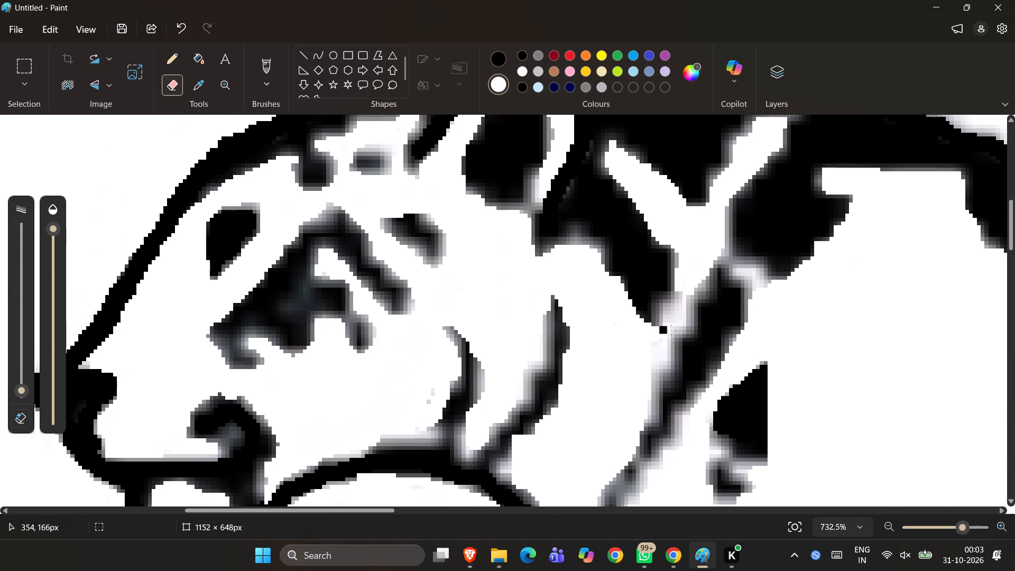
left_click_drag(671, 330, 667, 311)
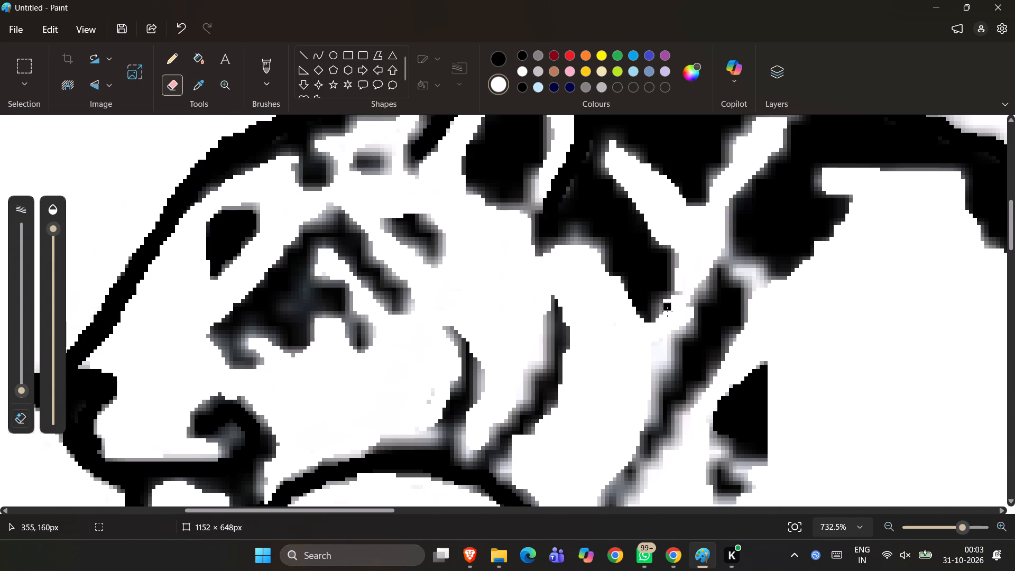
left_click_drag(667, 311, 644, 371)
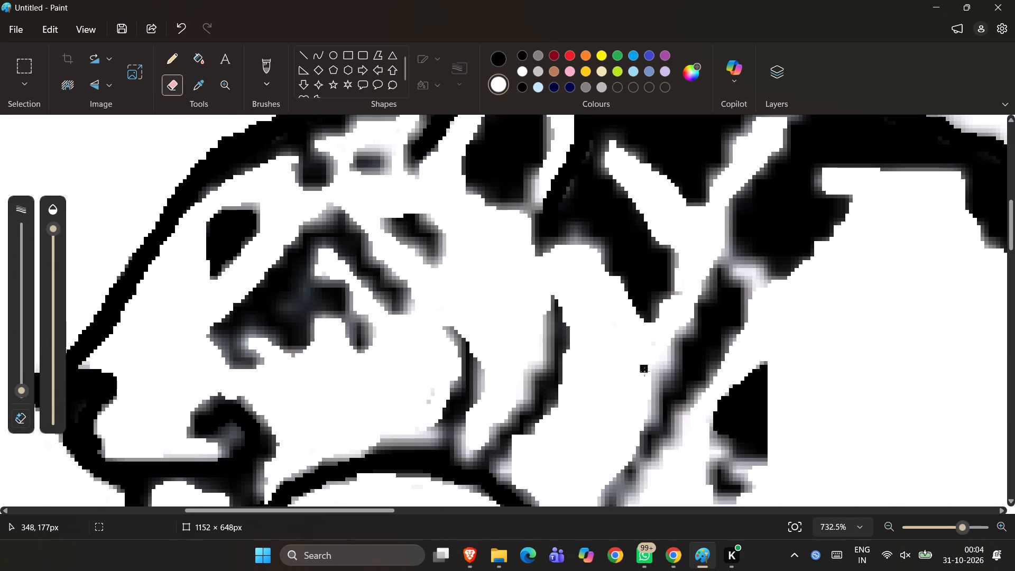
left_click_drag(644, 371, 650, 384)
left_click_drag(650, 384, 673, 338)
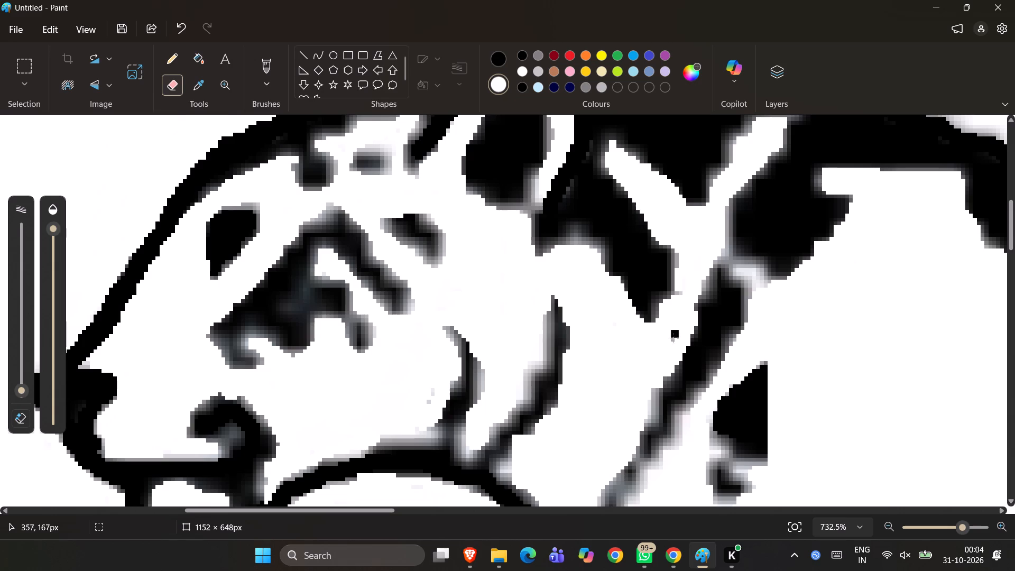
left_click_drag(673, 338, 680, 339)
With a 12 px eraser, remove the dark face markings behind the eye and the small forehead marks below the far ear.
scroll(680, 339, "down", 9, "ctrl")
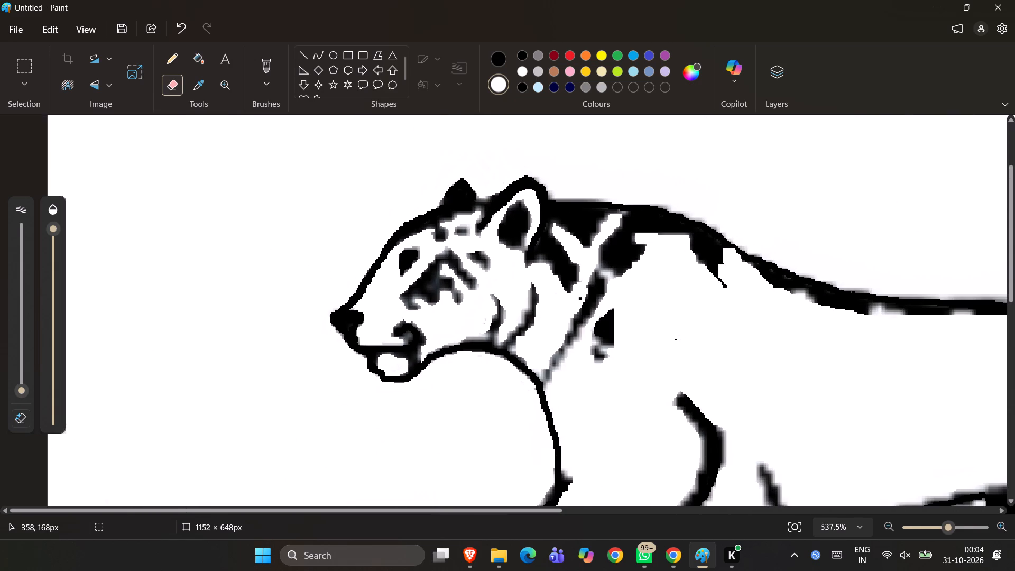
scroll(594, 409, "down", 7, "ctrl")
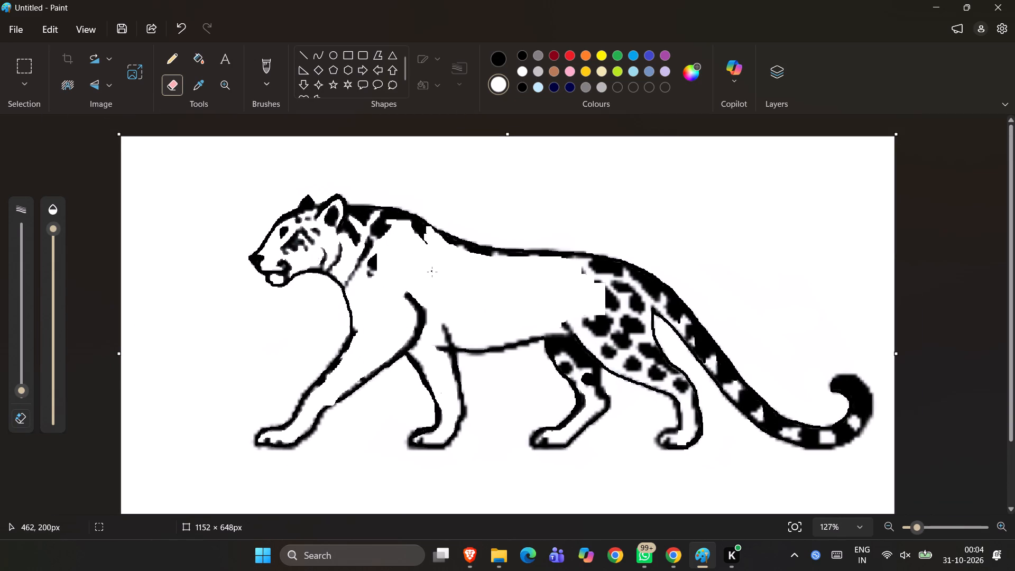
scroll(432, 272, "up", 10, "ctrl")
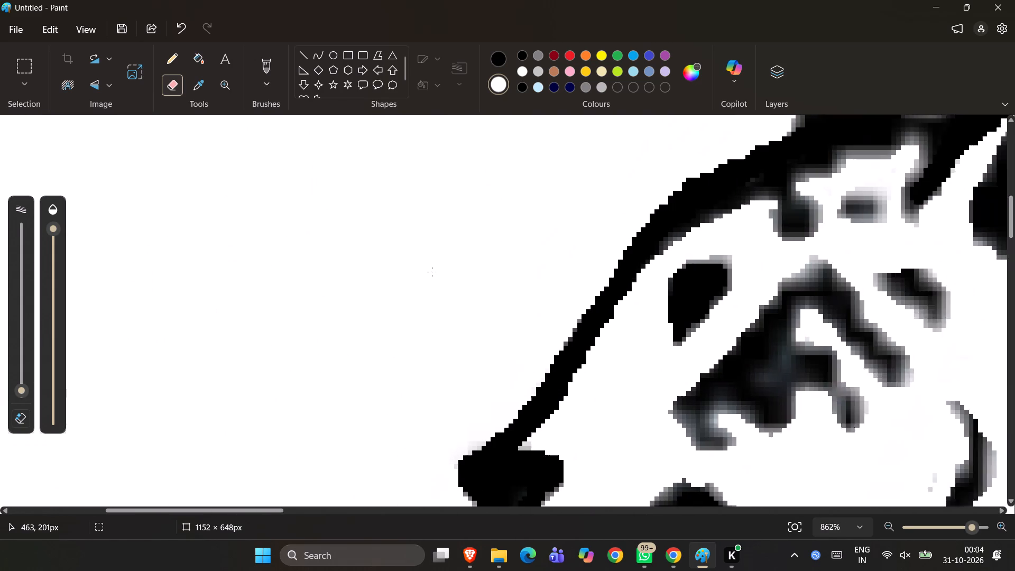
scroll(432, 272, "down", 5, "ctrl")
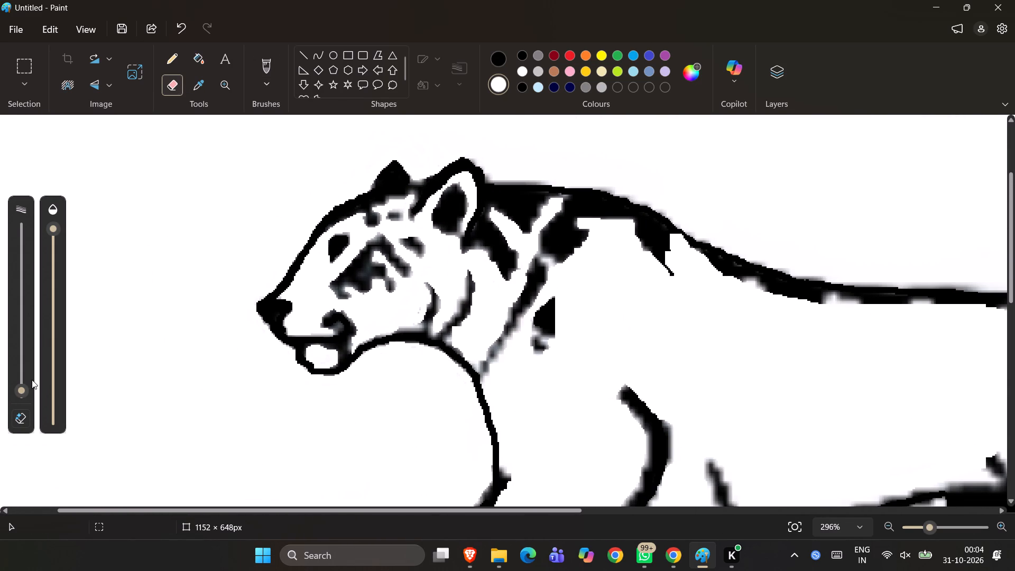
left_click_drag(23, 388, 22, 369)
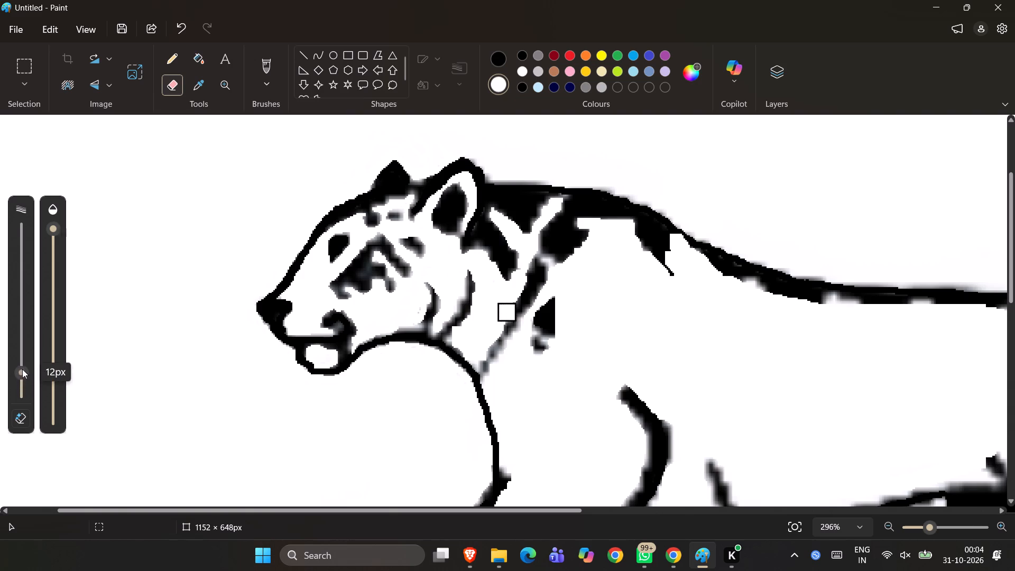
left_click_drag(22, 369, 21, 369)
left_click(353, 285)
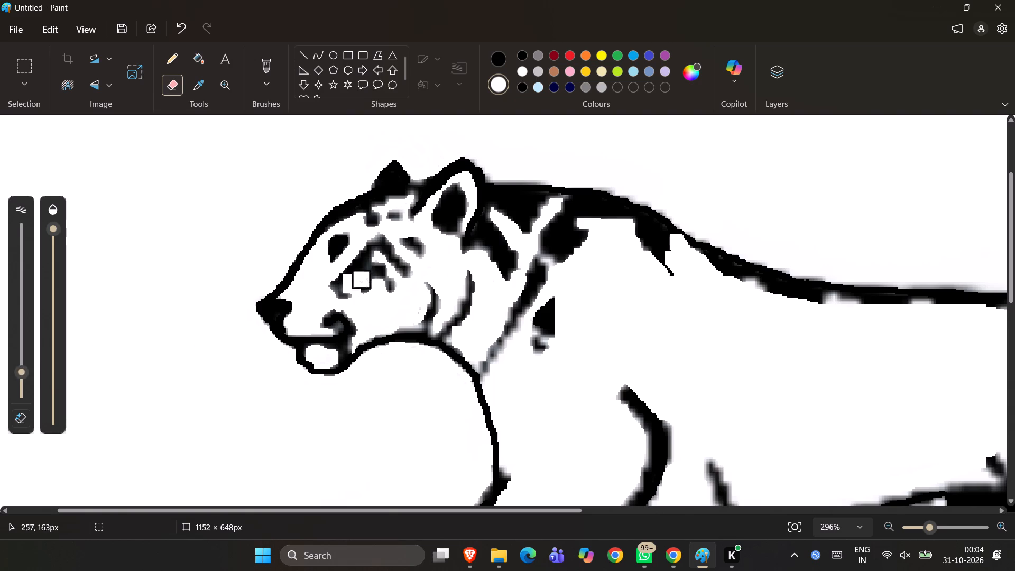
left_click_drag(383, 281, 347, 286)
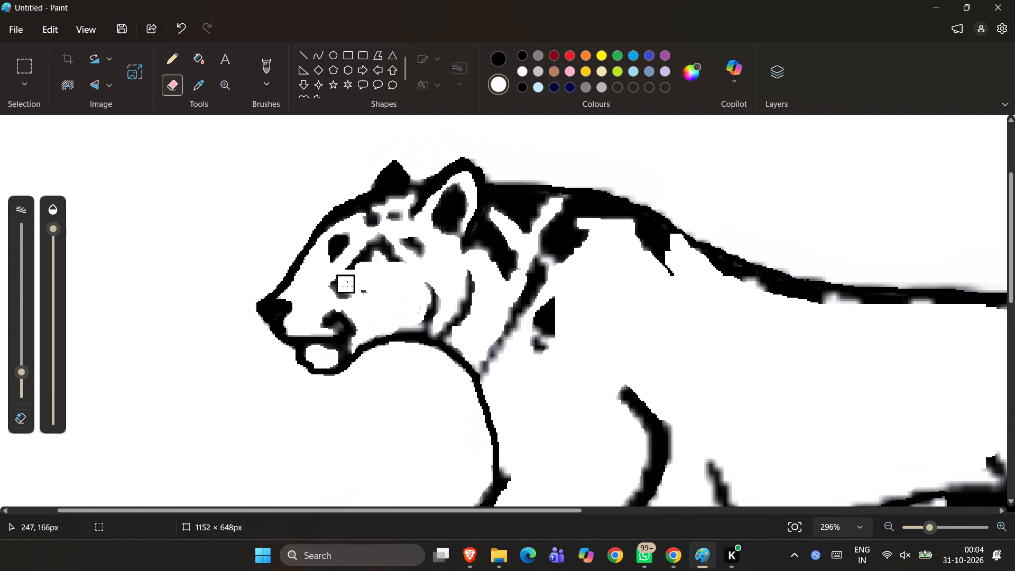
left_click_drag(347, 286, 357, 269)
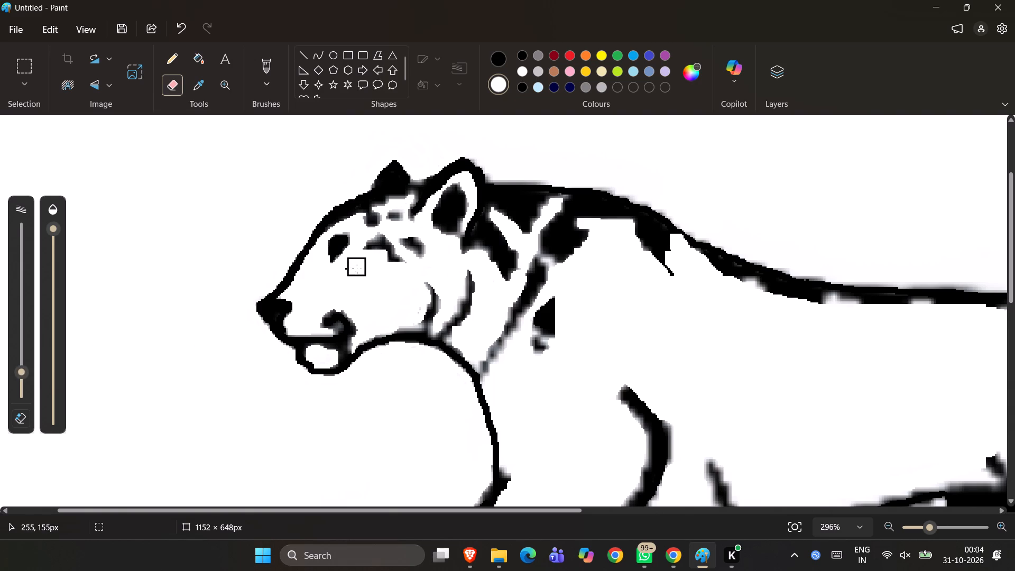
left_click_drag(357, 269, 400, 234)
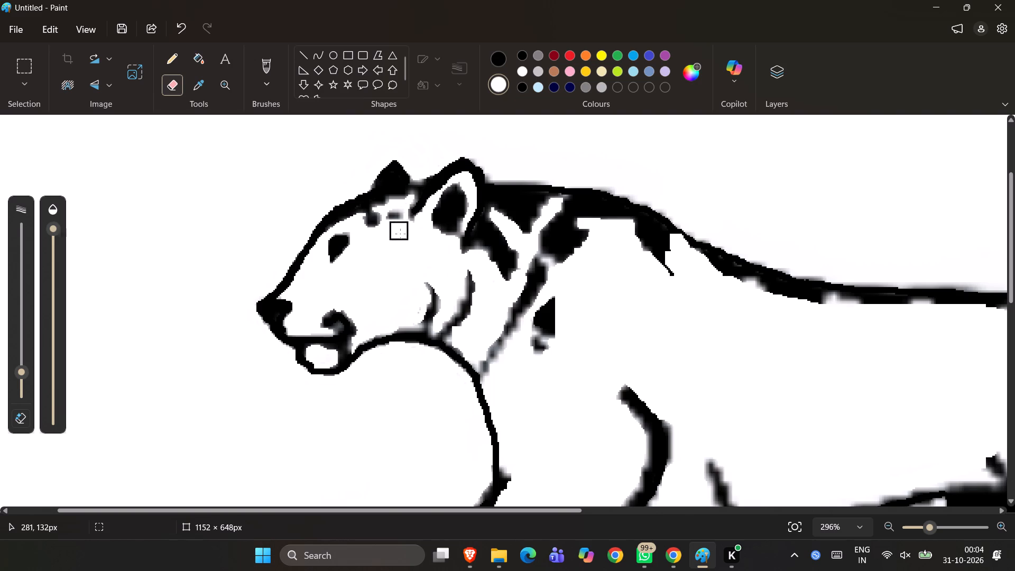
left_click_drag(400, 234, 380, 223)
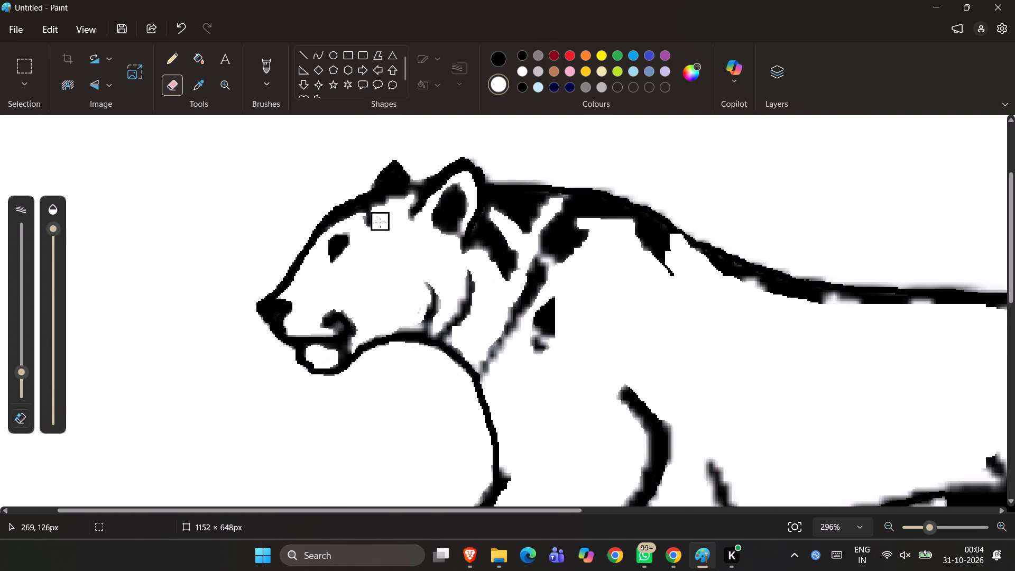
left_click_drag(380, 223, 375, 229)
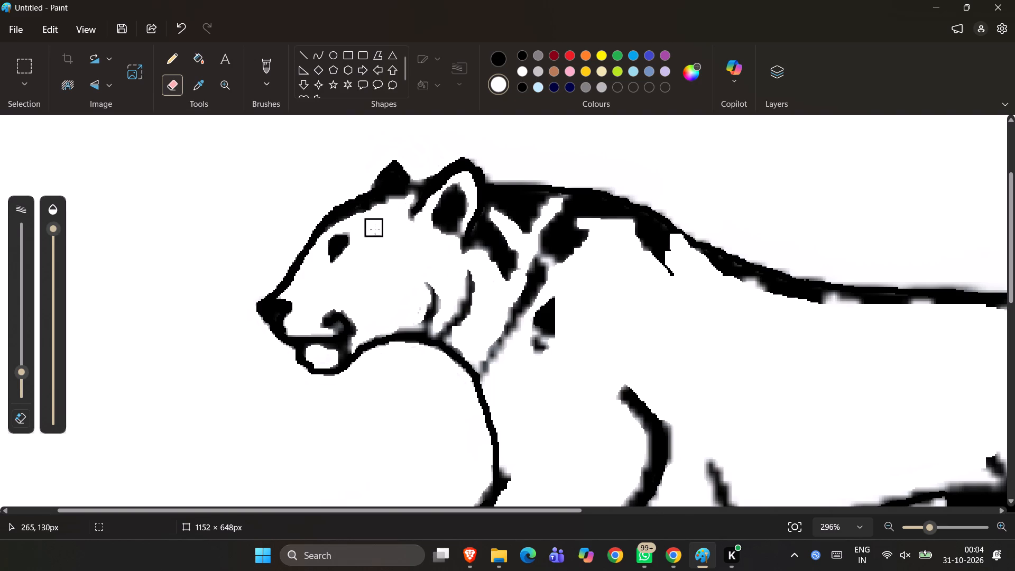
Erase the two curved cheek stripes above the jaw line and a gap through the lower part of the diagonal neck stripe.
left_click_drag(375, 229, 433, 301)
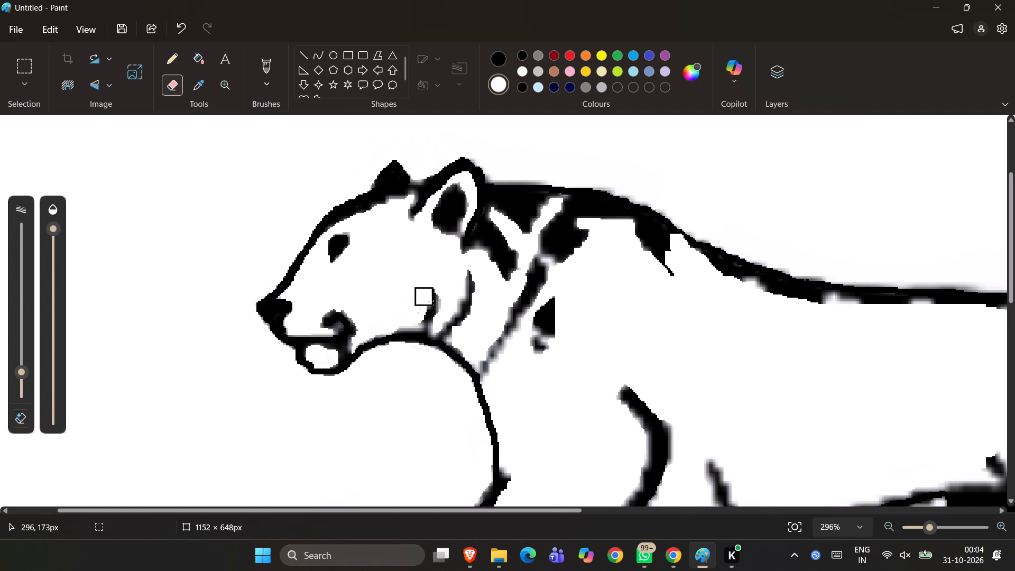
left_click_drag(433, 301, 441, 322)
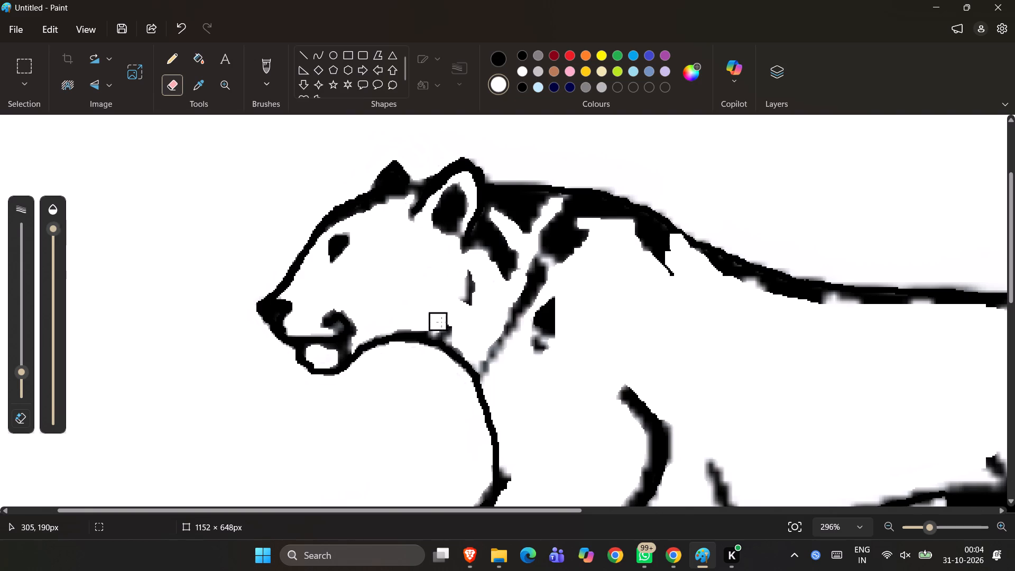
left_click_drag(441, 322, 513, 337)
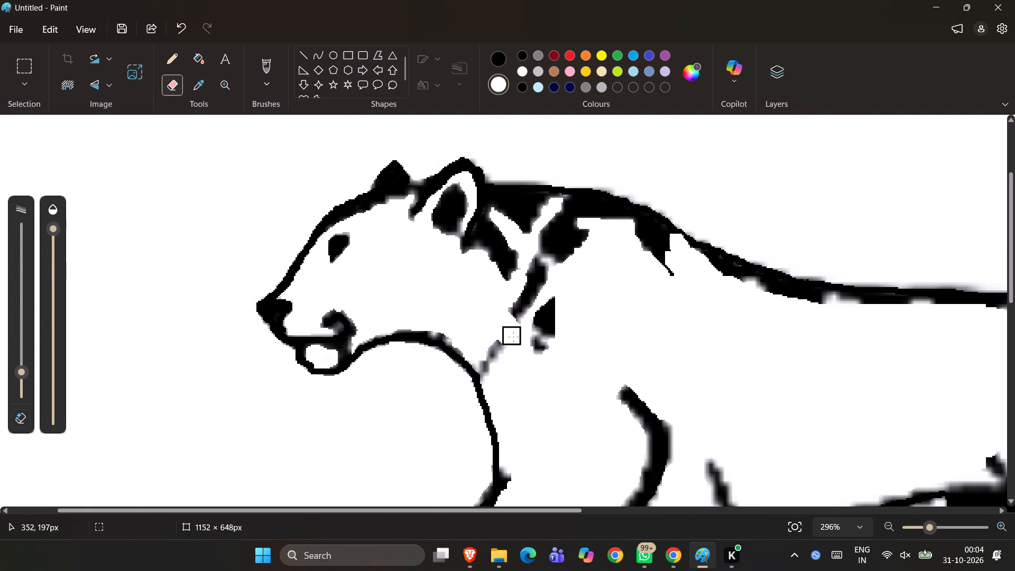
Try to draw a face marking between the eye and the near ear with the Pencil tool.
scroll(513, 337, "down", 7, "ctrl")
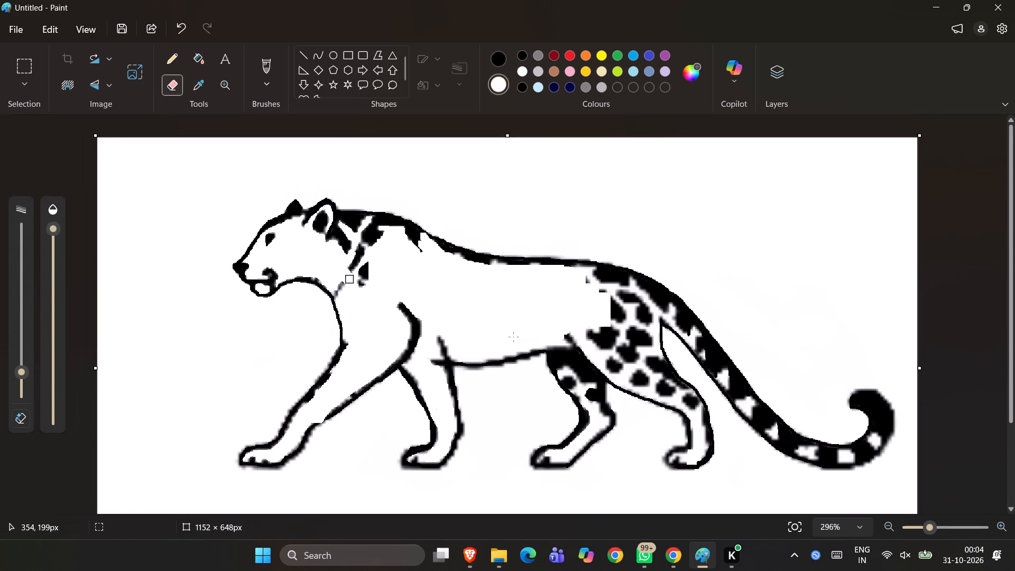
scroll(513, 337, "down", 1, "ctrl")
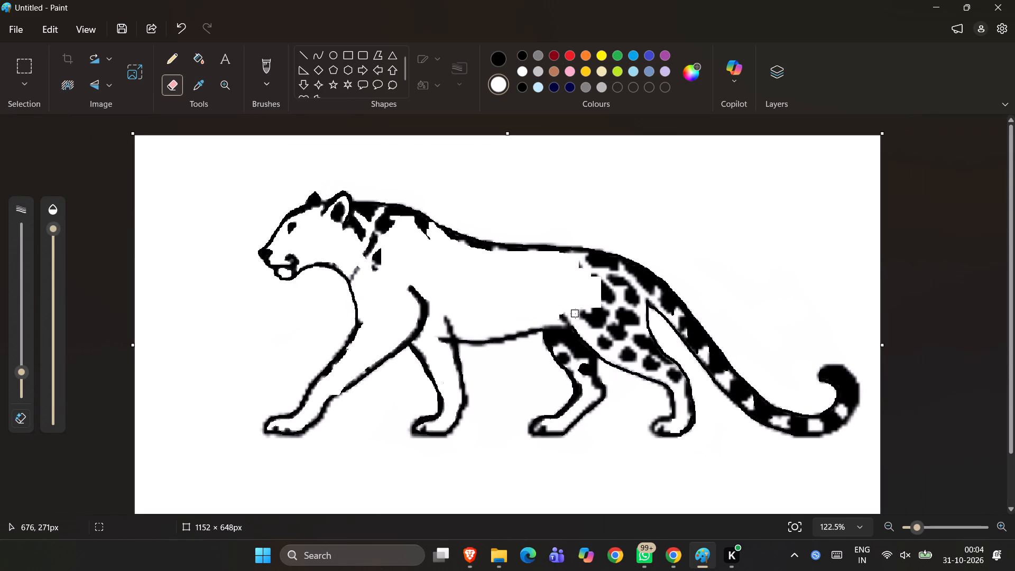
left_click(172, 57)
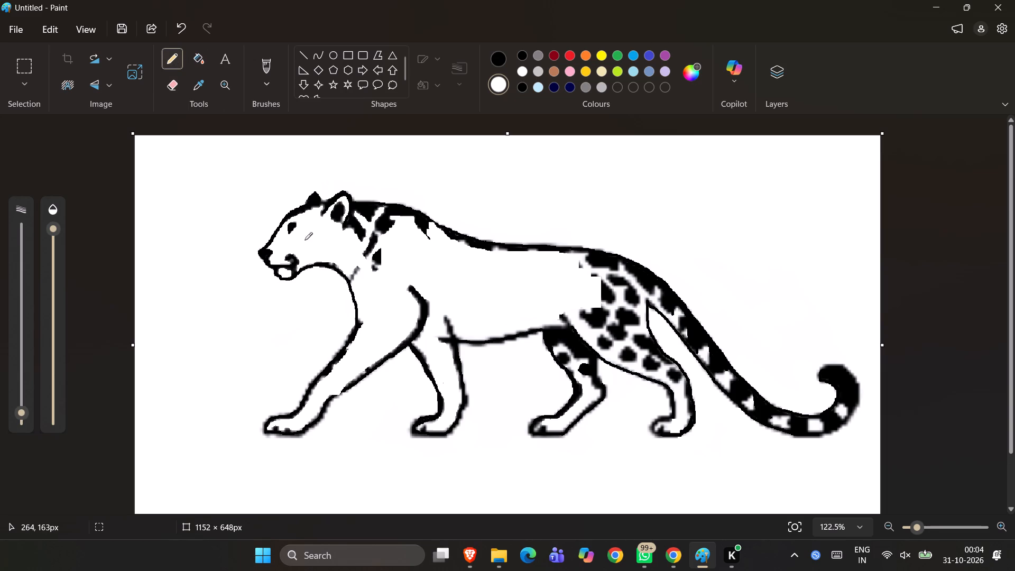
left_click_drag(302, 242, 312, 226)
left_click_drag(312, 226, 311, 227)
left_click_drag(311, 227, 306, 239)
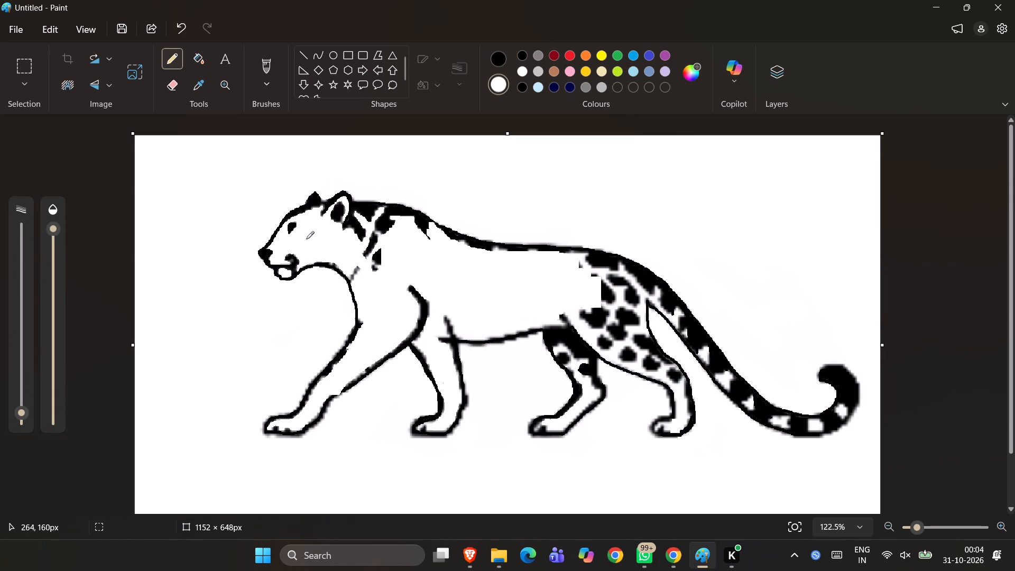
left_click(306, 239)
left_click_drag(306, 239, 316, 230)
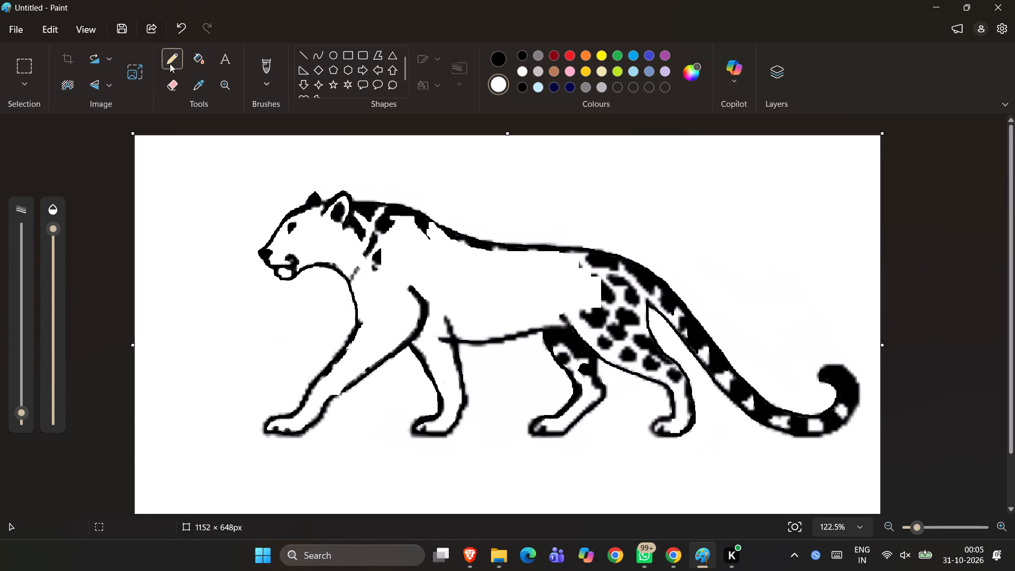
With a black pencil, draw two thick curved cheek stripes rising from the jaw line toward the near ear.
left_click(172, 56)
left_click(508, 57)
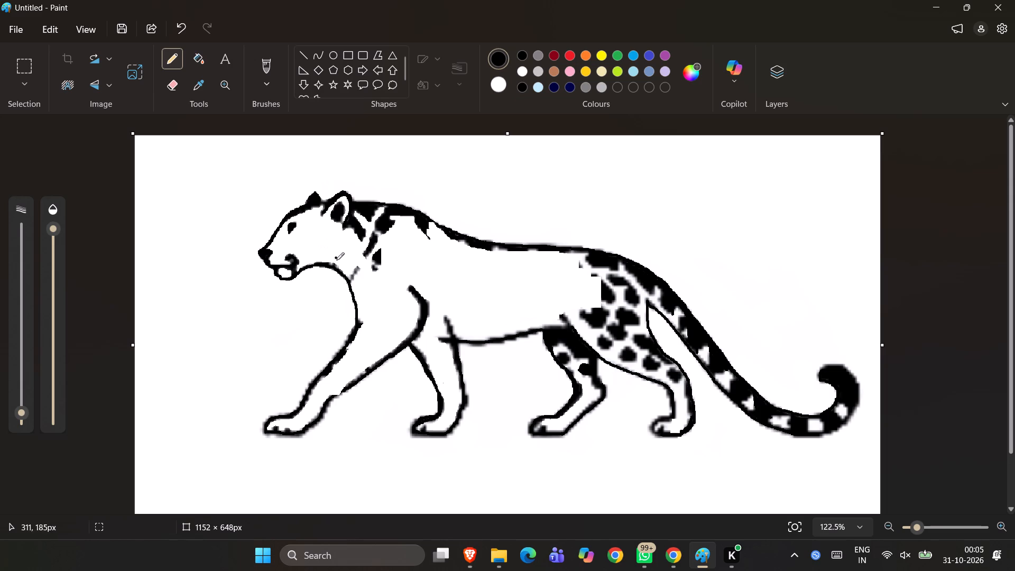
left_click(315, 264)
left_click_drag(315, 264, 322, 252)
left_click_drag(322, 252, 320, 238)
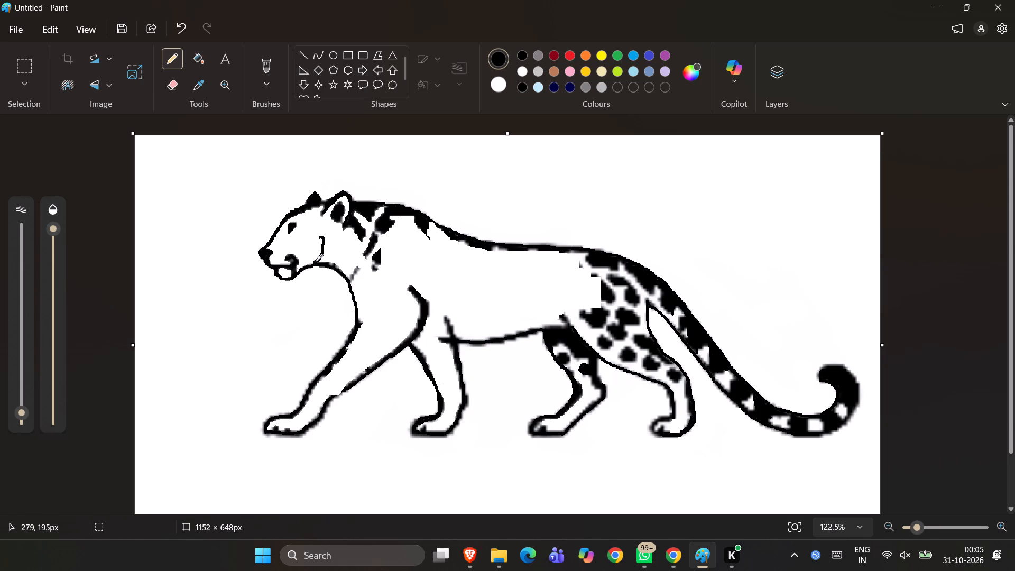
left_click(315, 262)
left_click_drag(326, 263, 337, 232)
left_click_drag(337, 232, 333, 257)
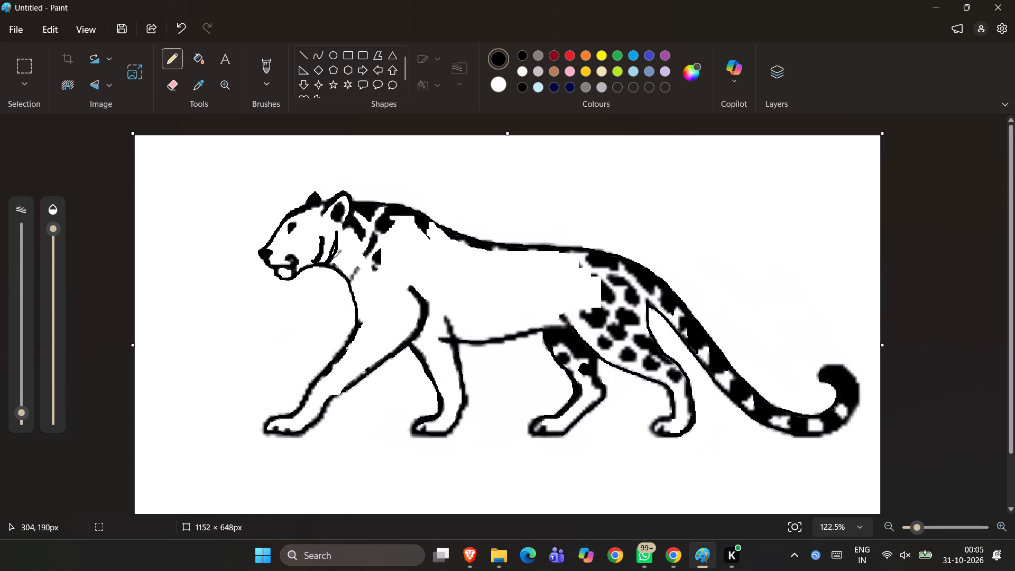
left_click_drag(333, 257, 336, 240)
Draw and fill a small black forehead patch against the head outline below the far ear.
left_click_drag(308, 214, 316, 221)
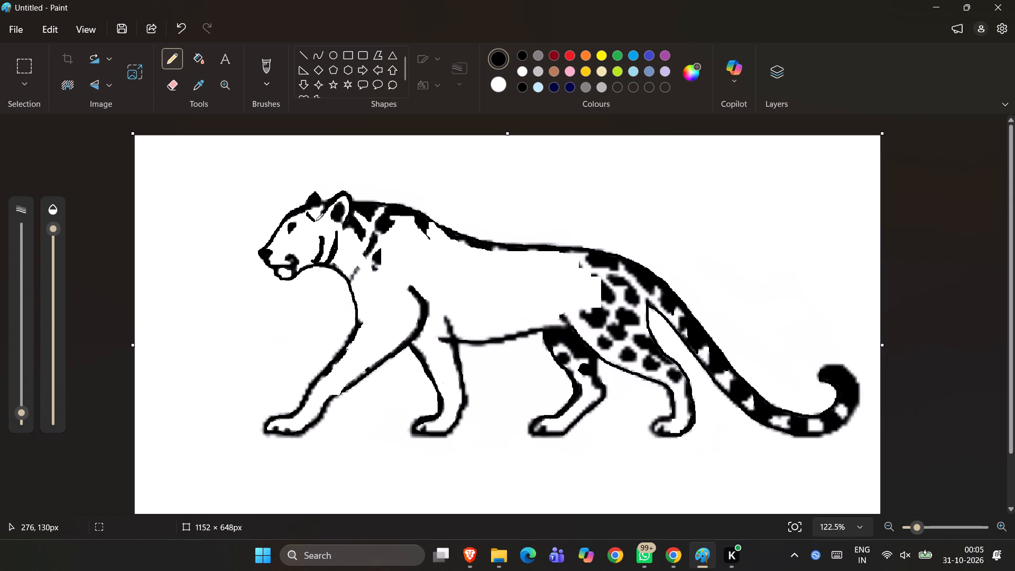
left_click_drag(316, 221, 312, 217)
left_click_drag(312, 217, 304, 213)
left_click_drag(304, 213, 315, 218)
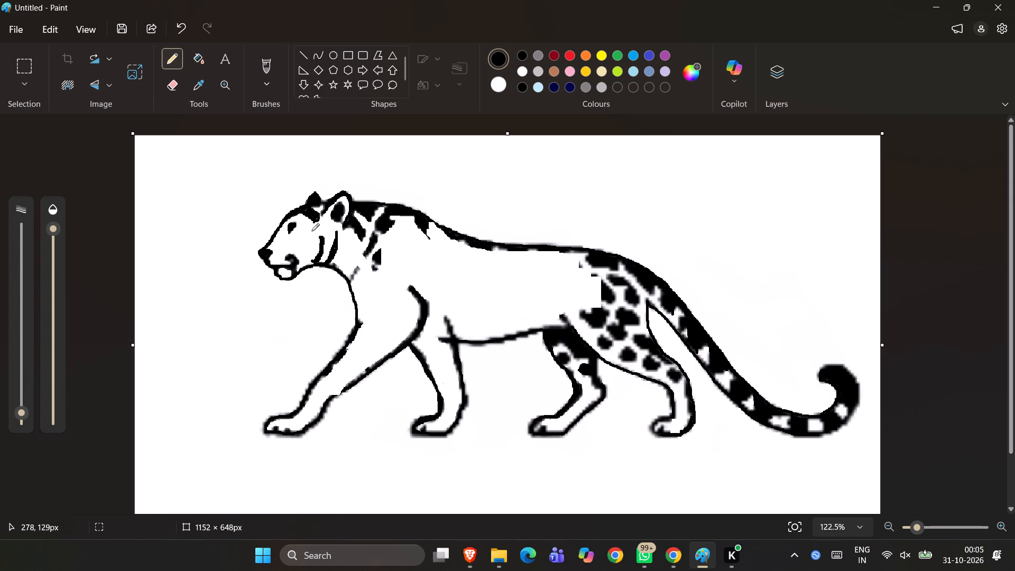
Draw a slanted black marking between the eye and the near ear and fill its interior with pencil strokes.
left_click_drag(300, 240, 312, 233)
left_click_drag(312, 233, 305, 237)
left_click_drag(305, 237, 312, 227)
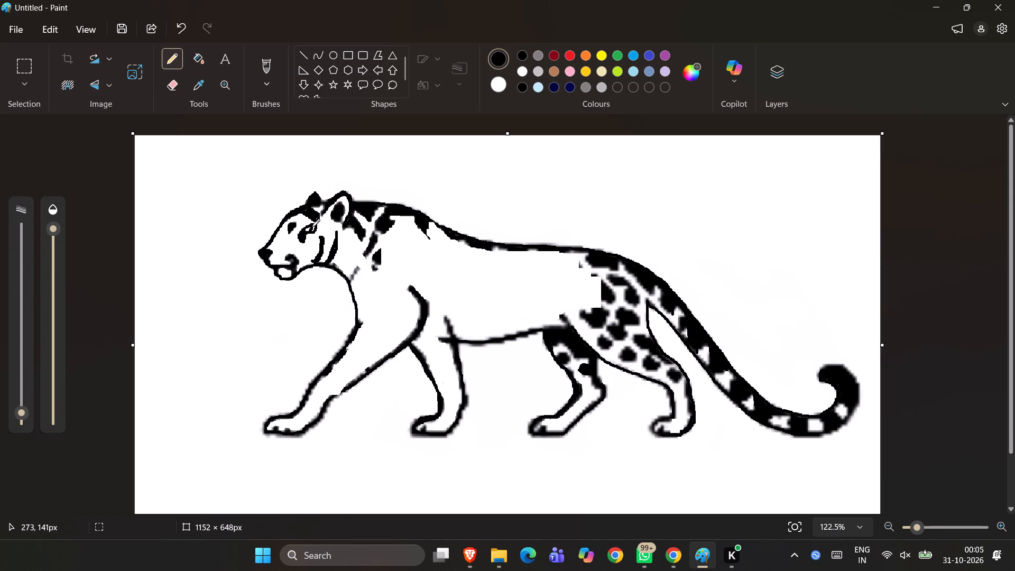
left_click_drag(312, 227, 311, 231)
Draw a small solid black spot on the body just below the back line, behind the shoulder.
left_click_drag(311, 231, 311, 228)
left_click_drag(476, 262, 482, 258)
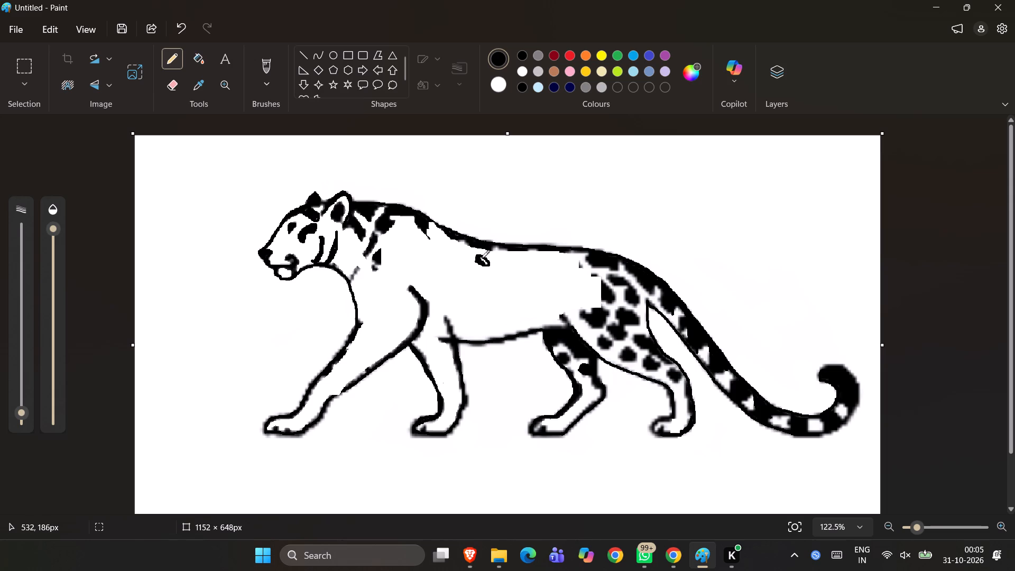
left_click_drag(482, 258, 485, 263)
Thicken the black marking at the top of the shoulder and pencil in a mostly solid black patch between it and the neck markings.
double_click(418, 225)
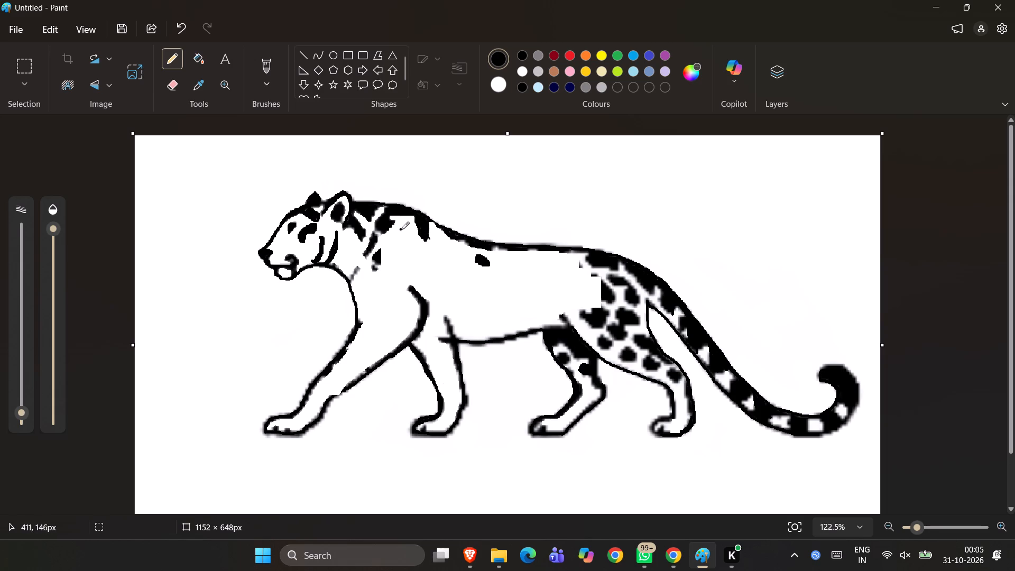
left_click_drag(396, 227, 409, 227)
left_click_drag(409, 227, 394, 217)
left_click_drag(394, 217, 399, 221)
left_click_drag(399, 221, 401, 227)
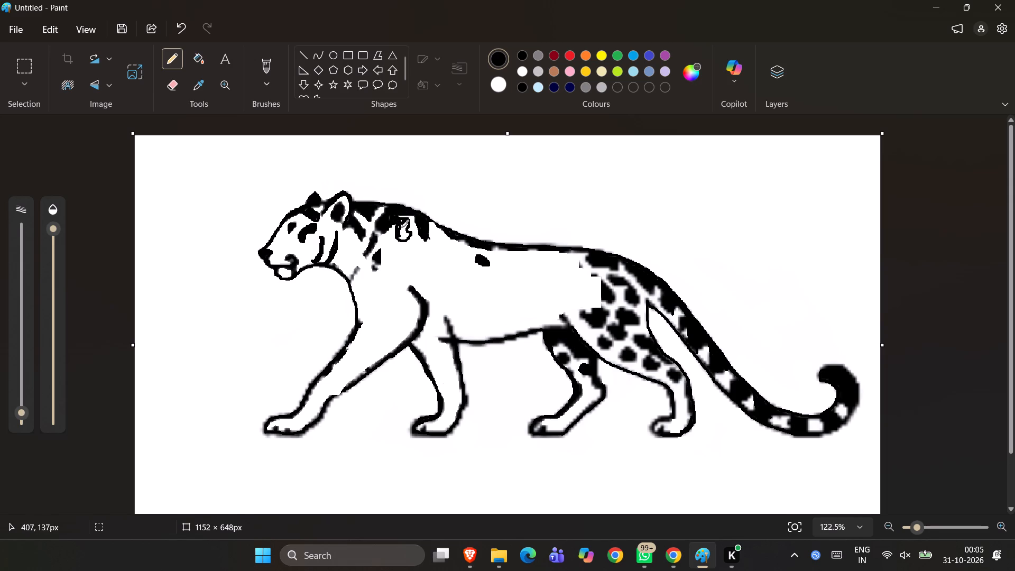
left_click_drag(401, 227, 403, 234)
left_click_drag(403, 234, 404, 240)
left_click_drag(404, 240, 408, 232)
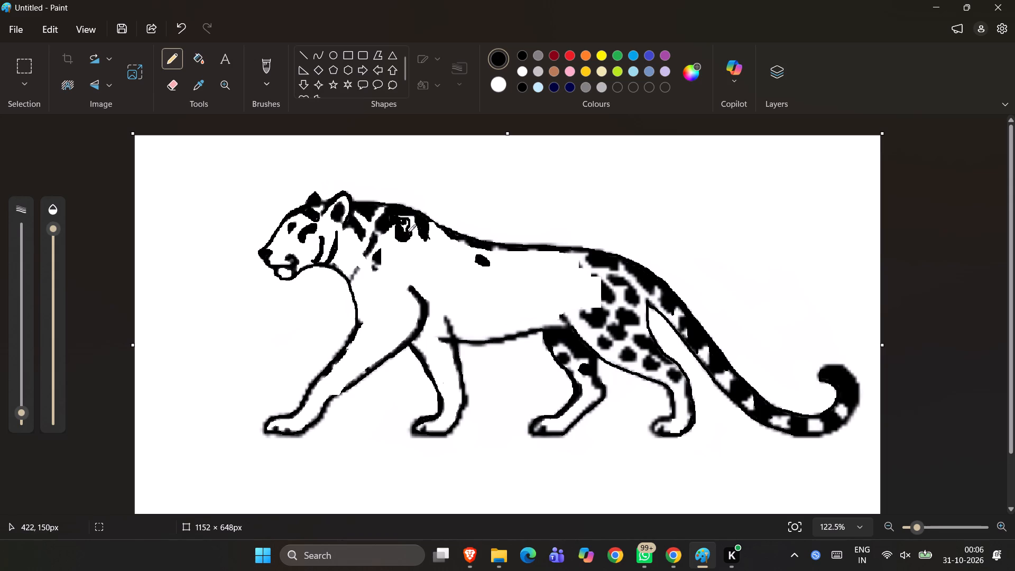
left_click_drag(408, 232, 407, 223)
left_click_drag(407, 223, 403, 232)
left_click_drag(403, 232, 408, 237)
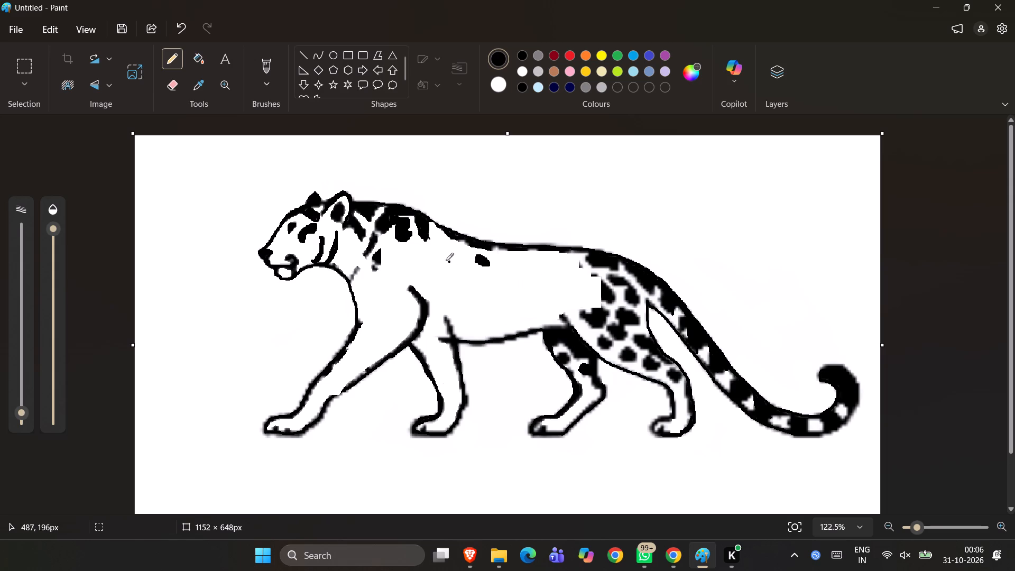
Outline an elongated slanted patch on the upper shoulder below the neck markings and fill it with black.
left_click(418, 258)
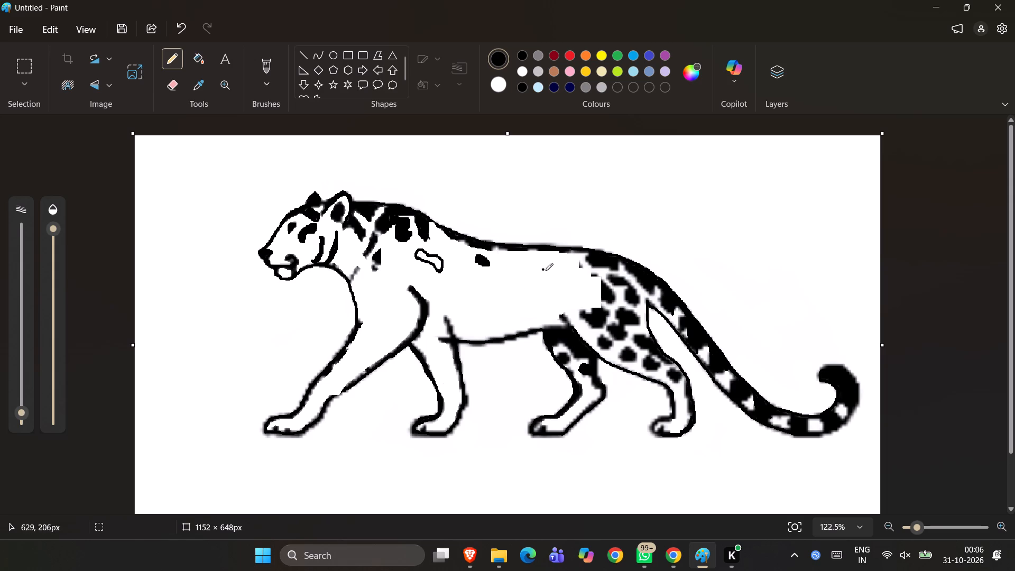
left_click(201, 56)
left_click(435, 263)
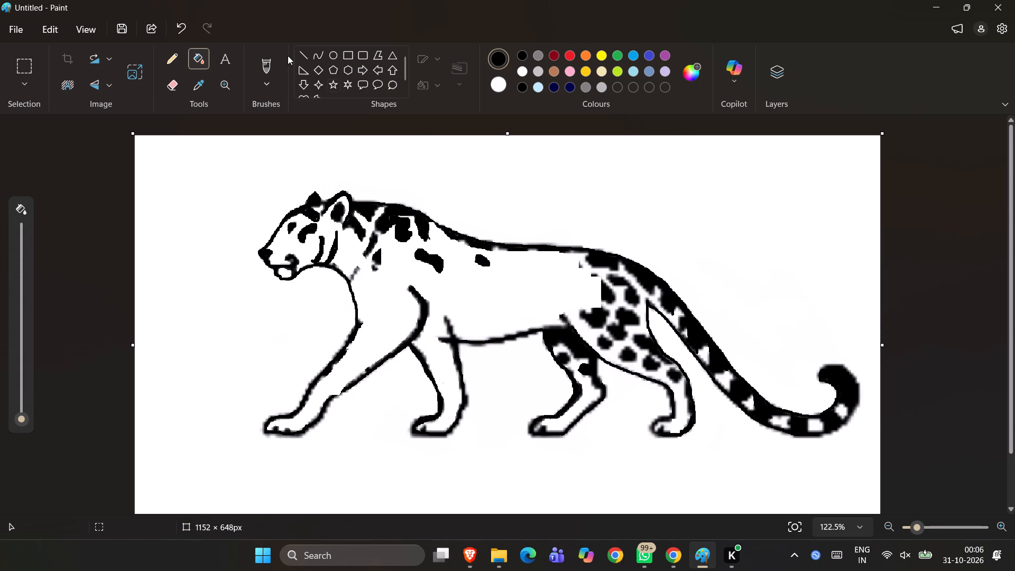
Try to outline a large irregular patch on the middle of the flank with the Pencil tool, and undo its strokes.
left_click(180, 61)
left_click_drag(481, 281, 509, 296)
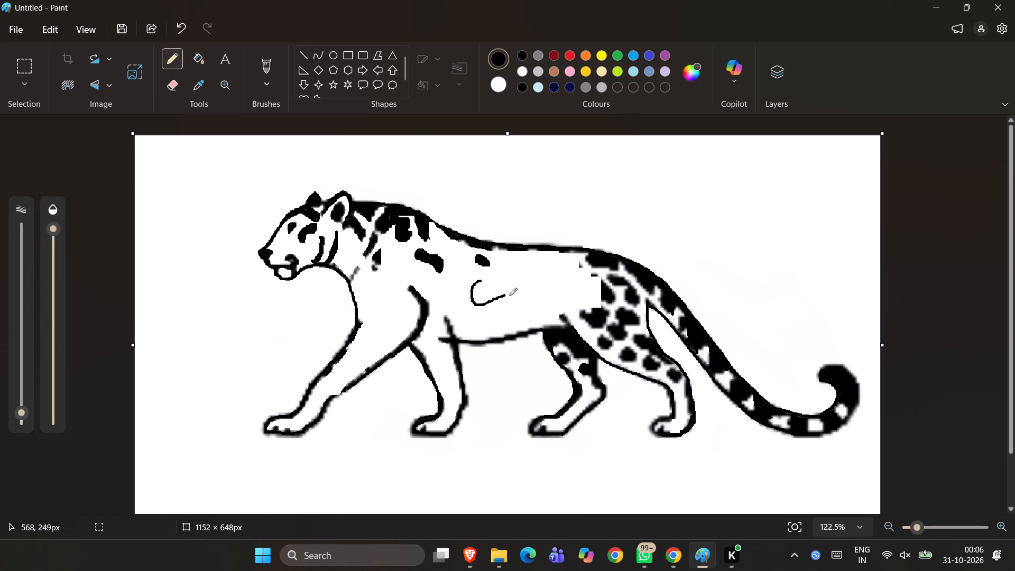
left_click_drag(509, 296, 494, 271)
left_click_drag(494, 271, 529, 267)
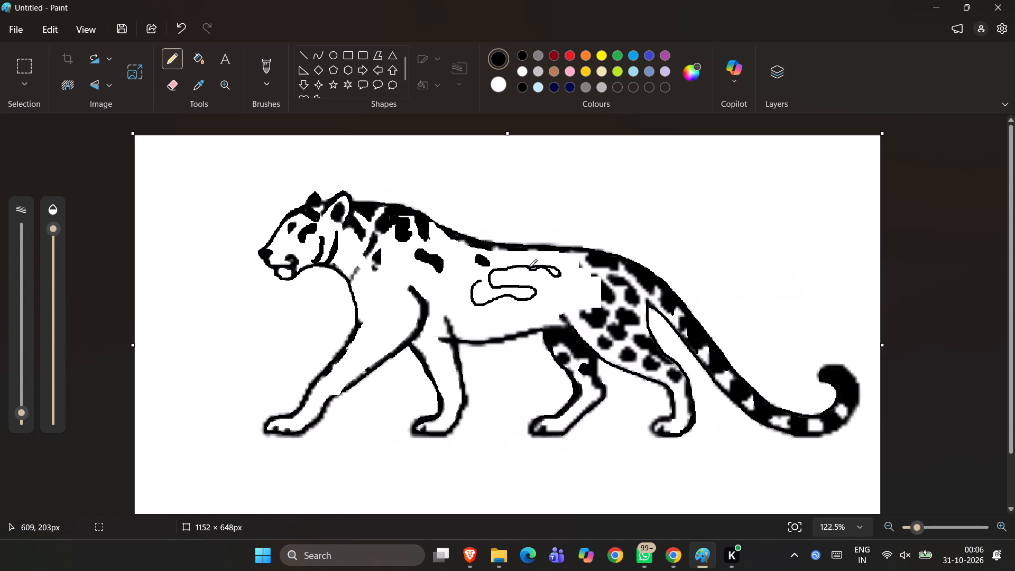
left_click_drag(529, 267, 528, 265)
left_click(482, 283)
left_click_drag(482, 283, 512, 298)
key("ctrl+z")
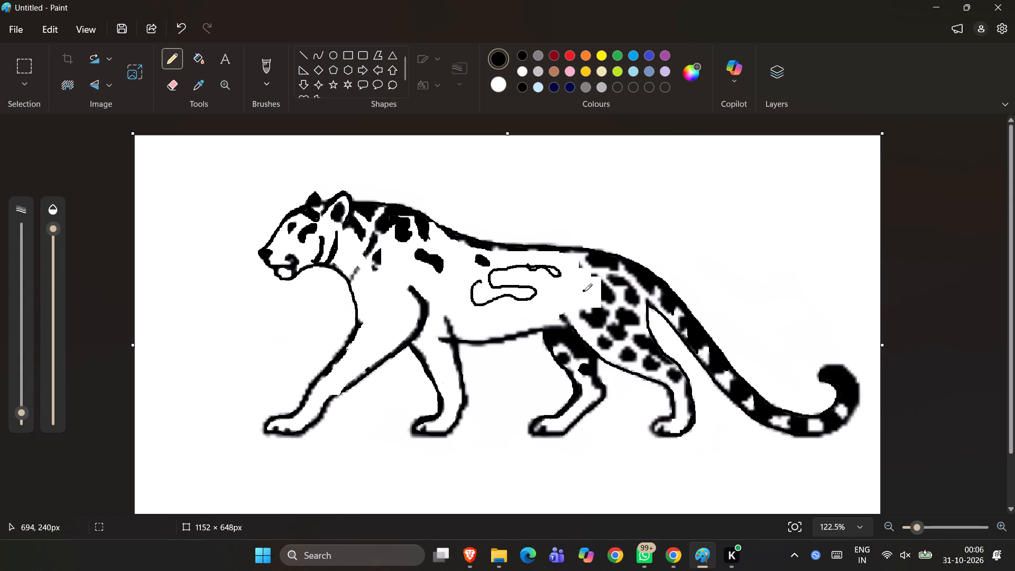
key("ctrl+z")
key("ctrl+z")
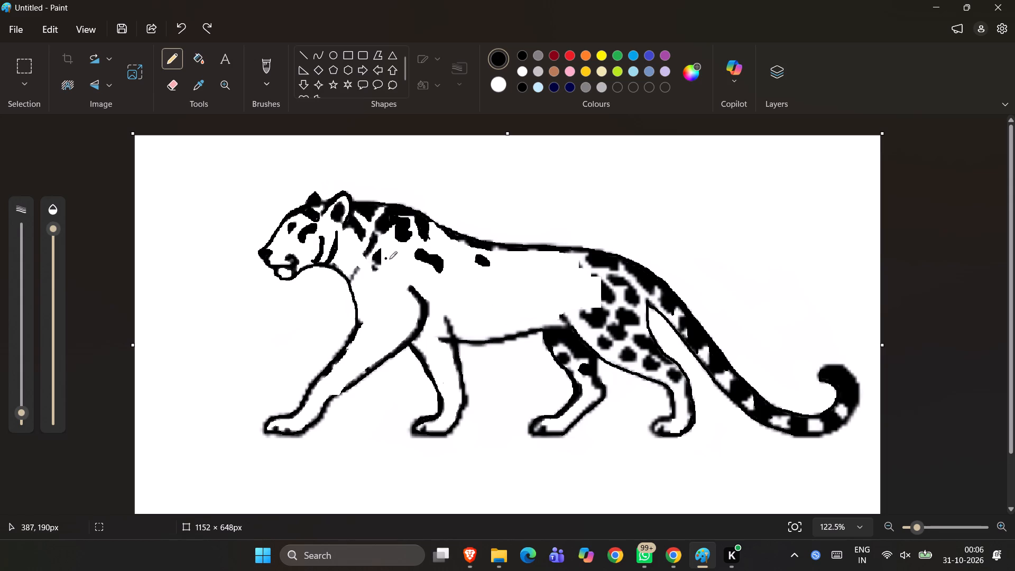
Outline a small oval patch against the rear edge of the leading foreleg above the paw and fill it with black.
left_click(329, 399)
left_click(199, 58)
left_click(340, 389)
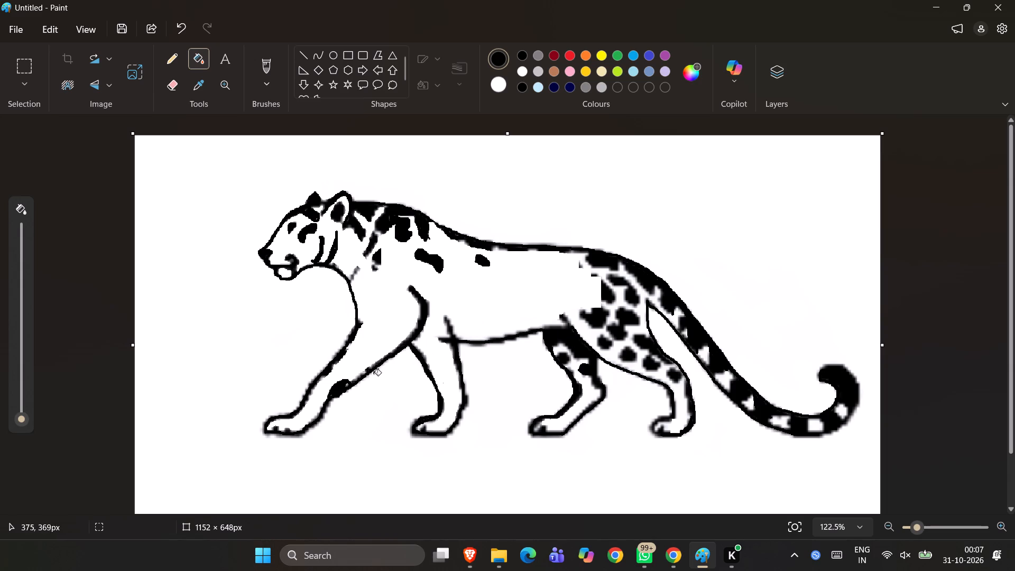
left_click(347, 384)
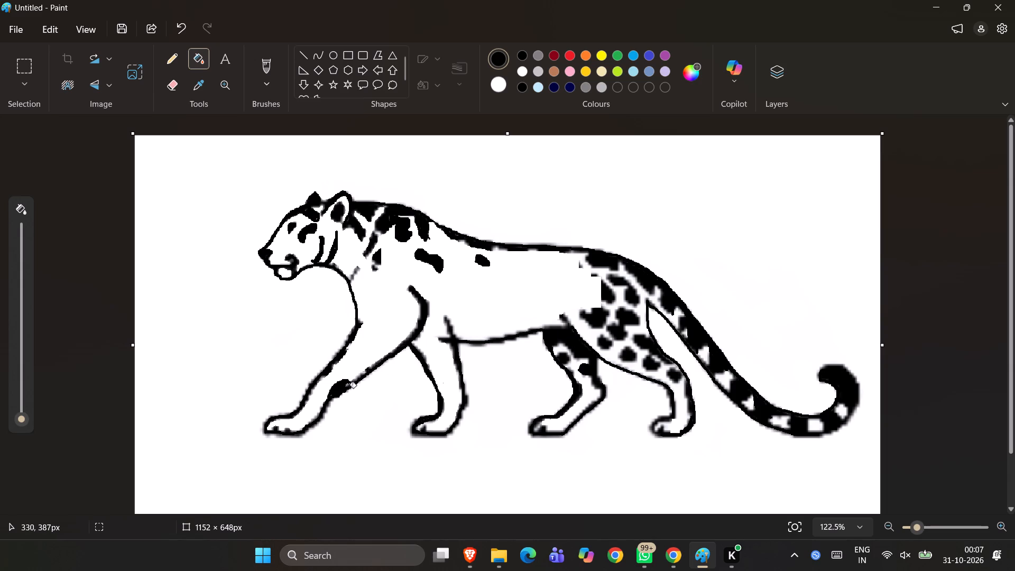
left_click(348, 387)
left_click(347, 387)
left_click(347, 385)
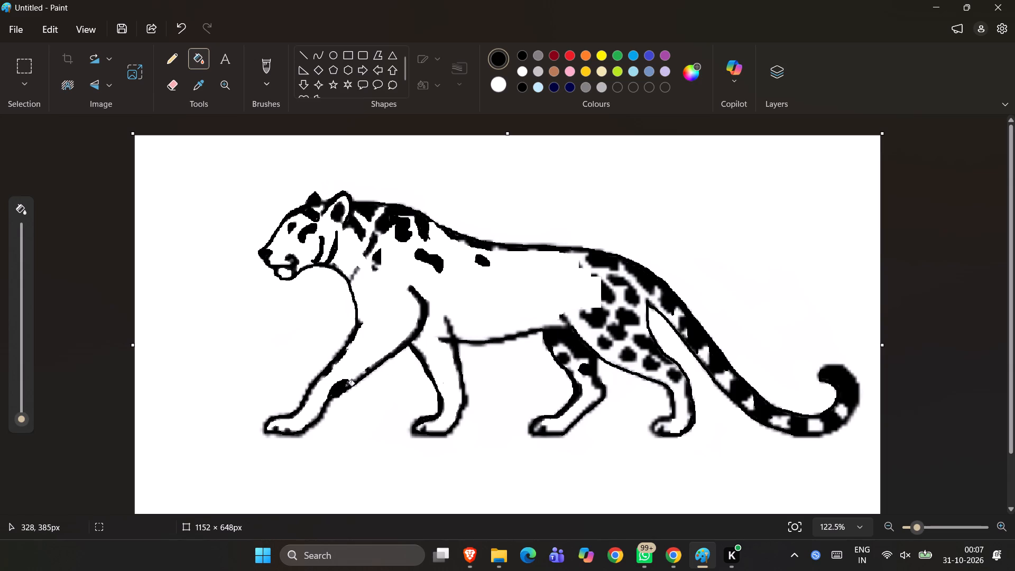
left_click(347, 388)
Outline a small rounded patch on the leading foreleg's front edge and a curved elongated patch higher up near its rear edge with the Pencil.
left_click(173, 58)
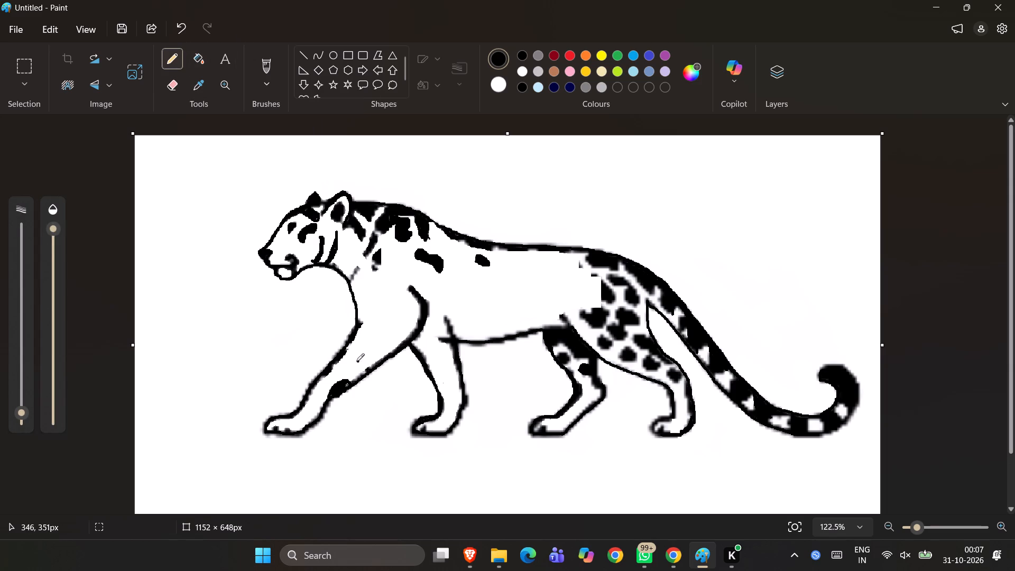
left_click(331, 369)
left_click(361, 374)
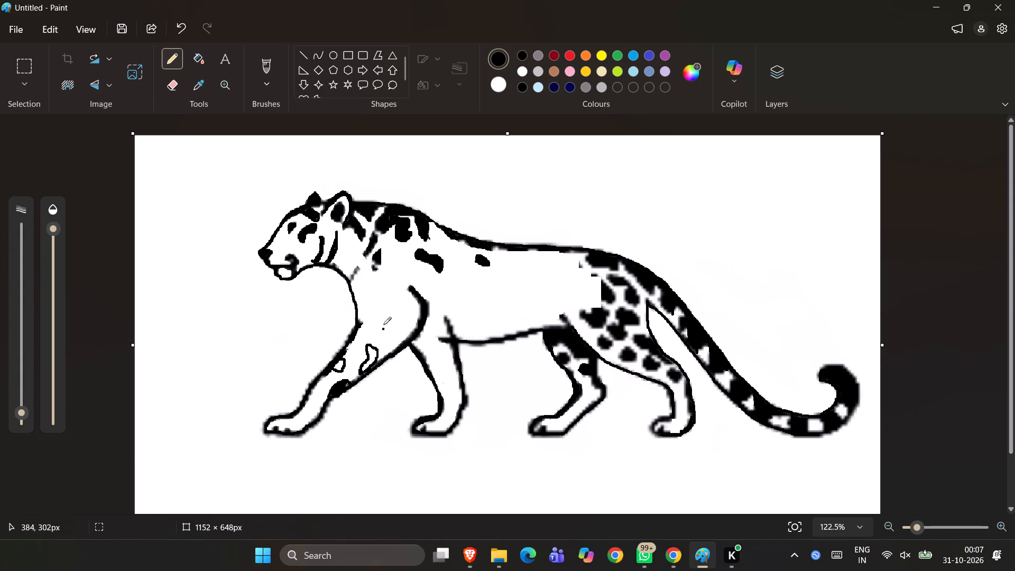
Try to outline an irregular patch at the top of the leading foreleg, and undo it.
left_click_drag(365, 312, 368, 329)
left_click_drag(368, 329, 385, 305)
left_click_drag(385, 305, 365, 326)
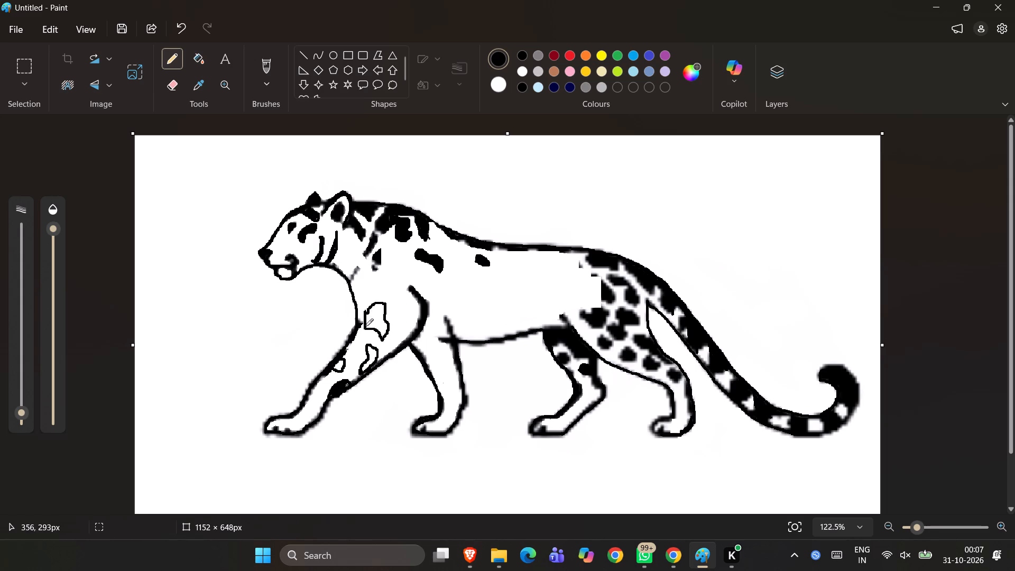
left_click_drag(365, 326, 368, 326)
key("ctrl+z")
Darken the faint short line at the base of the throat, where it meets the chest outline.
left_click_drag(350, 279, 353, 276)
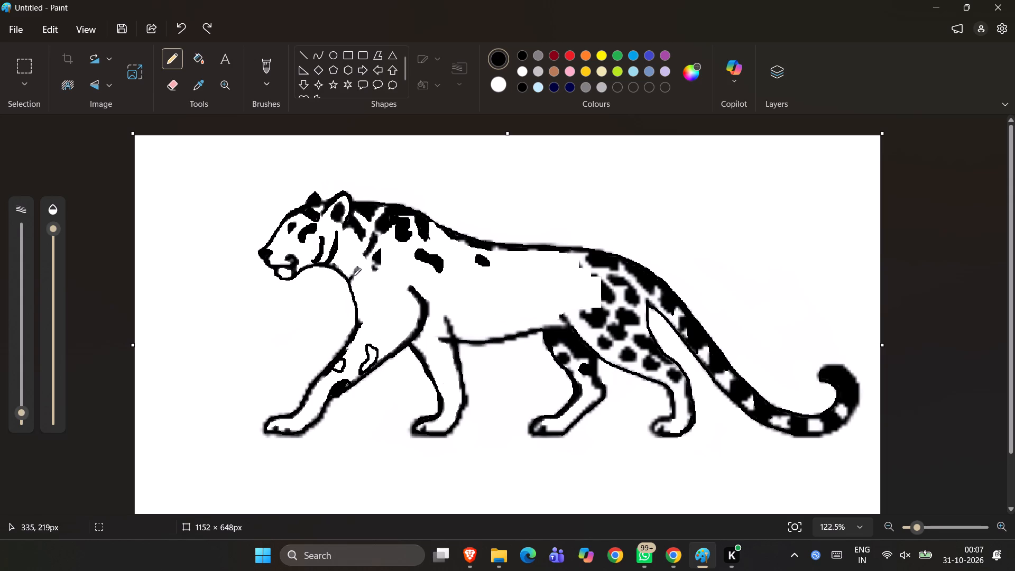
left_click_drag(353, 276, 356, 268)
Outline three patches across the middle of the flank: a rounded one, a flat horizontal one toward the haunch, and a heart-like one between them.
left_click(465, 297)
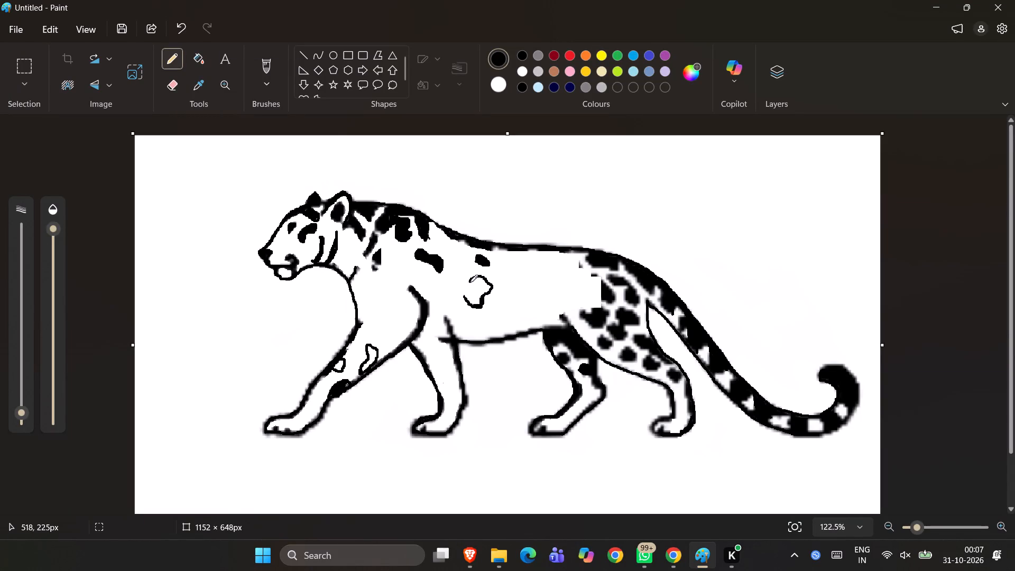
left_click(533, 280)
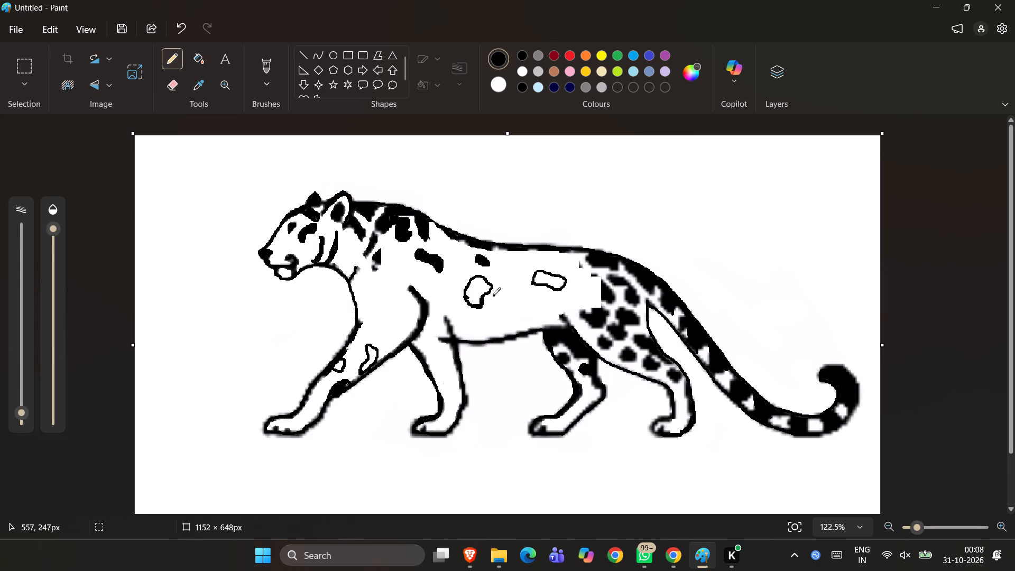
left_click(501, 269)
Outline a large irregular patch, a triangular patch and a small curved patch on the shoulder, plus a narrow wedge-shaped patch behind them.
left_click(368, 295)
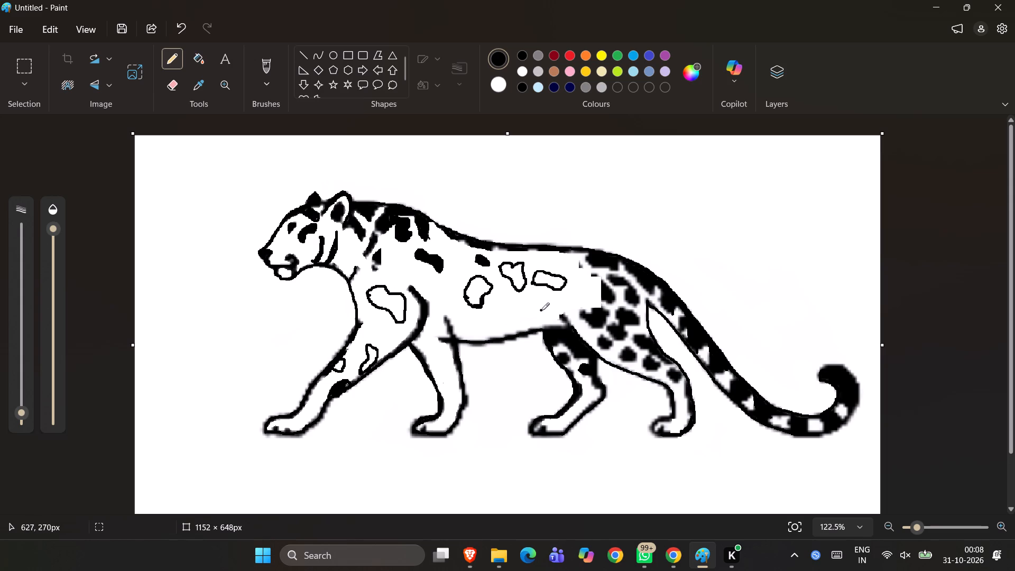
left_click(393, 268)
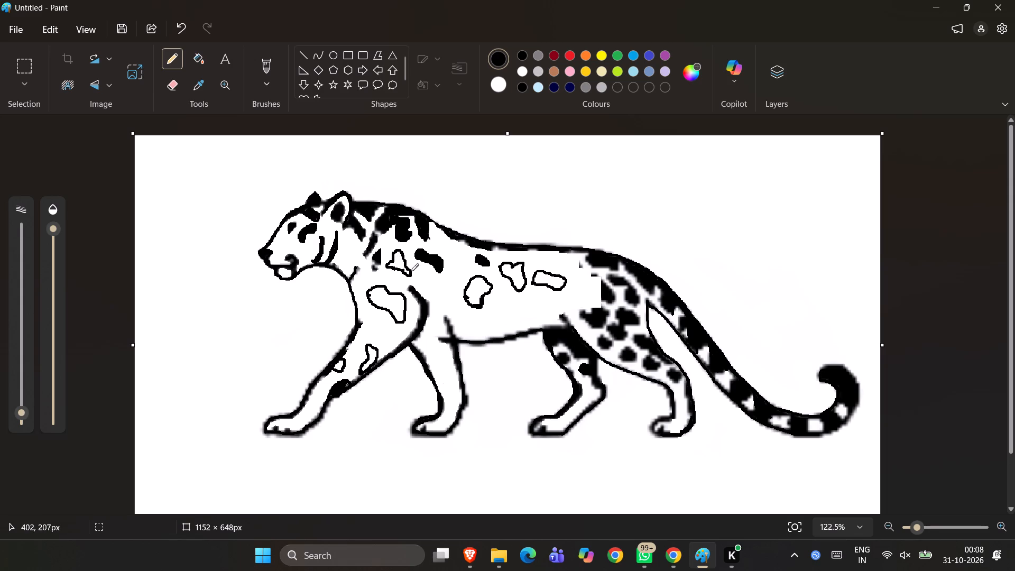
left_click(426, 282)
left_click_drag(456, 273, 452, 255)
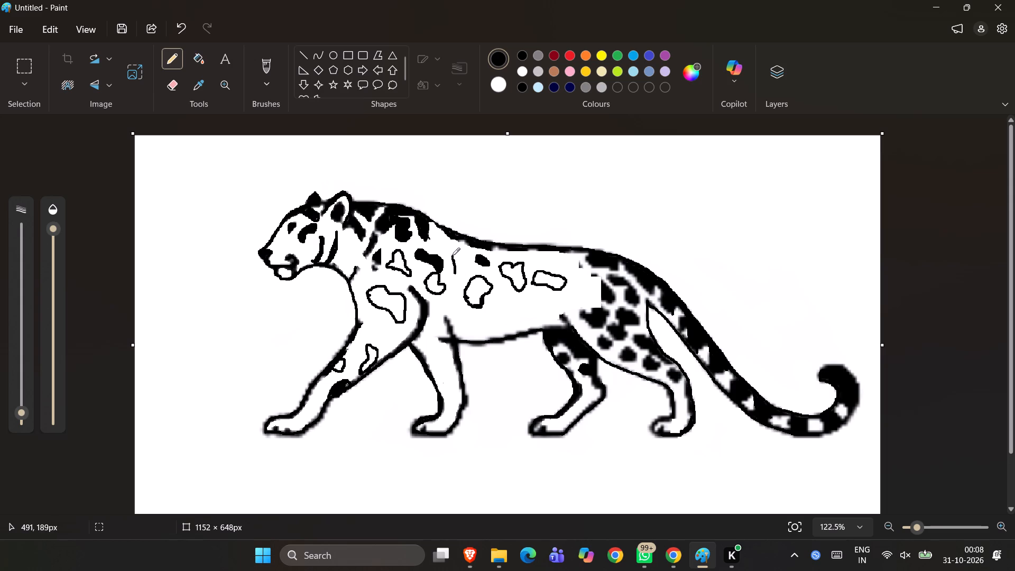
left_click_drag(452, 255, 464, 265)
left_click_drag(464, 265, 451, 261)
left_click_drag(451, 261, 451, 256)
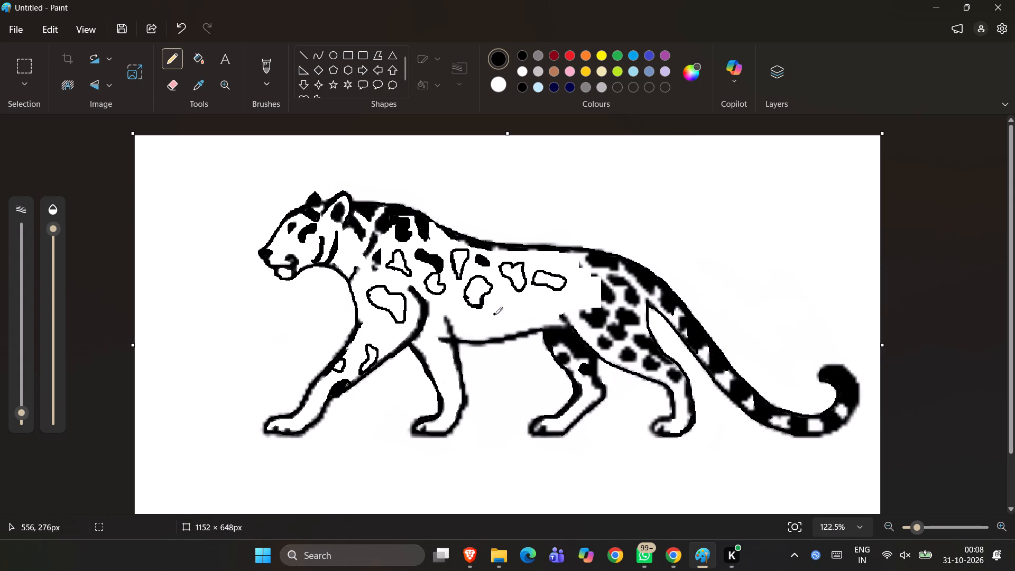
Outline three small patches along the belly, a wedge-shaped patch below the flat flank patch, and a leaf-shaped patch at the haunch's front.
left_click(463, 328)
left_click(499, 327)
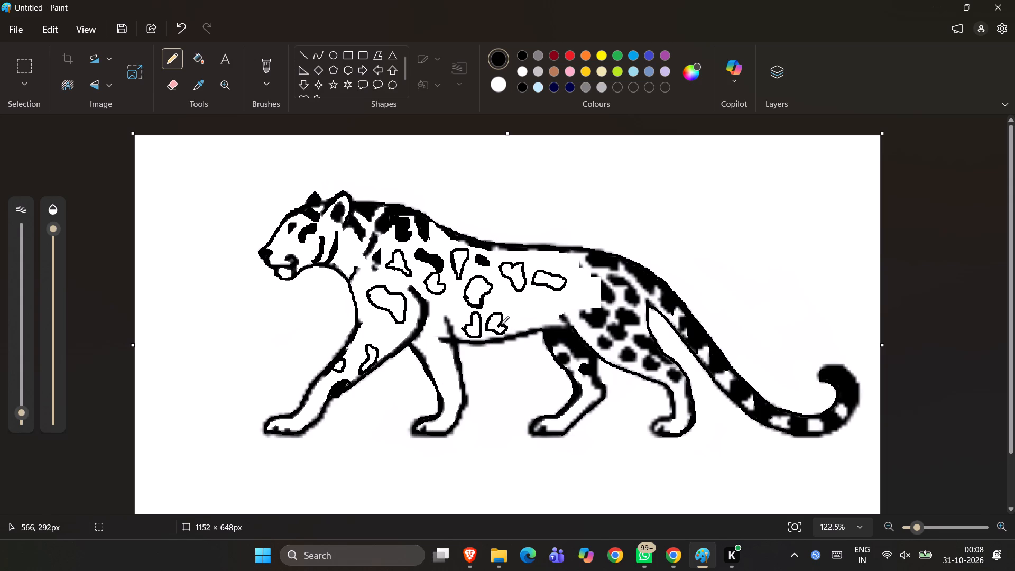
left_click_drag(520, 317, 523, 302)
left_click_drag(523, 302, 524, 326)
left_click_drag(524, 326, 525, 309)
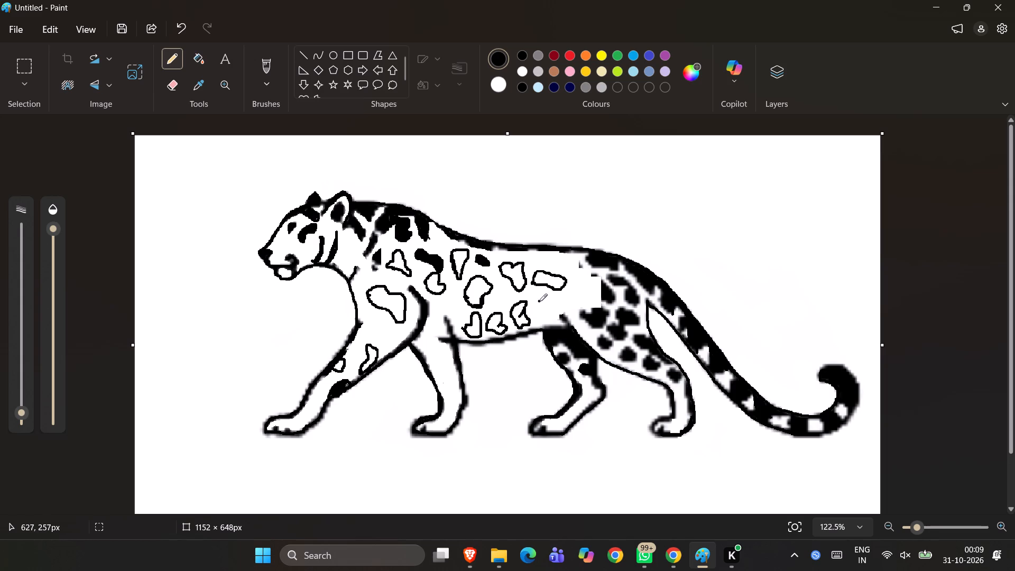
left_click(539, 300)
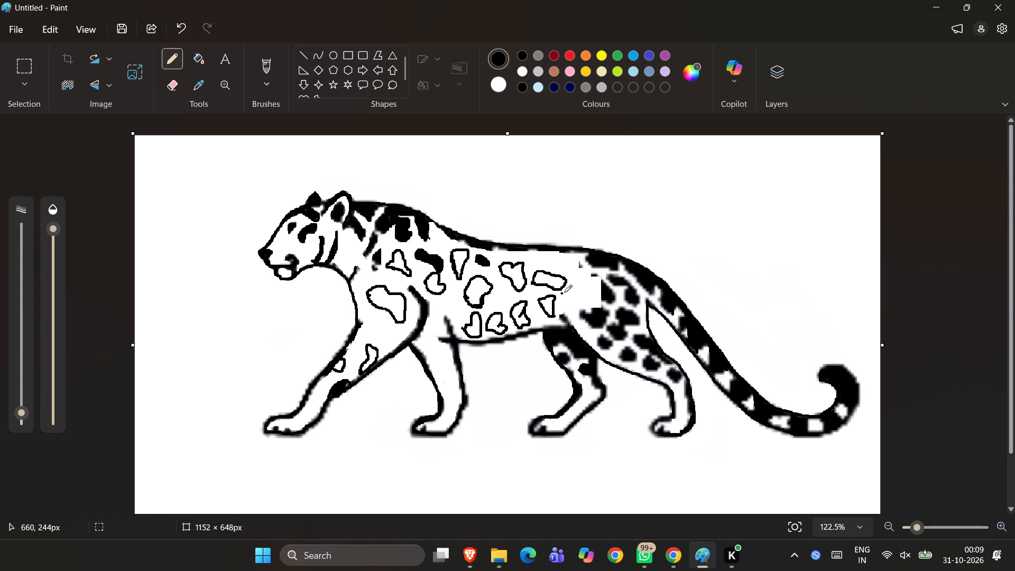
left_click(574, 301)
Fill the outlined shoulder patches, the wedge behind them and the three mid-flank patches with black.
left_click(201, 56)
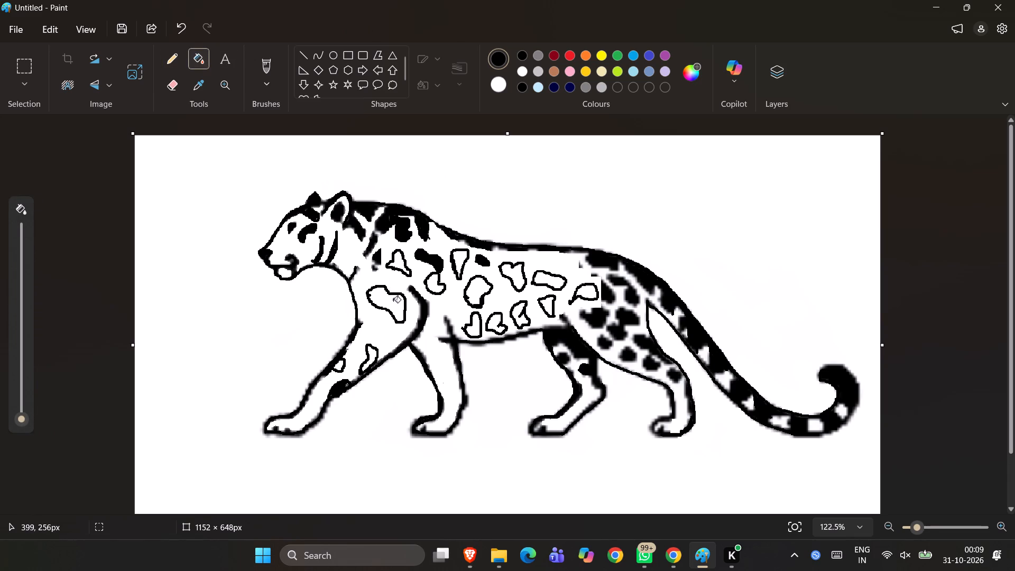
left_click(393, 301)
left_click(399, 266)
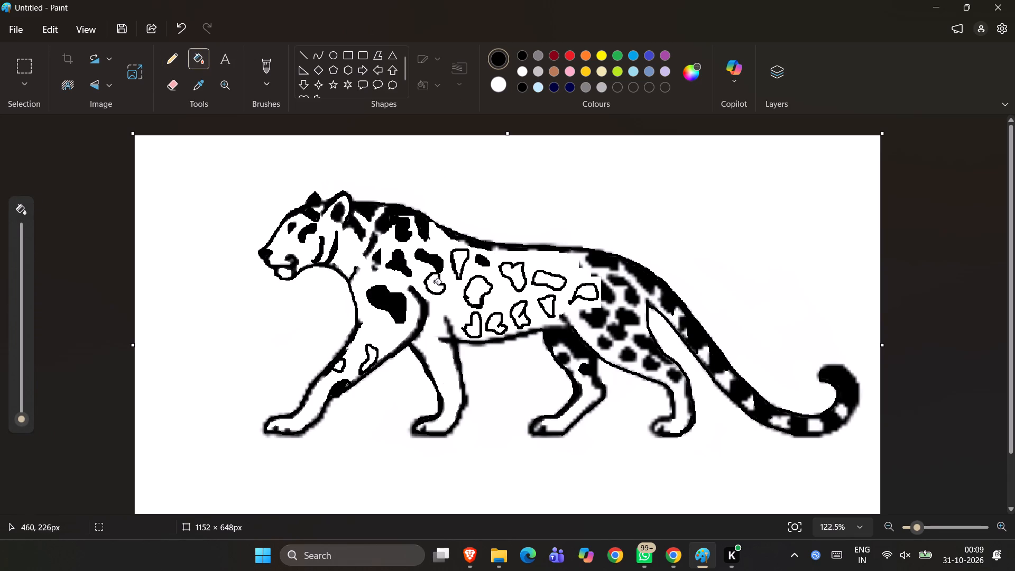
left_click(435, 285)
left_click(460, 264)
left_click(475, 293)
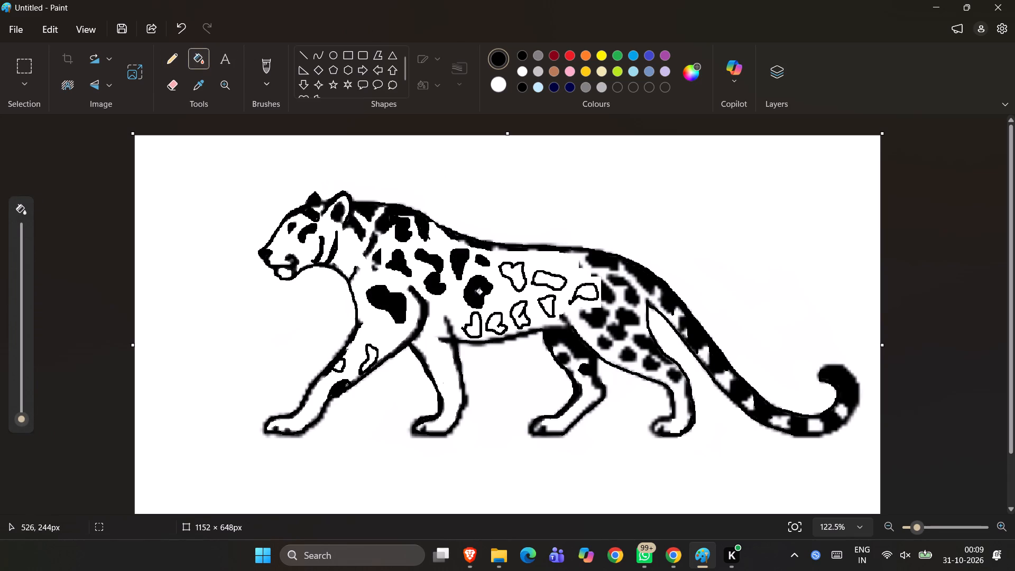
left_click(519, 275)
left_click(549, 282)
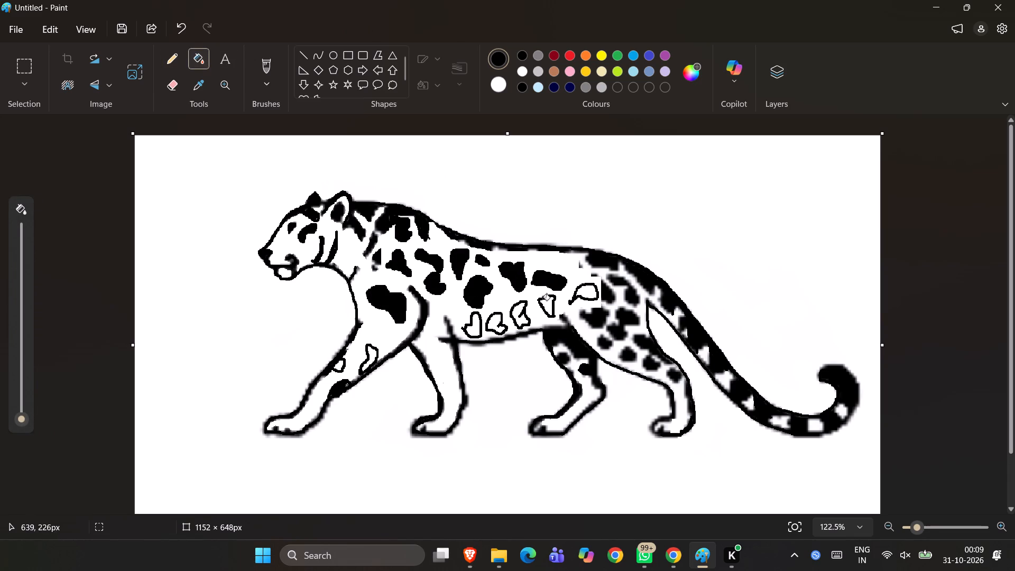
Fill the rearmost small belly patch and the wedge-shaped patch below the flat flank patch with black.
left_click(518, 313)
left_click(522, 321)
left_click(546, 306)
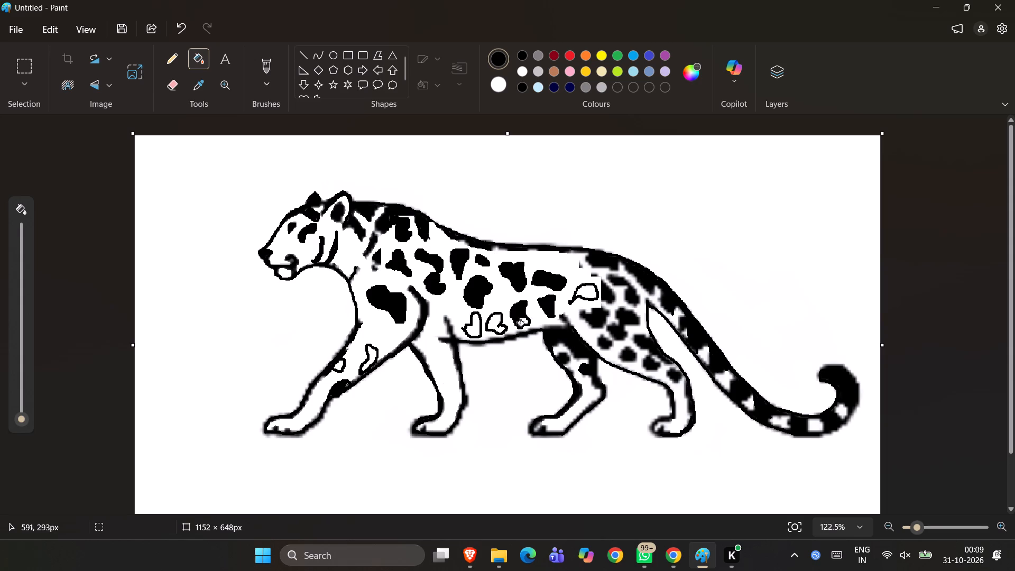
left_click(523, 323)
left_click(523, 320)
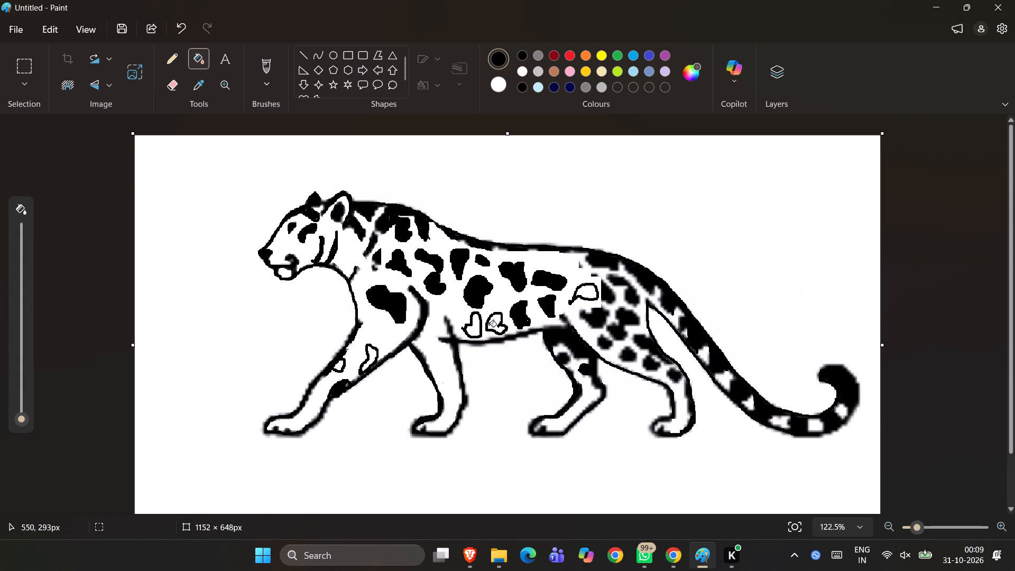
Fill the middle belly patch with black, including the small enclosed white areas along its edges.
left_click(493, 324)
left_click(500, 329)
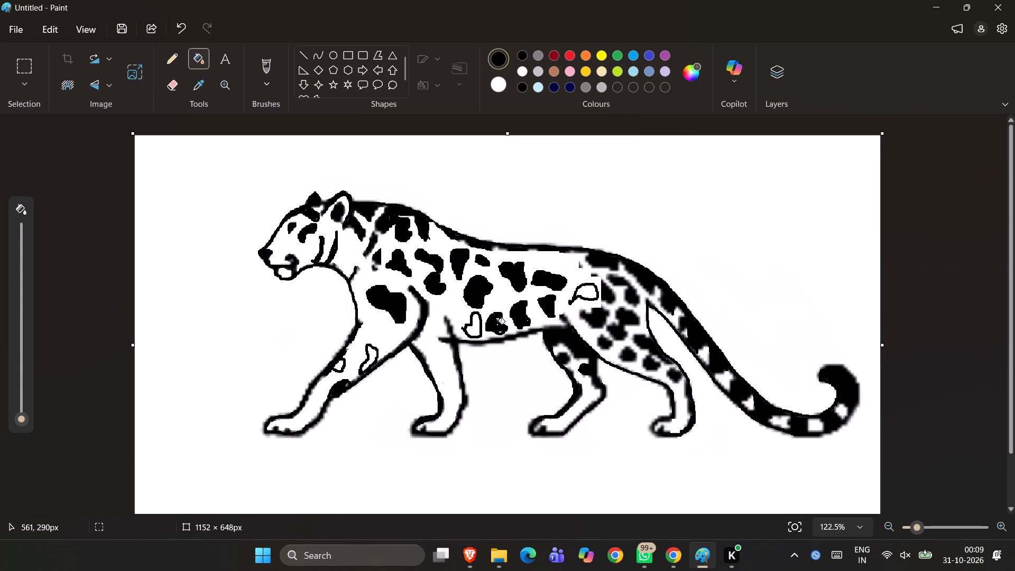
left_click(497, 323)
left_click(495, 325)
left_click(498, 326)
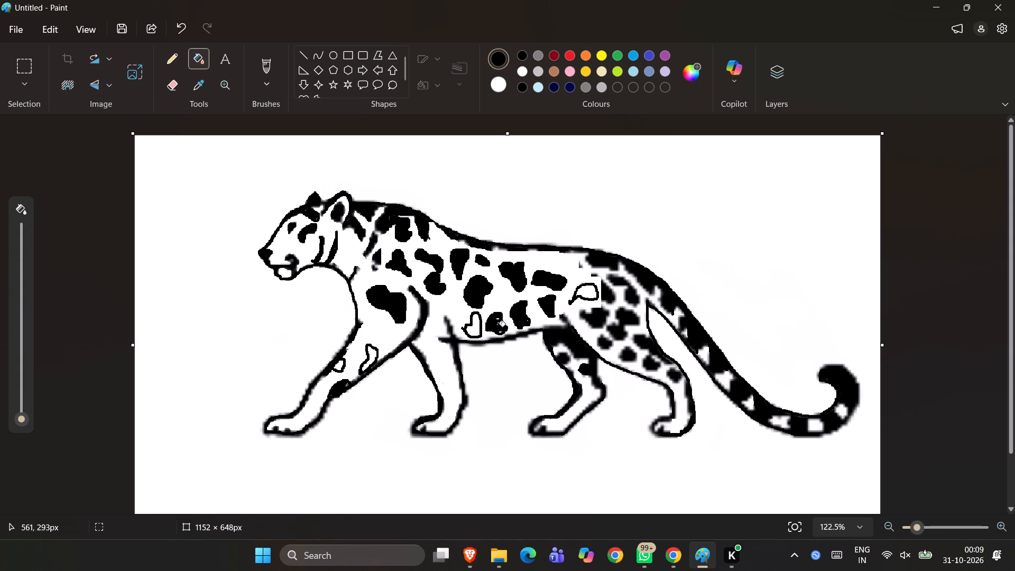
left_click(498, 326)
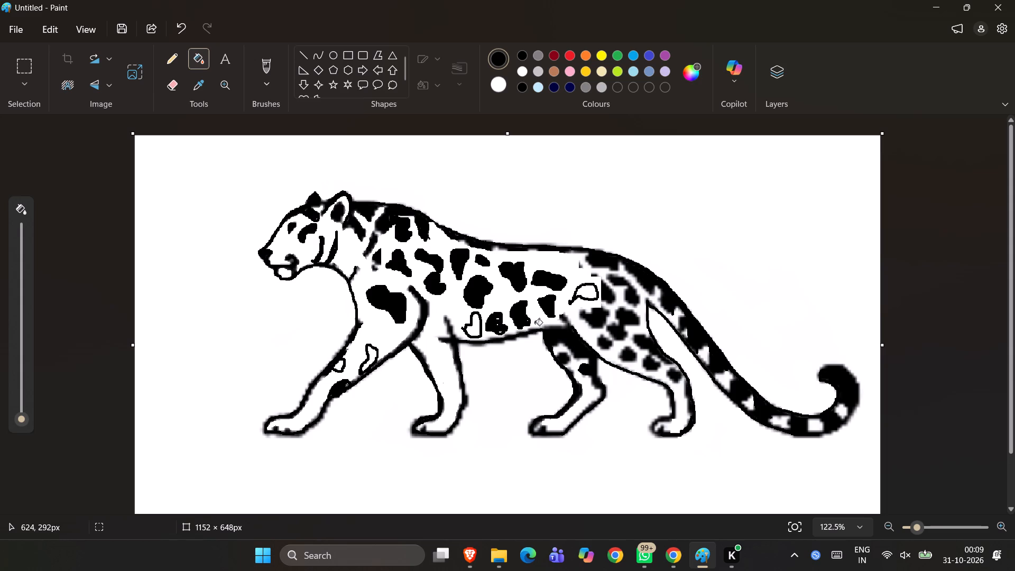
left_click(528, 323)
left_click(528, 321)
left_click(499, 320)
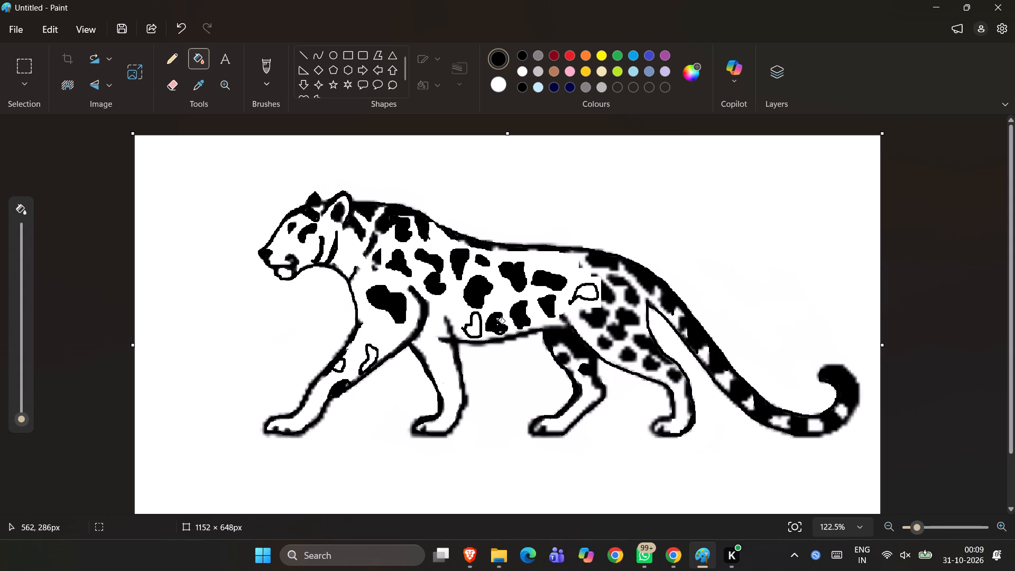
left_click(498, 319)
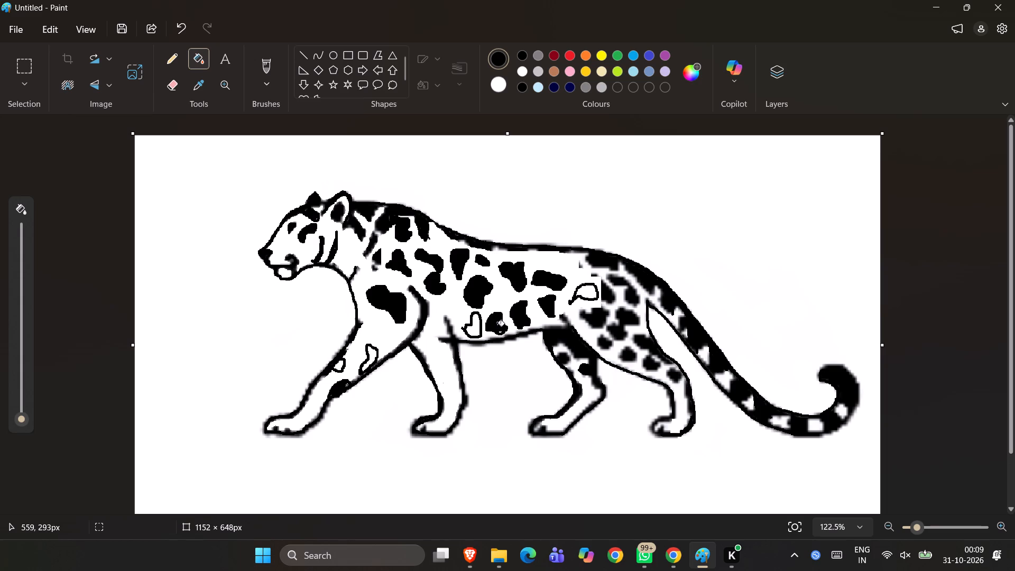
left_click(497, 325)
left_click(501, 325)
Fill the leaf-shaped patch at the haunch's front and both parts of the foremost belly patch with black.
left_click(589, 292)
left_click(476, 329)
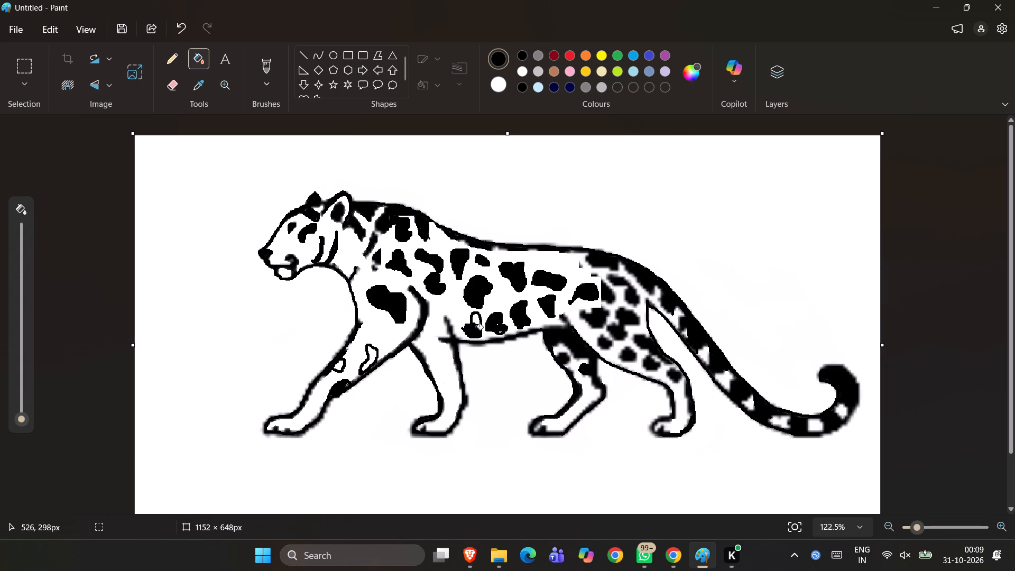
left_click(476, 321)
Blacken the leftover white specks inside the middle belly patch, using Fill and finishing with the Pencil.
left_click(500, 333)
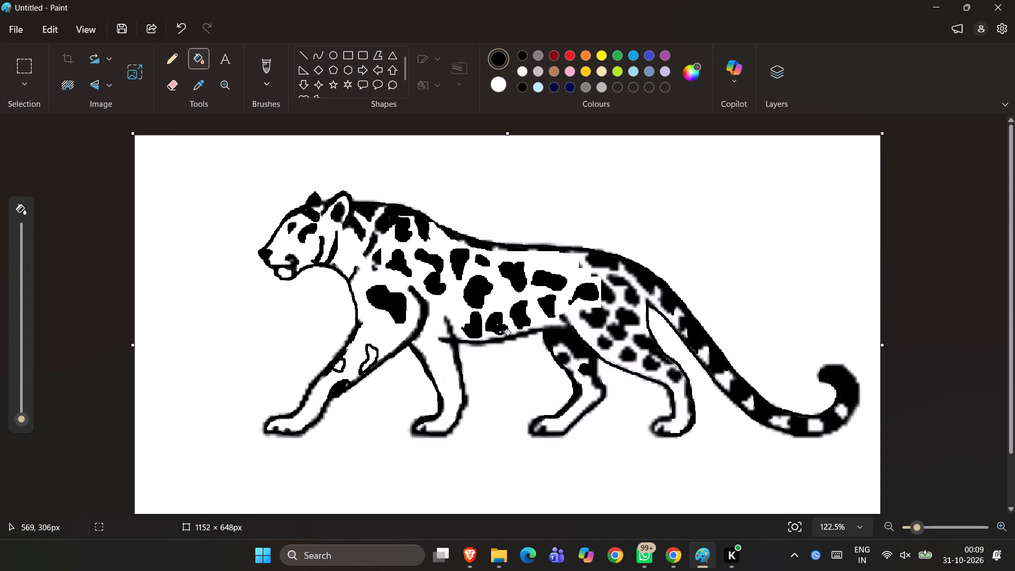
left_click(499, 333)
left_click(502, 333)
scroll(520, 317, "up", 4, "ctrl")
left_click(577, 411)
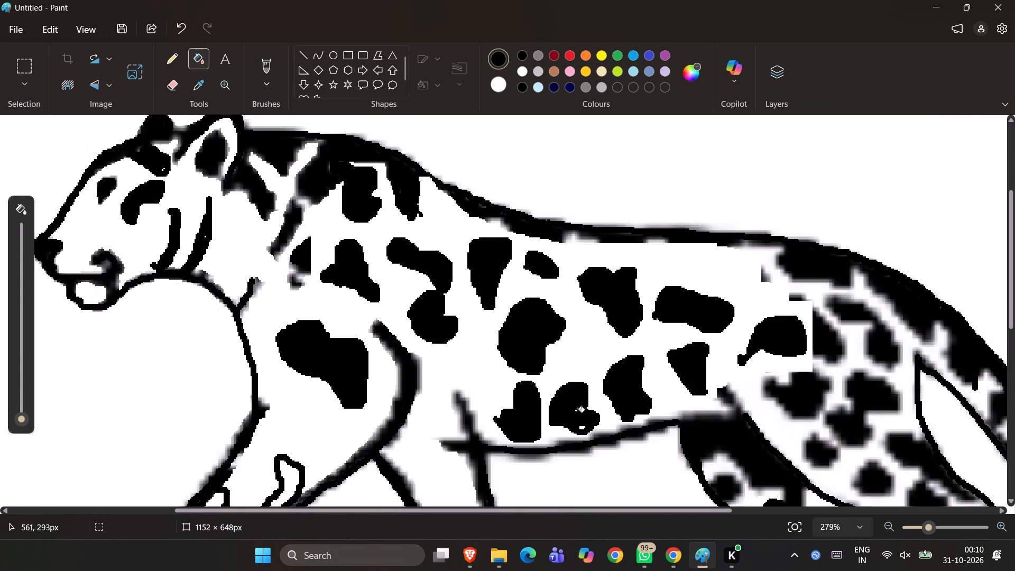
left_click(577, 415)
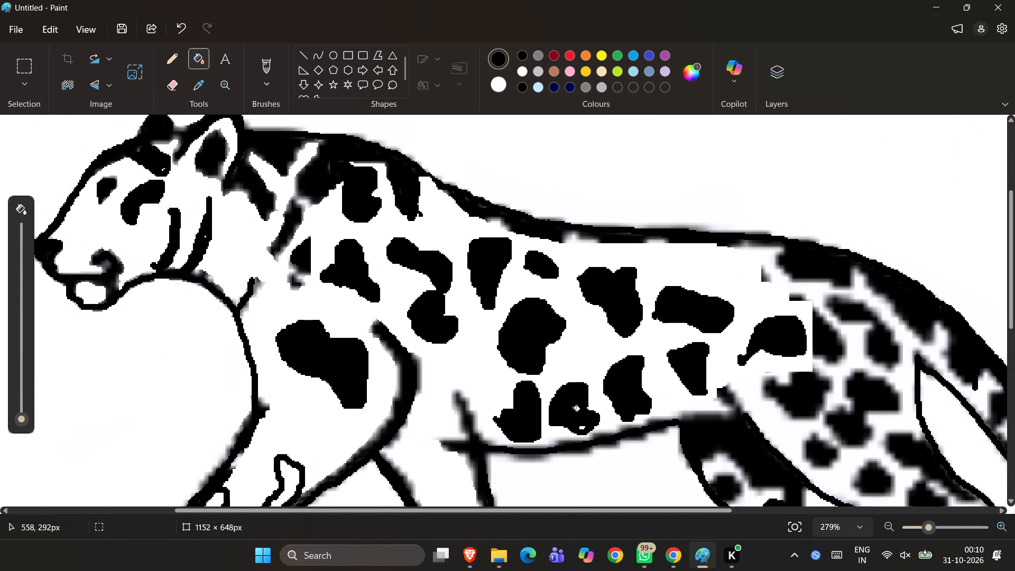
left_click(574, 412)
left_click_drag(574, 412, 583, 429)
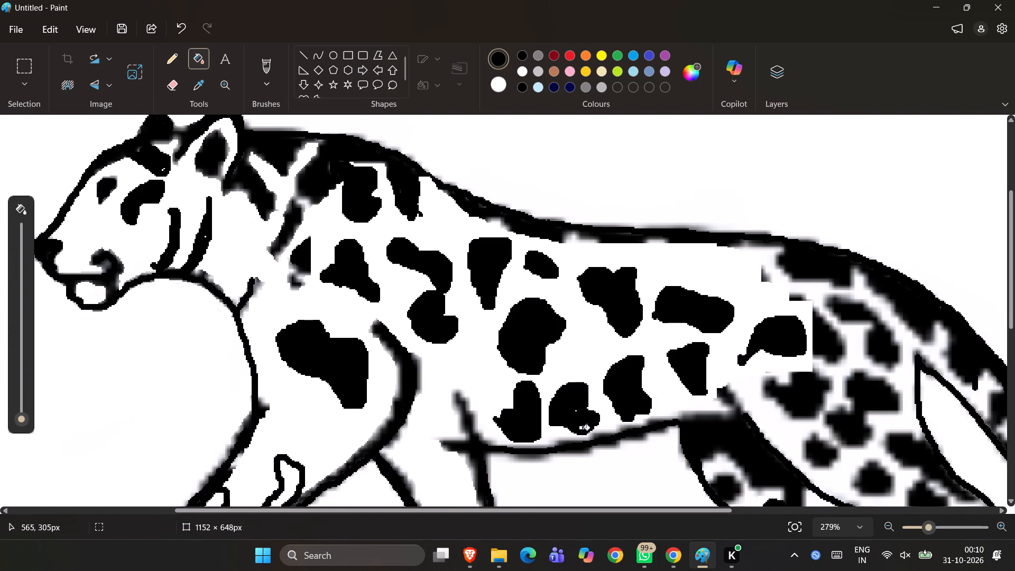
left_click(583, 429)
left_click_drag(582, 429, 583, 426)
left_click_drag(583, 426, 577, 410)
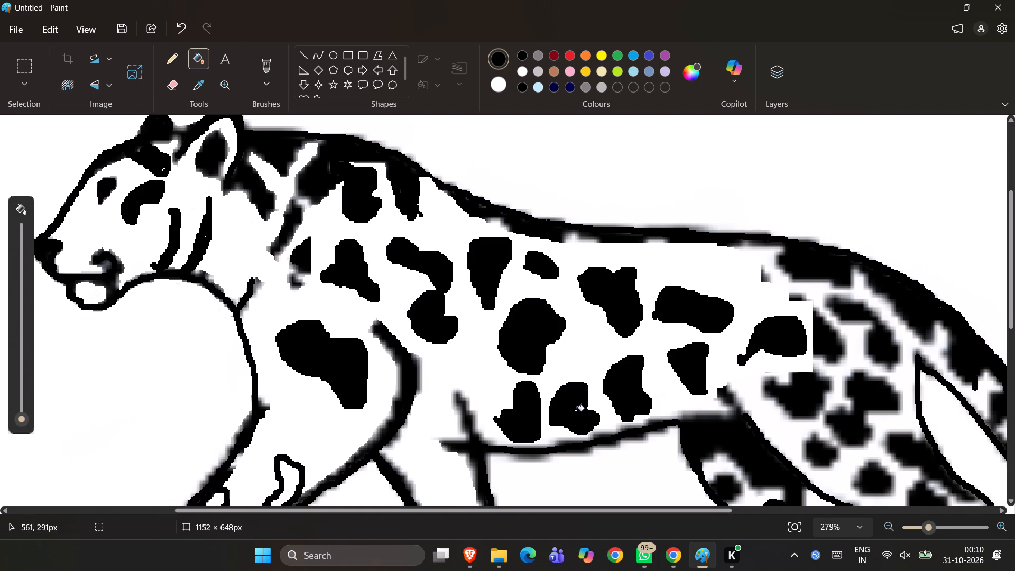
left_click(577, 410)
left_click(577, 411)
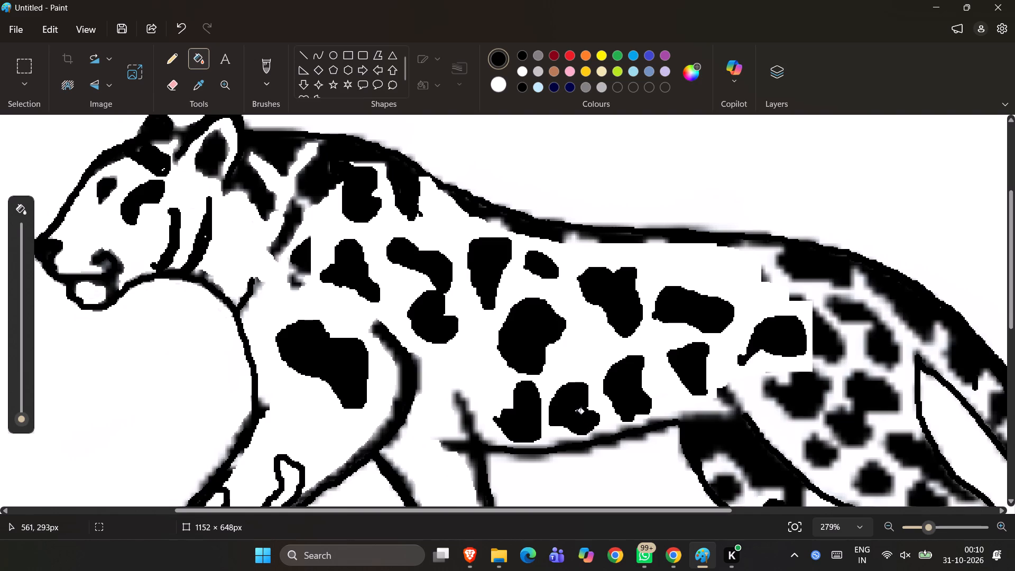
left_click(577, 413)
left_click(577, 413)
left_click(169, 59)
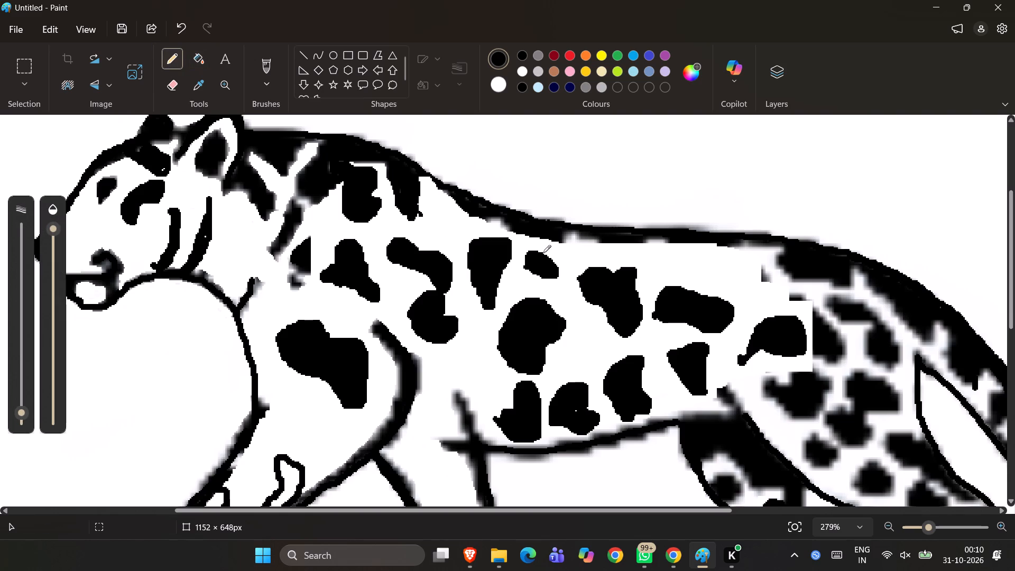
left_click(575, 411)
Thicken the black back outline just behind the shoulder with short Pencil strokes along its curve.
scroll(576, 410, "down", 8, "ctrl")
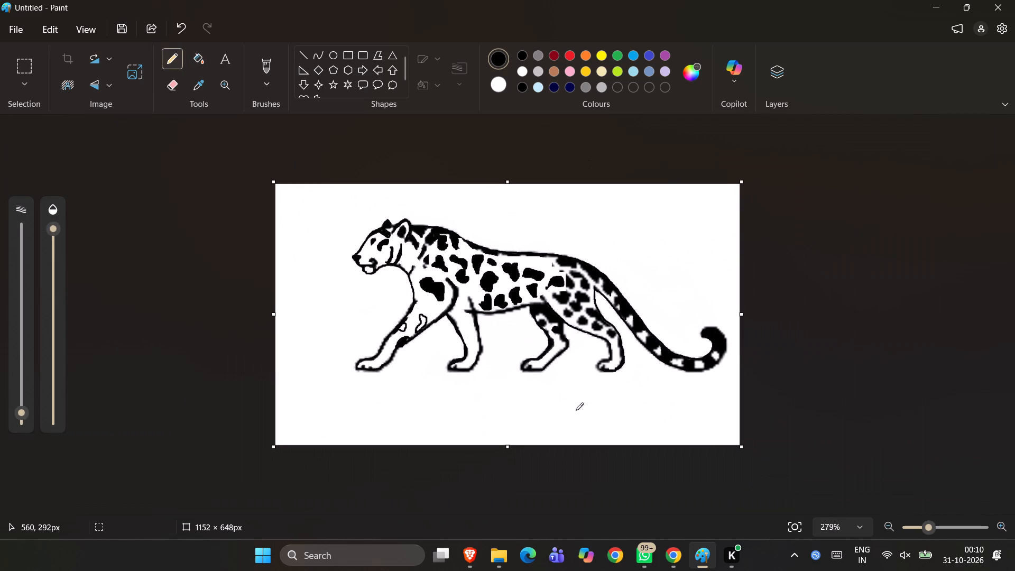
scroll(706, 361, "up", 2, "ctrl")
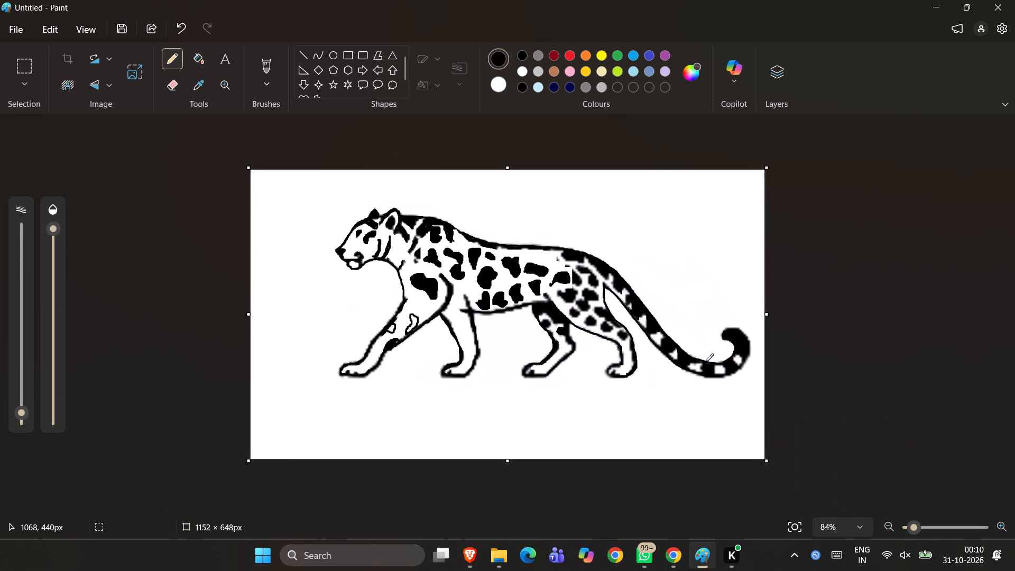
scroll(706, 361, "up", 4, "ctrl")
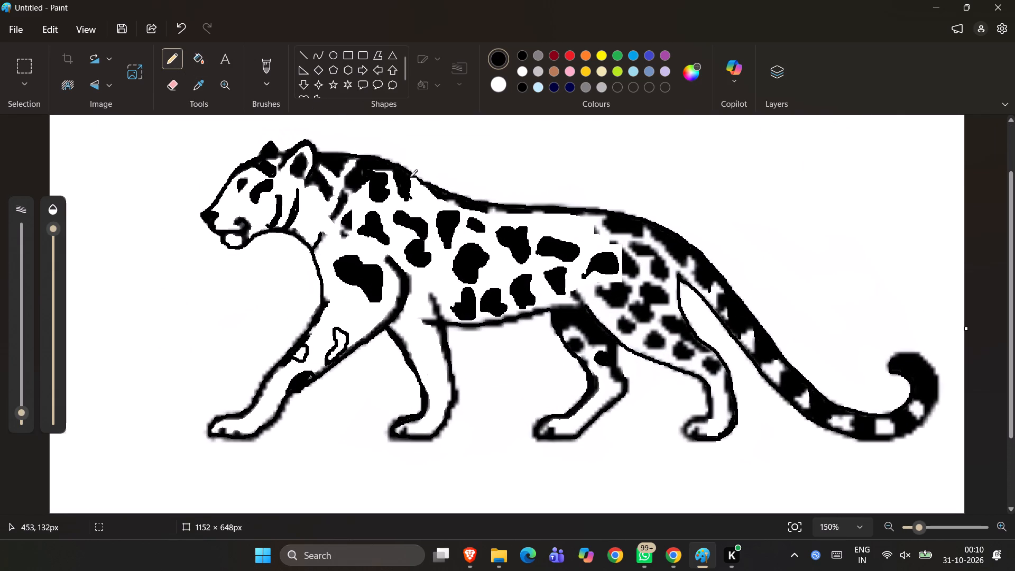
left_click_drag(410, 177, 436, 195)
left_click_drag(436, 195, 457, 202)
left_click_drag(414, 178, 423, 183)
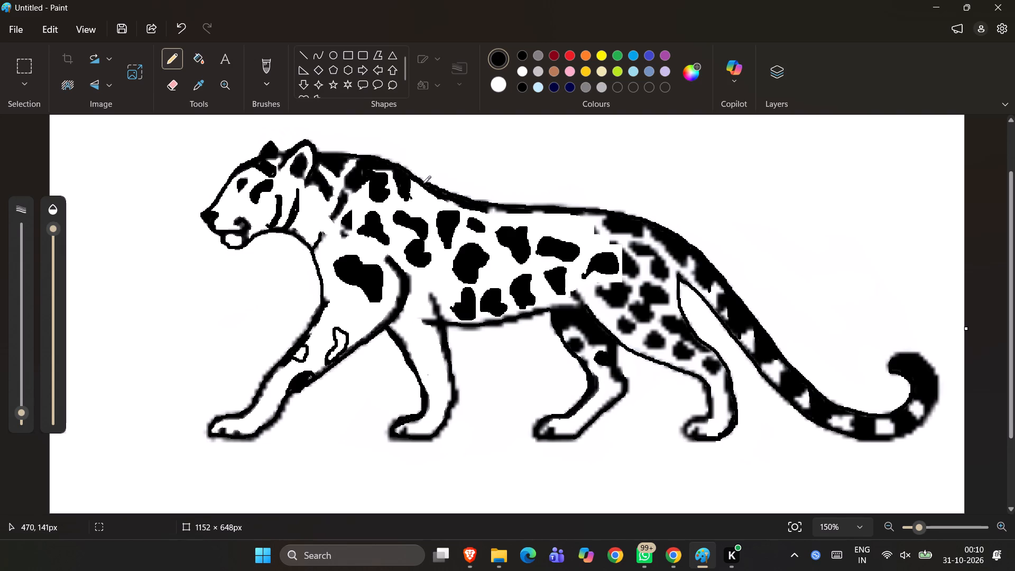
Erase the blurry patch on the middle of the haunch just above the belly-to-thigh outline, using the Eraser.
scroll(684, 239, "down", 6, "ctrl")
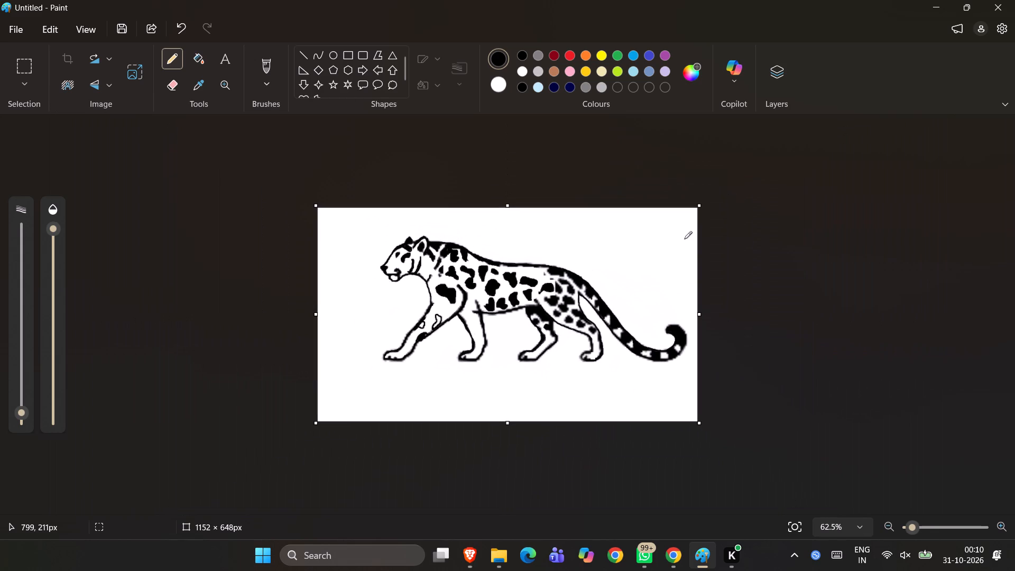
scroll(684, 239, "up", 6, "ctrl")
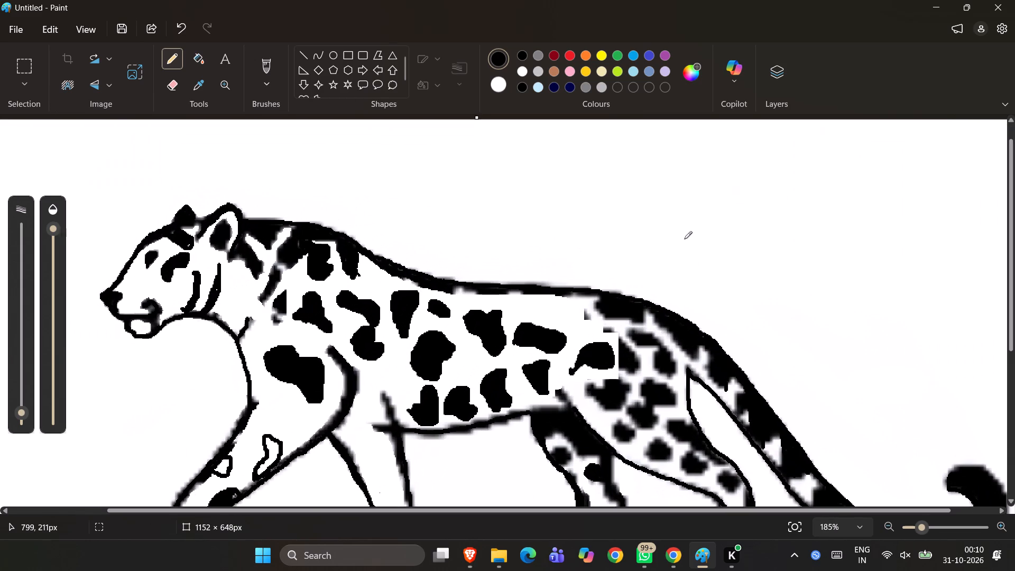
scroll(684, 239, "down", 3, "ctrl")
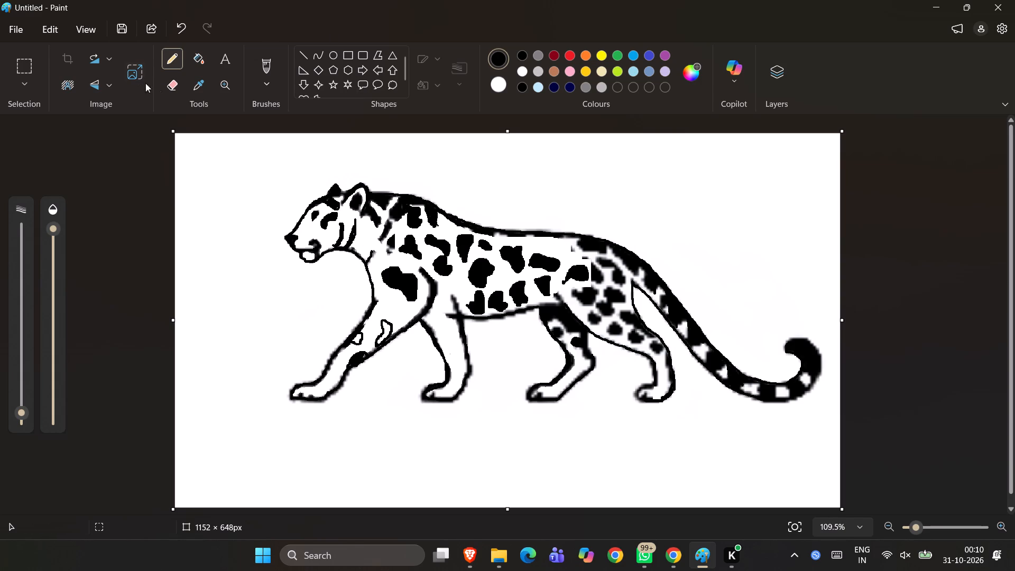
left_click(170, 89)
scroll(700, 268, "up", 8, "ctrl")
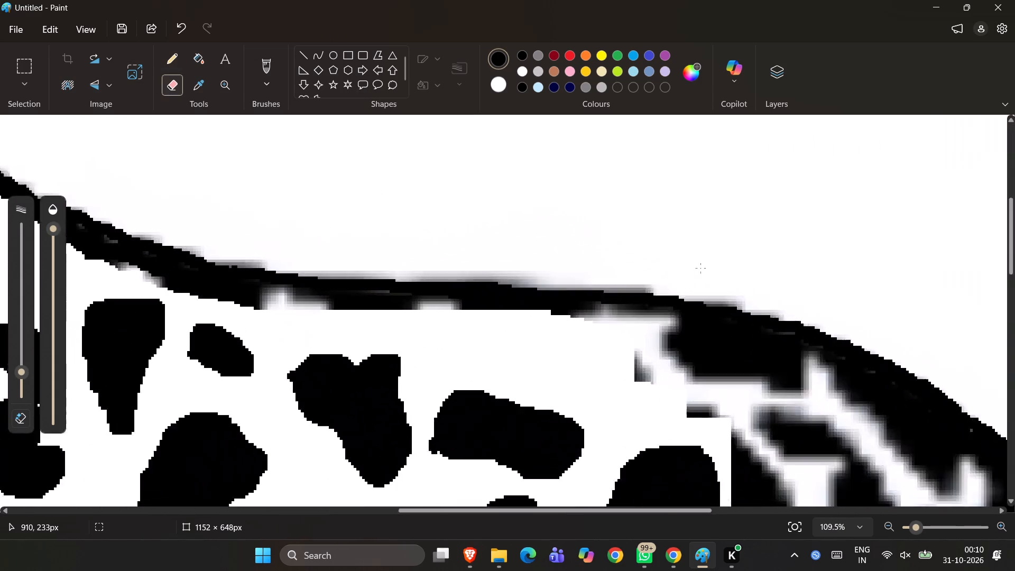
scroll(700, 268, "down", 3)
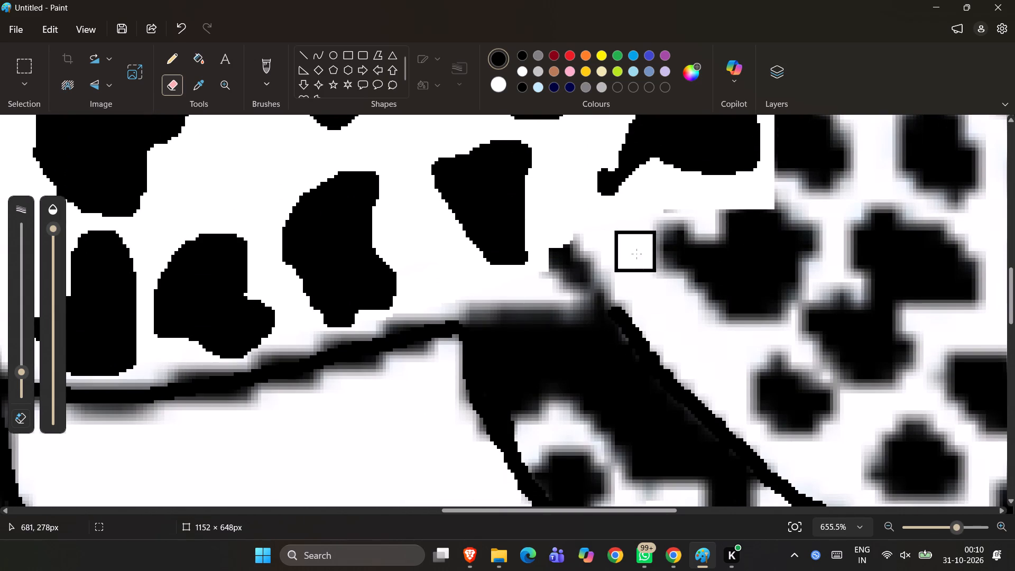
left_click_drag(607, 241, 796, 263)
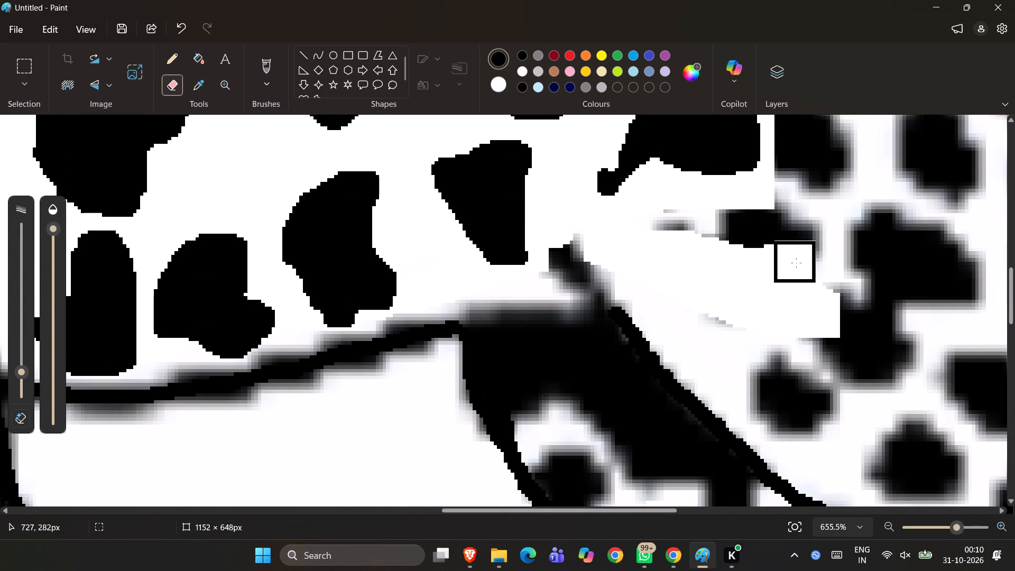
left_click_drag(796, 263, 697, 316)
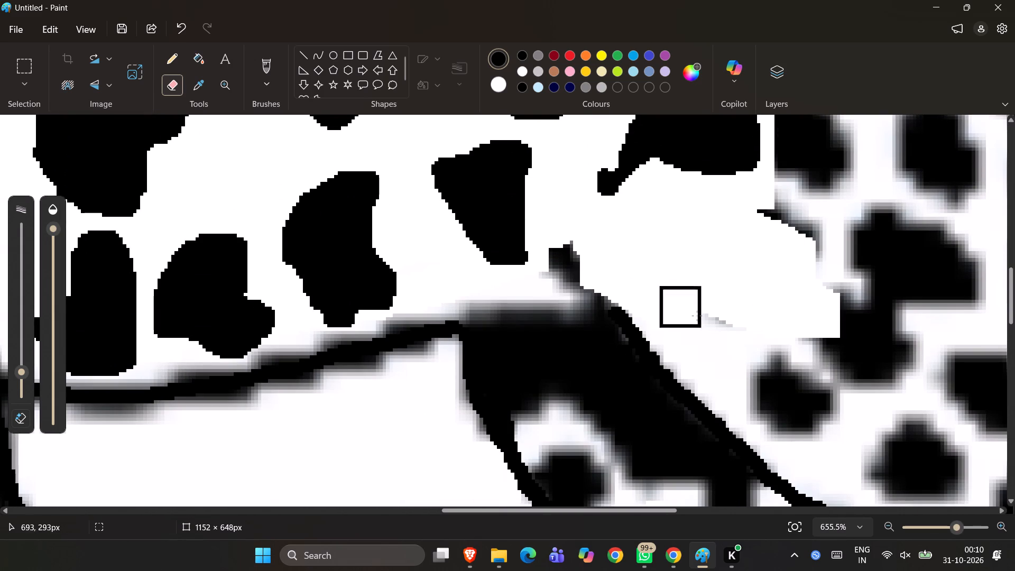
left_click_drag(697, 316, 776, 370)
scroll(776, 370, "down", 6, "ctrl")
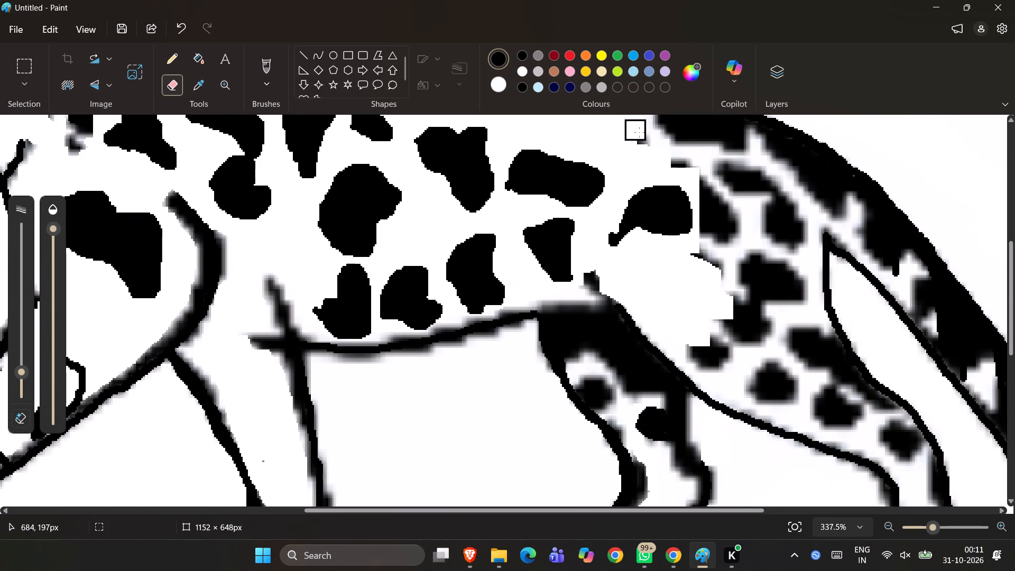
Erase the blurry markings on the upper haunch, from beneath the back outline down to the spots near the tail base.
left_click_drag(639, 132, 752, 194)
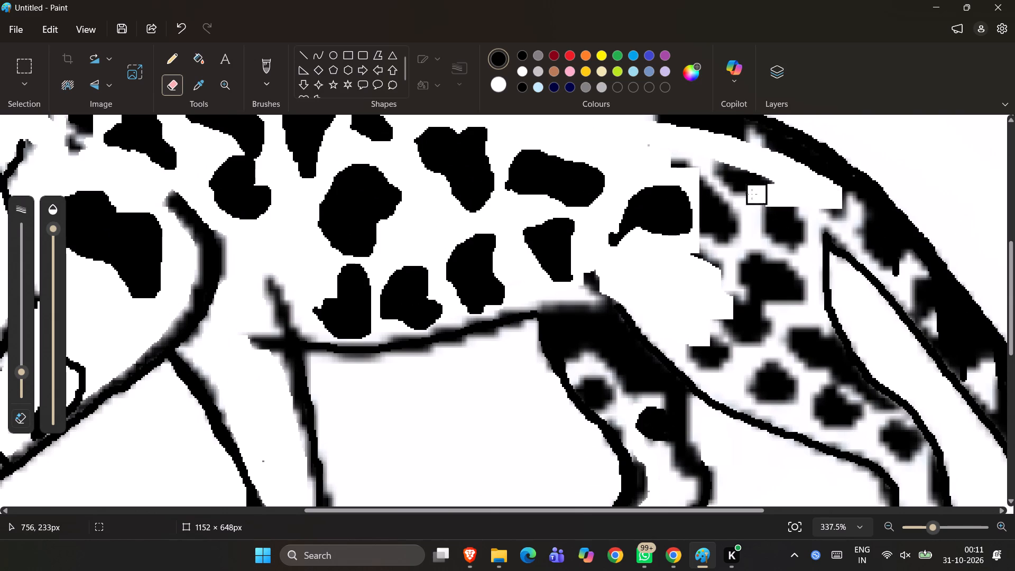
left_click_drag(752, 194, 719, 232)
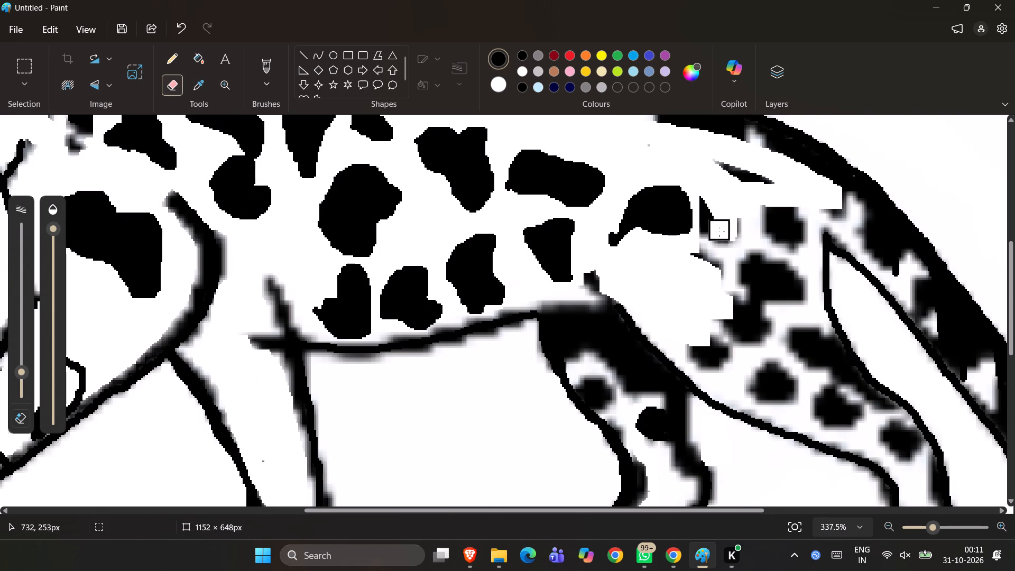
left_click_drag(719, 232, 779, 232)
scroll(708, 255, "up", 1)
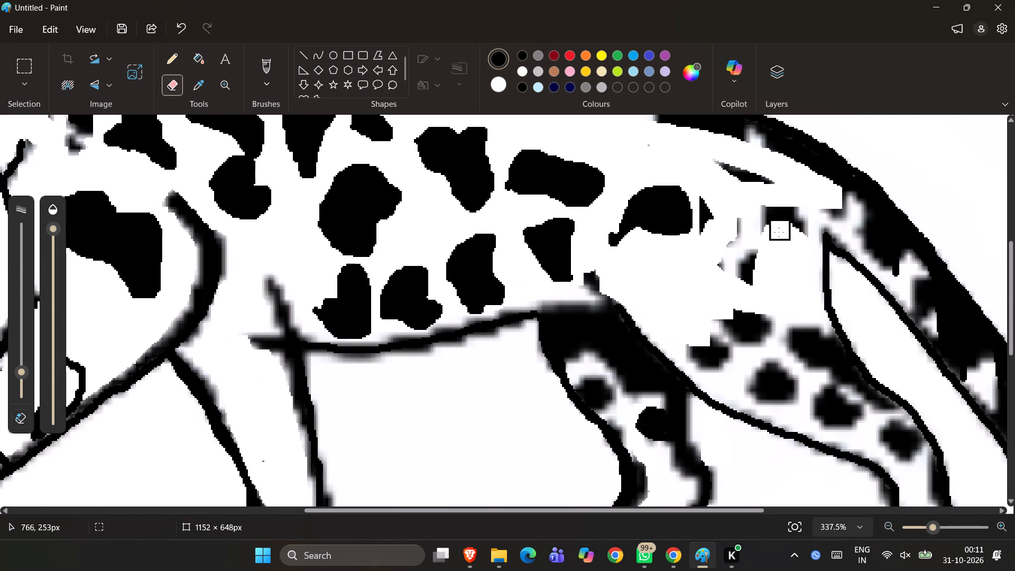
scroll(779, 232, "up", 1)
left_click_drag(779, 232, 710, 216)
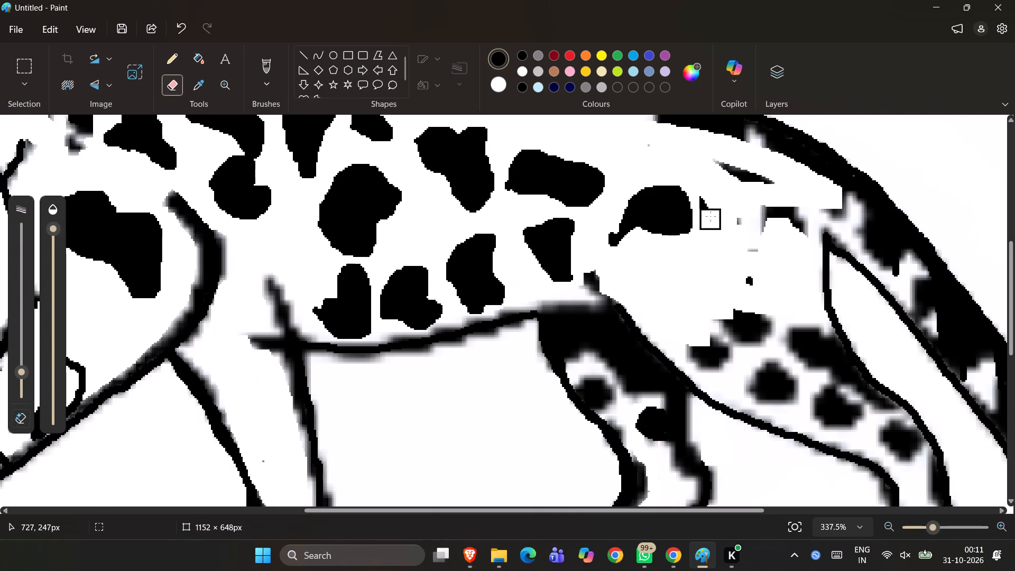
left_click_drag(710, 216, 742, 178)
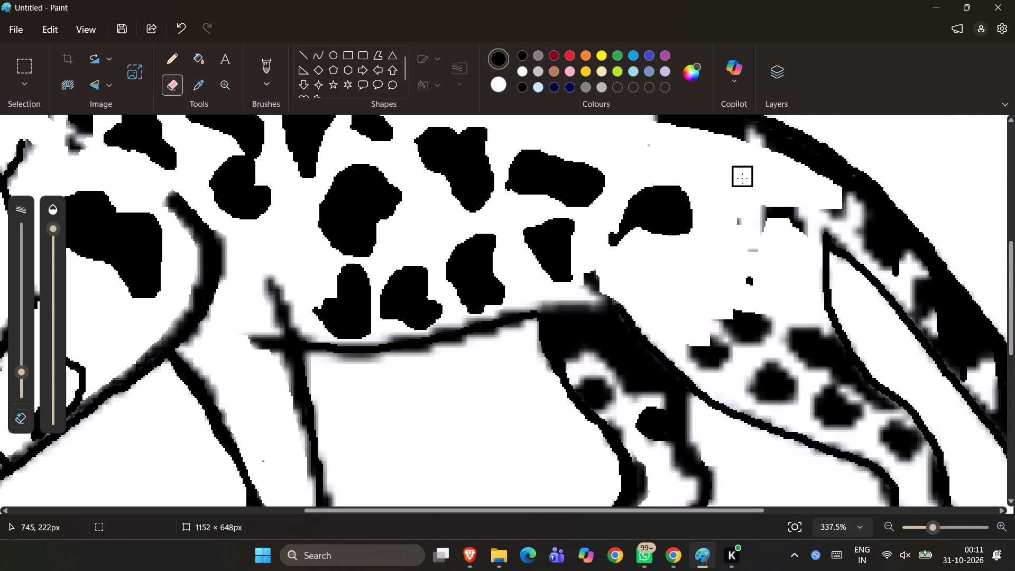
scroll(742, 178, "down", 3, "ctrl")
scroll(742, 178, "up", 1)
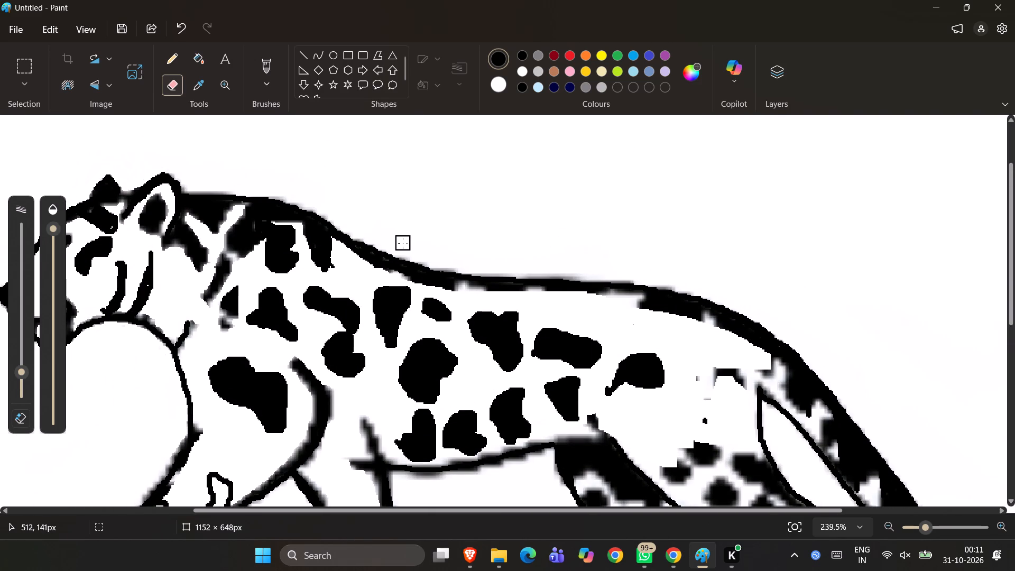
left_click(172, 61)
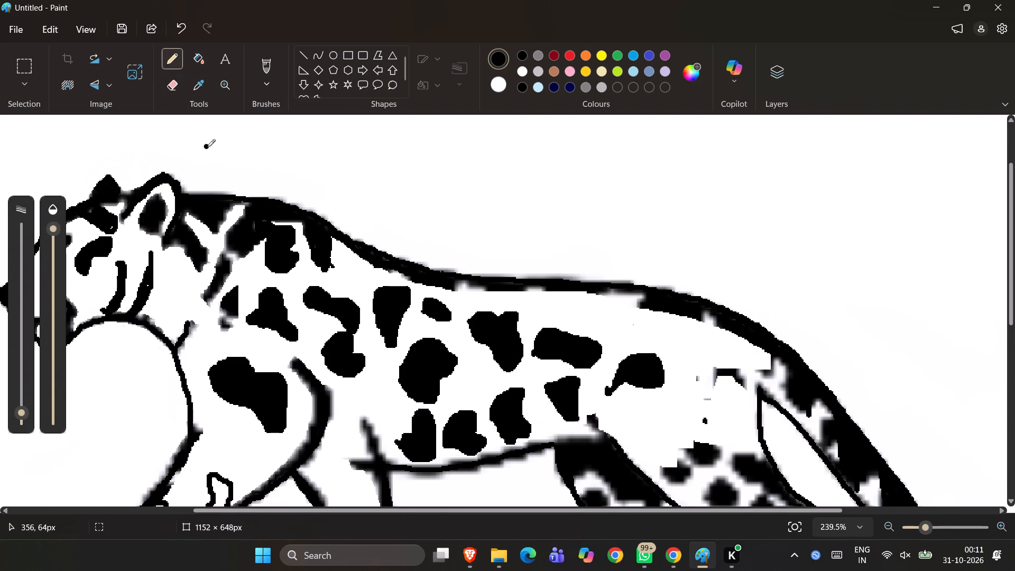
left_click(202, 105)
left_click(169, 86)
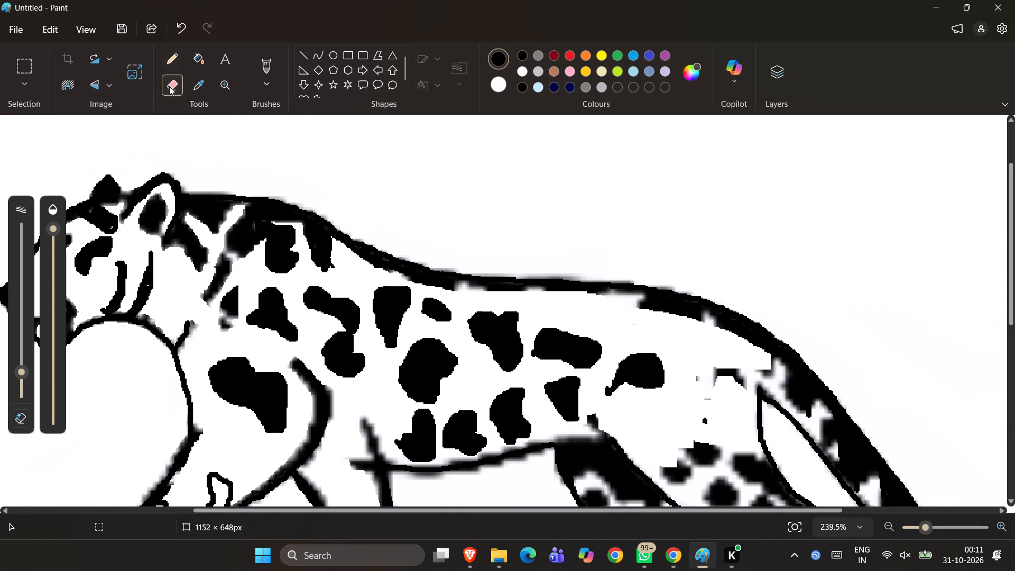
Erase the blurry lower edge of the rear back outline and the leftover marking fragments across the haunch.
scroll(488, 243, "down", 1)
scroll(488, 243, "left", 1)
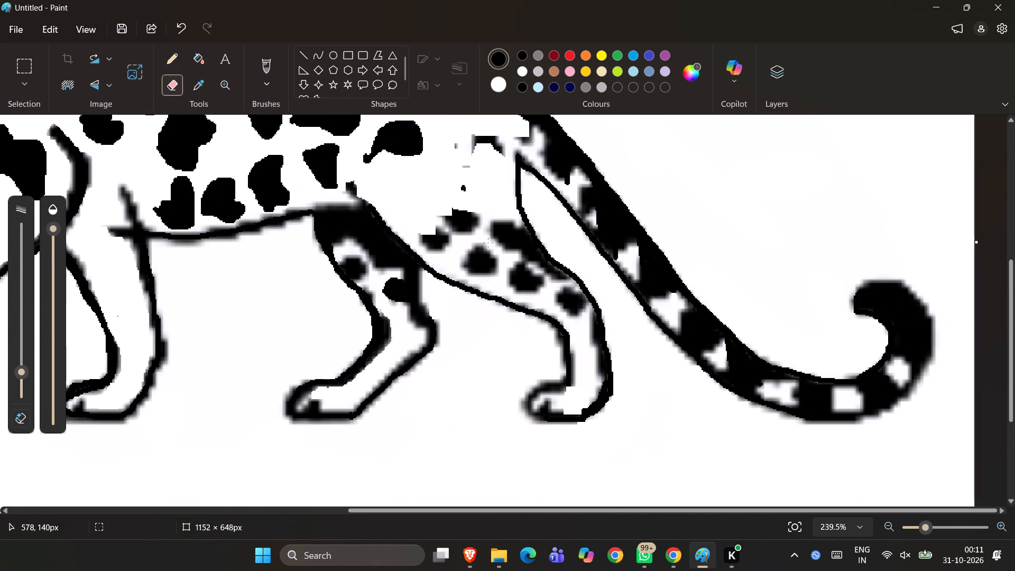
scroll(488, 243, "left", 1)
scroll(488, 243, "up", 1)
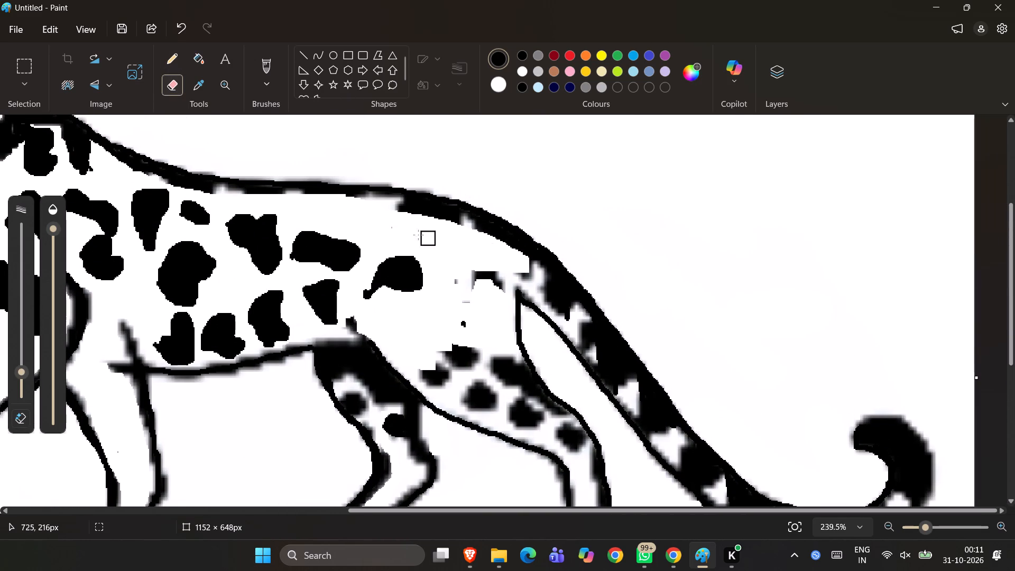
left_click_drag(349, 206, 357, 204)
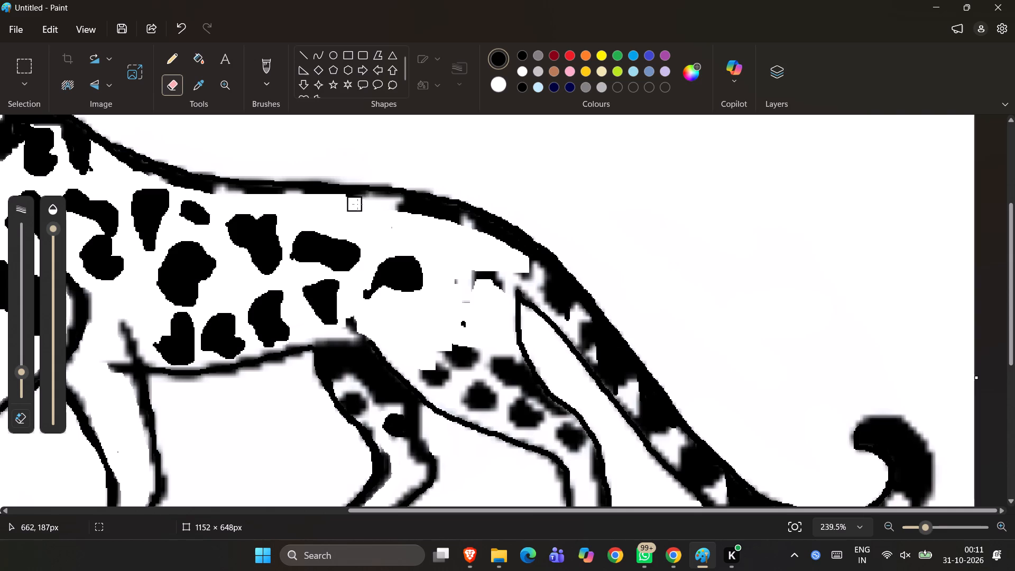
left_click_drag(357, 204, 485, 239)
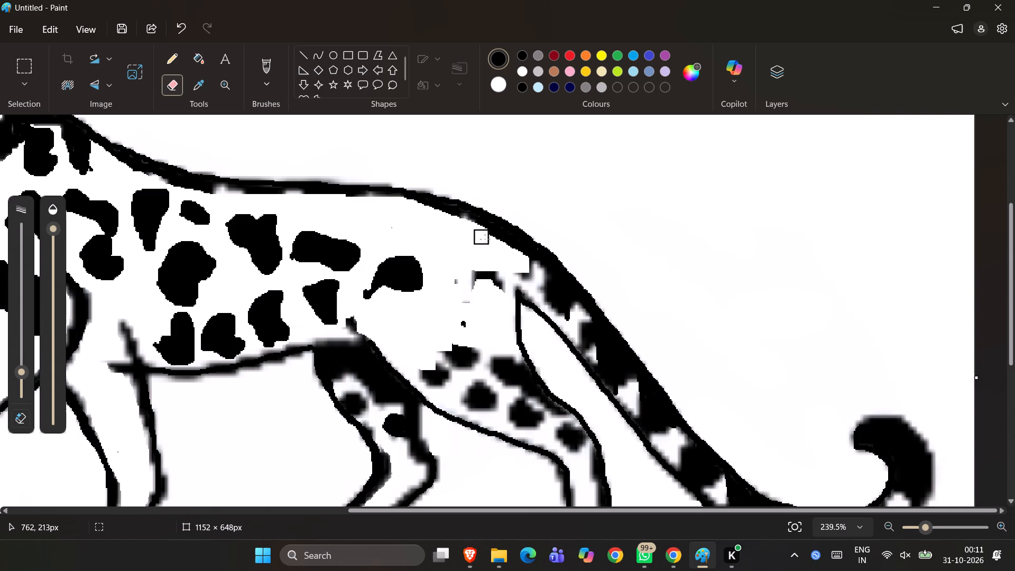
left_click_drag(485, 239, 463, 351)
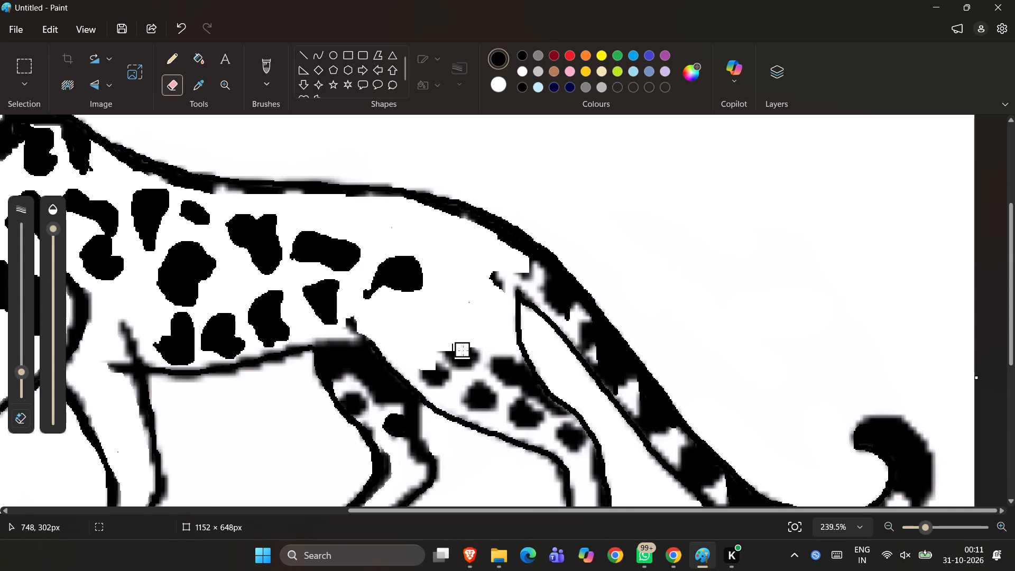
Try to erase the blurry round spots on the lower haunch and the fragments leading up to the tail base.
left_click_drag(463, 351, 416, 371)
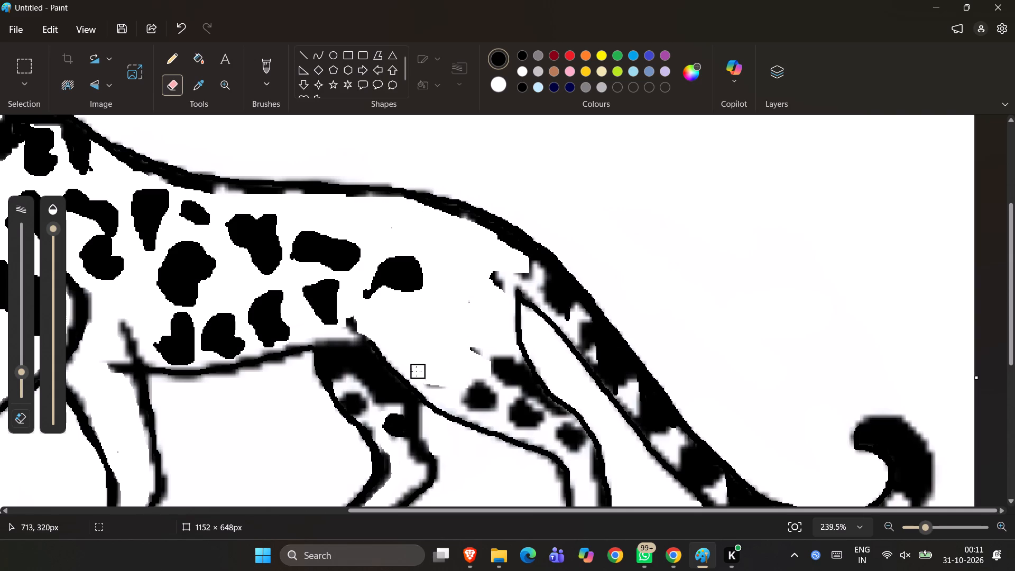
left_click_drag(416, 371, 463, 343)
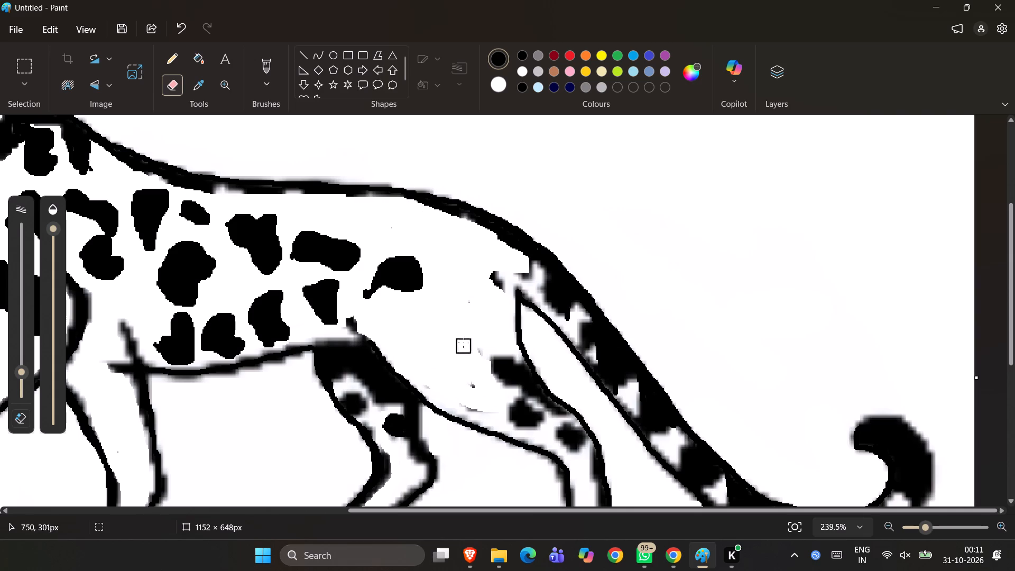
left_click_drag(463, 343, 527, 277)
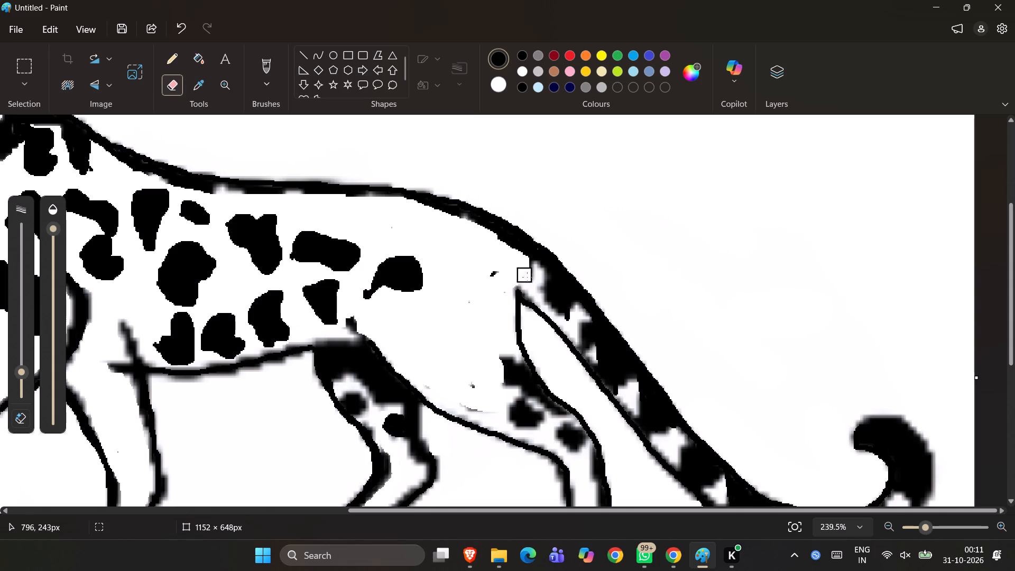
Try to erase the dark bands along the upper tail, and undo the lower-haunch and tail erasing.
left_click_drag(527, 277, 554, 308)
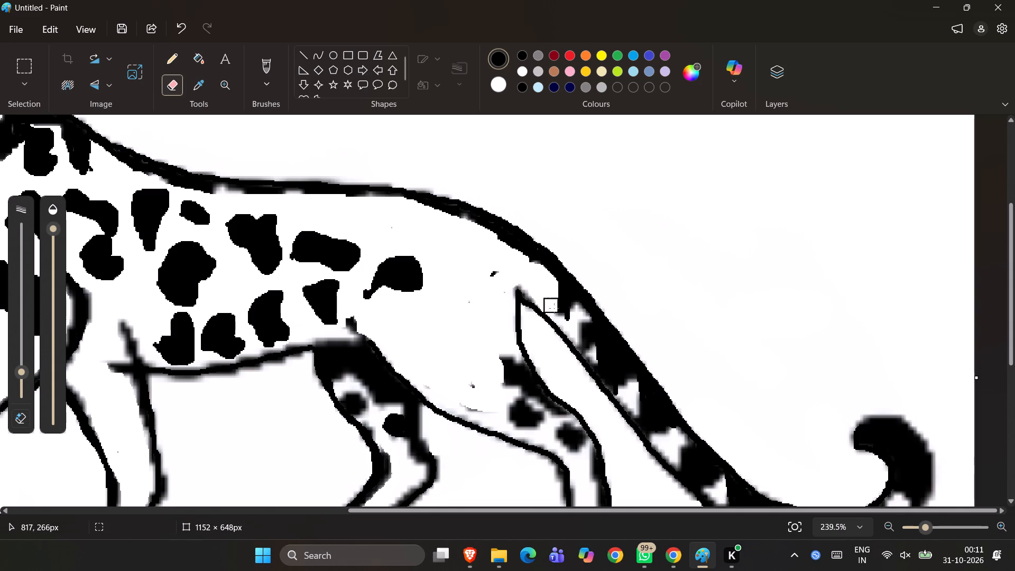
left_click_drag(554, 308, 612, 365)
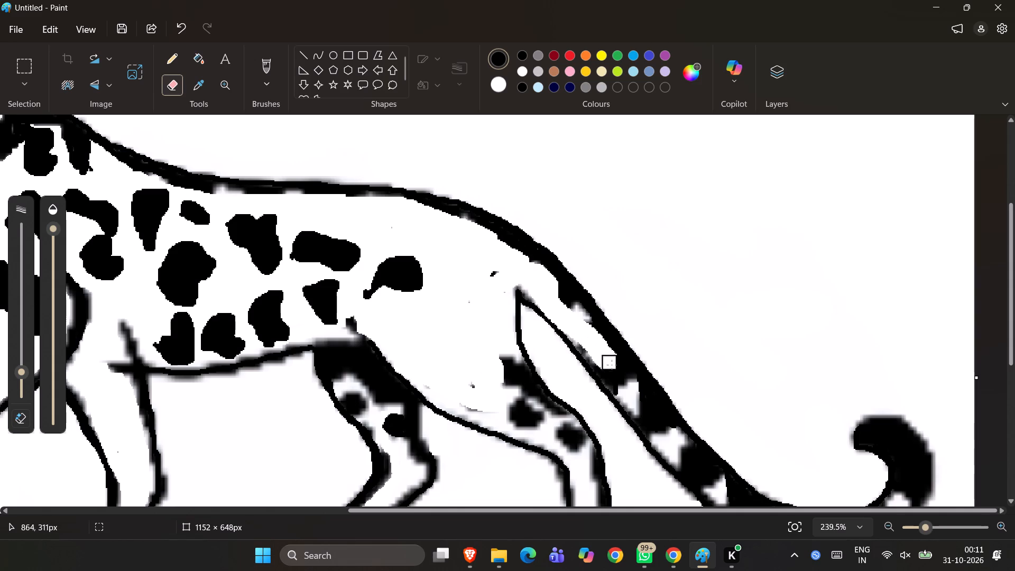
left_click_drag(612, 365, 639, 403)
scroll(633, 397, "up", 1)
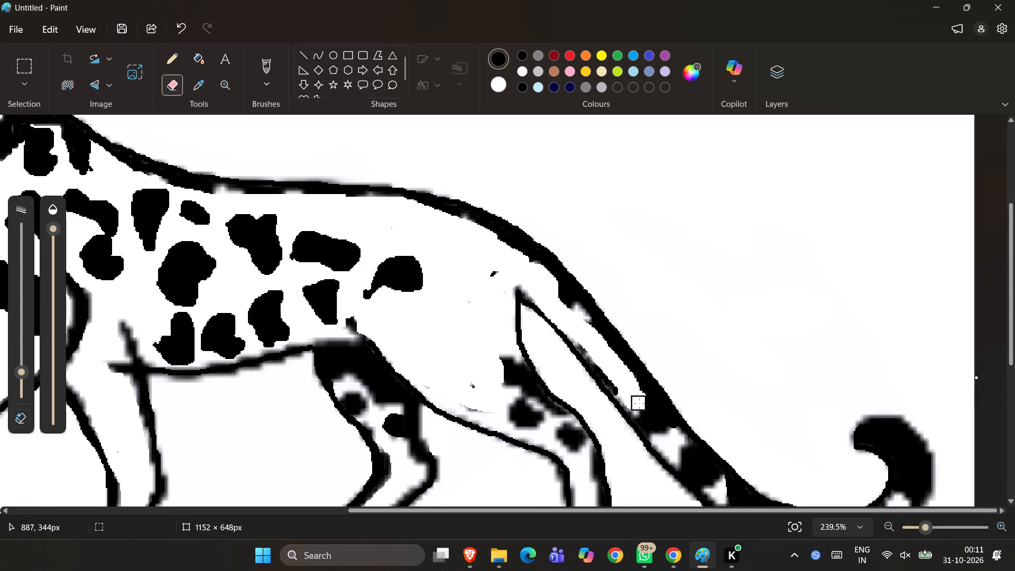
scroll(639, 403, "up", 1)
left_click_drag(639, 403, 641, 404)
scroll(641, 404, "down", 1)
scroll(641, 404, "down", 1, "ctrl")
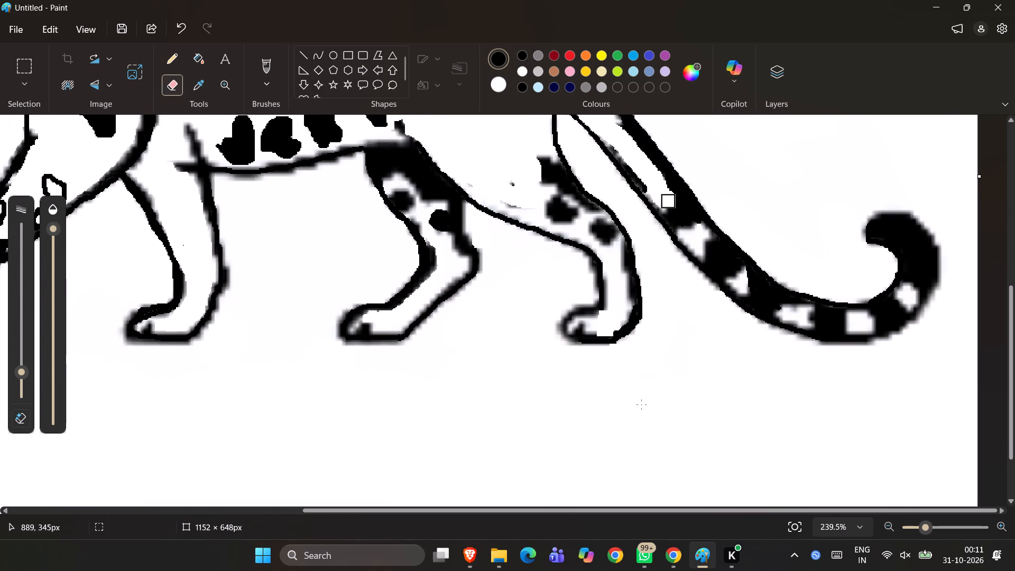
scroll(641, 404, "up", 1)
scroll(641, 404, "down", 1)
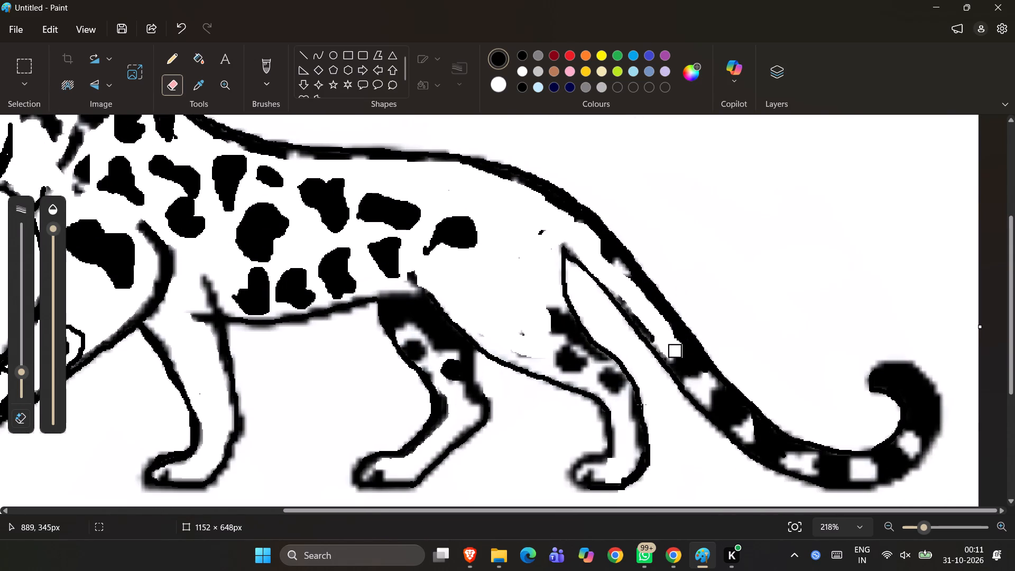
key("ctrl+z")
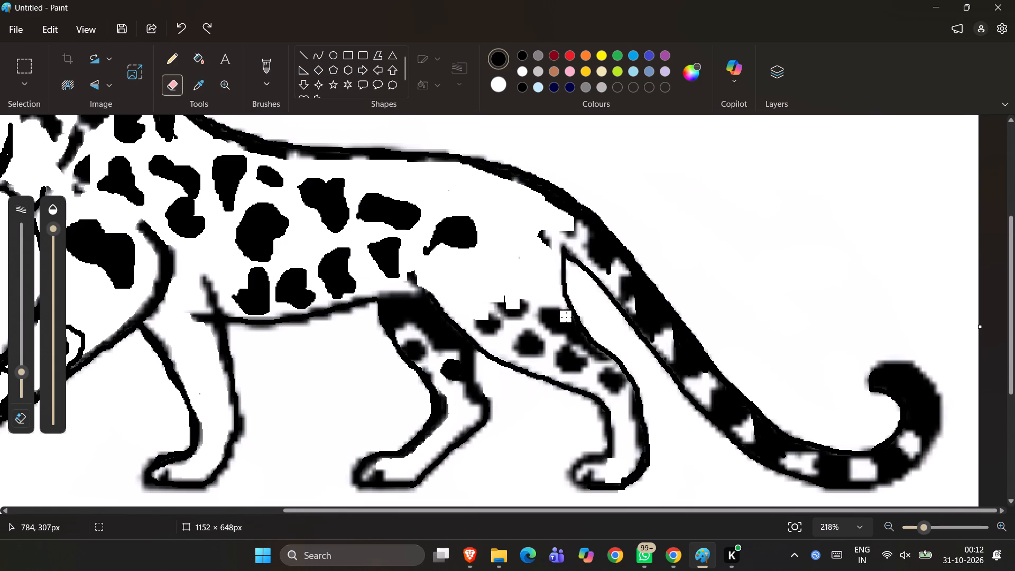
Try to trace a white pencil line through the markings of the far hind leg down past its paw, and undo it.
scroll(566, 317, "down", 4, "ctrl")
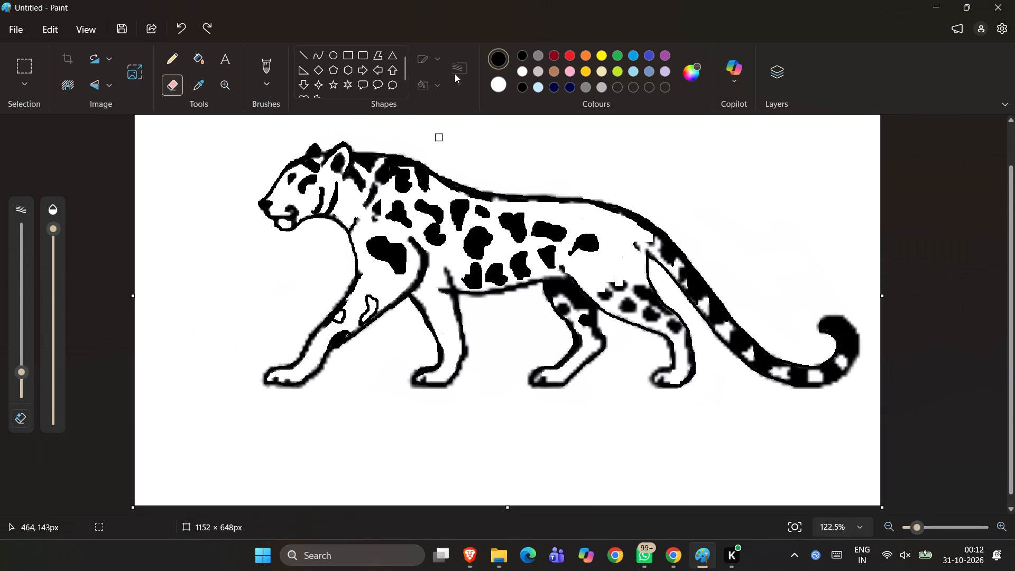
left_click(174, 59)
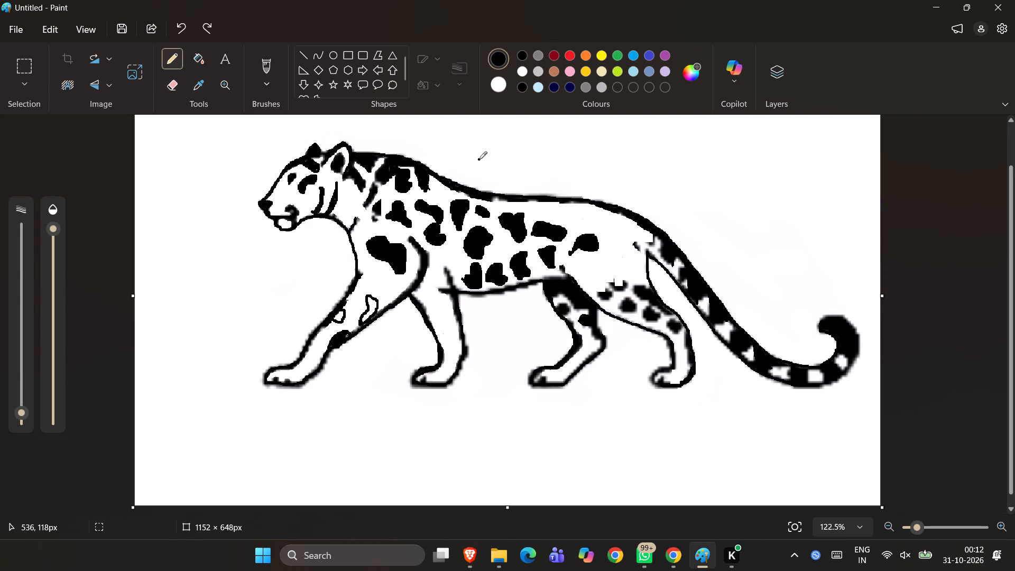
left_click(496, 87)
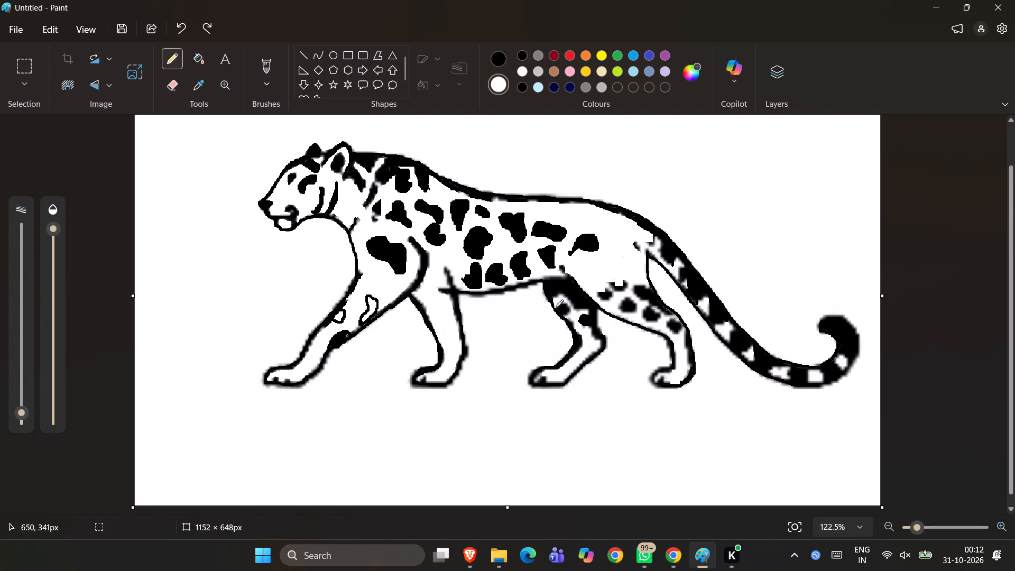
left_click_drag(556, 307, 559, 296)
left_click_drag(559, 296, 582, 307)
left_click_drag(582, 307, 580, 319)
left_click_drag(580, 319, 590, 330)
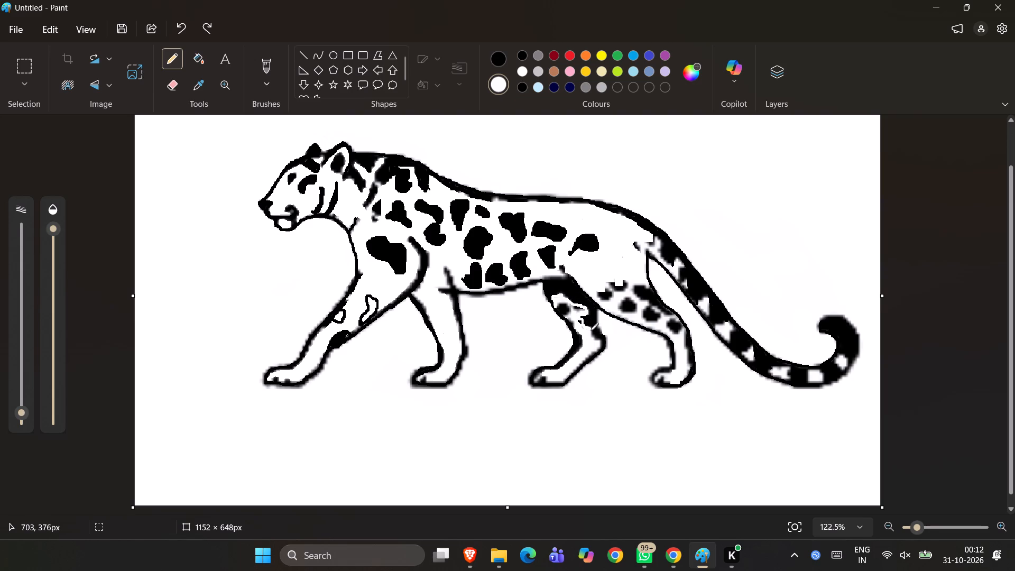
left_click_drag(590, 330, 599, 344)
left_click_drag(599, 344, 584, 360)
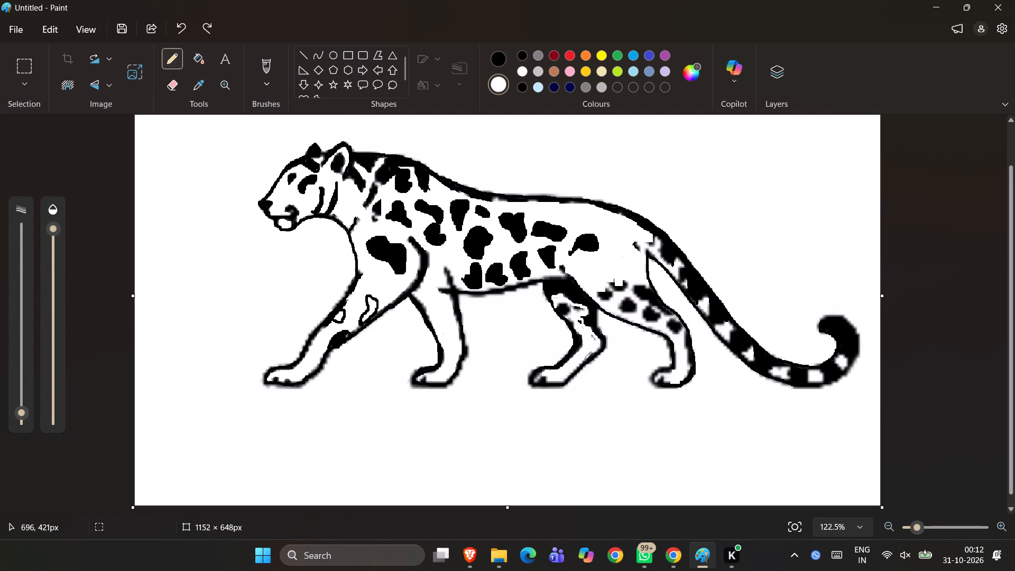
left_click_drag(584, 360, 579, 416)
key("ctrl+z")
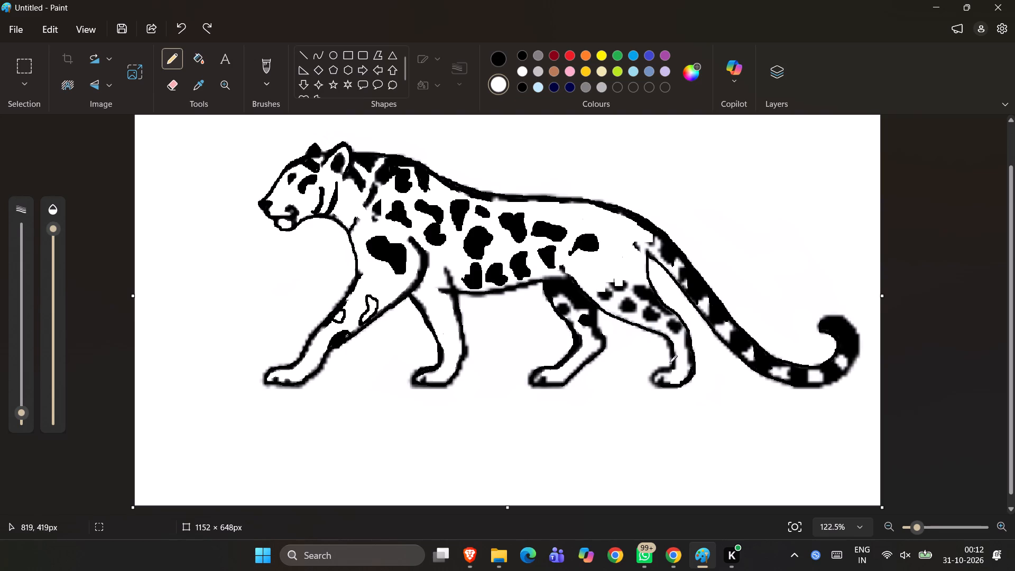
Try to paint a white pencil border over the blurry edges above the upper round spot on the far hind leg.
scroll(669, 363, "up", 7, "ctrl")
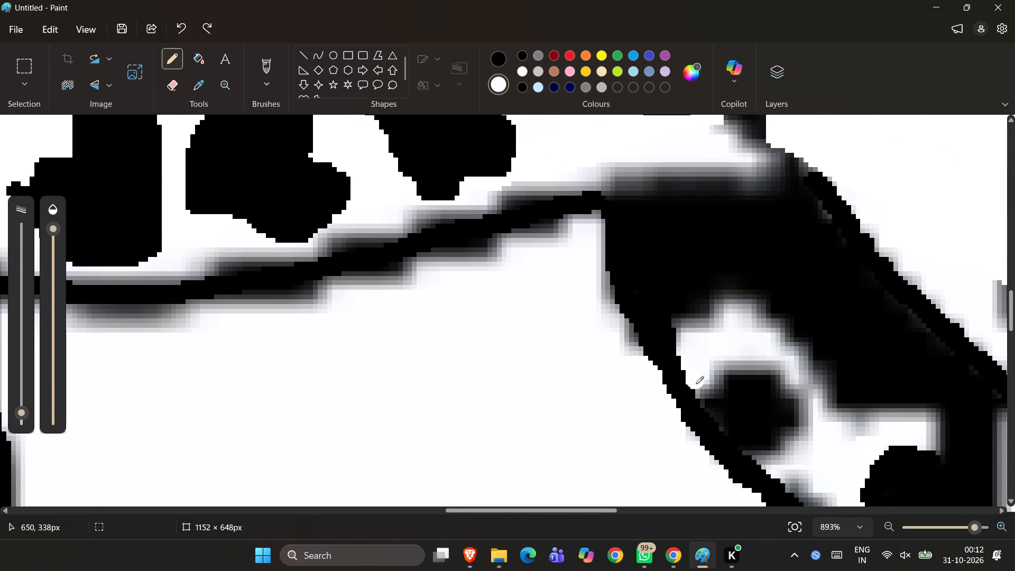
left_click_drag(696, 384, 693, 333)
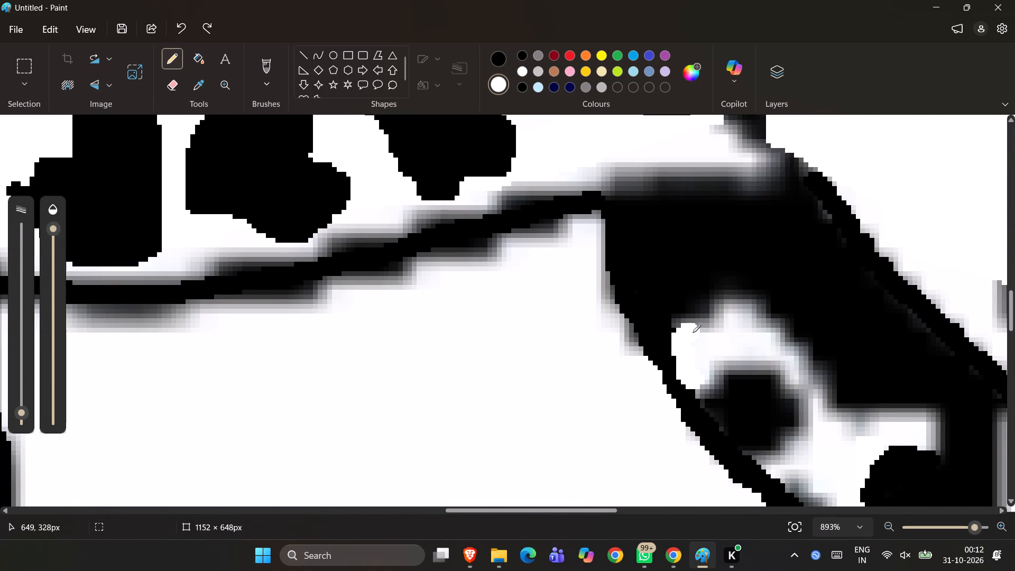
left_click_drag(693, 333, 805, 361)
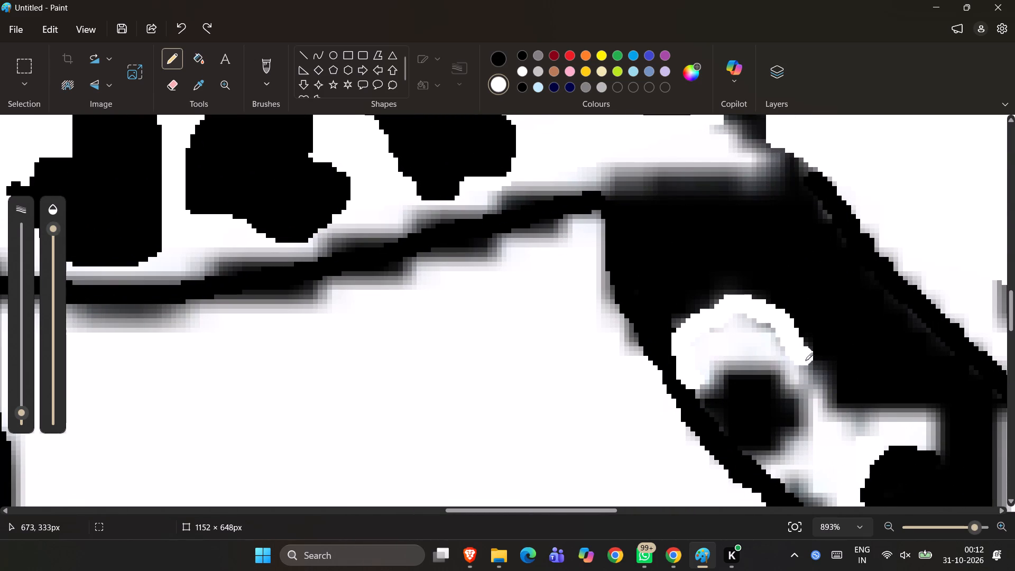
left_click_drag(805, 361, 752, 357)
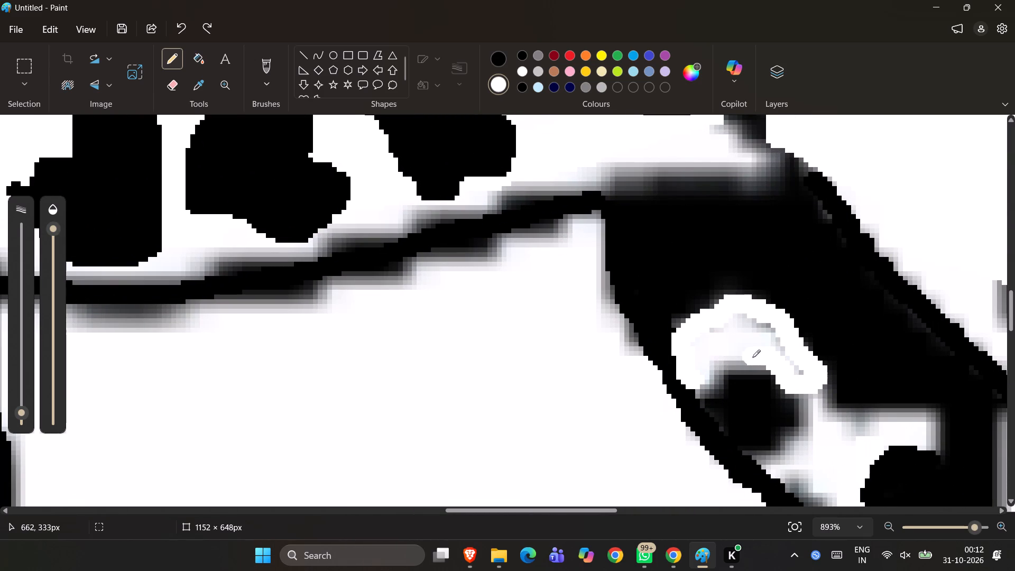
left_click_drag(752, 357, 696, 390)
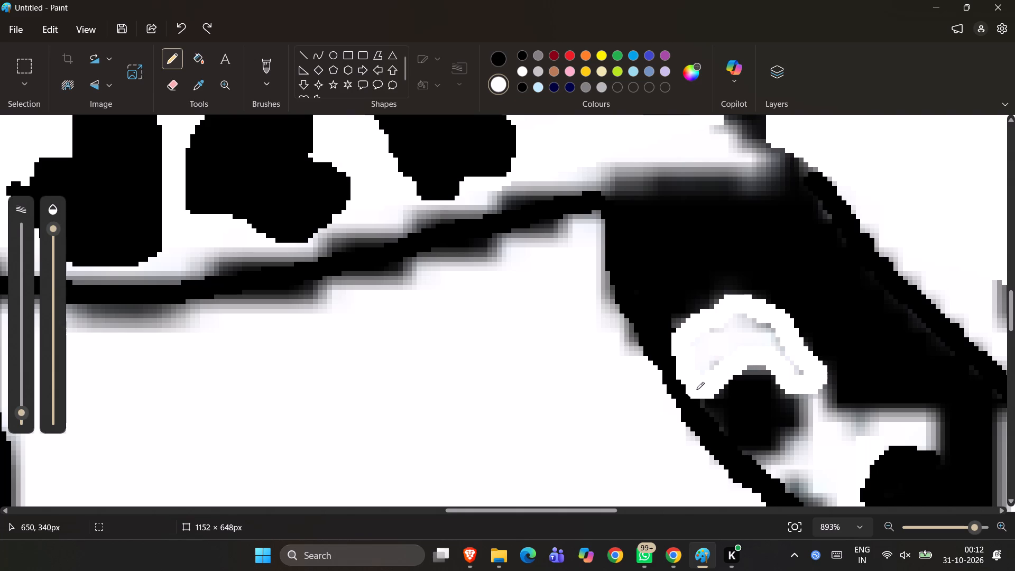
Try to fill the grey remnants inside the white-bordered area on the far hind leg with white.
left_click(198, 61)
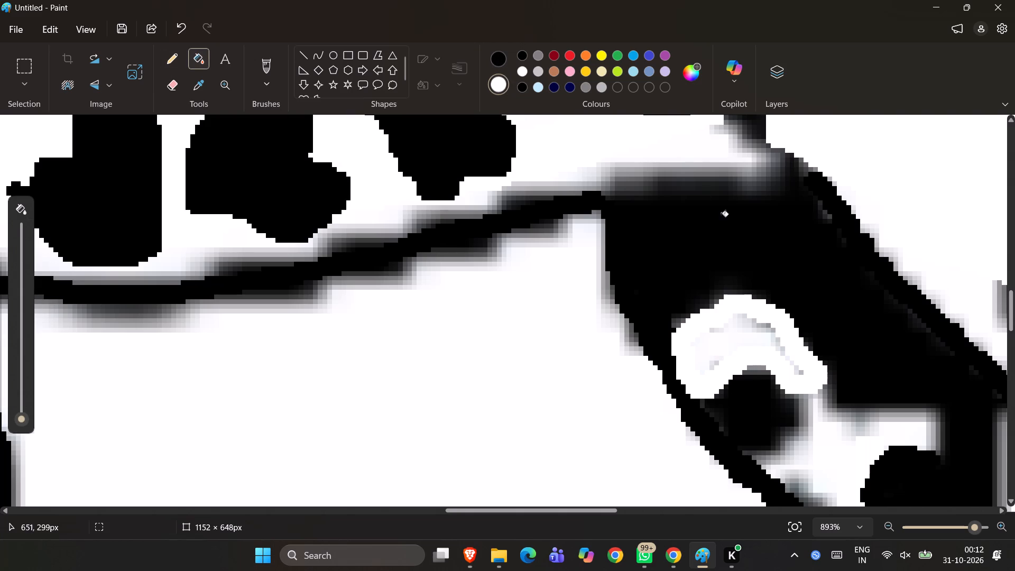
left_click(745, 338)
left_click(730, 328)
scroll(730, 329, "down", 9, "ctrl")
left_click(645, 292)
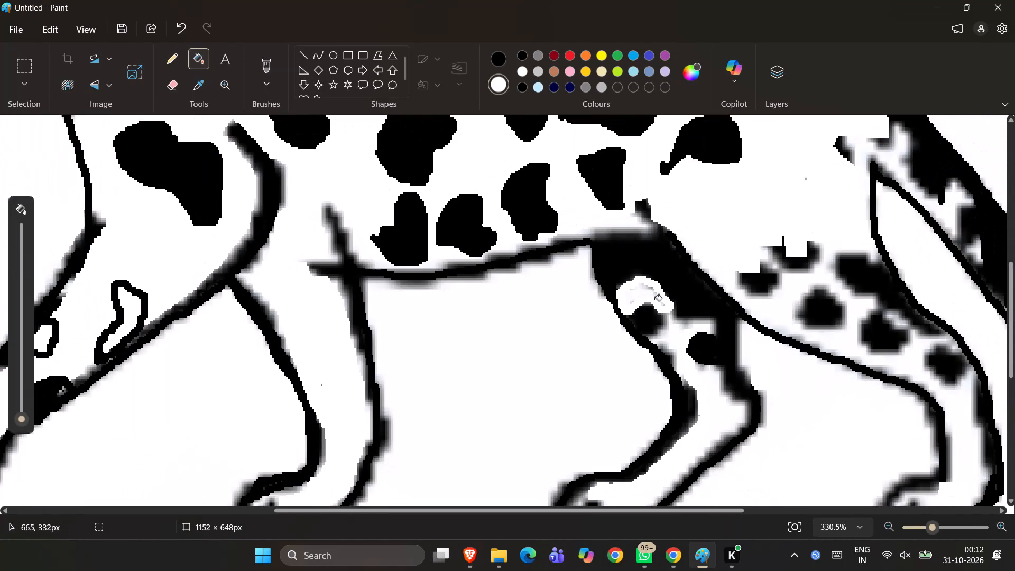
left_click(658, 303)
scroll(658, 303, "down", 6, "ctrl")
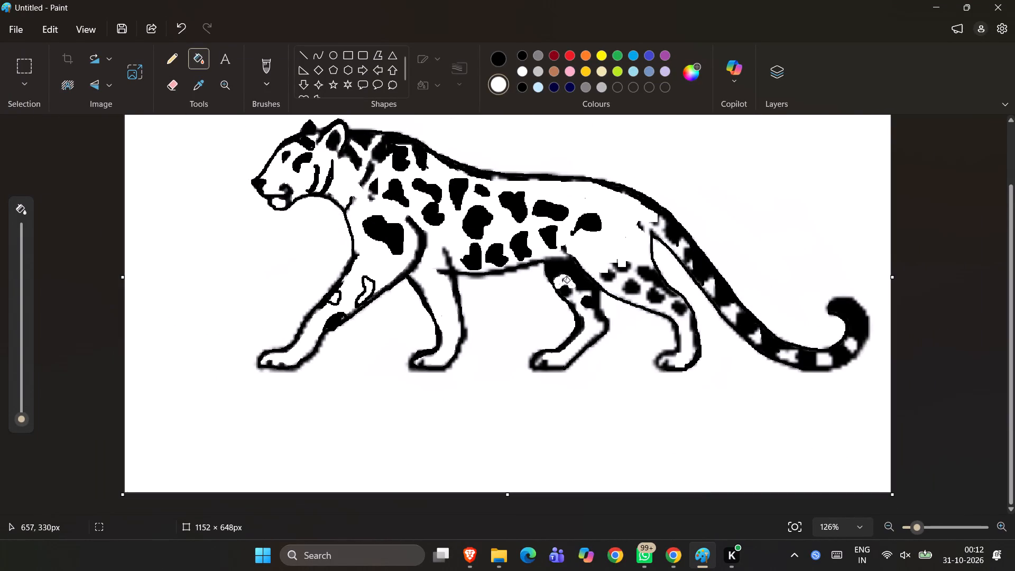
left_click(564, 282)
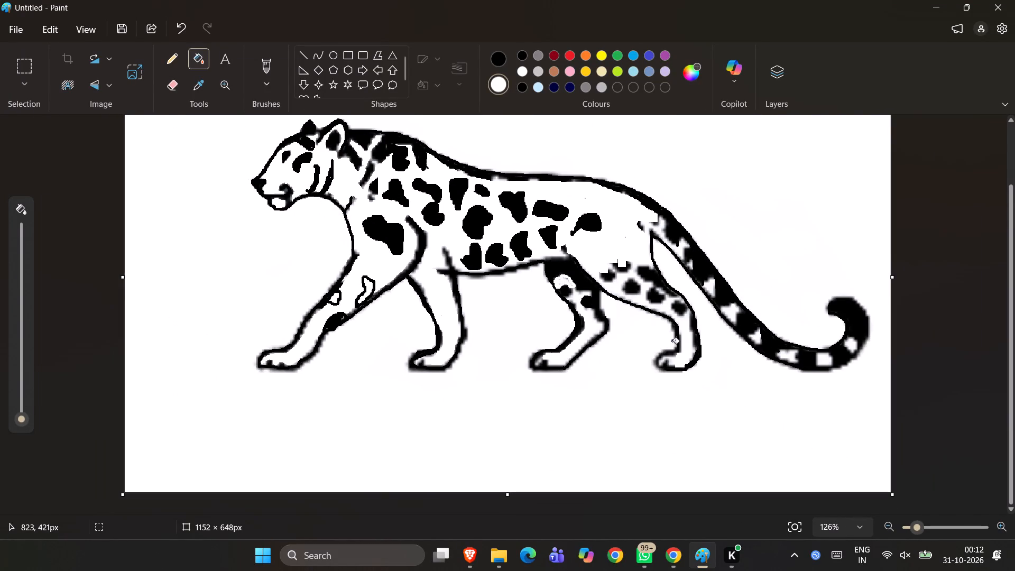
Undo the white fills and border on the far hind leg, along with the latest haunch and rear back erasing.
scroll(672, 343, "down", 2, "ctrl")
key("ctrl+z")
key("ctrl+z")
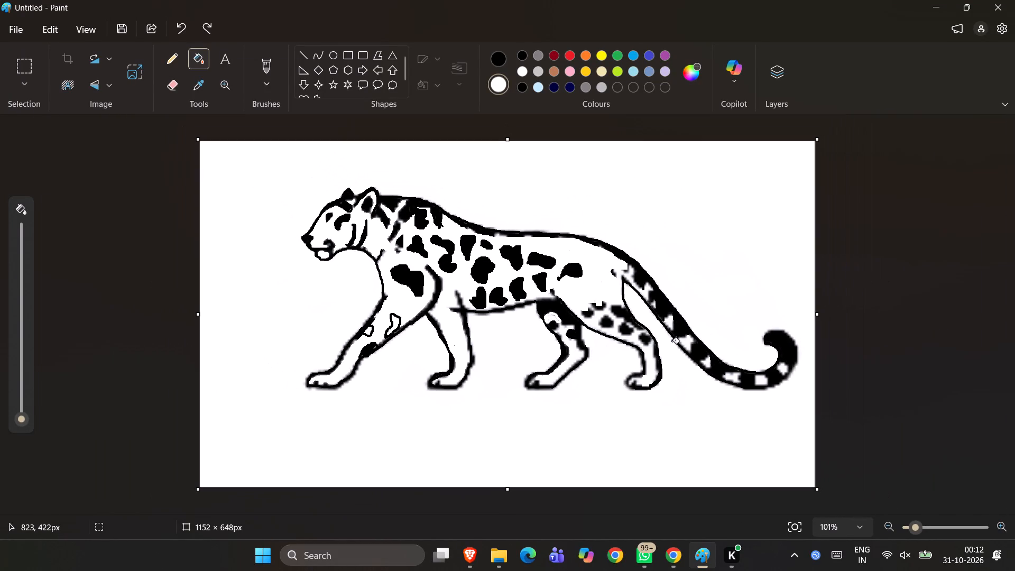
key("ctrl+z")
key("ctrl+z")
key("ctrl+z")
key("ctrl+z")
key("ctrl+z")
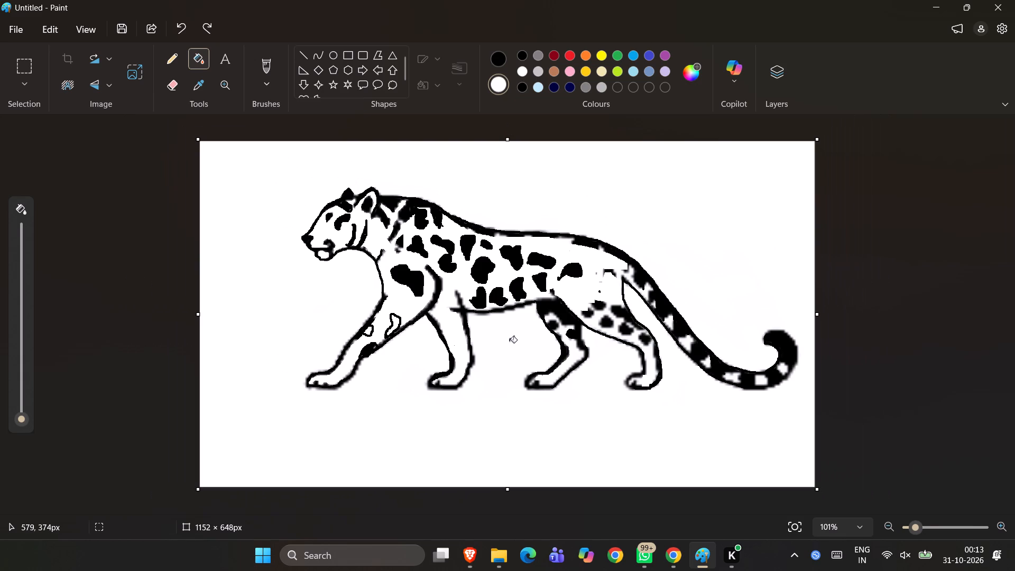
Erase the leftover marking fragments near the tail base and the blurry lower edge of the rear back outline.
scroll(690, 318, "up", 3, "ctrl")
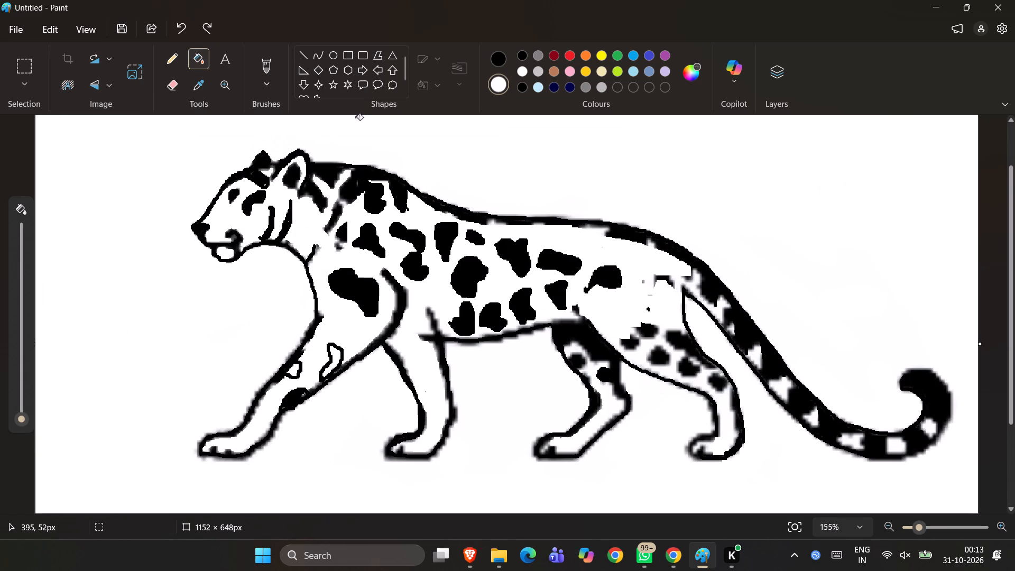
left_click(177, 87)
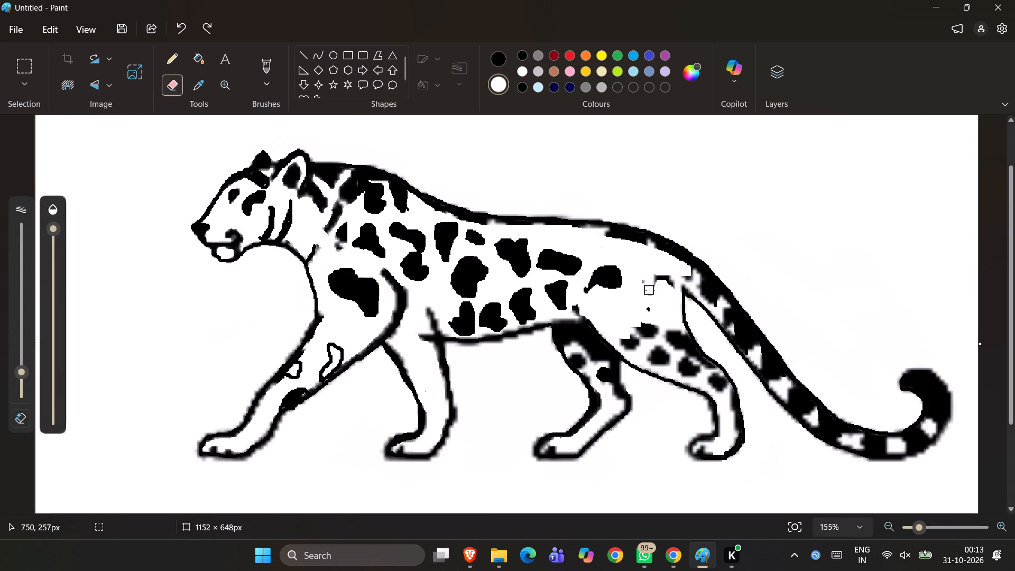
left_click_drag(650, 289, 659, 293)
left_click_drag(659, 293, 681, 277)
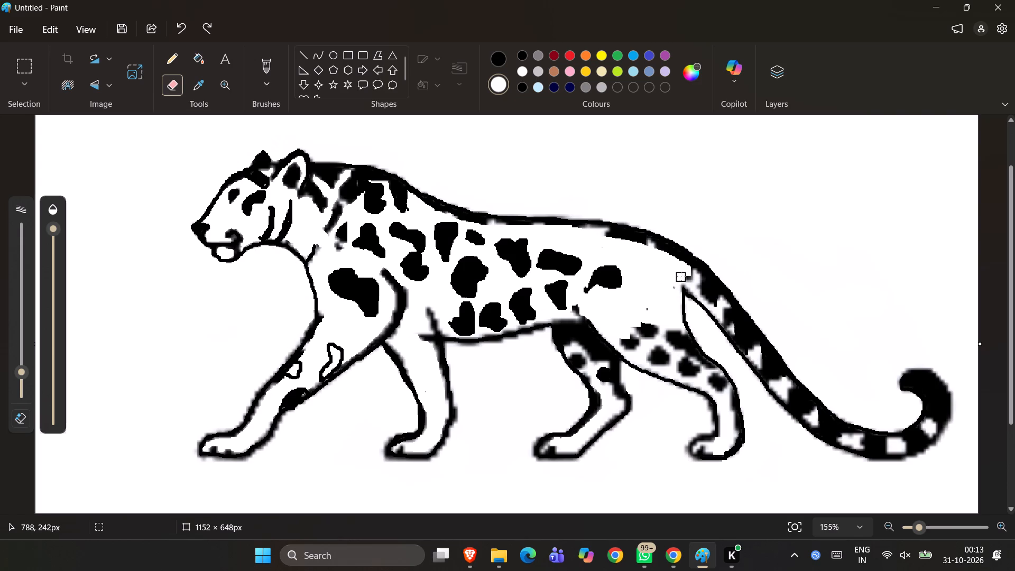
left_click_drag(681, 277, 580, 235)
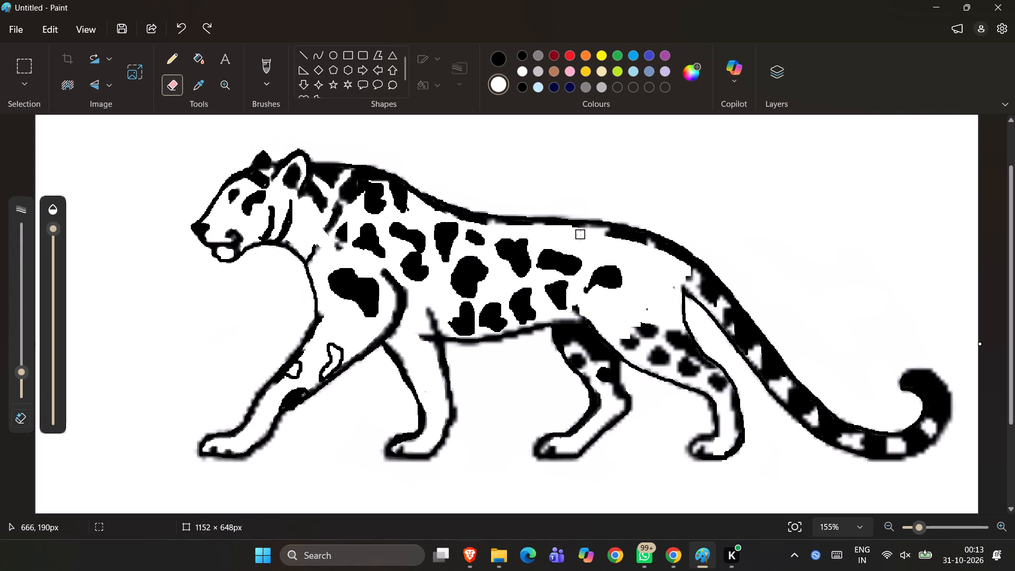
left_click_drag(580, 235, 634, 243)
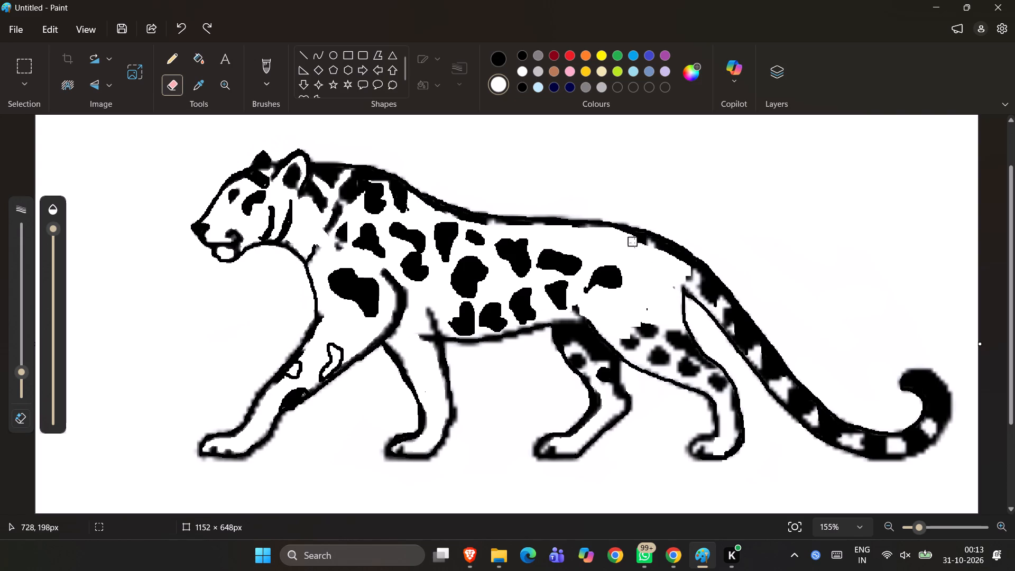
left_click_drag(634, 243, 673, 265)
Erase the blurry stripe and leftover fragments on the neck beside the small black patch in front of the shoulder.
scroll(709, 299, "down", 7, "ctrl")
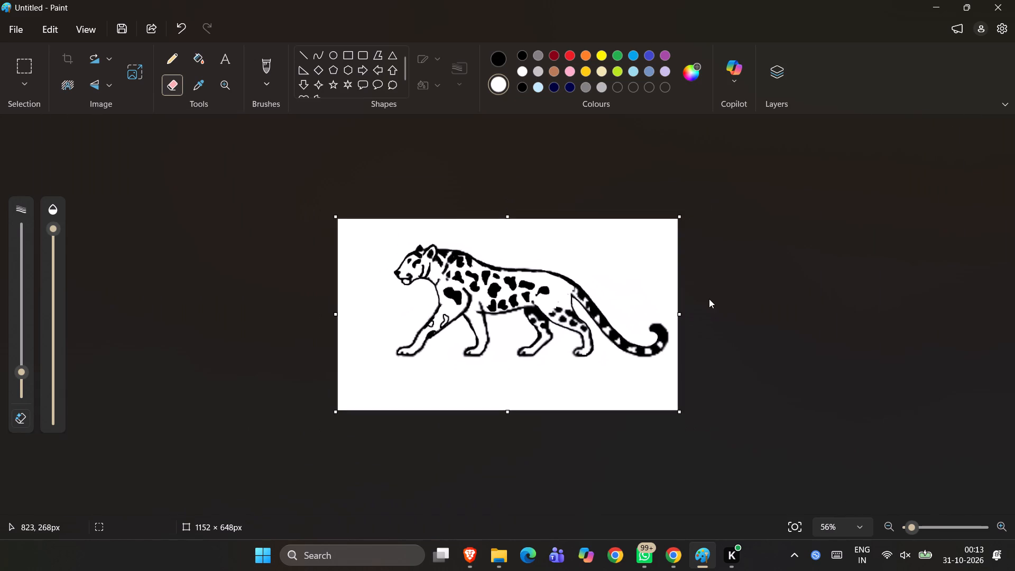
scroll(581, 266, "up", 6, "ctrl")
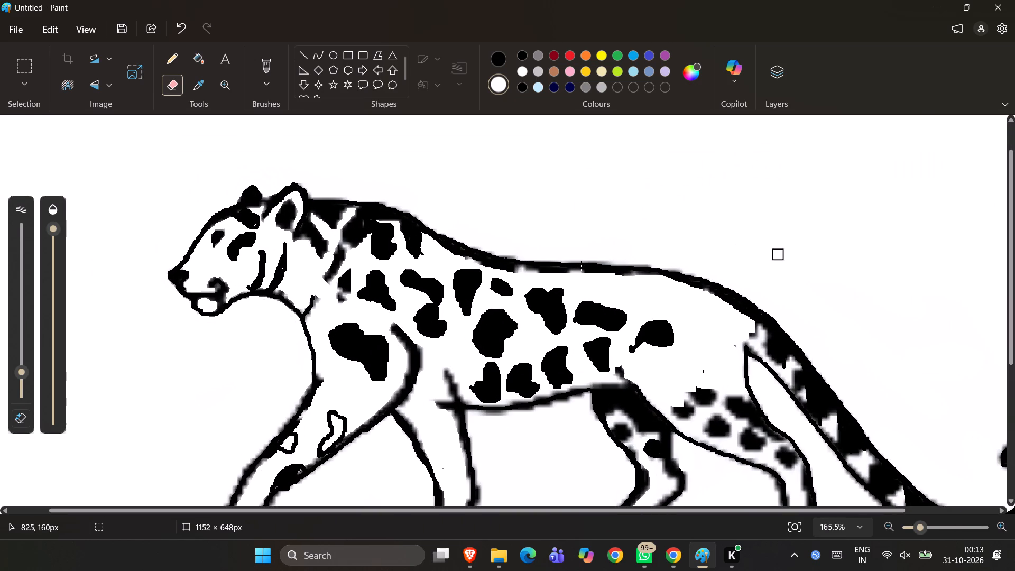
left_click_drag(324, 278, 329, 288)
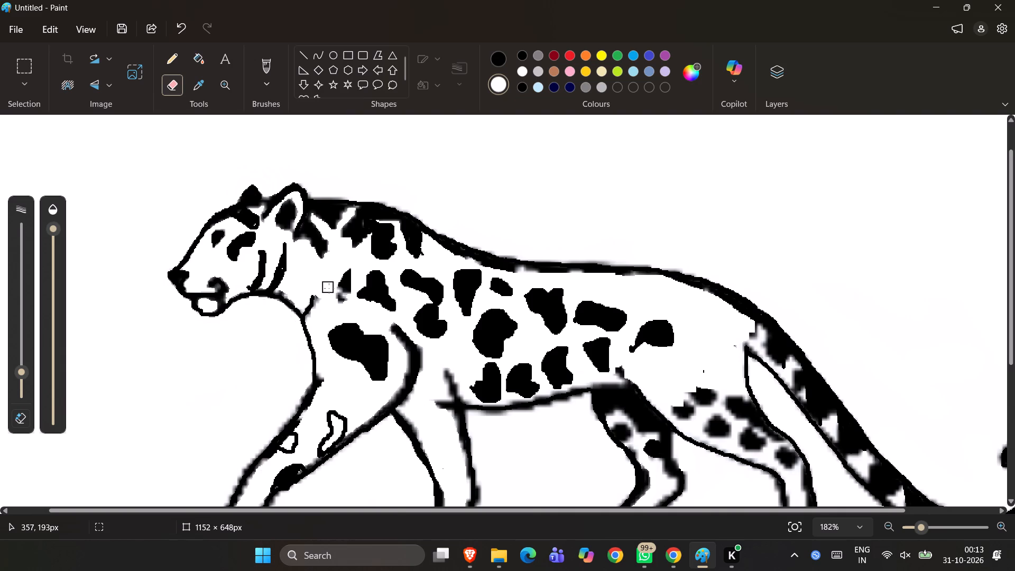
left_click_drag(329, 288, 330, 265)
left_click_drag(330, 265, 344, 303)
left_click_drag(344, 303, 317, 278)
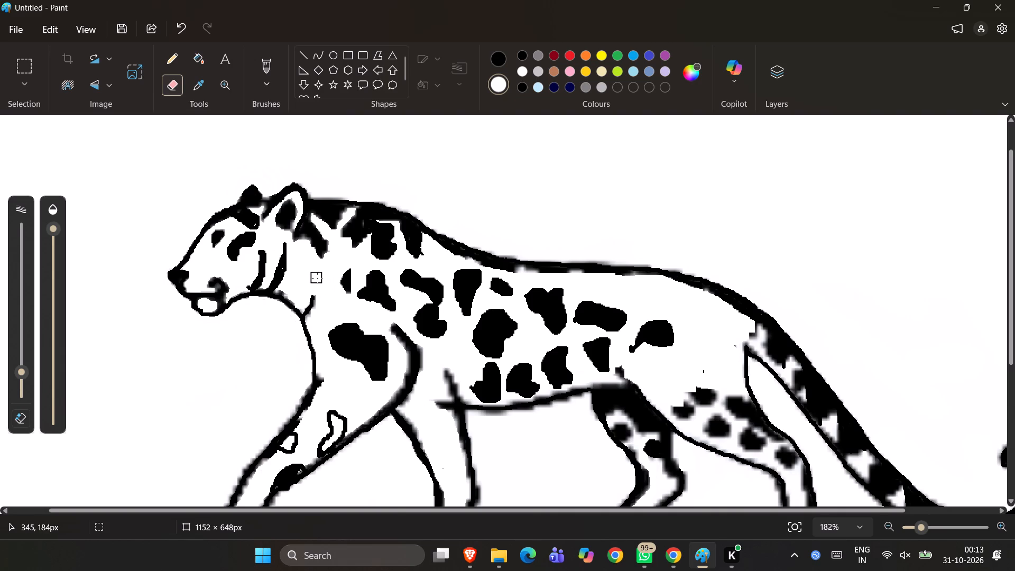
Erase the black marking behind the eye and the dark stripe on the forehead below the far ear.
scroll(317, 278, "down", 2, "ctrl")
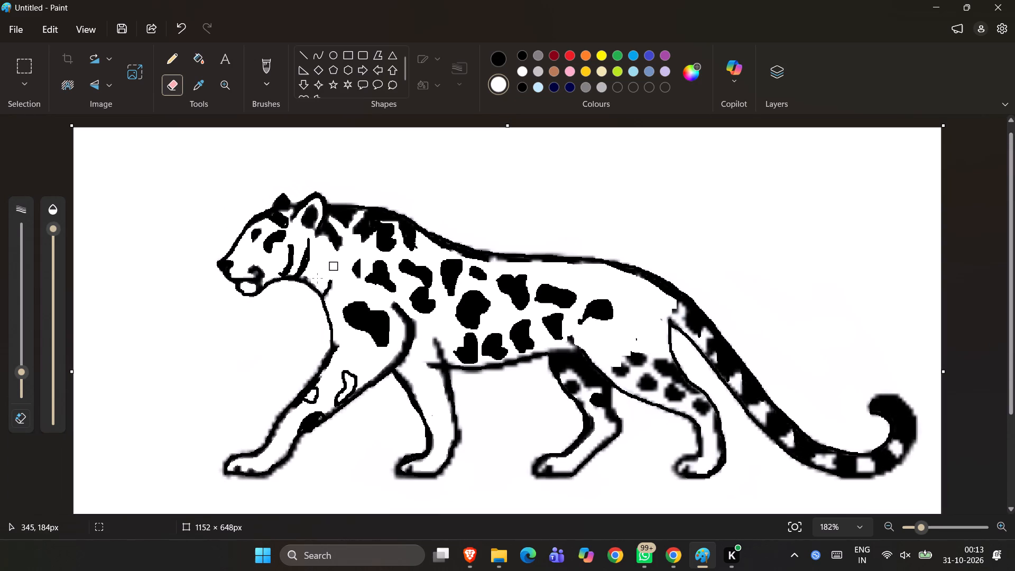
left_click_drag(264, 248, 283, 234)
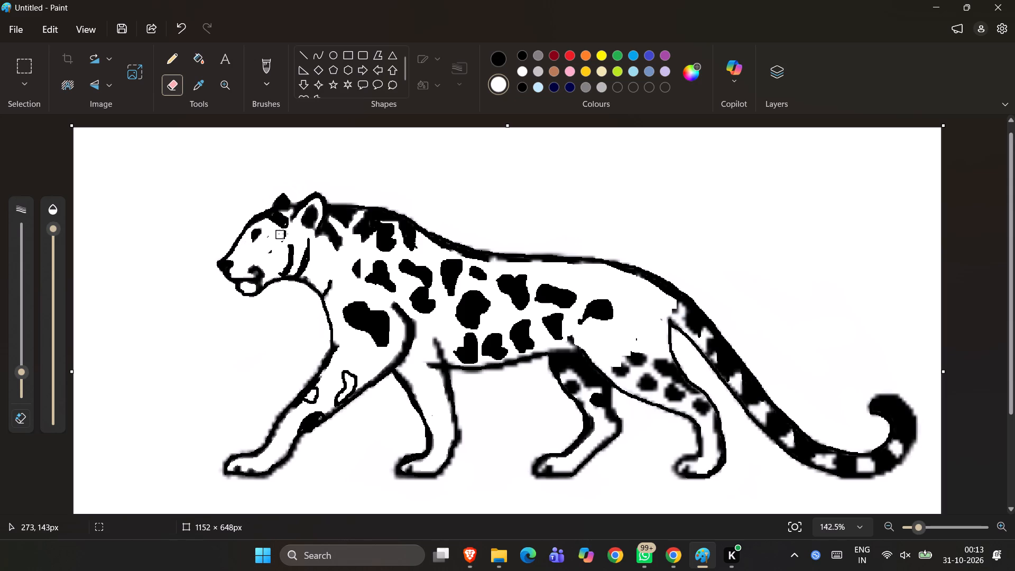
left_click_drag(283, 234, 283, 229)
left_click_drag(283, 229, 282, 223)
left_click_drag(282, 223, 275, 223)
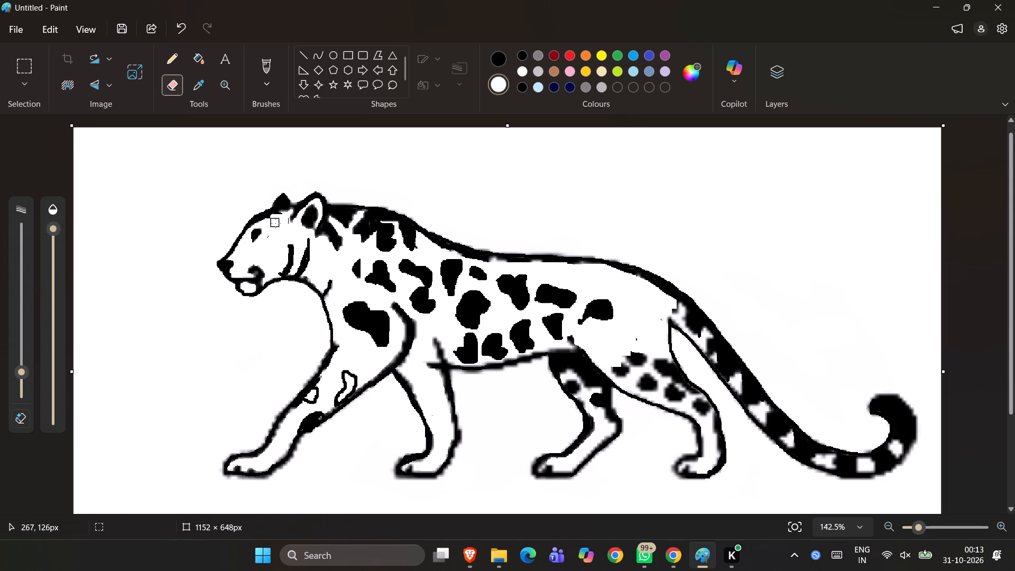
left_click_drag(275, 223, 277, 222)
left_click_drag(277, 222, 287, 234)
Erase the upper end of the front shoulder line and a strip running into the frontmost lower belly patch.
scroll(287, 234, "down", 4, "ctrl")
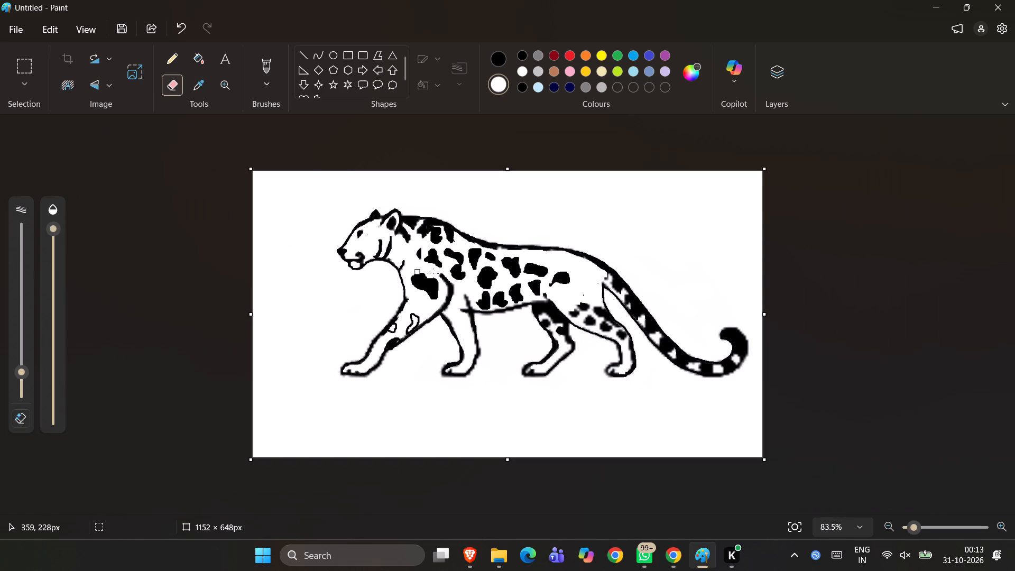
left_click_drag(433, 273, 484, 300)
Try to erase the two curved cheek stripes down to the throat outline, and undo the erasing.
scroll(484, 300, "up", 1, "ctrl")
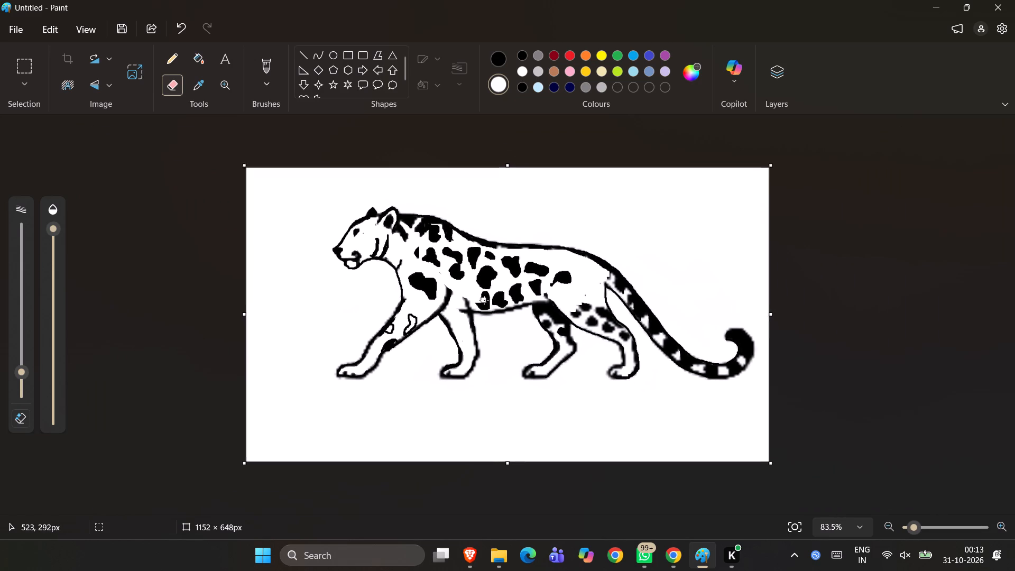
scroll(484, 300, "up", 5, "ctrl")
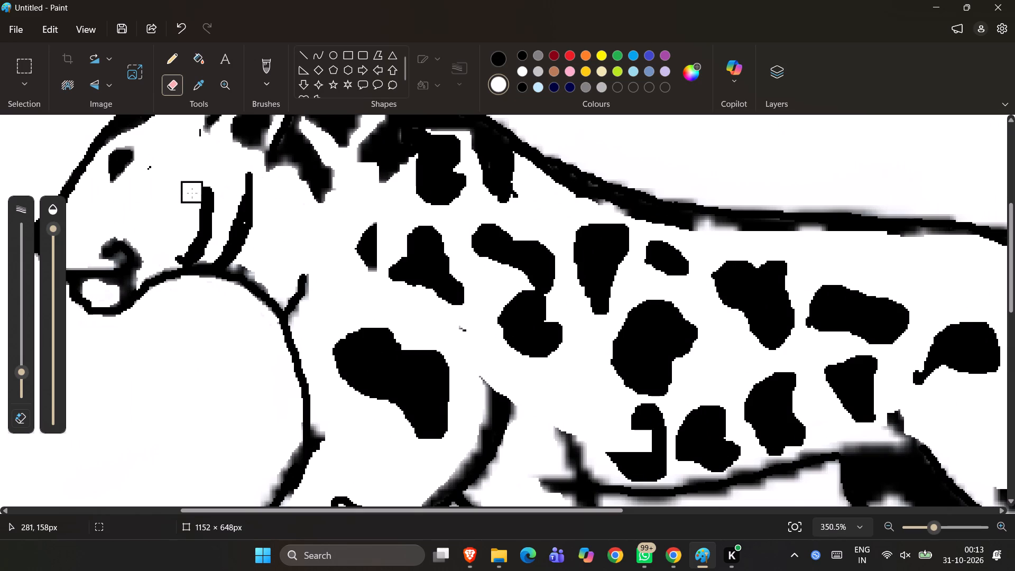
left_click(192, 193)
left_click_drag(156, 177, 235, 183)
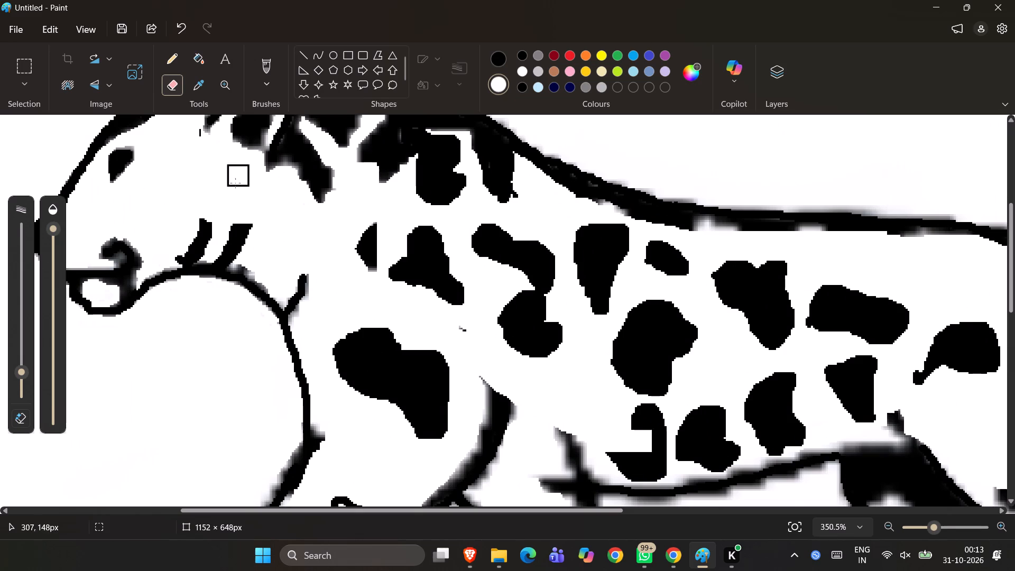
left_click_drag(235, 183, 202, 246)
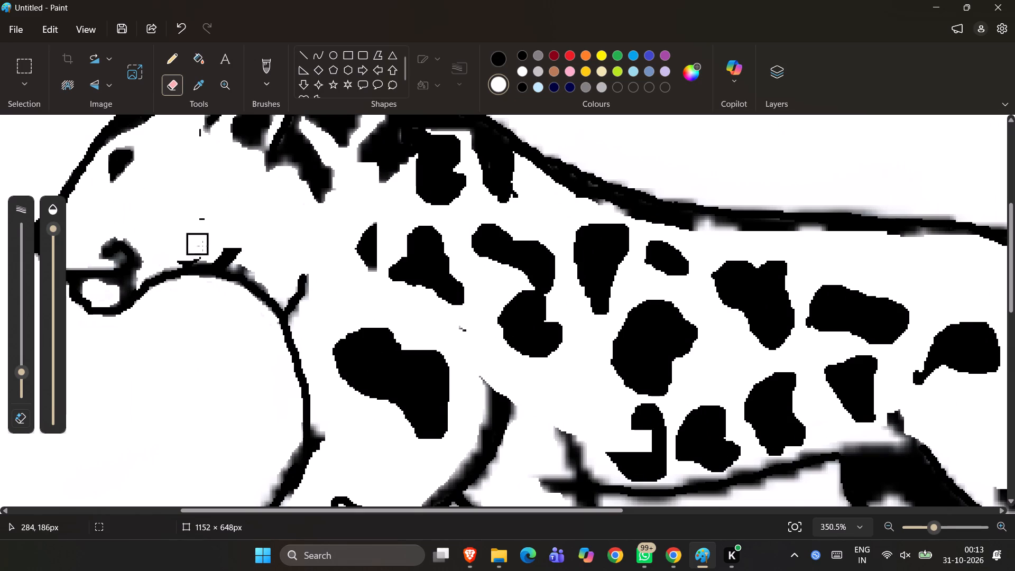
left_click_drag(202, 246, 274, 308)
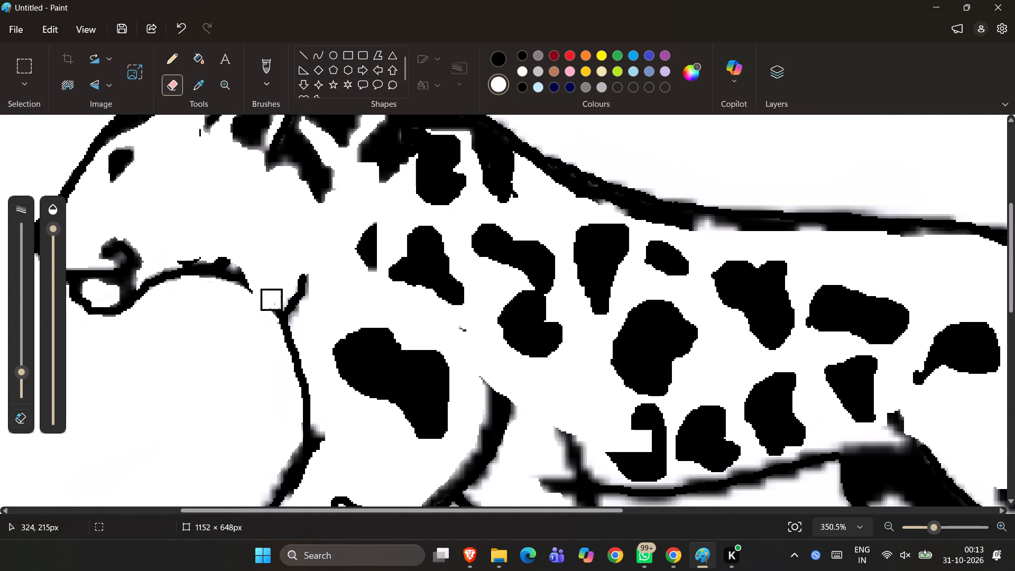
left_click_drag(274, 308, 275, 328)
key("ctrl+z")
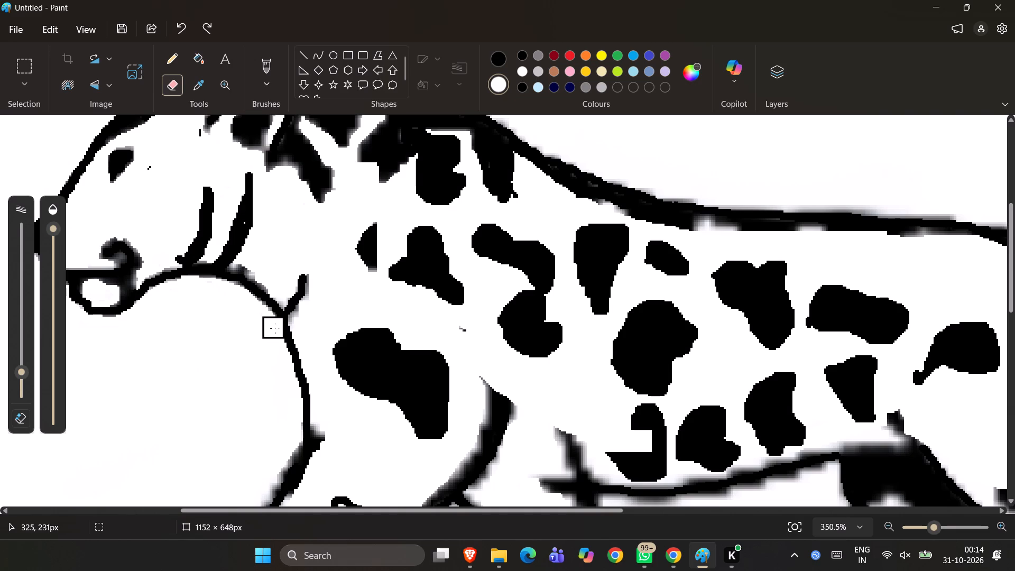
Erase the two curved cheek stripes and stray specks on the face, trimming them back to the throat outline.
left_click_drag(238, 205, 209, 217)
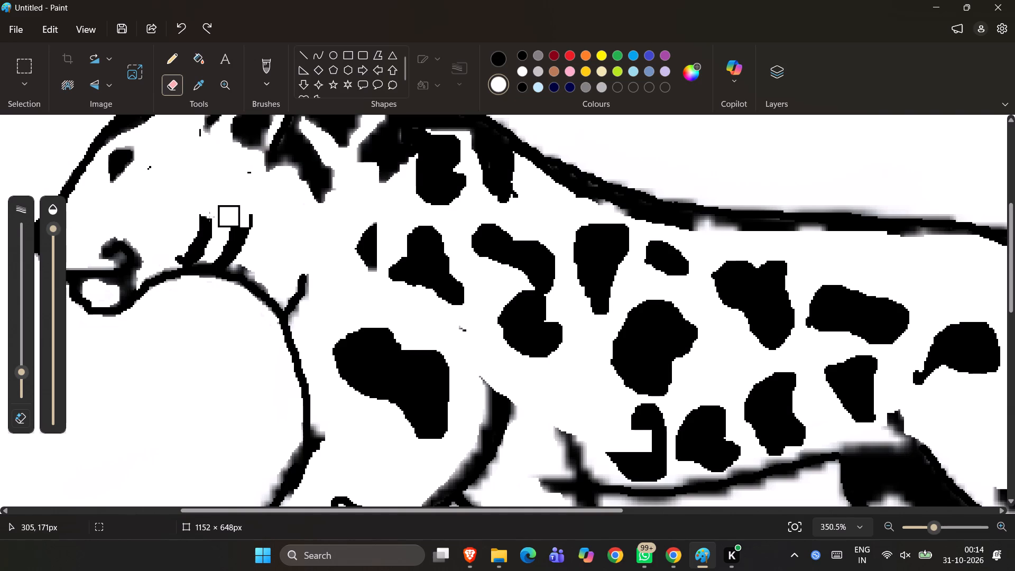
left_click_drag(209, 217, 190, 138)
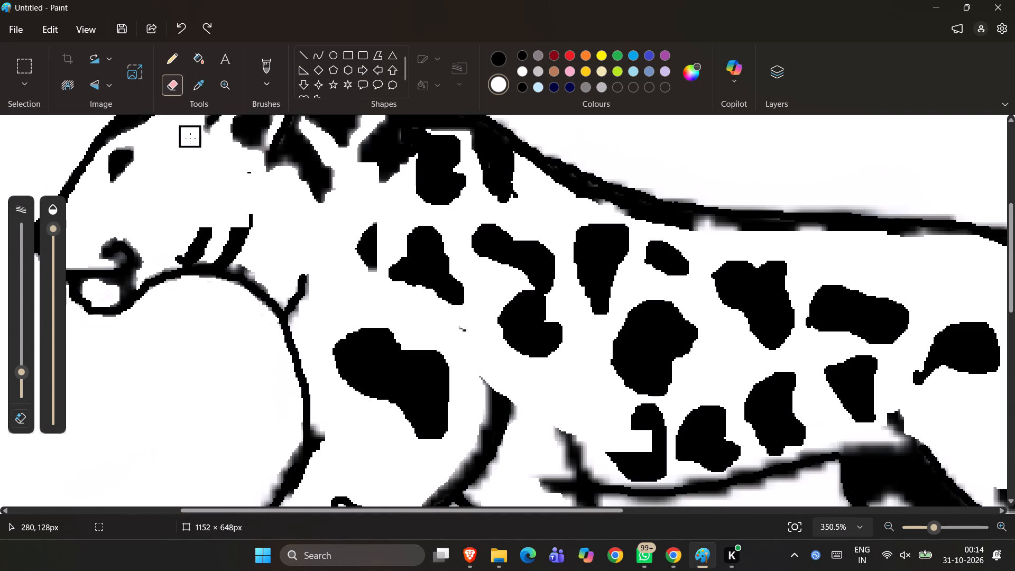
left_click_drag(190, 138, 296, 231)
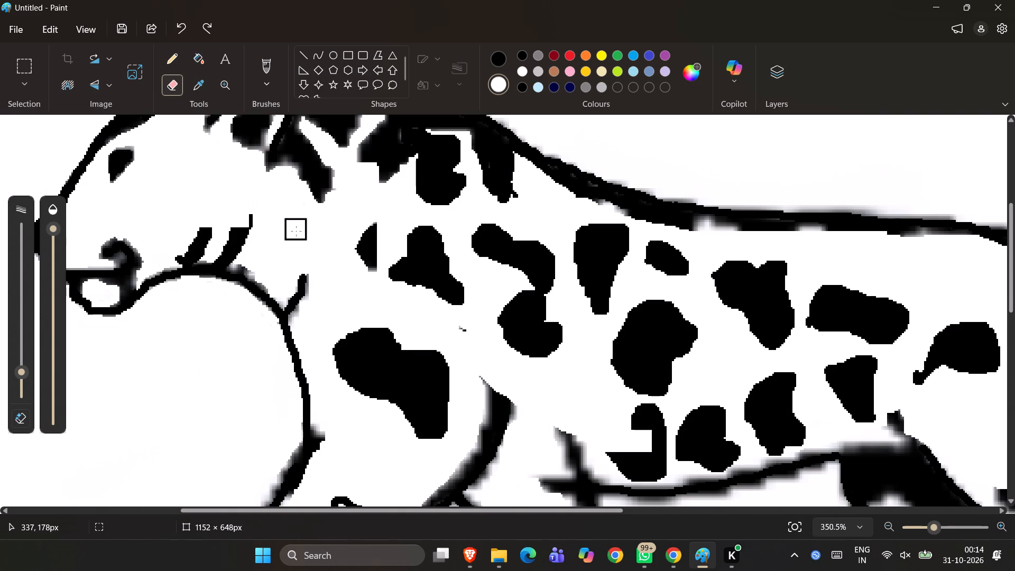
left_click_drag(296, 231, 244, 232)
scroll(287, 251, "left", 1)
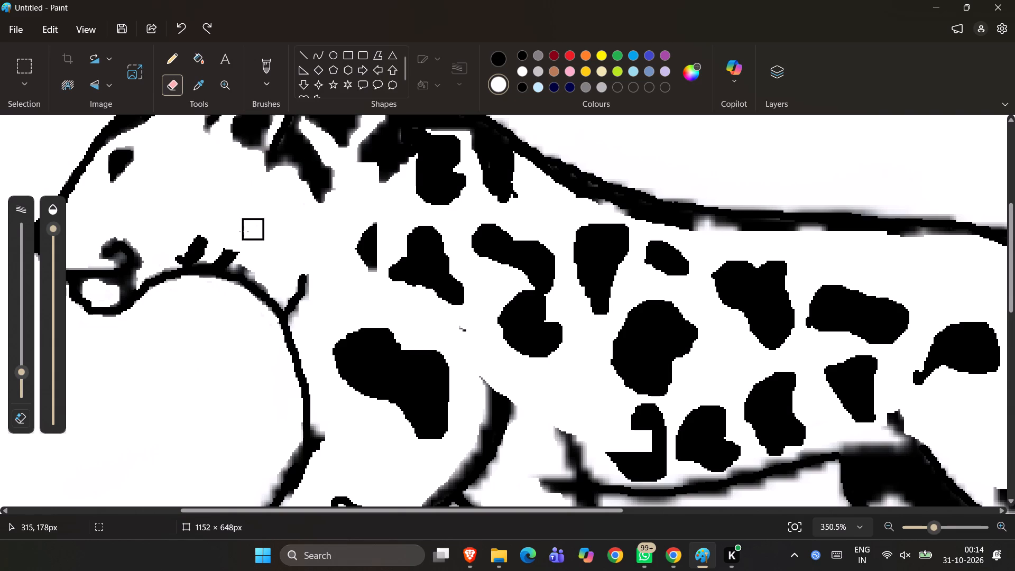
scroll(244, 232, "left", 1)
left_click_drag(244, 232, 183, 252)
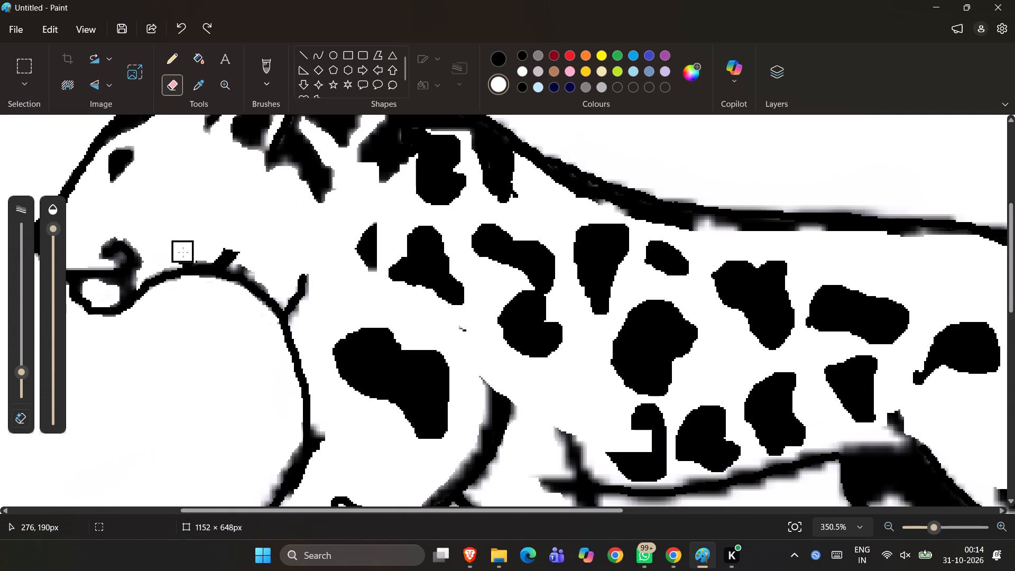
left_click_drag(183, 252, 285, 266)
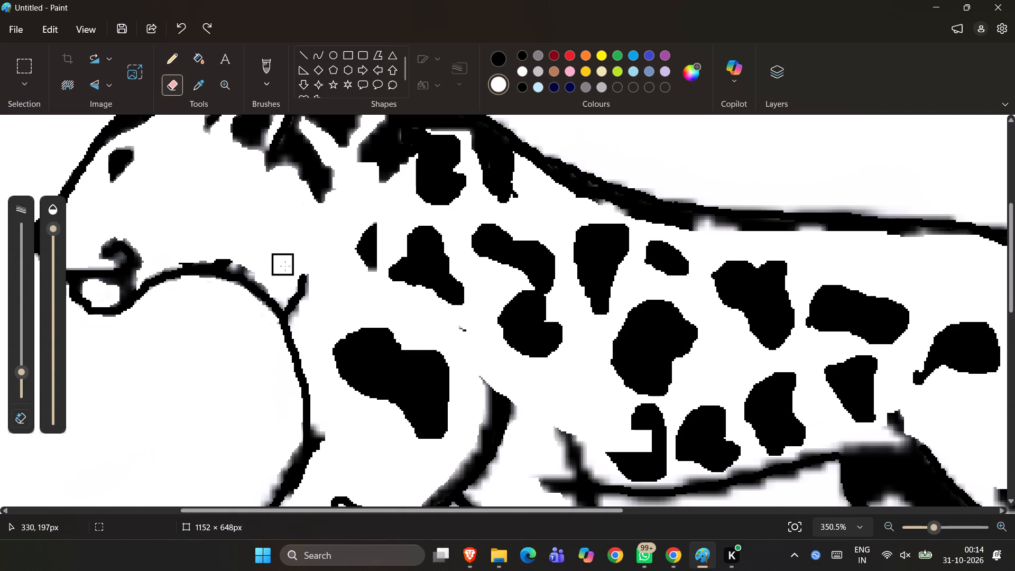
left_click_drag(285, 266, 225, 254)
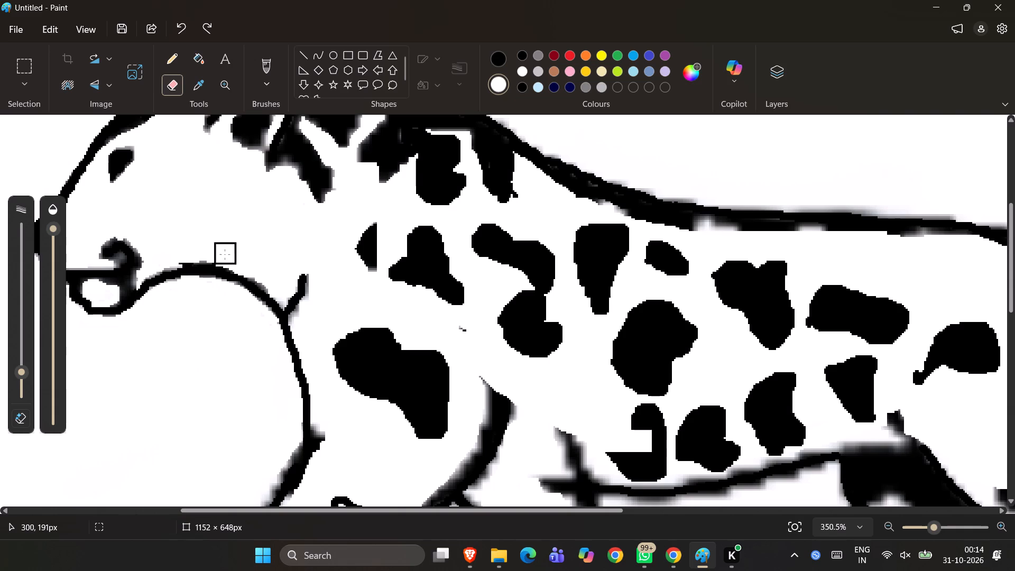
left_click_drag(225, 254, 195, 251)
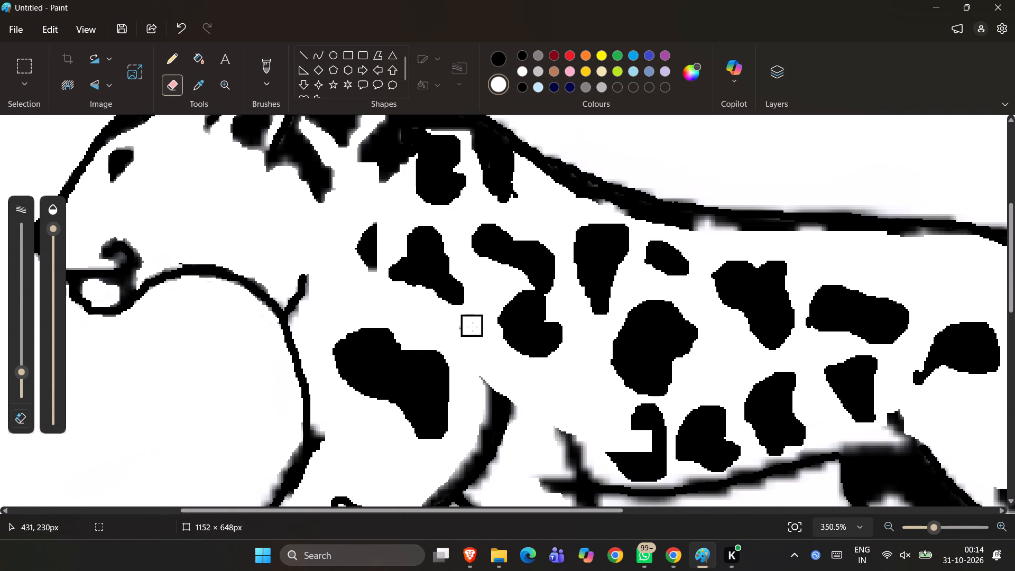
Erase the stray speck above the shoulder line and tidy the area beneath the small neck patch.
left_click_drag(473, 327, 365, 279)
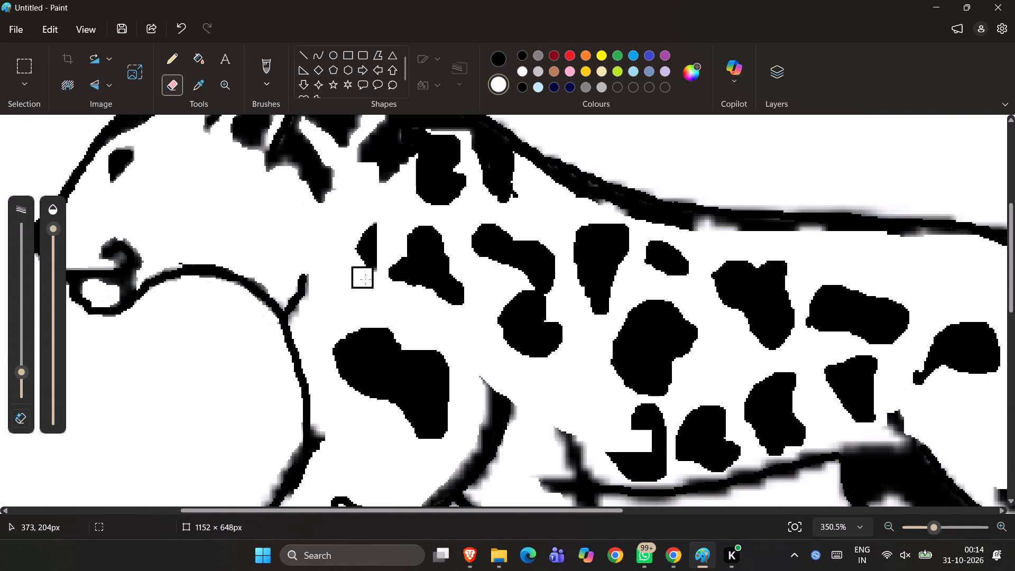
left_click_drag(365, 279, 366, 283)
Erase the blurry lower edge of the back outline along the middle of the back.
scroll(366, 283, "down", 6, "ctrl")
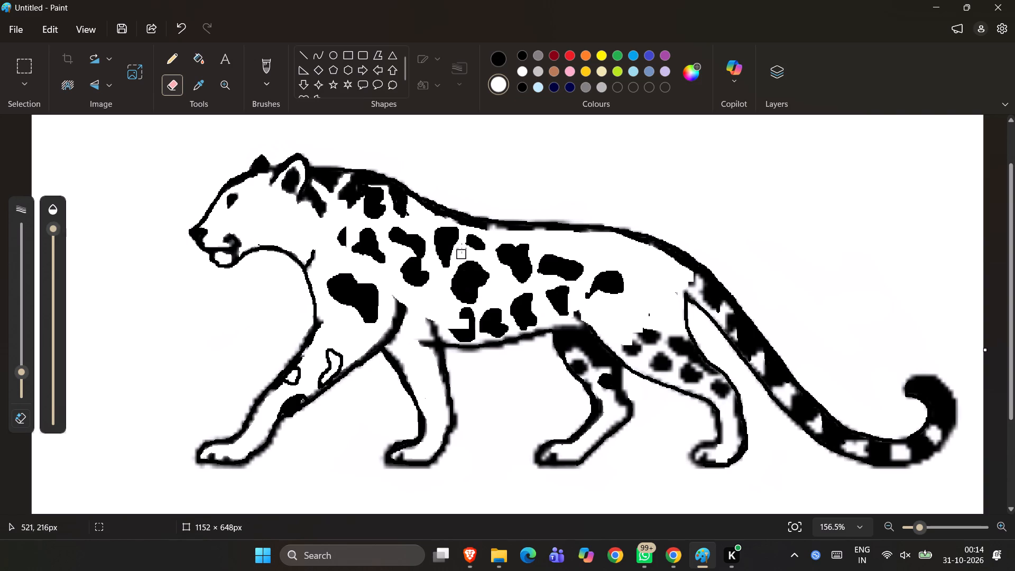
left_click_drag(475, 228, 493, 228)
left_click_drag(493, 228, 547, 234)
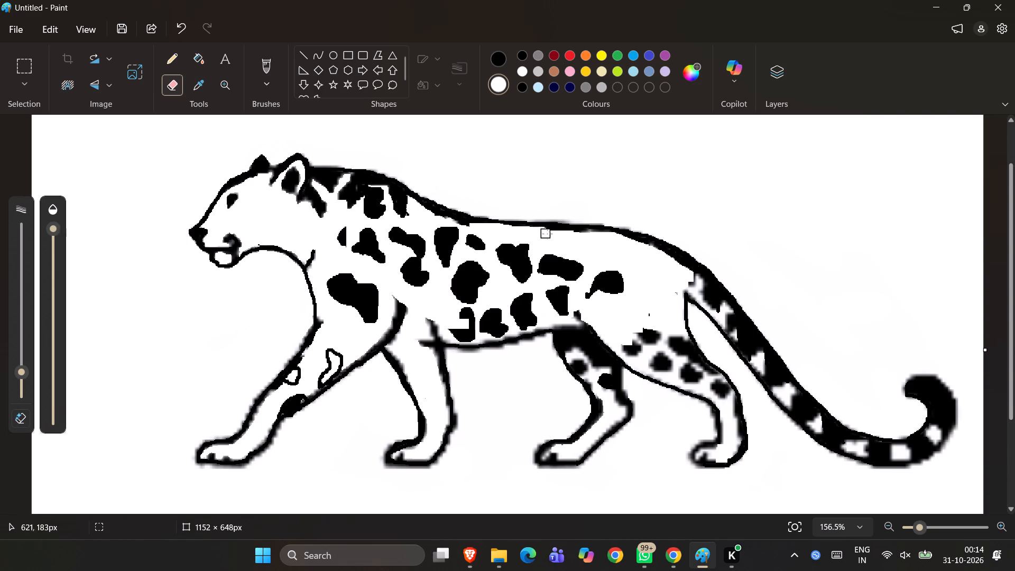
left_click_drag(547, 234, 592, 240)
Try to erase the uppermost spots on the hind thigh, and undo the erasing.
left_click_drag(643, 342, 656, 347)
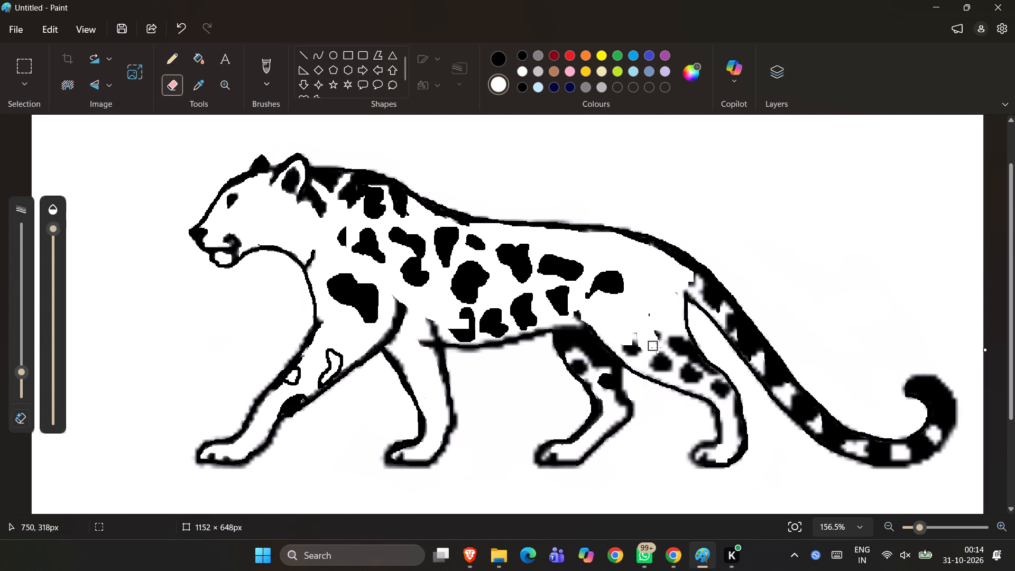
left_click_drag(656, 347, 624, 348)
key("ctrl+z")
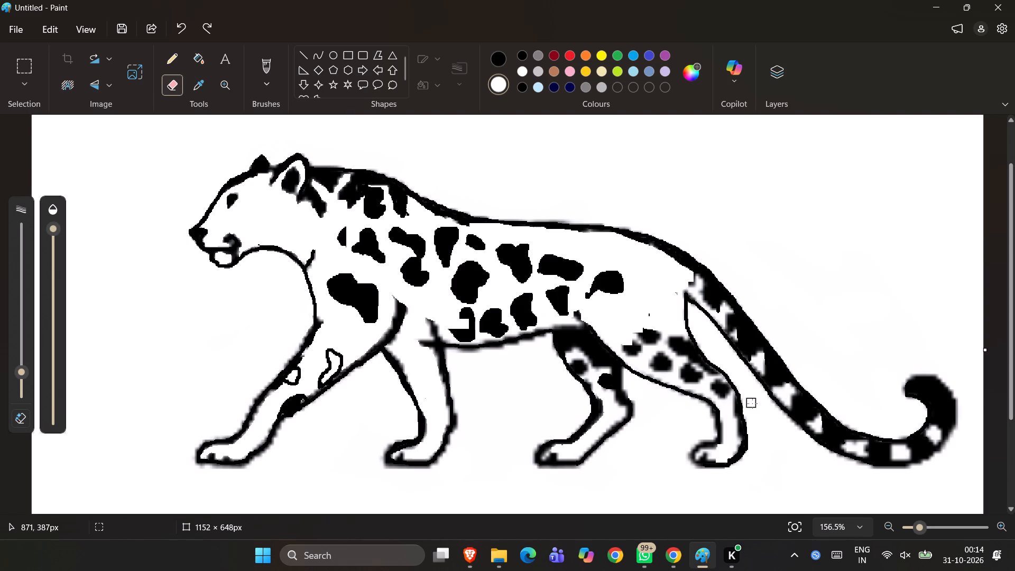
Close the open edge of the hollow belly patch behind the front legs with a black Pencil outline.
scroll(752, 403, "down", 2, "ctrl")
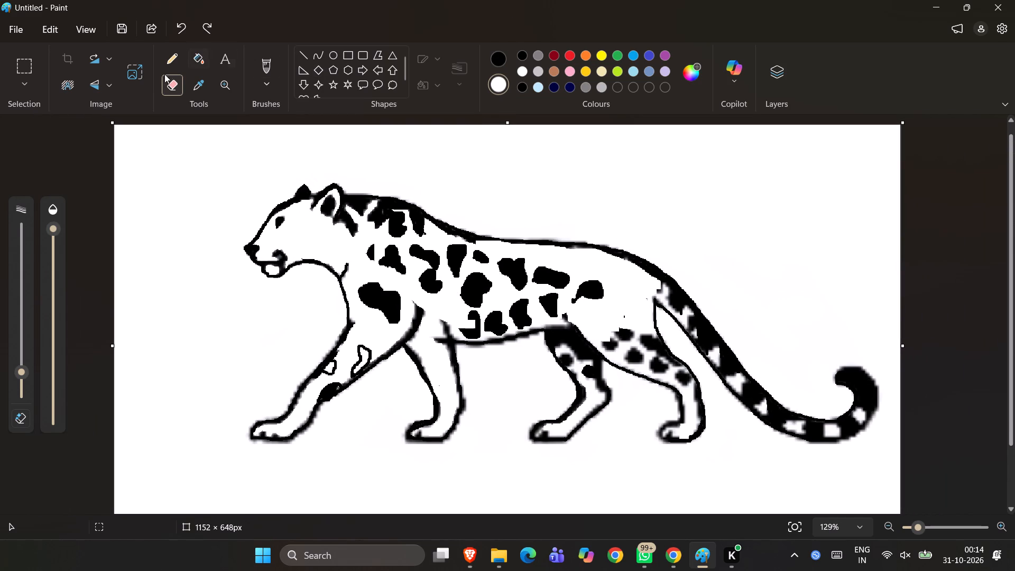
left_click(168, 64)
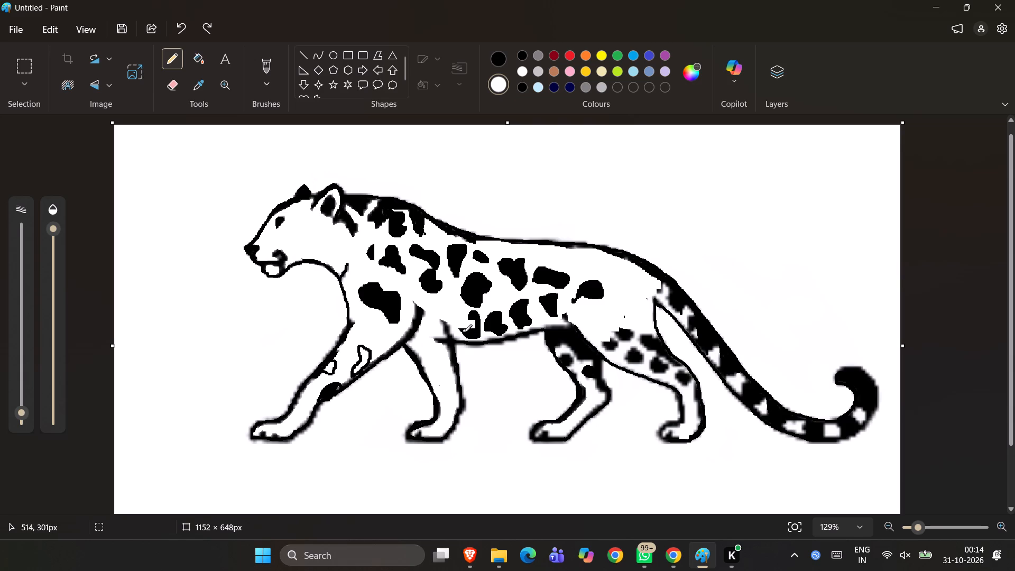
left_click_drag(460, 331, 470, 329)
left_click(497, 61)
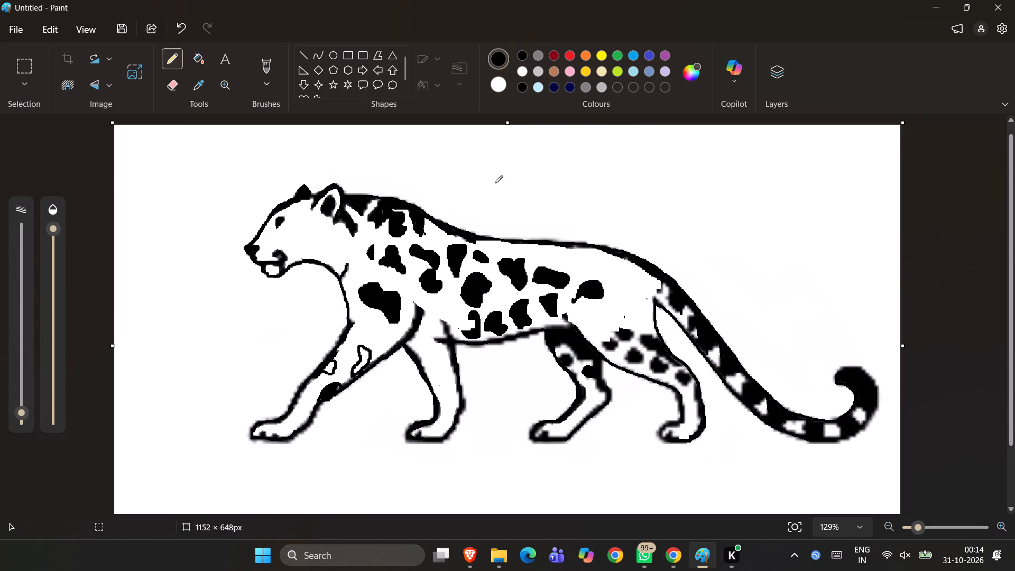
left_click_drag(463, 333, 460, 327)
left_click_drag(460, 327, 470, 317)
Fill the hollow belly patch behind the front legs with solid black, including its small leftover white gaps.
left_click(202, 57)
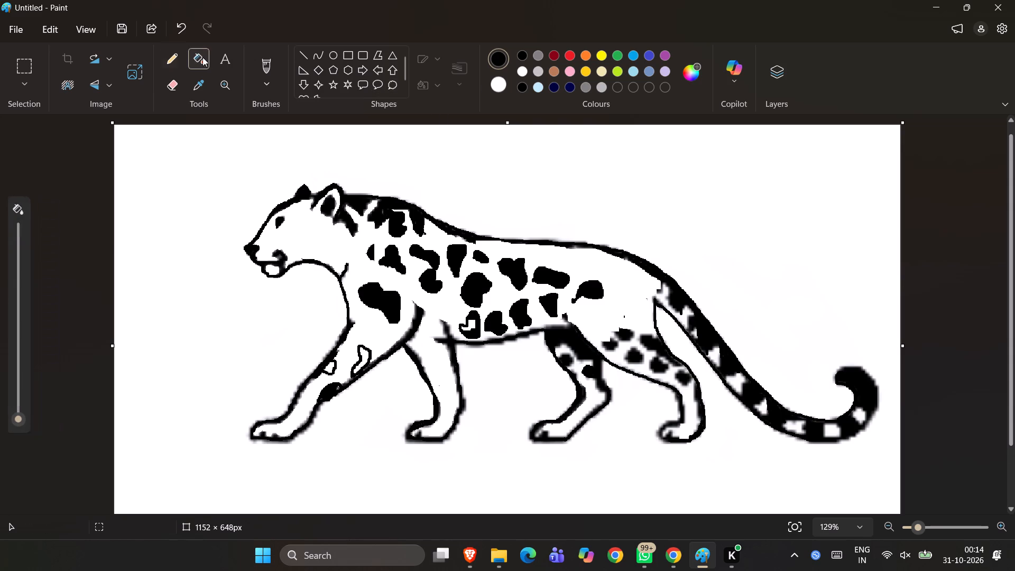
left_click(473, 325)
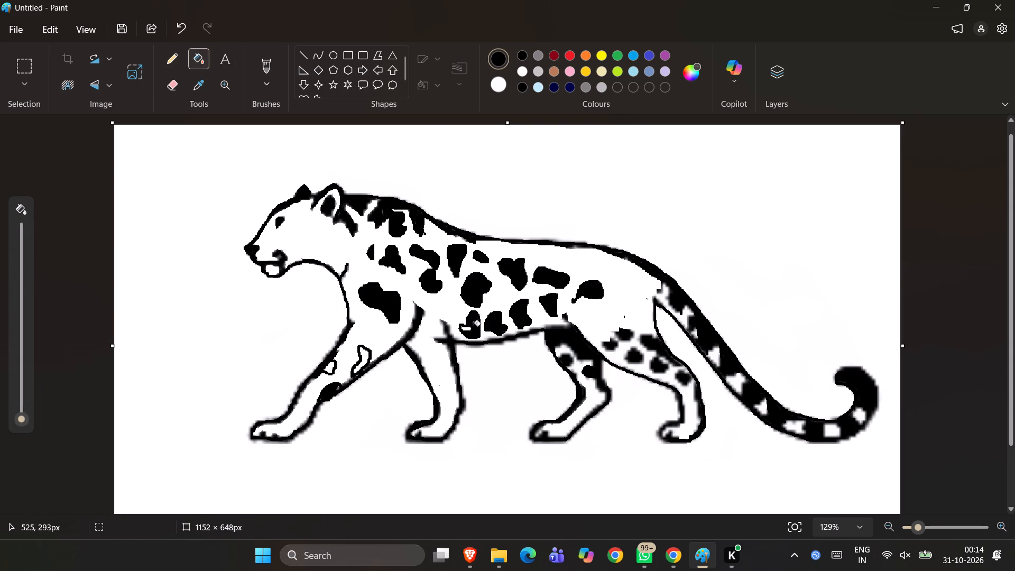
left_click(468, 330)
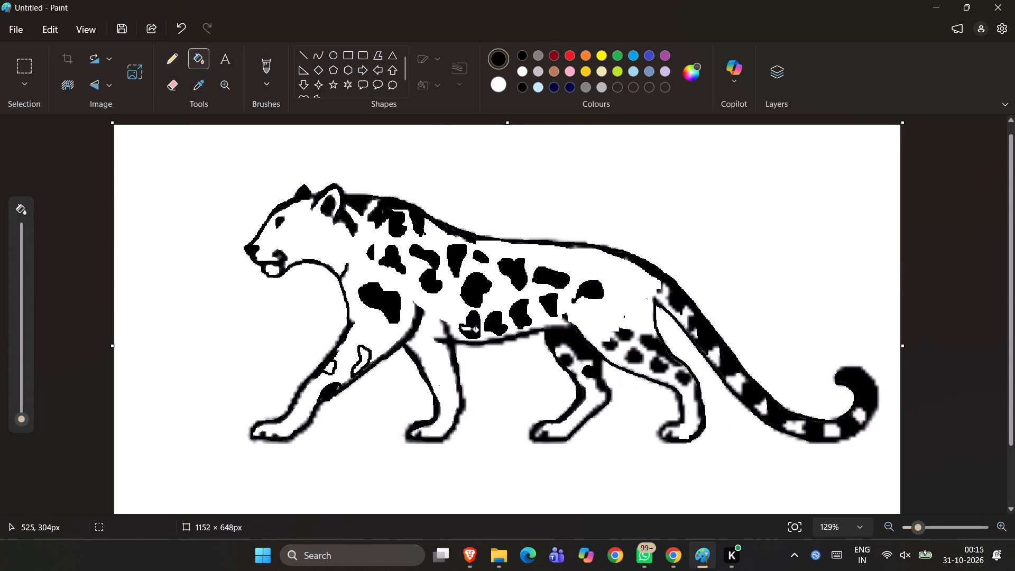
left_click(469, 330)
left_click(467, 328)
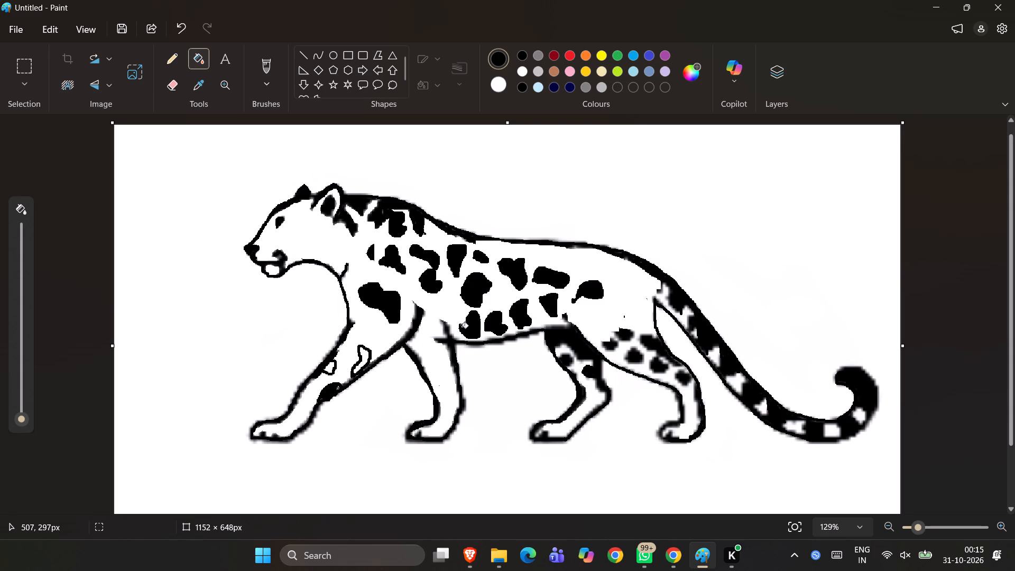
left_click(461, 327)
left_click(463, 329)
scroll(486, 325, "up", 8, "ctrl")
scroll(486, 325, "down", 1)
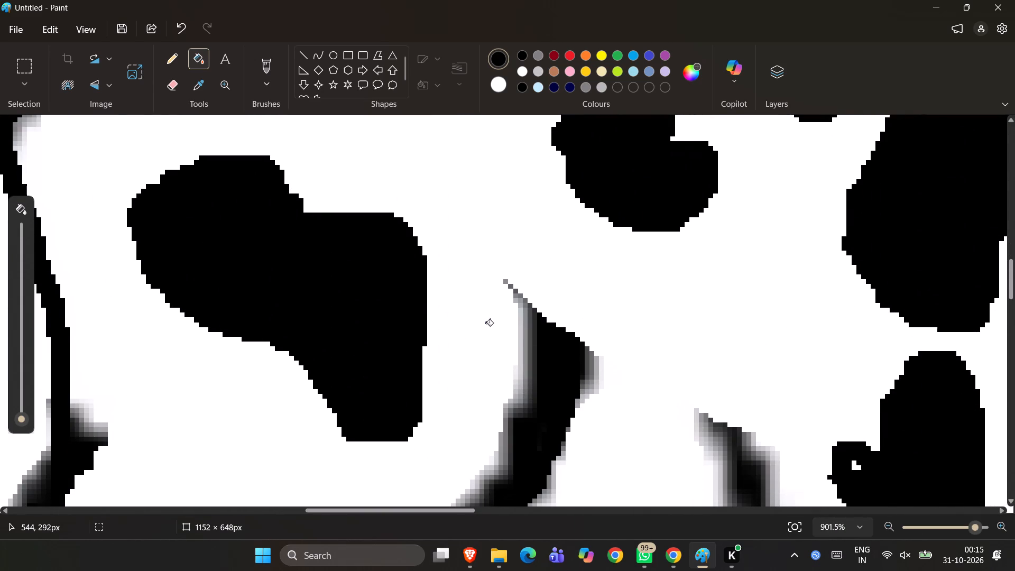
left_click(854, 464)
Outline in black Pencil a thin strip under the back line behind the shoulders and an elongated patch below the rear back line.
scroll(854, 464, "down", 18, "ctrl")
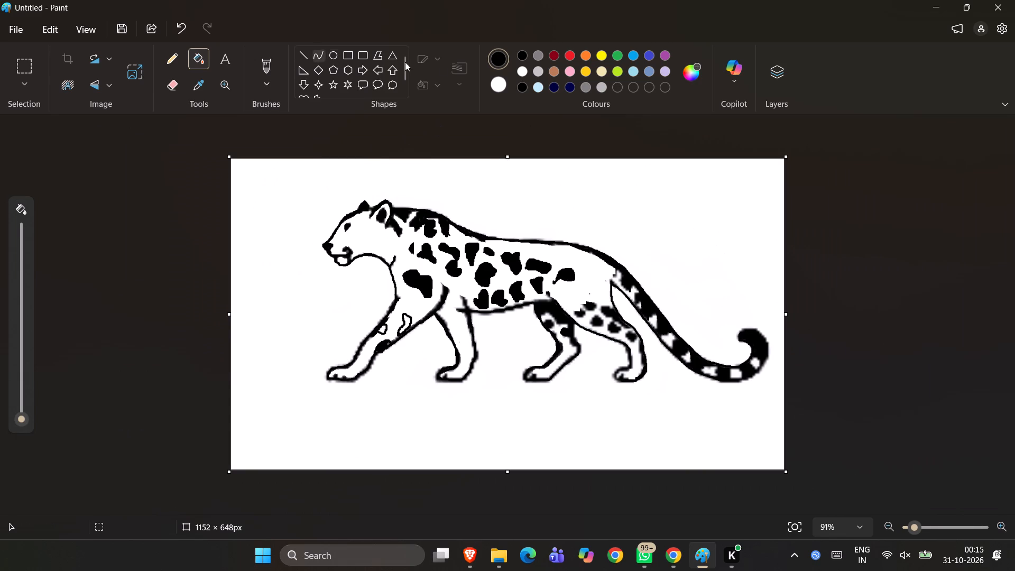
left_click(168, 58)
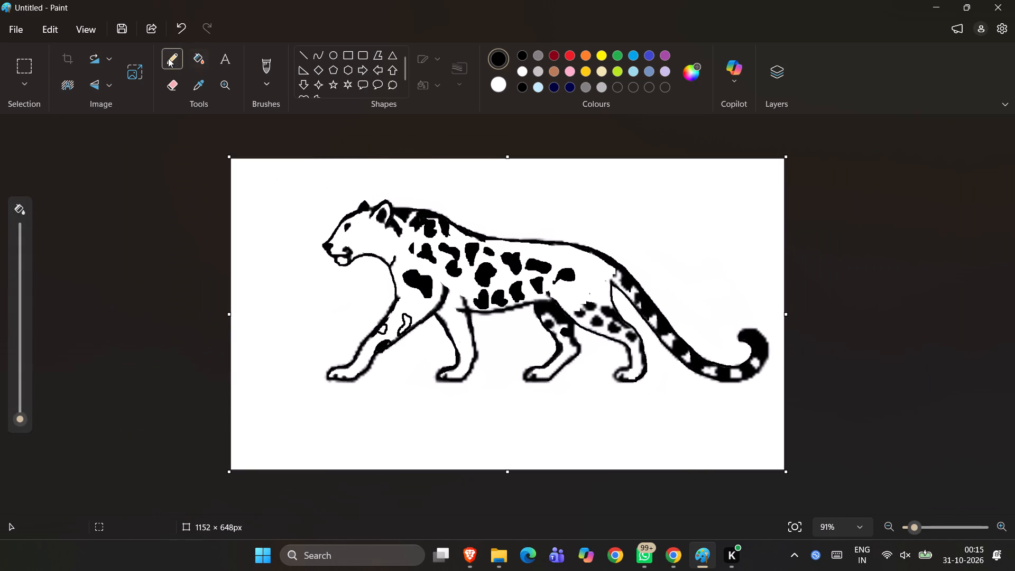
left_click_drag(456, 228, 483, 243)
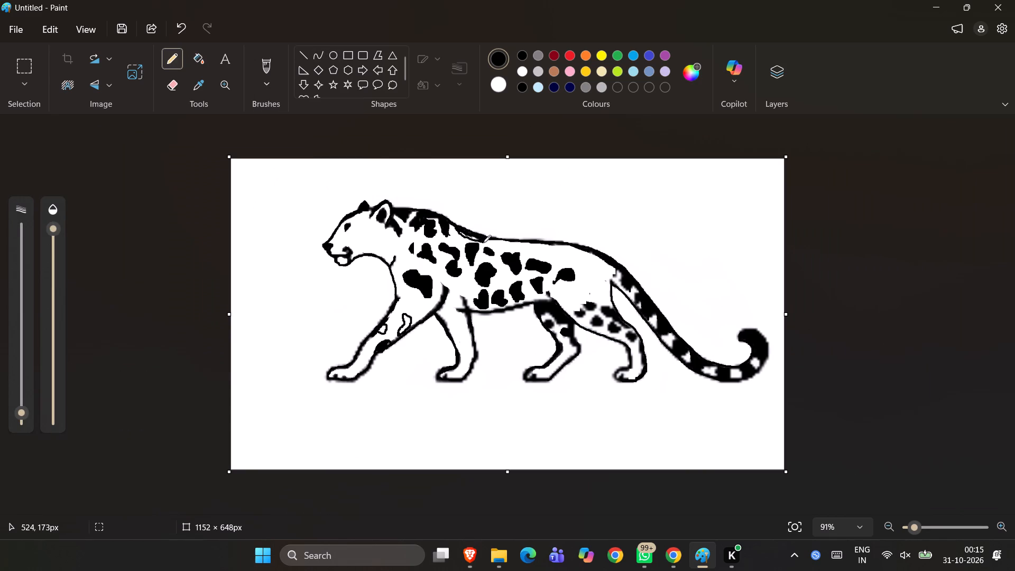
left_click_drag(483, 243, 516, 243)
left_click_drag(526, 244, 535, 251)
left_click_drag(535, 251, 551, 247)
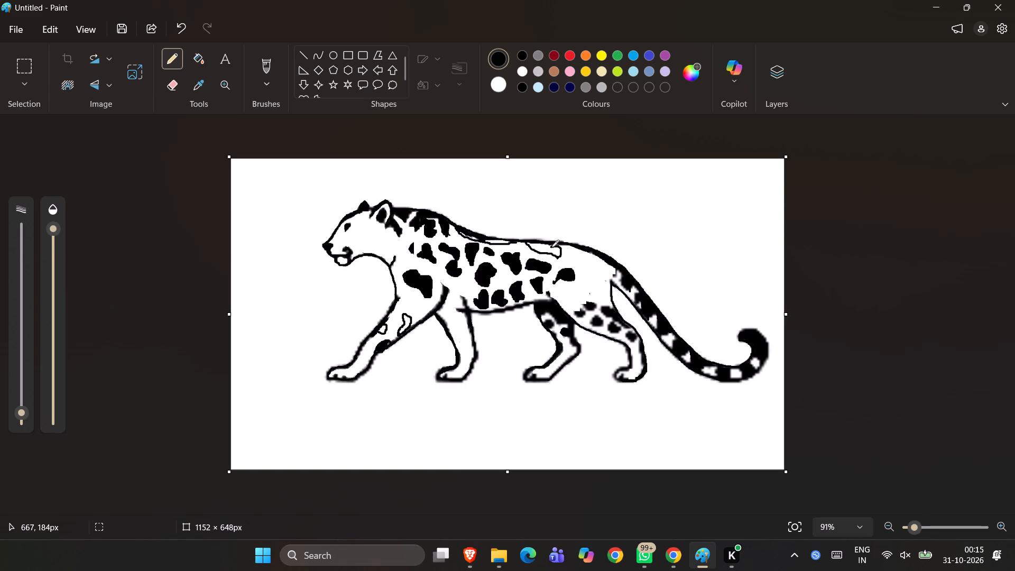
left_click_drag(551, 247, 548, 246)
left_click_drag(548, 246, 548, 245)
Fill the elongated back patch and the thin strip under the back line with black.
left_click(197, 54)
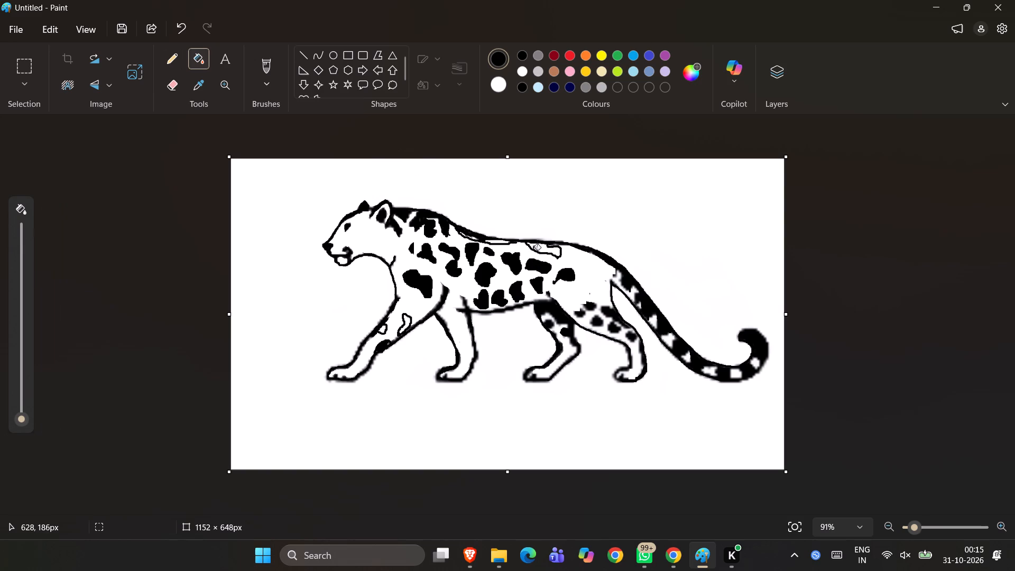
left_click(535, 250)
left_click(543, 249)
left_click(499, 243)
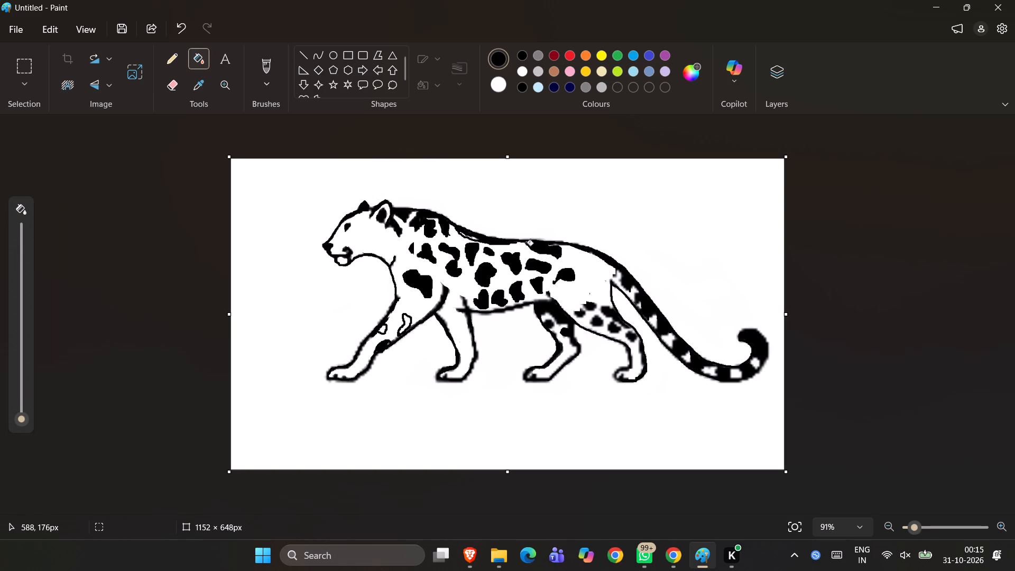
left_click(469, 236)
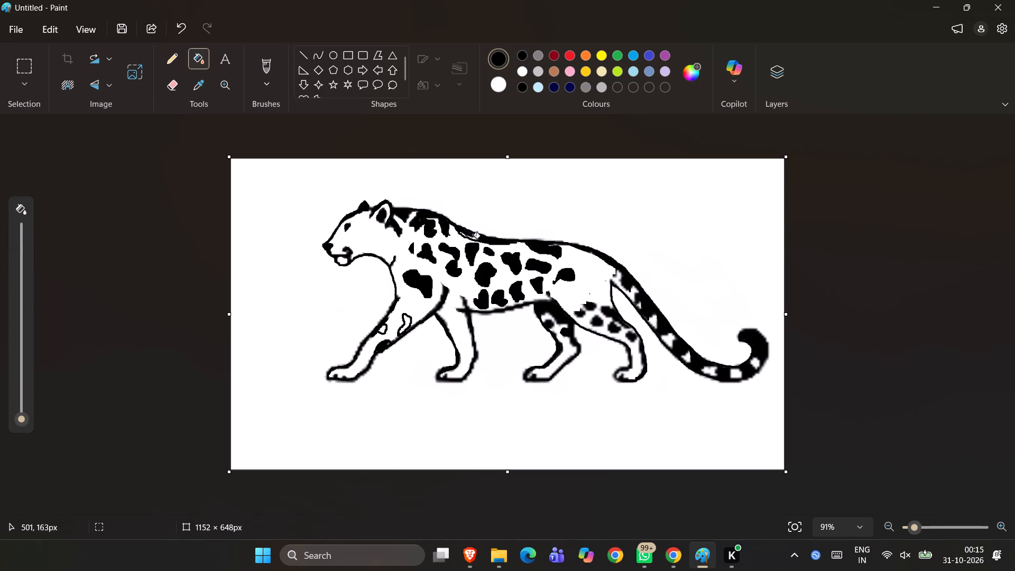
left_click(473, 239)
Outline an irregular patch in black Pencil hanging from the back line above the rump.
left_click(176, 60)
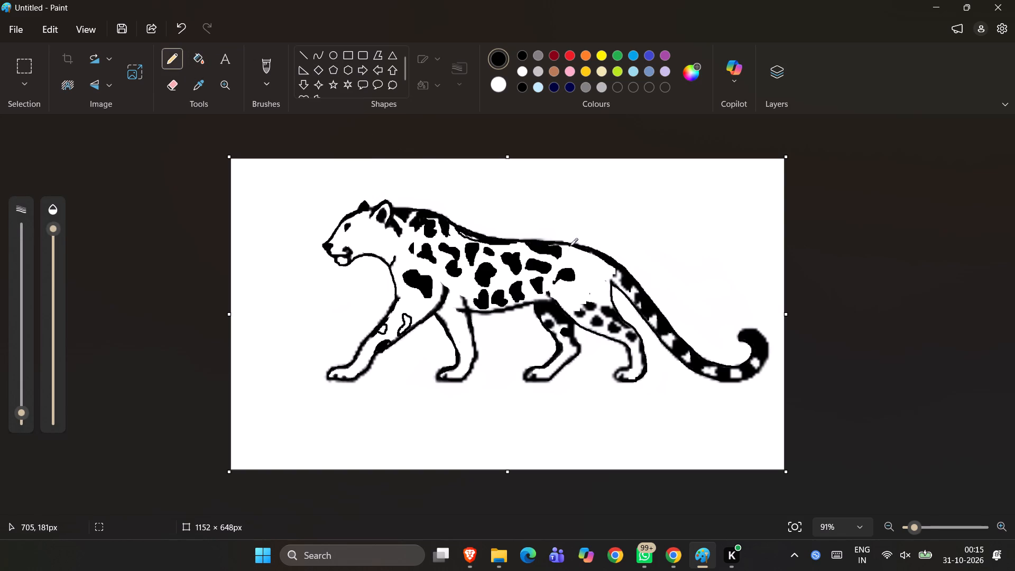
left_click_drag(570, 246, 586, 256)
left_click_drag(586, 256, 580, 250)
Outline a small marking in black Pencil at the base of the tail.
left_click_drag(613, 279, 621, 282)
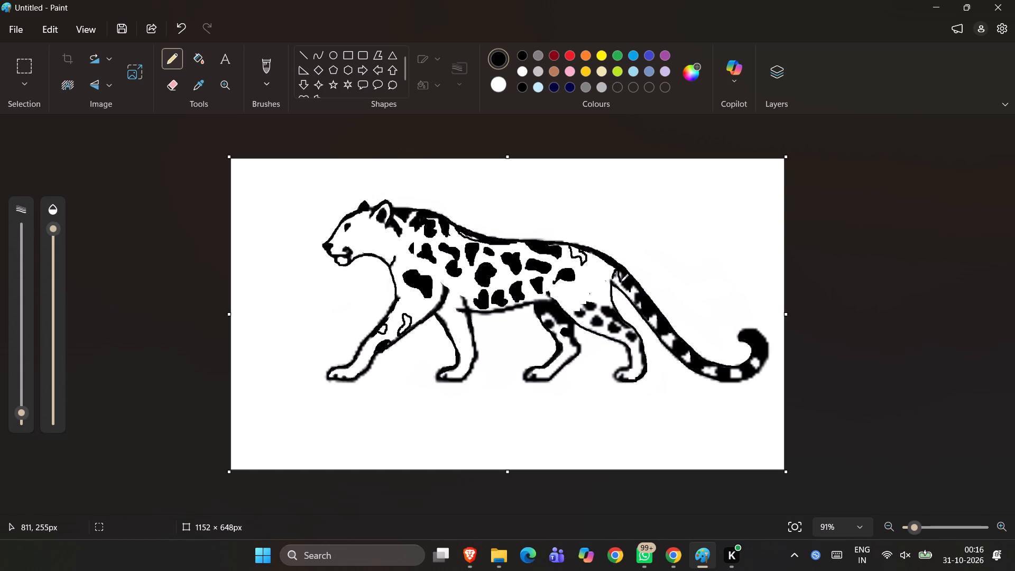
left_click_drag(621, 282, 633, 288)
Redraw the lower edge of the small triangular gap on the upper tail in black Pencil and fill the gap with white.
scroll(656, 338, "left", 2)
scroll(656, 338, "up", 7, "ctrl")
scroll(656, 338, "left", 2)
scroll(656, 338, "down", 1)
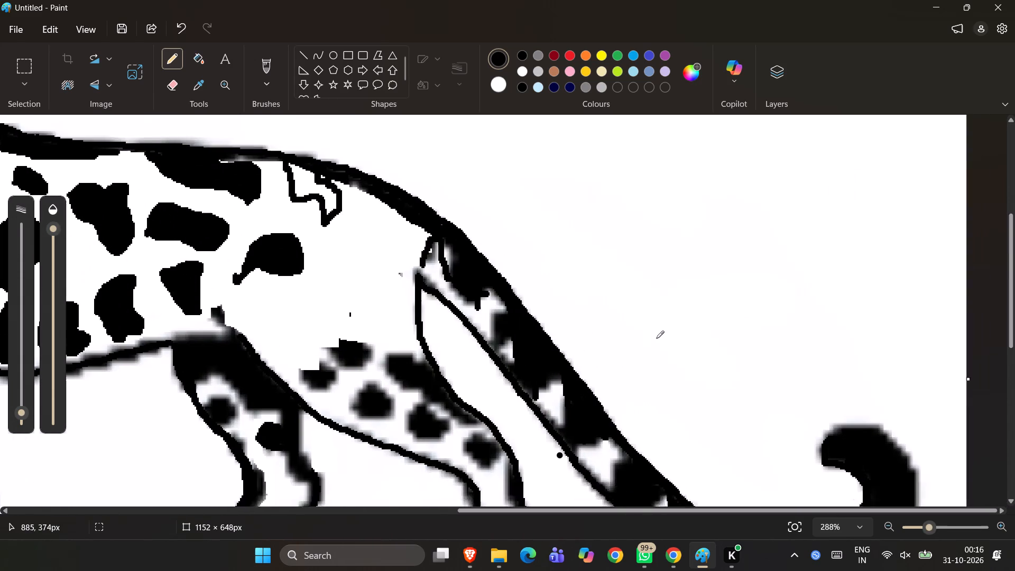
scroll(656, 338, "down", 1)
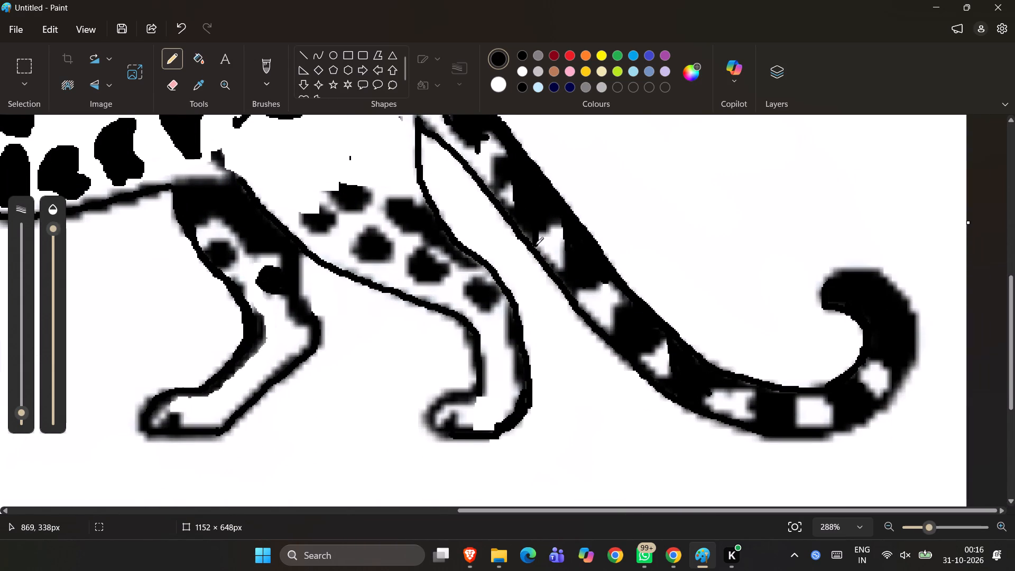
left_click(536, 246)
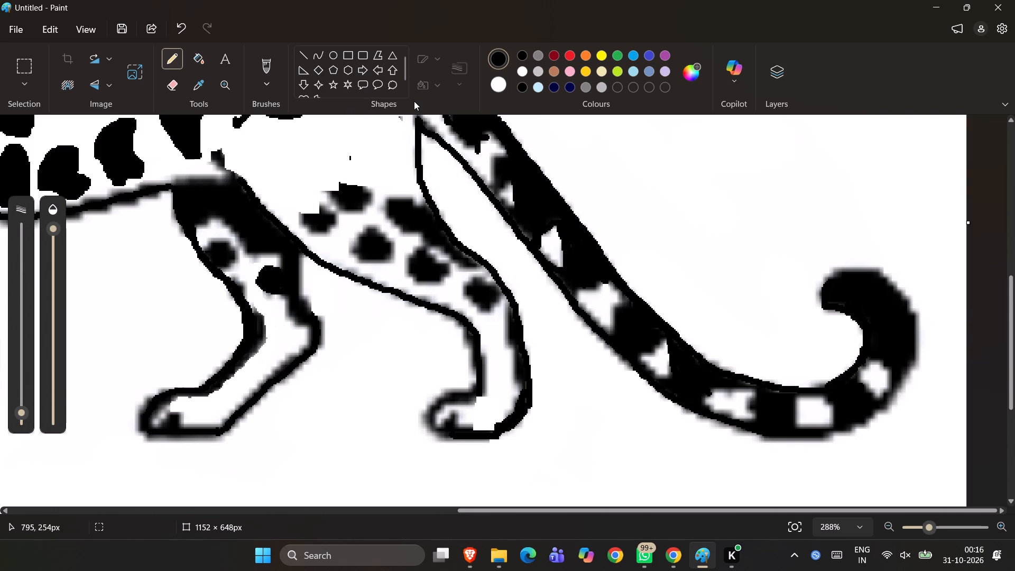
left_click(499, 84)
left_click(197, 58)
left_click(554, 251)
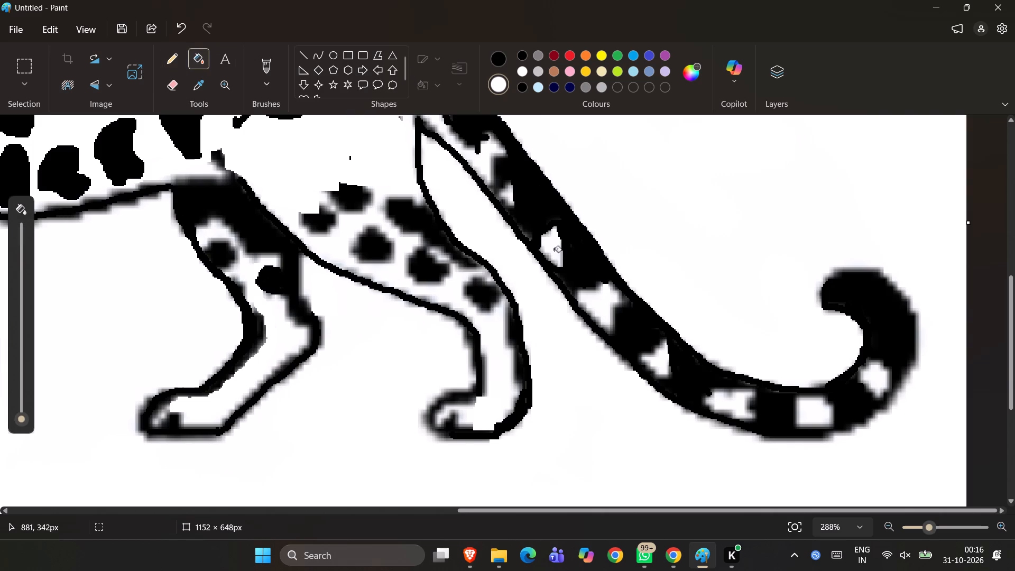
left_click(559, 259)
Fill the outlined patch above the rump and the two outlined patches on the leading front leg with solid black.
scroll(559, 259, "down", 5, "ctrl")
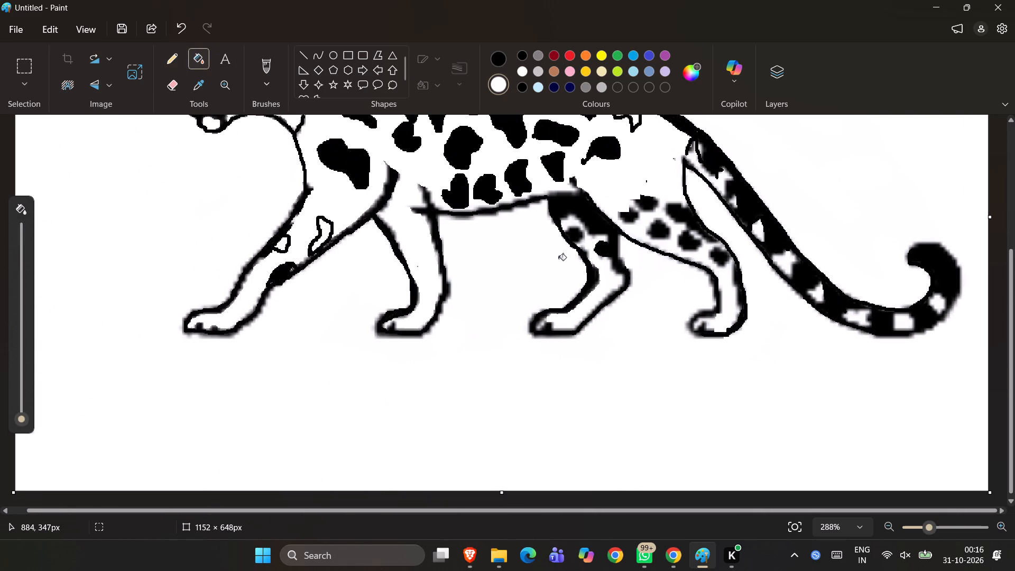
scroll(559, 259, "up", 1)
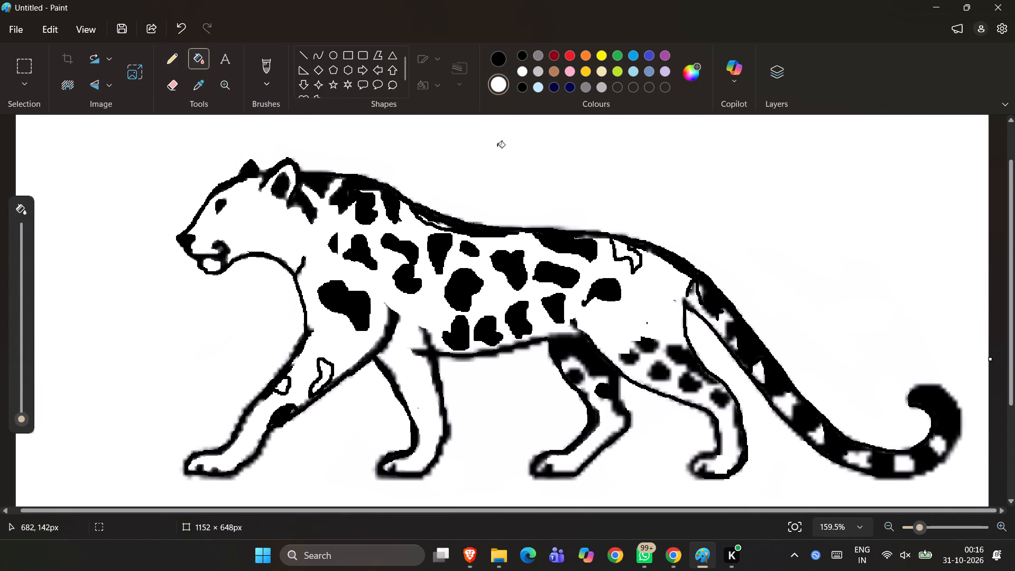
left_click(494, 63)
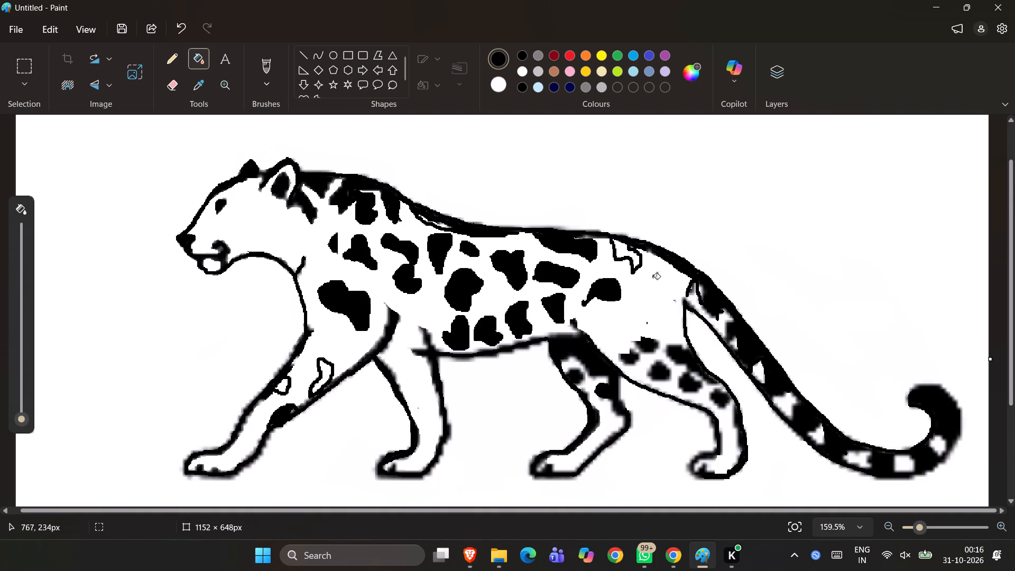
left_click(637, 264)
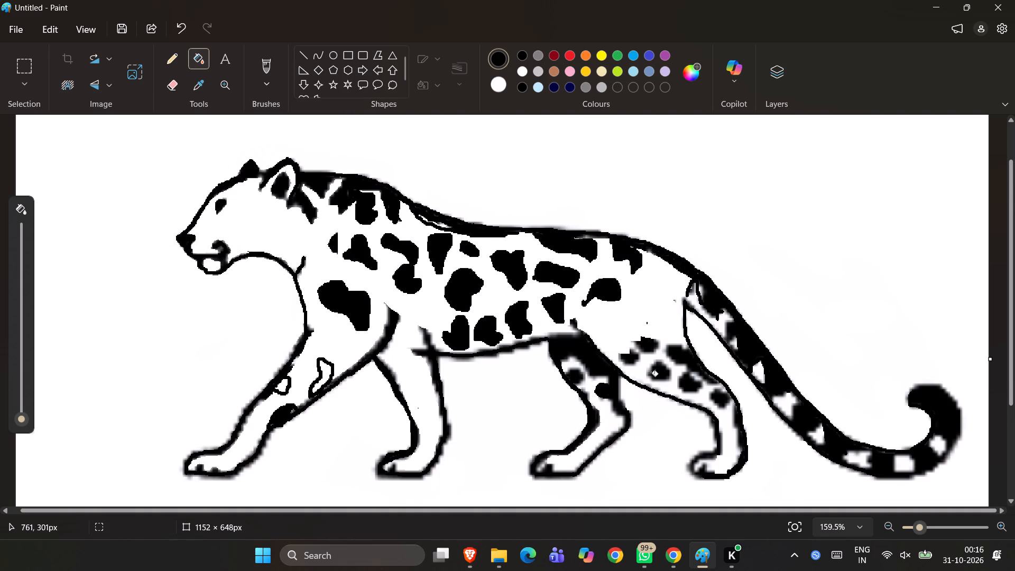
scroll(651, 375, "down", 4, "ctrl")
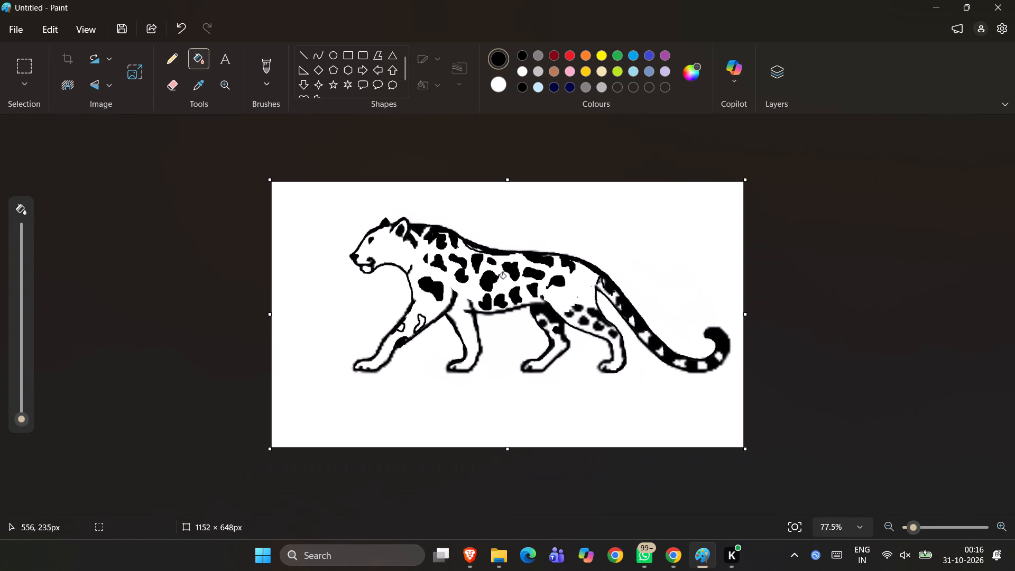
left_click(422, 324)
left_click(401, 330)
left_click(401, 328)
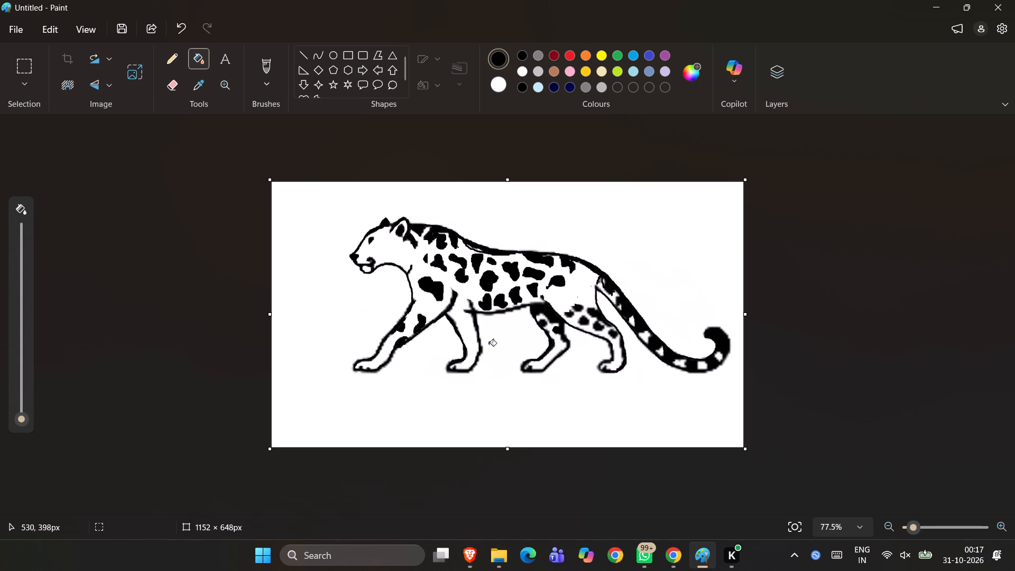
Fill the small leftover light gaps in the leading front leg's patches with black.
scroll(636, 312, "up", 5, "ctrl")
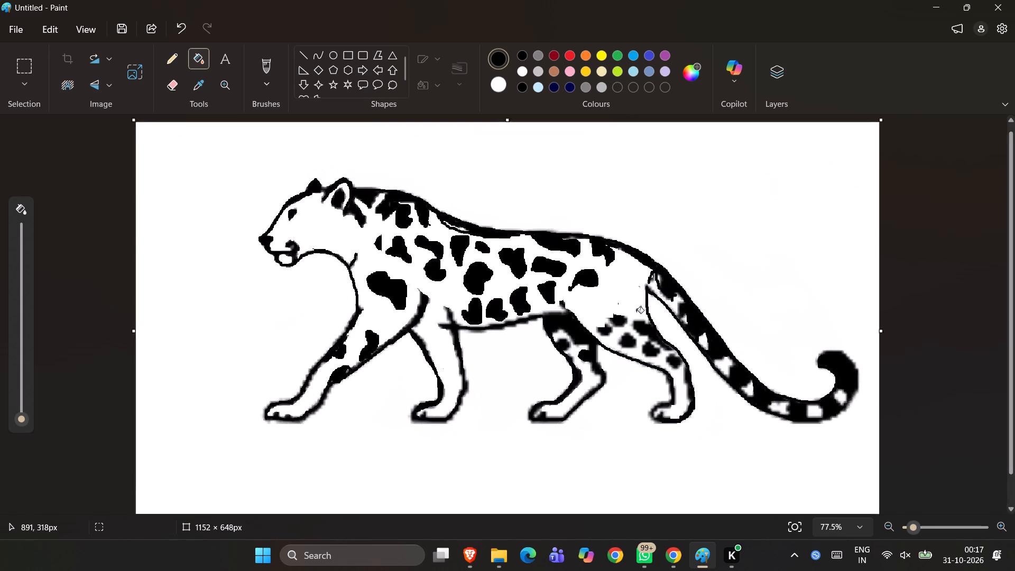
scroll(636, 312, "up", 2, "ctrl")
scroll(636, 312, "down", 1)
scroll(636, 312, "down", 4, "ctrl")
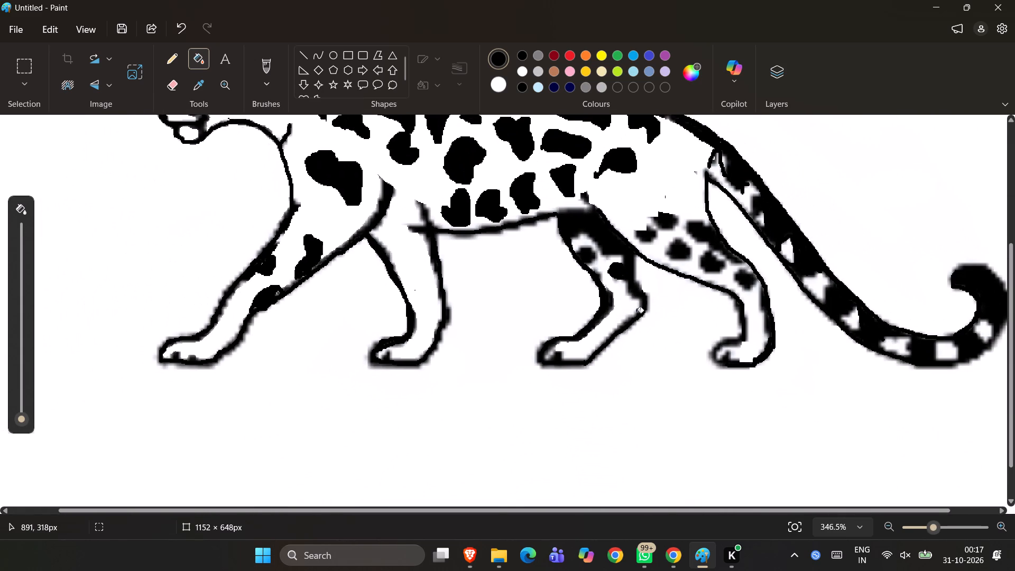
scroll(636, 312, "down", 5, "ctrl")
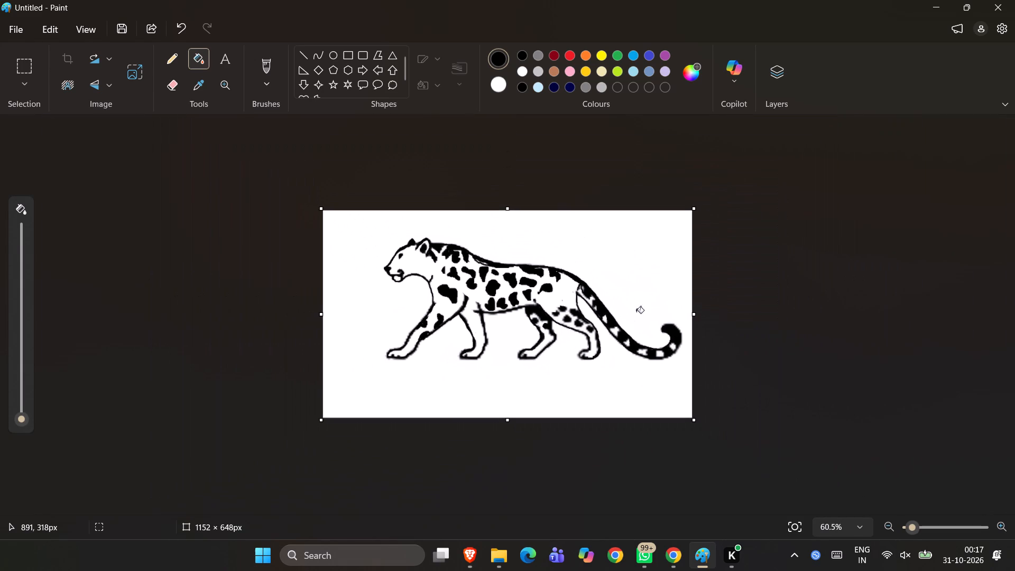
scroll(451, 271, "up", 3, "ctrl")
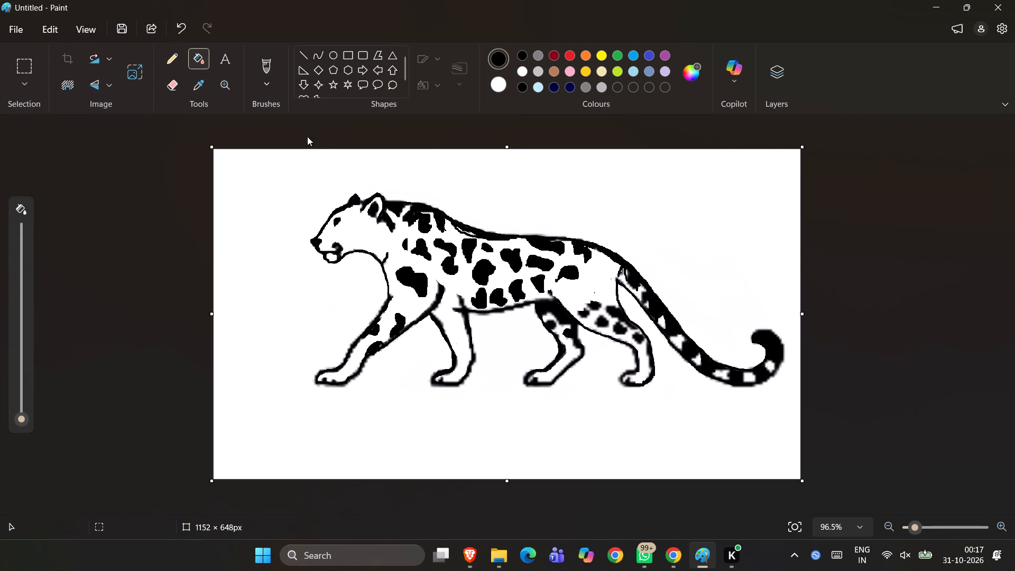
left_click(373, 331)
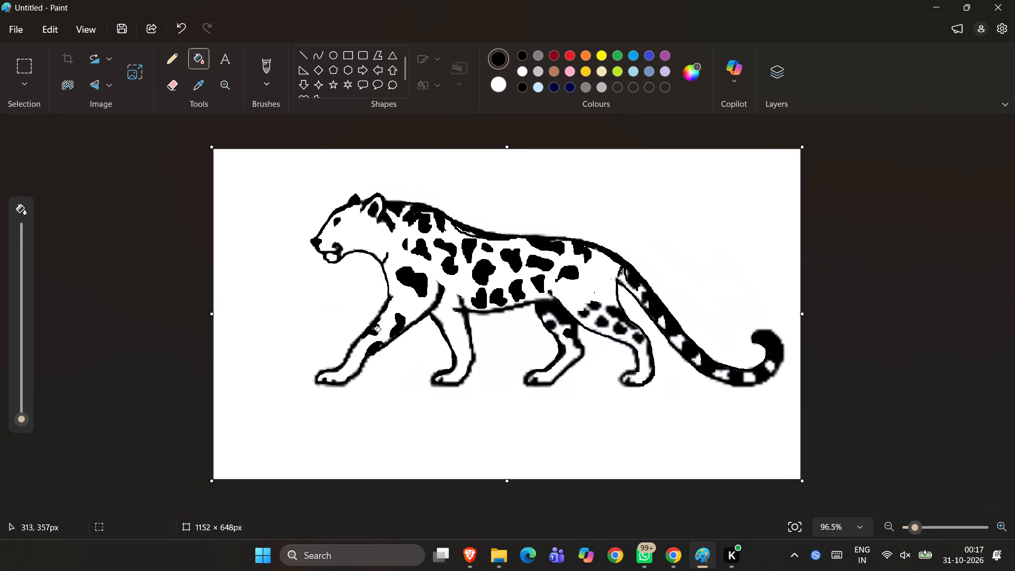
left_click(371, 331)
scroll(398, 352, "up", 5, "ctrl")
scroll(398, 352, "down", 1)
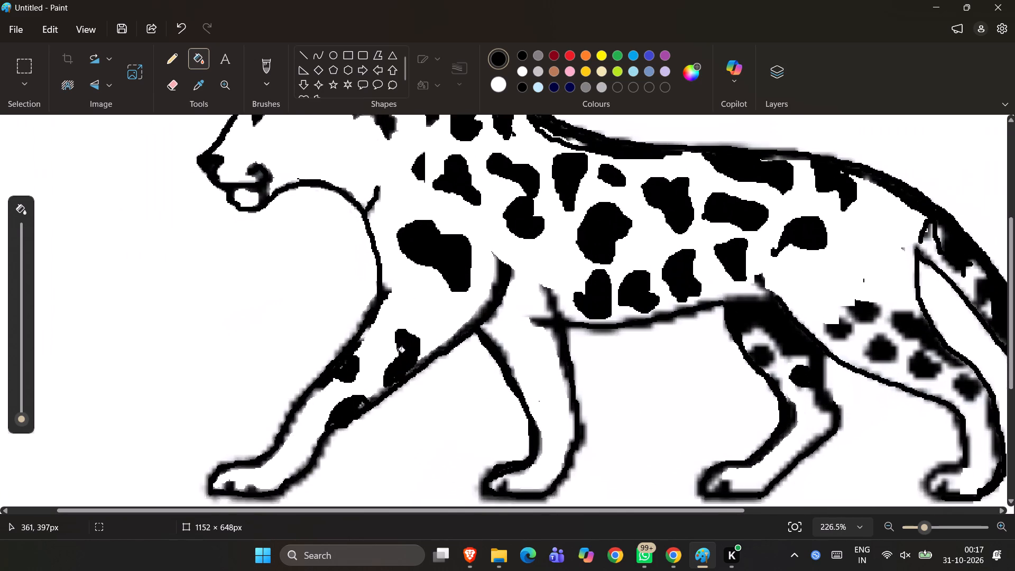
scroll(398, 352, "down", 1)
left_click(361, 365)
left_click(359, 365)
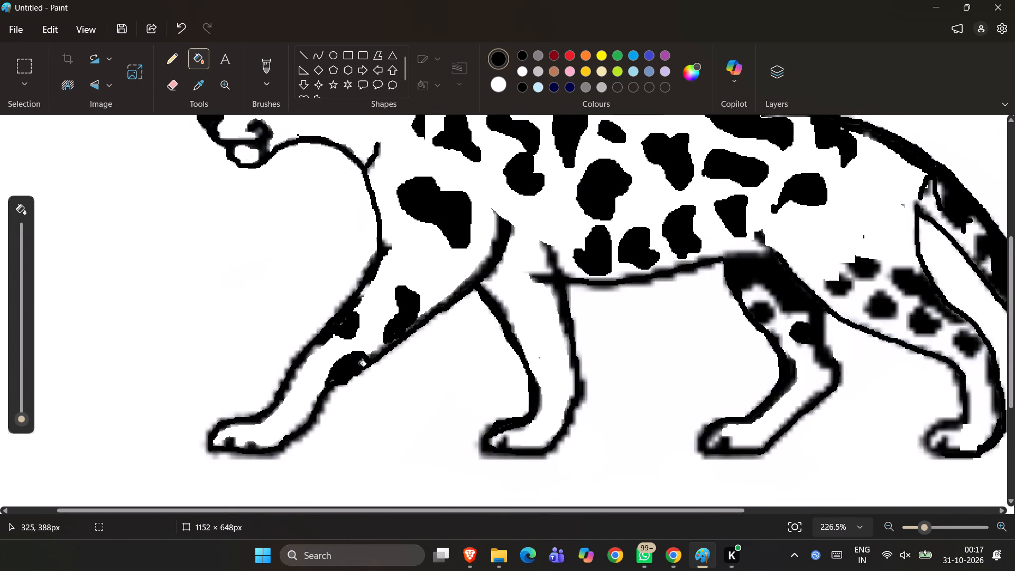
left_click(362, 363)
Cover the remaining light specks in the leading front leg's three patches with black Pencil strokes.
left_click(171, 58)
left_click_drag(364, 361, 331, 382)
left_click_drag(343, 320, 335, 328)
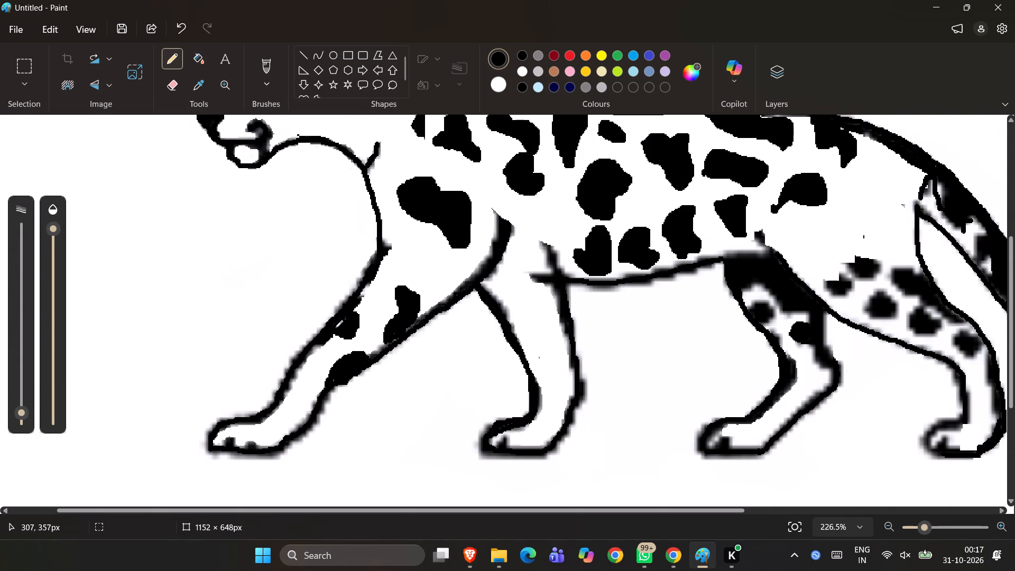
left_click_drag(335, 328, 337, 327)
left_click_drag(393, 342, 395, 336)
Outline three irregular patches in black Pencil on the rear front leg: at the upper leg, mid-leg and just above the paw.
scroll(395, 336, "down", 3, "ctrl")
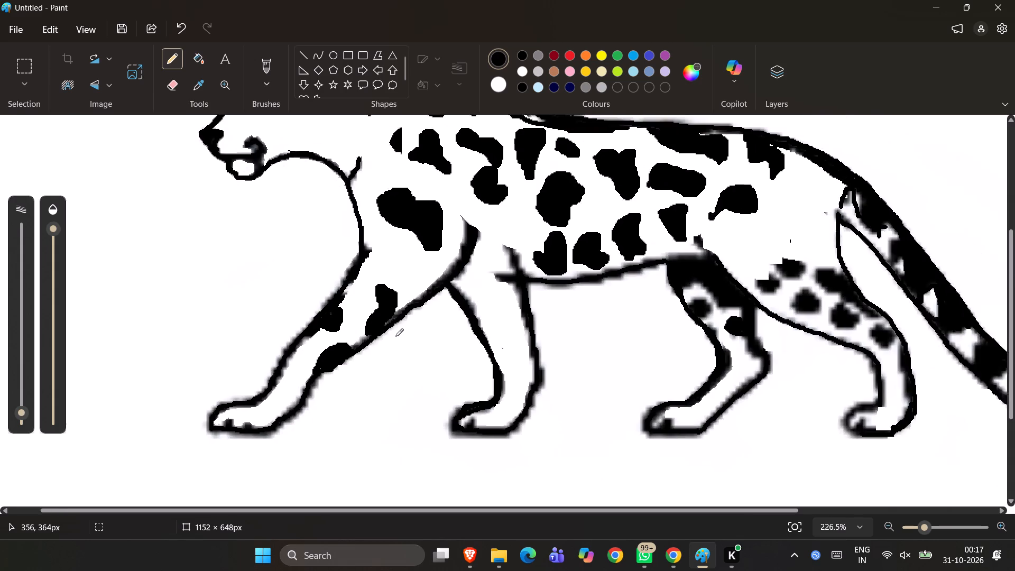
scroll(395, 336, "down", 2, "ctrl")
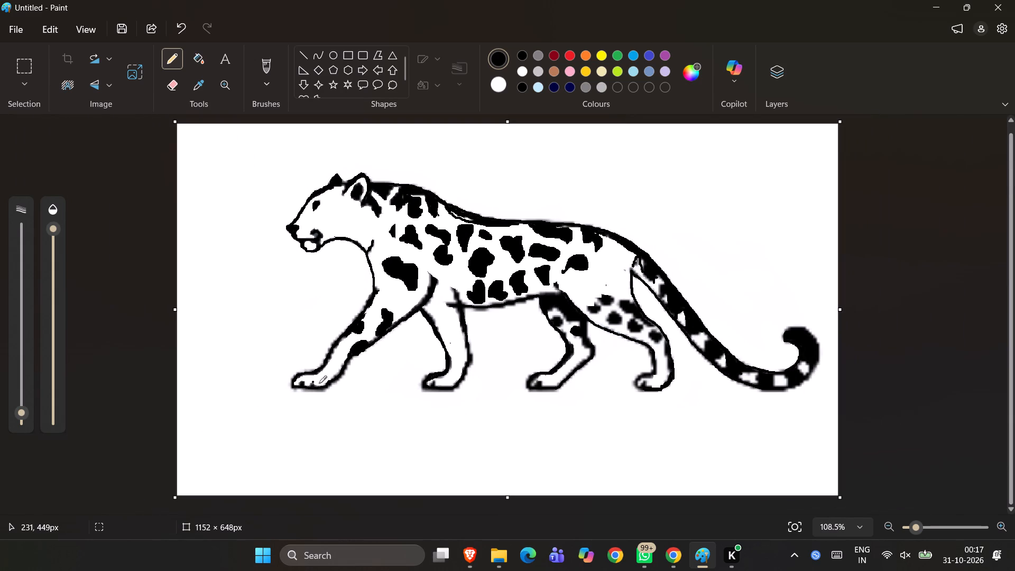
scroll(449, 294, "up", 8, "ctrl")
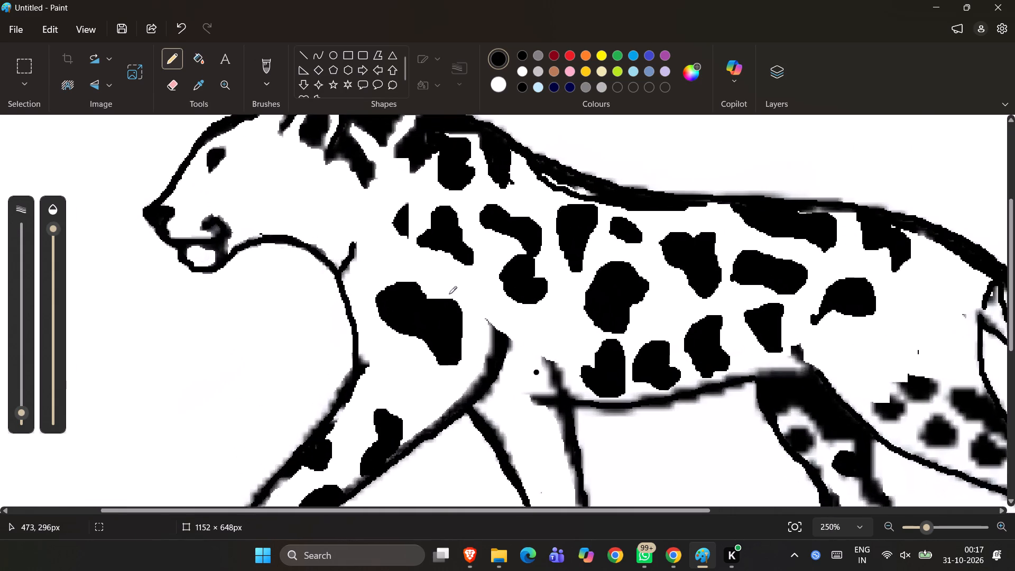
scroll(449, 294, "up", 2, "ctrl")
scroll(449, 294, "down", 1)
scroll(449, 294, "down", 8, "ctrl")
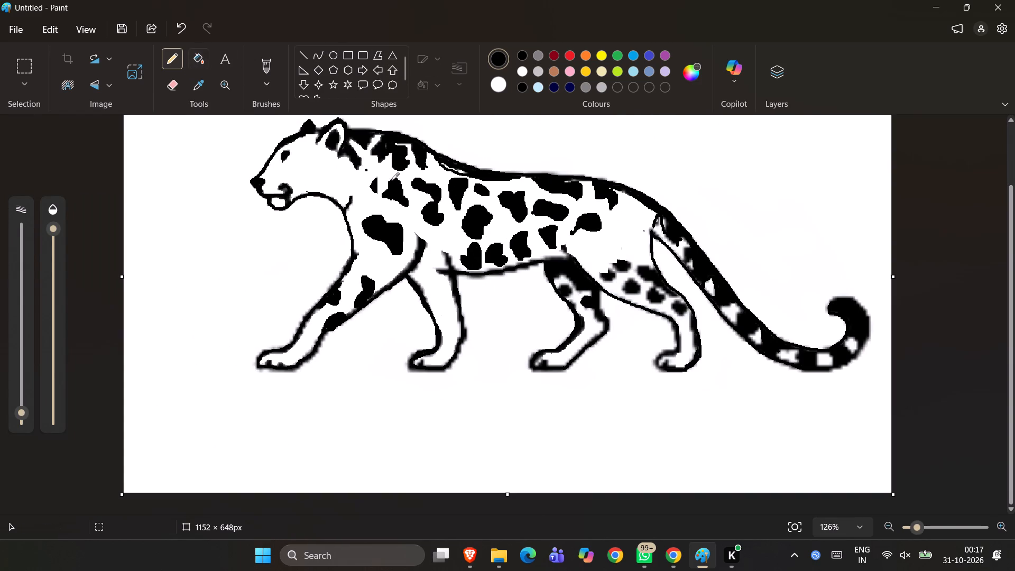
left_click(412, 277)
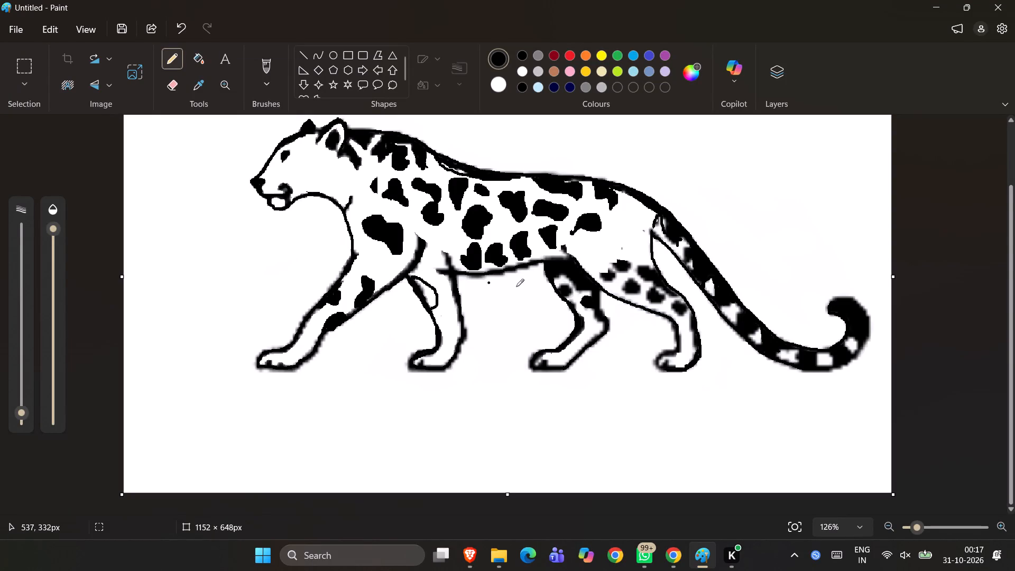
left_click(453, 303)
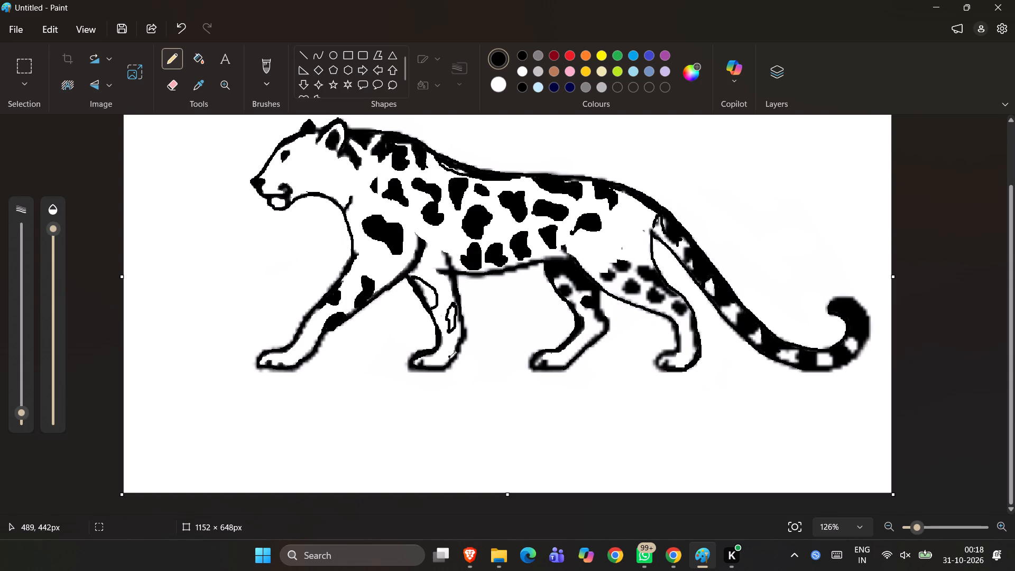
left_click_drag(441, 366, 448, 355)
left_click_drag(448, 355, 448, 363)
Undo the patch outline just above the rear front leg's paw and outline a small patch against the leg's front edge at mid-leg.
key("ctrl+z")
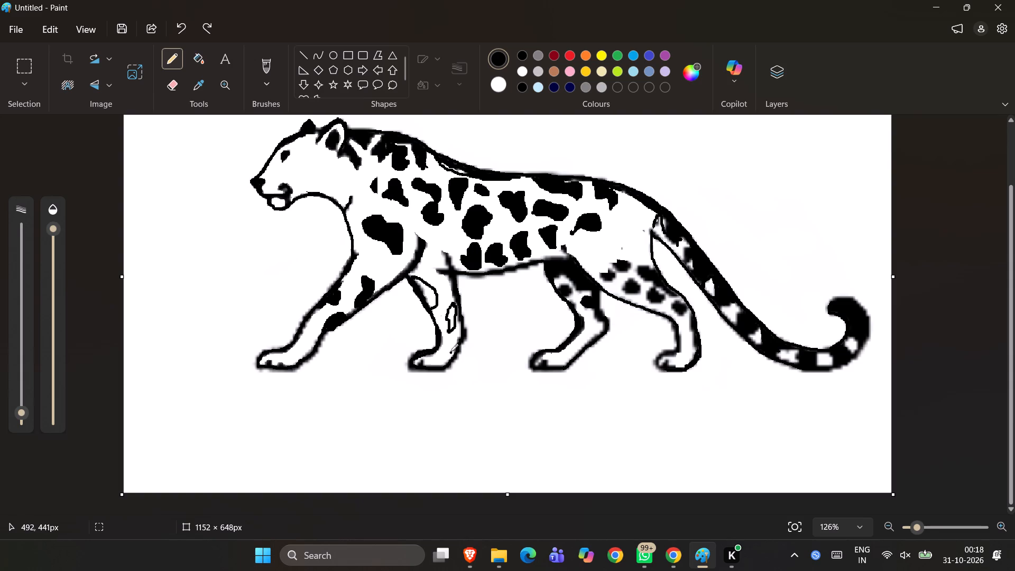
left_click_drag(436, 320, 441, 322)
left_click_drag(441, 322, 439, 330)
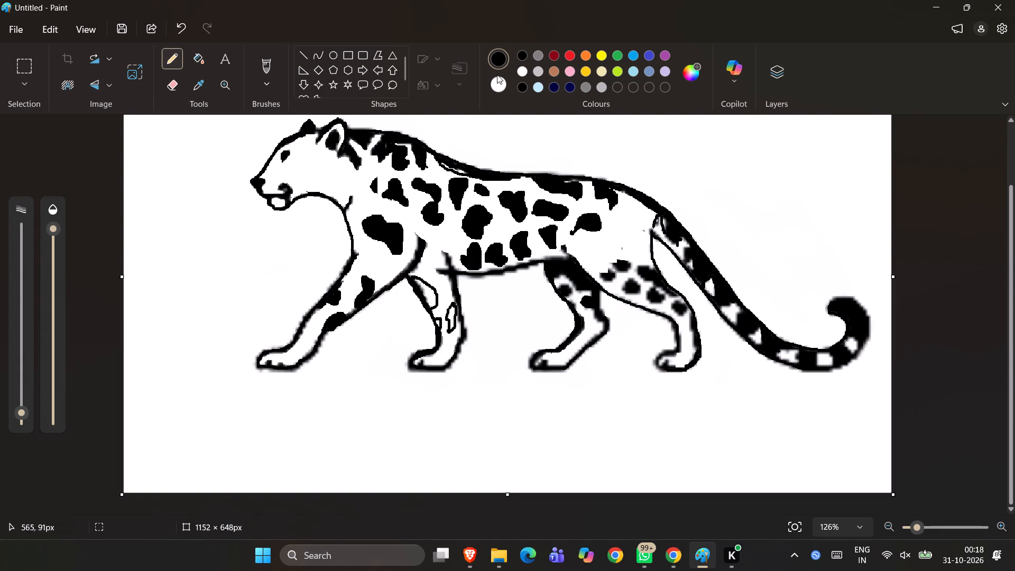
Fill the three outlined patches on the rear front leg with solid black.
left_click(200, 58)
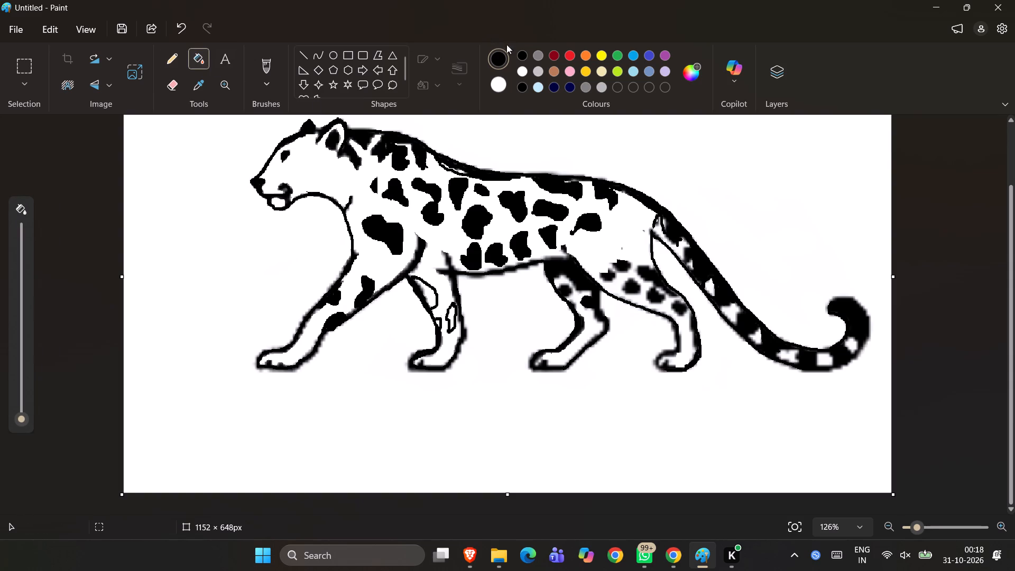
left_click(429, 297)
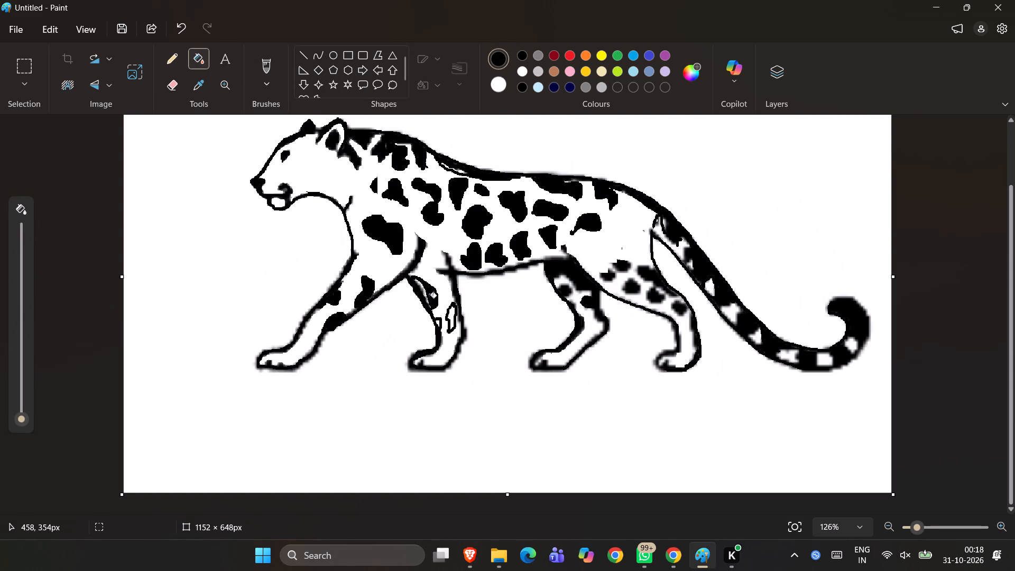
left_click(426, 295)
left_click(451, 317)
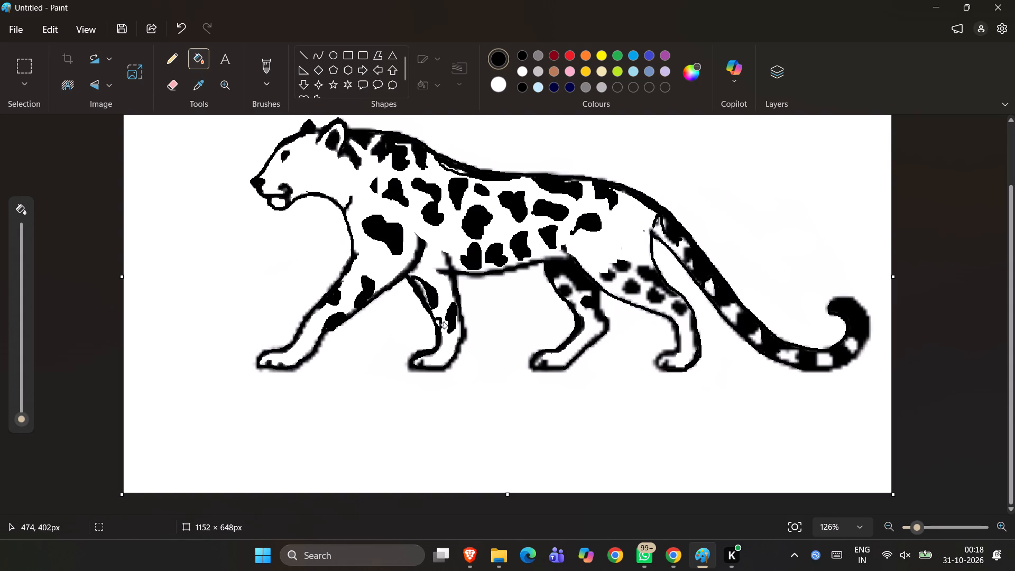
left_click(438, 325)
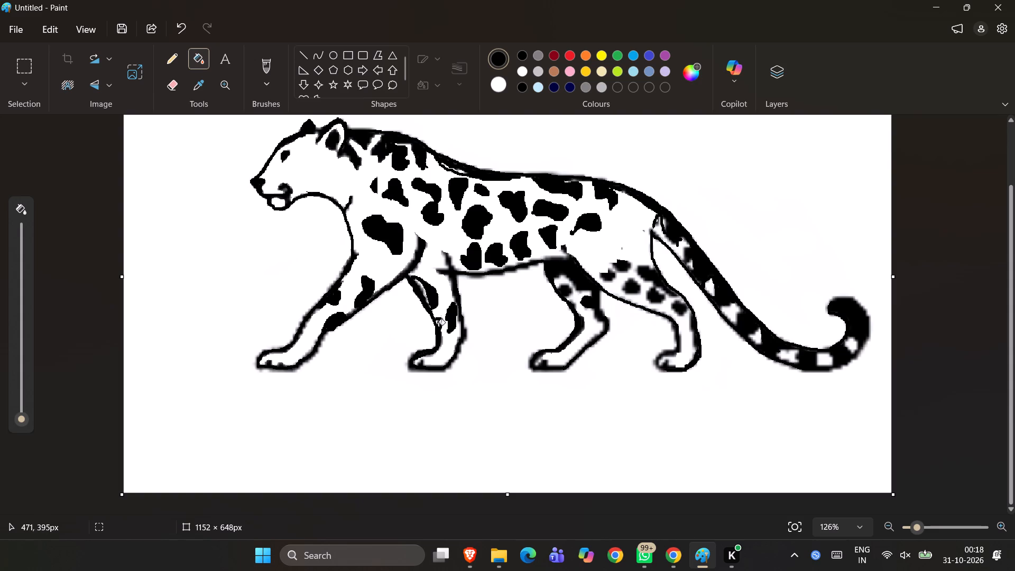
left_click(438, 324)
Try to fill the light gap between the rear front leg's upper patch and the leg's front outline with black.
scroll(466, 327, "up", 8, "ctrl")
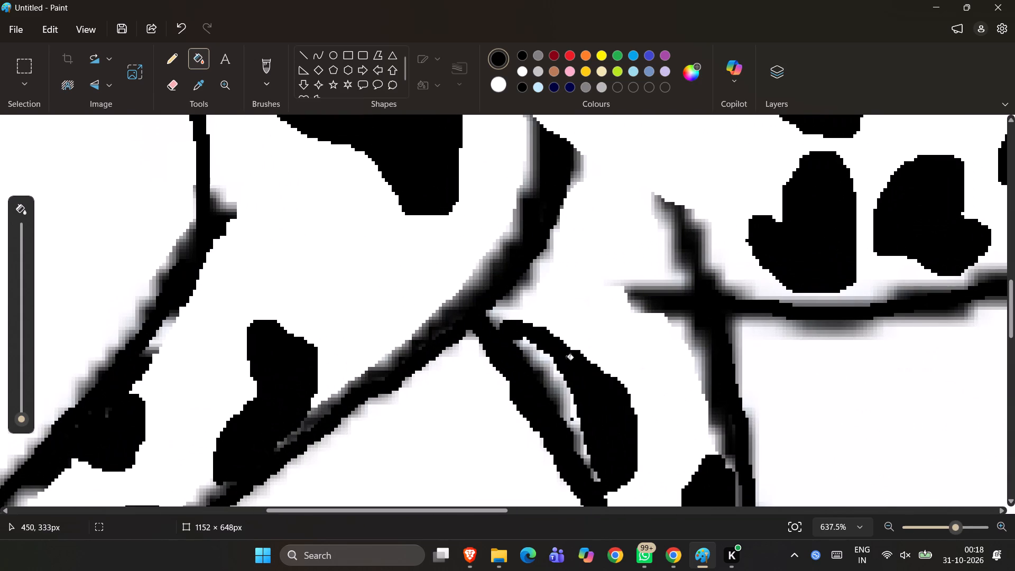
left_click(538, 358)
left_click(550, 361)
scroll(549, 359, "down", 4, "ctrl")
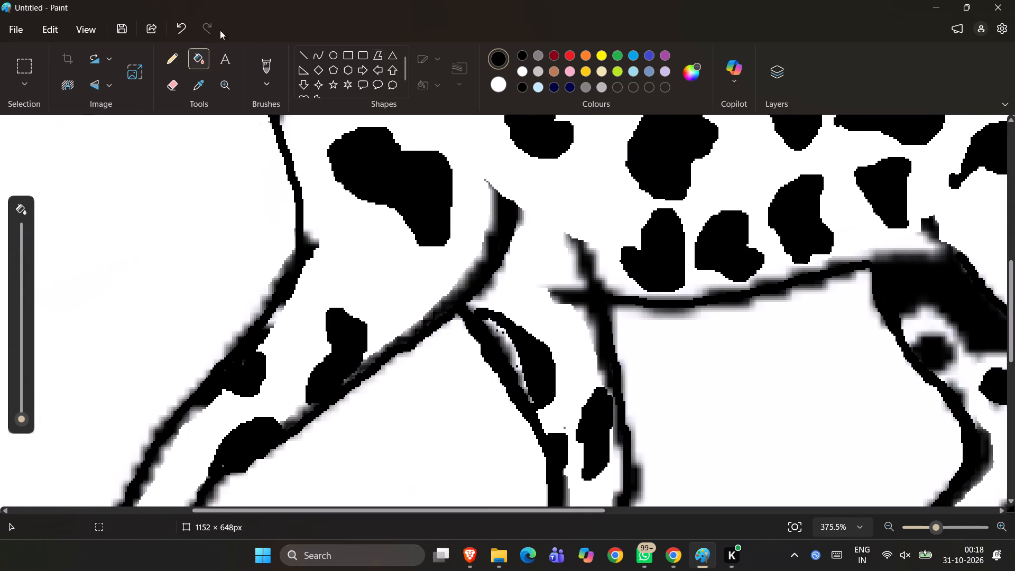
Cover the light gap between the rear front leg's upper patch and the leg's front outline with black Pencil strokes.
left_click(179, 54)
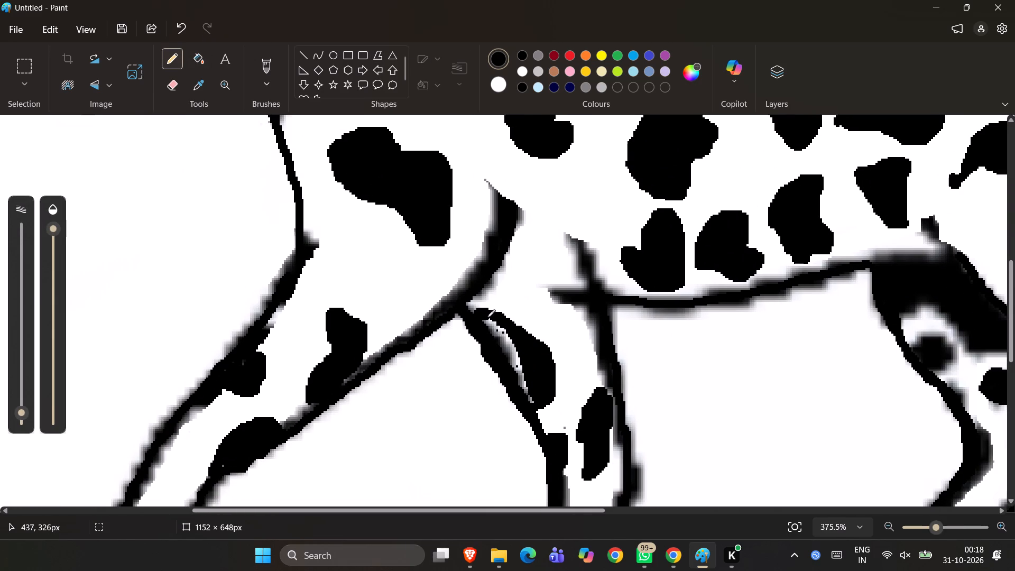
left_click_drag(487, 317, 496, 344)
left_click_drag(496, 344, 527, 398)
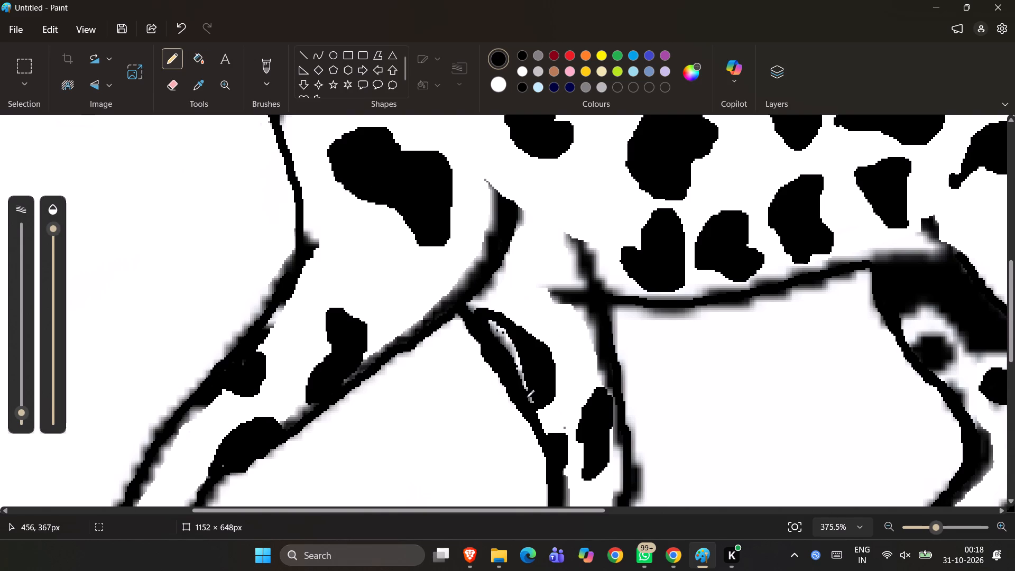
left_click_drag(527, 398, 529, 415)
key("ctrl+z")
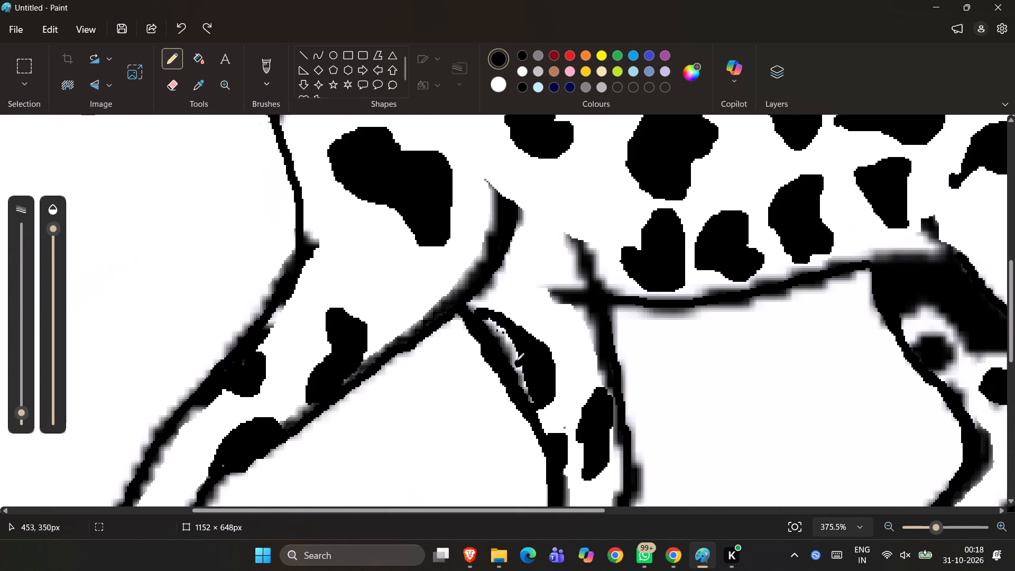
left_click_drag(482, 321, 511, 348)
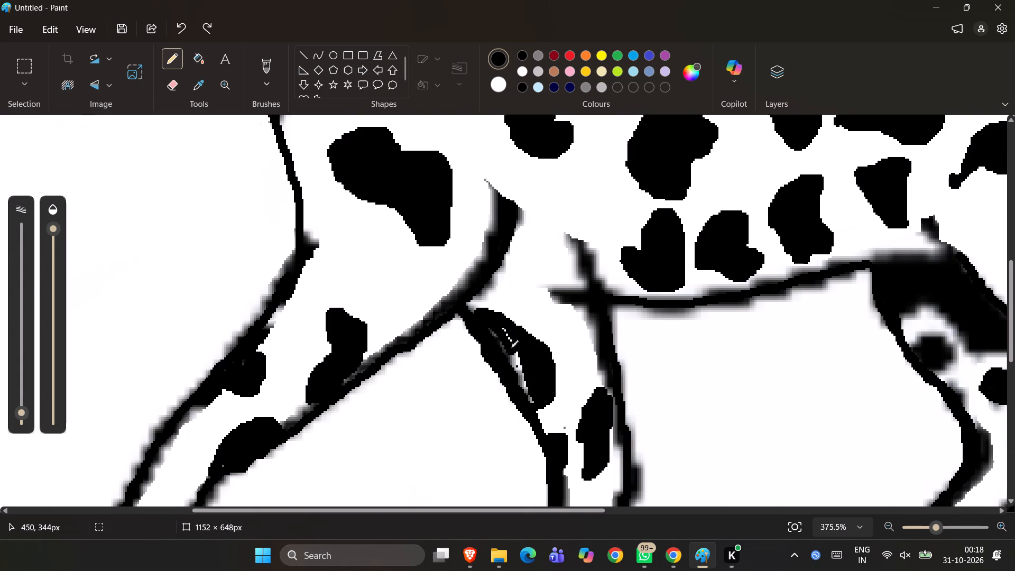
left_click_drag(511, 348, 501, 342)
left_click_drag(501, 342, 531, 401)
left_click_drag(531, 401, 523, 378)
Darken the blurry outer edge along the toe and top of the rear front leg's paw with black Pencil strokes.
scroll(523, 378, "down", 5, "ctrl")
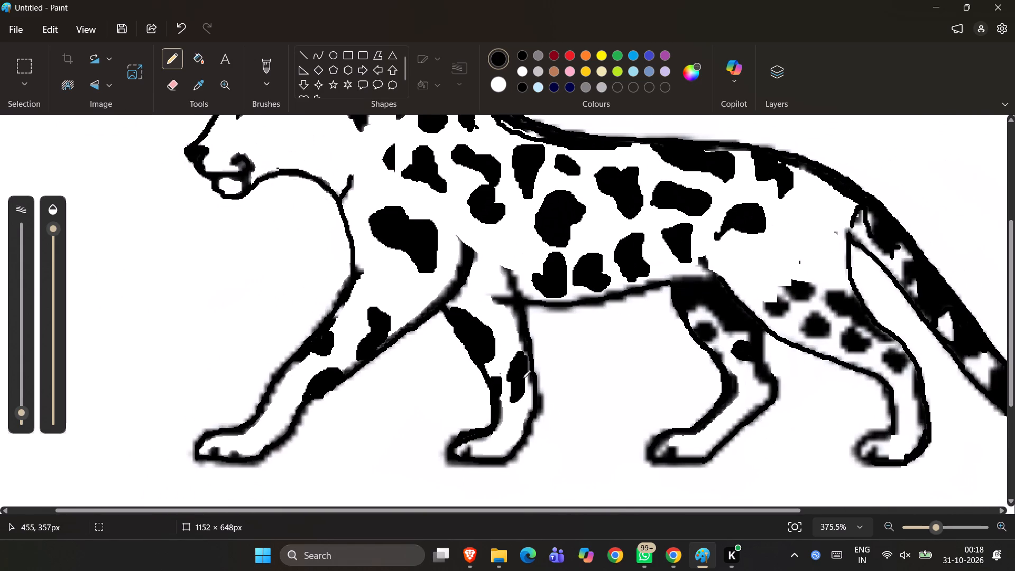
scroll(509, 445, "up", 8, "ctrl")
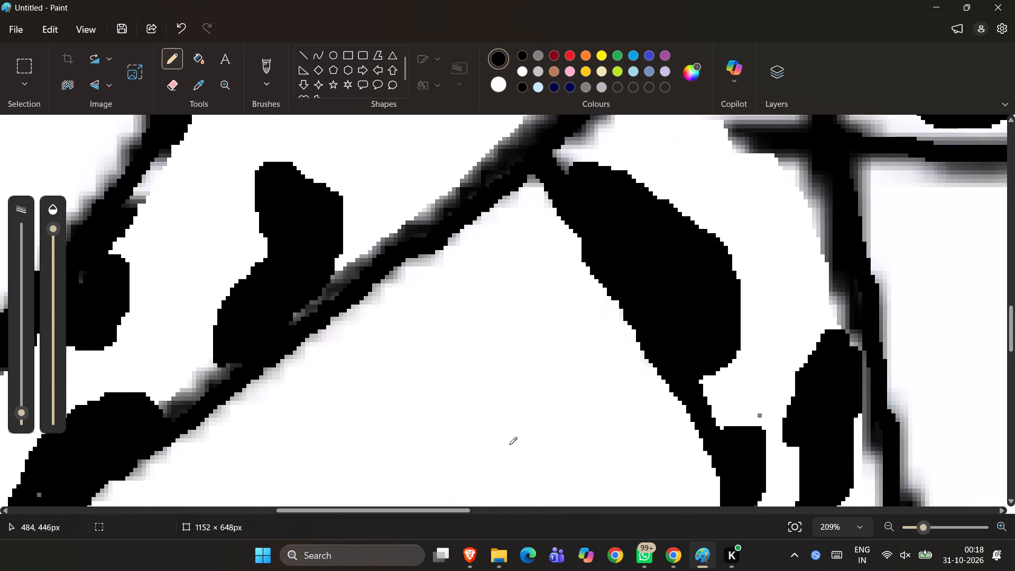
scroll(509, 445, "down", 2)
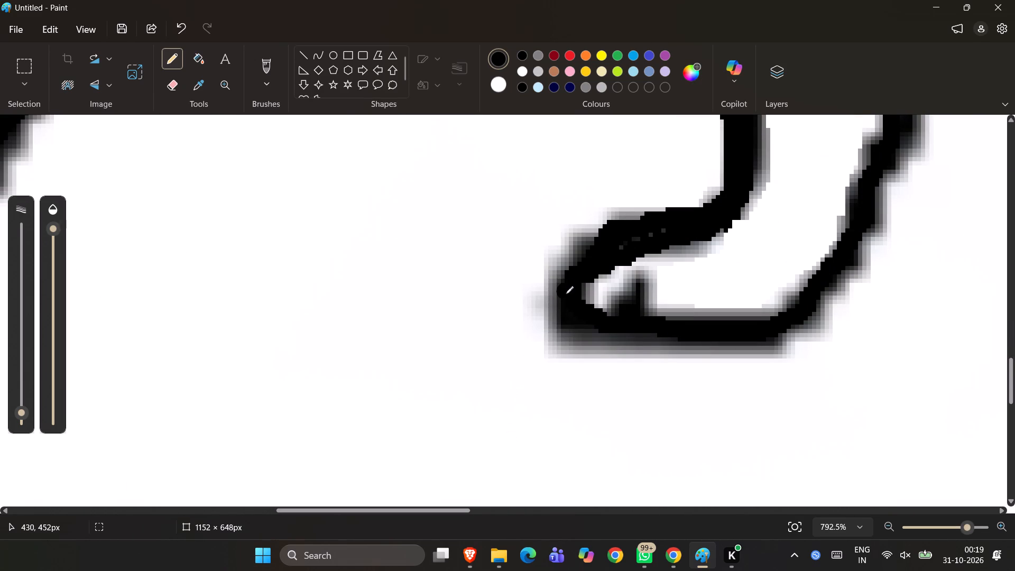
left_click_drag(566, 294, 623, 226)
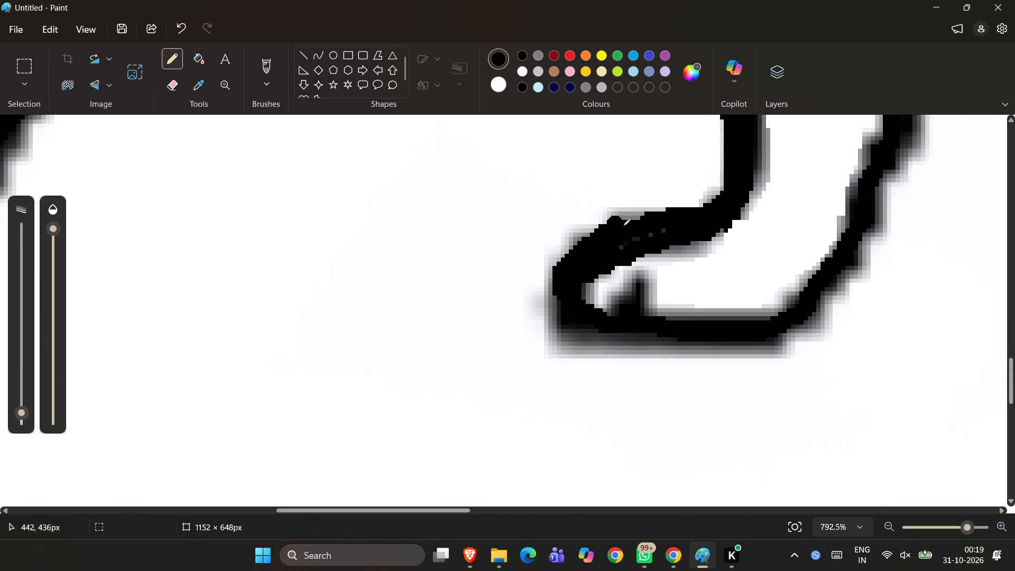
left_click_drag(623, 226, 675, 217)
Erase the blurry grey fringe around the toe and upper front edge of the rear front leg's paw with a smaller Eraser.
scroll(675, 217, "down", 8, "ctrl")
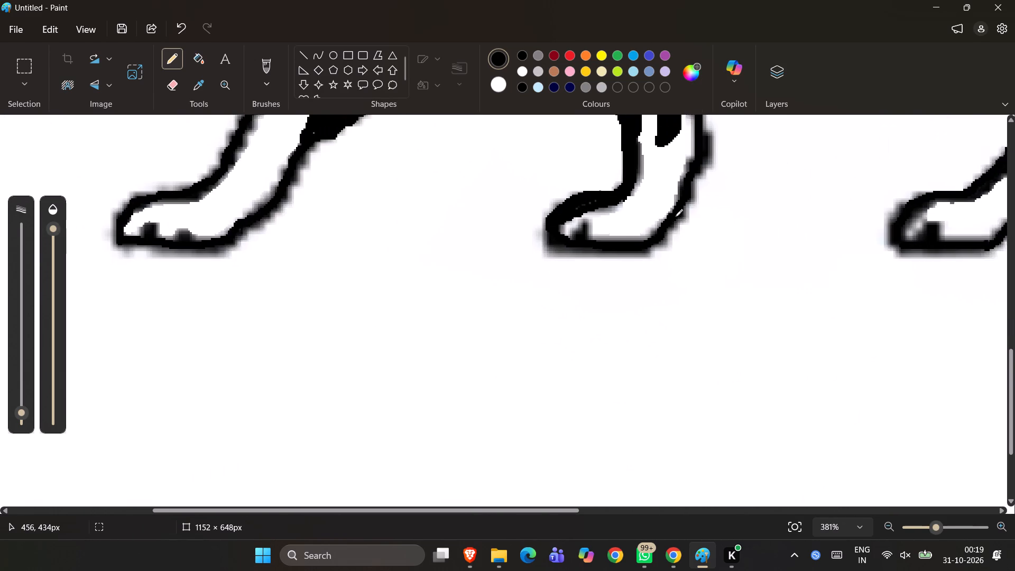
scroll(675, 217, "down", 1, "ctrl")
scroll(675, 217, "up", 1)
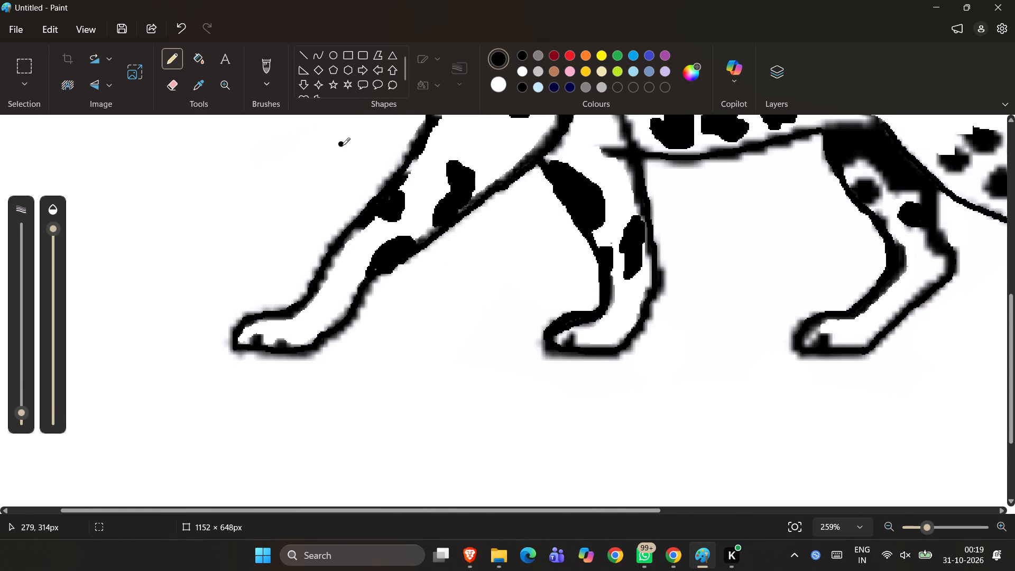
left_click(172, 94)
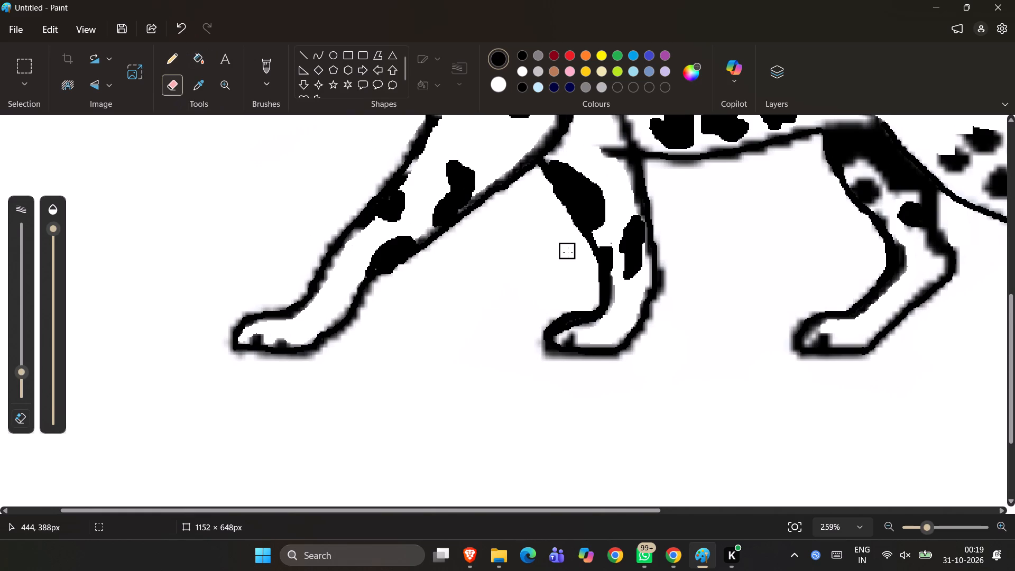
scroll(568, 252, "up", 9, "ctrl")
scroll(568, 252, "down", 1)
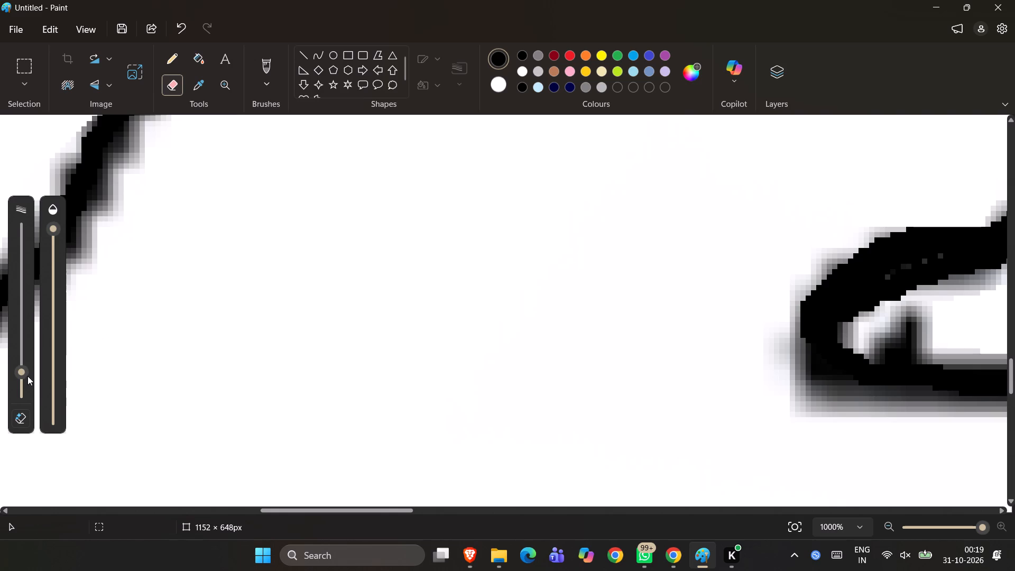
left_click_drag(27, 376, 28, 388)
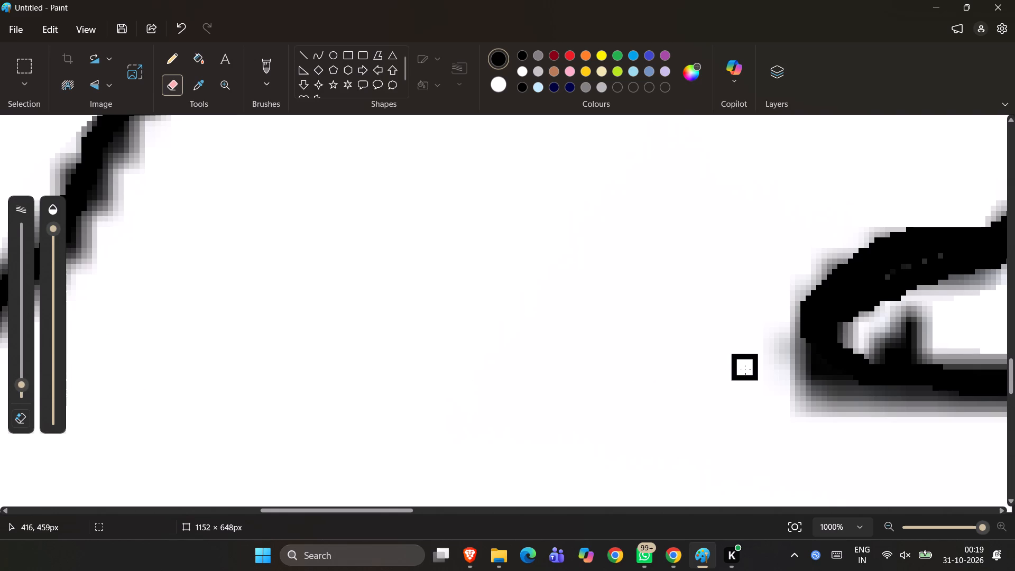
left_click_drag(770, 340, 850, 416)
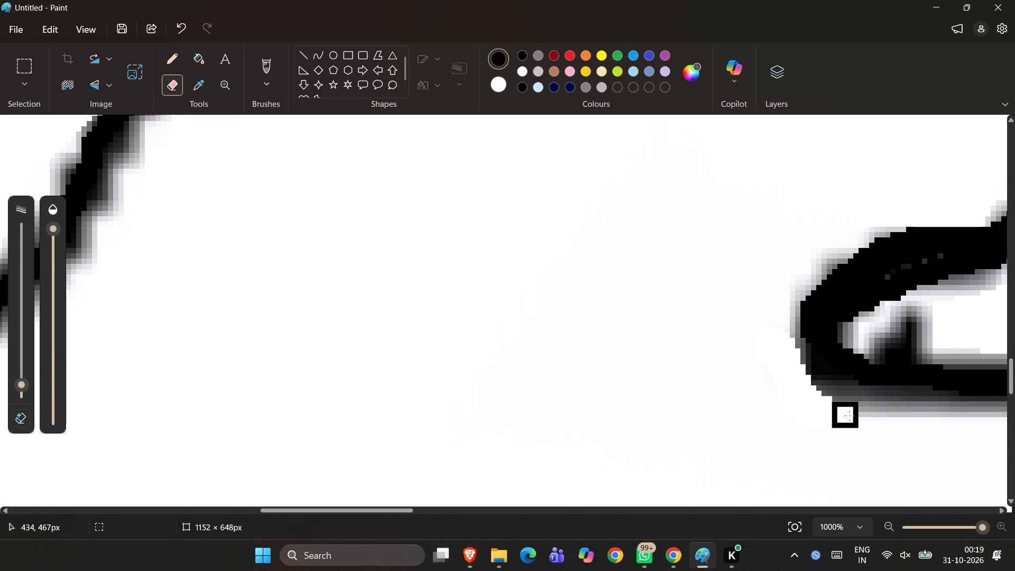
left_click_drag(850, 416, 793, 303)
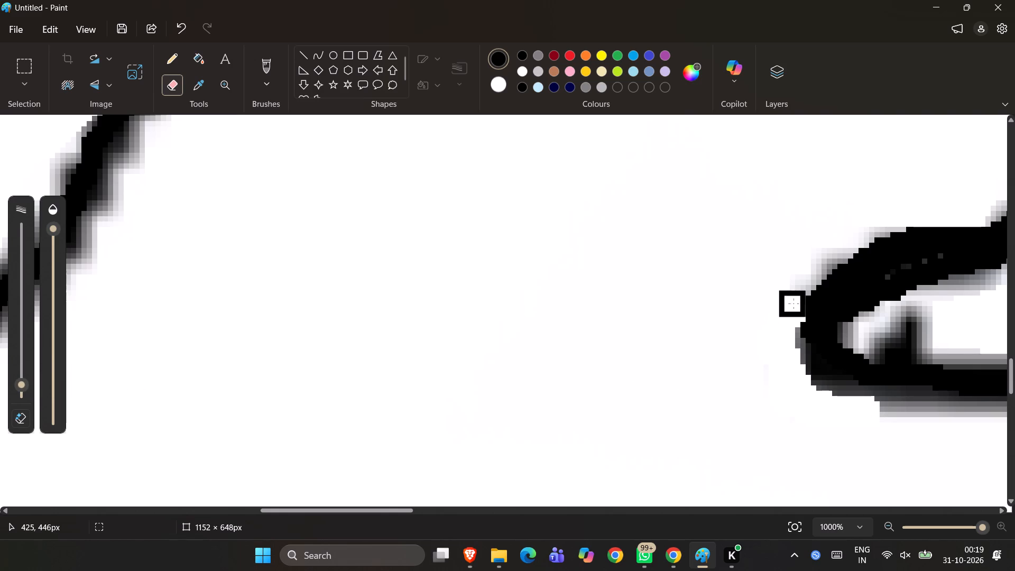
left_click_drag(793, 303, 830, 195)
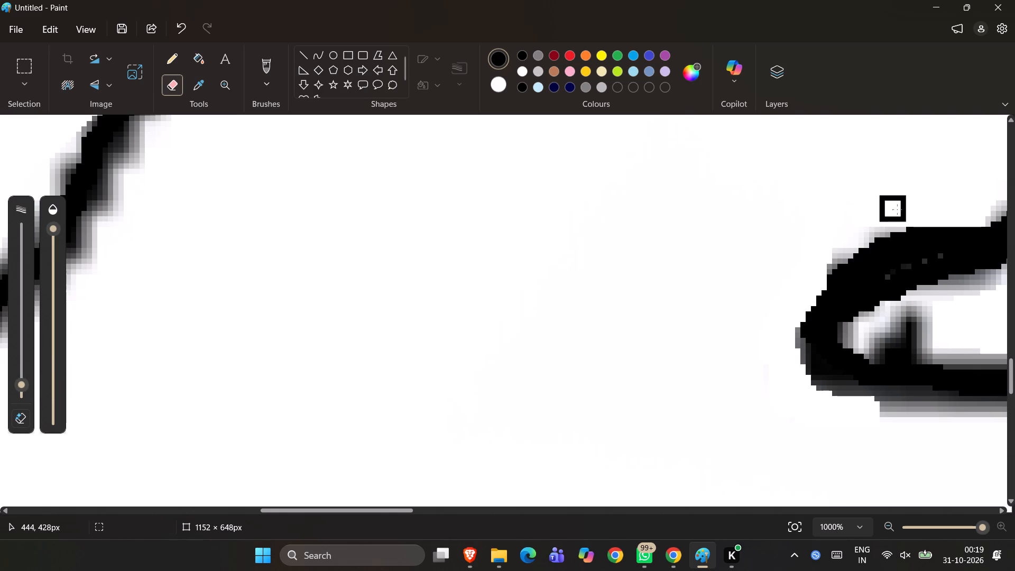
left_click_drag(899, 209, 845, 243)
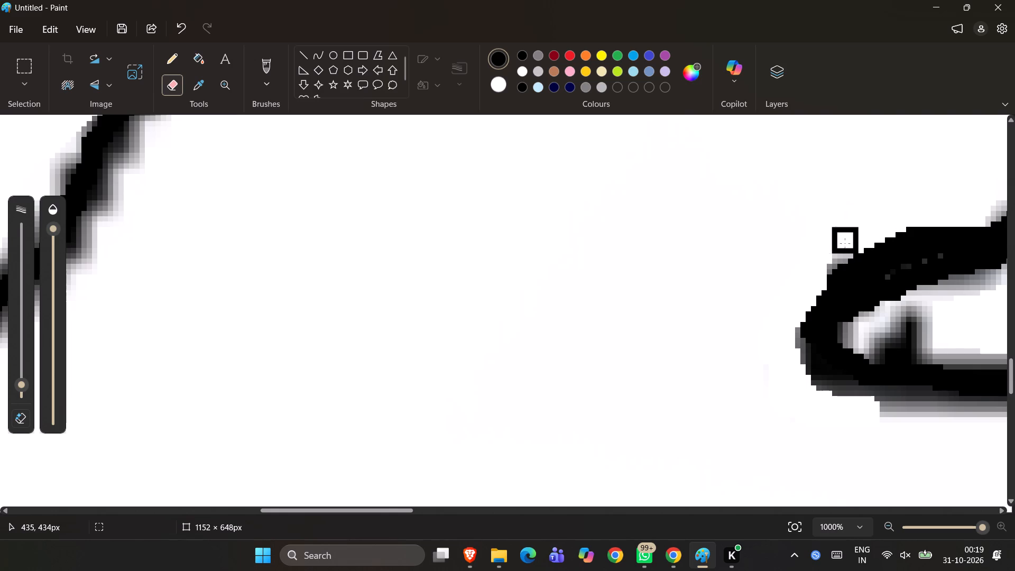
left_click_drag(845, 243, 787, 314)
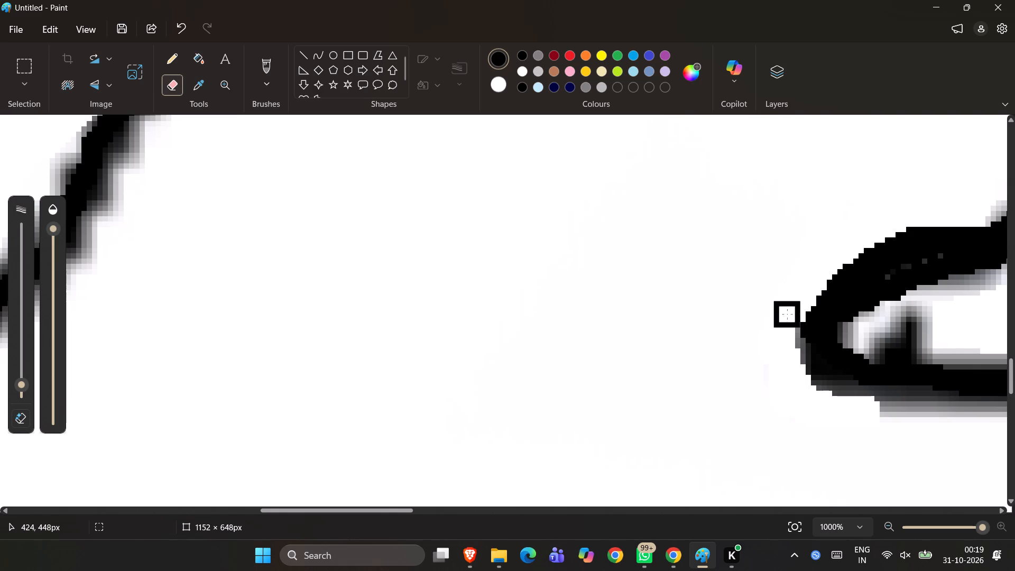
left_click_drag(787, 314, 788, 335)
left_click_drag(788, 335, 794, 356)
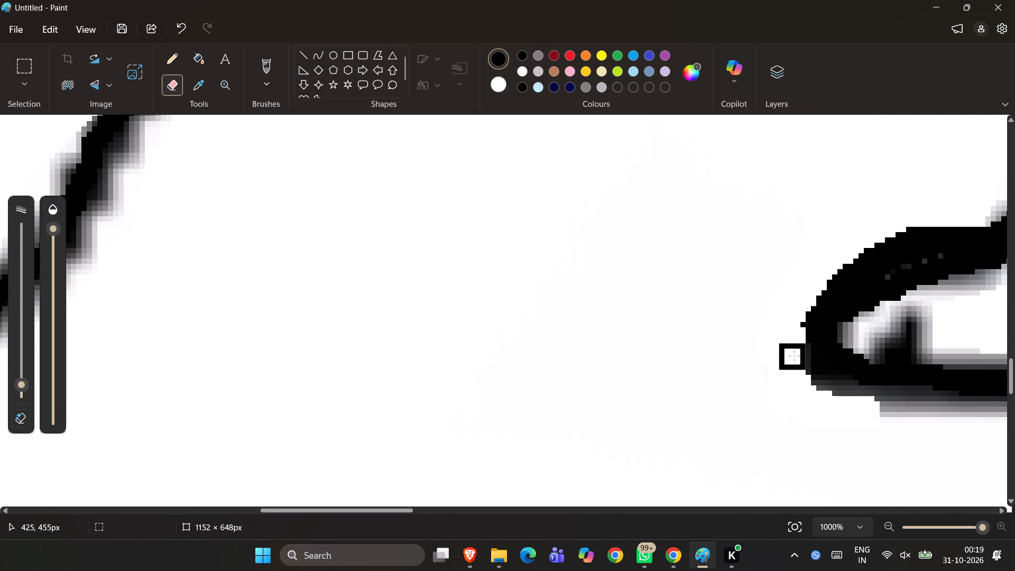
left_click_drag(794, 356, 844, 401)
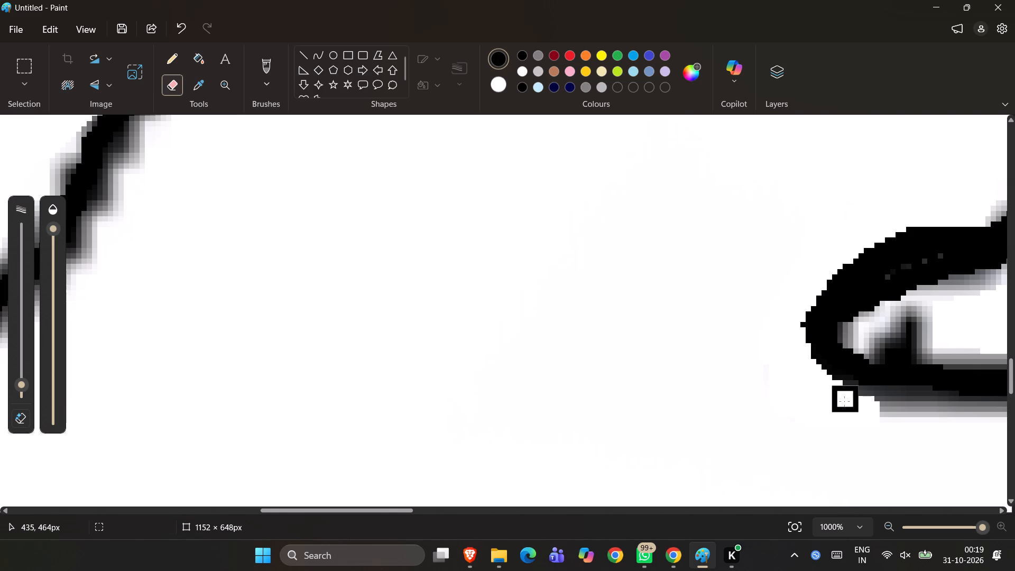
left_click_drag(844, 401, 897, 472)
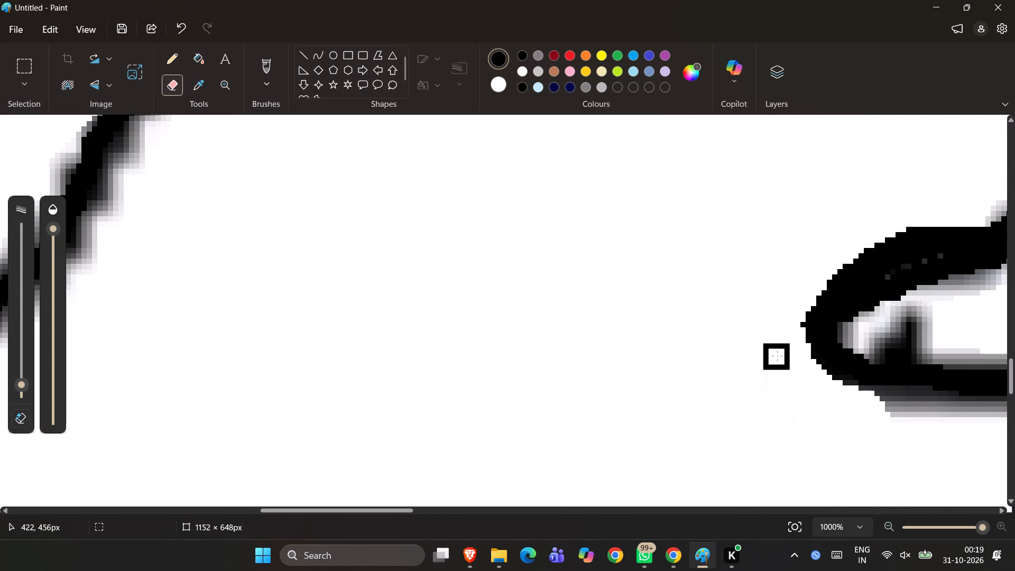
left_click_drag(791, 348, 790, 331)
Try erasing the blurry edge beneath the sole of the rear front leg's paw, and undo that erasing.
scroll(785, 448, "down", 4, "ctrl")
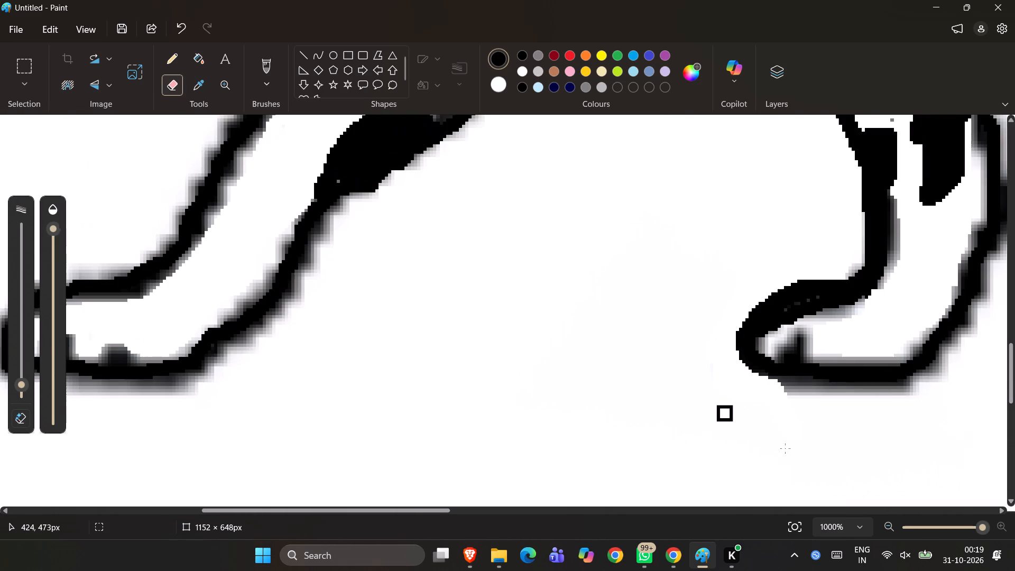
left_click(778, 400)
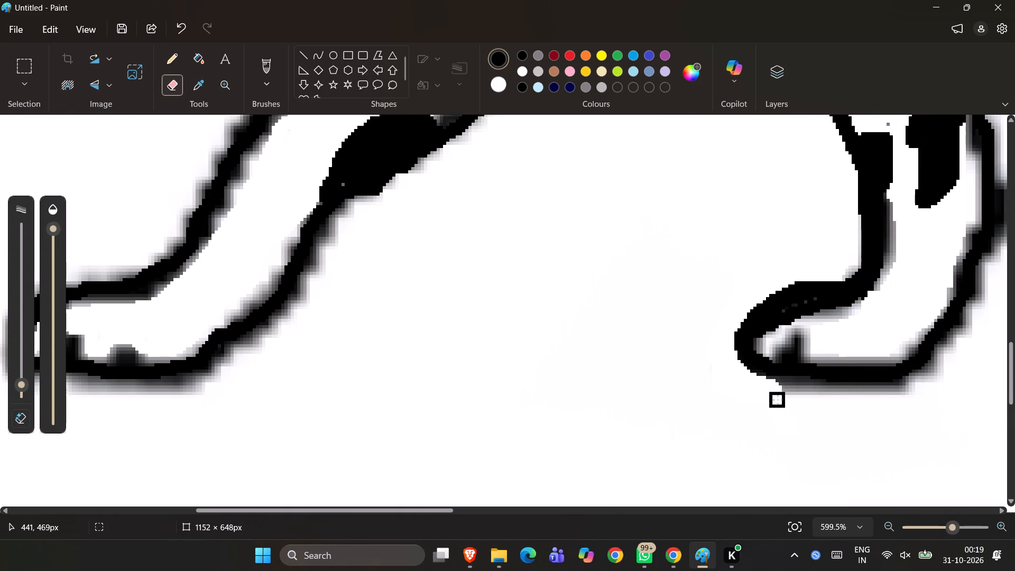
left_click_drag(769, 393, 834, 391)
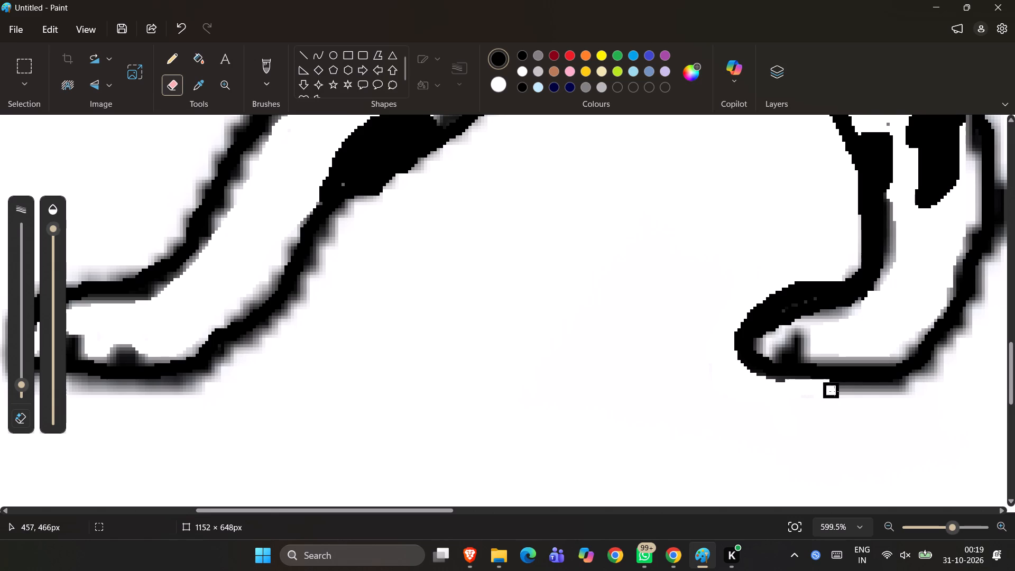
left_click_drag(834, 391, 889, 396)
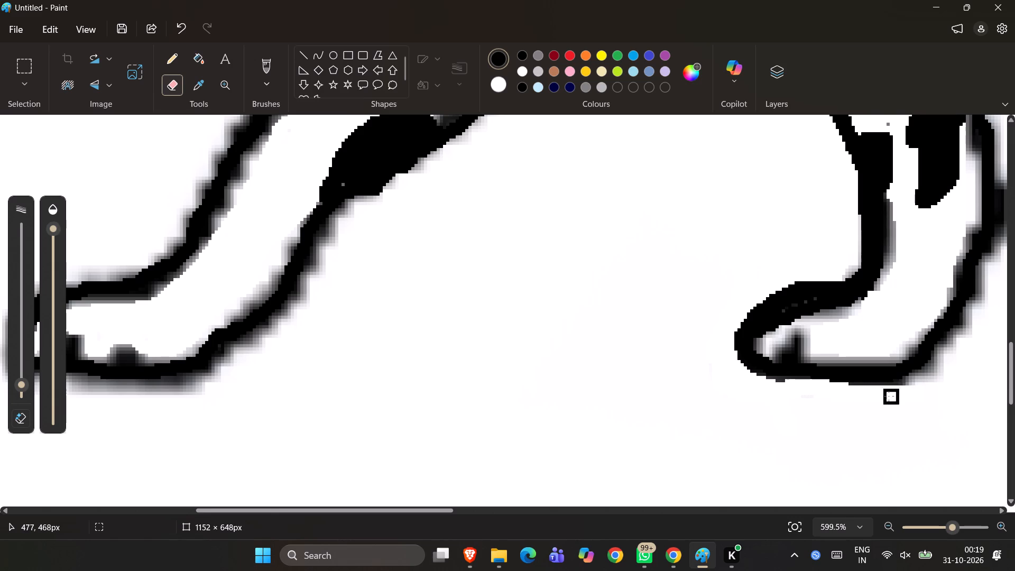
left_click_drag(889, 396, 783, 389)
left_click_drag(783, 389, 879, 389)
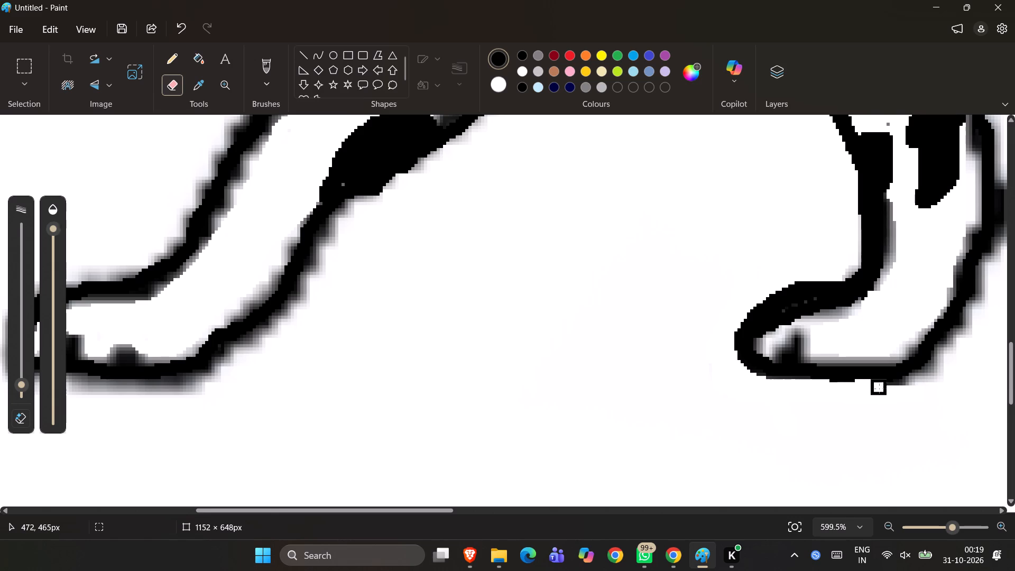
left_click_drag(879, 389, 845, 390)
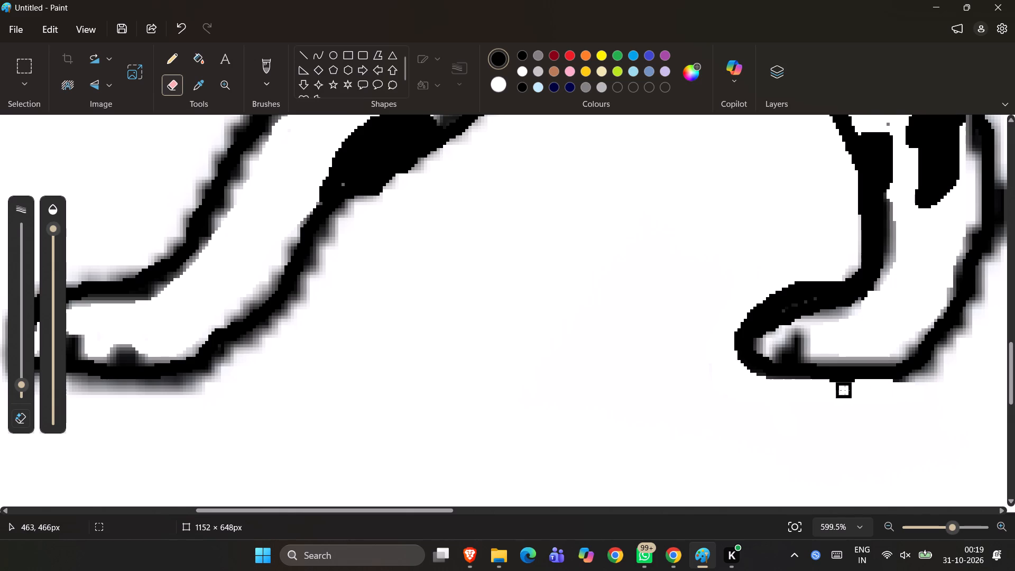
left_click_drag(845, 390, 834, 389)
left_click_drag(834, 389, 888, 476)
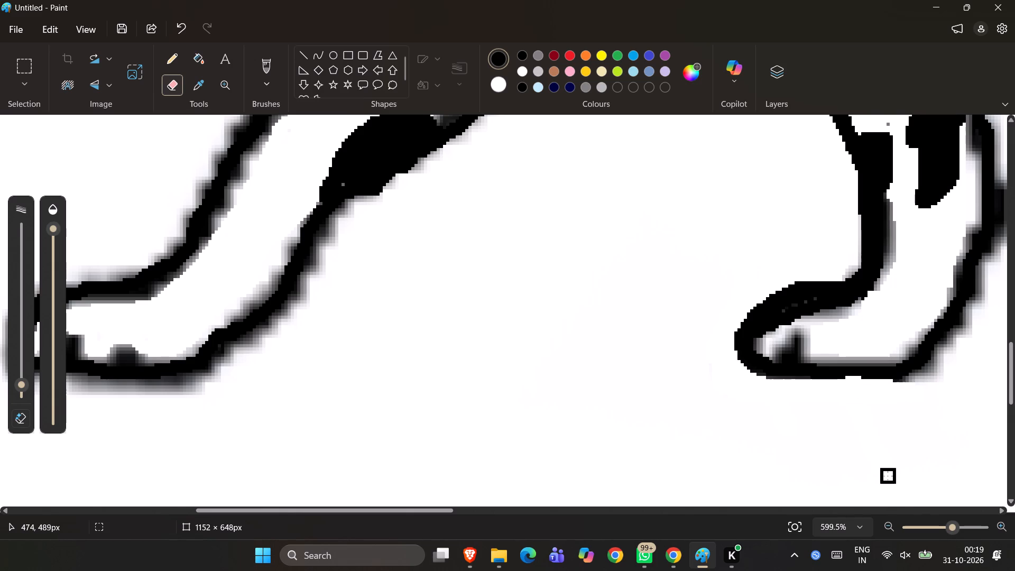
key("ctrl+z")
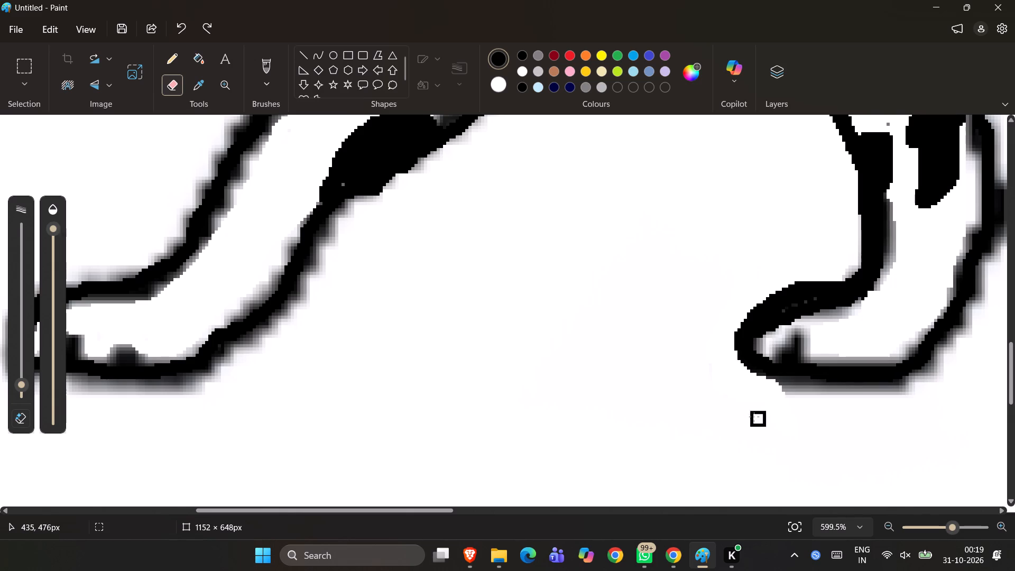
Erase the blurry grey fringe beneath the sole of the rear front leg's paw, starting from the toe.
left_click_drag(768, 392, 801, 388)
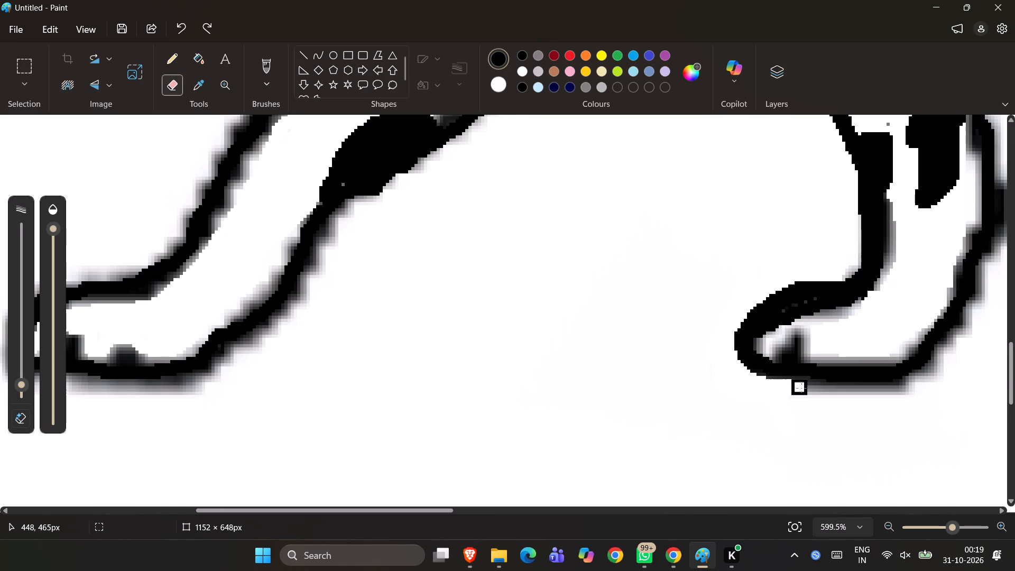
left_click_drag(801, 388, 802, 406)
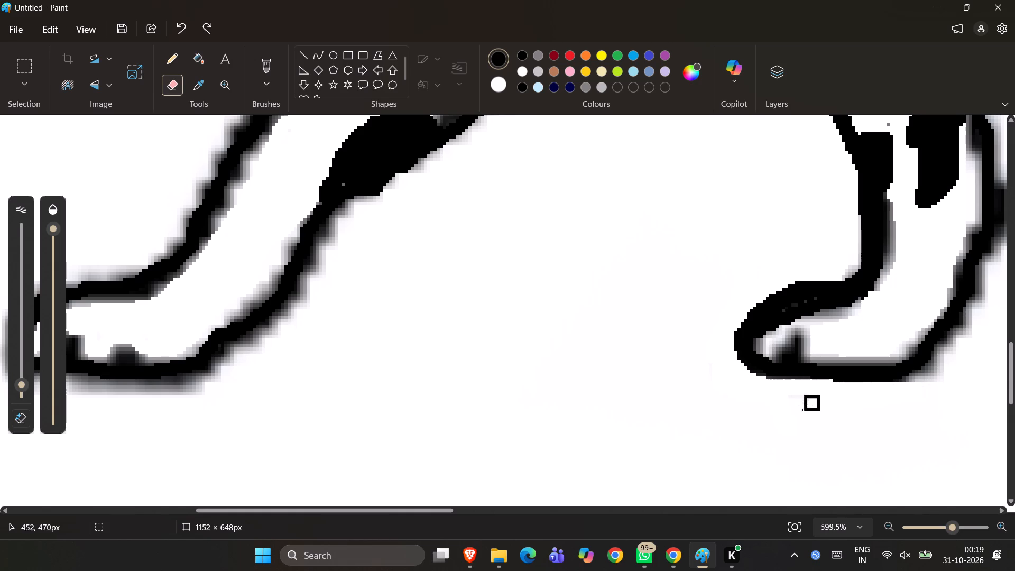
left_click_drag(802, 406, 730, 419)
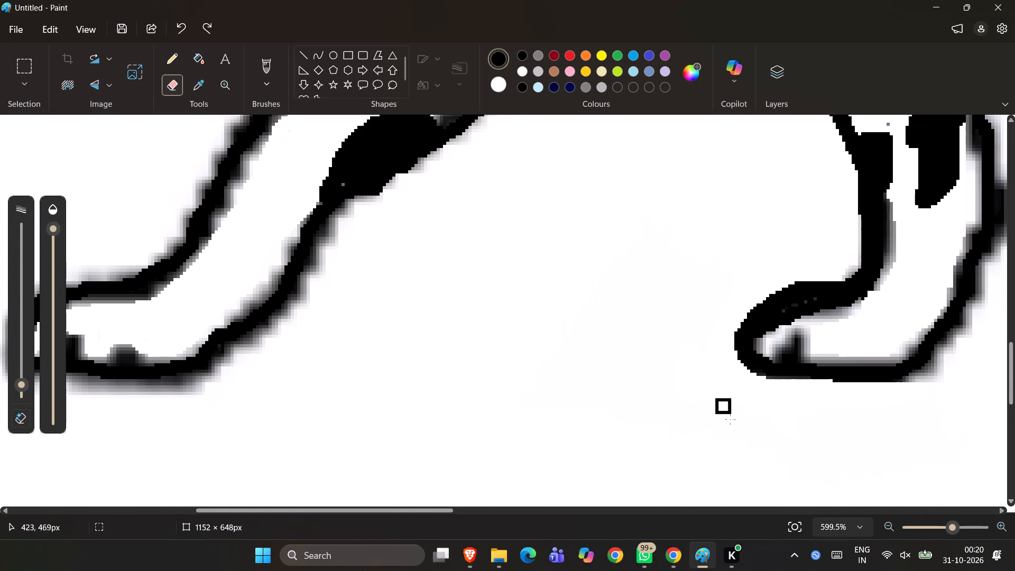
left_click_drag(730, 419, 836, 404)
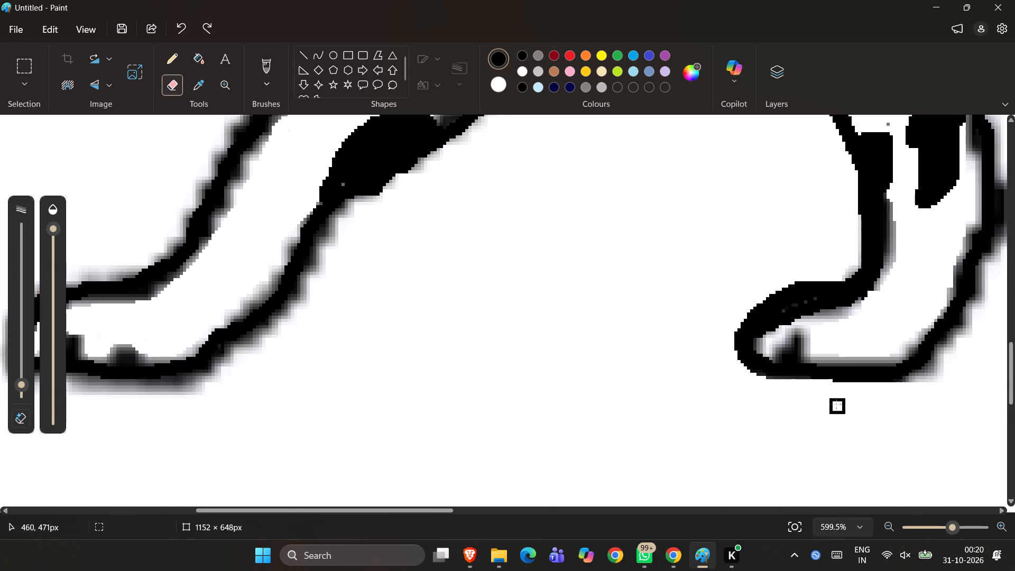
left_click_drag(836, 404, 836, 391)
left_click_drag(836, 391, 846, 393)
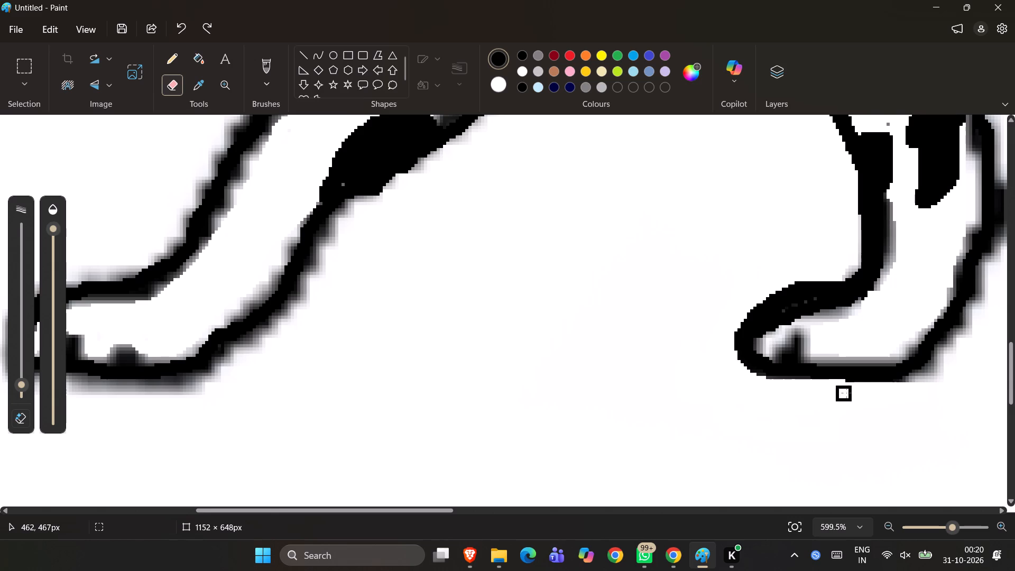
left_click_drag(846, 393, 865, 398)
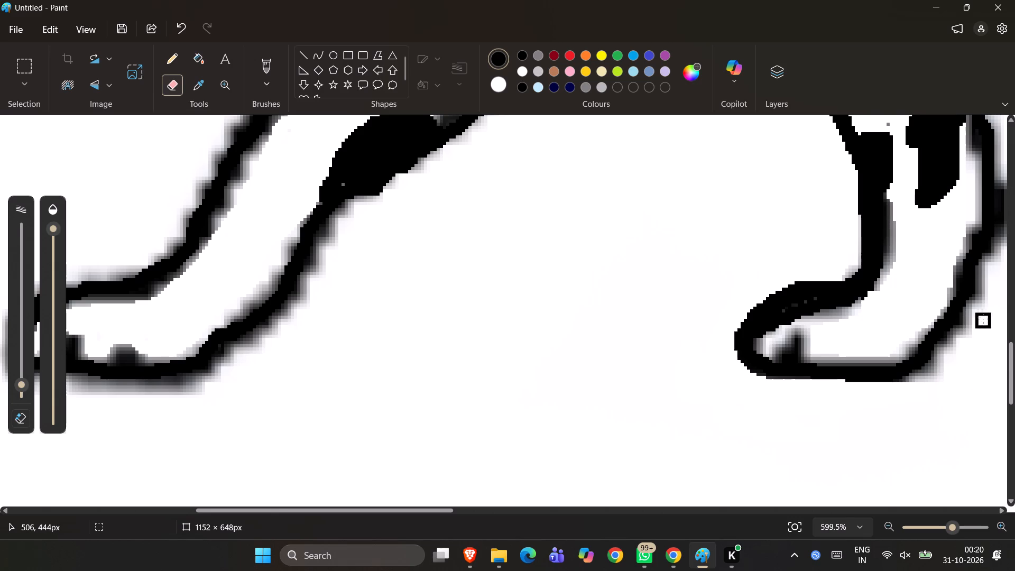
Erase the blurry outer edge around the heel of the rear front leg's paw and even out the sole's underside near it.
left_click_drag(981, 317, 943, 362)
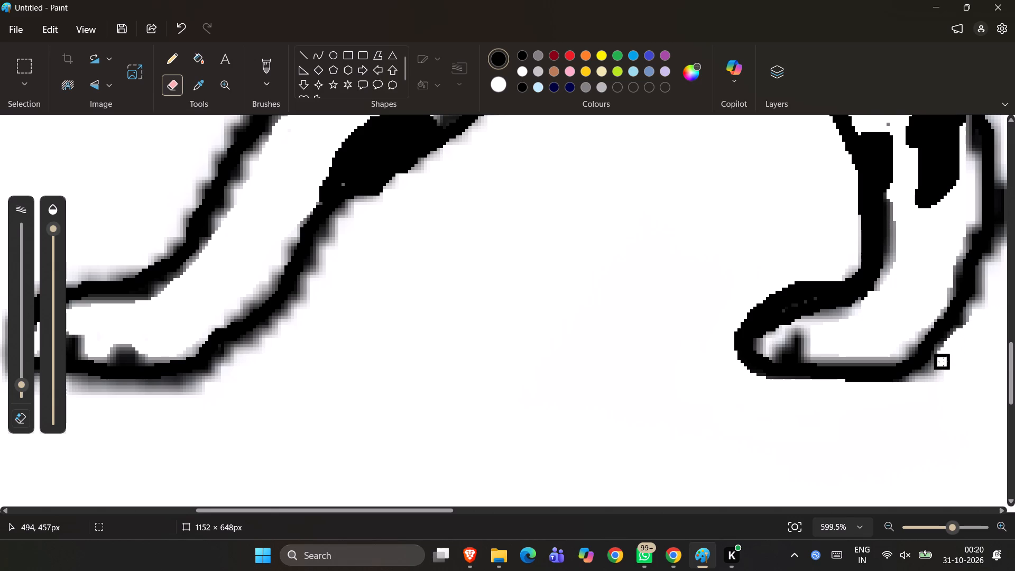
left_click_drag(943, 362, 887, 392)
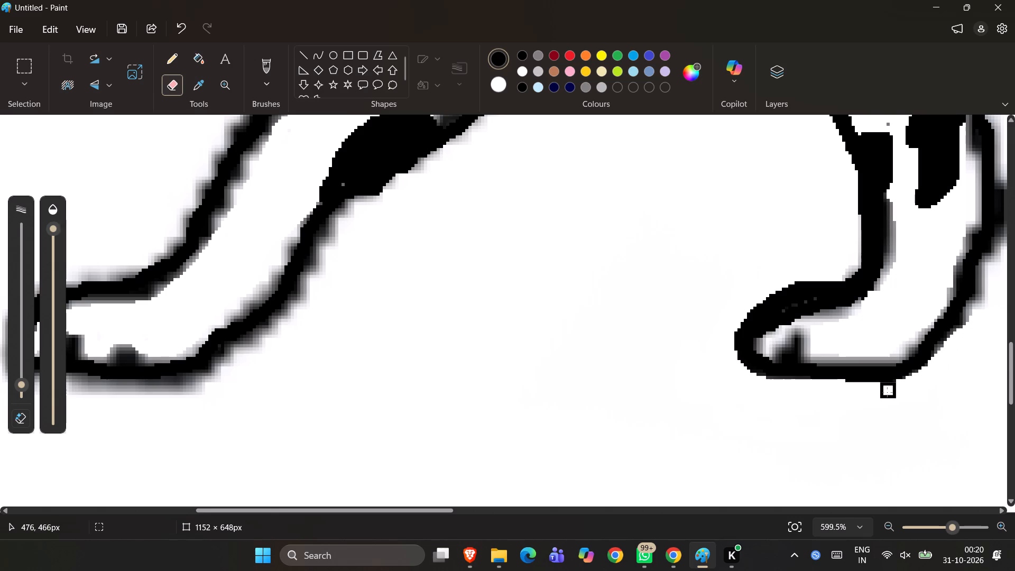
left_click_drag(887, 392, 860, 389)
left_click_drag(860, 389, 866, 389)
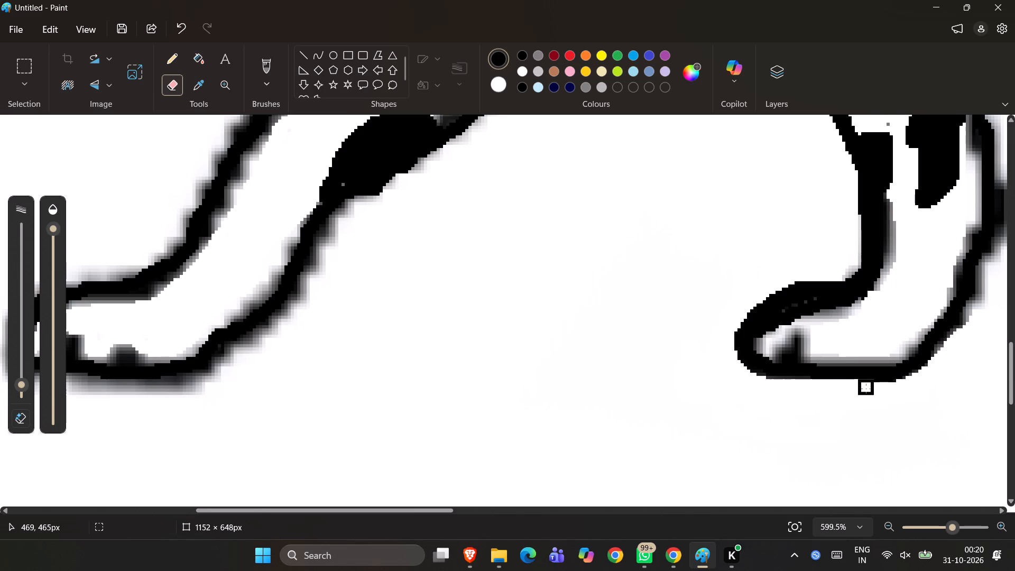
left_click_drag(866, 389, 893, 385)
Erase the blurry grey fringe from the heel of the rear front leg's paw up along the leg's lower back edge.
left_click_drag(893, 385, 915, 384)
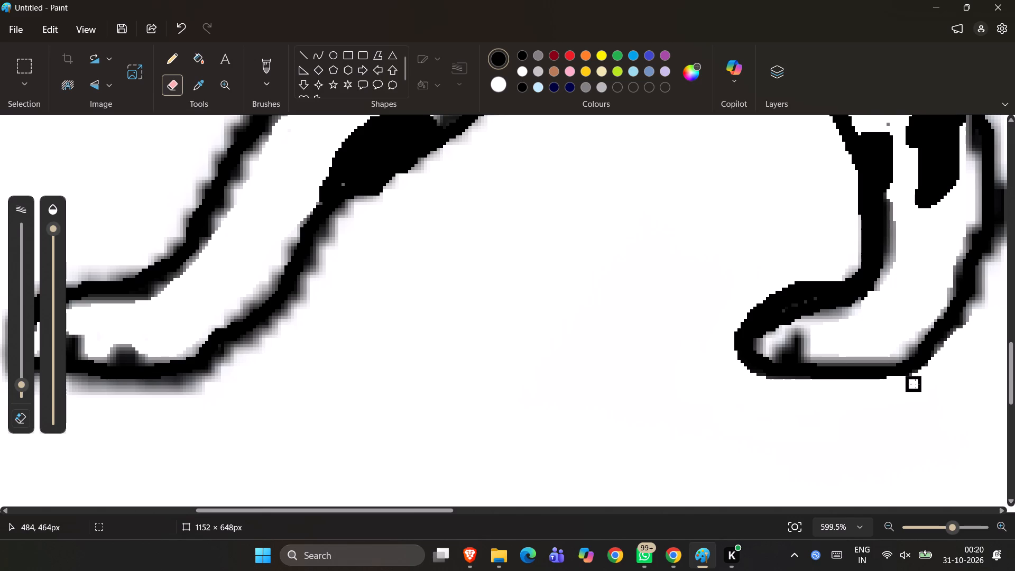
left_click_drag(915, 384, 940, 362)
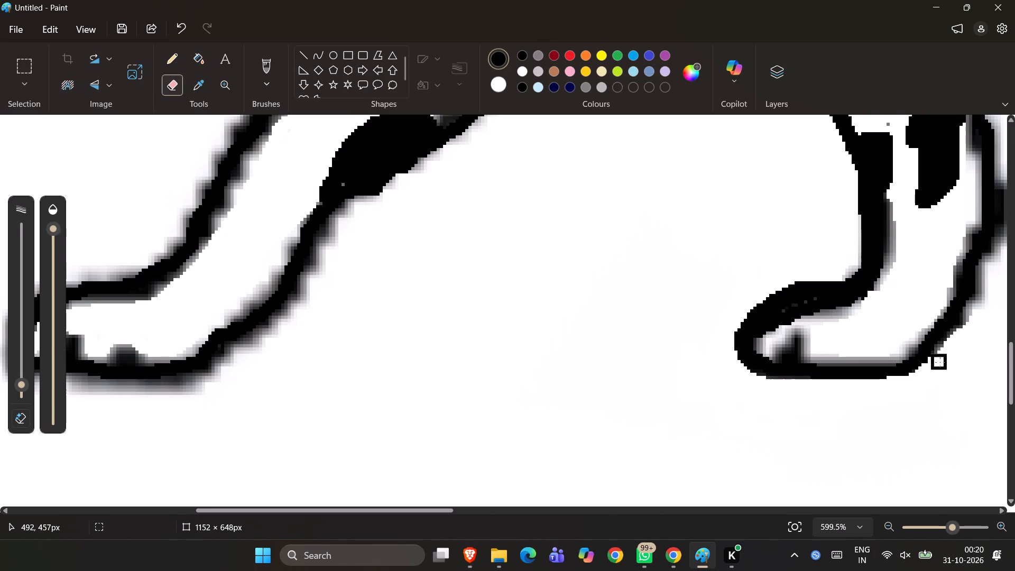
left_click_drag(940, 362, 947, 352)
left_click_drag(947, 352, 971, 328)
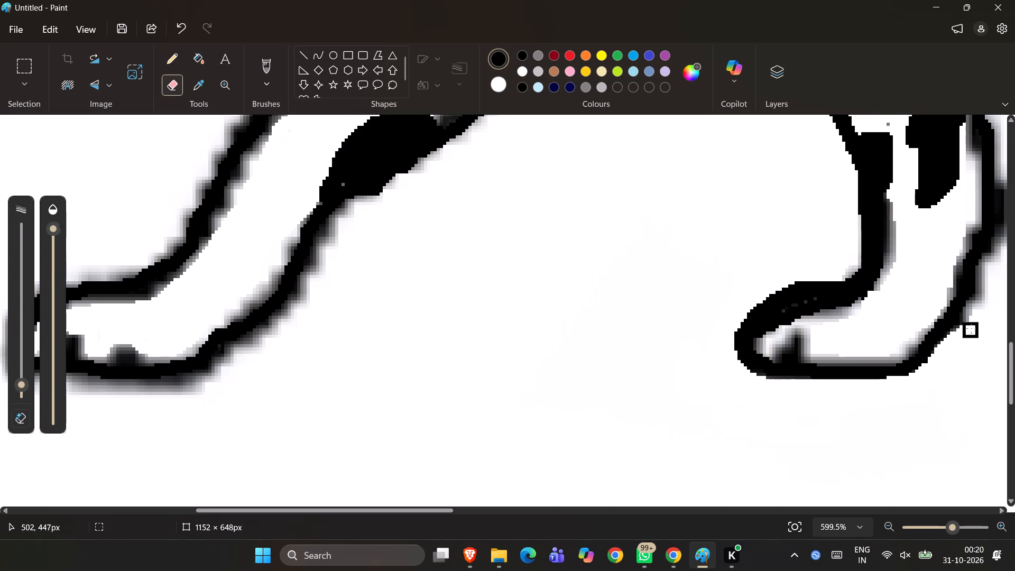
left_click_drag(971, 328, 972, 323)
left_click_drag(972, 323, 973, 315)
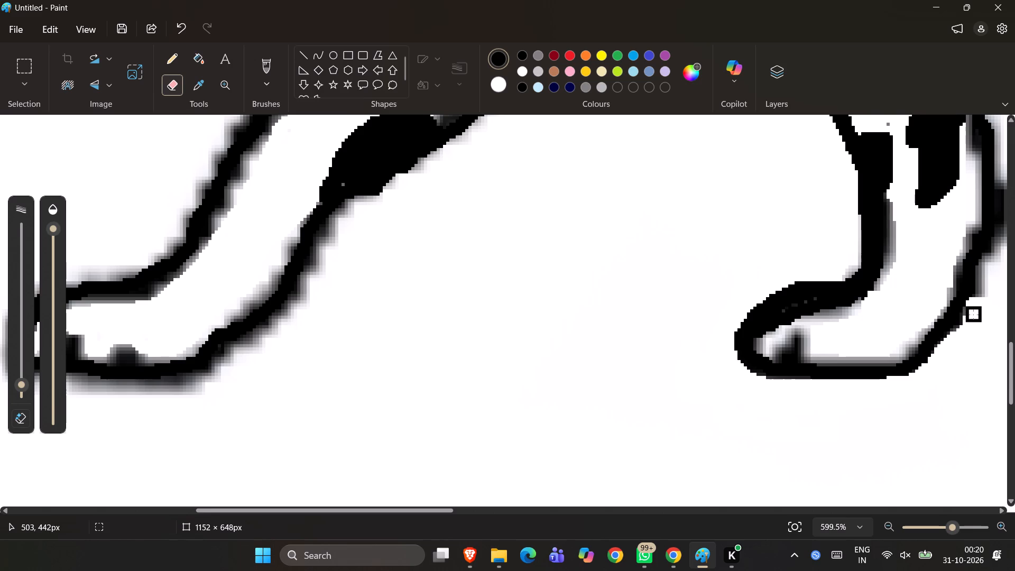
left_click_drag(973, 315, 993, 271)
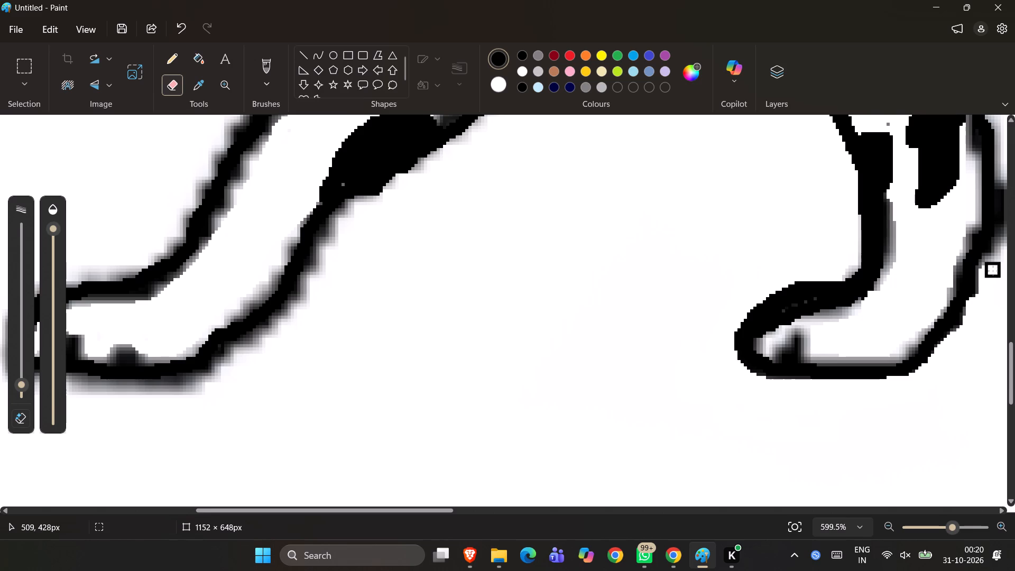
left_click_drag(993, 271, 1003, 259)
Erase the grey fringe inside the rear front leg's front outline, from the lower black patch down to the top of the paw.
scroll(1003, 259, "down", 4, "ctrl")
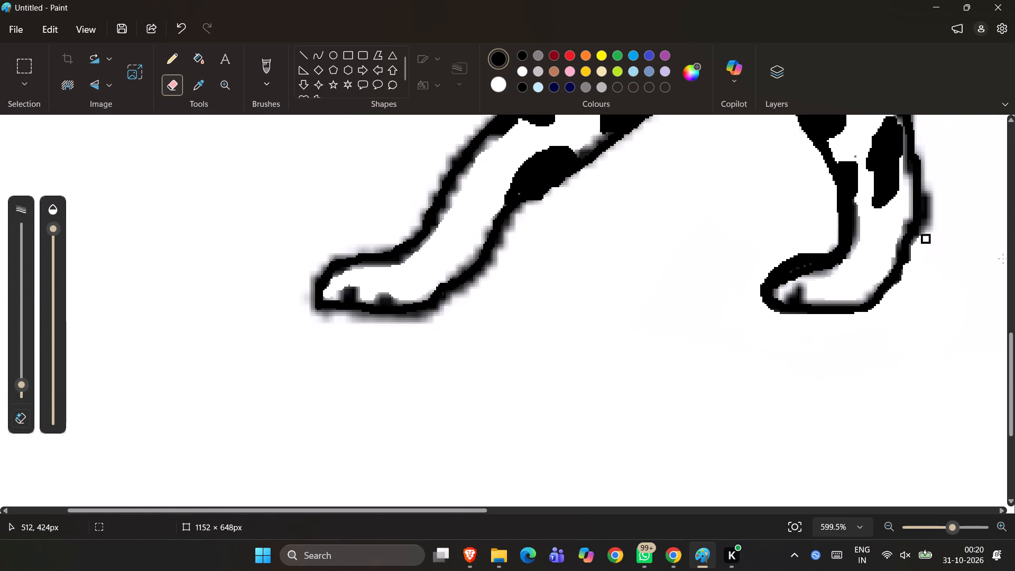
scroll(1003, 259, "up", 1)
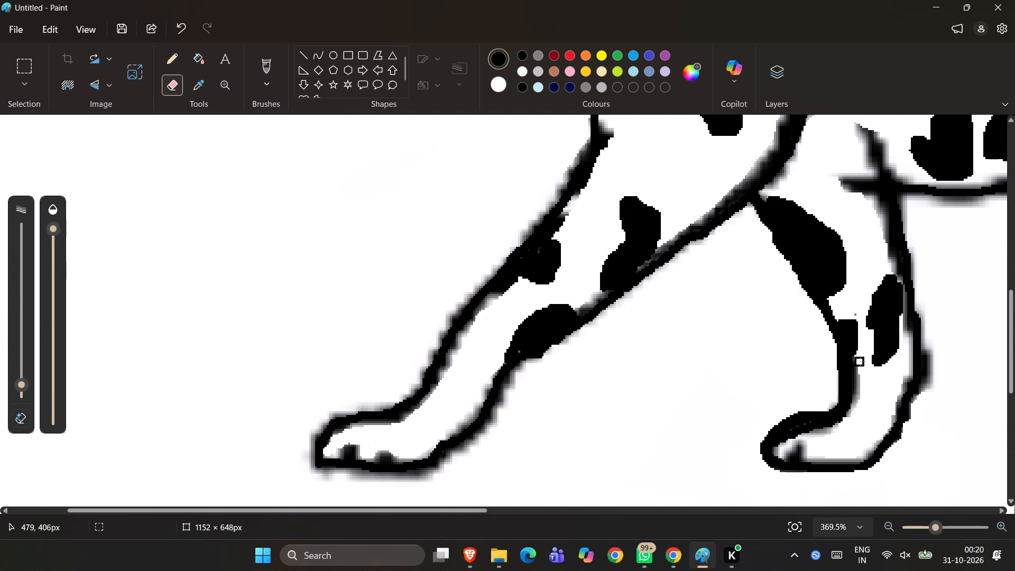
left_click_drag(860, 361, 849, 418)
left_click_drag(849, 418, 808, 436)
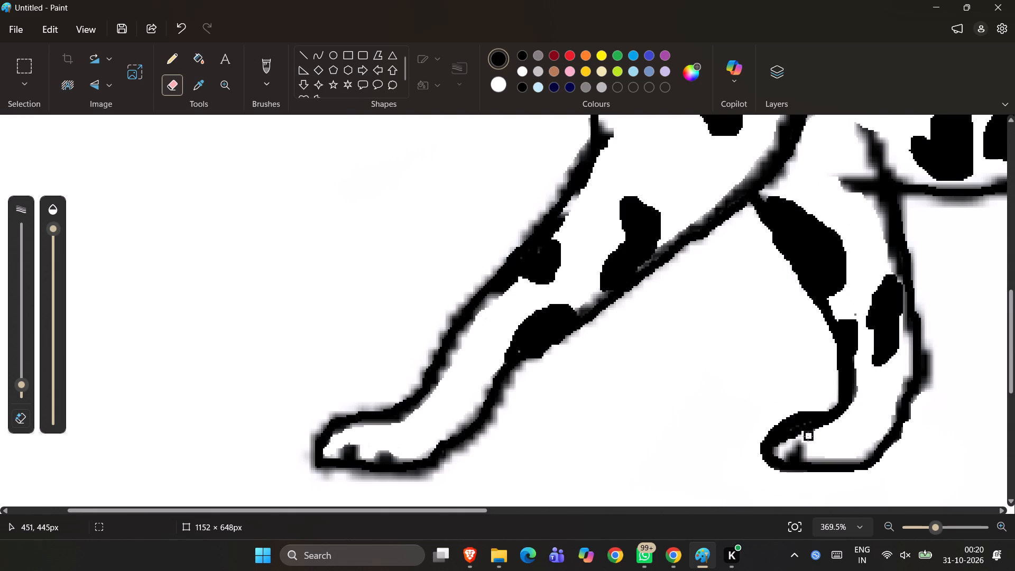
left_click_drag(808, 436, 865, 384)
Erase the blurry fringe along the upper back edge of the rear front leg, up to where it meets the belly line.
scroll(485, 463, "down", 1)
scroll(485, 463, "down", 6, "ctrl")
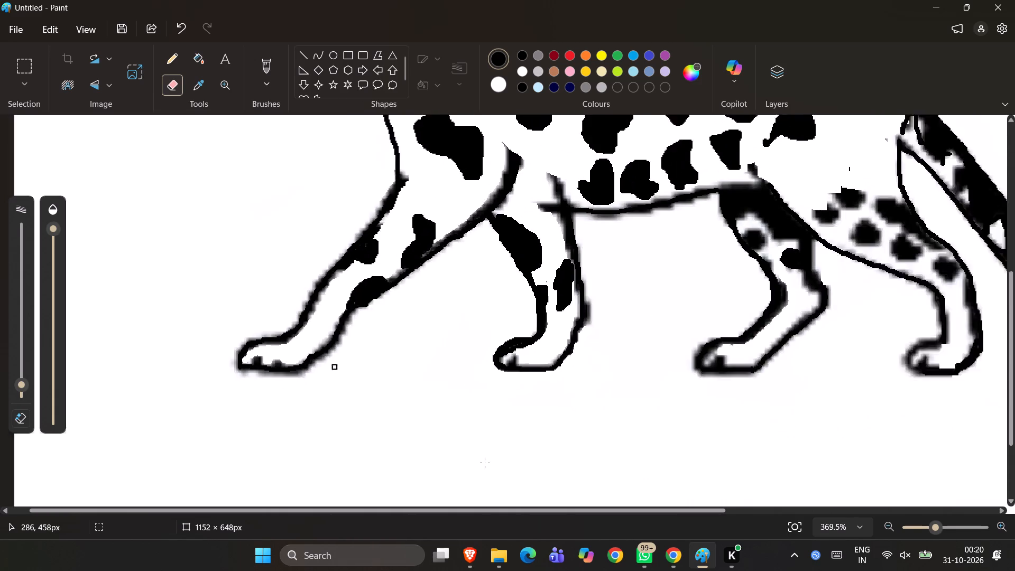
scroll(485, 463, "down", 5, "ctrl")
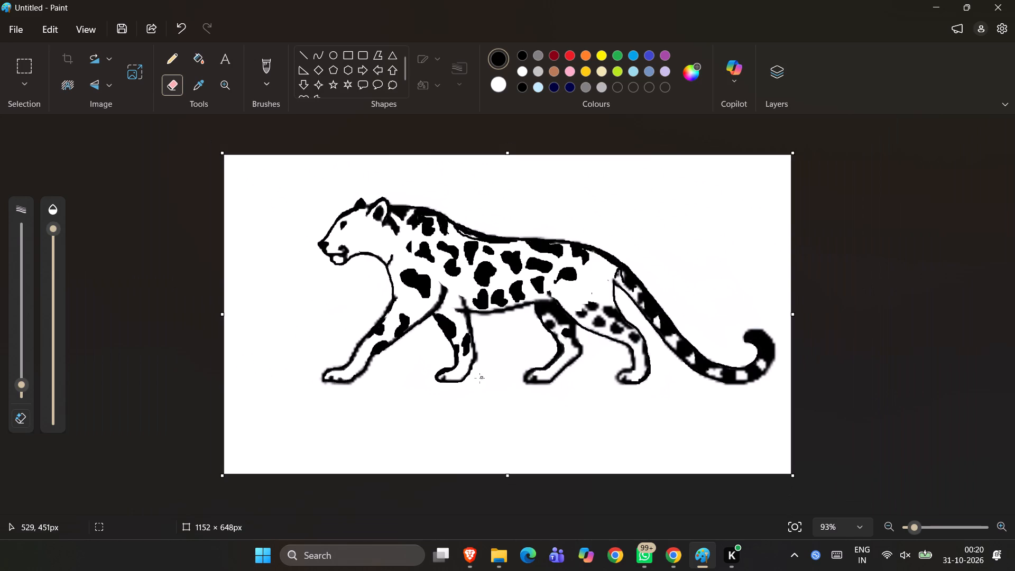
scroll(479, 378, "up", 17, "ctrl")
scroll(479, 378, "left", 1)
scroll(479, 378, "down", 2)
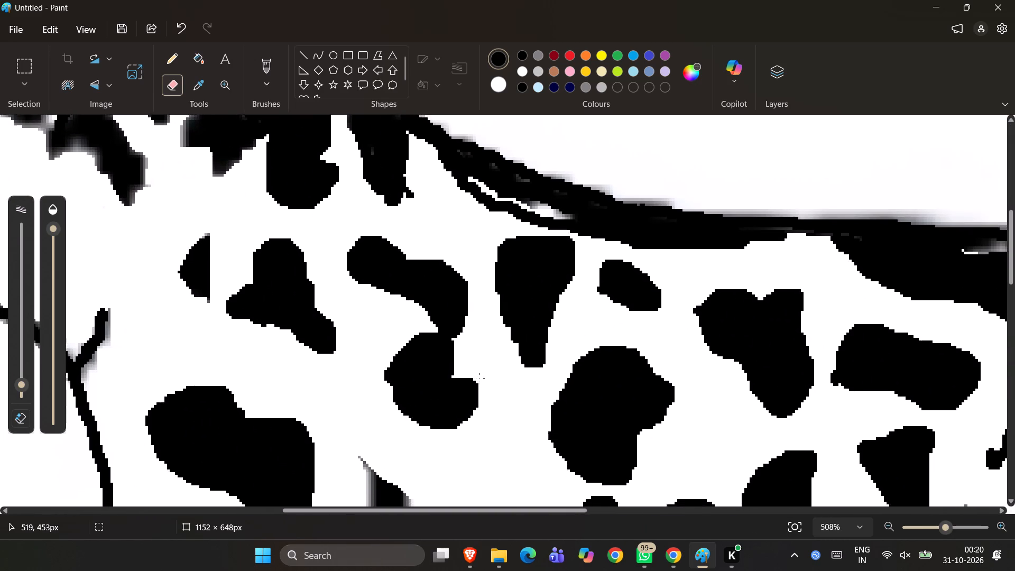
scroll(479, 378, "down", 2)
scroll(479, 378, "up", 3)
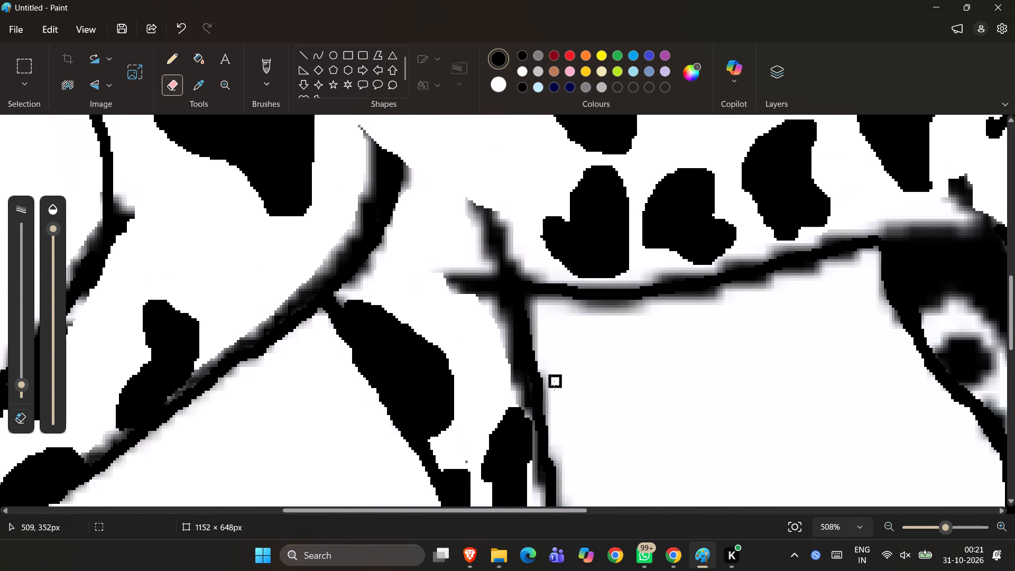
left_click_drag(553, 402, 540, 343)
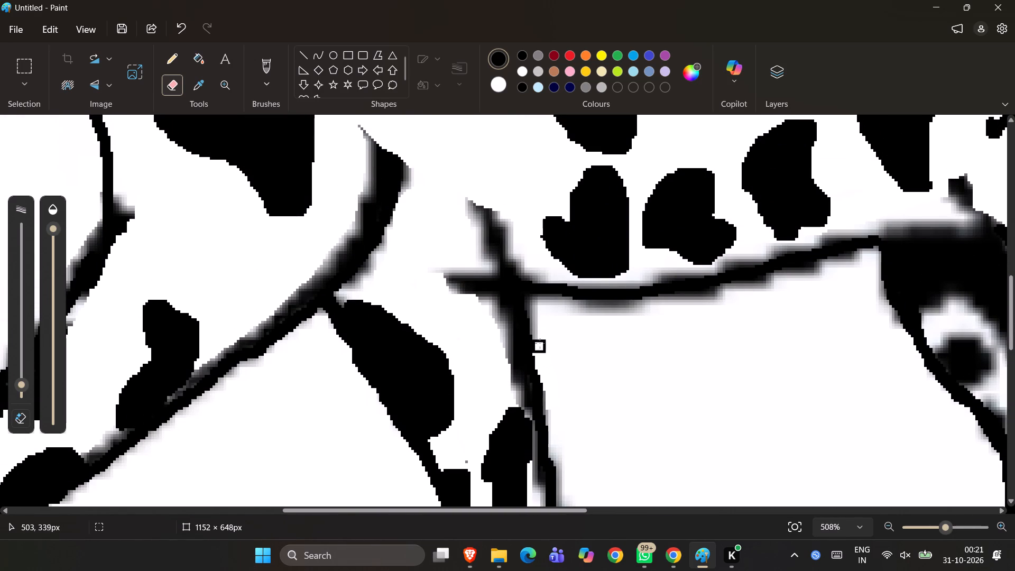
left_click_drag(540, 343, 590, 312)
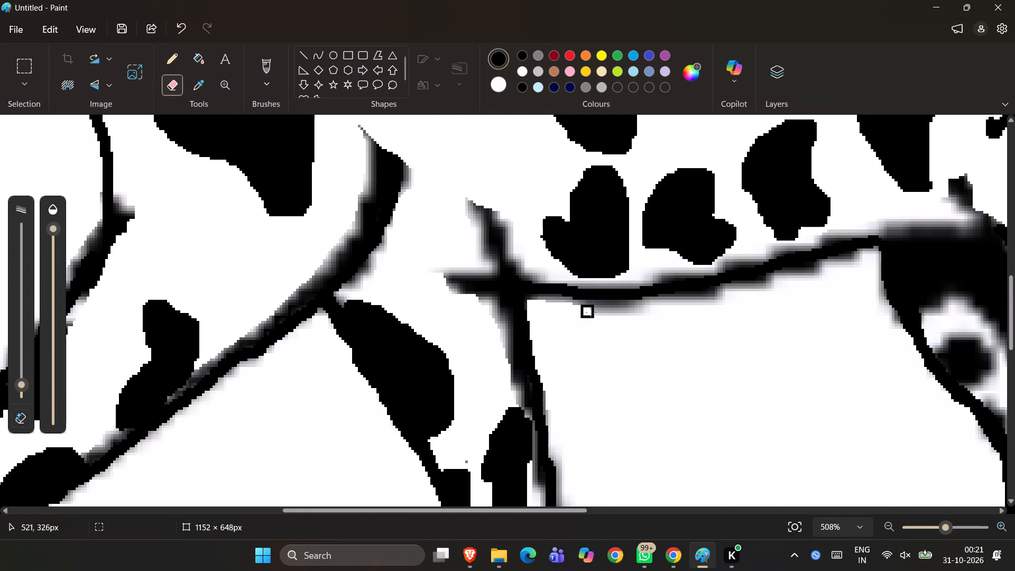
Erase the blurry grey fringe beneath the belly line, from the rear front leg to the front edge of the nearest hind leg.
left_click_drag(590, 312, 580, 311)
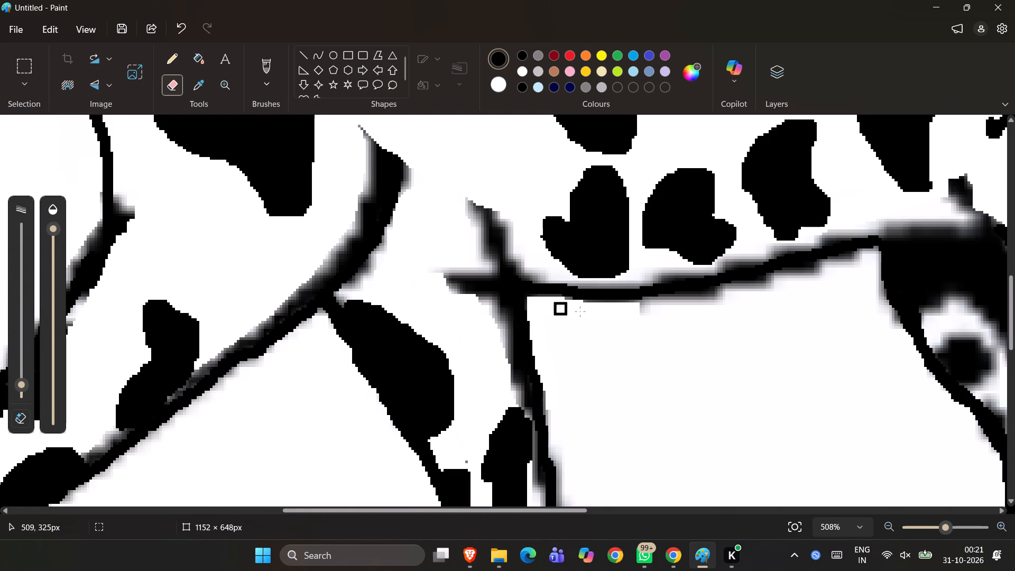
left_click_drag(580, 311, 722, 302)
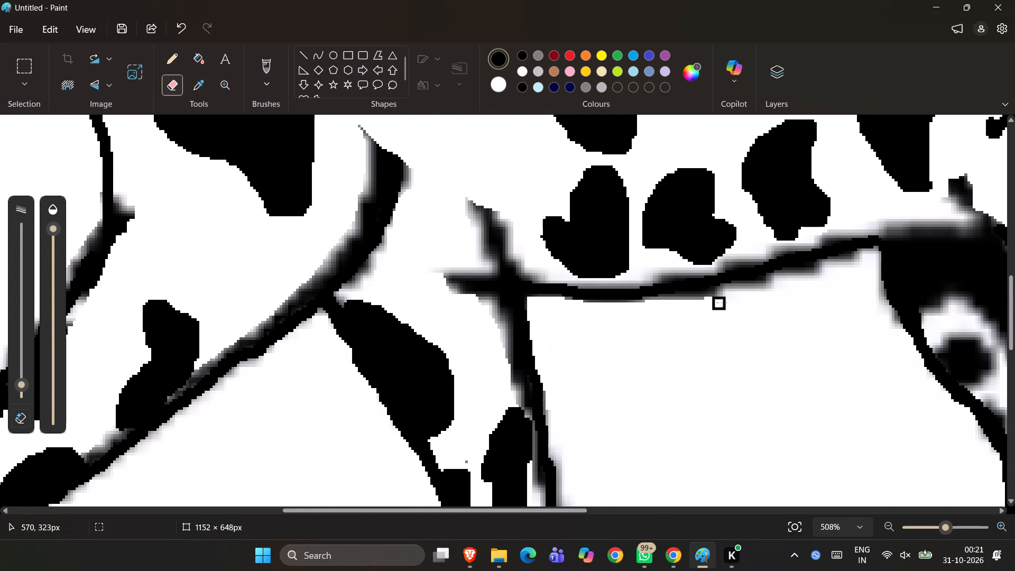
left_click_drag(722, 302, 726, 309)
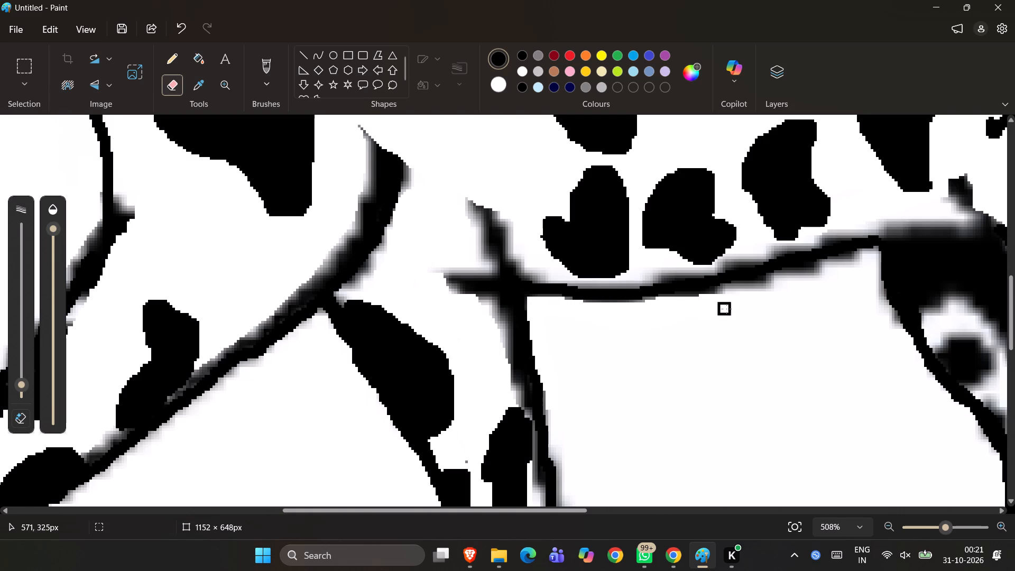
left_click_drag(726, 309, 758, 291)
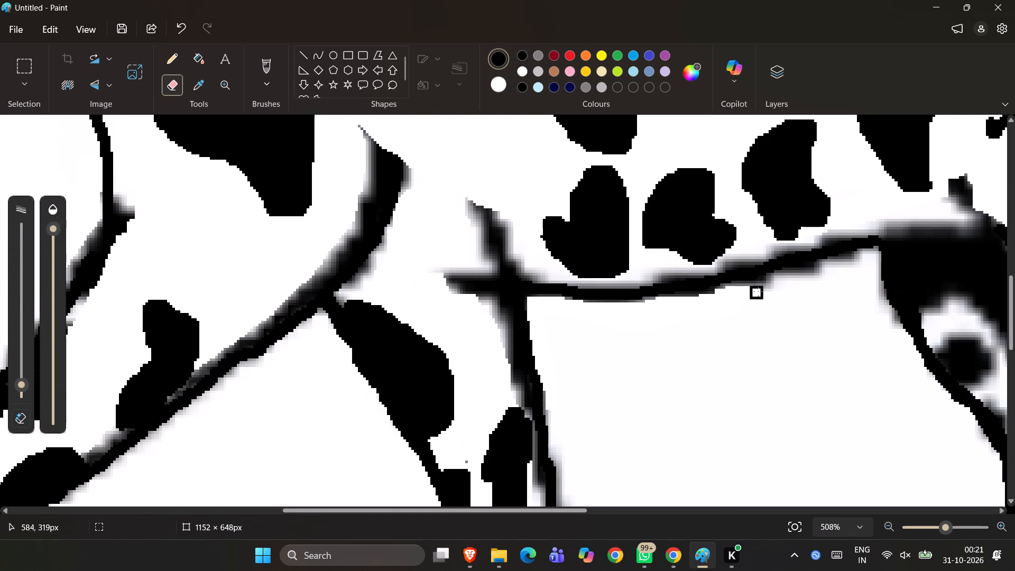
left_click_drag(758, 291, 780, 287)
left_click_drag(768, 287, 788, 277)
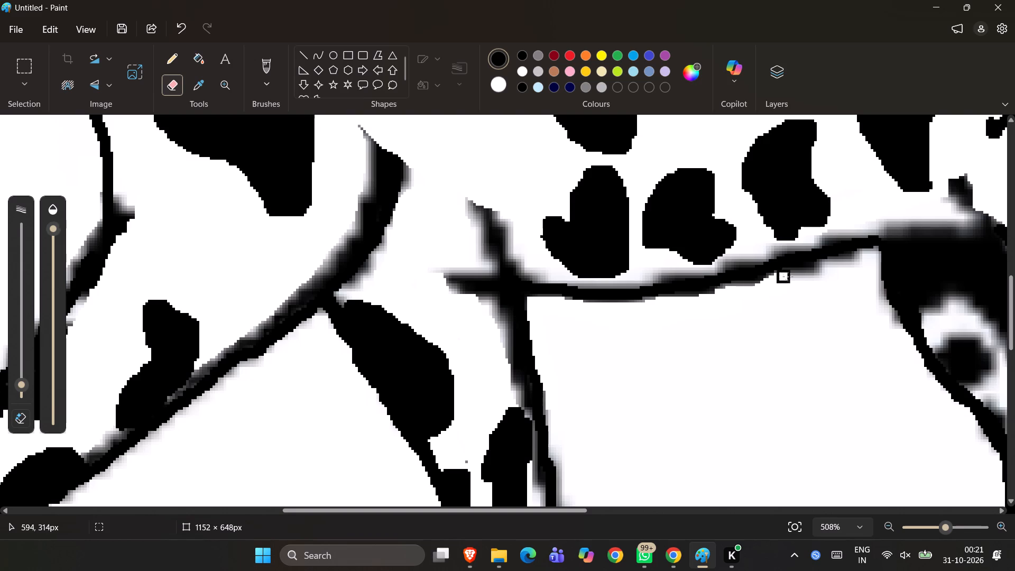
left_click_drag(788, 277, 799, 288)
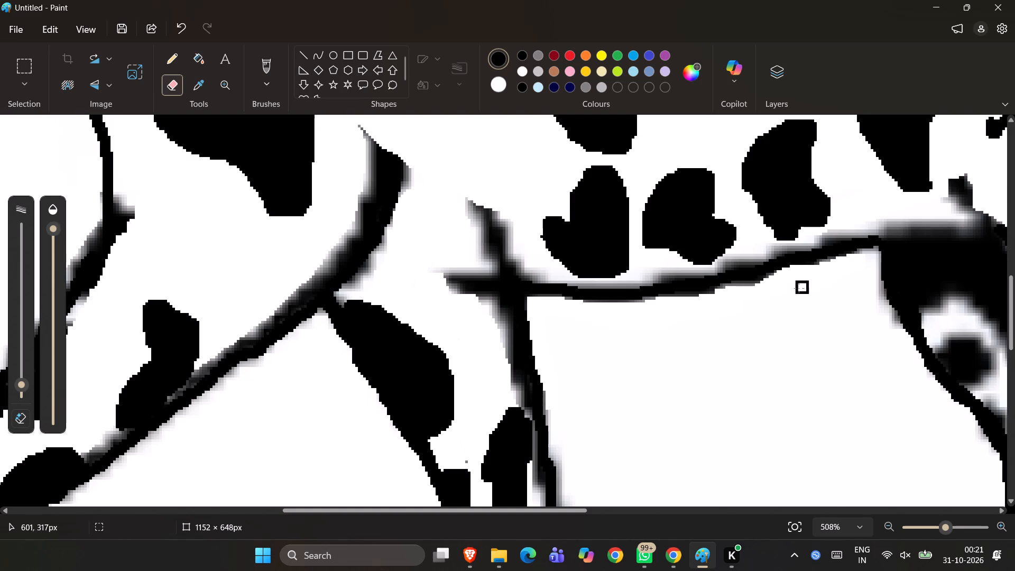
left_click_drag(799, 288, 871, 273)
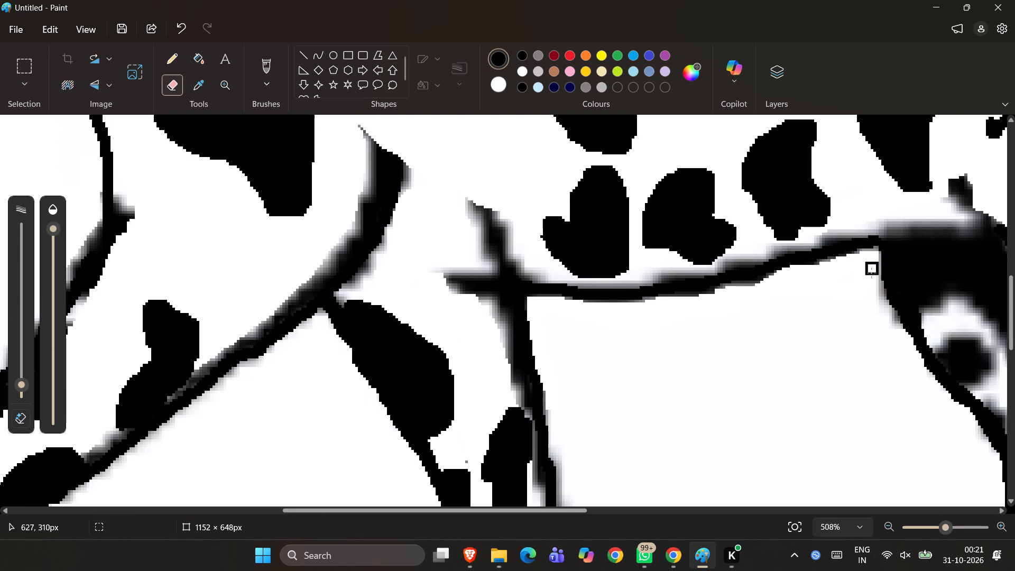
left_click_drag(871, 273, 901, 345)
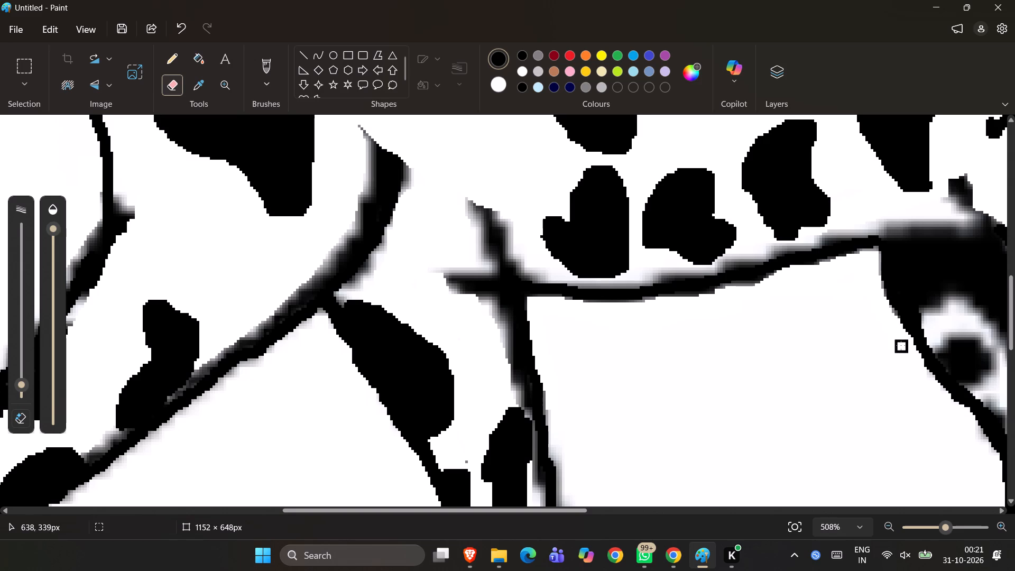
Erase the grey fringe on the upper side of the belly line, below the gap between the two front belly patches.
scroll(901, 345, "down", 9, "ctrl")
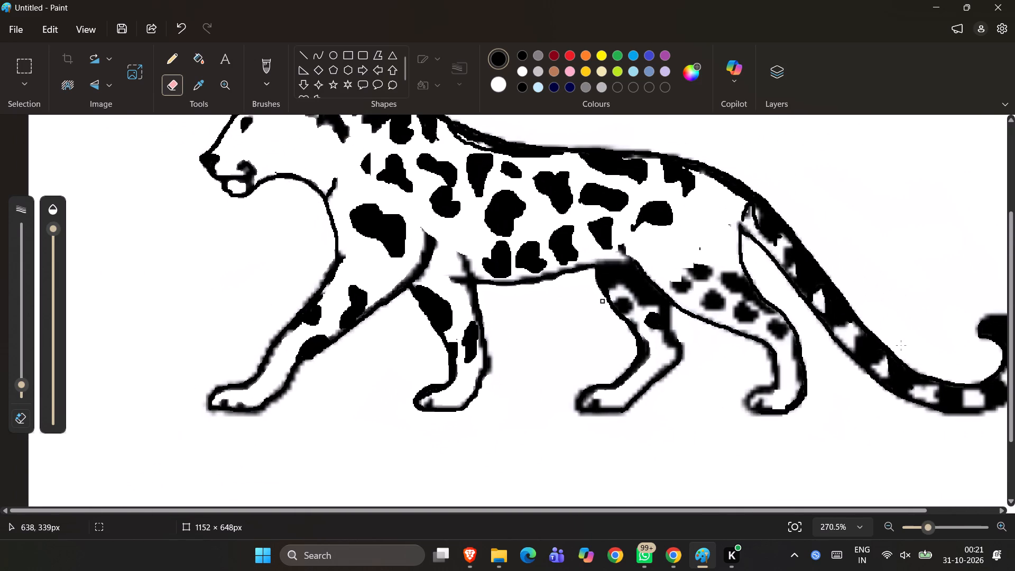
scroll(774, 328, "up", 7, "ctrl")
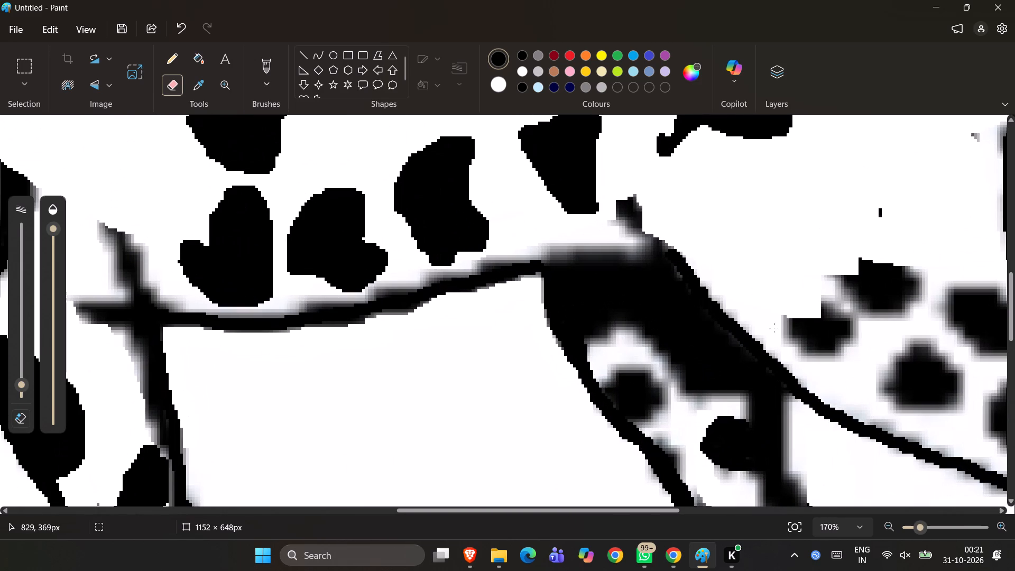
scroll(287, 288, "up", 8, "ctrl")
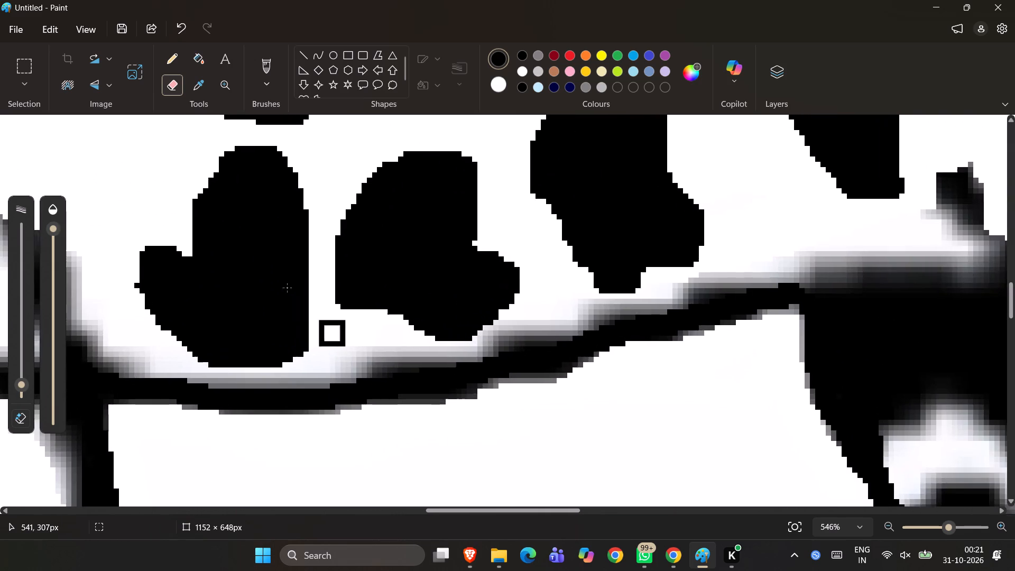
scroll(287, 288, "down", 1)
scroll(287, 288, "up", 2)
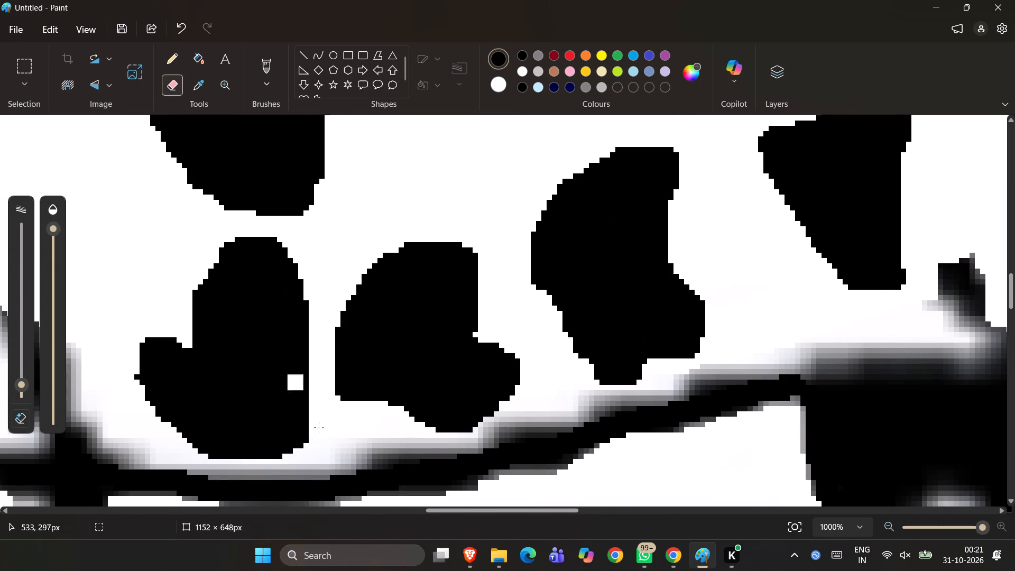
left_click_drag(330, 457, 380, 447)
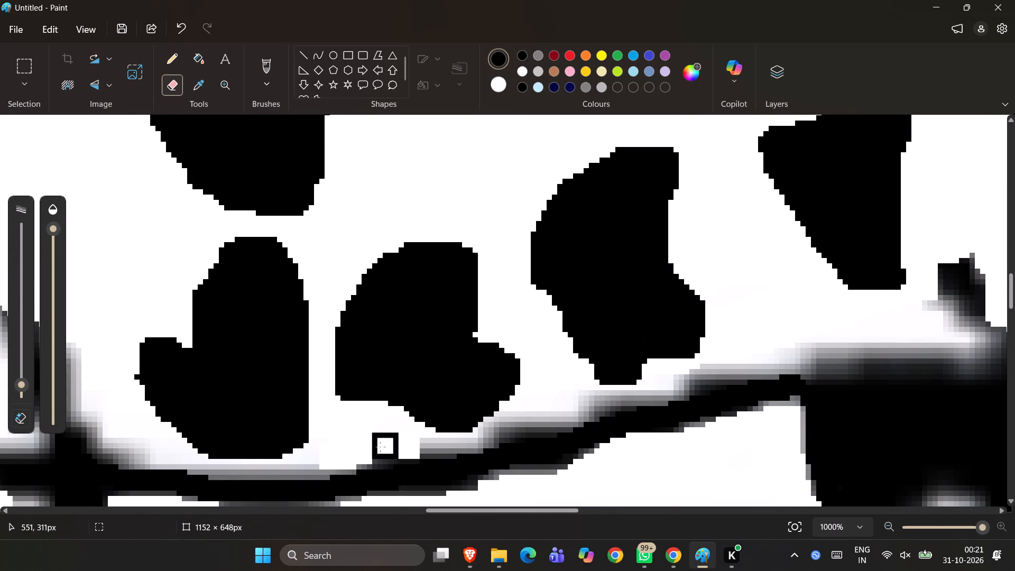
left_click_drag(380, 447, 326, 464)
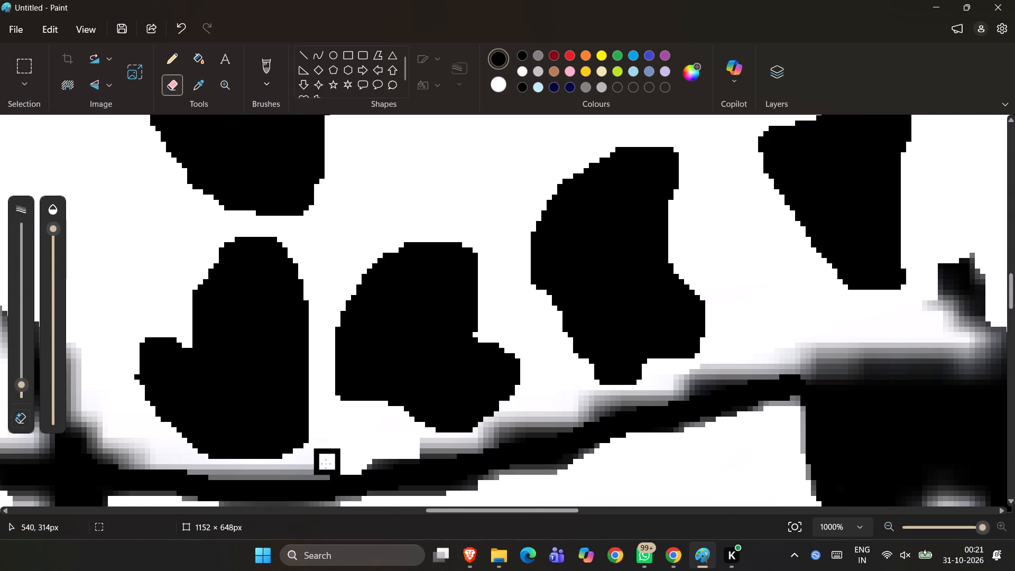
left_click_drag(326, 464, 316, 467)
With a smaller eraser, remove the grey fringe in the corner where the rear front leg's upper line curves into the belly line.
scroll(442, 475, "down", 1)
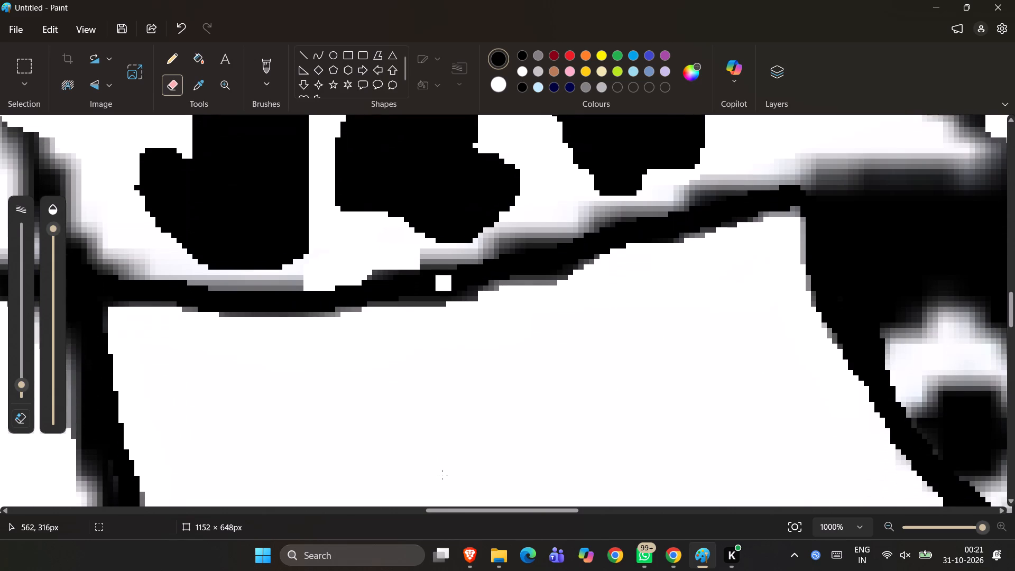
scroll(442, 475, "down", 1)
scroll(83, 266, "right", 1)
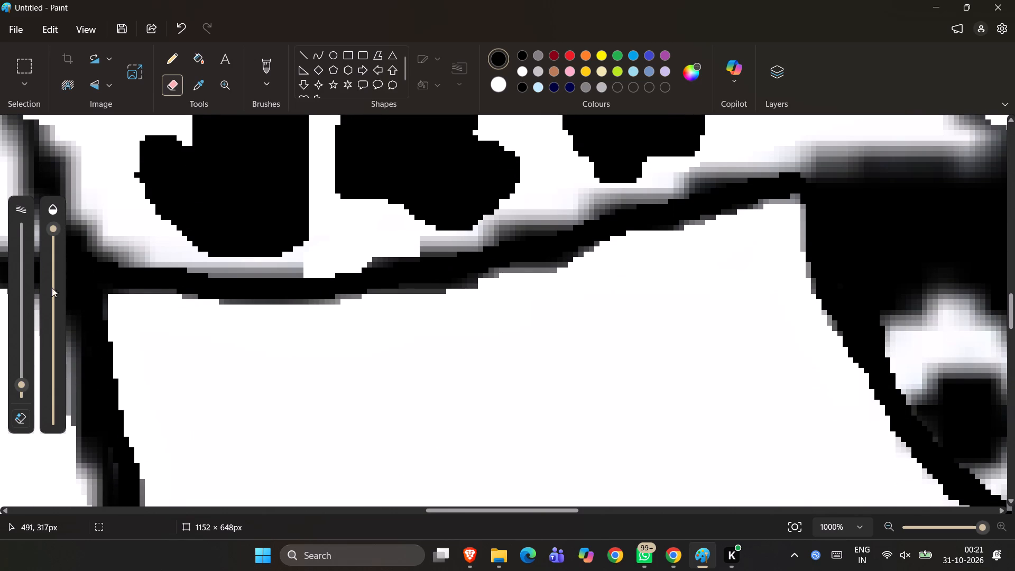
left_click_drag(22, 387, 24, 392)
left_click_drag(63, 145, 73, 139)
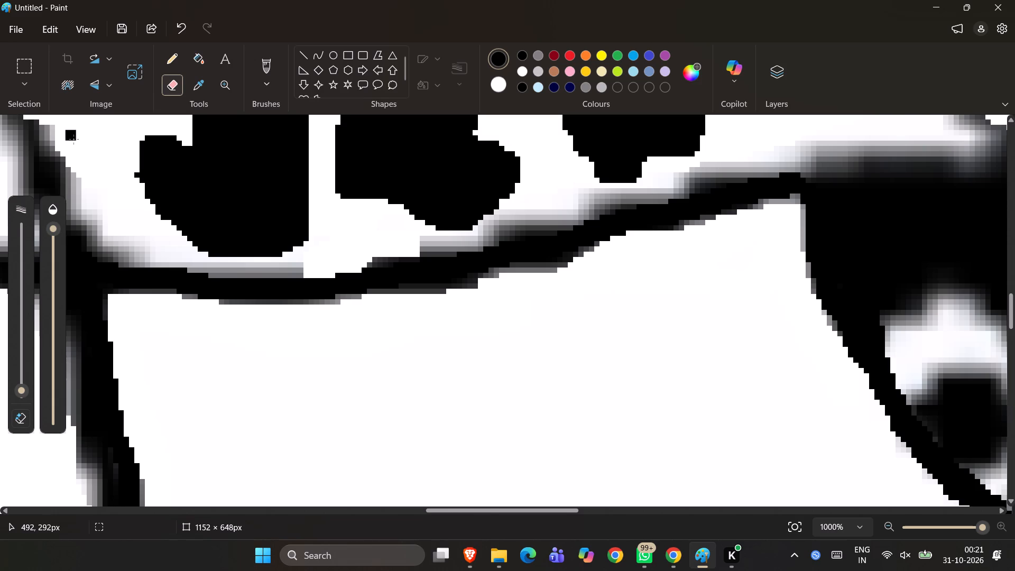
left_click_drag(73, 139, 104, 203)
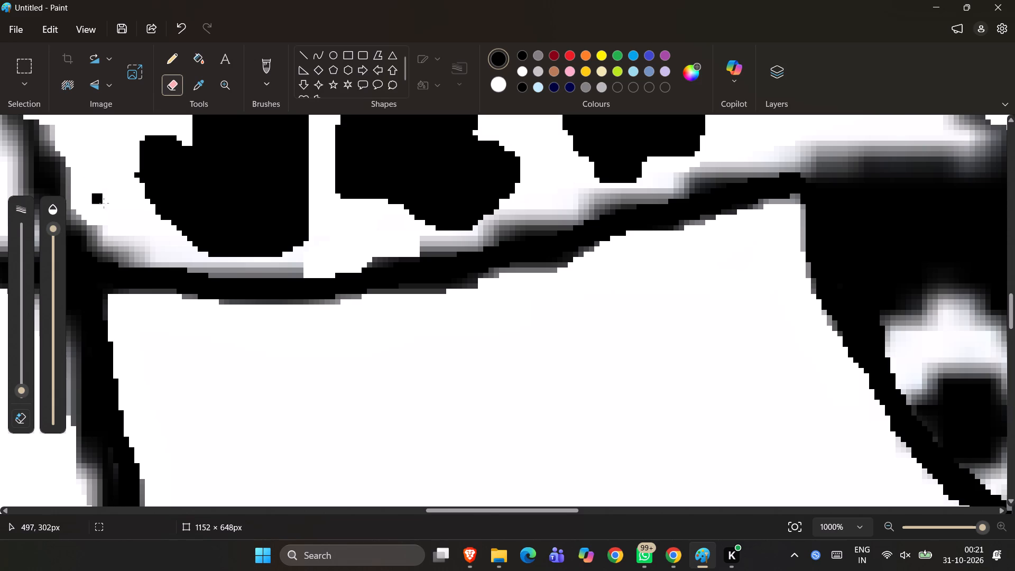
left_click_drag(104, 203, 173, 255)
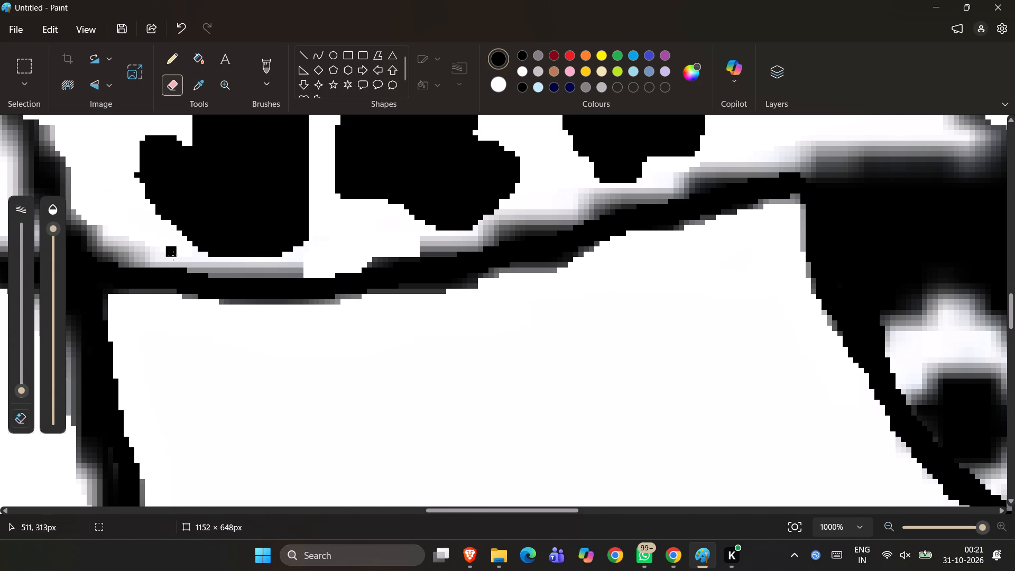
left_click_drag(173, 255, 84, 219)
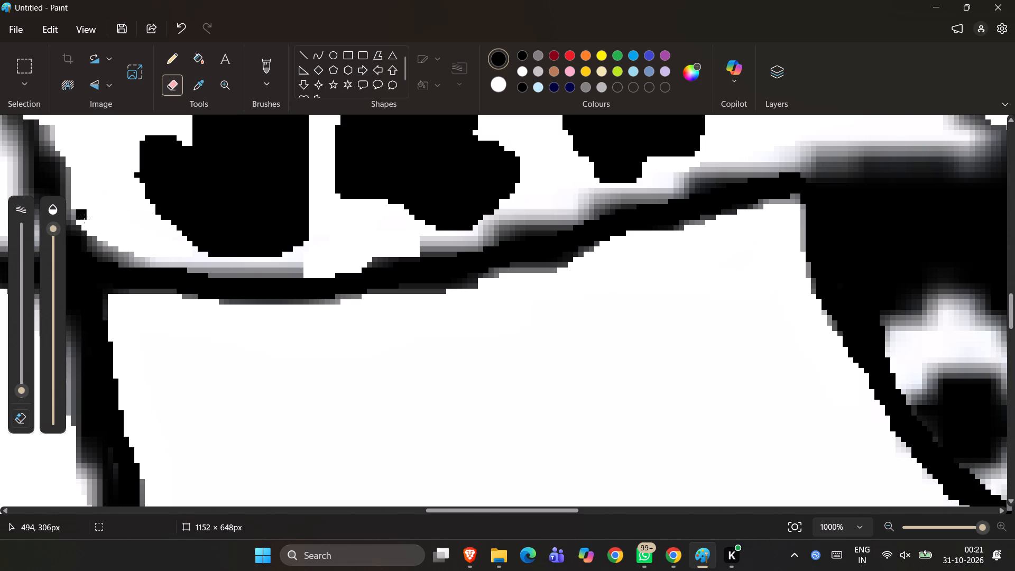
left_click_drag(84, 219, 152, 252)
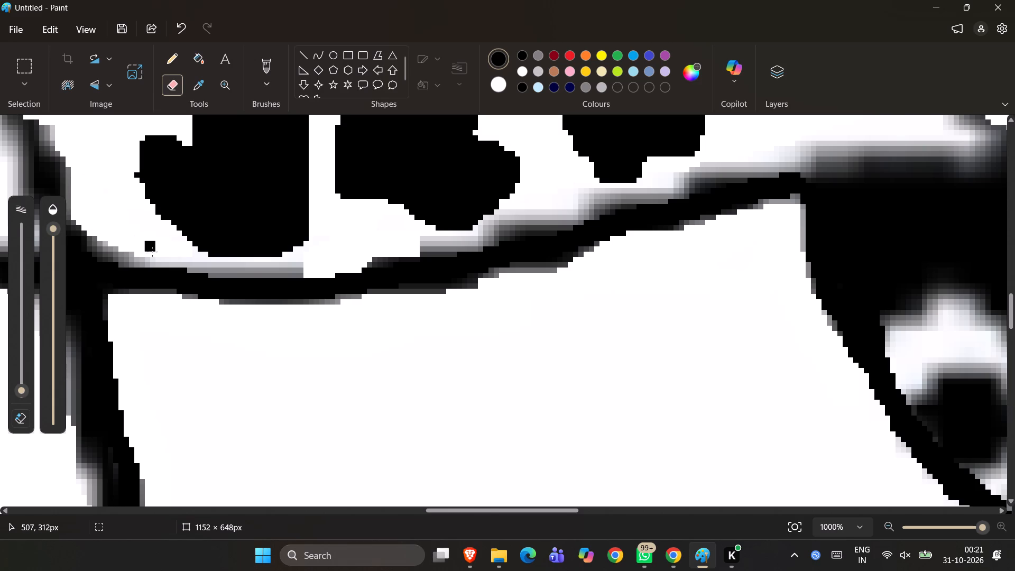
Erase the grey fringe between the belly line and the front belly patch, and tidy the patch's lower edge.
left_click_drag(152, 252, 236, 270)
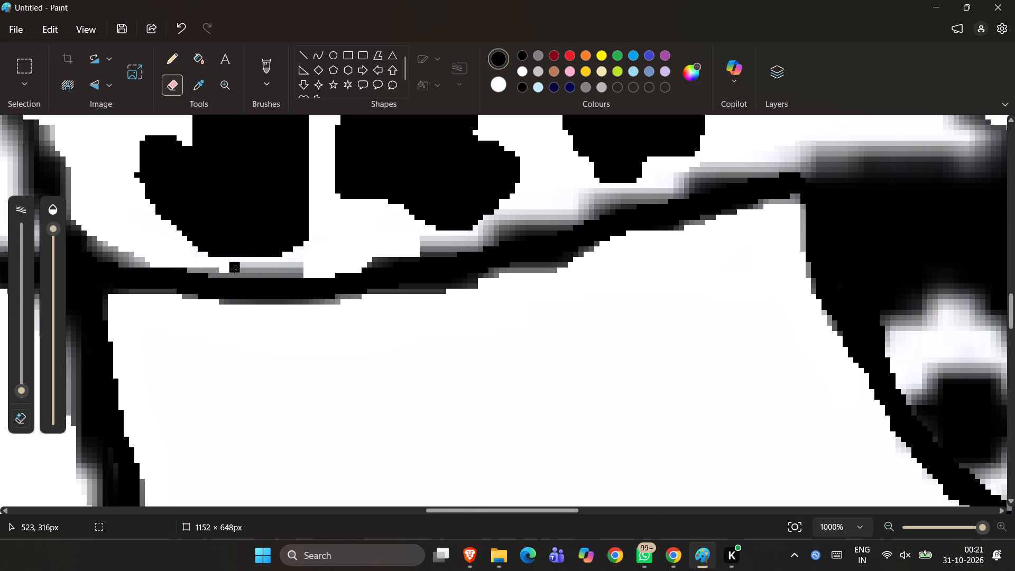
left_click_drag(236, 270, 318, 266)
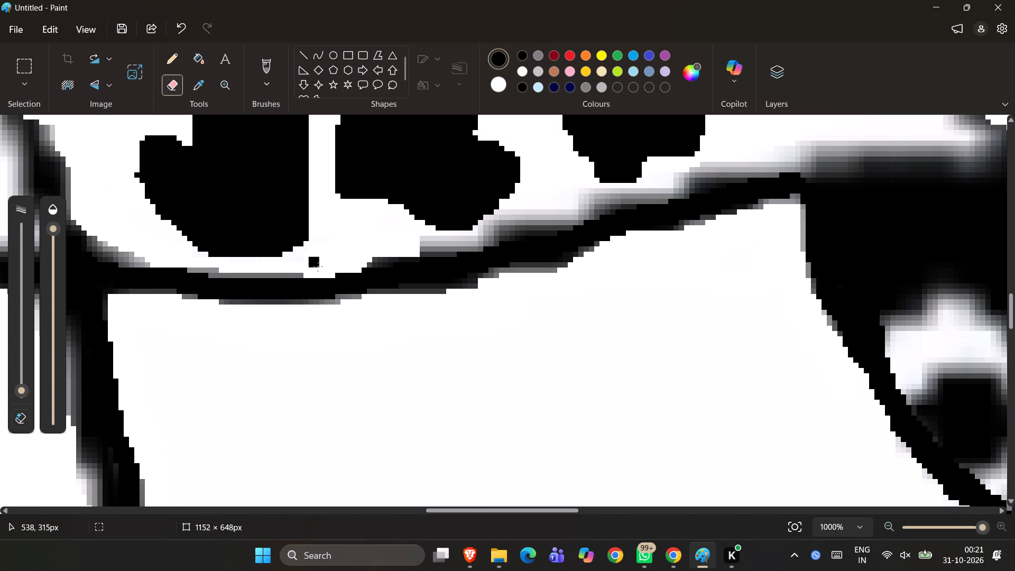
left_click_drag(318, 266, 262, 270)
left_click_drag(262, 270, 238, 266)
left_click_drag(238, 266, 281, 263)
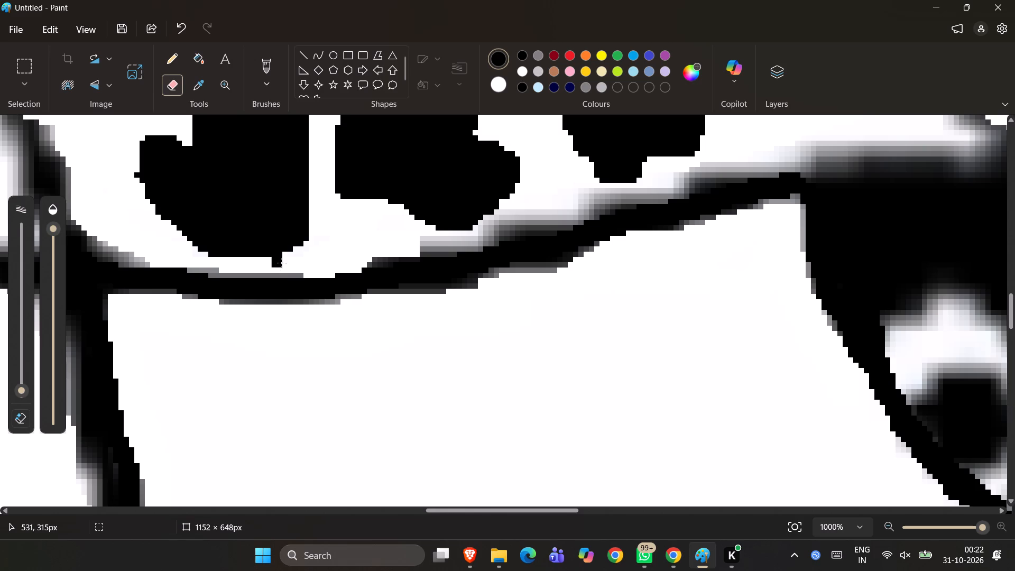
left_click_drag(281, 263, 320, 245)
left_click_drag(320, 245, 331, 243)
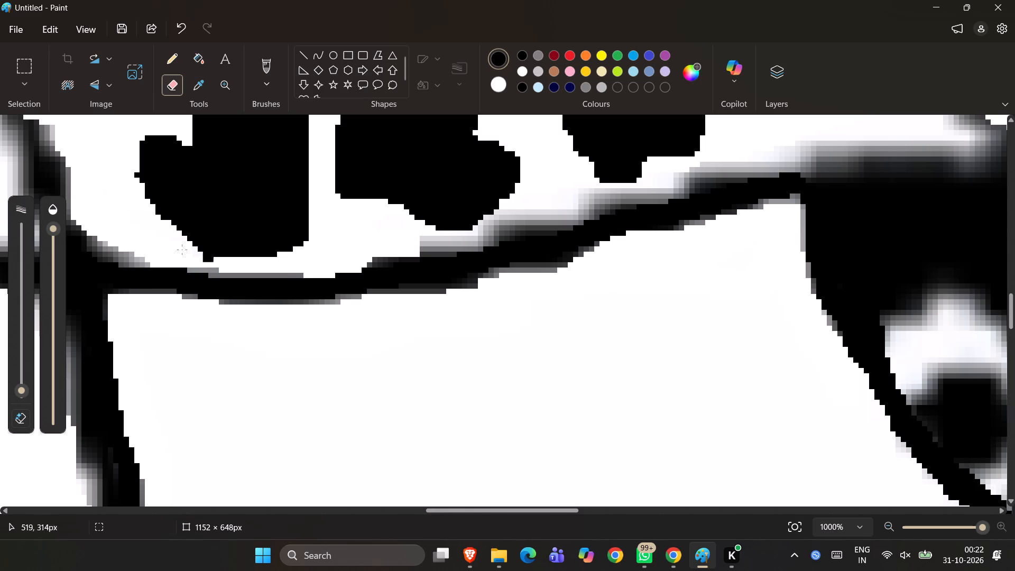
left_click_drag(155, 224, 170, 234)
left_click_drag(170, 234, 199, 257)
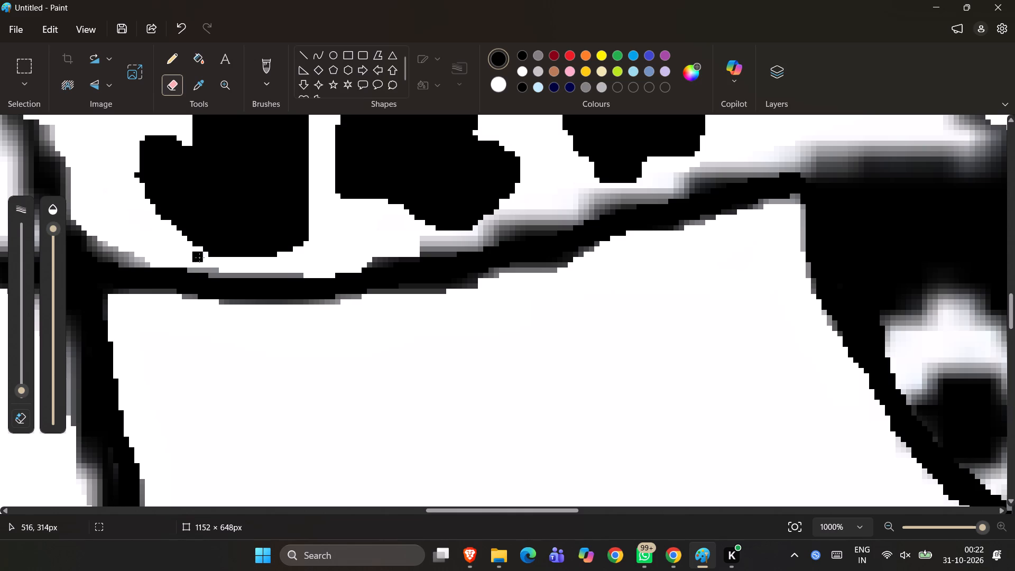
left_click_drag(199, 257, 237, 265)
Erase the blurry fringe along the front side of the short line above the rear front leg and over the belly line's front stub.
scroll(410, 262, "down", 6, "ctrl")
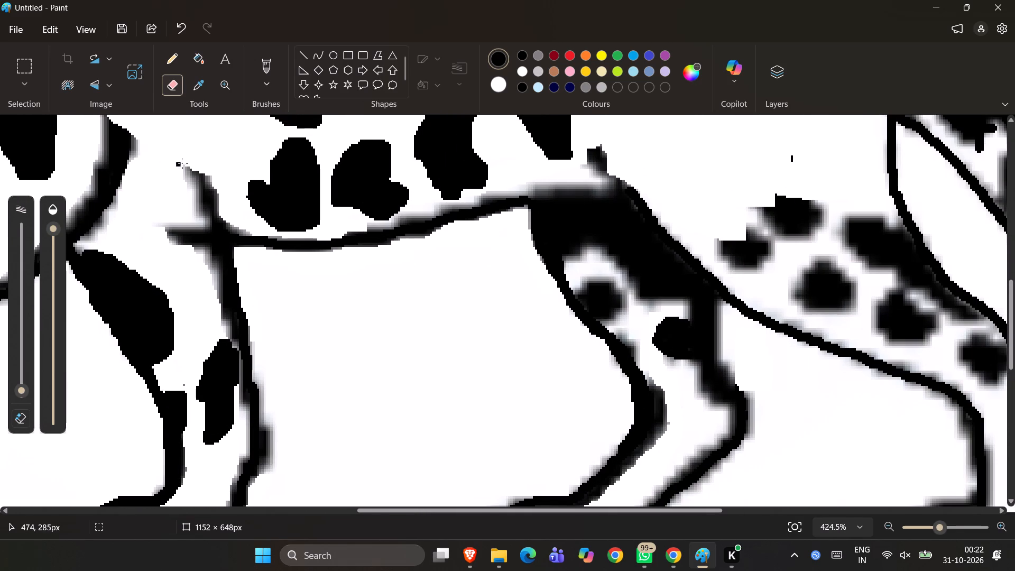
left_click_drag(188, 161, 191, 184)
left_click_drag(191, 184, 201, 217)
left_click_drag(201, 217, 161, 232)
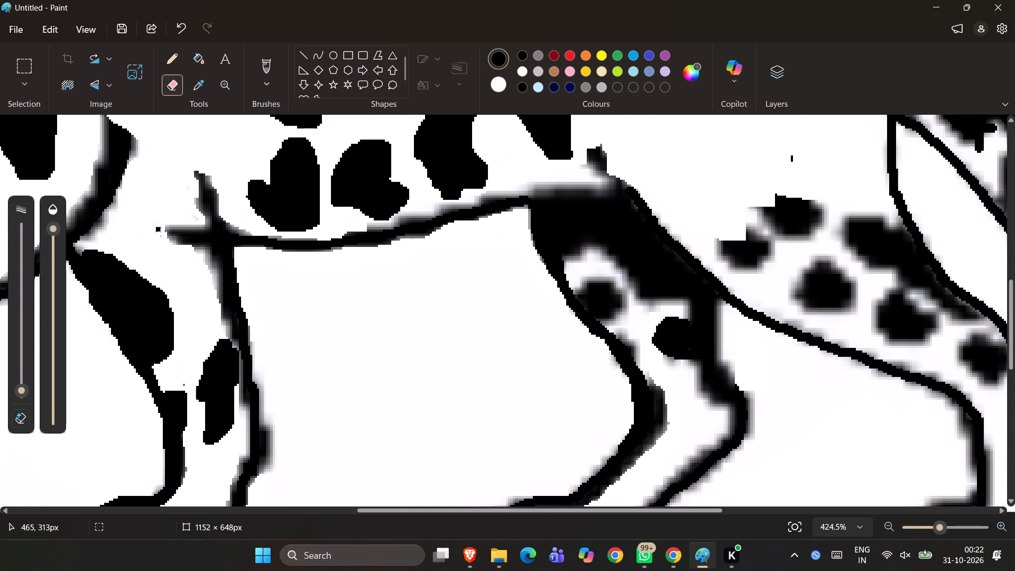
left_click_drag(161, 232, 197, 222)
left_click_drag(197, 222, 207, 224)
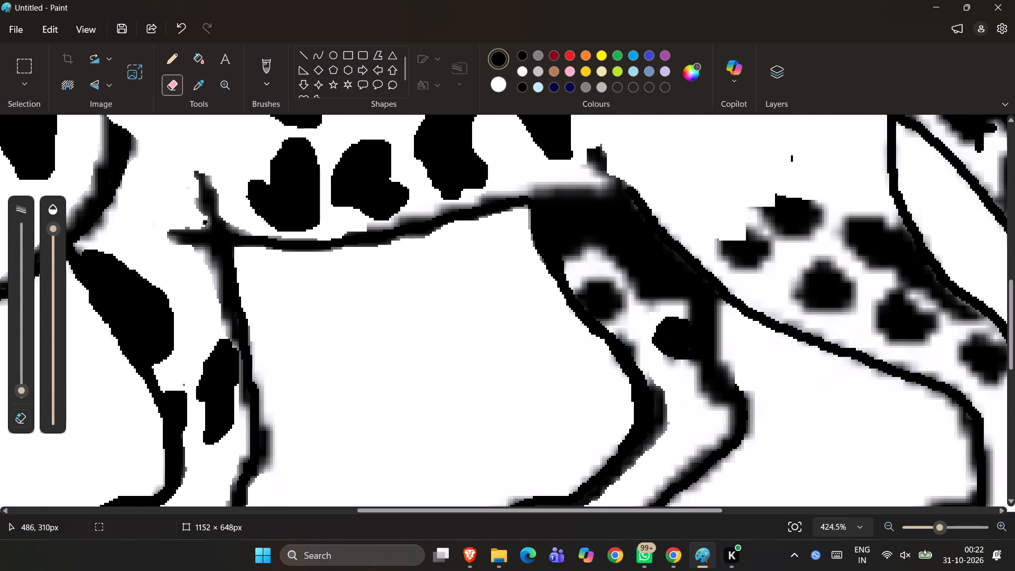
left_click_drag(207, 224, 197, 200)
left_click_drag(197, 200, 184, 188)
Erase the grey fringe along the upper side of the leopard's mouth line, from the mouth corner forward to the muzzle.
scroll(184, 188, "down", 5, "ctrl")
scroll(184, 188, "up", 1)
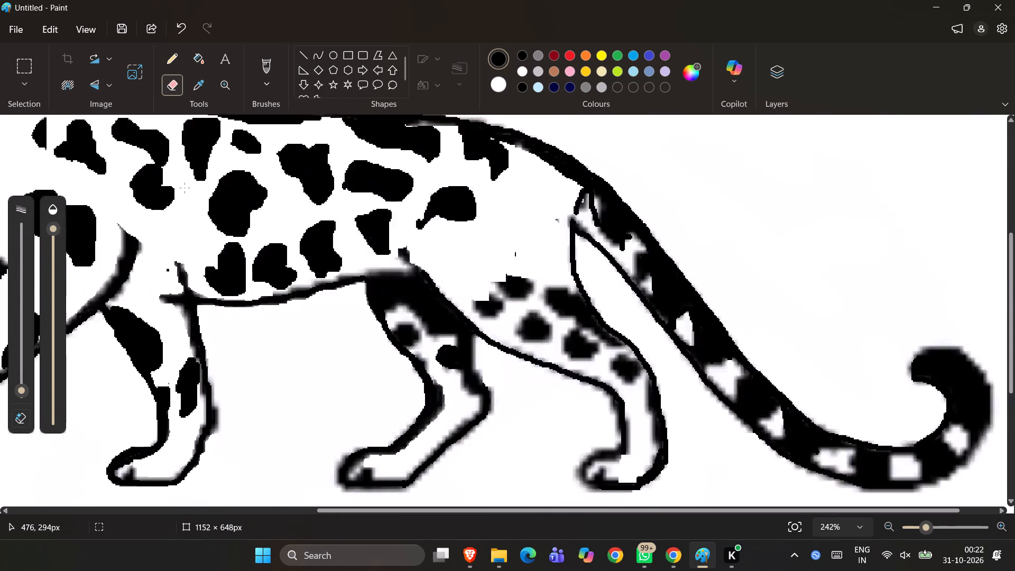
scroll(184, 188, "up", 1)
scroll(184, 188, "down", 1)
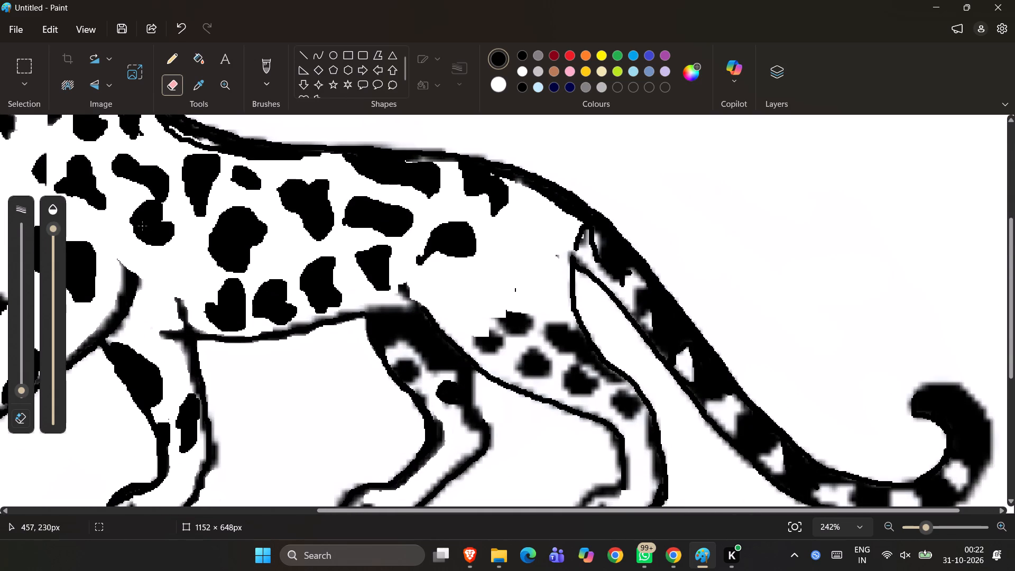
scroll(142, 226, "down", 6, "ctrl")
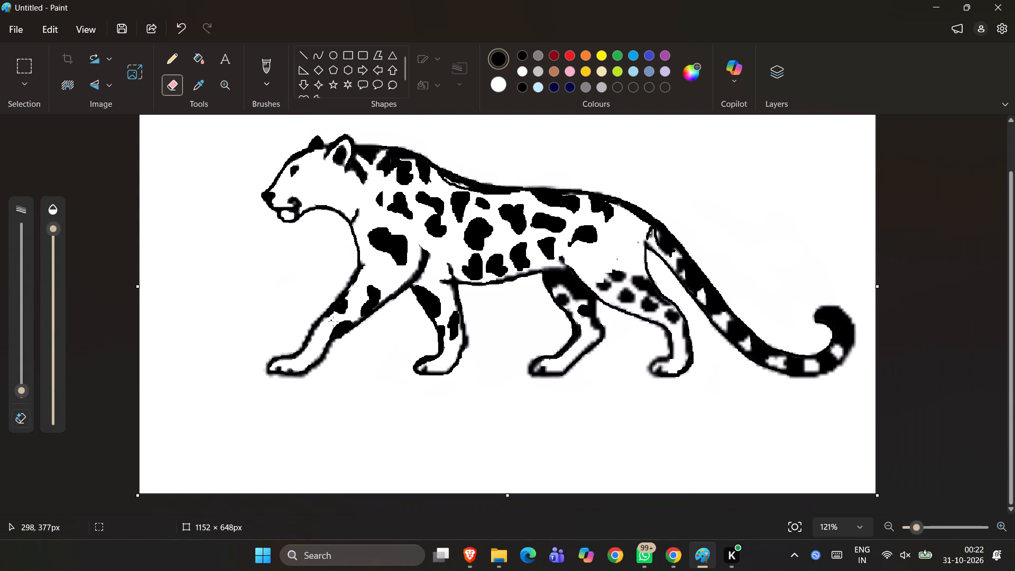
scroll(333, 321, "up", 9, "ctrl")
scroll(333, 321, "up", 3)
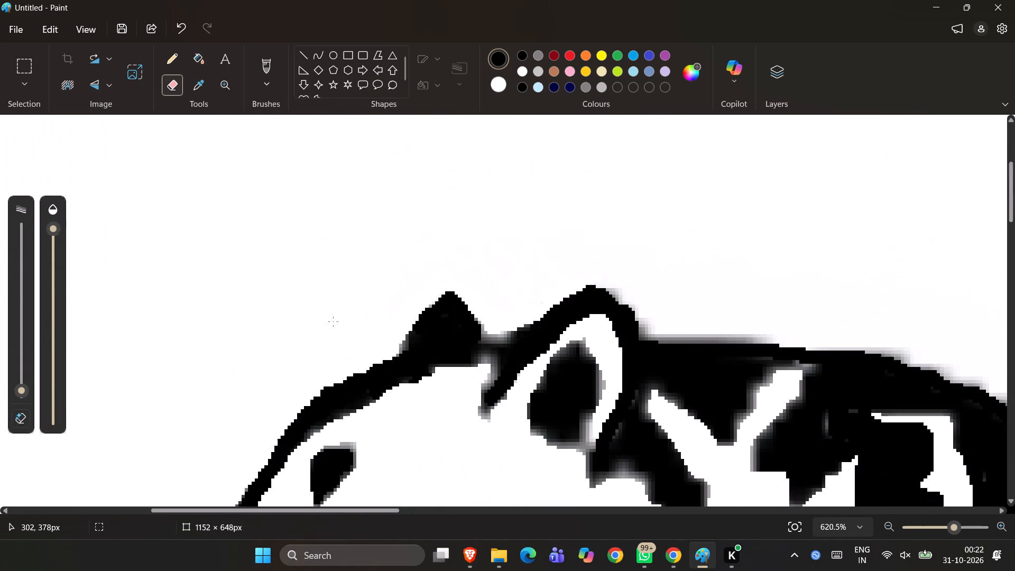
scroll(333, 321, "down", 3)
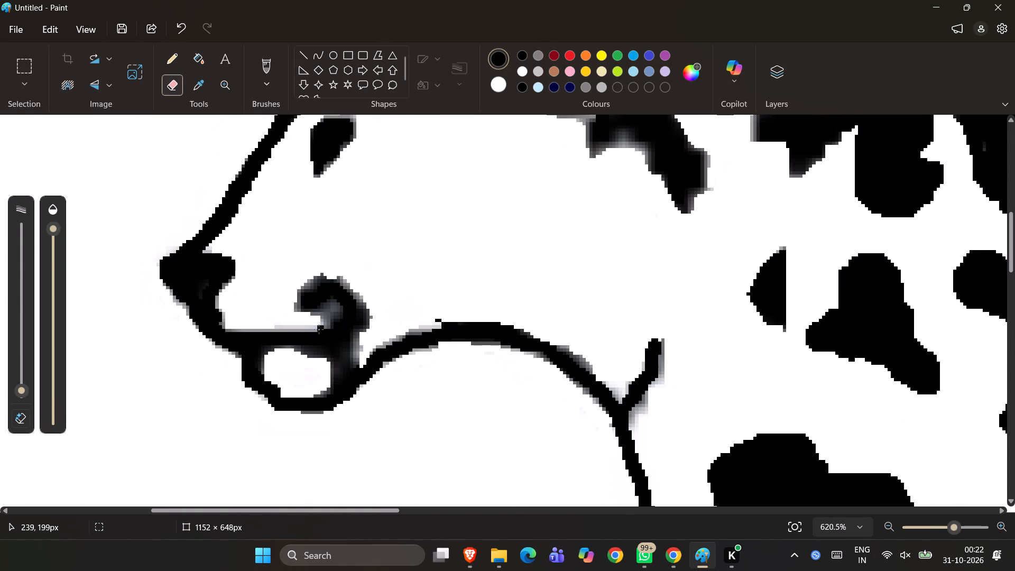
left_click_drag(275, 327, 311, 331)
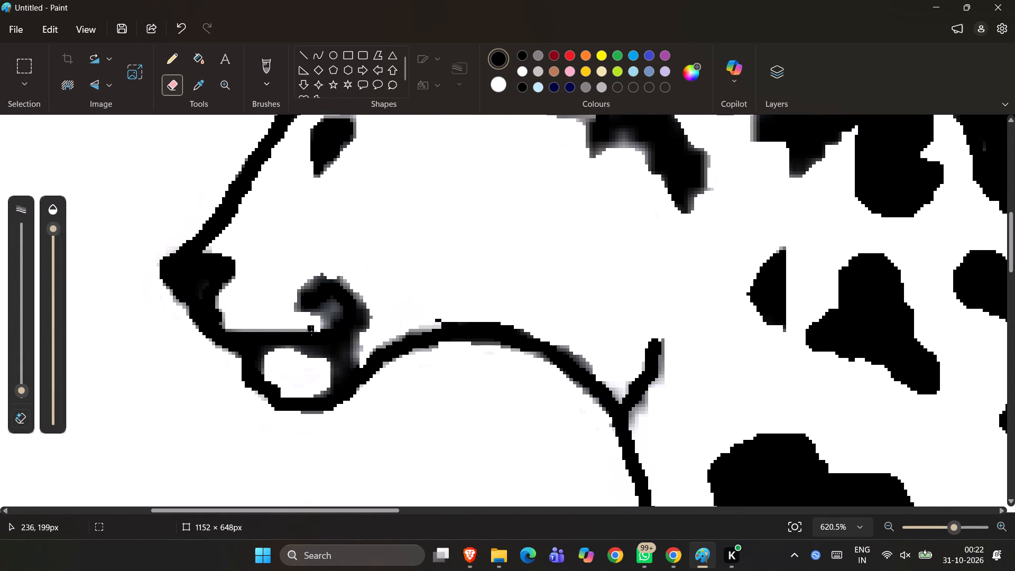
left_click_drag(311, 331, 252, 331)
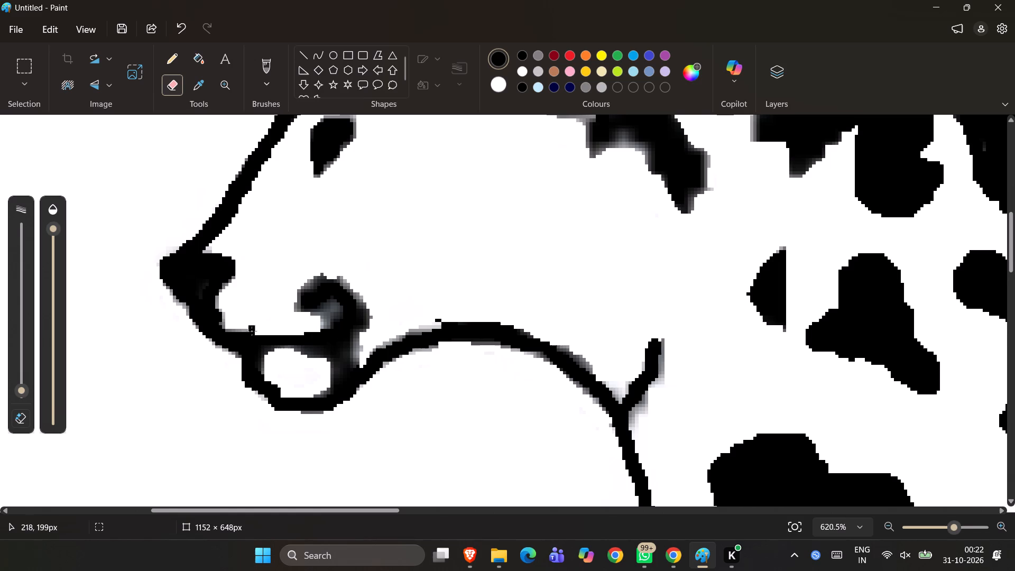
left_click_drag(252, 331, 240, 332)
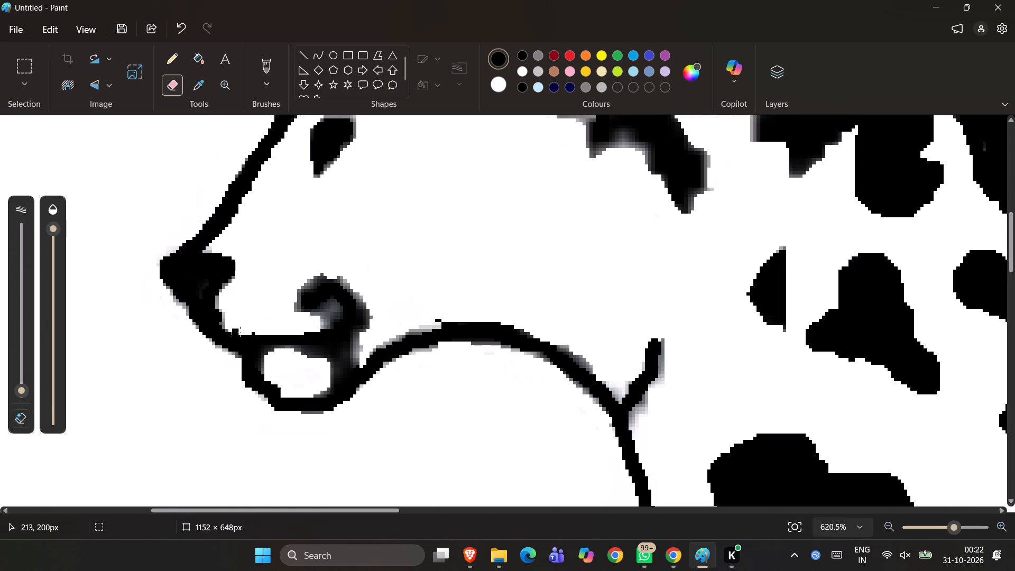
left_click_drag(240, 332, 263, 328)
scroll(263, 328, "down", 5, "ctrl")
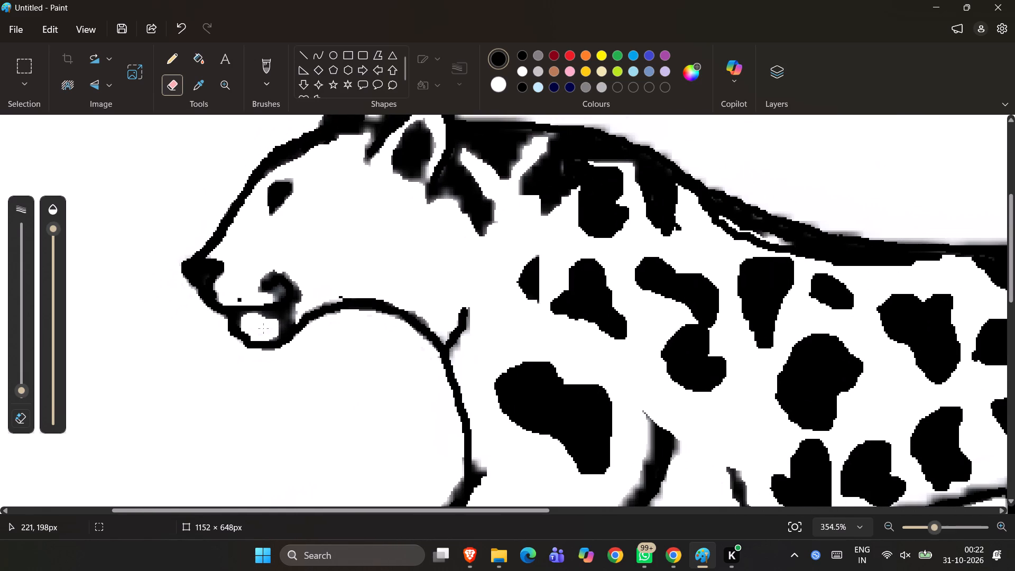
scroll(304, 298, "up", 9, "ctrl")
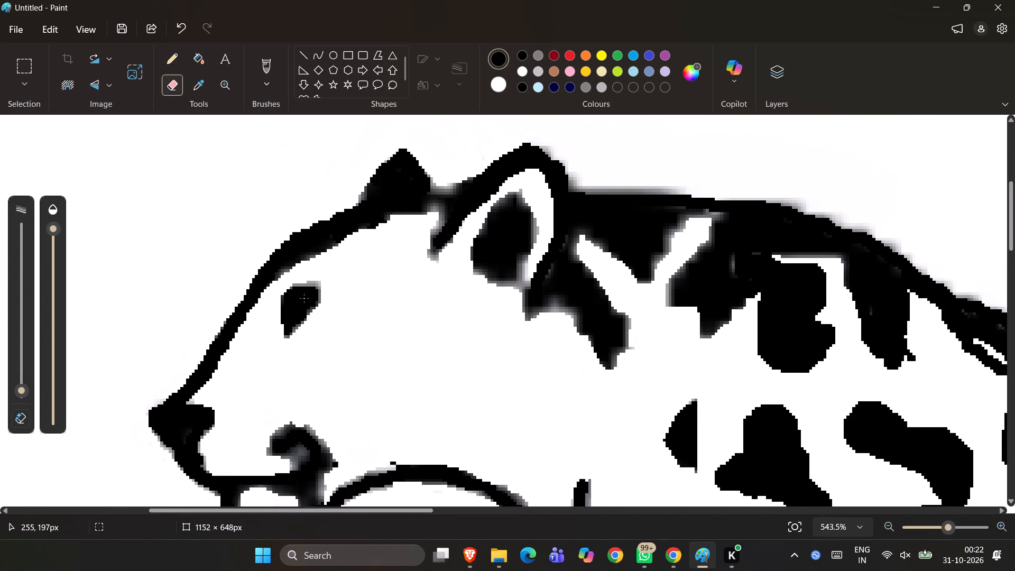
Erase the grey fringe around the front tip and over the top of the curled mark at the leopard's mouth corner.
scroll(304, 298, "up", 10, "ctrl")
scroll(304, 298, "down", 2)
scroll(304, 298, "up", 1)
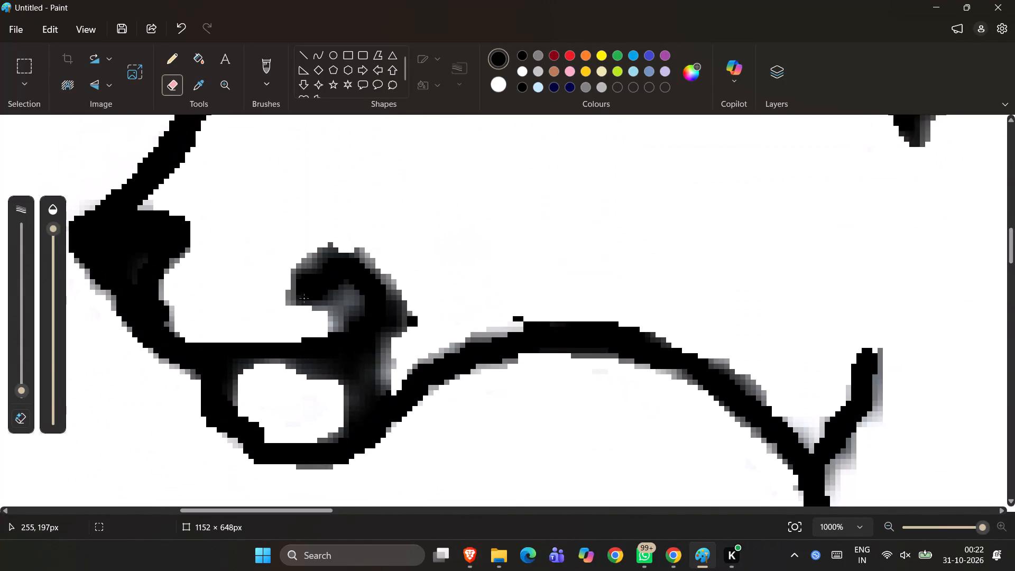
scroll(304, 298, "up", 1)
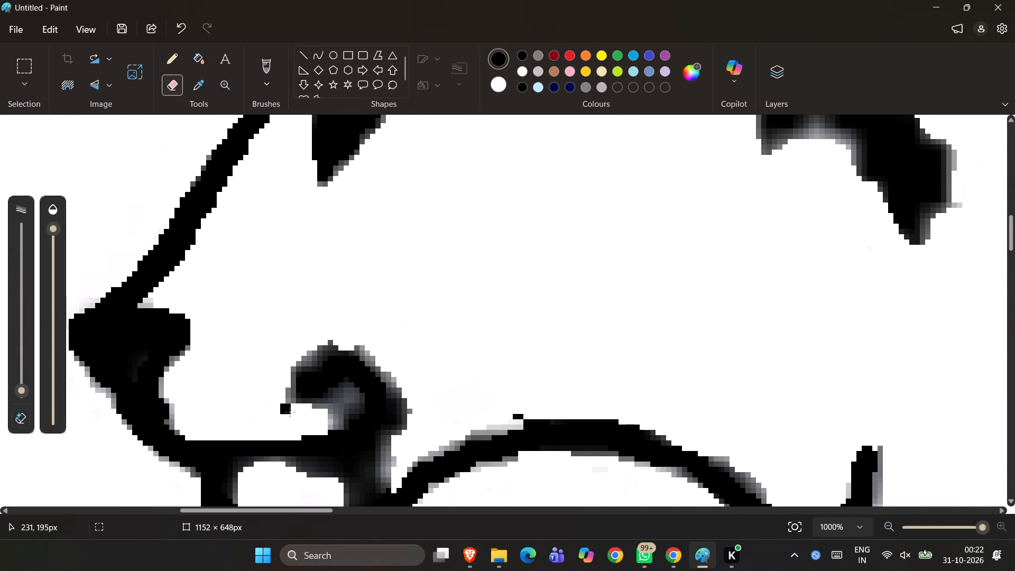
left_click_drag(290, 412, 289, 413)
left_click_drag(289, 413, 340, 347)
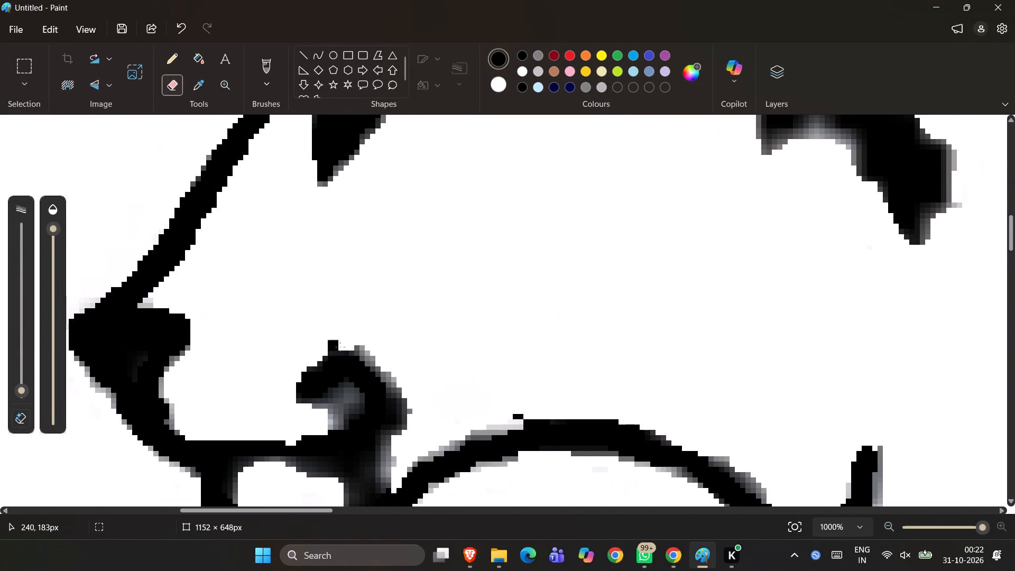
left_click_drag(340, 347, 413, 395)
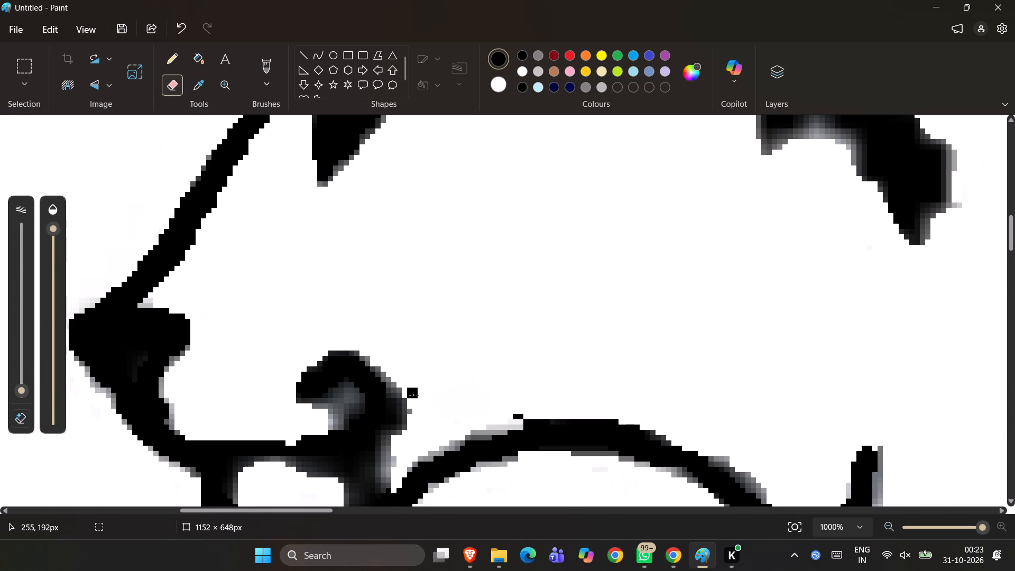
Erase the grey shading inside the mouth-corner curl to open a clean white hollow.
scroll(413, 395, "down", 8, "ctrl")
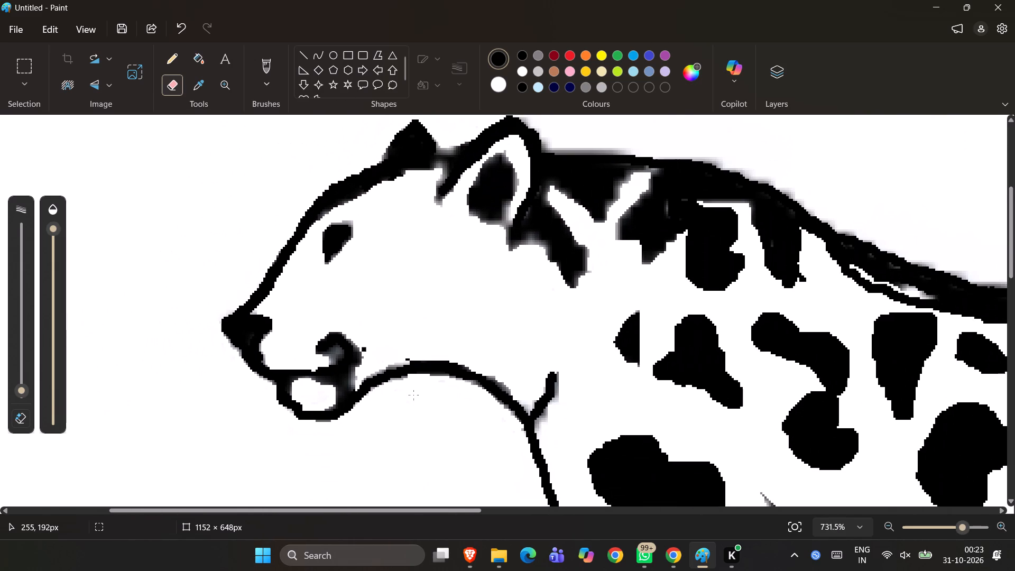
scroll(344, 379, "up", 11, "ctrl")
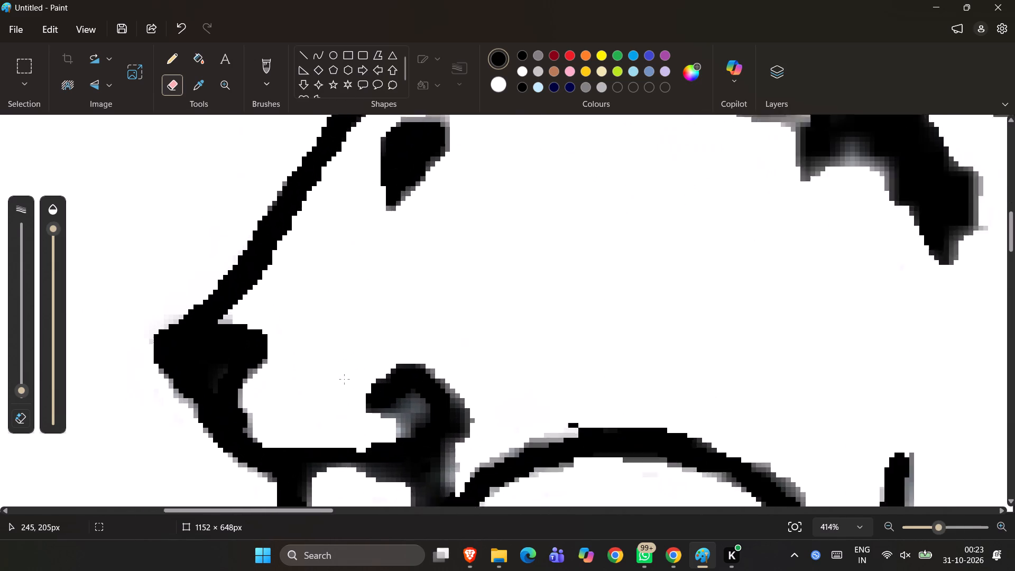
scroll(344, 379, "up", 8, "ctrl")
scroll(344, 379, "down", 1)
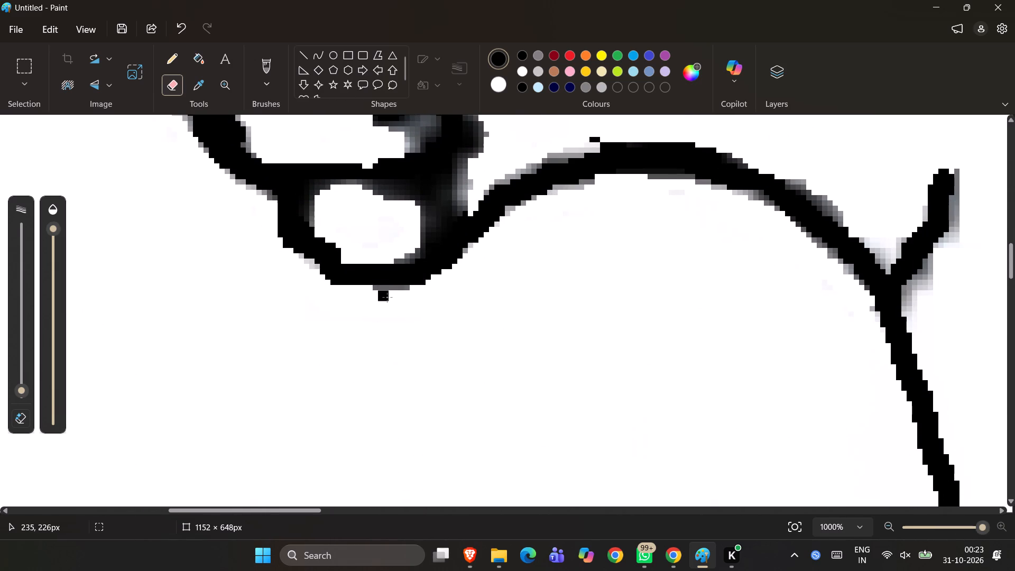
scroll(387, 297, "up", 1)
left_click_drag(394, 277, 426, 273)
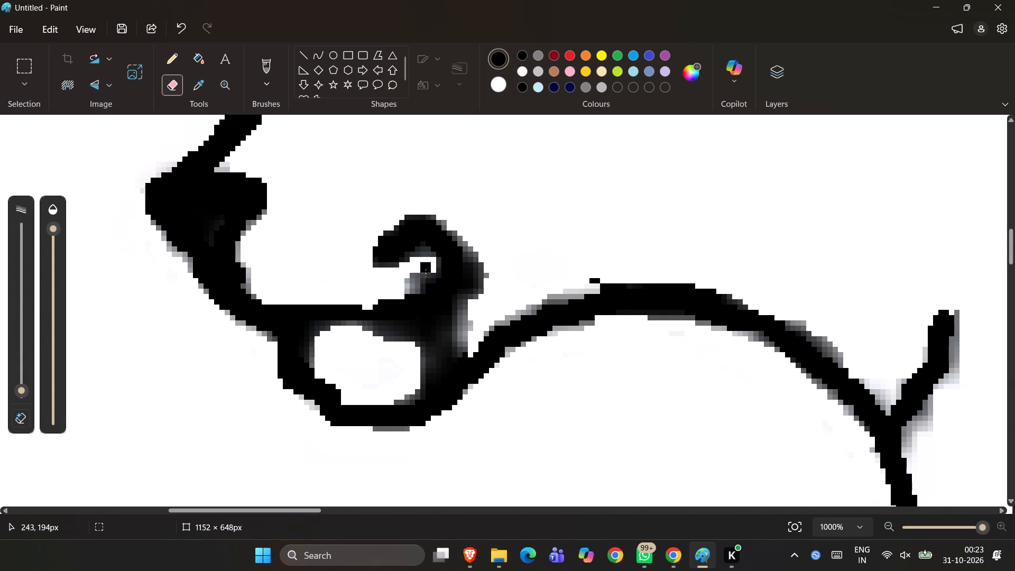
left_click_drag(426, 273, 422, 261)
left_click_drag(422, 261, 427, 253)
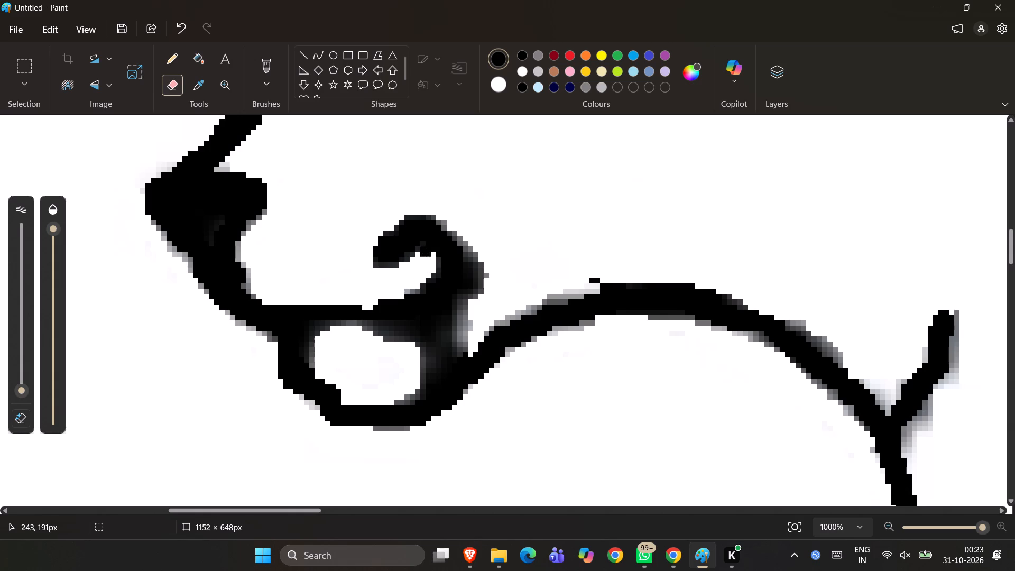
left_click_drag(427, 253, 409, 270)
Erase the blurry back edge of the mouth-corner curl down to the jaw line, and trim the curl's top and front tip.
scroll(409, 270, "down", 3, "ctrl")
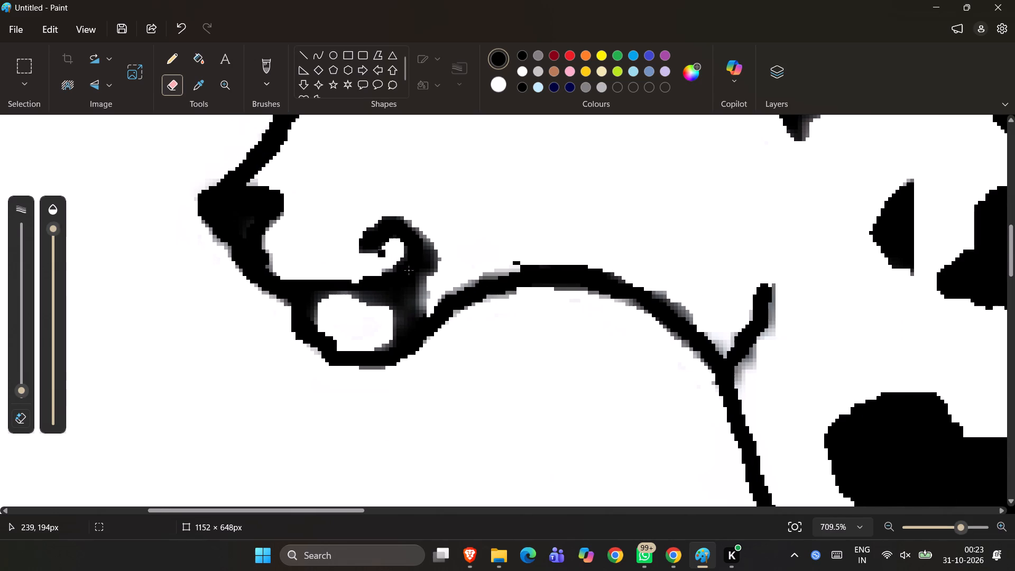
left_click_drag(401, 214, 408, 217)
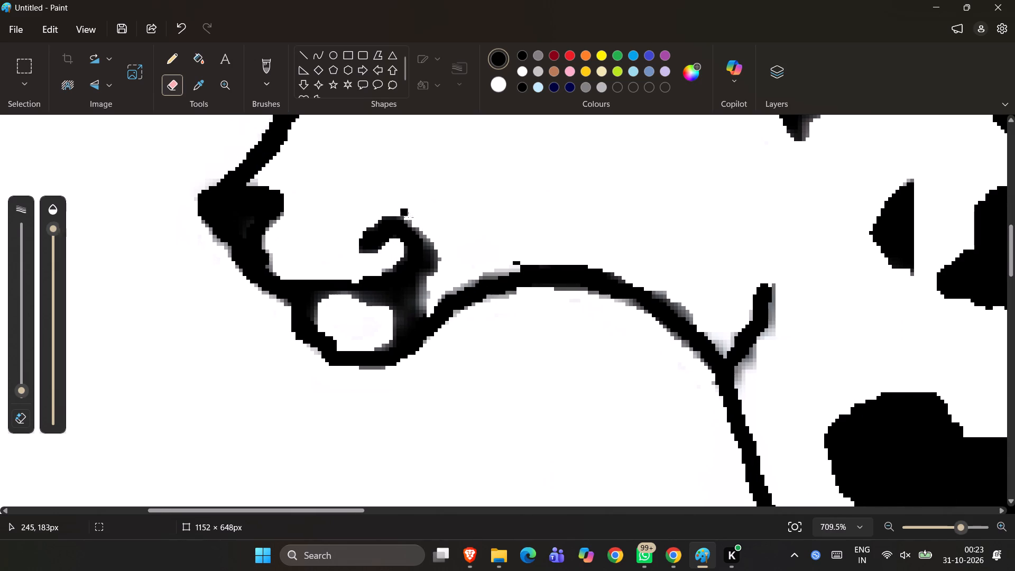
left_click_drag(408, 217, 439, 264)
left_click_drag(439, 264, 428, 303)
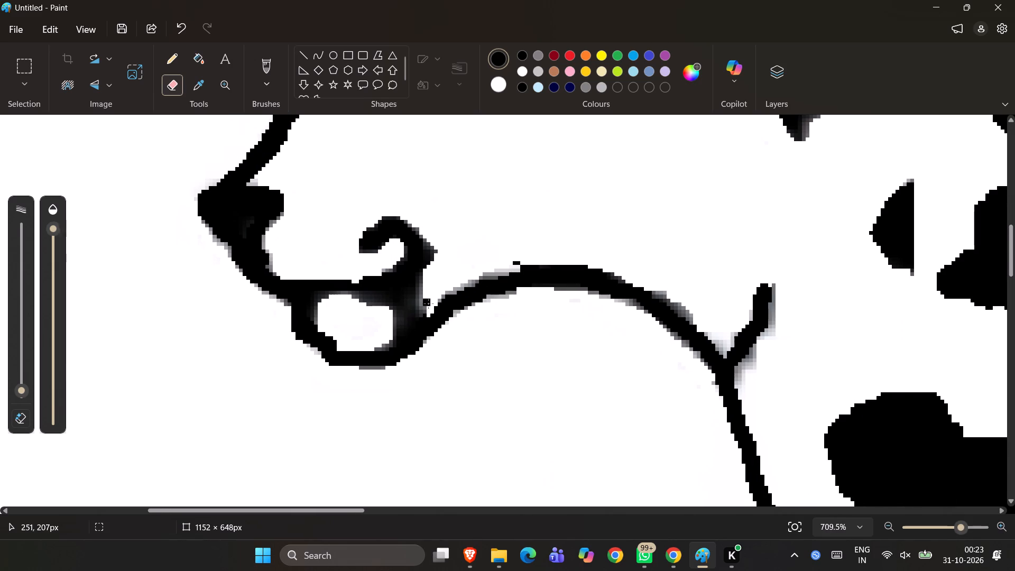
left_click_drag(428, 303, 432, 248)
left_click_drag(432, 248, 376, 227)
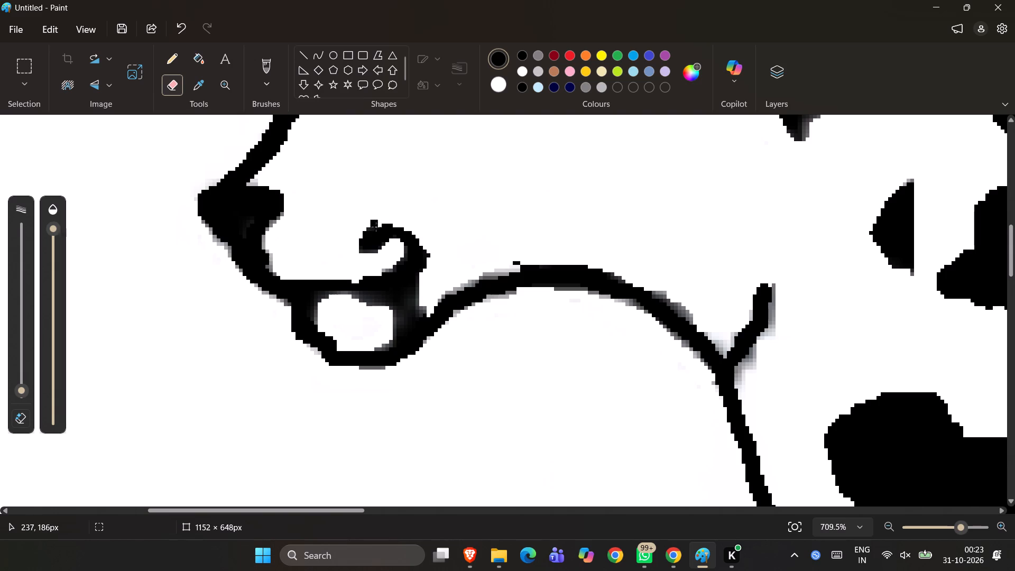
left_click_drag(376, 227, 364, 242)
Erase the faint grey fringe around the front tip of the nose, up to where the bridge line starts.
scroll(555, 261, "down", 6, "ctrl")
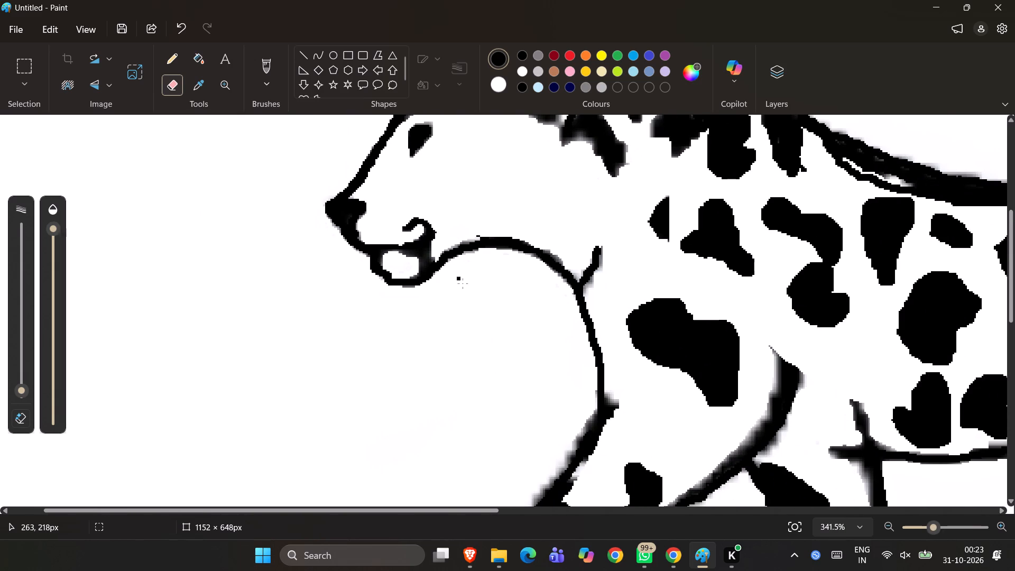
scroll(463, 283, "down", 3, "ctrl")
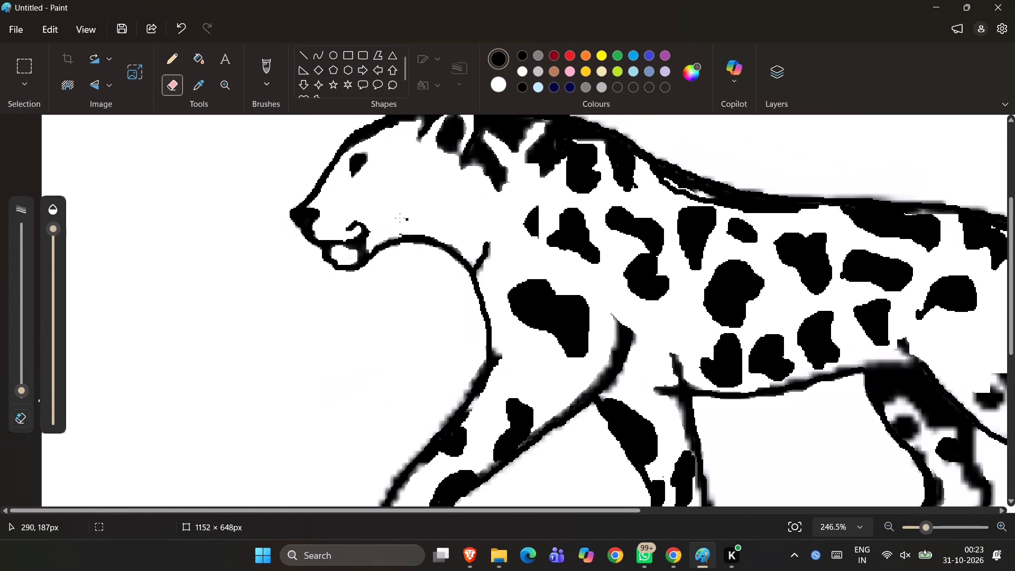
scroll(306, 240, "up", 8, "ctrl")
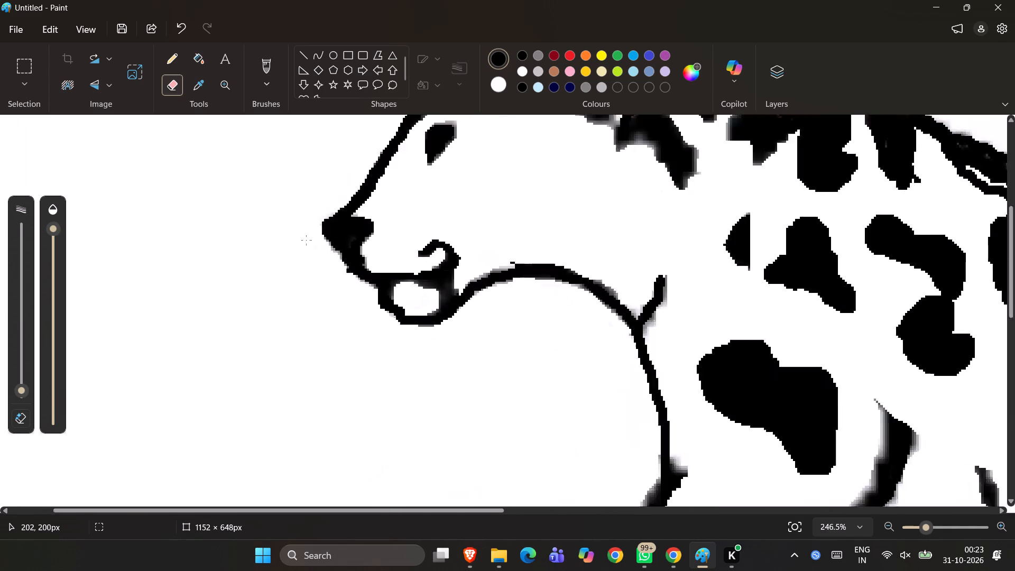
scroll(306, 240, "up", 4, "ctrl")
scroll(297, 208, "down", 1)
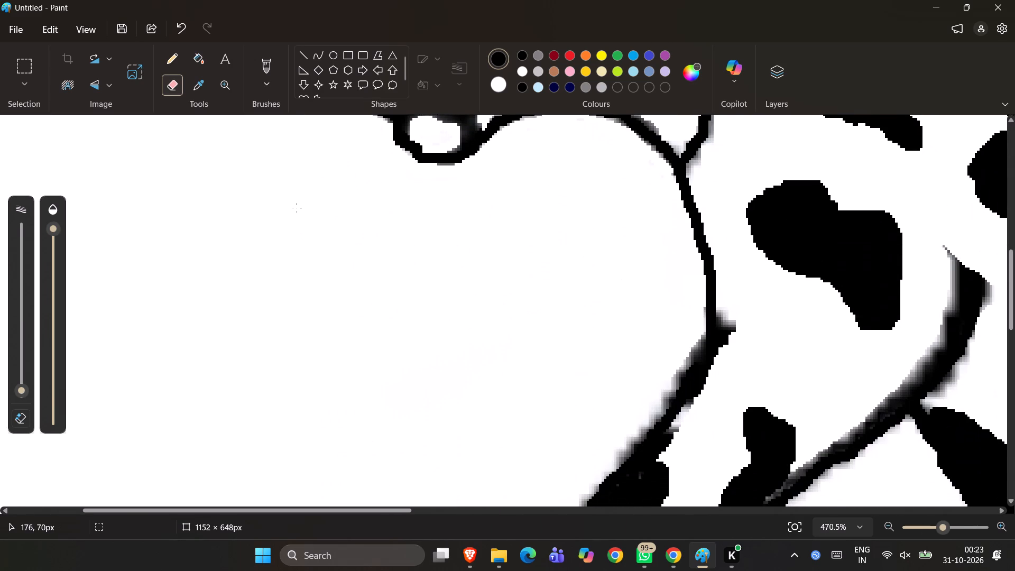
scroll(322, 236, "up", 1)
scroll(322, 236, "up", 6, "ctrl")
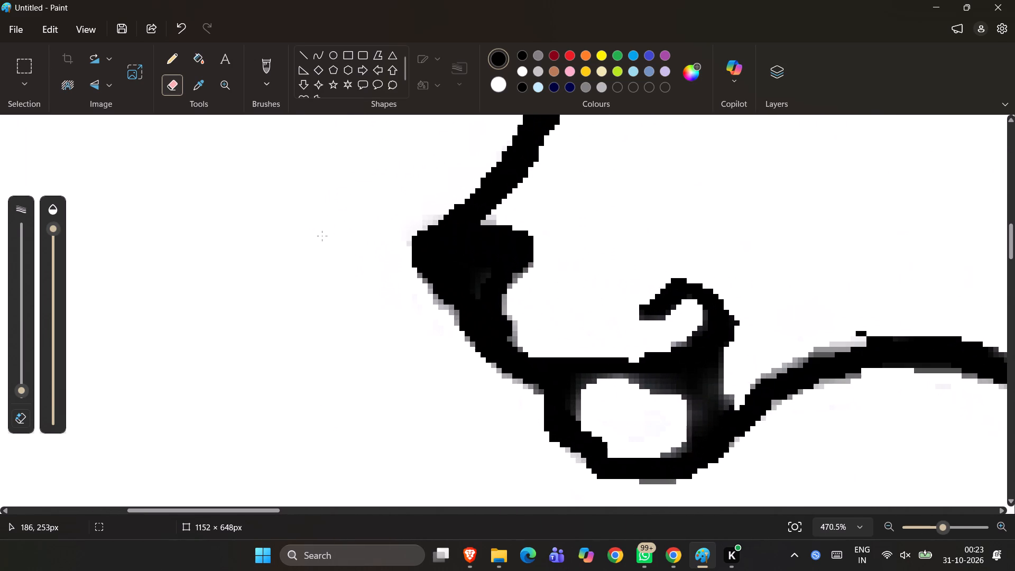
scroll(322, 236, "up", 3, "ctrl")
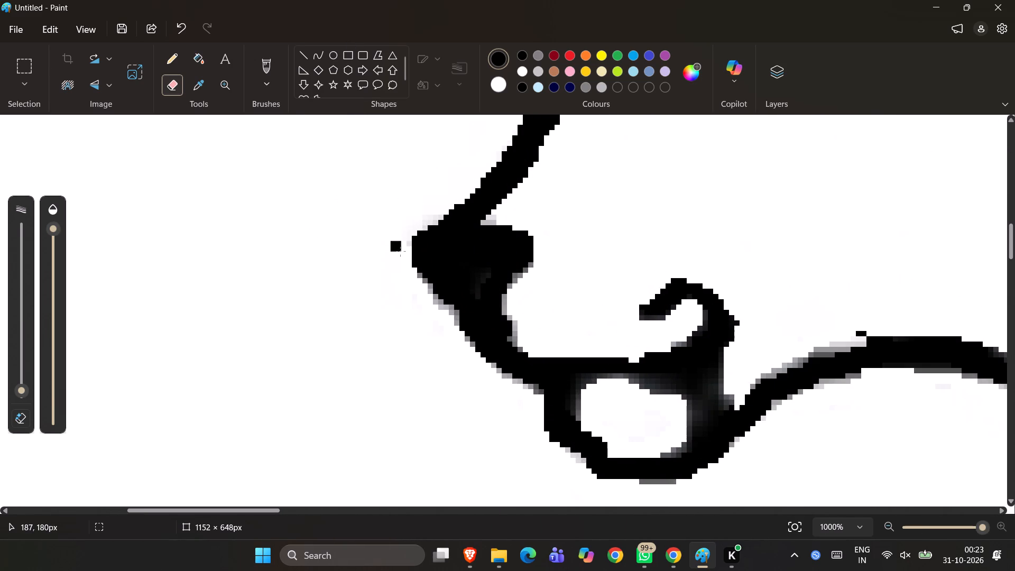
left_click_drag(408, 252, 435, 217)
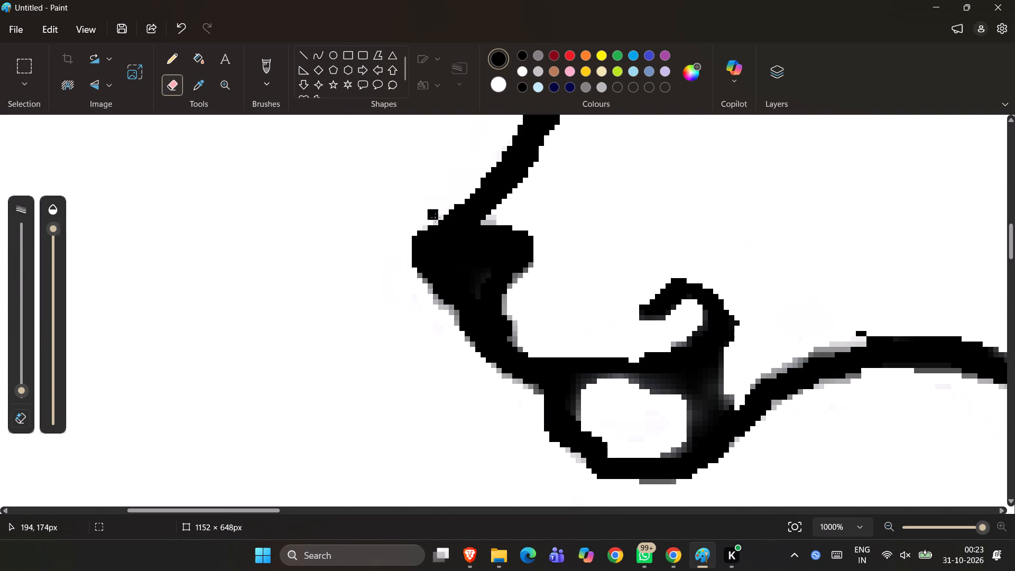
left_click_drag(435, 217, 436, 216)
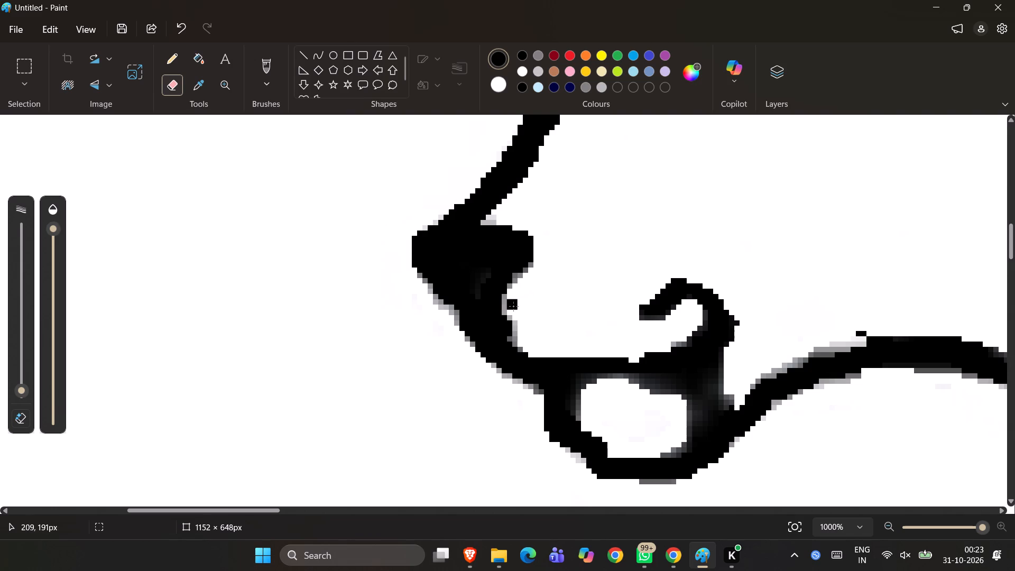
Erase the grey fringe along the back edge of the nose and in the notch where it meets the bridge line.
left_click_drag(513, 307, 510, 302)
left_click_drag(510, 302, 531, 273)
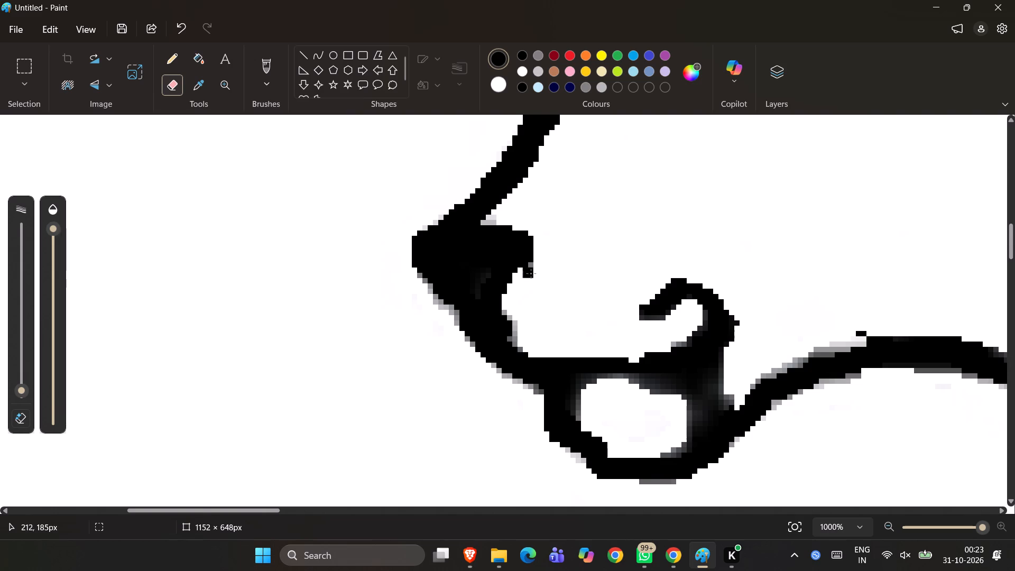
left_click_drag(531, 273, 530, 221)
left_click_drag(530, 221, 492, 223)
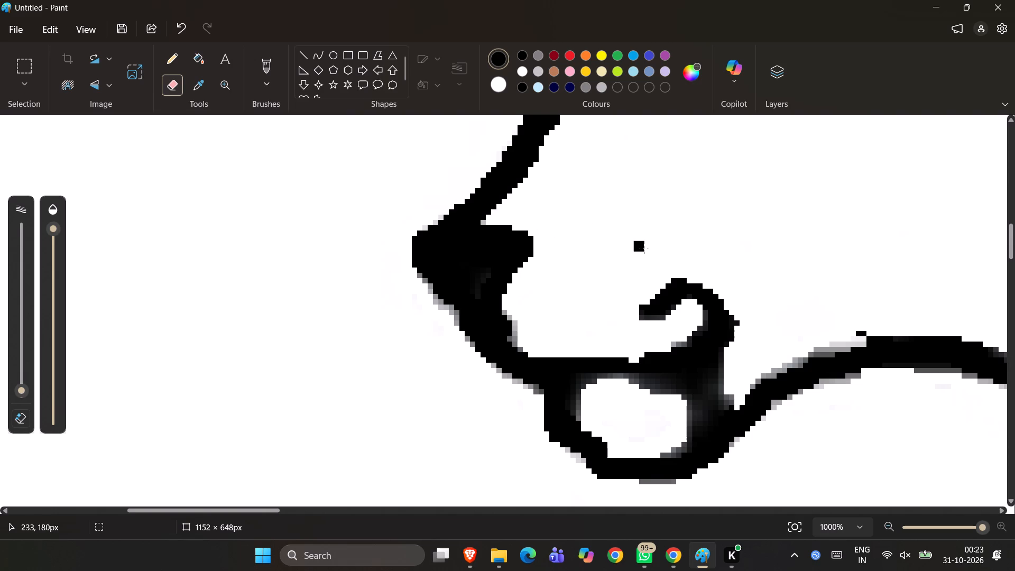
left_click(487, 223)
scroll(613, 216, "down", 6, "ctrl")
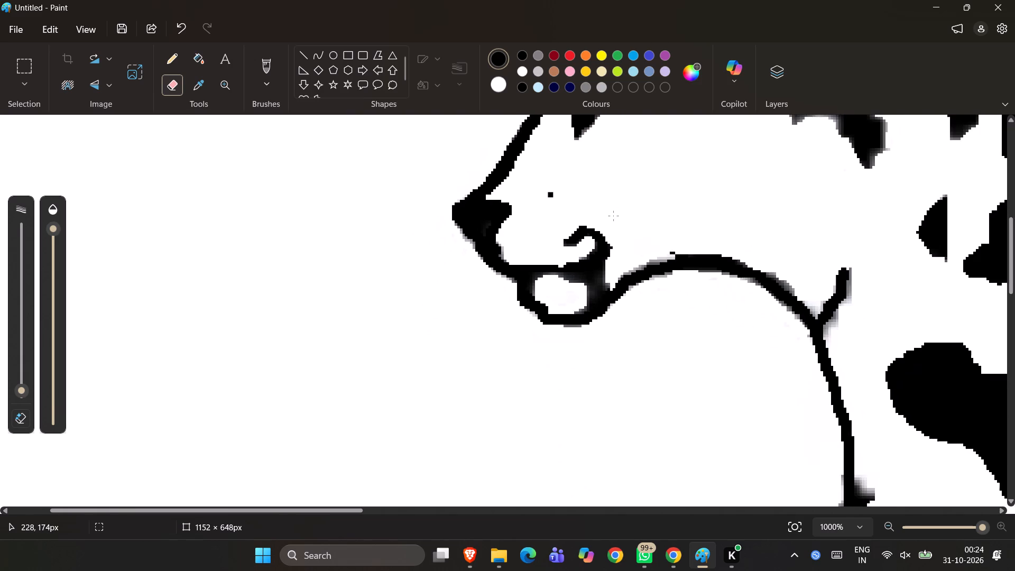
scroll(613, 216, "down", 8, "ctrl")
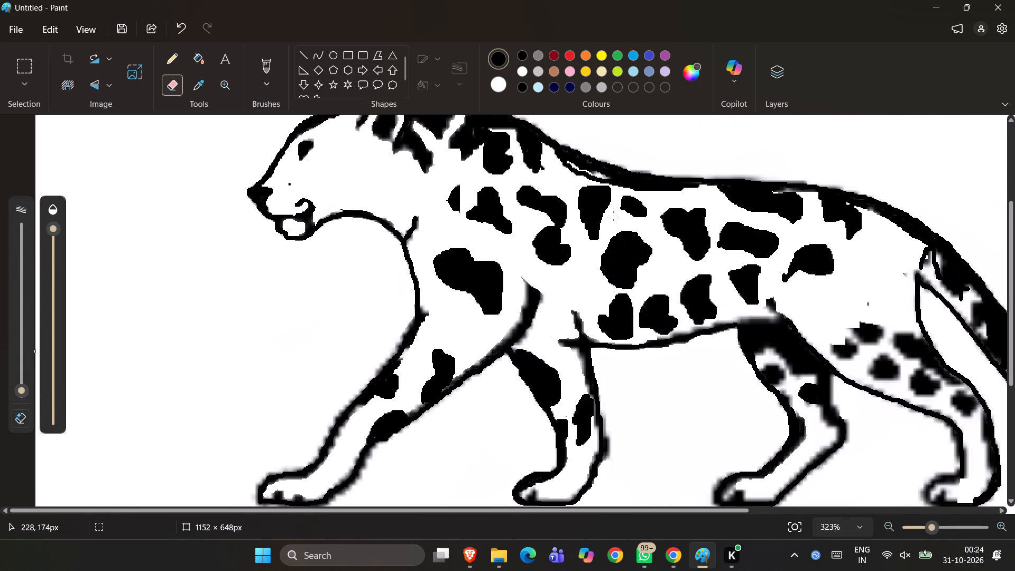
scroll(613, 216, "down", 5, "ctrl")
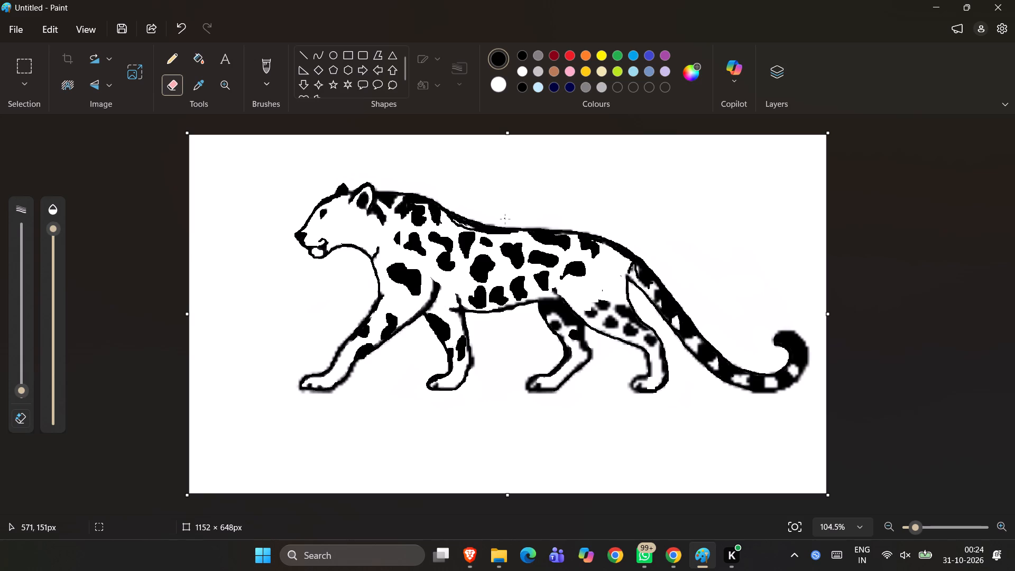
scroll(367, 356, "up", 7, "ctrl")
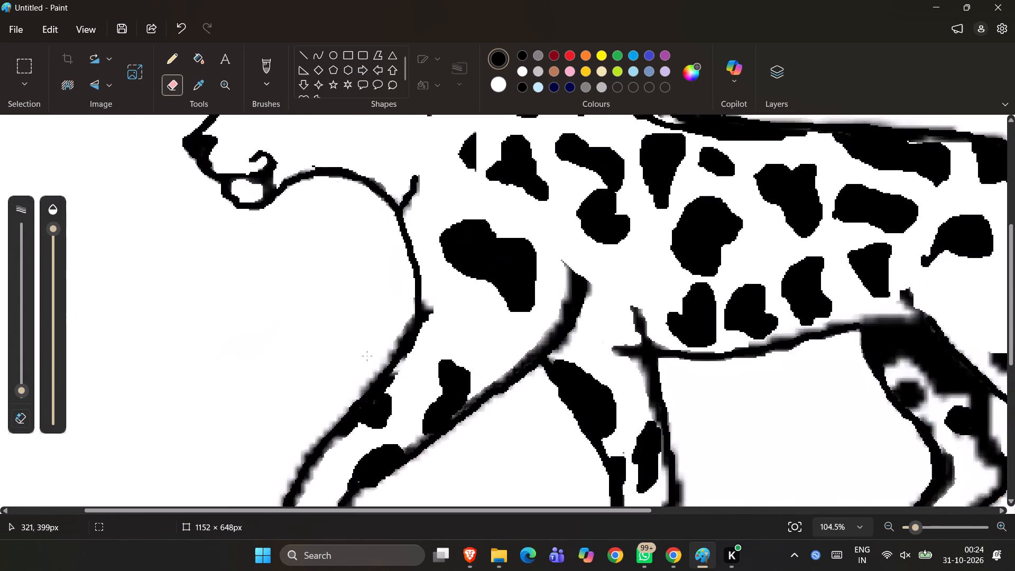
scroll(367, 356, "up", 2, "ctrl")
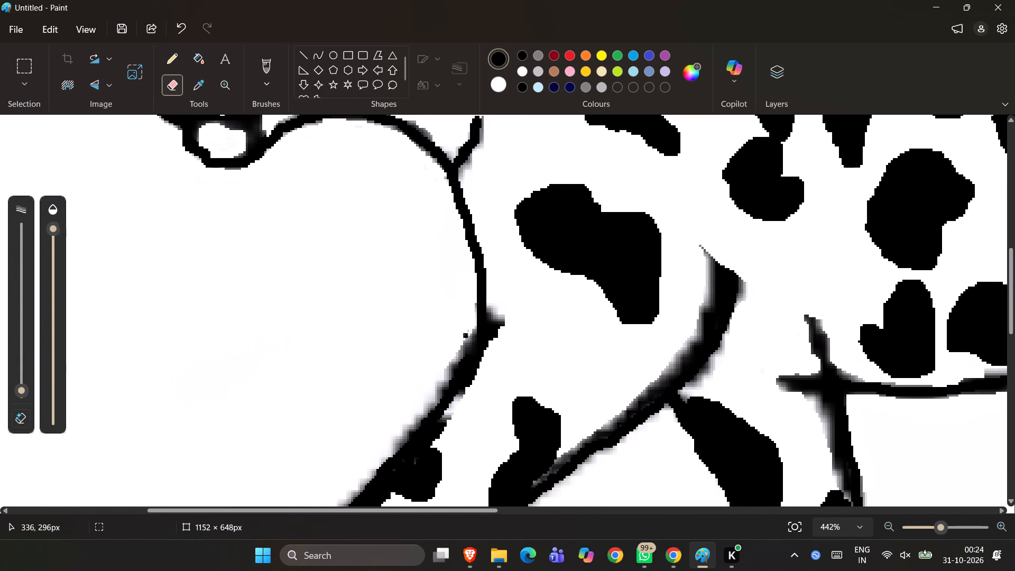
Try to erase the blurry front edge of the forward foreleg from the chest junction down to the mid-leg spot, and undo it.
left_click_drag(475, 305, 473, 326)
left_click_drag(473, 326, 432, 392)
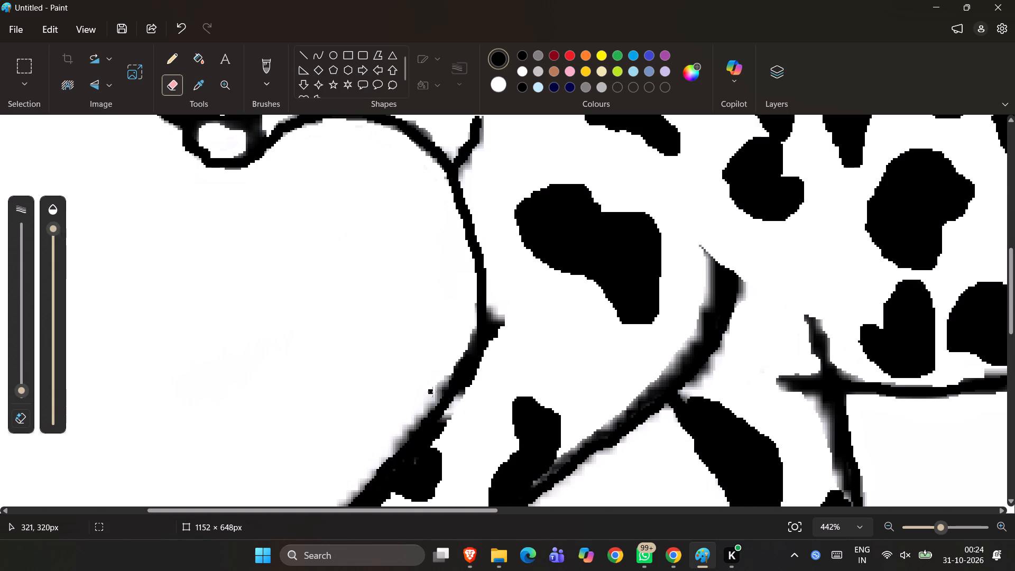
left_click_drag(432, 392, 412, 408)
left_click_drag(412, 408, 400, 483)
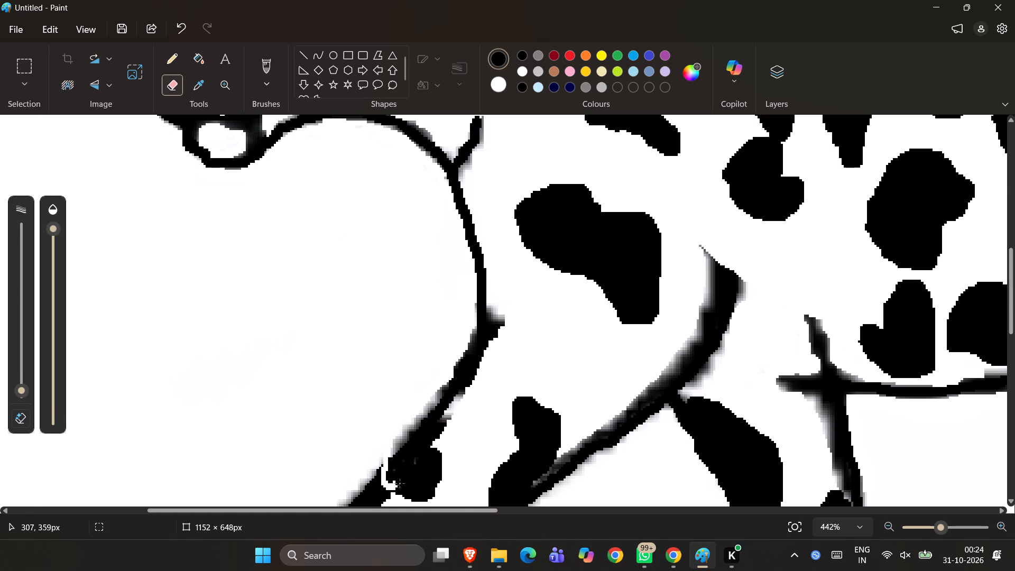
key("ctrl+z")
Enlarge the eraser and erase the grey fringe along the forward foreleg's front edge, from mid-shin up to the spot touching the outline.
scroll(447, 409, "up", 4, "ctrl")
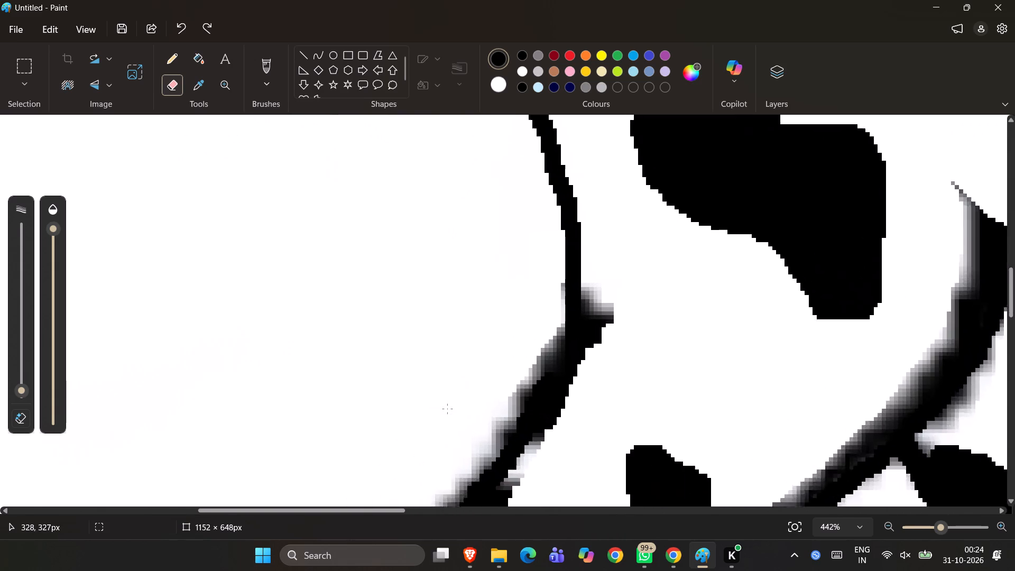
scroll(581, 281, "down", 1)
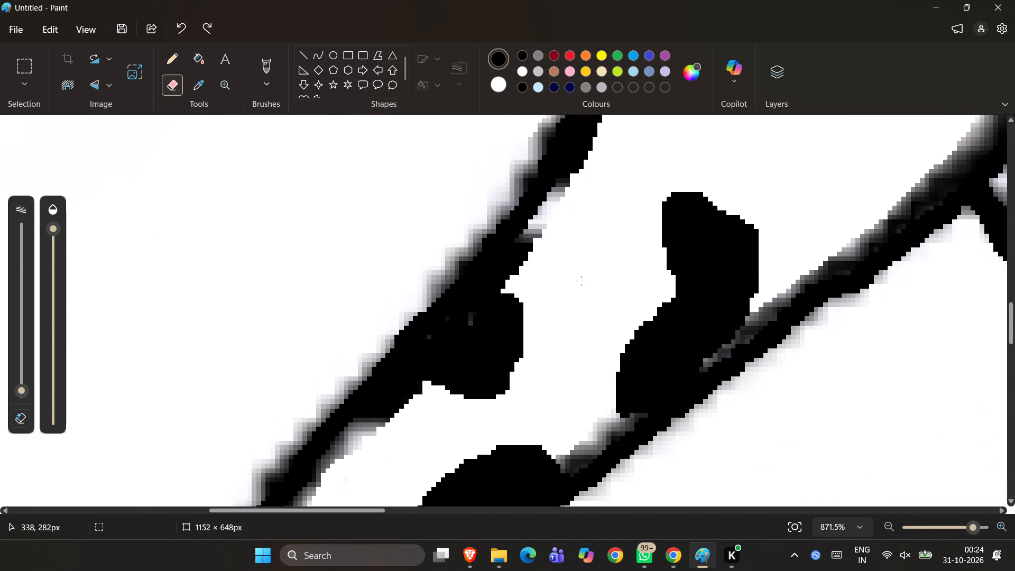
left_click(17, 360)
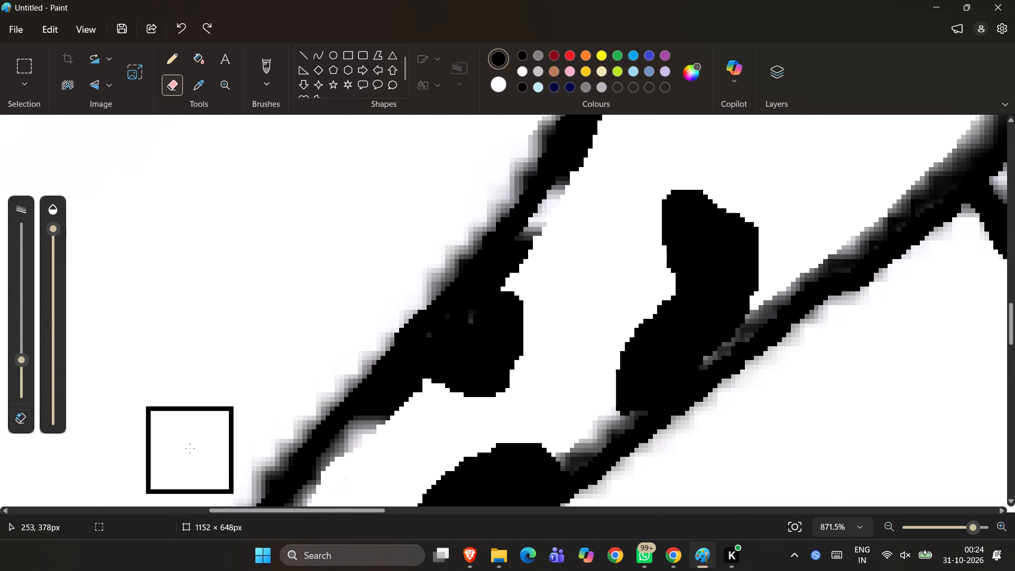
left_click_drag(190, 448, 306, 349)
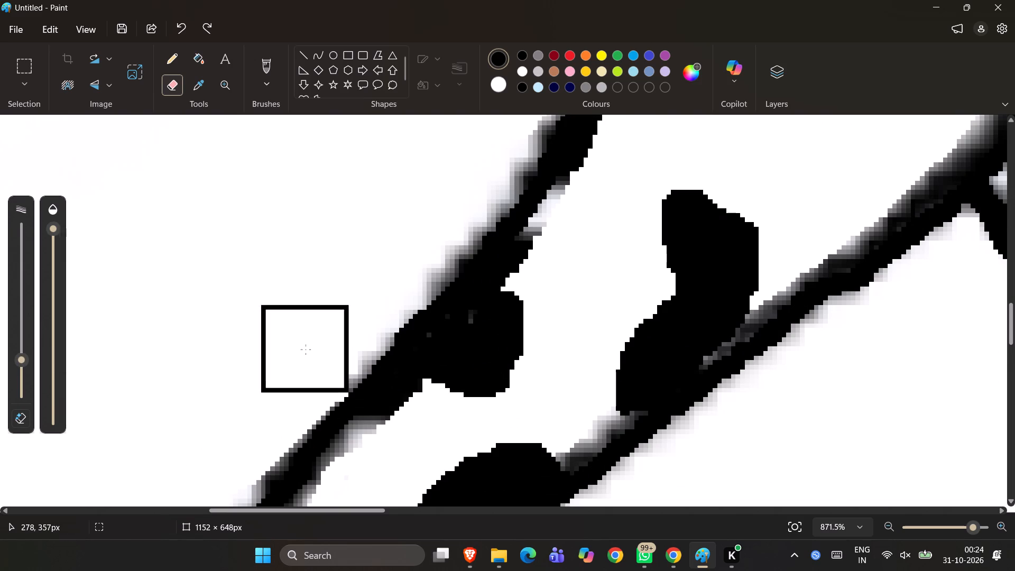
left_click_drag(306, 349, 363, 237)
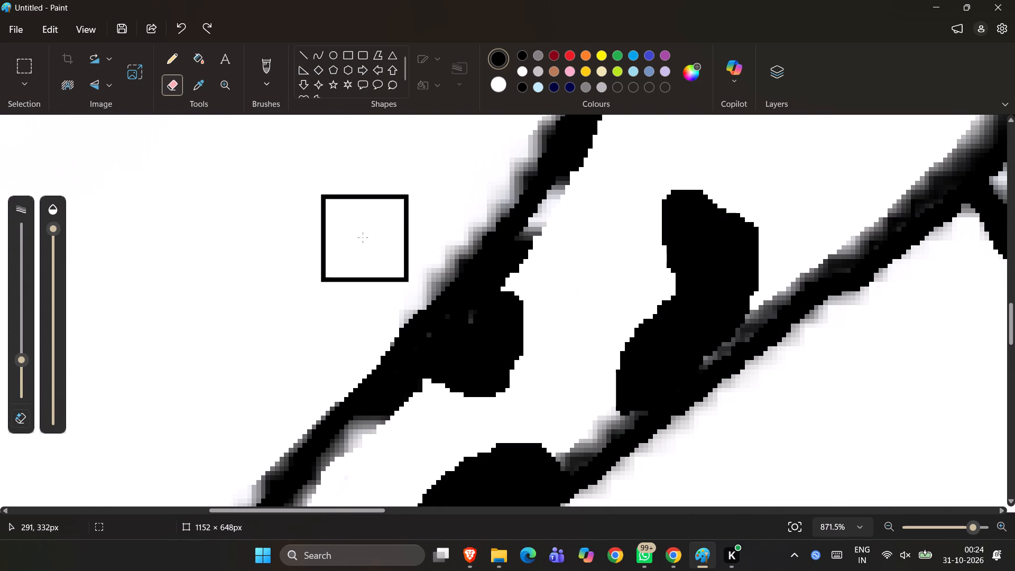
left_click_drag(206, 456, 287, 367)
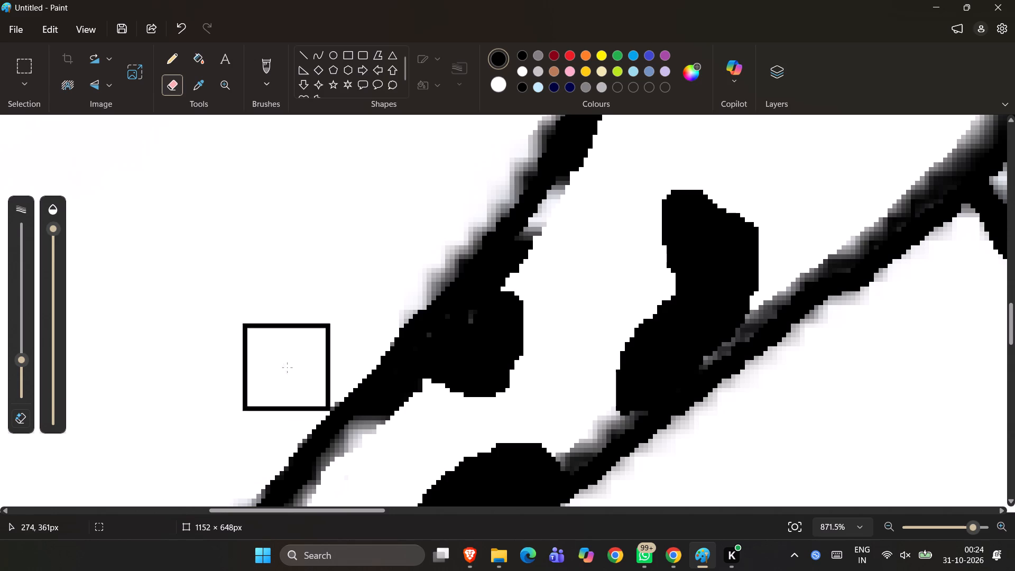
left_click_drag(287, 367, 303, 349)
Erase the grey fringe along the forward foreleg's upper front edge, from the outline spot up to the chest line junction.
scroll(303, 349, "down", 6, "ctrl")
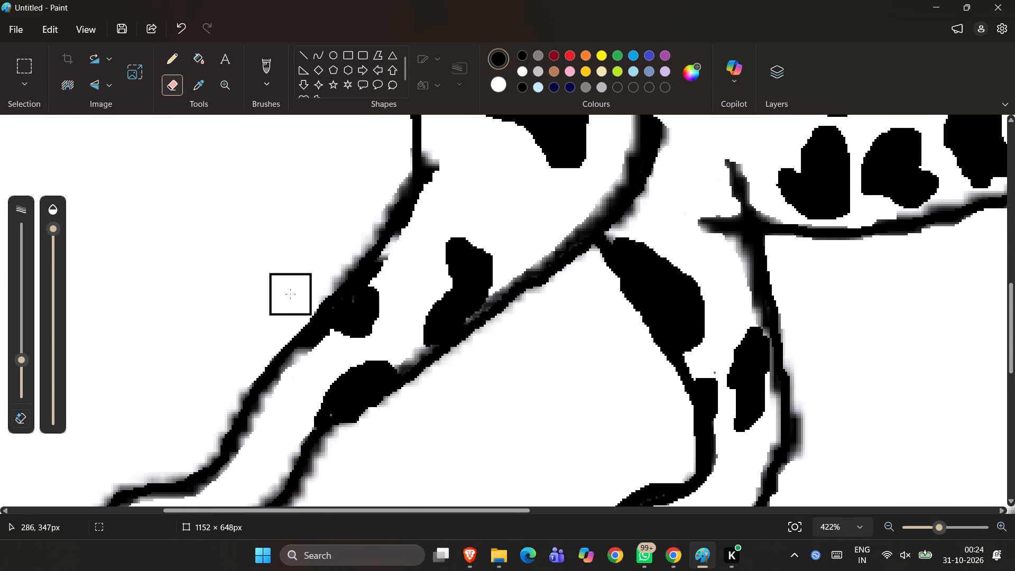
left_click_drag(290, 294, 334, 244)
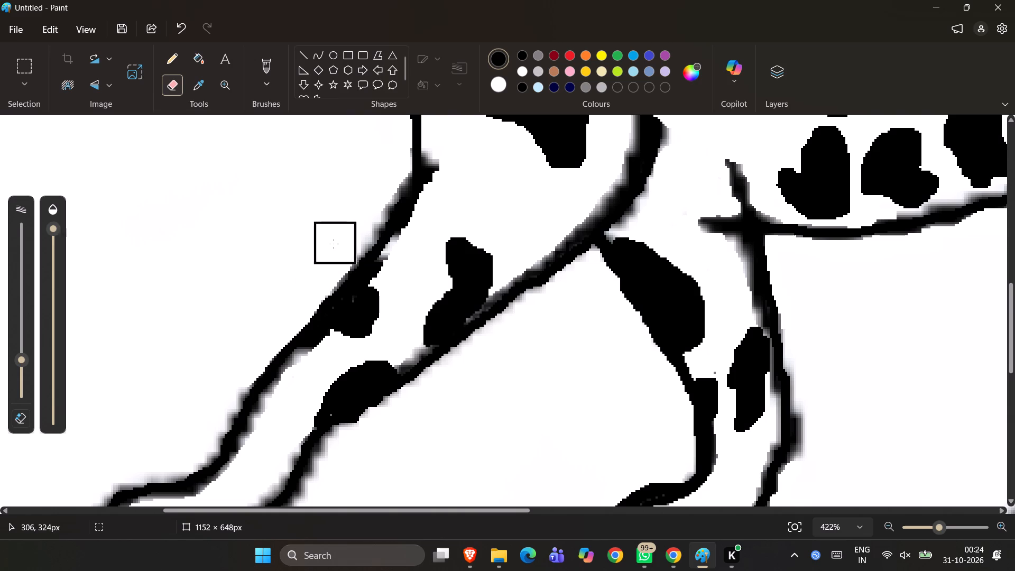
left_click_drag(334, 244, 300, 282)
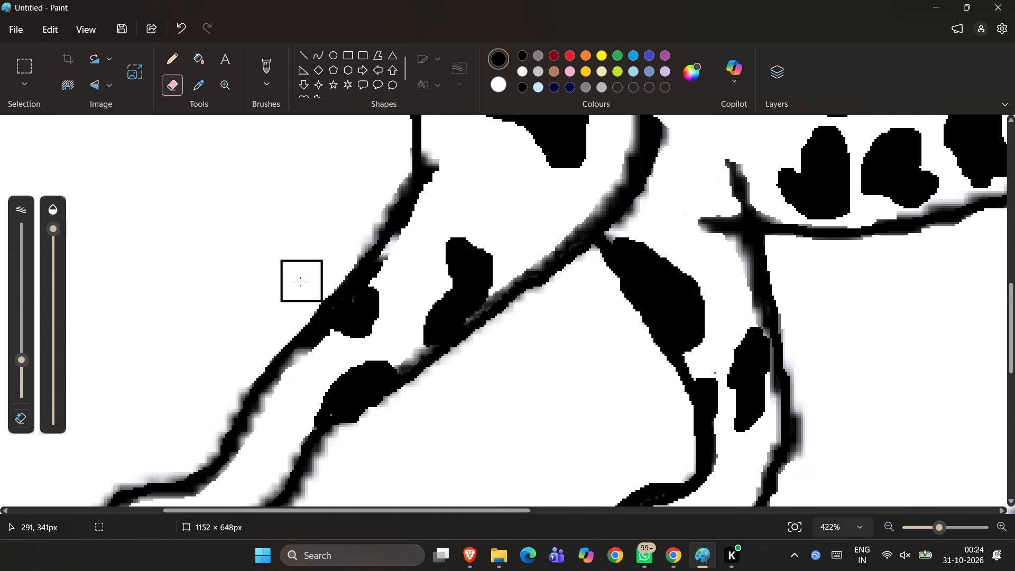
left_click_drag(300, 282, 320, 260)
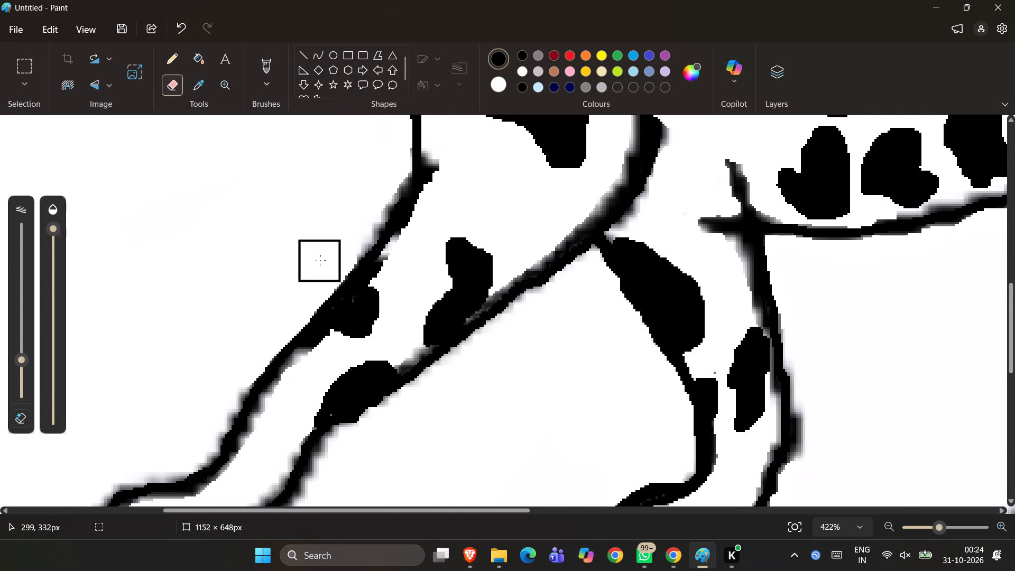
left_click_drag(320, 260, 355, 217)
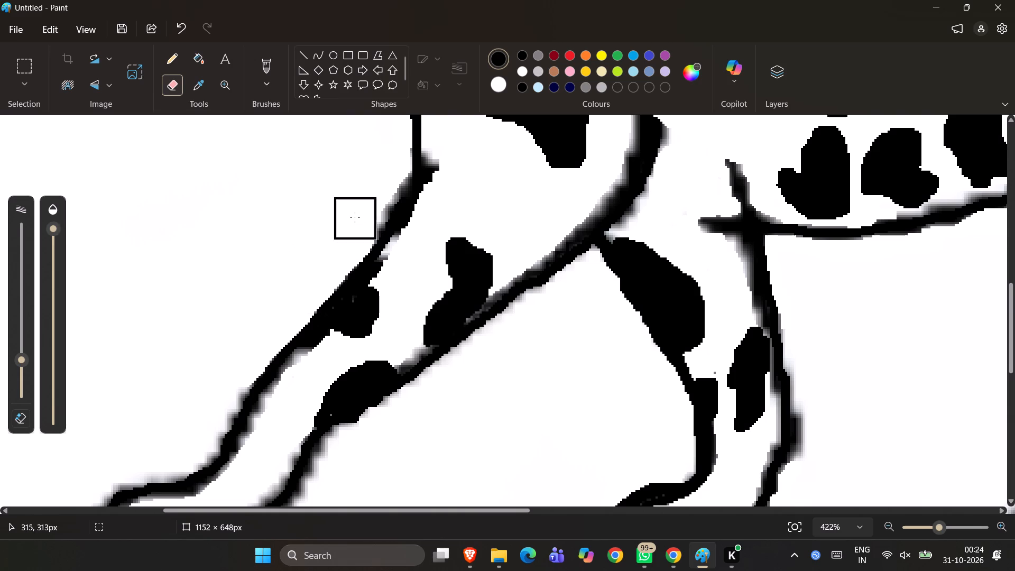
left_click_drag(355, 217, 377, 178)
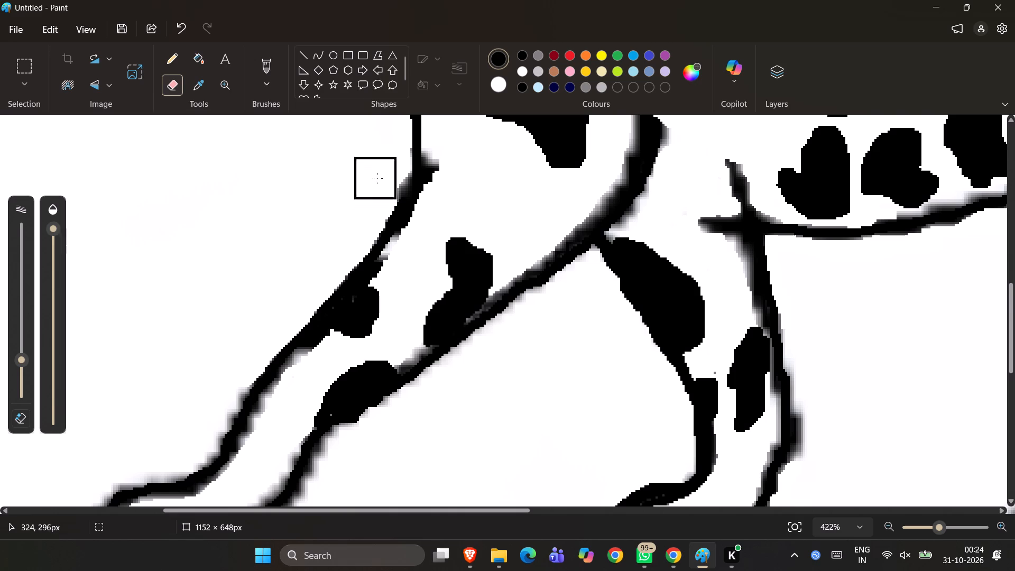
left_click_drag(377, 178, 389, 153)
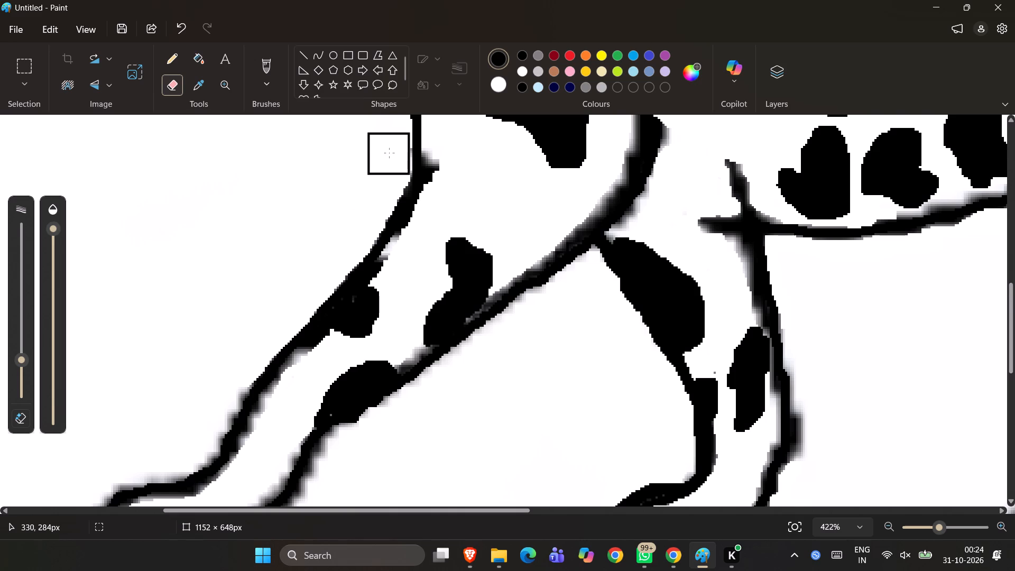
left_click(392, 153)
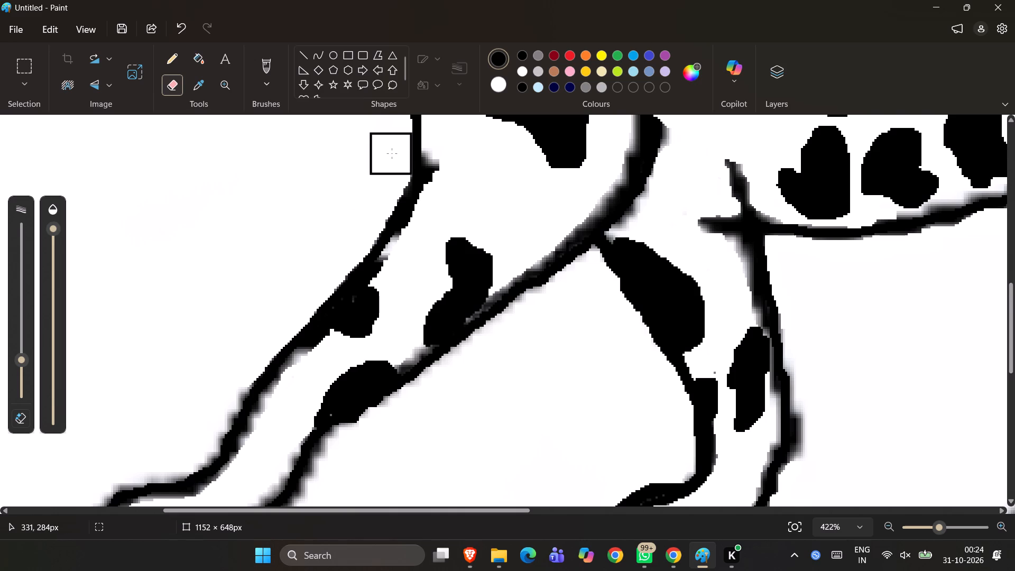
Erase the grey fringe around the forward front paw's toe and top, and up the front edge of the lower leg.
scroll(344, 190, "down", 5, "ctrl")
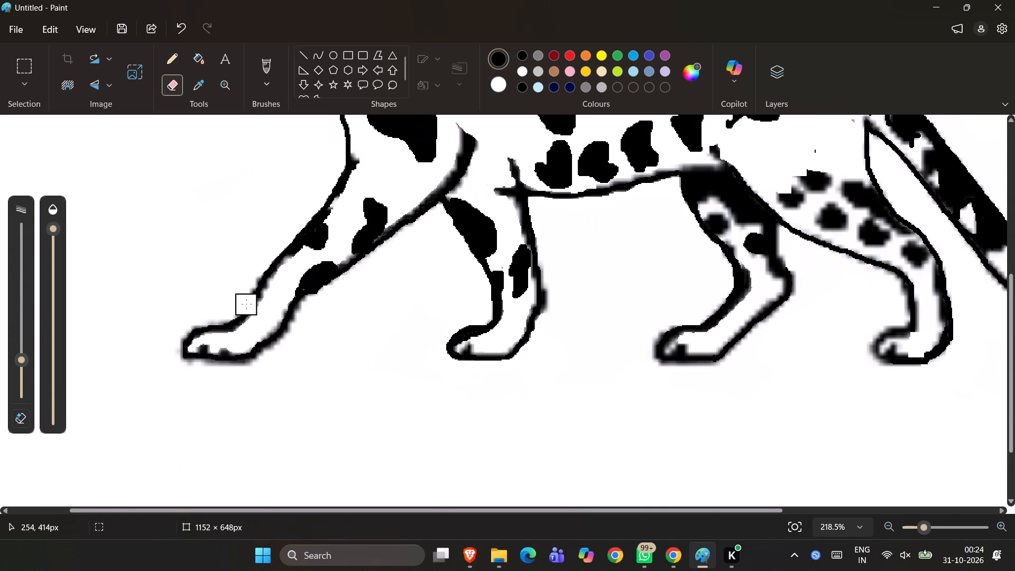
scroll(246, 304, "up", 7, "ctrl")
scroll(246, 304, "up", 2)
scroll(246, 304, "down", 1)
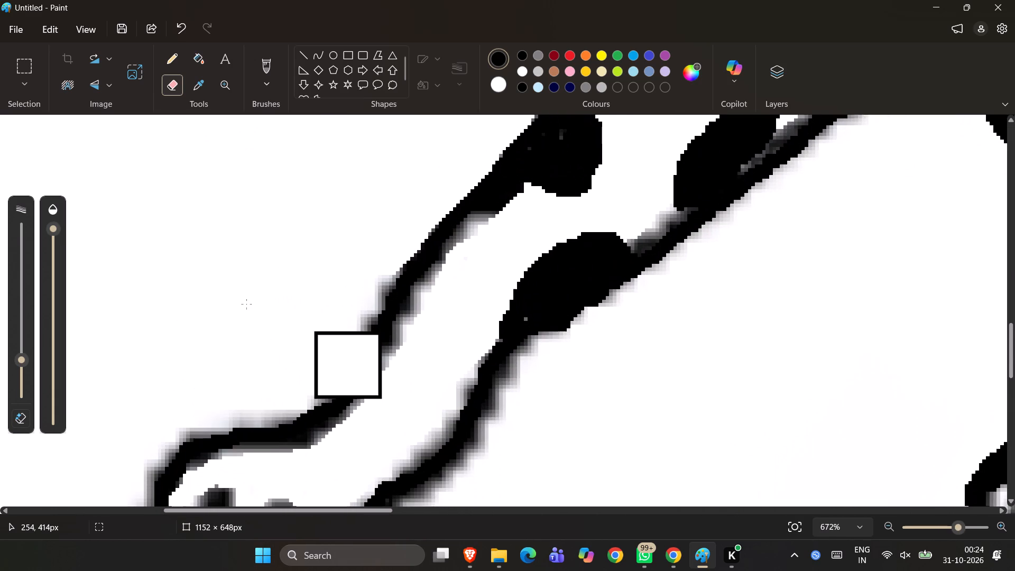
scroll(246, 304, "down", 1)
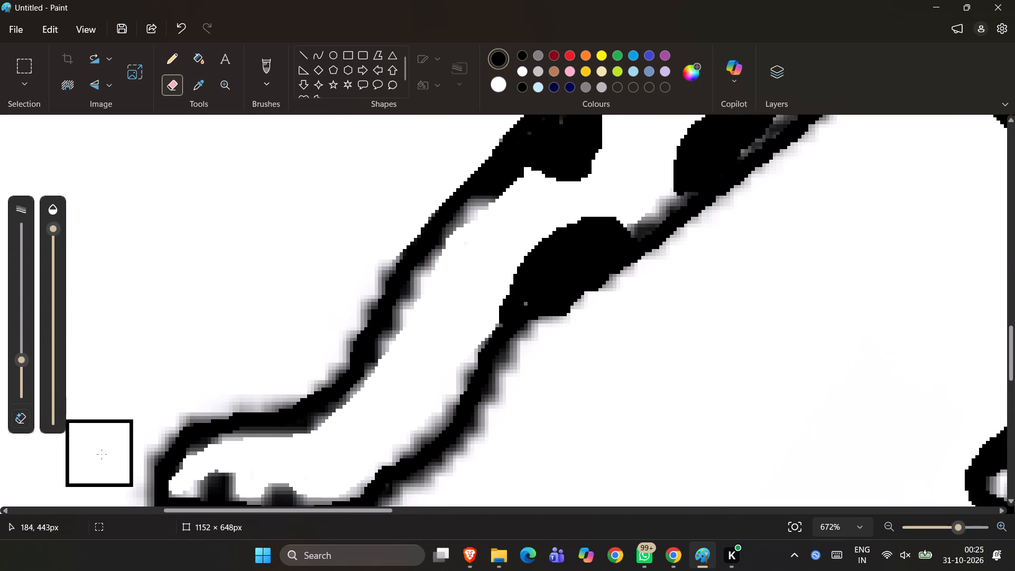
left_click_drag(116, 466, 120, 457)
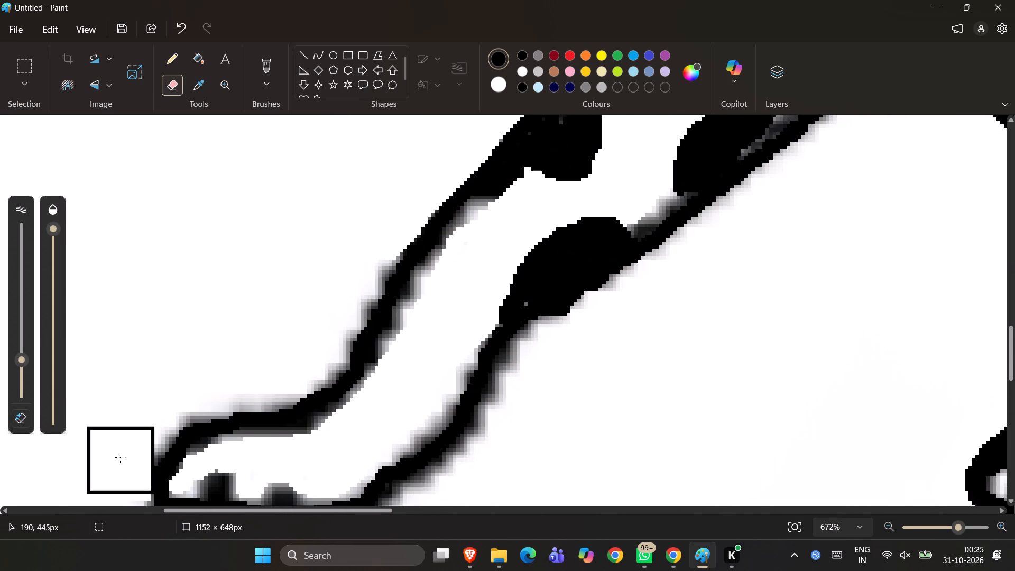
left_click_drag(120, 457, 149, 398)
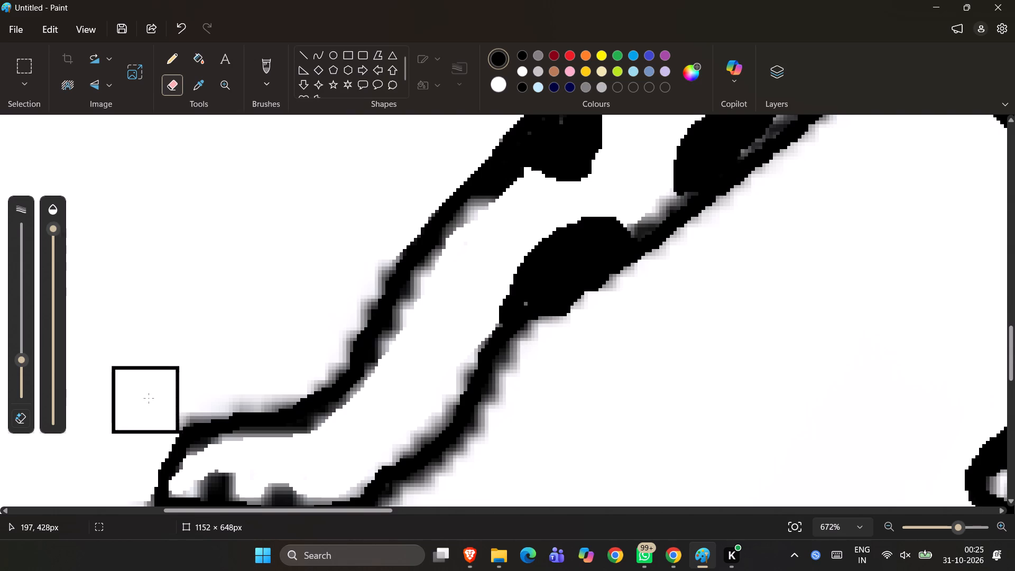
left_click_drag(149, 398, 214, 376)
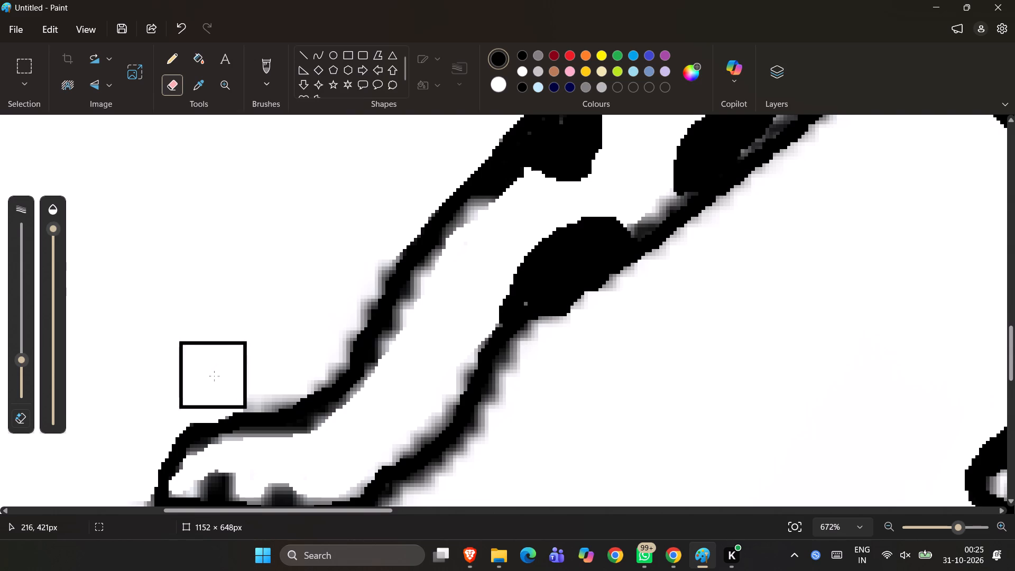
left_click_drag(214, 376, 280, 366)
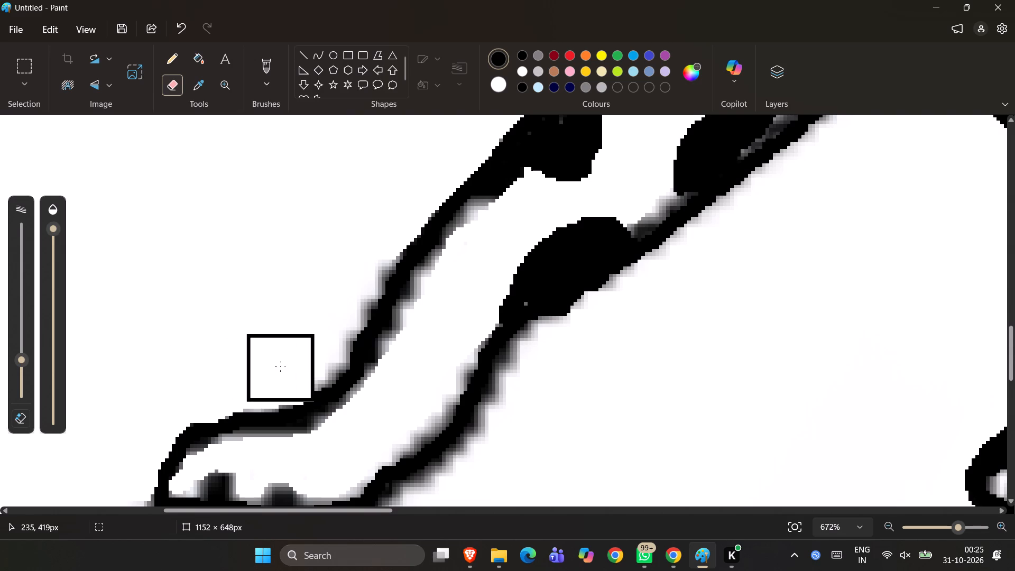
left_click_drag(280, 366, 329, 306)
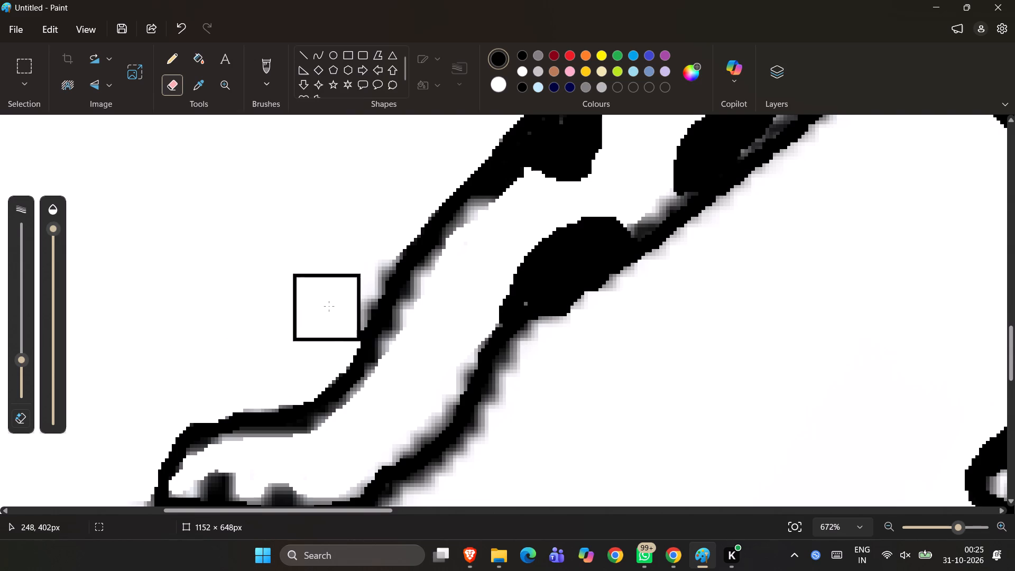
left_click_drag(329, 306, 366, 208)
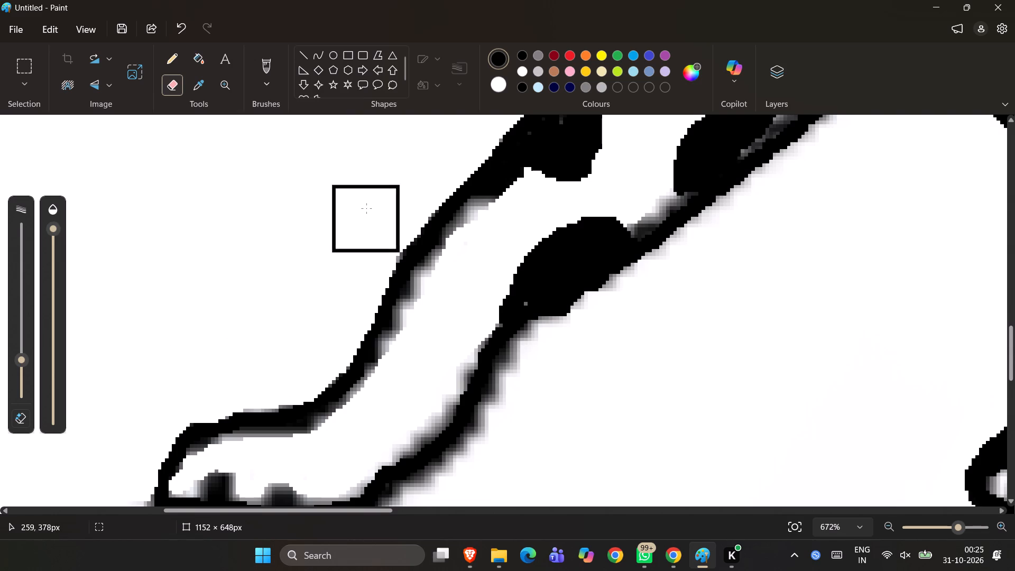
left_click_drag(366, 208, 370, 158)
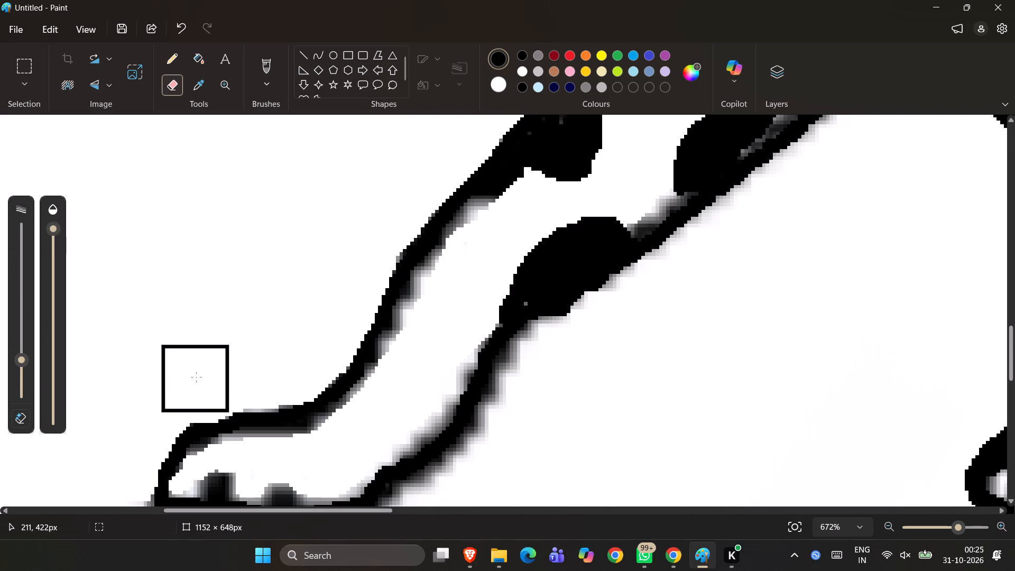
left_click_drag(204, 377, 235, 376)
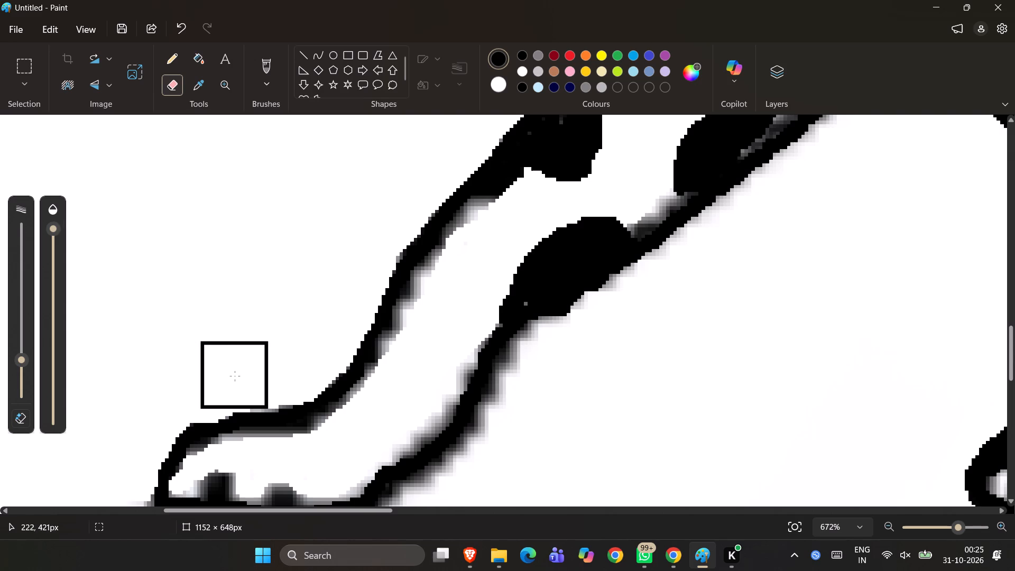
left_click_drag(235, 376, 243, 378)
Erase the grey fringe beneath the forward front paw, from the toe along the sole and around the heel.
scroll(243, 378, "down", 2)
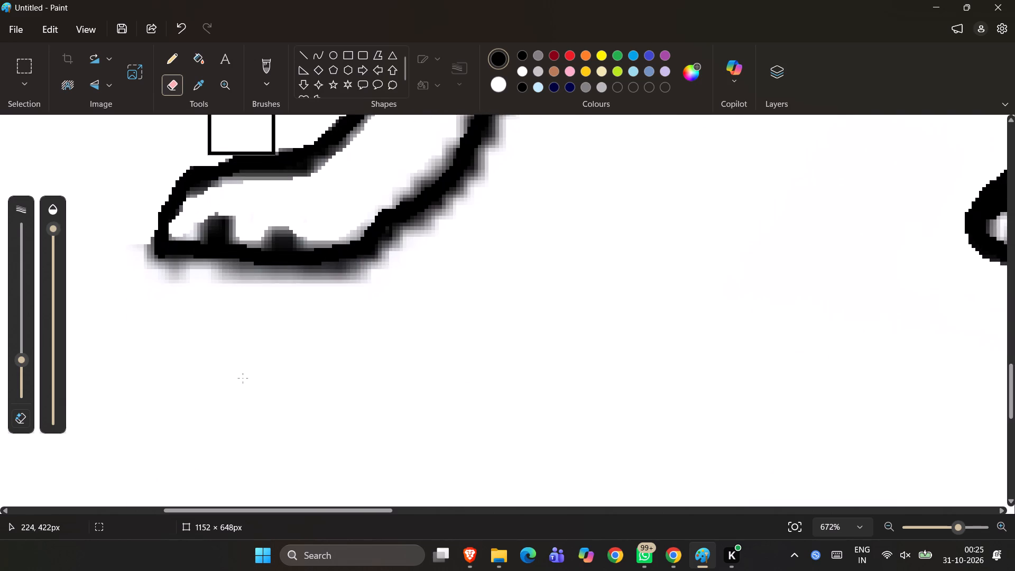
scroll(243, 378, "down", 7, "ctrl")
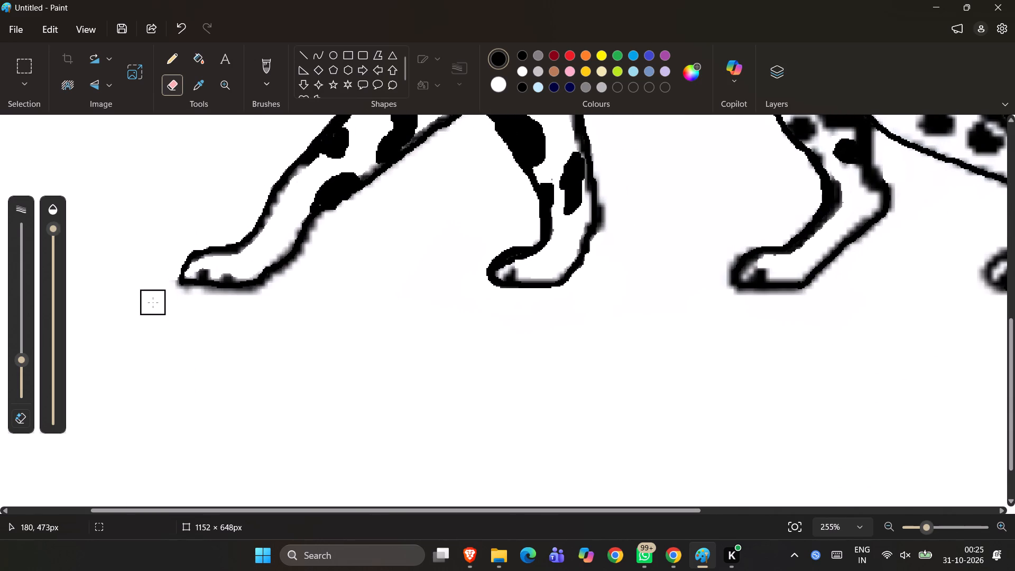
left_click_drag(165, 290, 180, 298)
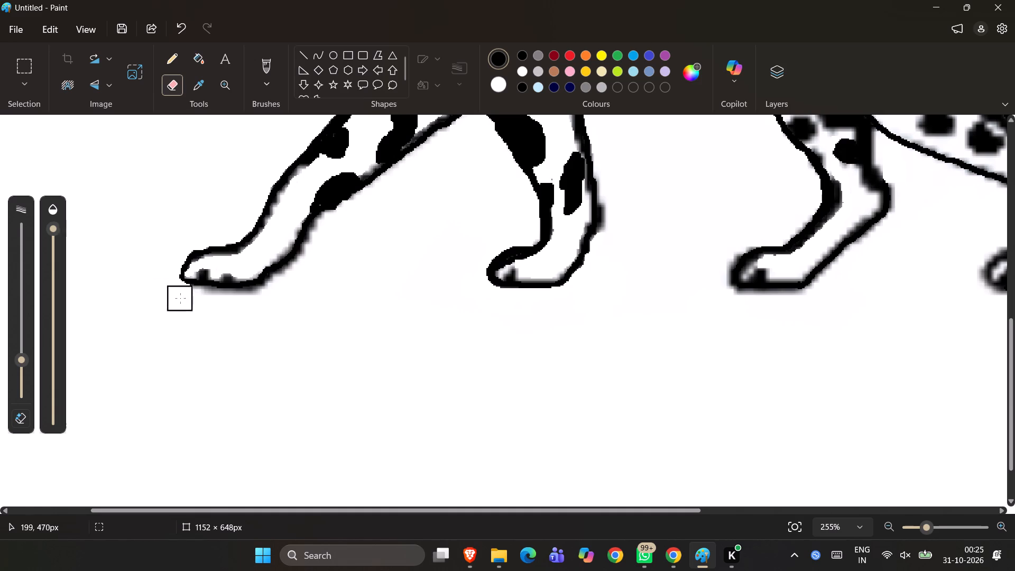
left_click_drag(180, 298, 259, 298)
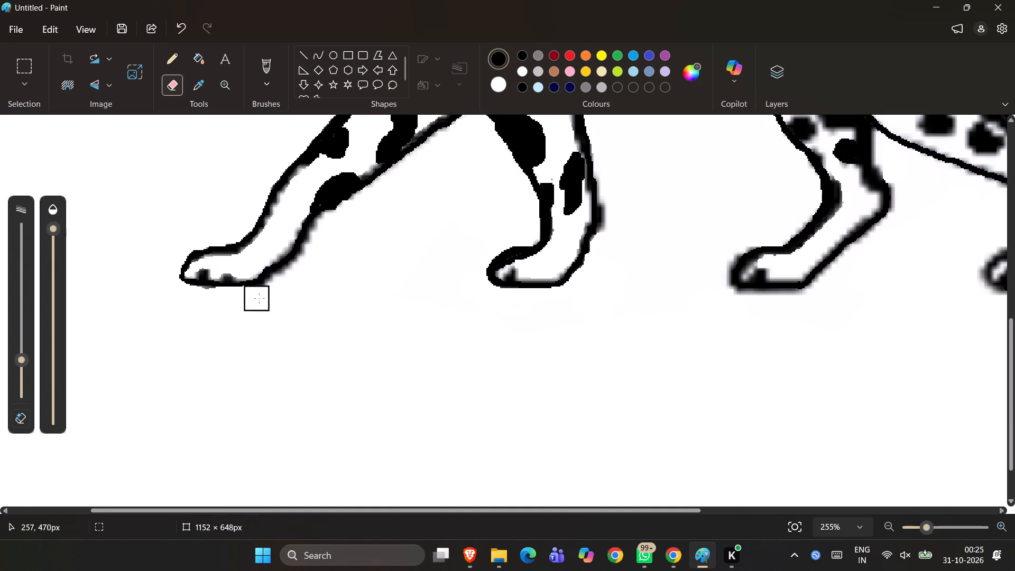
left_click_drag(259, 298, 322, 269)
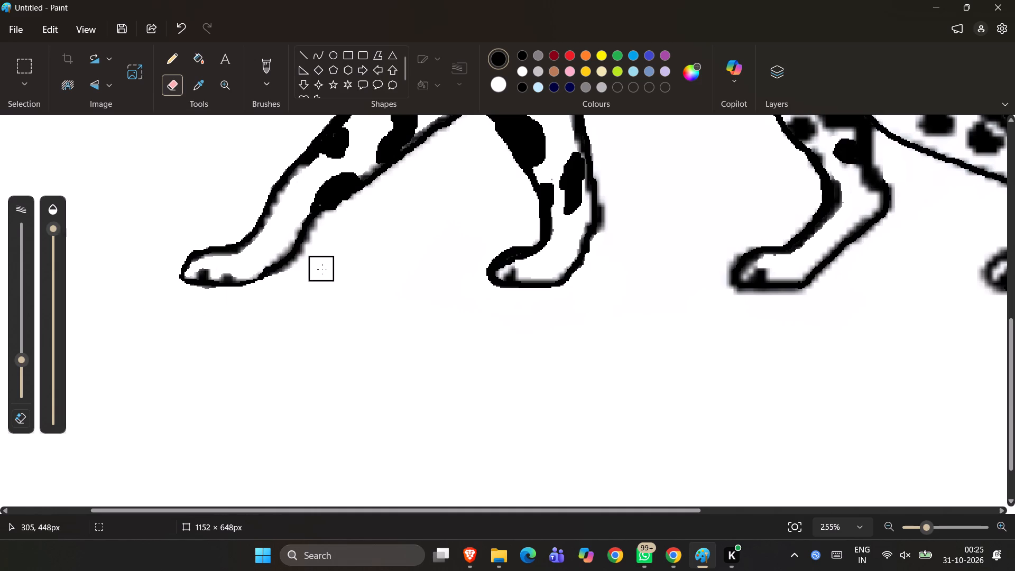
left_click_drag(285, 287, 309, 266)
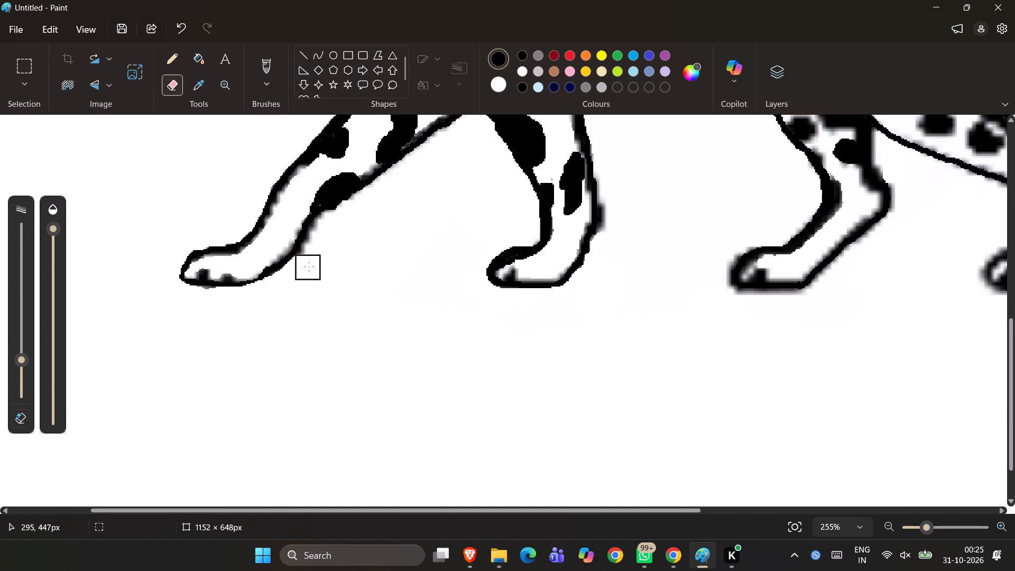
Erase the grey fringe up the forward foreleg's rear edge from the heel past both spots toward the body, and touch up the sole.
left_click_drag(309, 266, 348, 218)
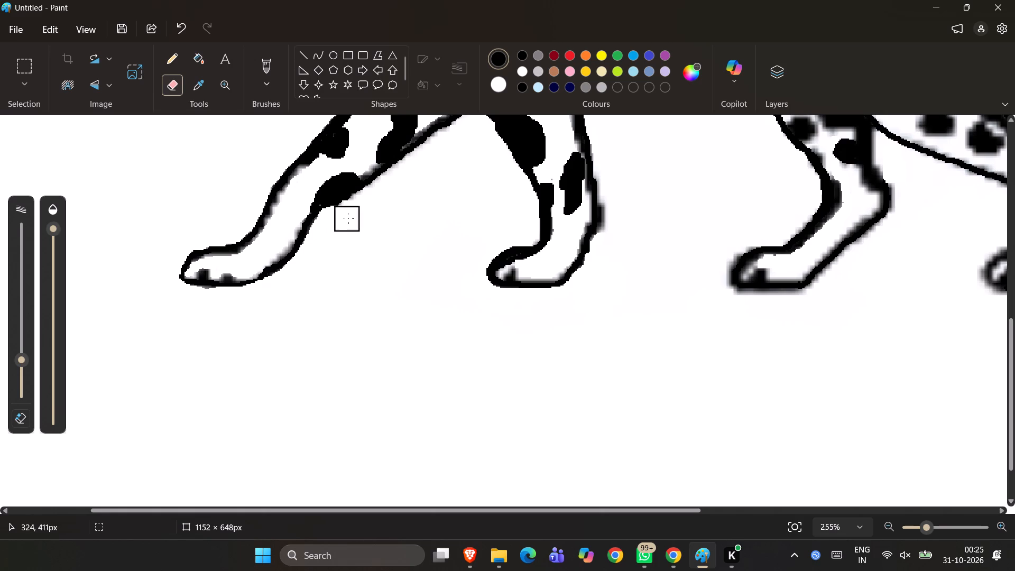
left_click_drag(348, 218, 412, 179)
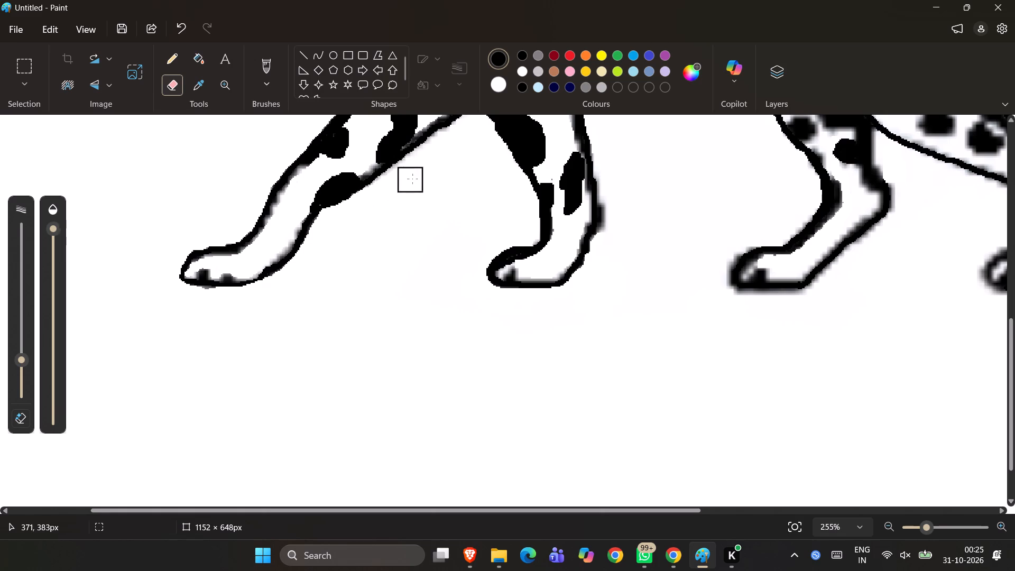
left_click_drag(412, 179, 448, 149)
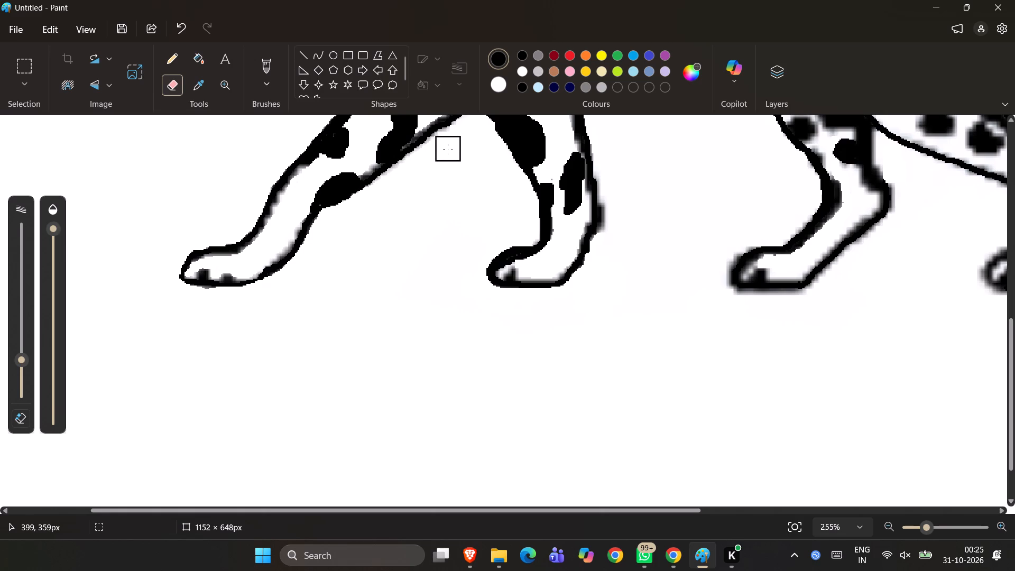
left_click_drag(470, 132, 461, 138)
left_click_drag(461, 138, 418, 171)
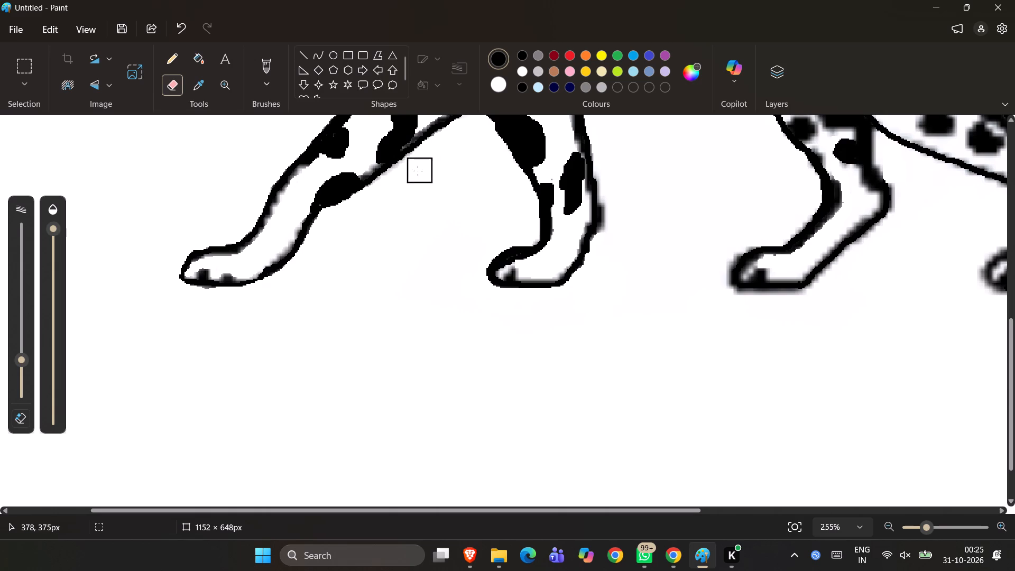
left_click_drag(418, 171, 347, 235)
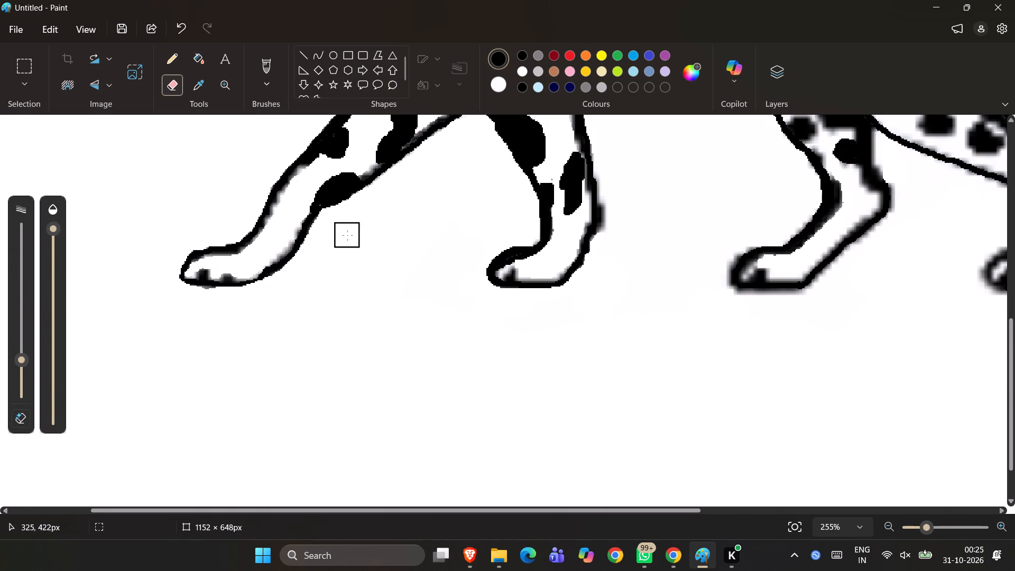
left_click_drag(225, 299, 306, 338)
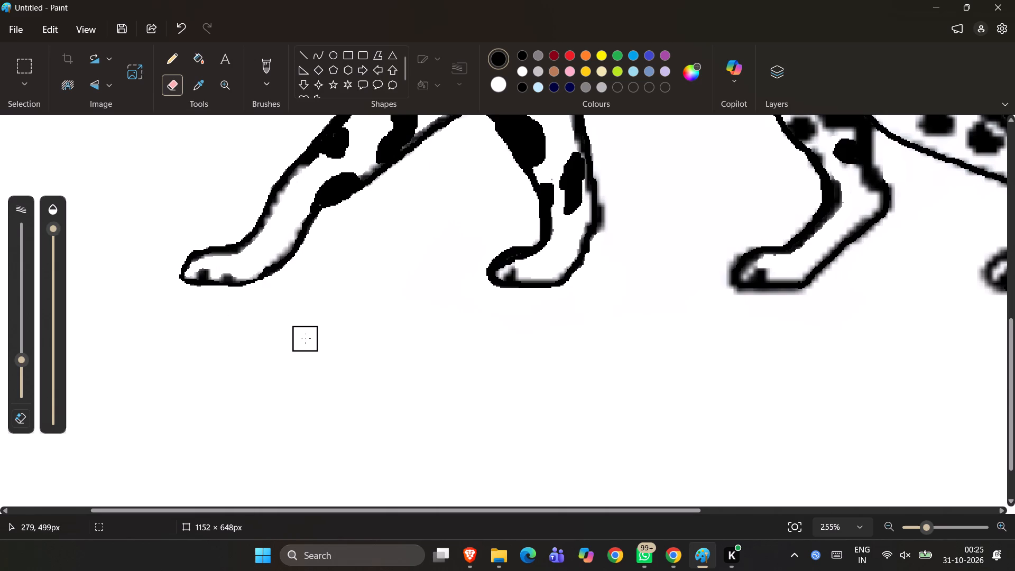
Erase the grey fringe along the outer back edge of the near ear, from its tip down to the neck.
scroll(306, 338, "up", 2)
scroll(306, 338, "down", 9, "ctrl")
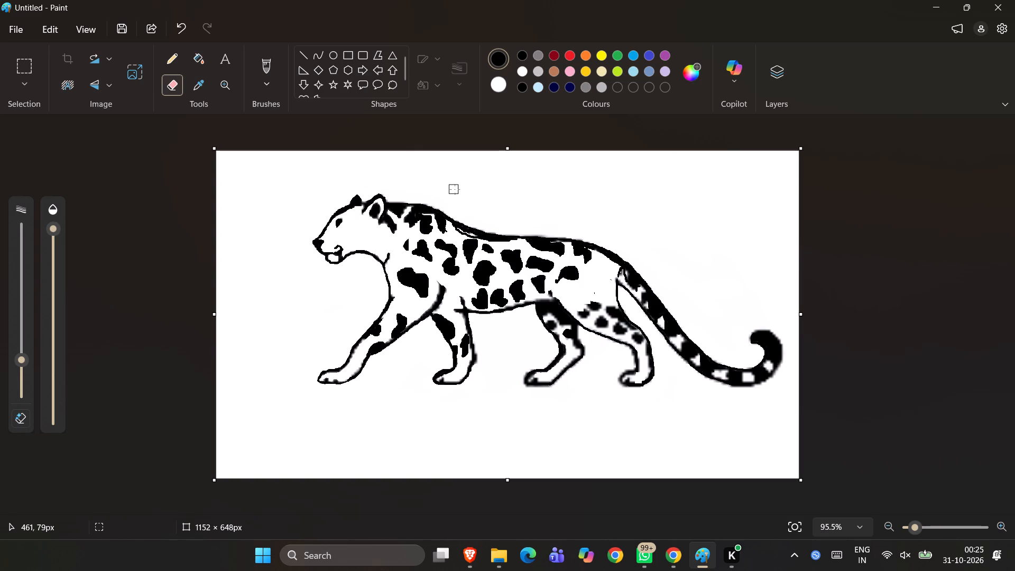
scroll(455, 189, "up", 1)
scroll(455, 189, "up", 12, "ctrl")
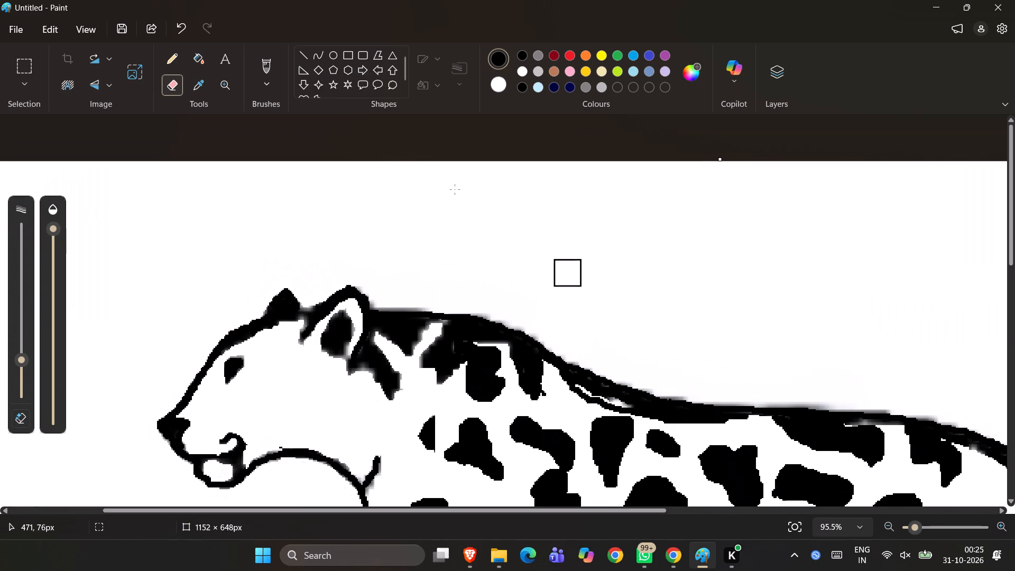
scroll(455, 189, "up", 11, "ctrl")
scroll(455, 189, "down", 1)
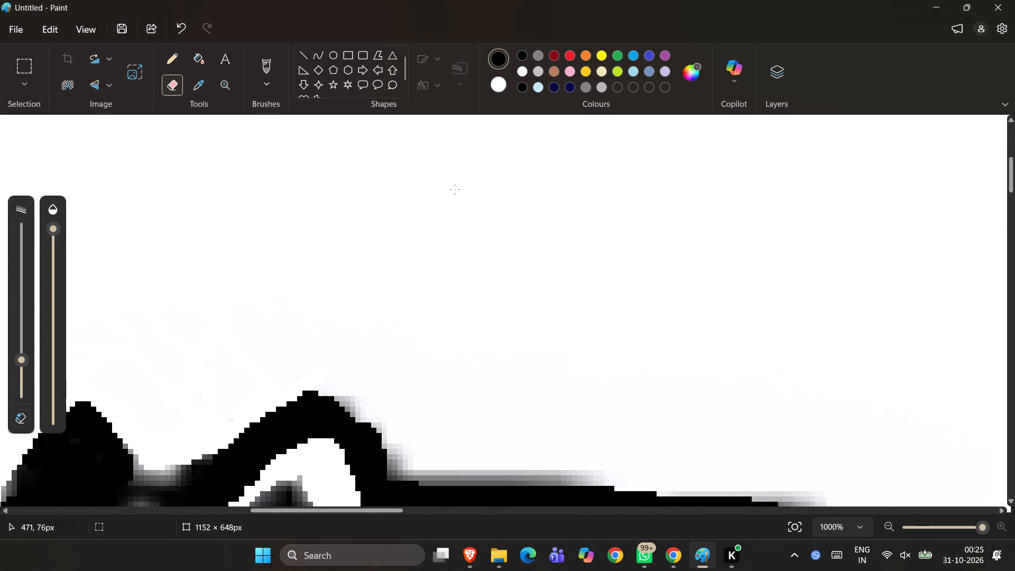
scroll(455, 189, "down", 1)
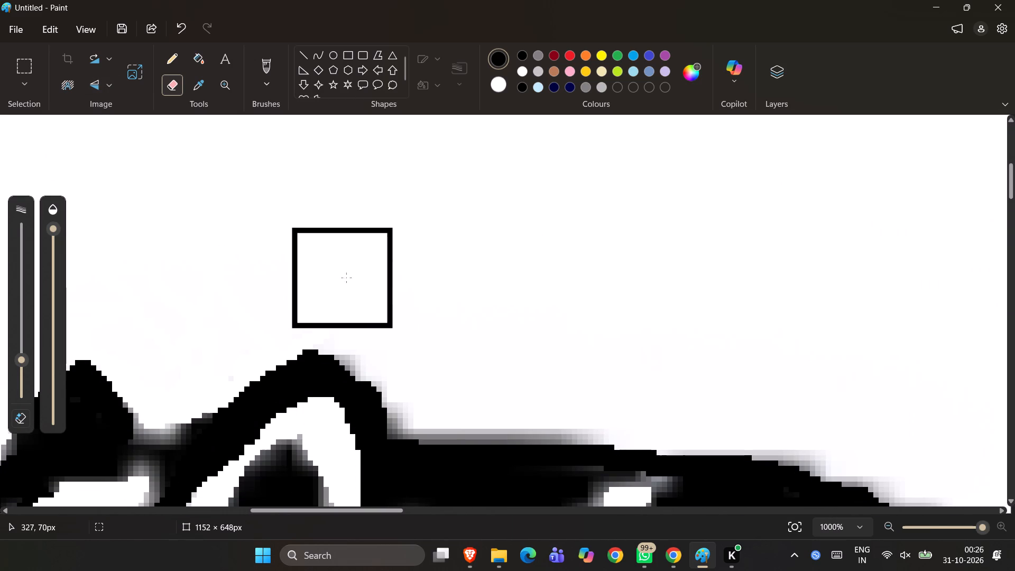
left_click_drag(357, 292, 395, 312)
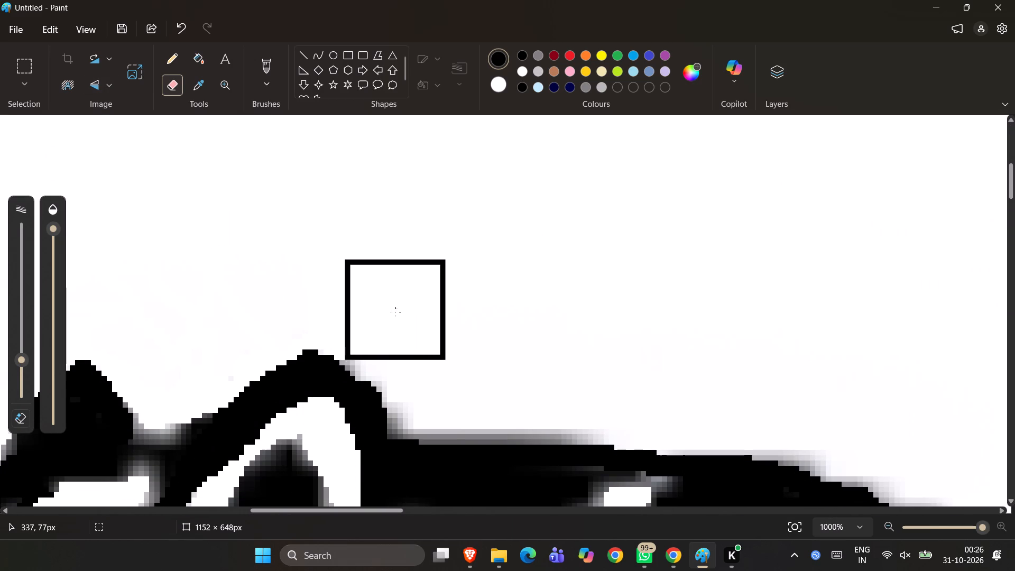
left_click_drag(395, 312, 441, 342)
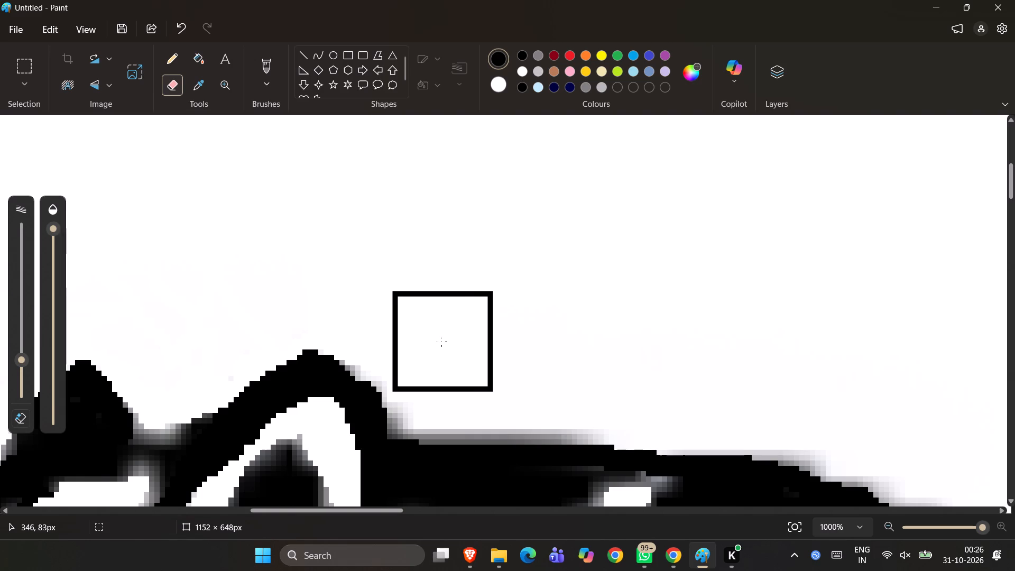
left_click_drag(441, 342, 446, 347)
scroll(446, 347, "down", 4, "ctrl")
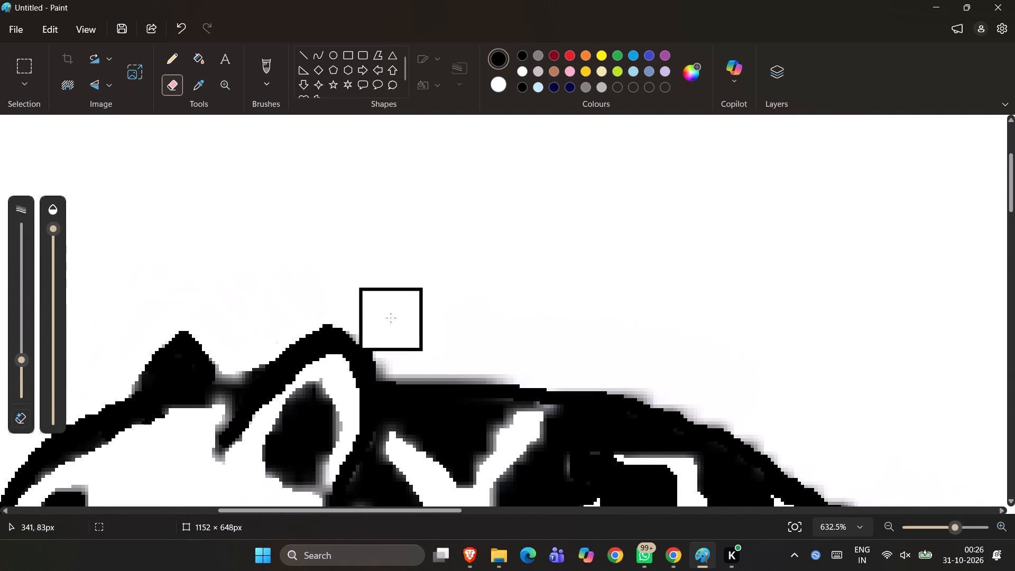
left_click_drag(379, 299, 387, 305)
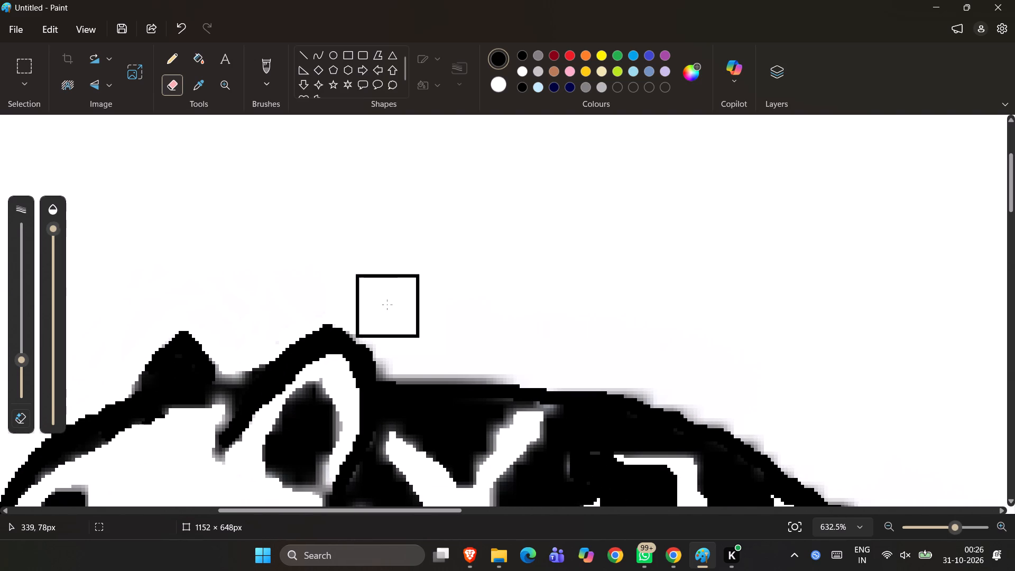
left_click_drag(387, 305, 410, 324)
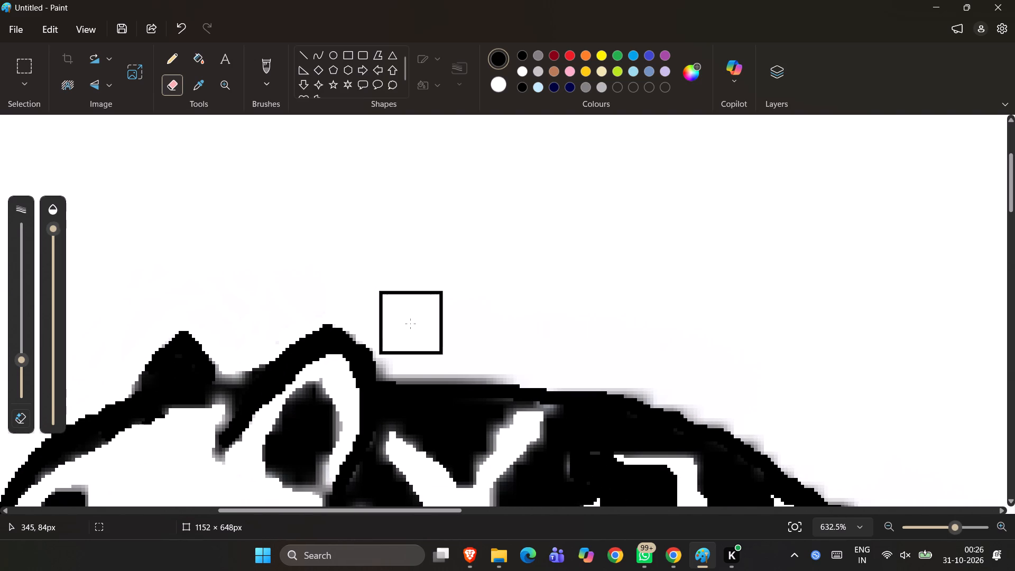
left_click_drag(410, 324, 414, 346)
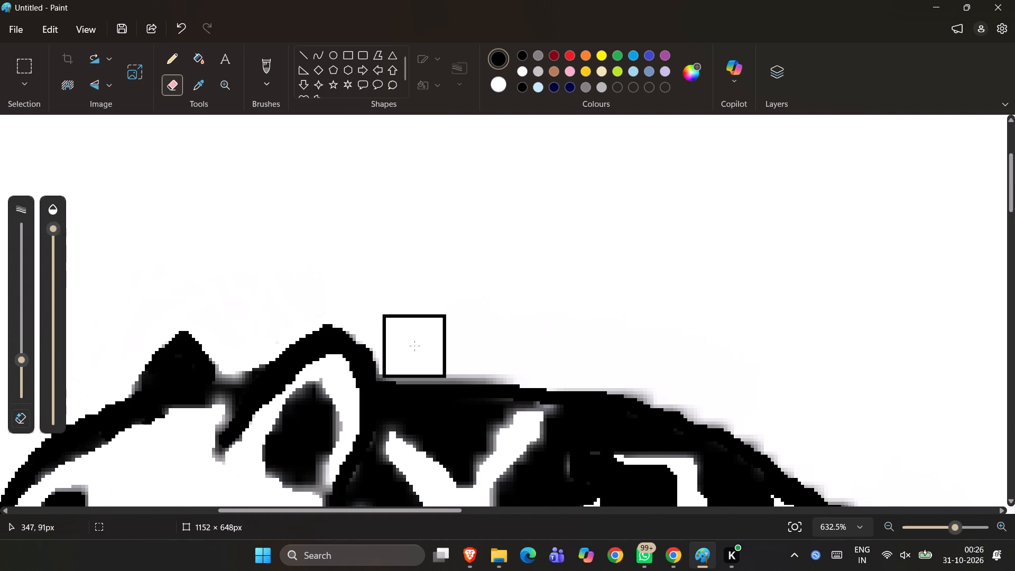
Erase the grey fringe along the top of the neck just behind the near ear.
left_click_drag(414, 346, 500, 348)
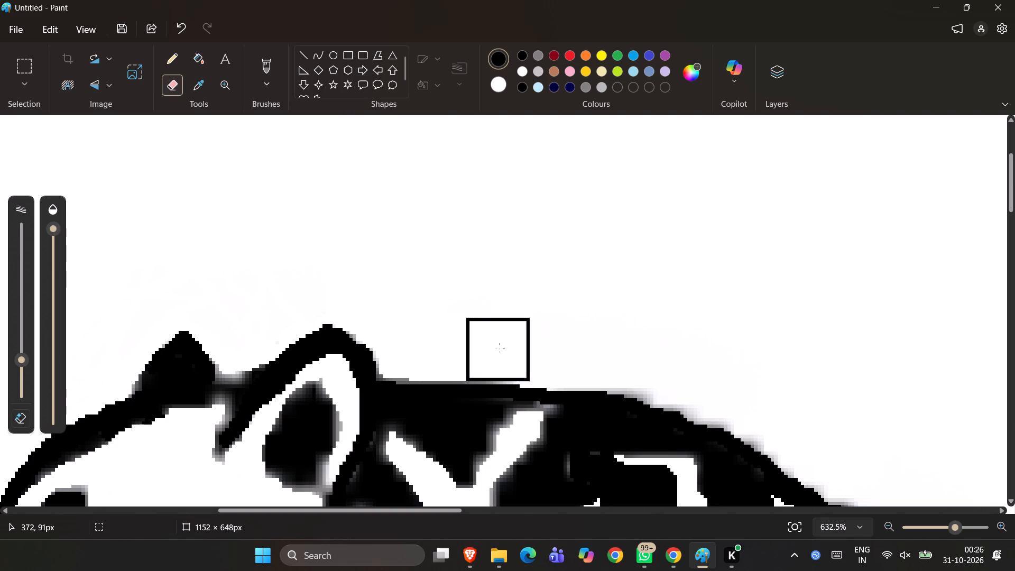
left_click_drag(500, 348, 534, 352)
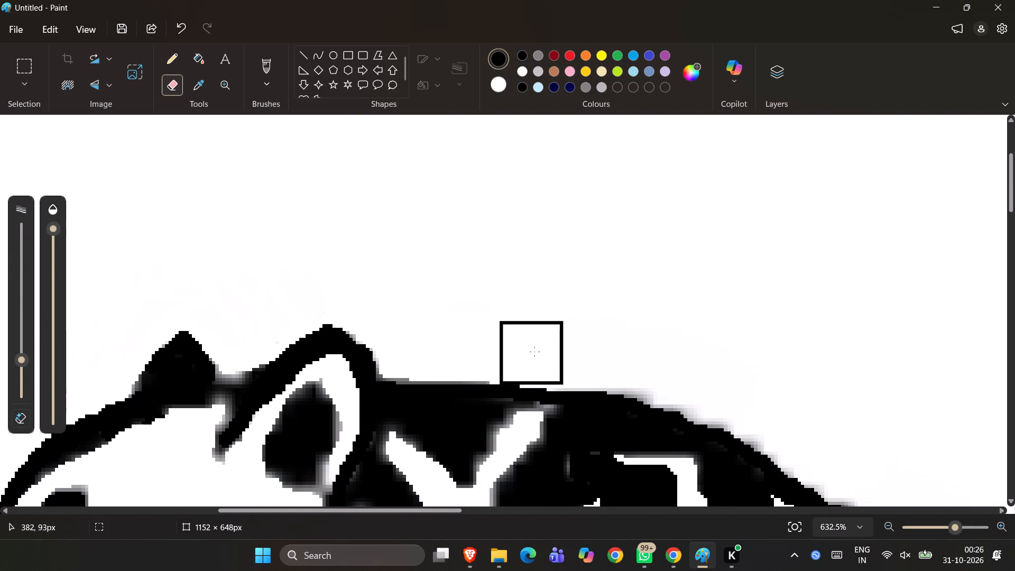
left_click_drag(534, 352, 569, 354)
With a 3 px eraser, erase the grey fringe along the near ear's inner dark patch from bottom up its rear edge, undoing the first pass.
scroll(569, 354, "down", 4, "ctrl")
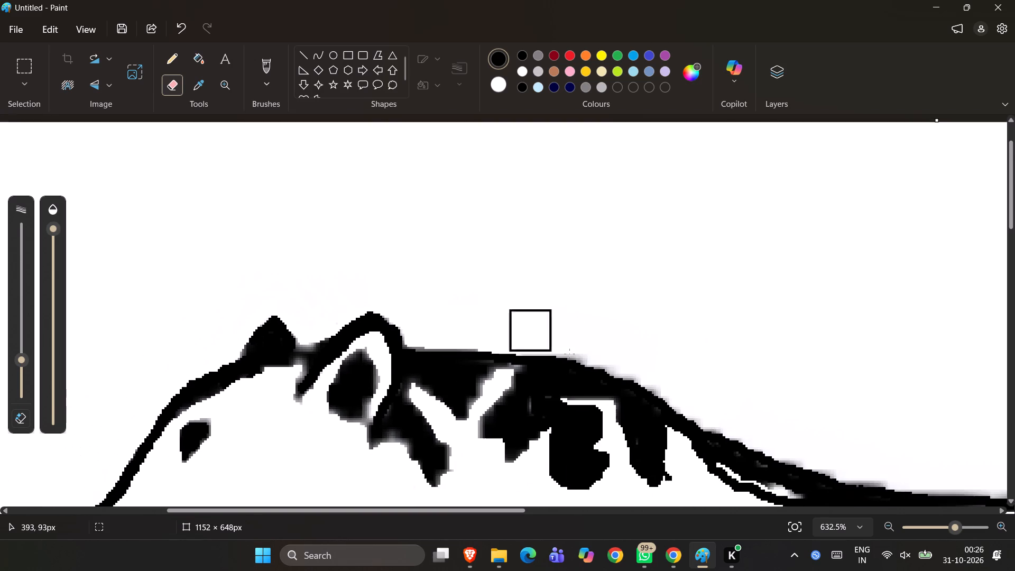
scroll(569, 354, "down", 4, "ctrl")
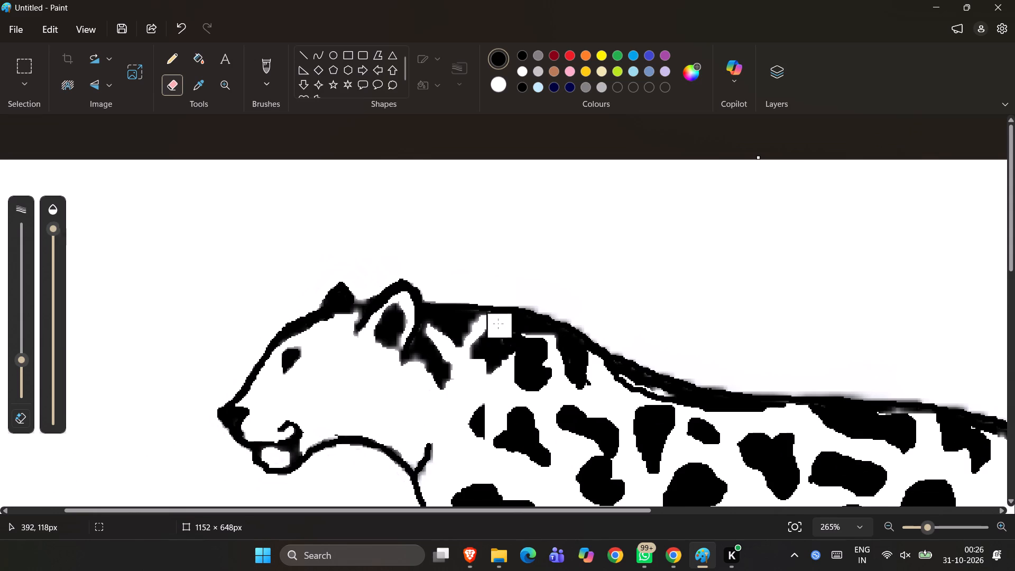
scroll(479, 301, "up", 6, "ctrl")
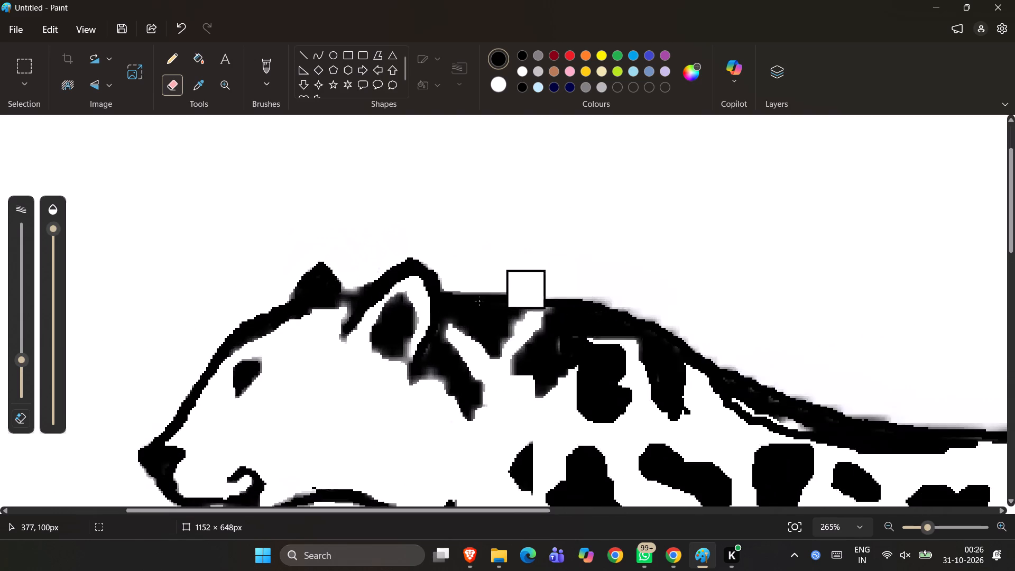
scroll(479, 301, "up", 9, "ctrl")
scroll(479, 301, "down", 3)
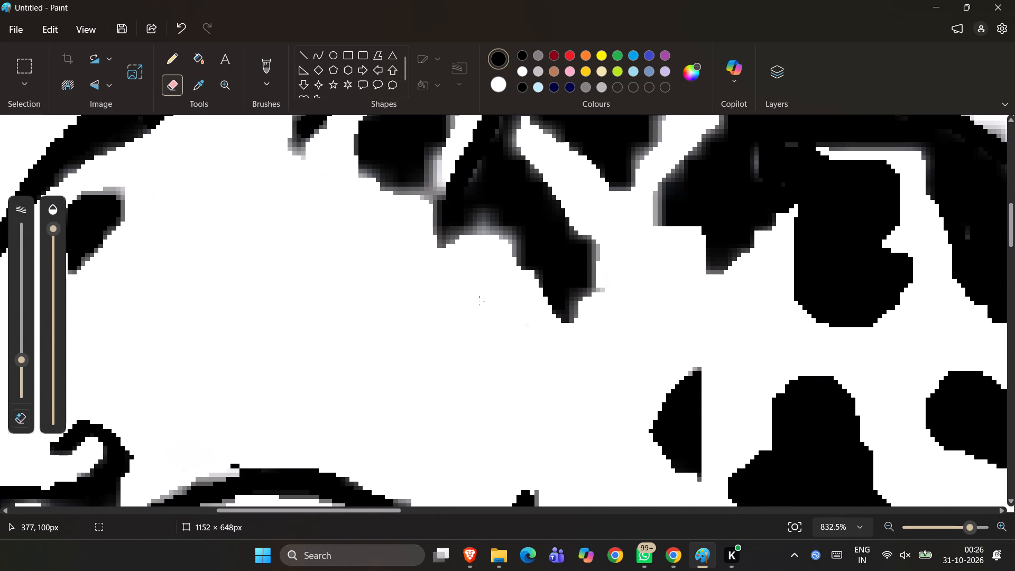
scroll(479, 301, "up", 1)
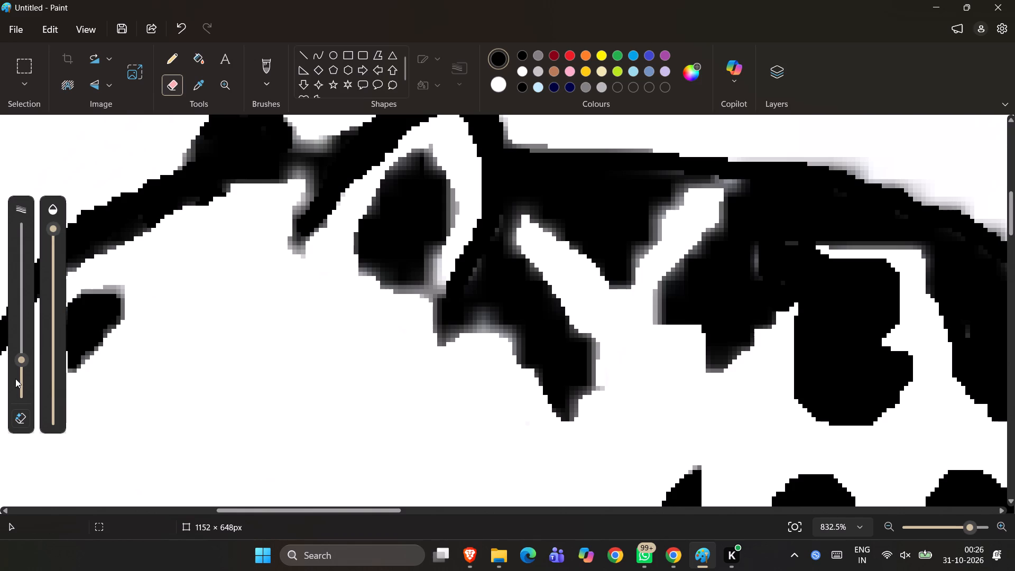
left_click(16, 378)
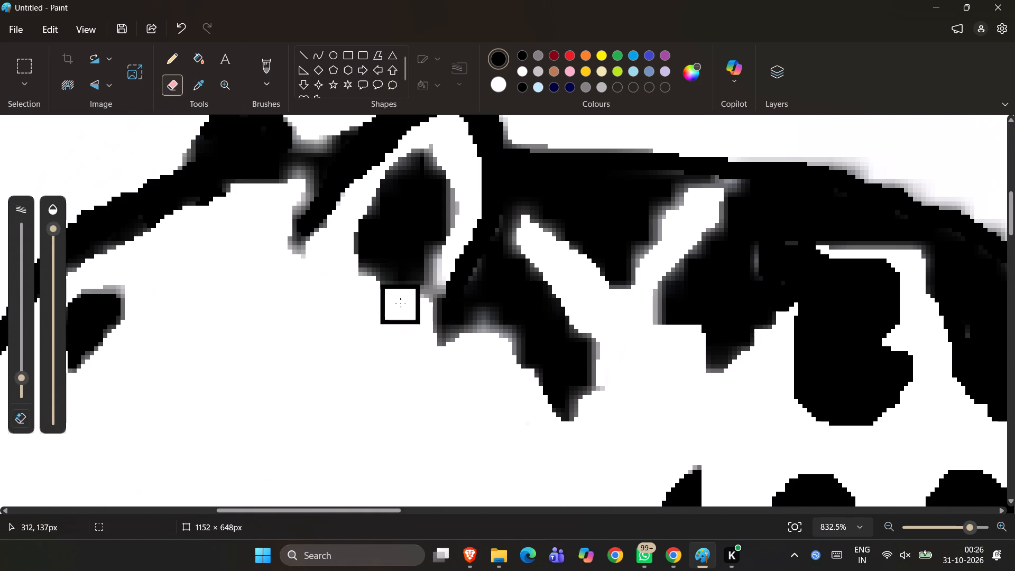
left_click(22, 389)
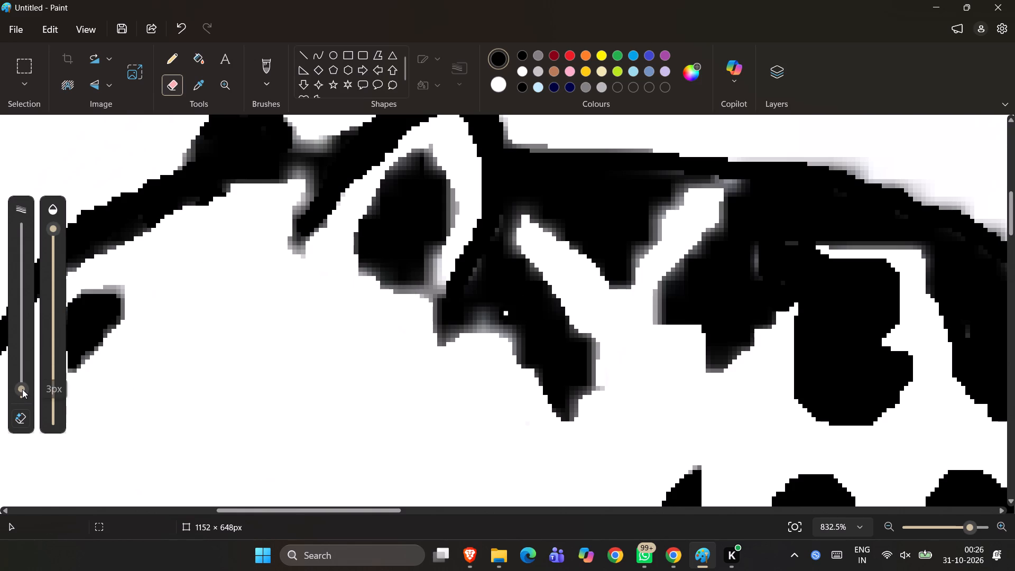
left_click_drag(412, 302, 428, 287)
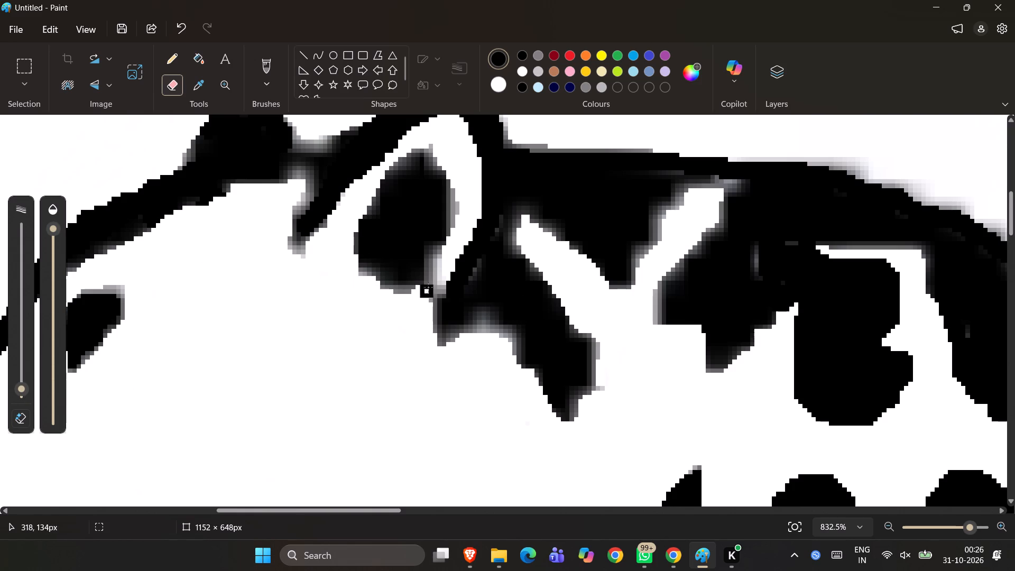
left_click_drag(428, 287, 456, 199)
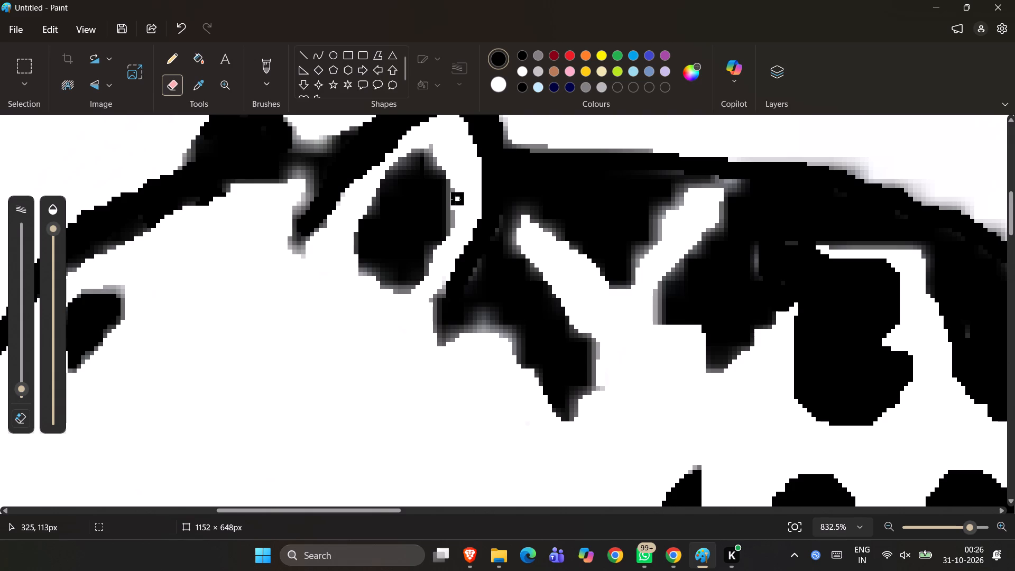
left_click_drag(456, 199, 429, 109)
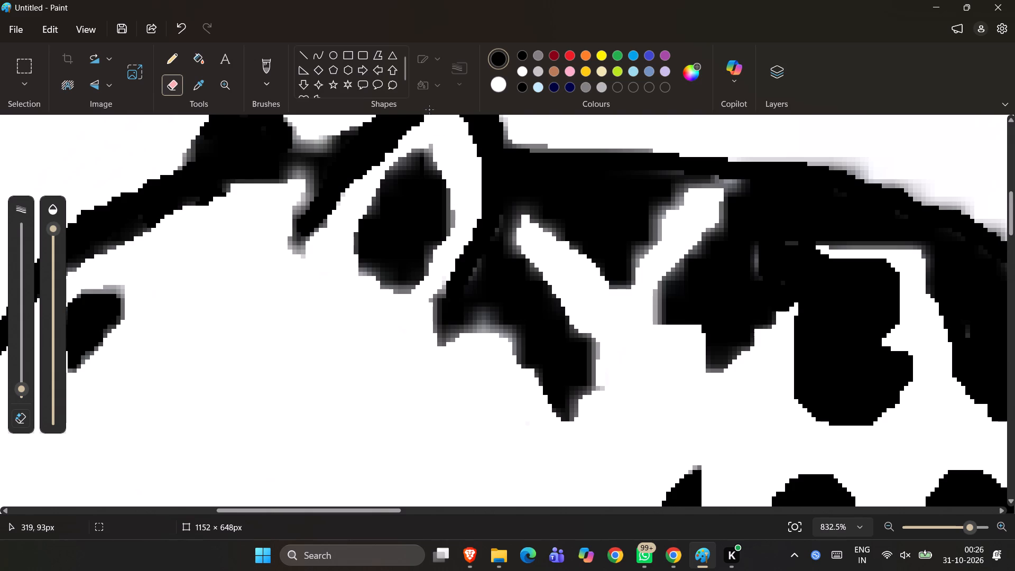
left_click_drag(429, 109, 431, 112)
scroll(439, 169, "up", 1)
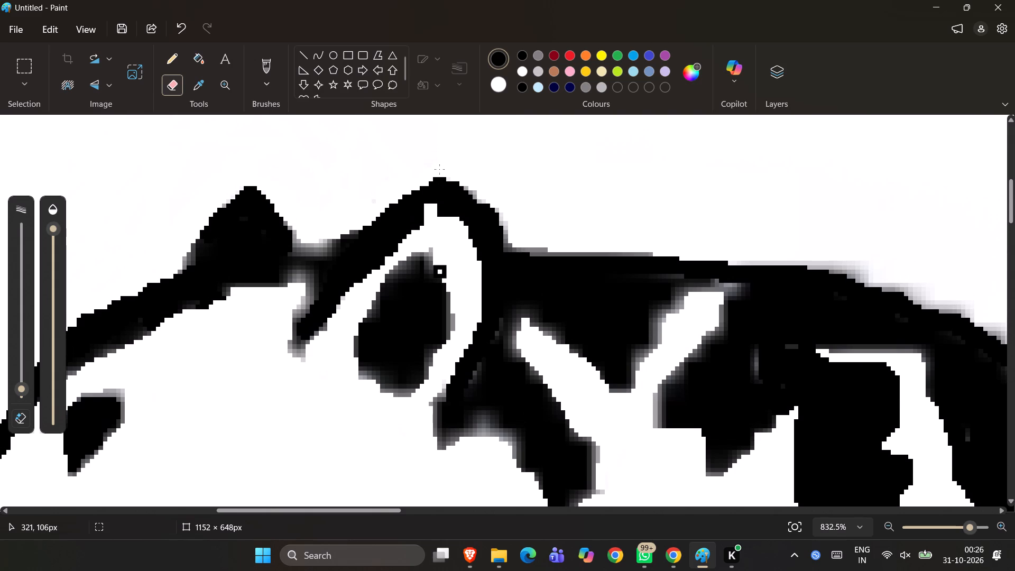
key("ctrl+z")
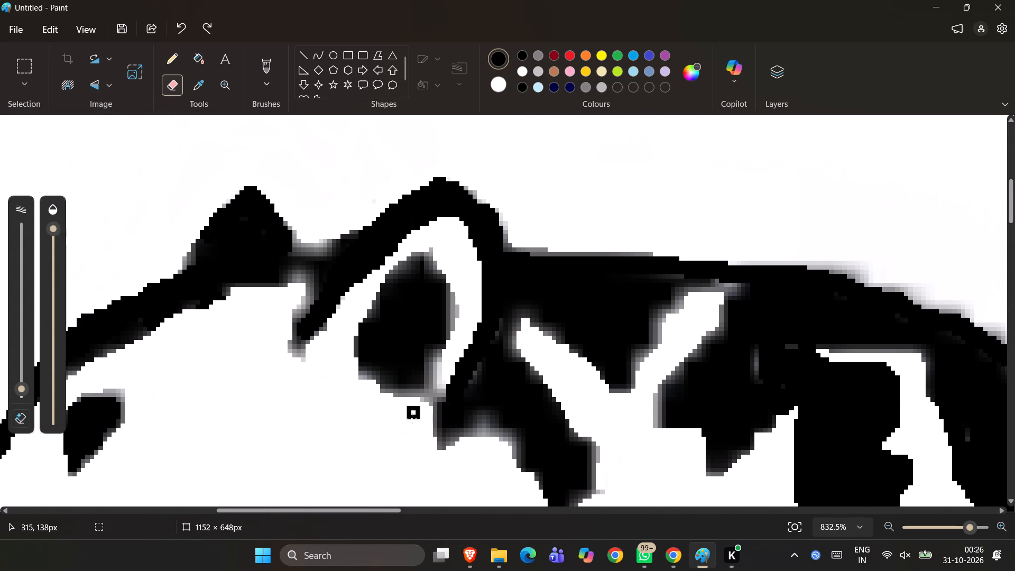
left_click_drag(409, 420, 441, 379)
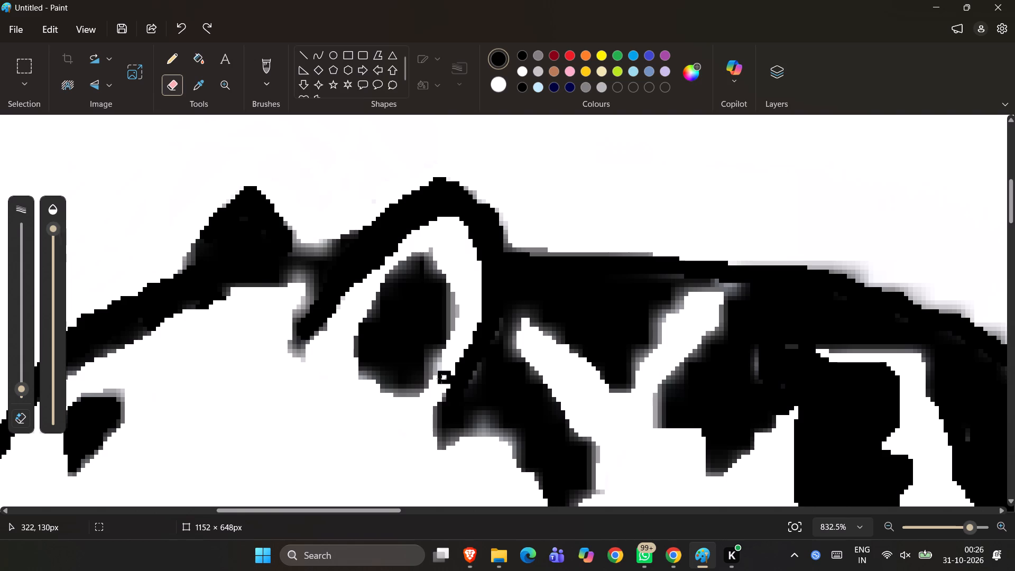
left_click_drag(441, 379, 458, 326)
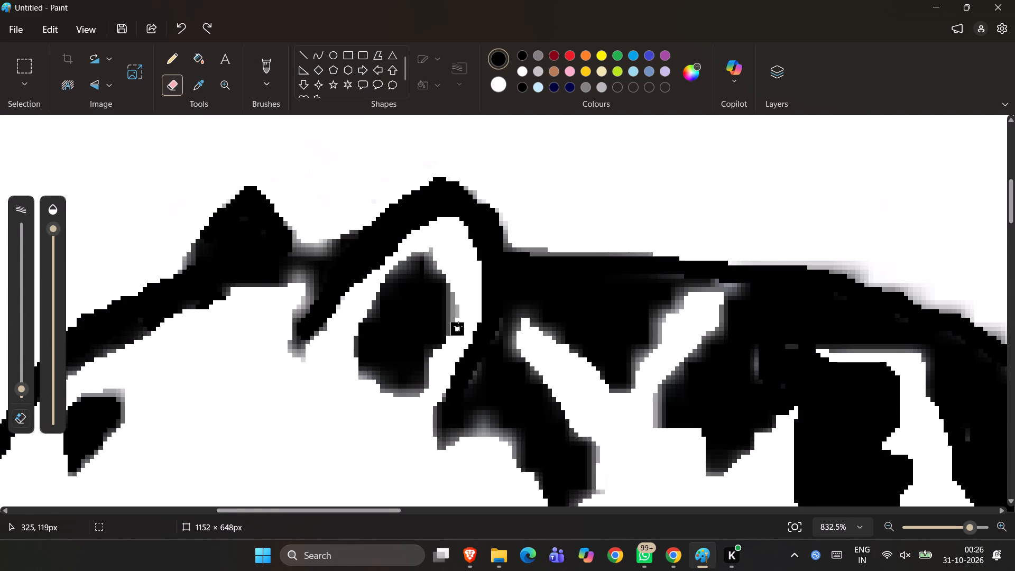
left_click_drag(458, 326, 440, 209)
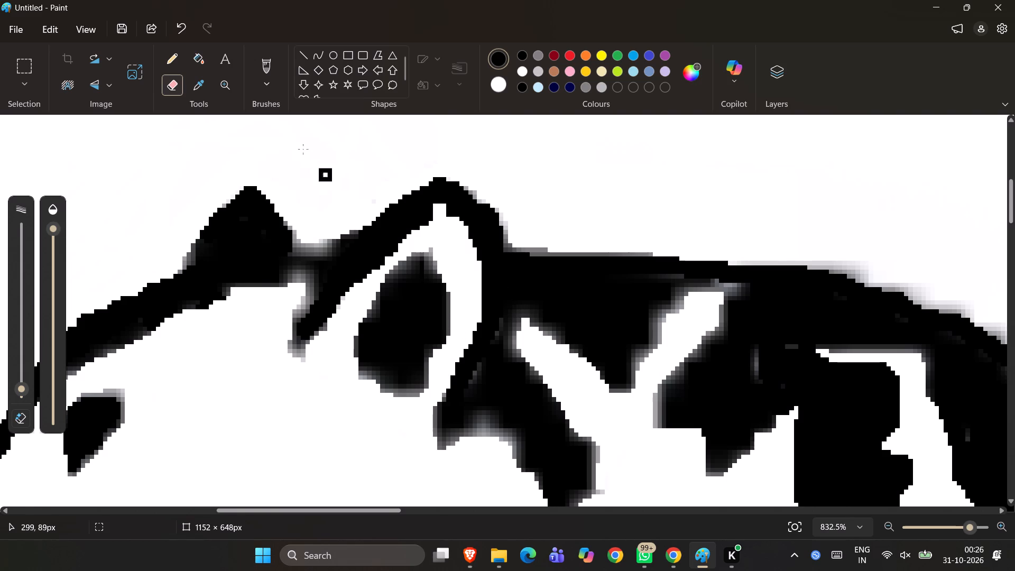
Close the small white notch in the near ear's outline, just inside its tip, with the black pencil.
left_click(162, 59)
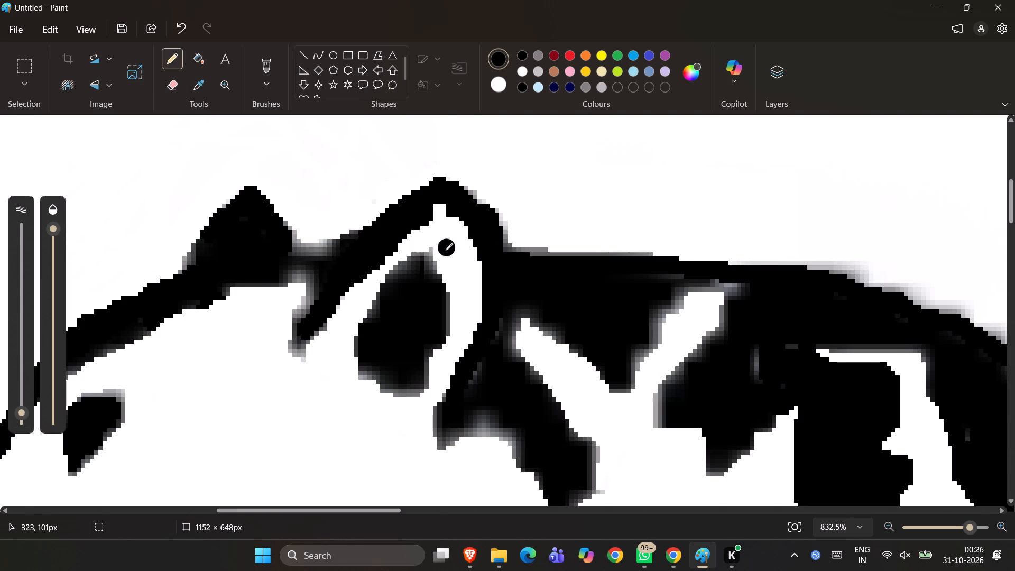
left_click_drag(422, 219, 437, 213)
left_click_drag(437, 213, 447, 206)
Darken the mouth corner and the upper edge of the jaw line back beneath the cheek with the black pencil.
scroll(496, 251, "down", 6, "ctrl")
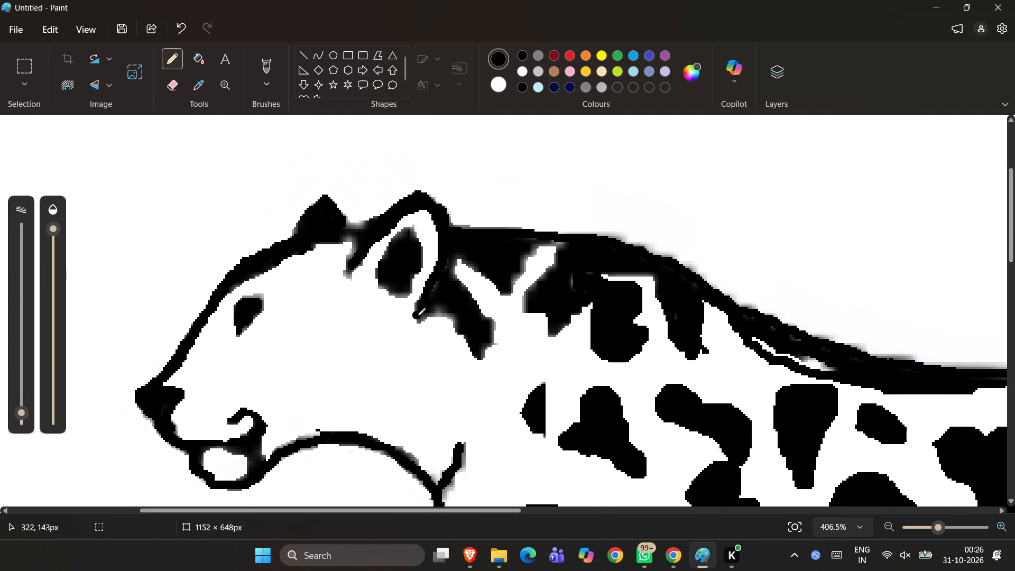
scroll(418, 316, "down", 4, "ctrl")
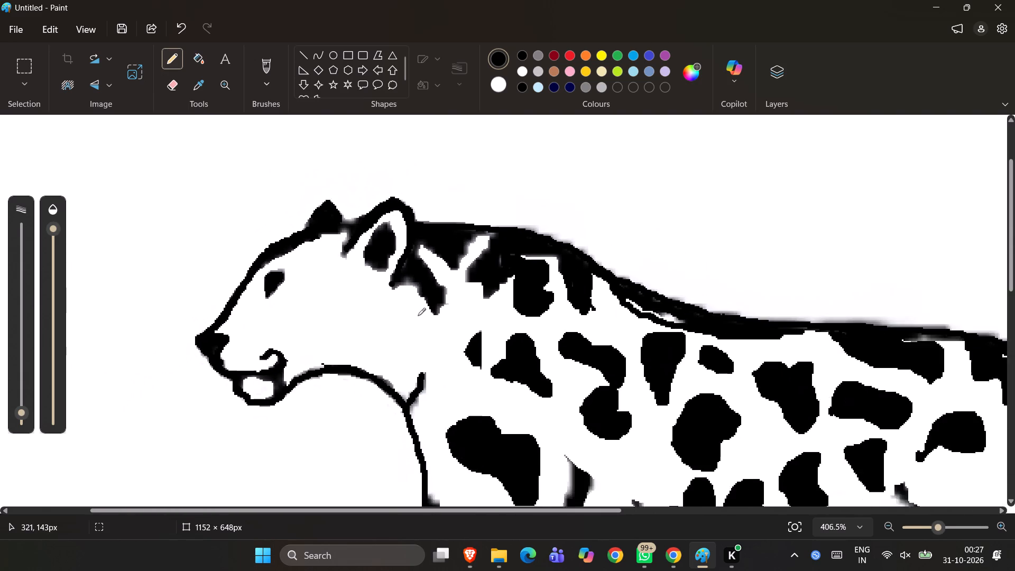
scroll(418, 316, "down", 13, "ctrl")
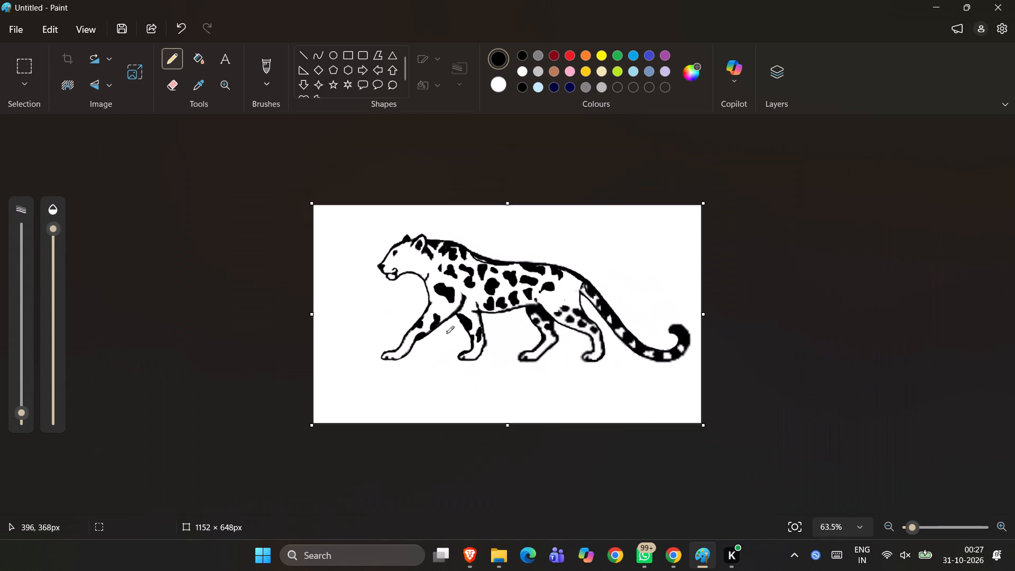
scroll(526, 308, "up", 2, "ctrl")
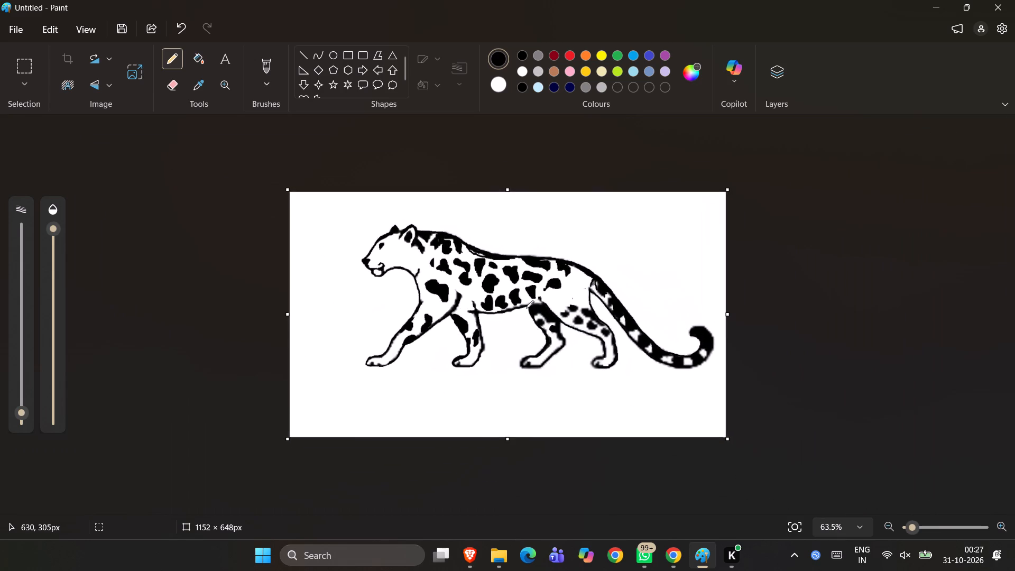
scroll(526, 308, "up", 2, "ctrl")
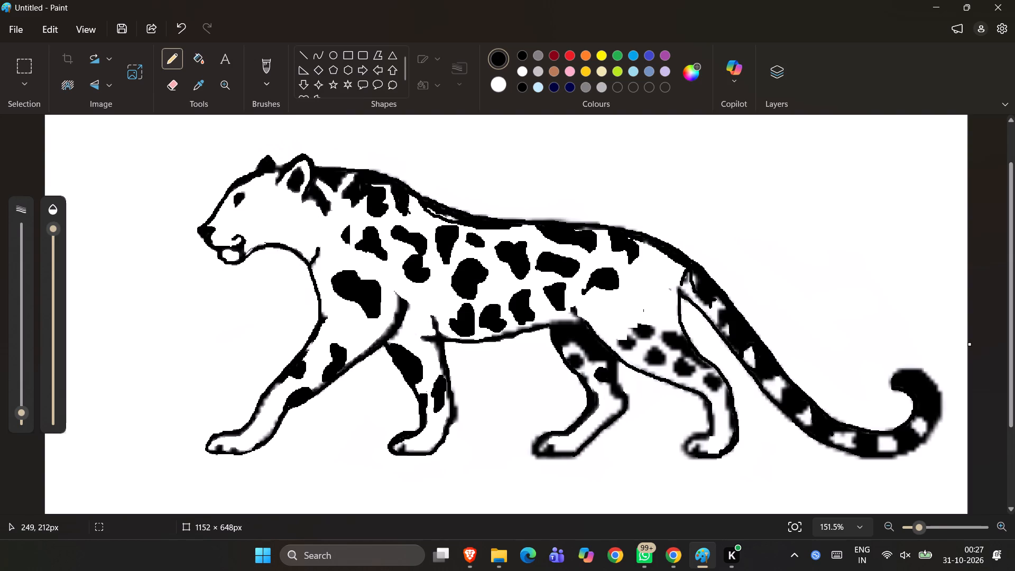
scroll(244, 249, "up", 7, "ctrl")
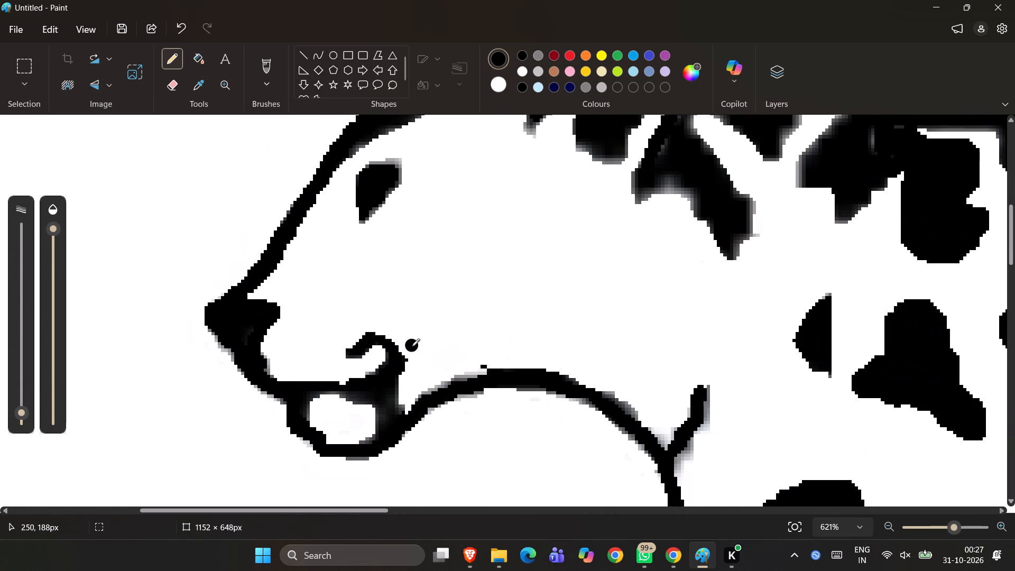
left_click_drag(399, 371, 400, 412)
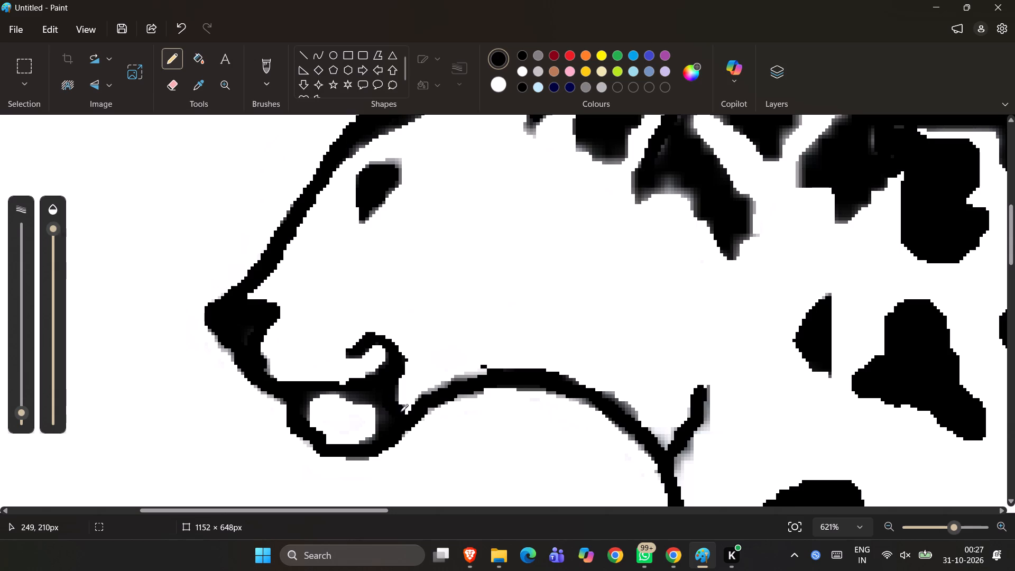
left_click_drag(400, 412, 466, 380)
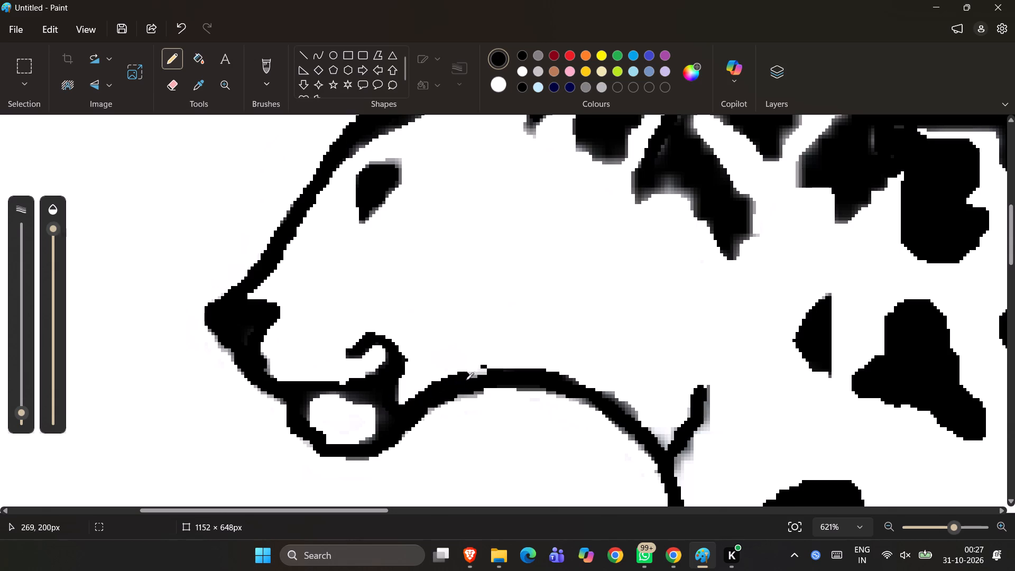
left_click_drag(466, 380, 499, 373)
Outline a small rounded patch on the throat in black, between the jaw line and the short neck fold.
scroll(499, 373, "down", 4, "ctrl")
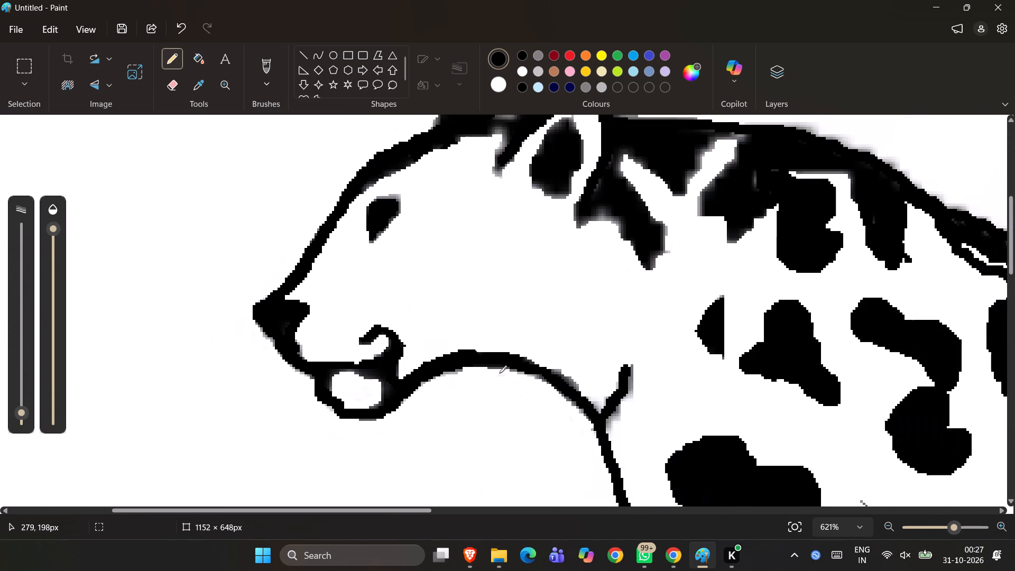
scroll(499, 373, "down", 3, "ctrl")
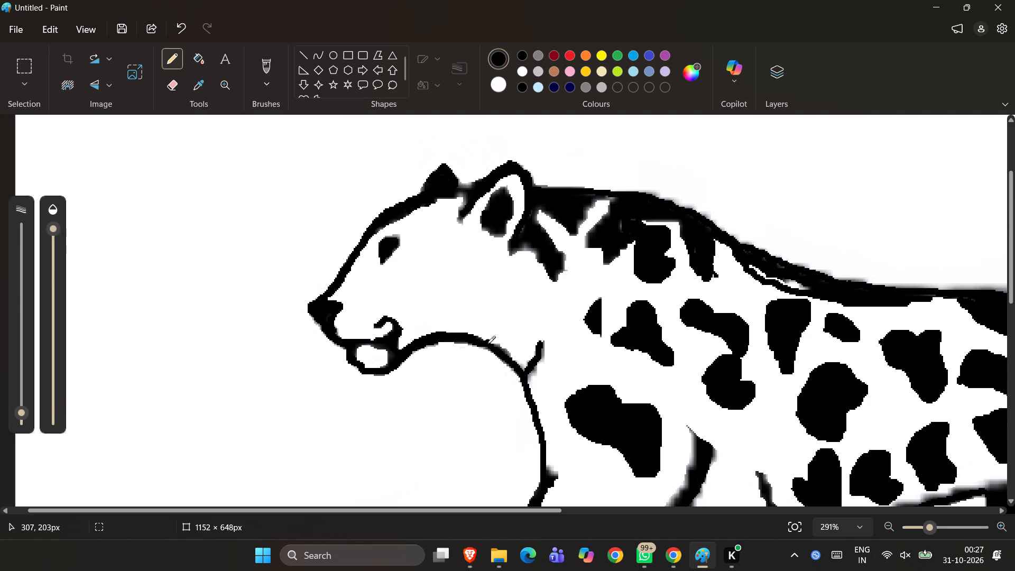
left_click_drag(487, 343, 530, 347)
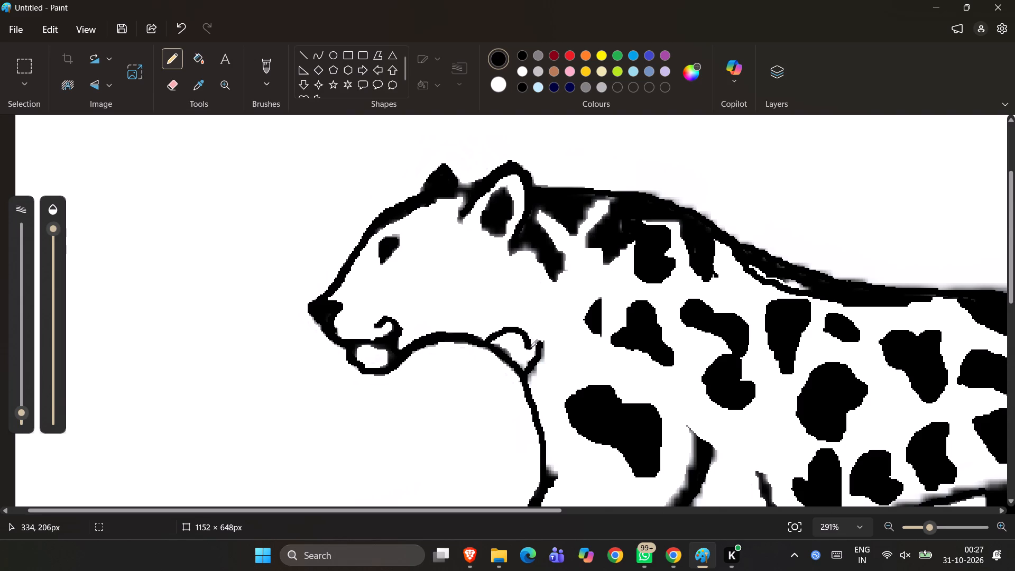
left_click_drag(530, 347, 517, 363)
left_click_drag(517, 363, 496, 343)
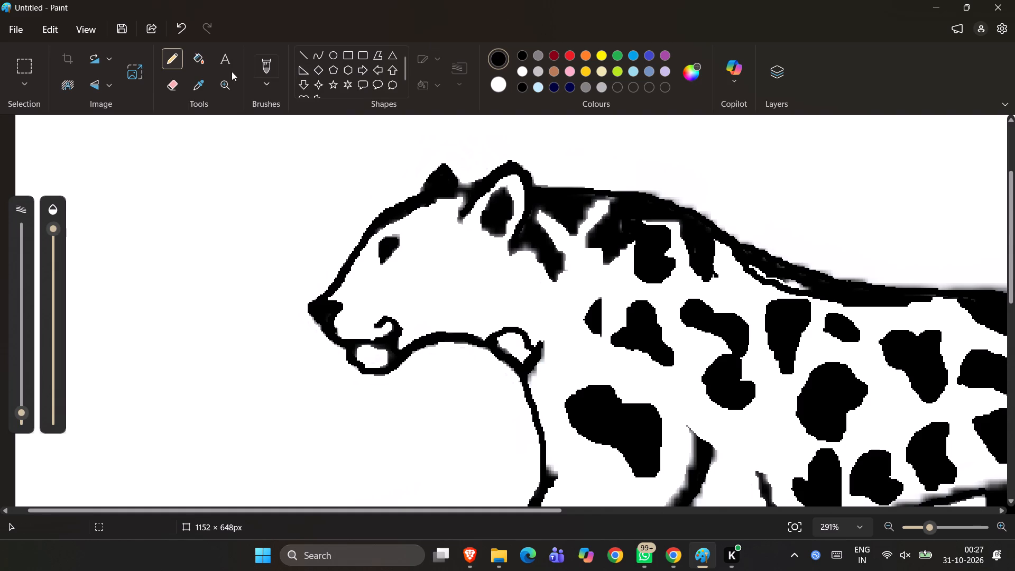
Fill the outlined throat patch with black.
left_click(198, 58)
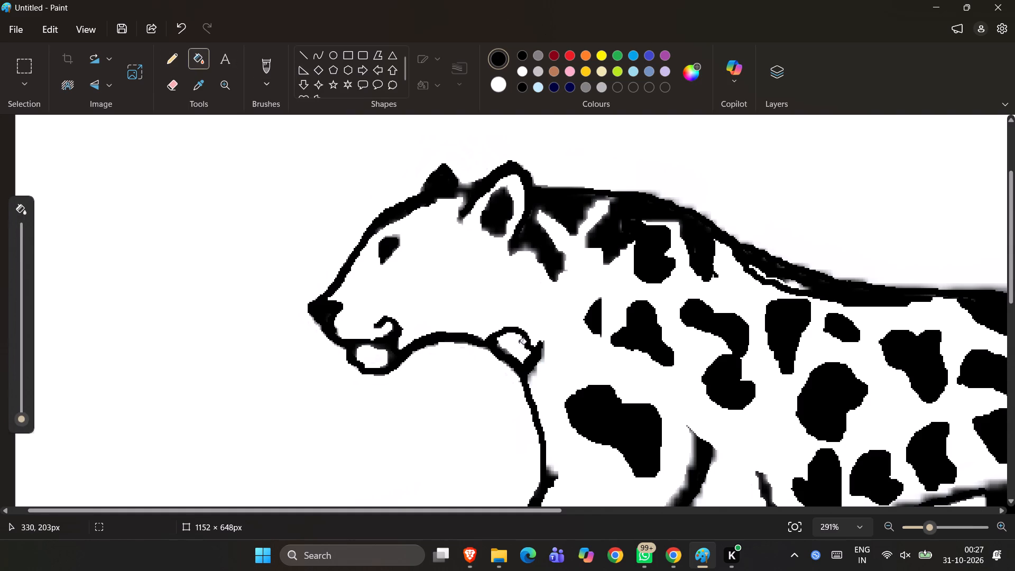
left_click(514, 342)
left_click(506, 352)
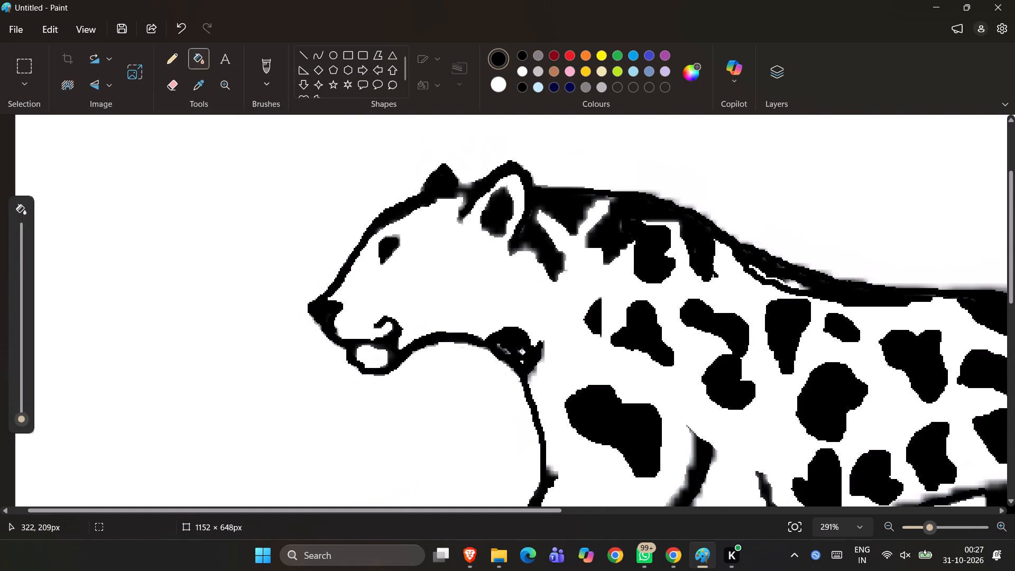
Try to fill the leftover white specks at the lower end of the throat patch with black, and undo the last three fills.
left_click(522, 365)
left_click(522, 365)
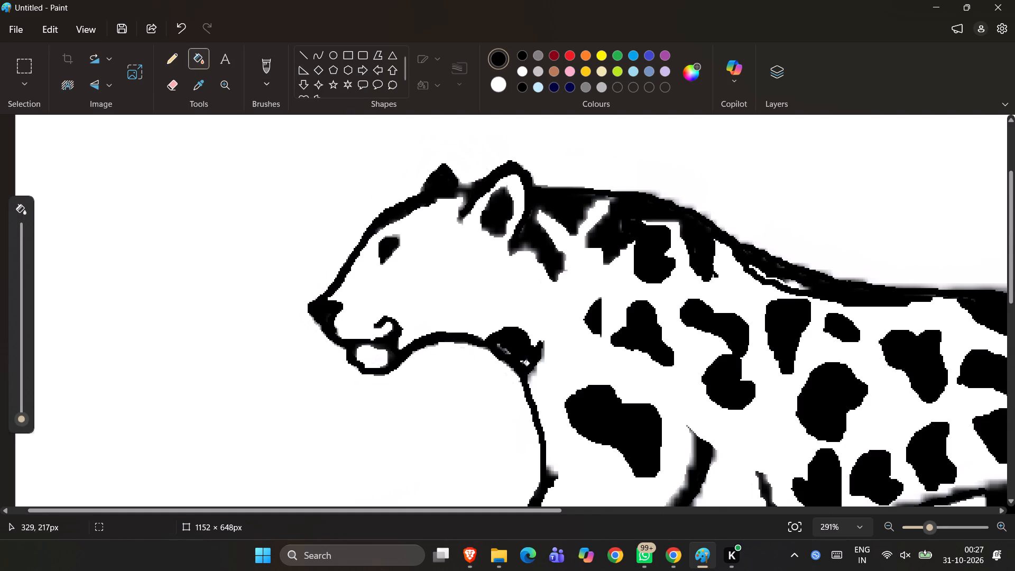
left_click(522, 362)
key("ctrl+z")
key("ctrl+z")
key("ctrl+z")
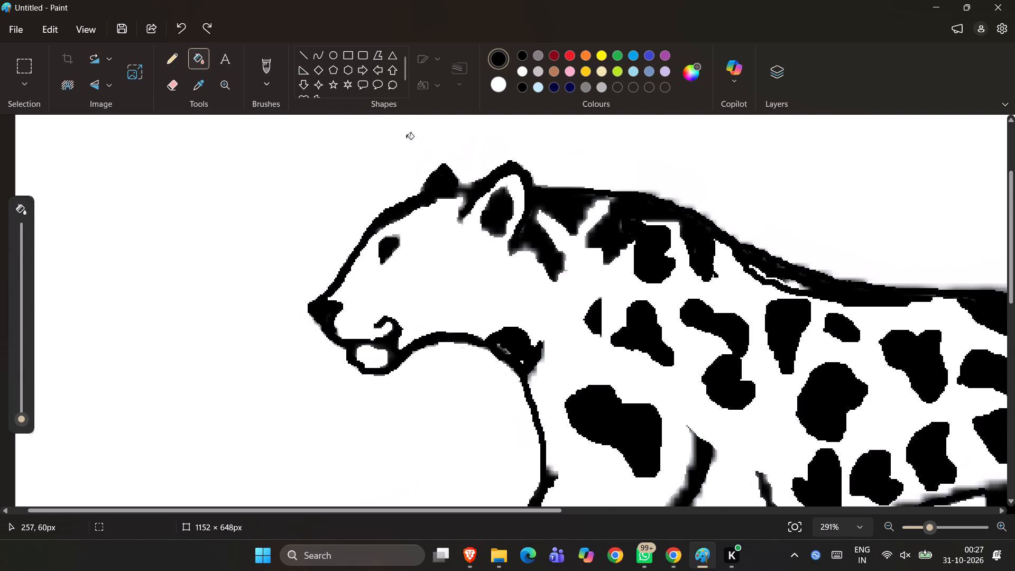